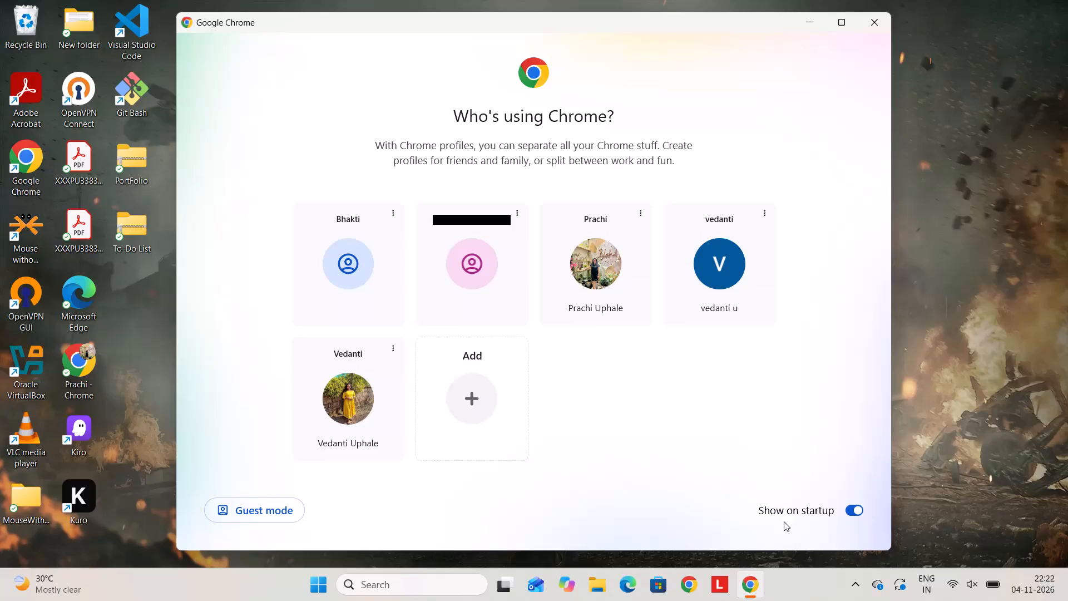
Start a browser window with the Vedanti profile that has a photo.
{"action": "left_click", "coordinate": [358, 412]}
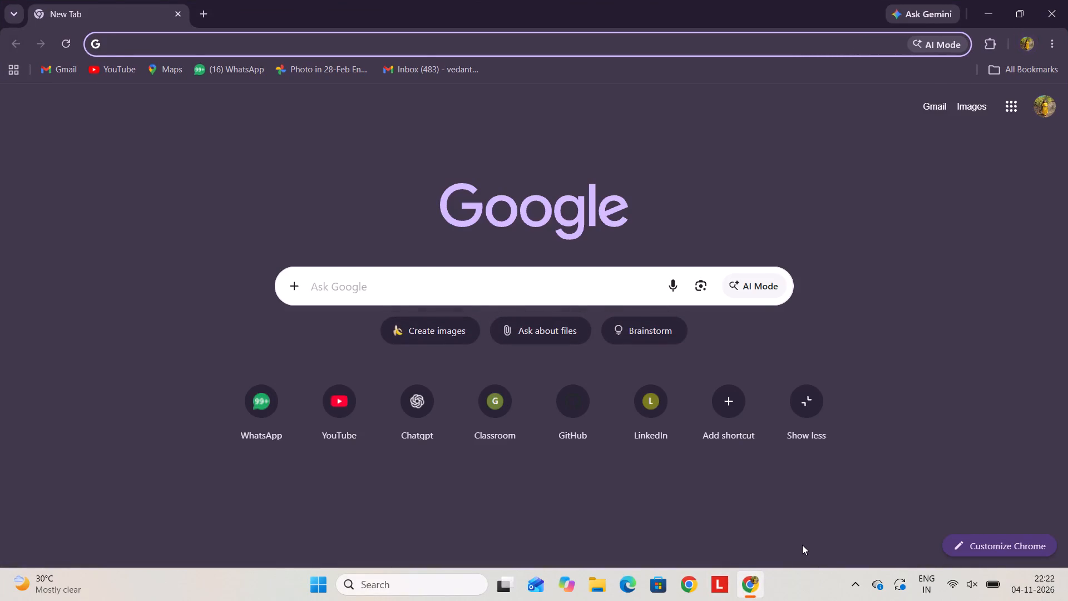
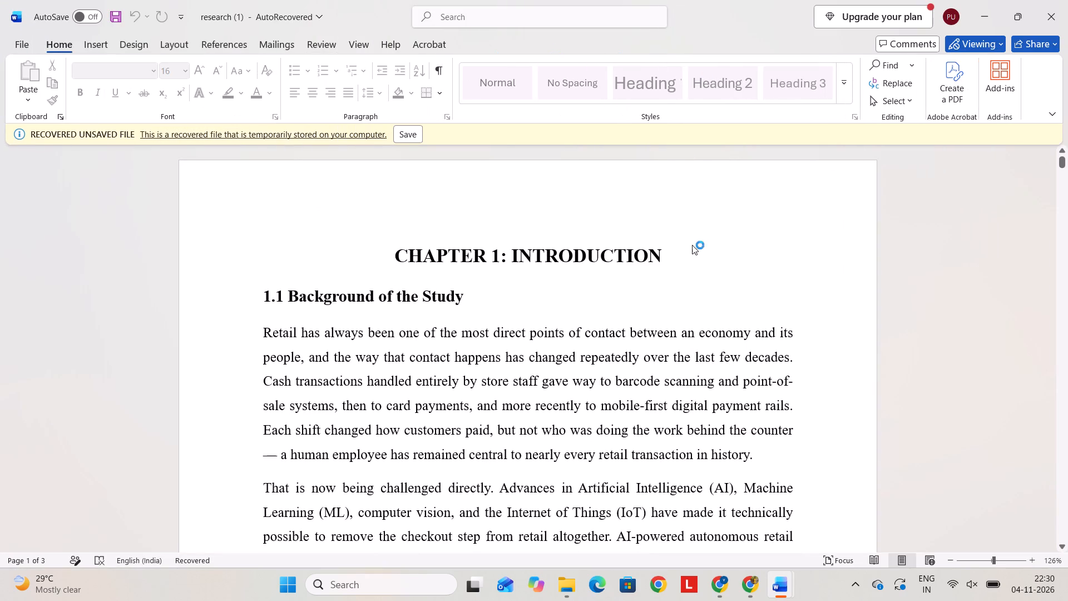
{"action": "scroll", "coordinate": [652, 355], "scroll_direction": "down", "scroll_amount": 8}
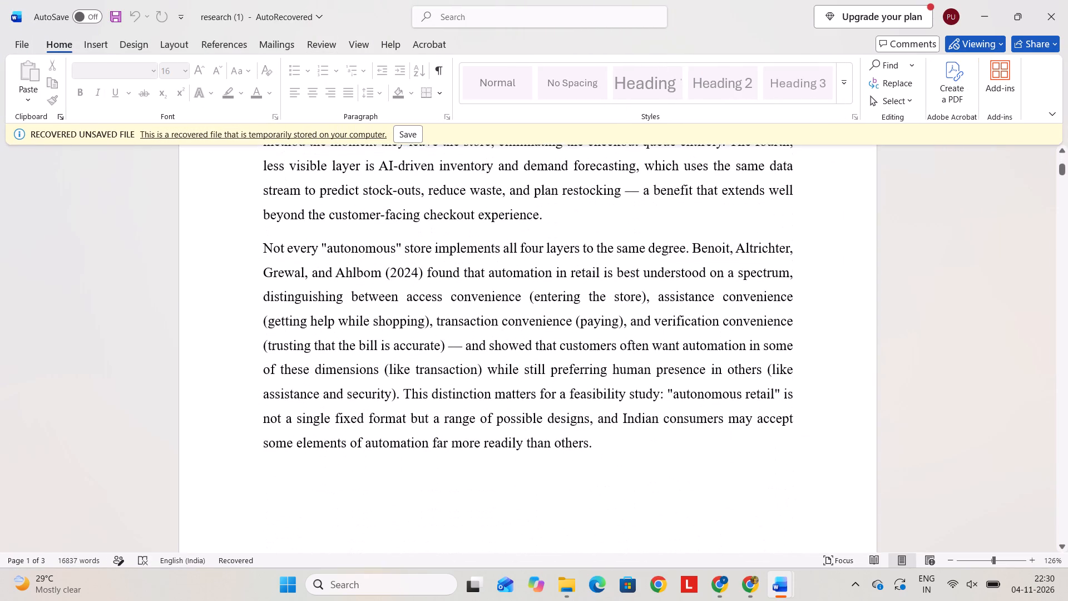
{"action": "scroll", "coordinate": [657, 353], "scroll_direction": "down", "scroll_amount": 1, "text": "ctrl"}
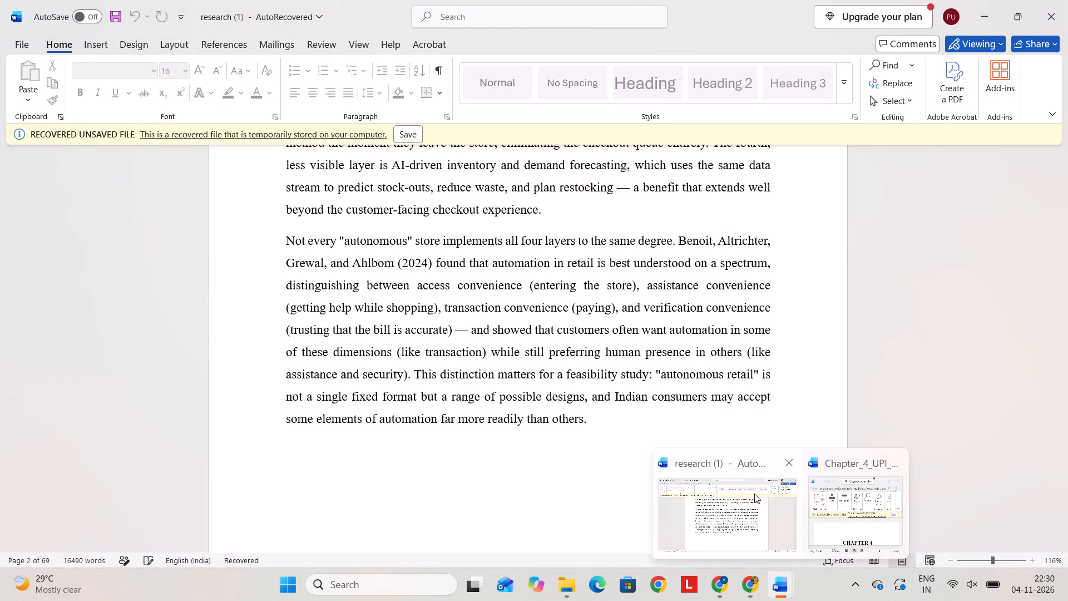
Switch to the recovered Chapter_4_UPI_Data_Analysis_Blue_Charts_Black_TNR document, maximize it and review its response tables and charts.
{"action": "left_click", "coordinate": [851, 514]}
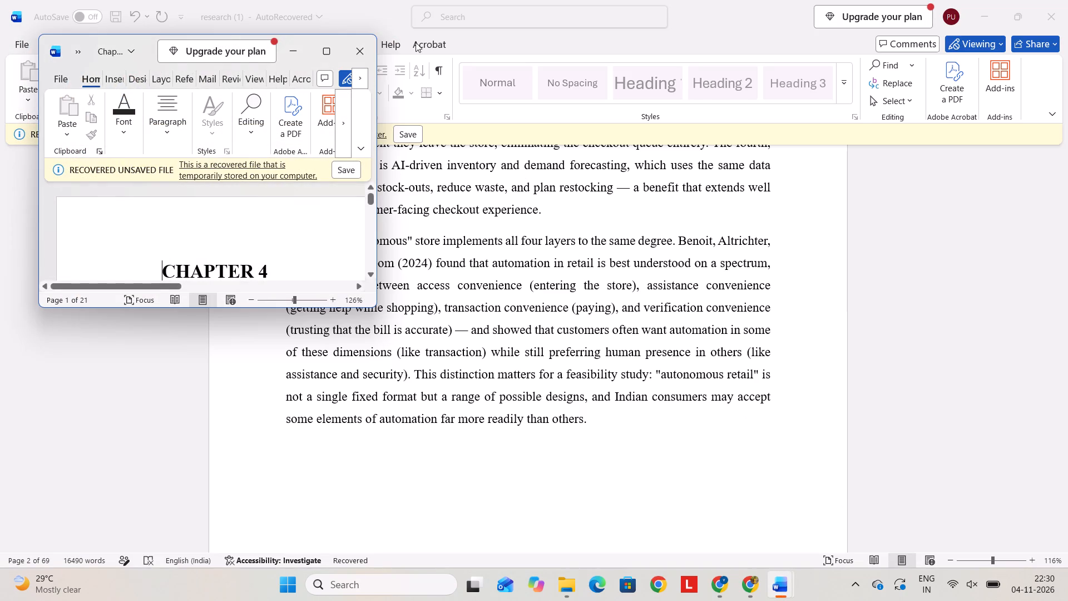
{"action": "left_click", "coordinate": [324, 46]}
{"action": "scroll", "coordinate": [558, 367], "scroll_direction": "down", "scroll_amount": 2}
{"action": "scroll", "coordinate": [558, 367], "scroll_direction": "down", "scroll_amount": 4, "text": "ctrl"}
{"action": "scroll", "coordinate": [558, 367], "scroll_direction": "down", "scroll_amount": 11}
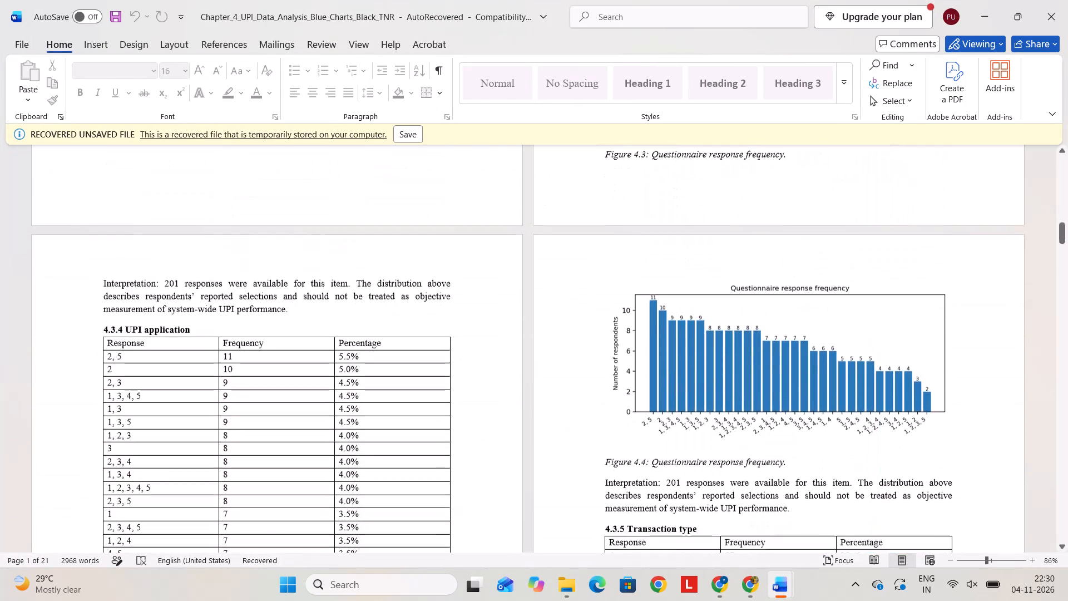
{"action": "scroll", "coordinate": [558, 367], "scroll_direction": "down", "scroll_amount": 1}
{"action": "scroll", "coordinate": [558, 367], "scroll_direction": "down", "scroll_amount": 2, "text": "ctrl"}
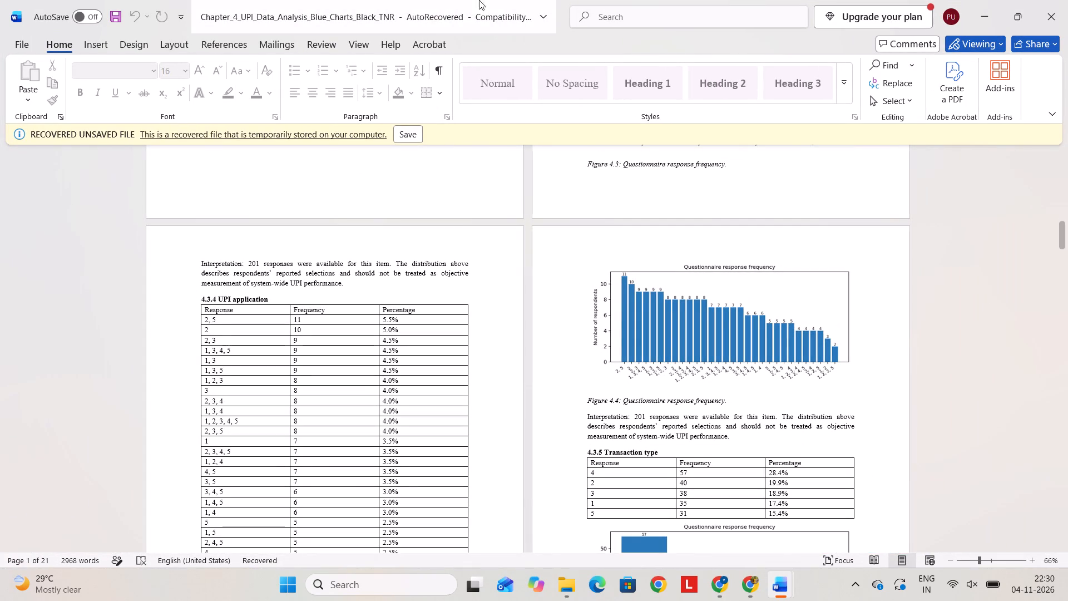
Open the Chapter_4_UPI_Data_Analysis_Formatted document from the Downloads folder.
{"action": "left_click", "coordinate": [572, 581]}
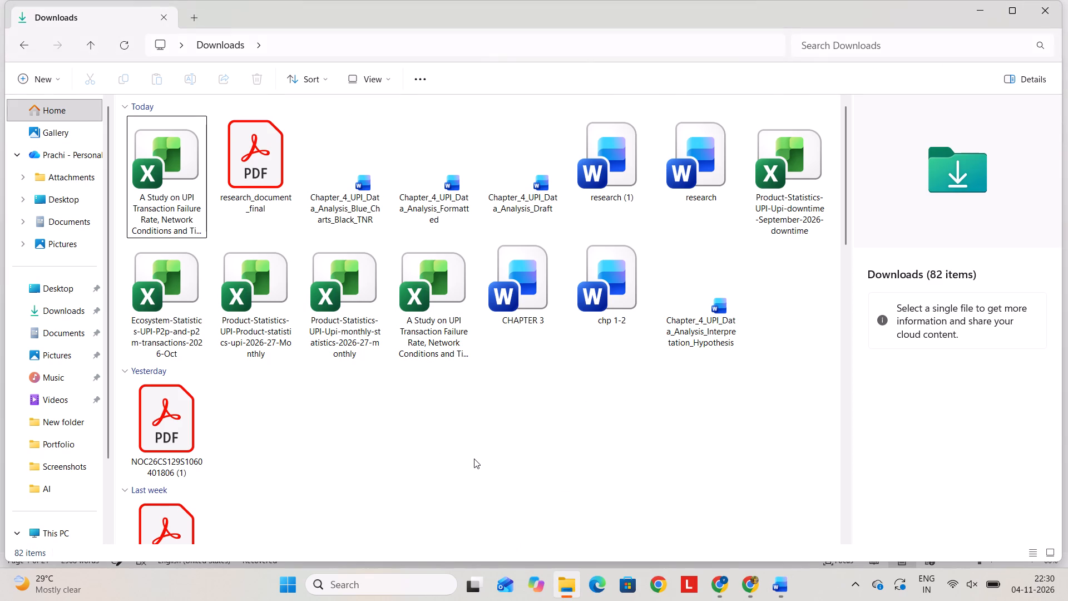
{"action": "left_click", "coordinate": [474, 459]}
{"action": "double_click", "coordinate": [452, 180]}
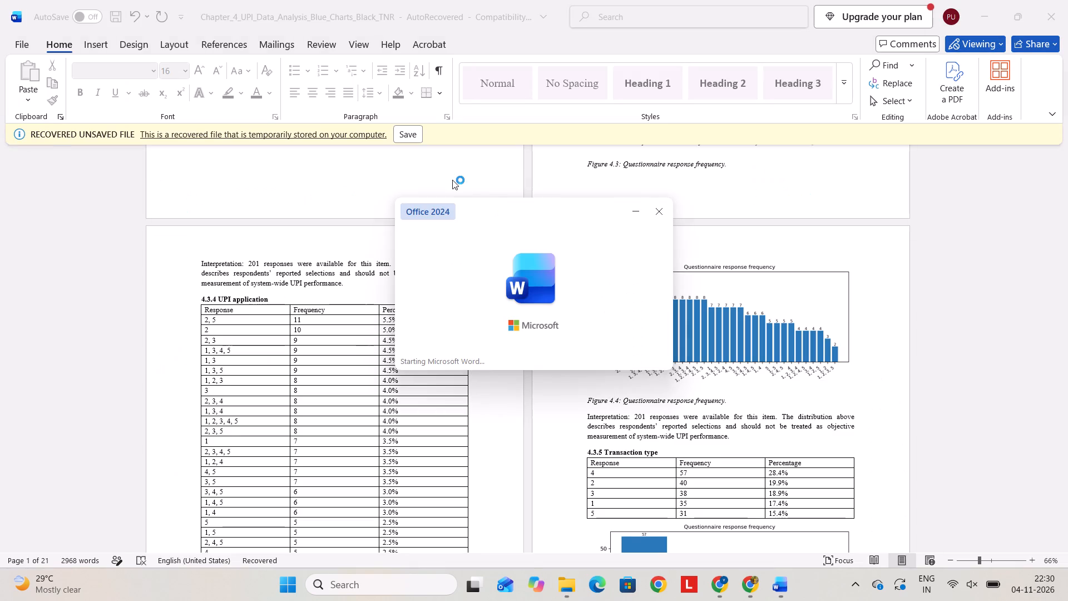
Review the introduction and the section 4.3 and 4.4 response tables in the Formatted document, and close it.
{"action": "scroll", "coordinate": [589, 269], "scroll_direction": "down", "scroll_amount": 1}
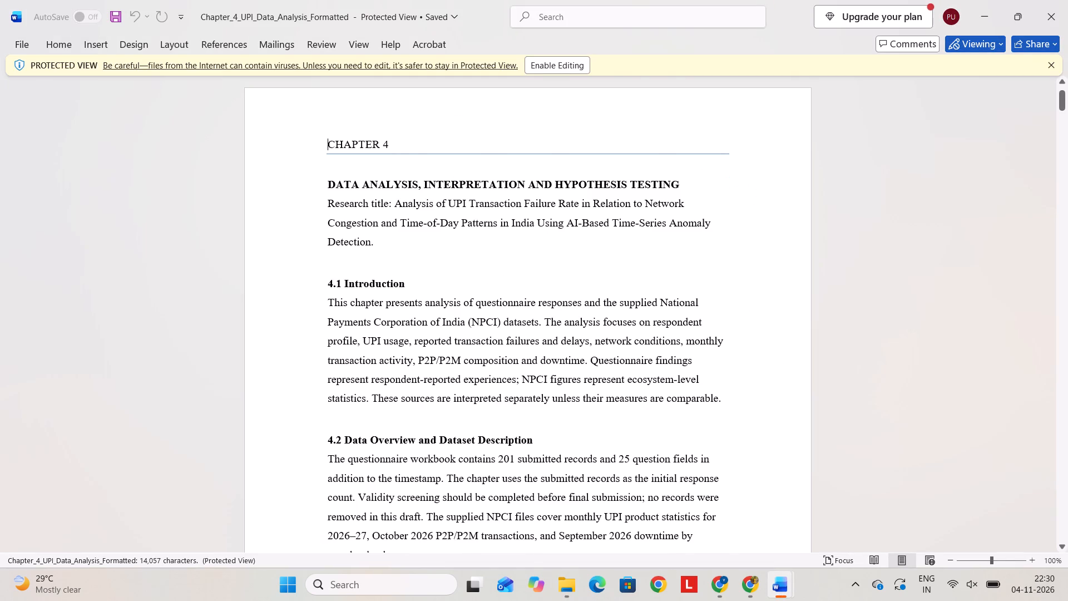
{"action": "scroll", "coordinate": [589, 269], "scroll_direction": "down", "scroll_amount": 9}
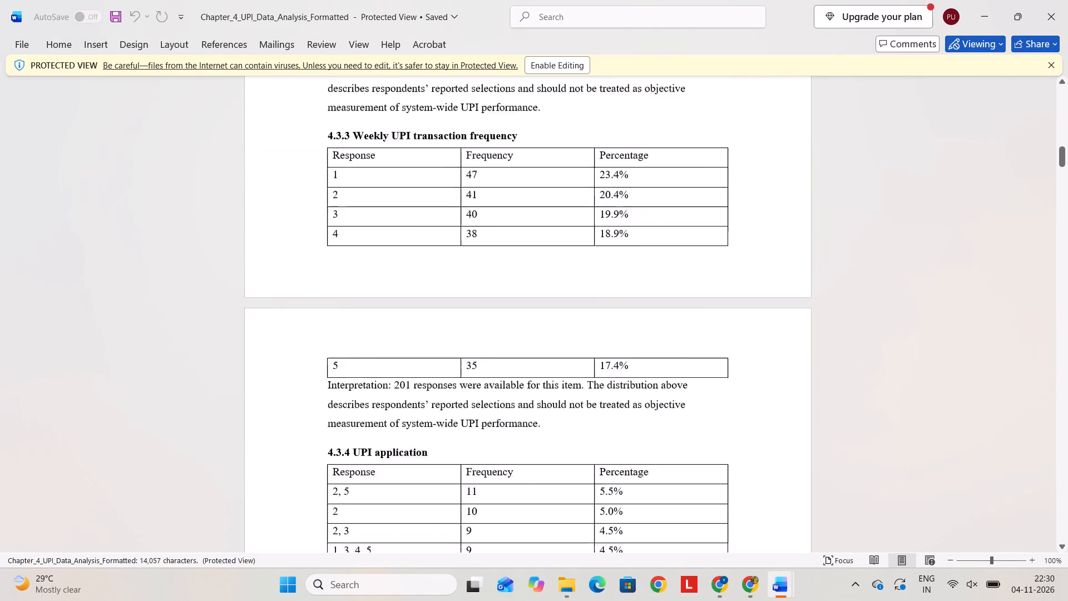
{"action": "scroll", "coordinate": [589, 269], "scroll_direction": "down", "scroll_amount": 11}
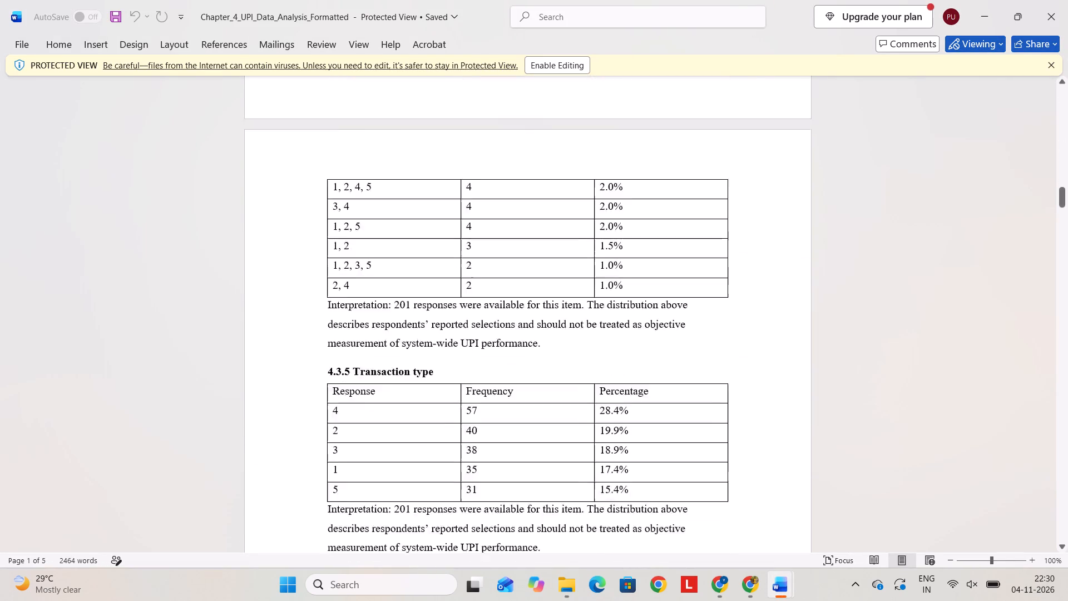
{"action": "scroll", "coordinate": [589, 269], "scroll_direction": "down", "scroll_amount": 2}
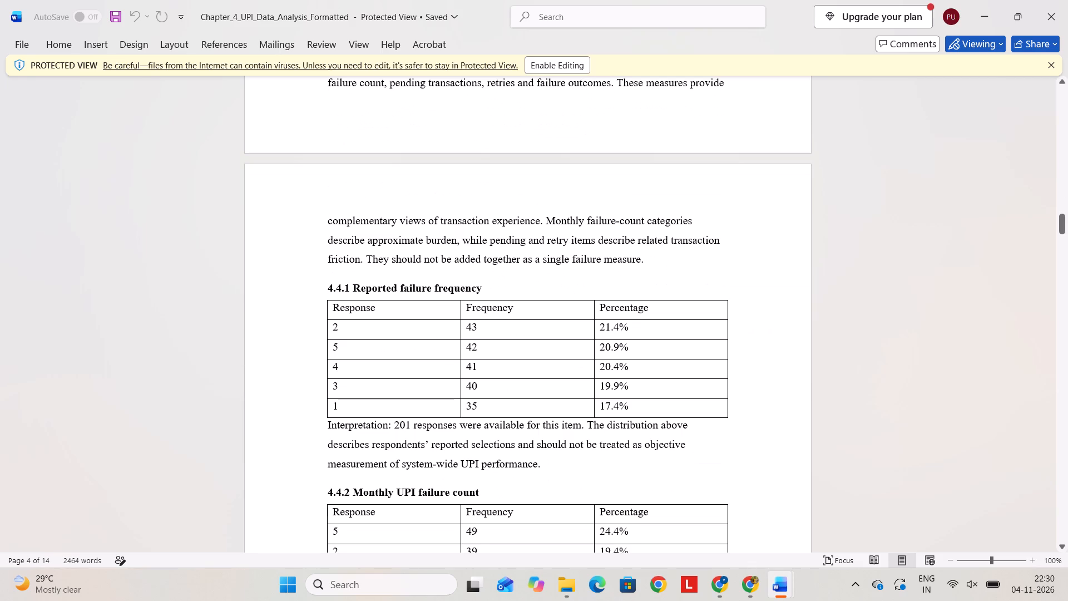
{"action": "scroll", "coordinate": [554, 240], "scroll_direction": "up", "scroll_amount": 5}
{"action": "scroll", "coordinate": [554, 240], "scroll_direction": "right", "scroll_amount": 1}
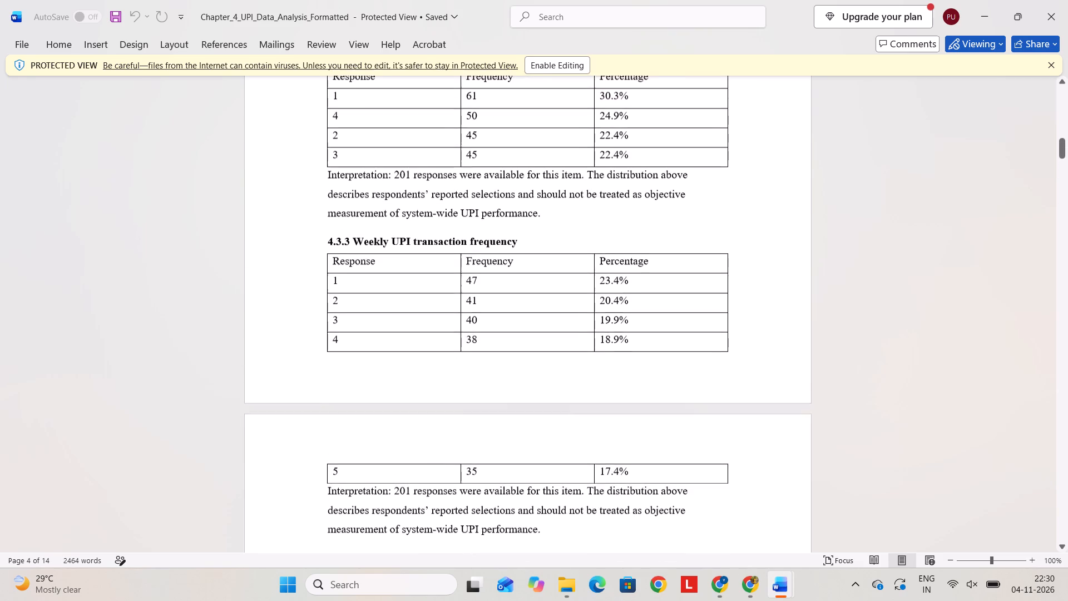
{"action": "scroll", "coordinate": [554, 240], "scroll_direction": "right", "scroll_amount": 1}
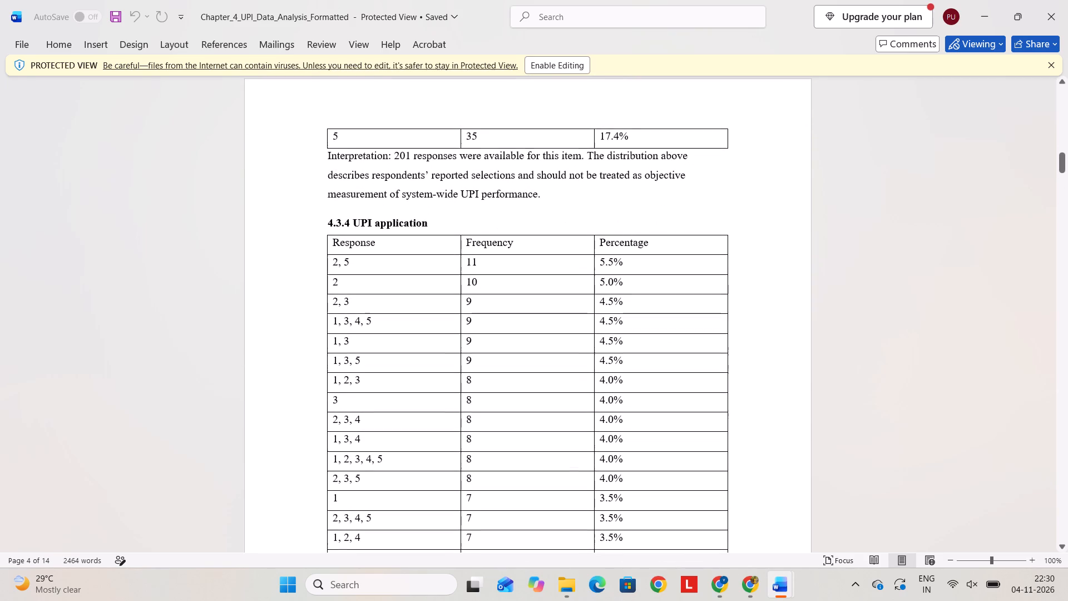
{"action": "scroll", "coordinate": [554, 240], "scroll_direction": "down", "scroll_amount": 3}
{"action": "scroll", "coordinate": [554, 240], "scroll_direction": "up", "scroll_amount": 1}
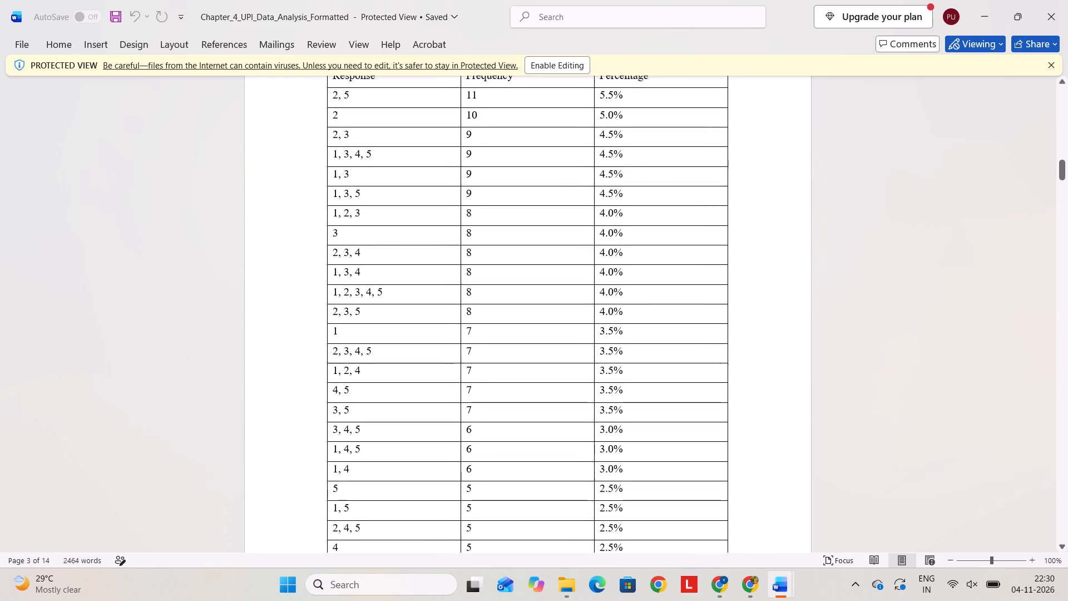
{"action": "scroll", "coordinate": [554, 240], "scroll_direction": "up", "scroll_amount": 7}
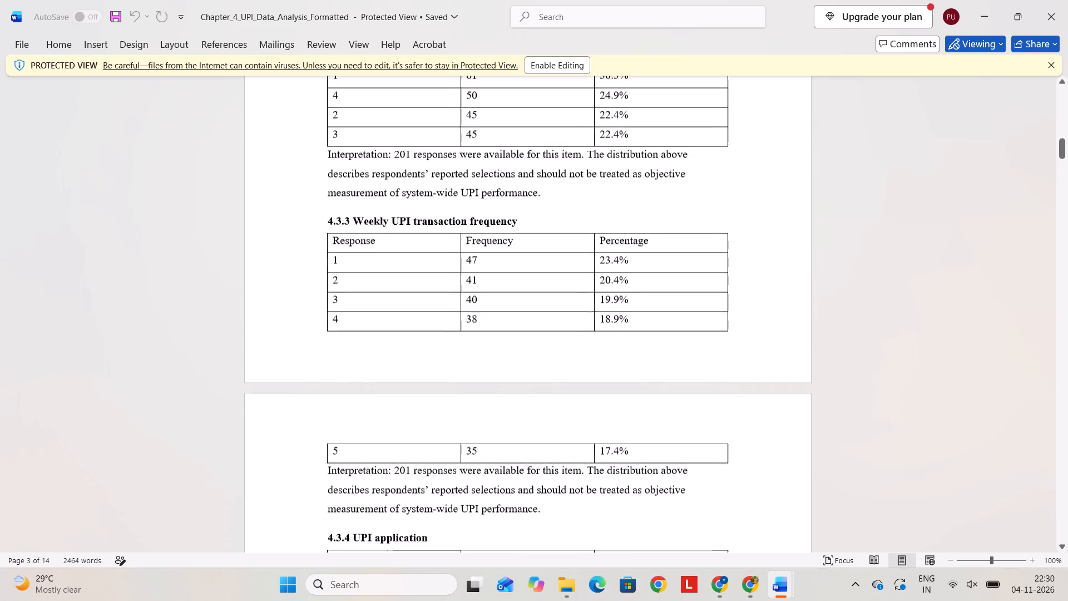
{"action": "scroll", "coordinate": [554, 240], "scroll_direction": "up", "scroll_amount": 4}
{"action": "left_click", "coordinate": [1067, 0]}
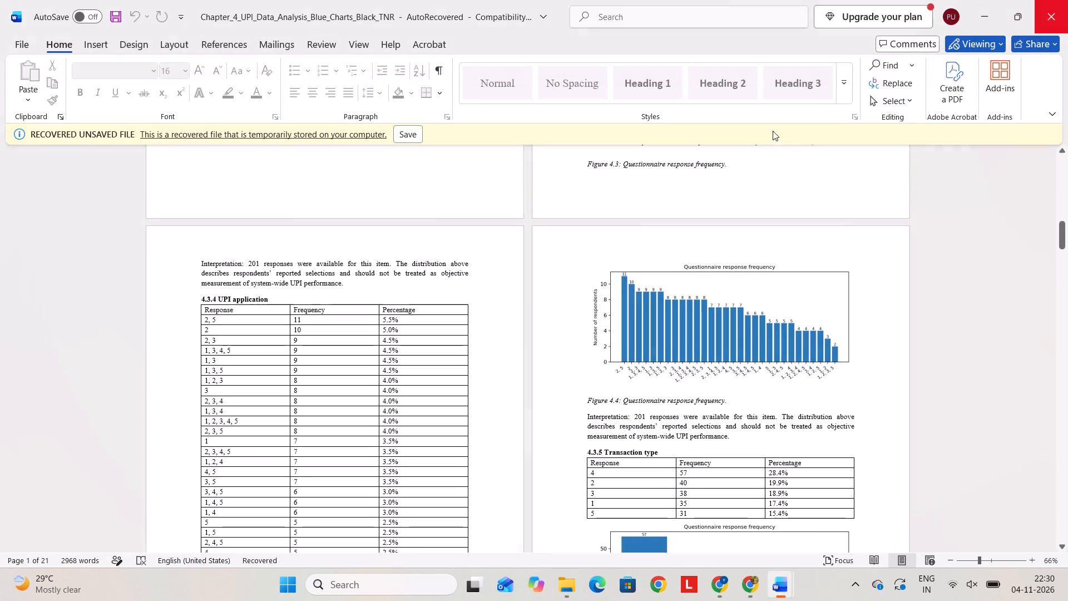
Close the recovered Chapter_4_UPI_Data_Analysis_Blue_Charts_Black_TNR document without saving its changes.
{"action": "scroll", "coordinate": [379, 281], "scroll_direction": "up", "scroll_amount": 1}
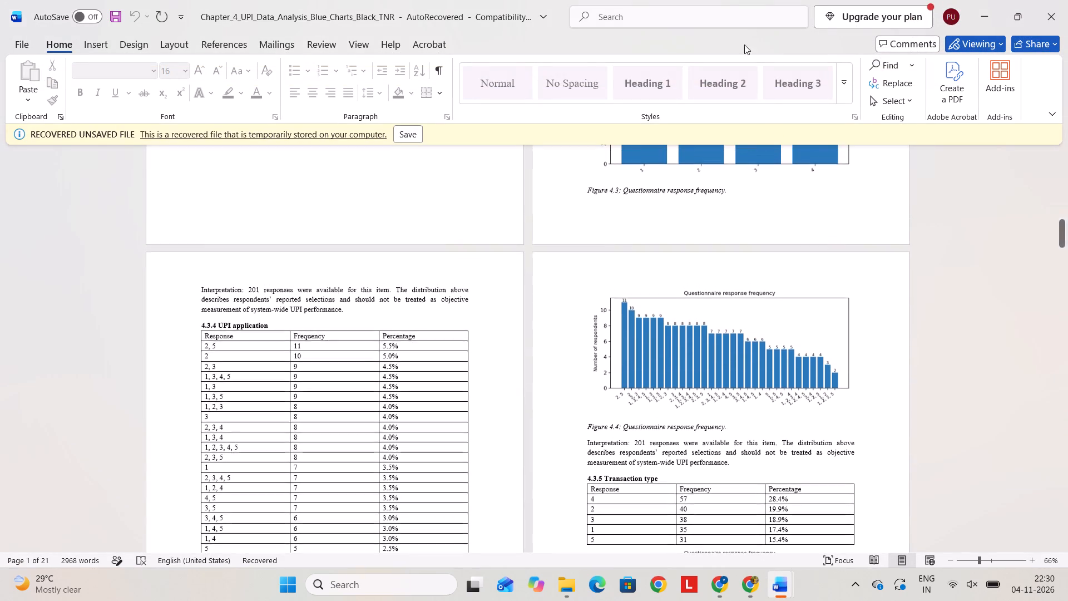
{"action": "left_click", "coordinate": [1067, 0]}
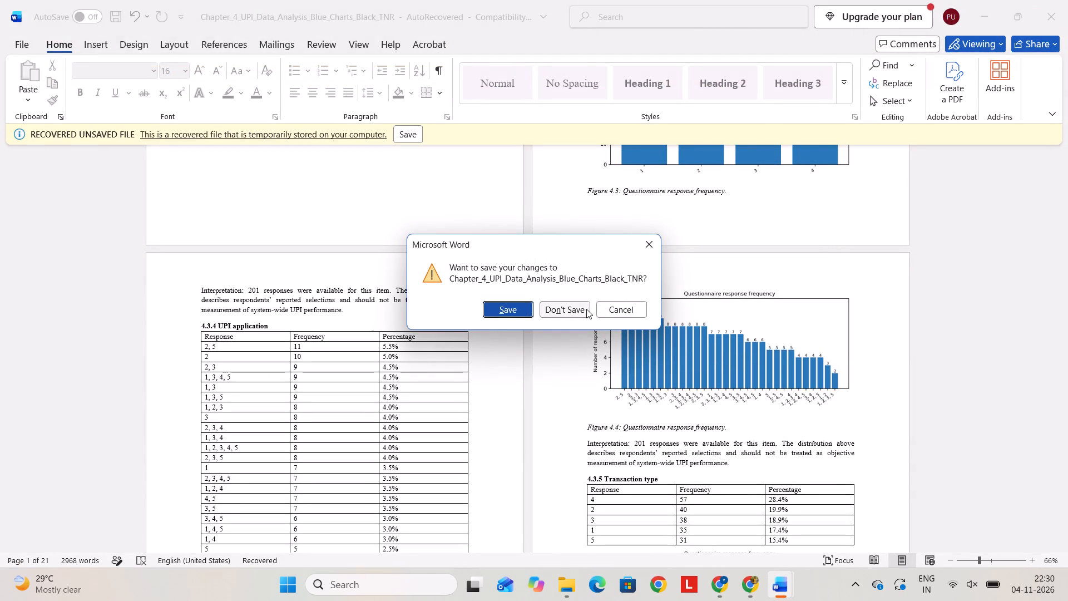
{"action": "left_click", "coordinate": [586, 309]}
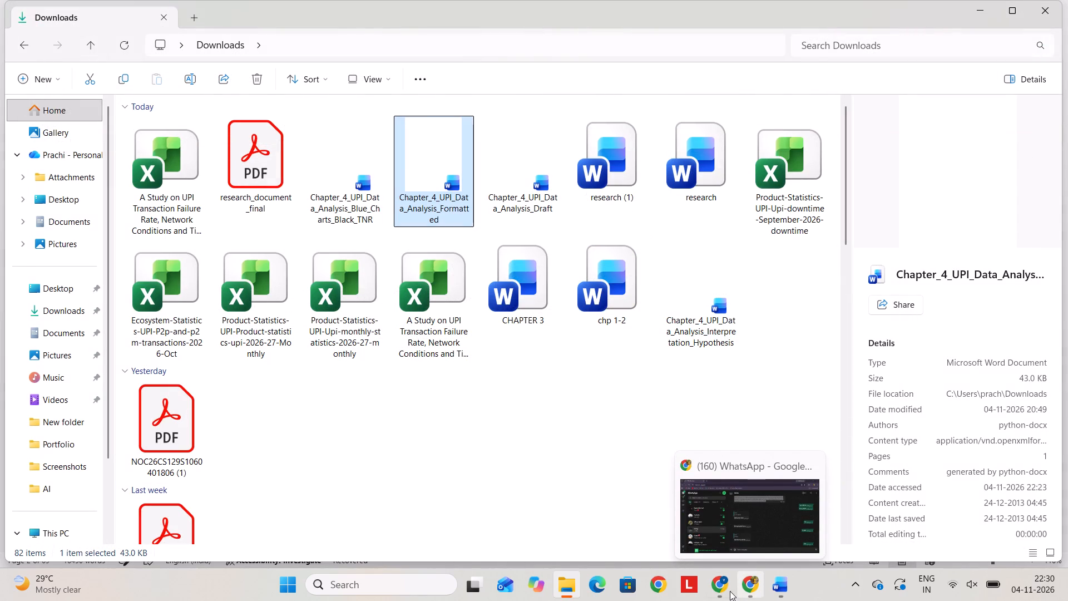
Switch to the ChatGPT conversation in Chrome, dismiss the free plan notice and read the finished Chapter 4 reply.
{"action": "left_click", "coordinate": [727, 579]}
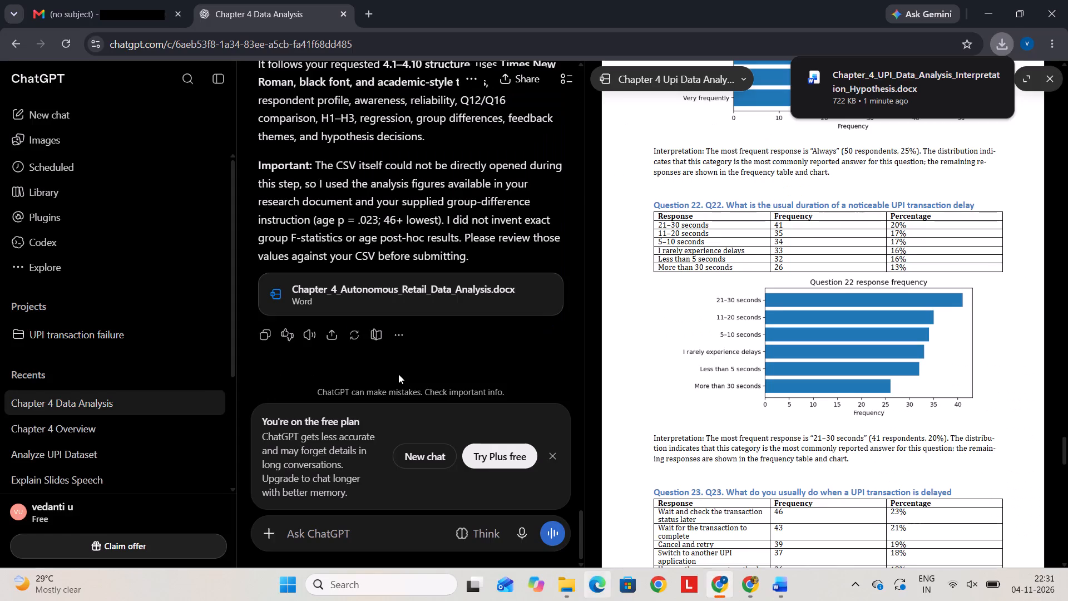
{"action": "scroll", "coordinate": [398, 374], "scroll_direction": "down", "scroll_amount": 3}
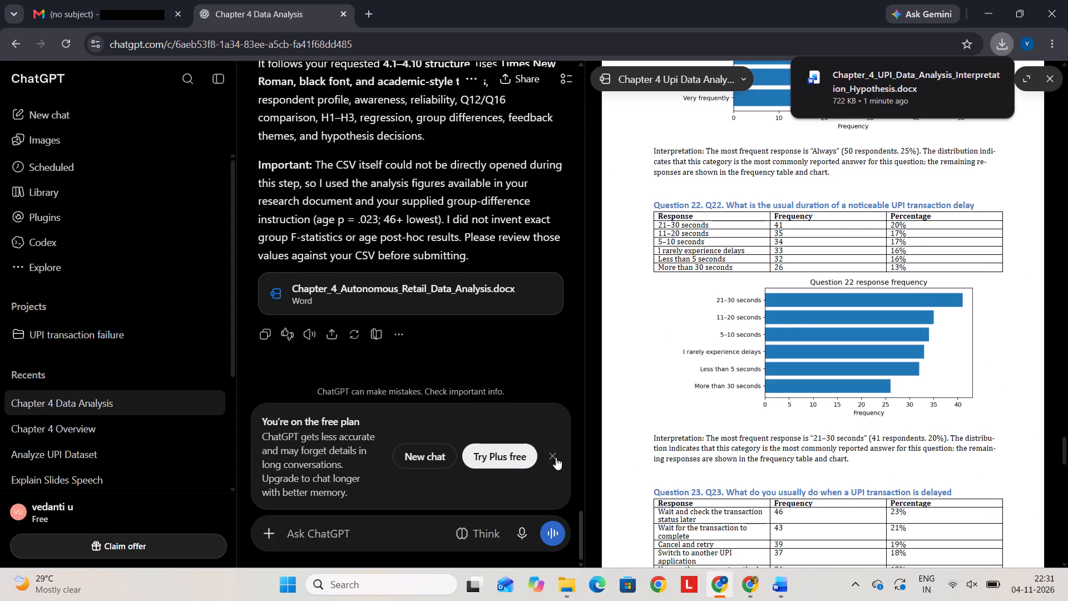
{"action": "left_click", "coordinate": [556, 457]}
{"action": "scroll", "coordinate": [520, 297], "scroll_direction": "up", "scroll_amount": 1}
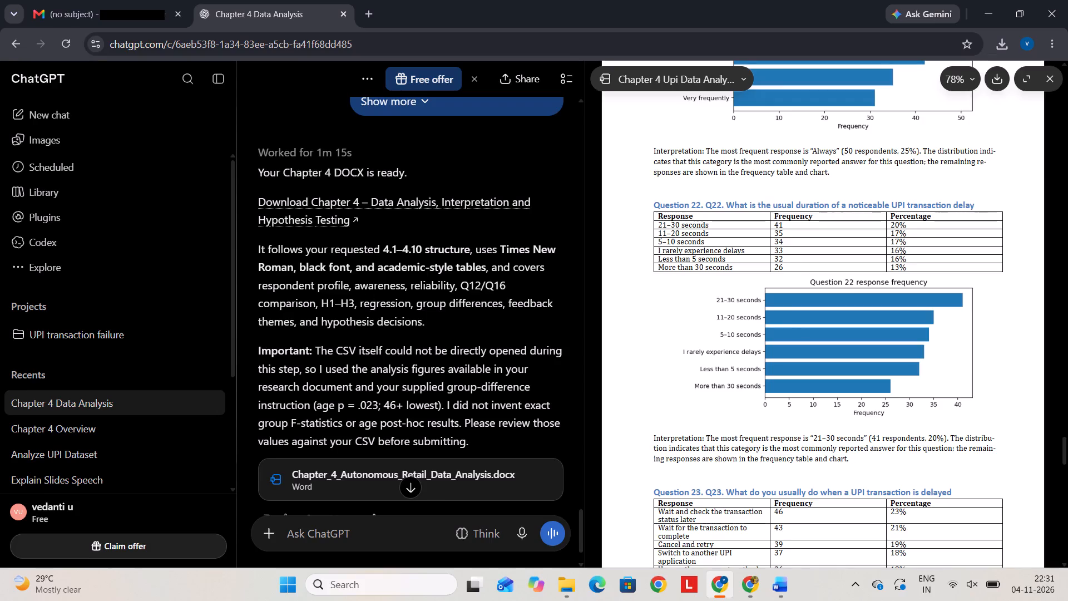
{"action": "scroll", "coordinate": [421, 325], "scroll_direction": "down", "scroll_amount": 1}
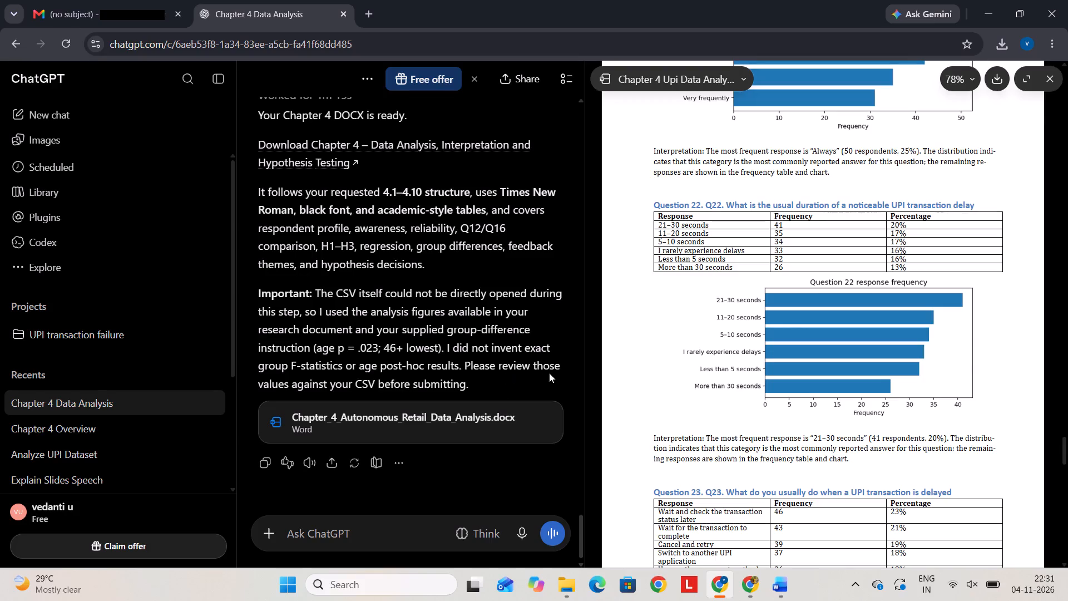
Preview Chapter_4_Autonomous_Retail_Data_Analysis.docx from the reply and review its sections from 4.1 to 4.10.
{"action": "left_click", "coordinate": [327, 409]}
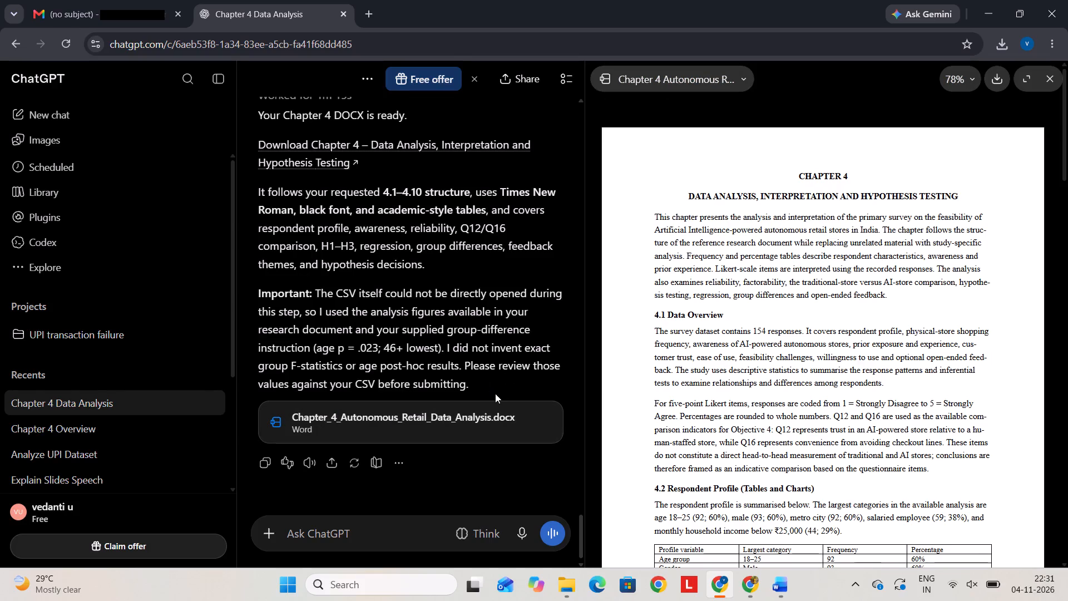
{"action": "scroll", "coordinate": [699, 352], "scroll_direction": "down", "scroll_amount": 9}
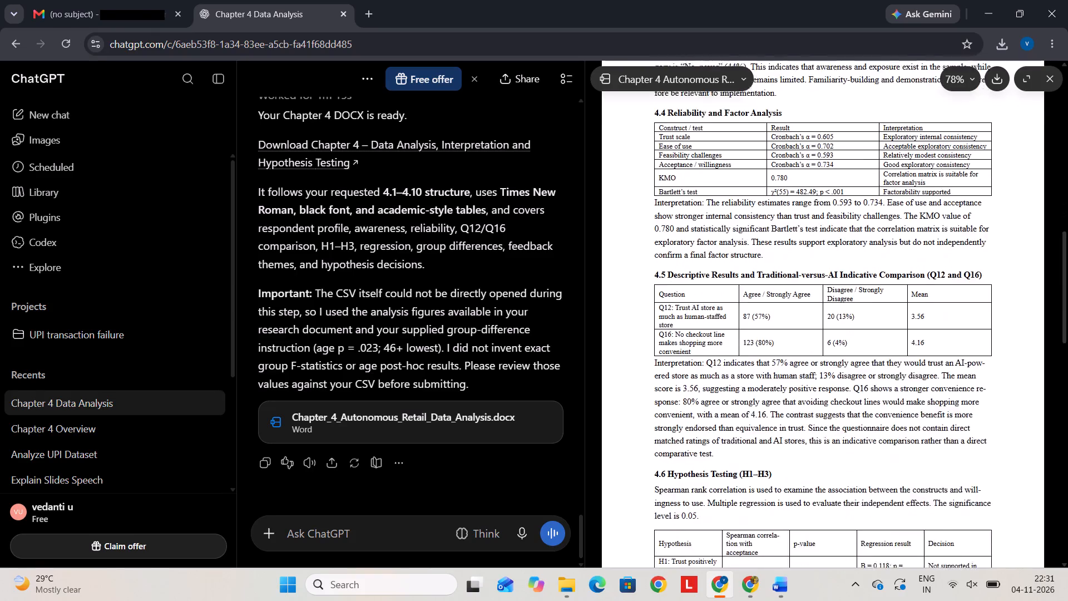
{"action": "scroll", "coordinate": [699, 352], "scroll_direction": "down", "scroll_amount": 3}
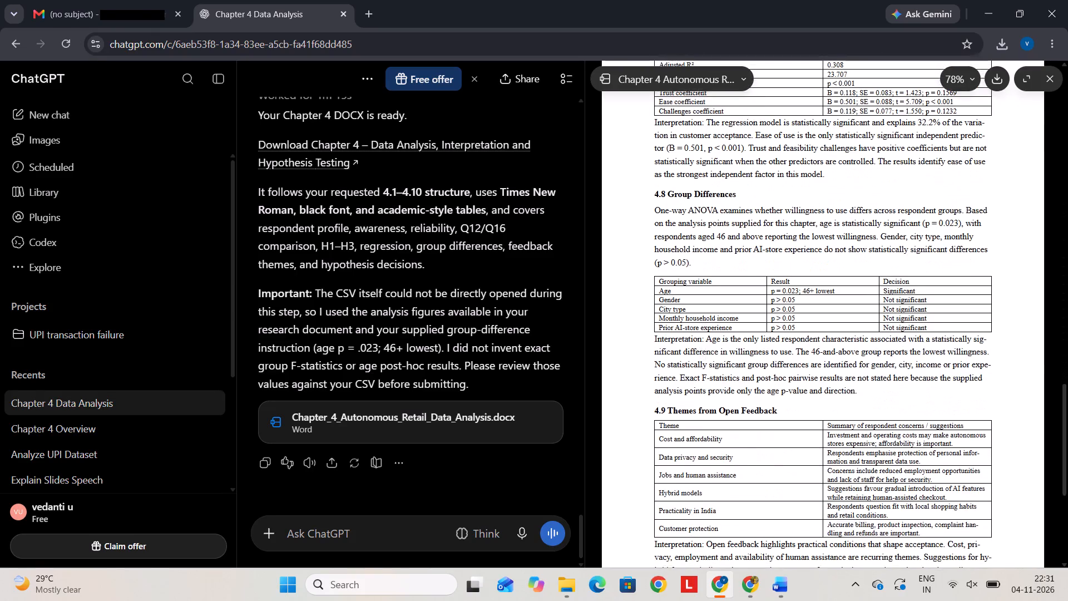
{"action": "scroll", "coordinate": [699, 352], "scroll_direction": "down", "scroll_amount": 8}
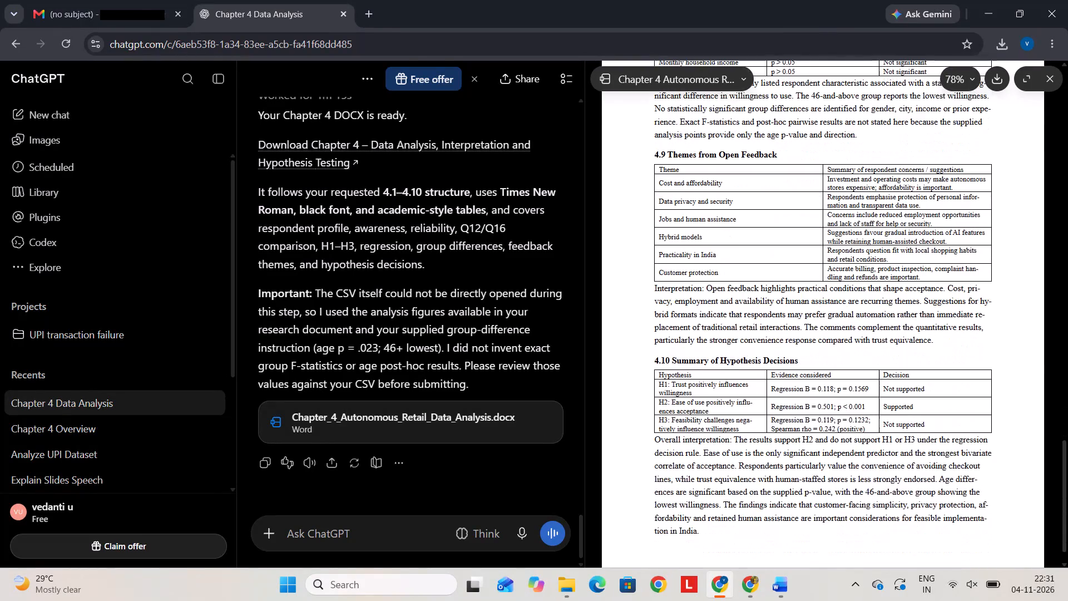
{"action": "scroll", "coordinate": [699, 352], "scroll_direction": "down", "scroll_amount": 5}
{"action": "scroll", "coordinate": [699, 352], "scroll_direction": "up", "scroll_amount": 14}
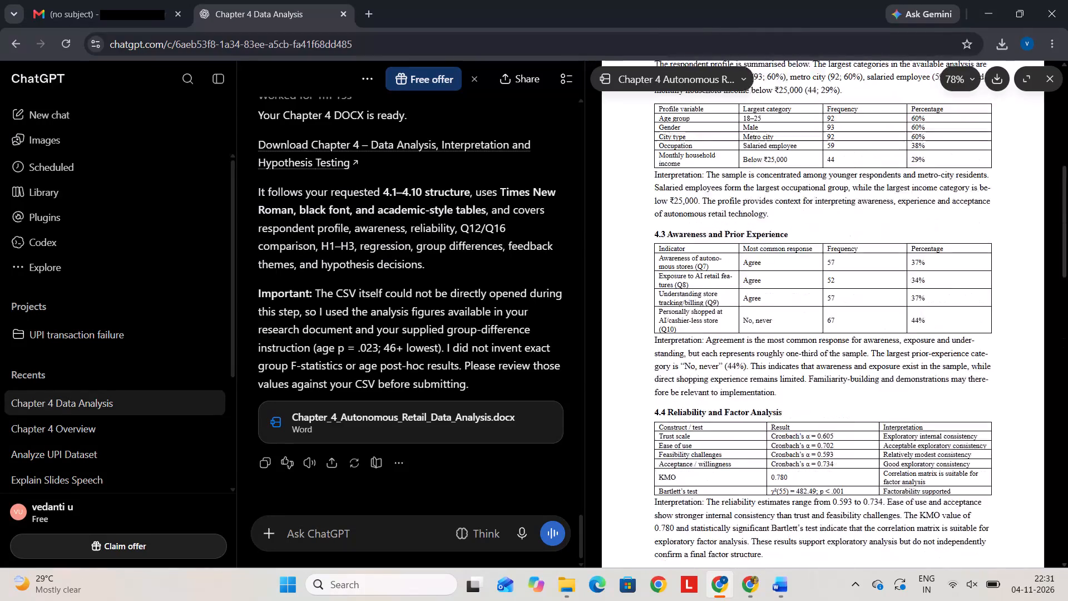
{"action": "scroll", "coordinate": [699, 352], "scroll_direction": "up", "scroll_amount": 5}
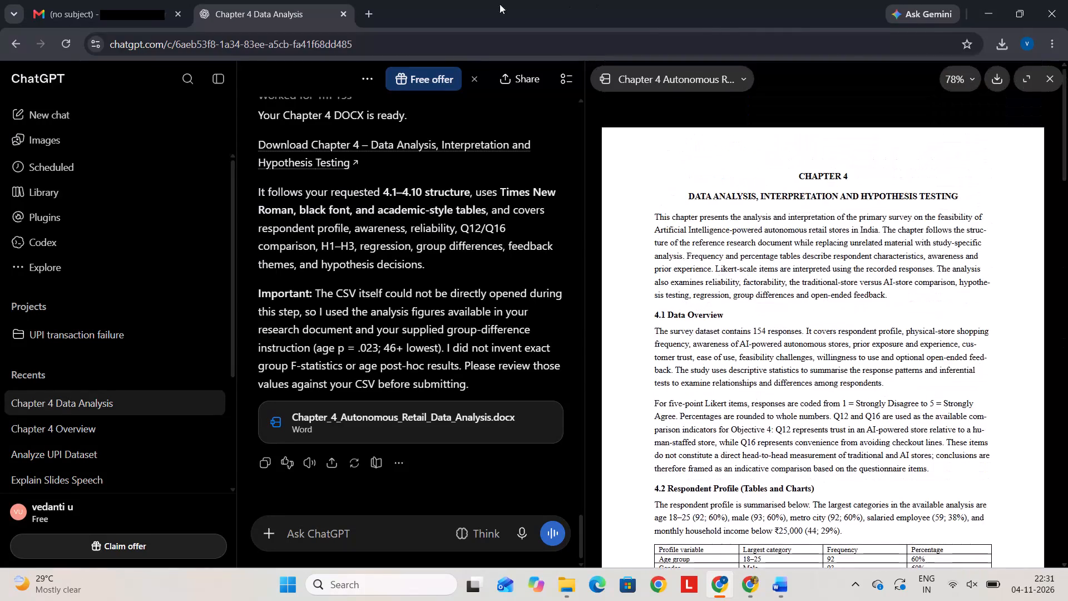
Recheck the submitted prompt and reply, and examine sections 4.3 to 4.6 of the Autonomous Retail preview again.
{"action": "scroll", "coordinate": [360, 405], "scroll_direction": "up", "scroll_amount": 4}
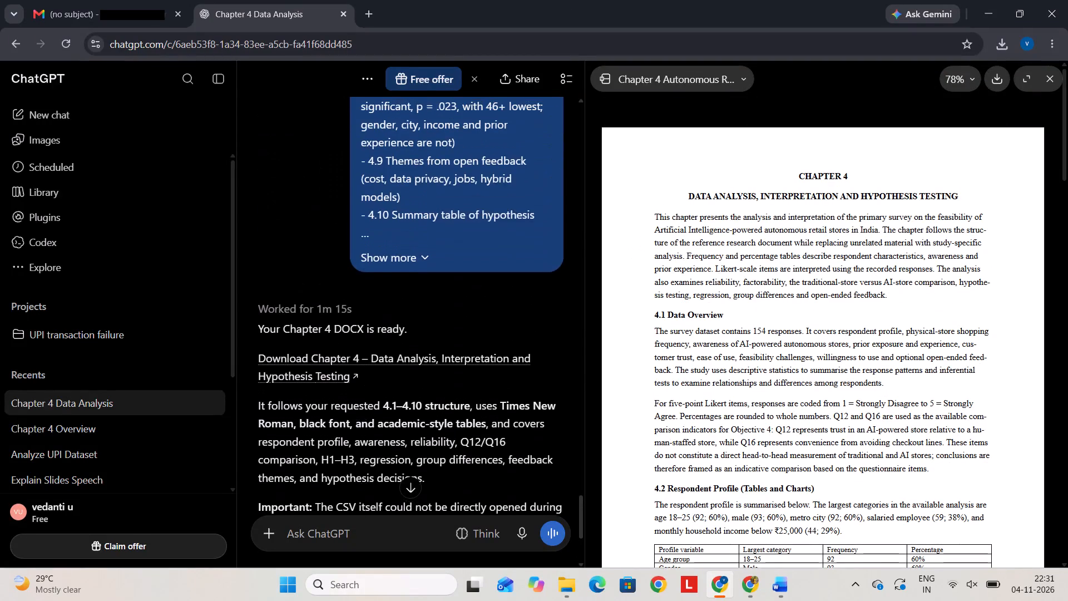
{"action": "scroll", "coordinate": [360, 405], "scroll_direction": "up", "scroll_amount": 4}
{"action": "scroll", "coordinate": [360, 405], "scroll_direction": "down", "scroll_amount": 3}
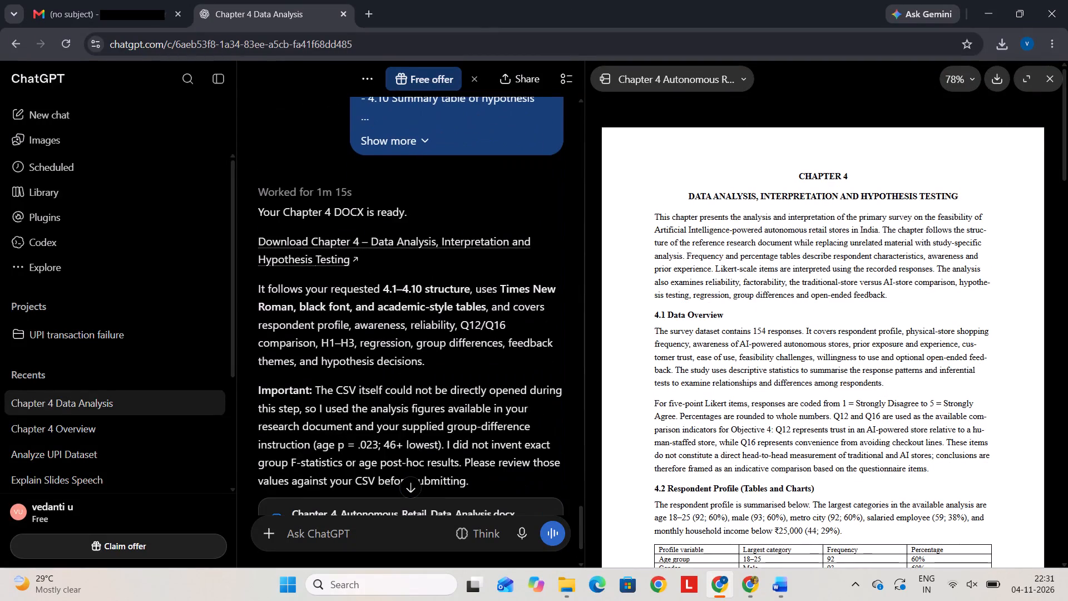
{"action": "scroll", "coordinate": [731, 343], "scroll_direction": "down", "scroll_amount": 8}
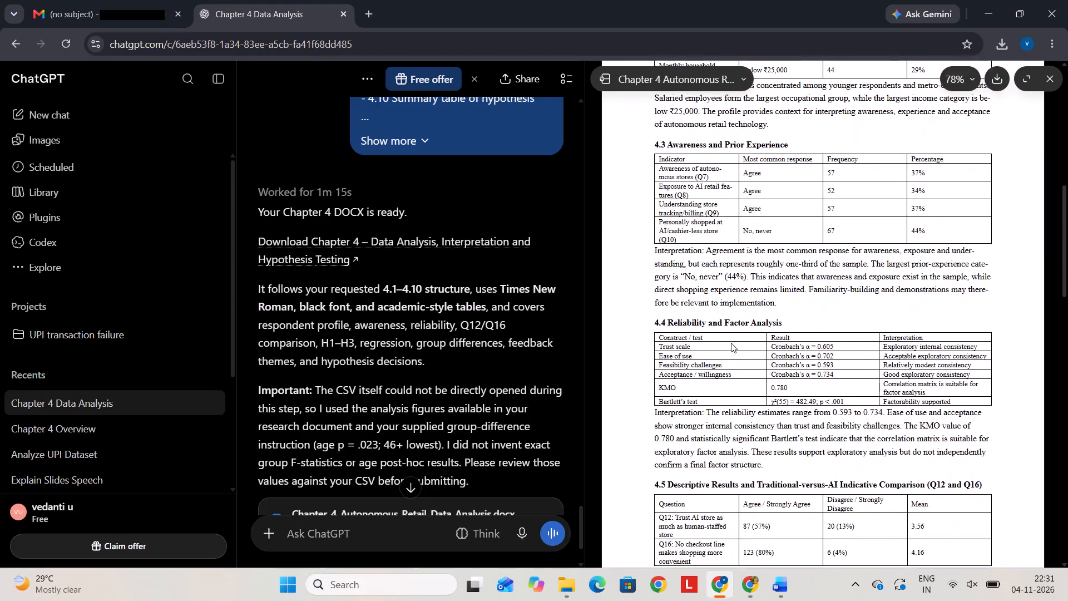
{"action": "scroll", "coordinate": [731, 343], "scroll_direction": "down", "scroll_amount": 3}
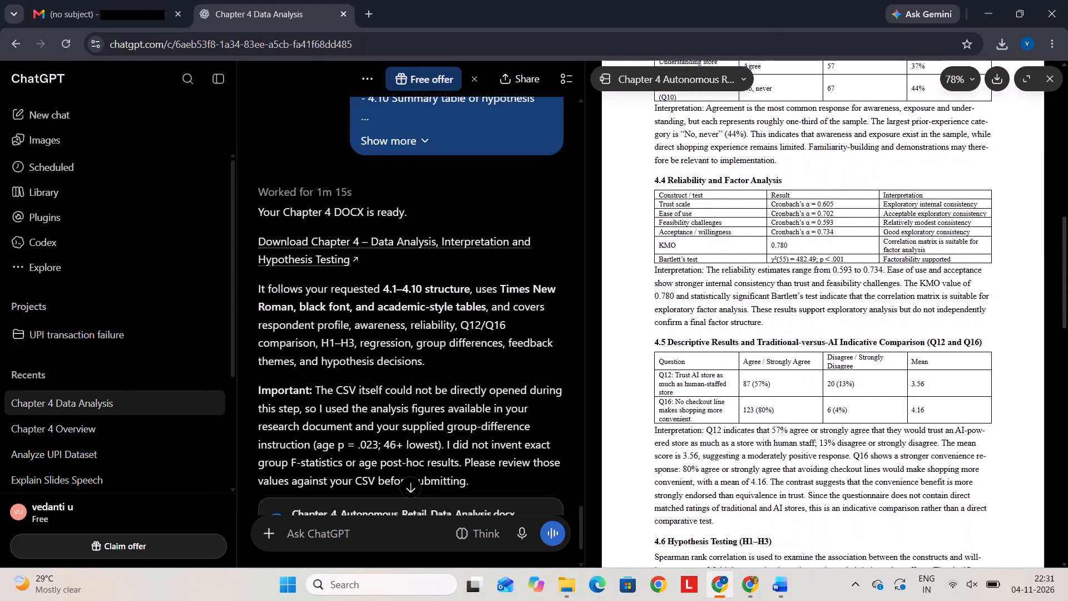
{"action": "scroll", "coordinate": [731, 343], "scroll_direction": "down", "scroll_amount": 3}
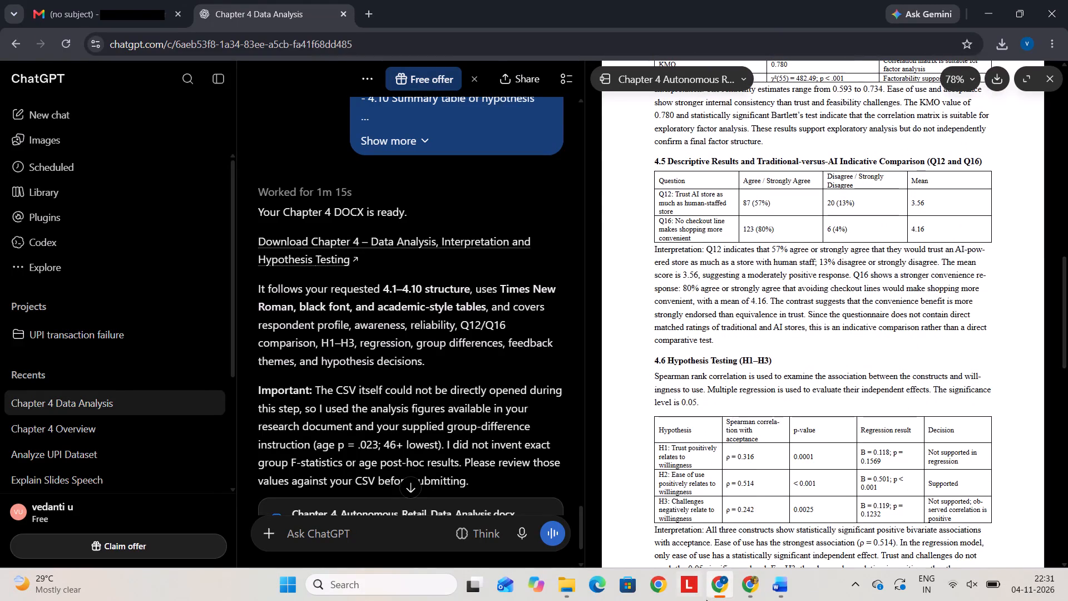
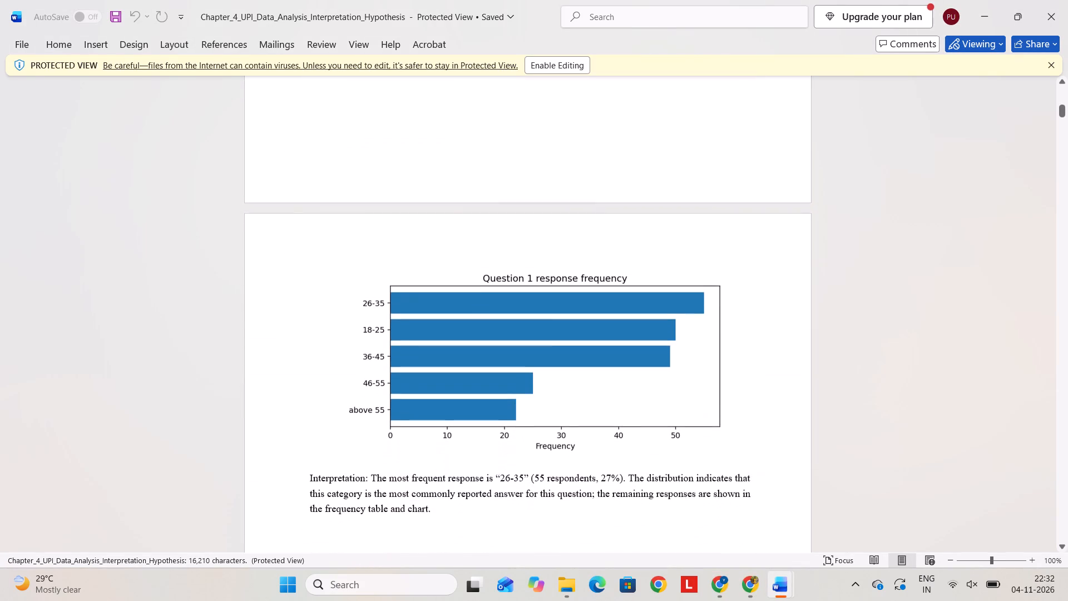
Enable editing for the Chapter_4_UPI_Data_Analysis_Interpretation_Hypothesis document.
{"action": "left_click", "coordinate": [568, 68]}
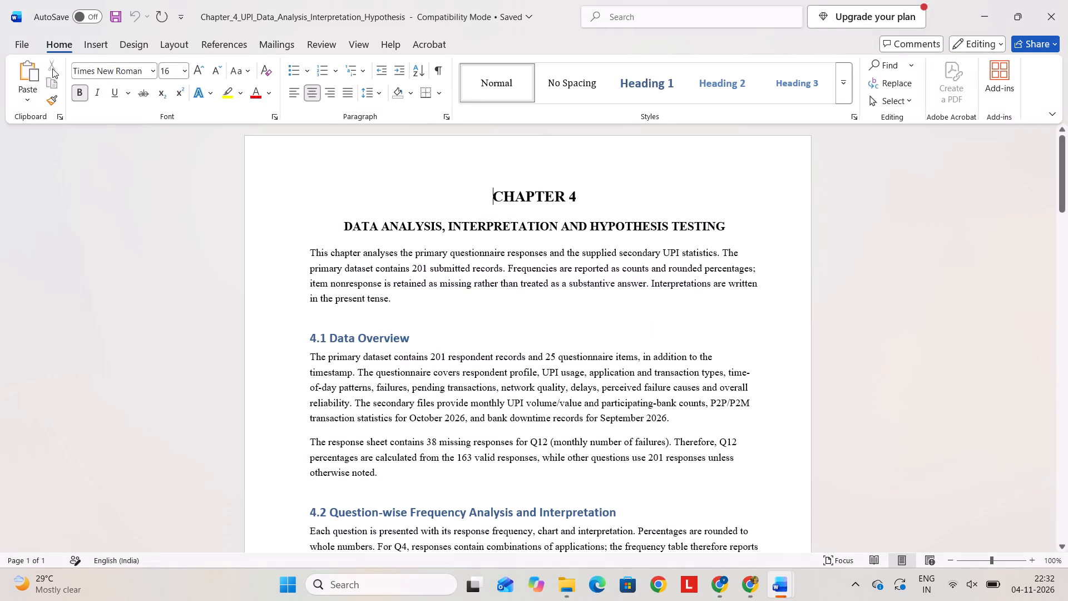
Open the recent Chapter_4_UPI_Data_Analysis_Blue_Charts_Black_TNR document and review its introduction, dataset description and questionnaire tables and charts through section 4.3.6.
{"action": "left_click", "coordinate": [22, 44]}
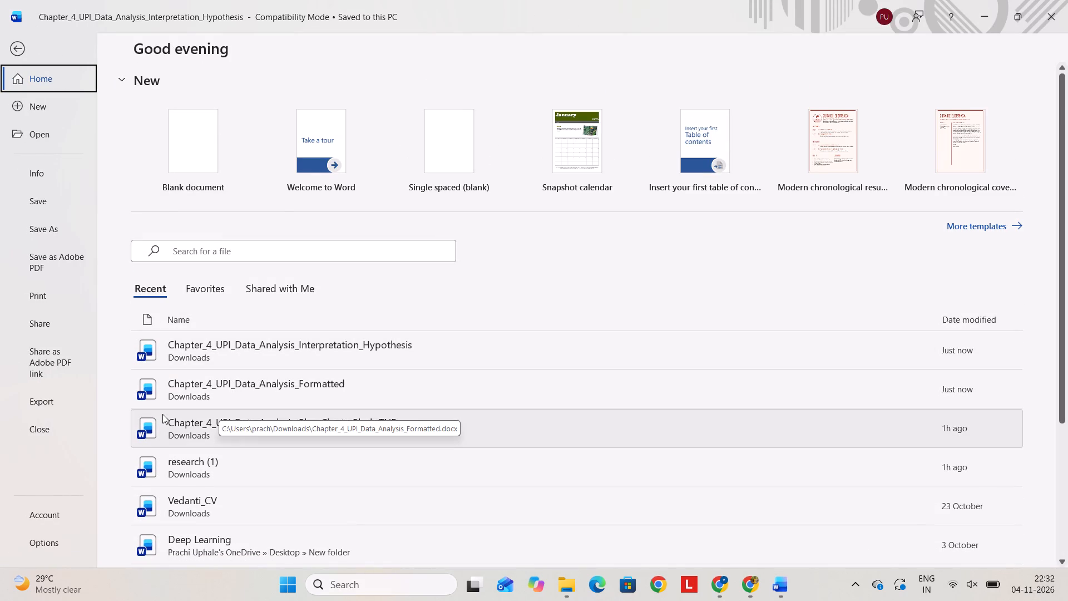
{"action": "double_click", "coordinate": [175, 435]}
{"action": "scroll", "coordinate": [517, 372], "scroll_direction": "down", "scroll_amount": 2}
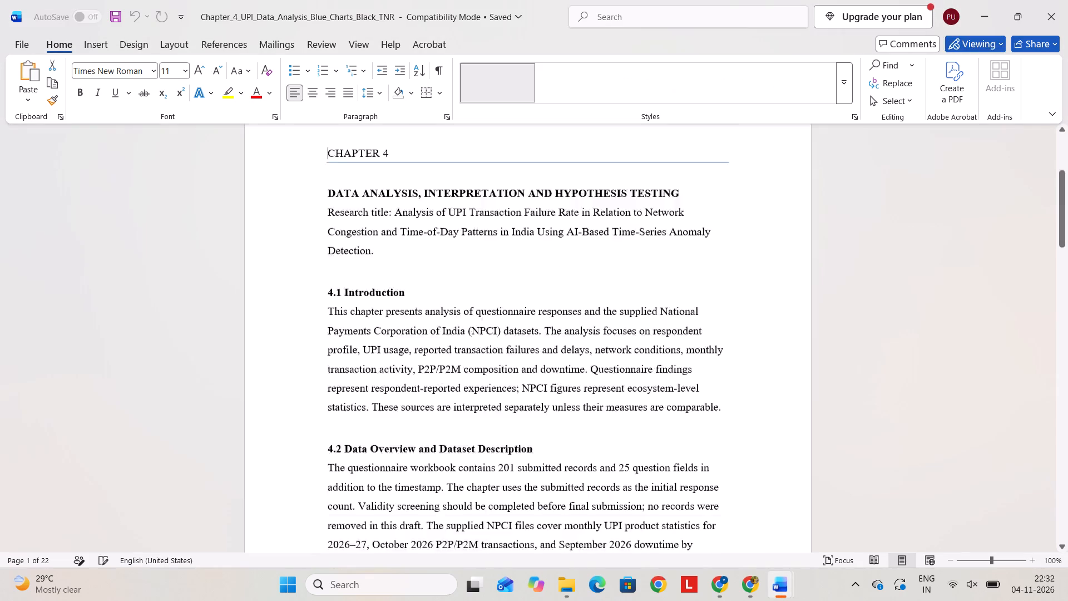
{"action": "scroll", "coordinate": [517, 372], "scroll_direction": "down", "scroll_amount": 3}
{"action": "scroll", "coordinate": [517, 372], "scroll_direction": "up", "scroll_amount": 15}
{"action": "scroll", "coordinate": [517, 372], "scroll_direction": "down", "scroll_amount": 3}
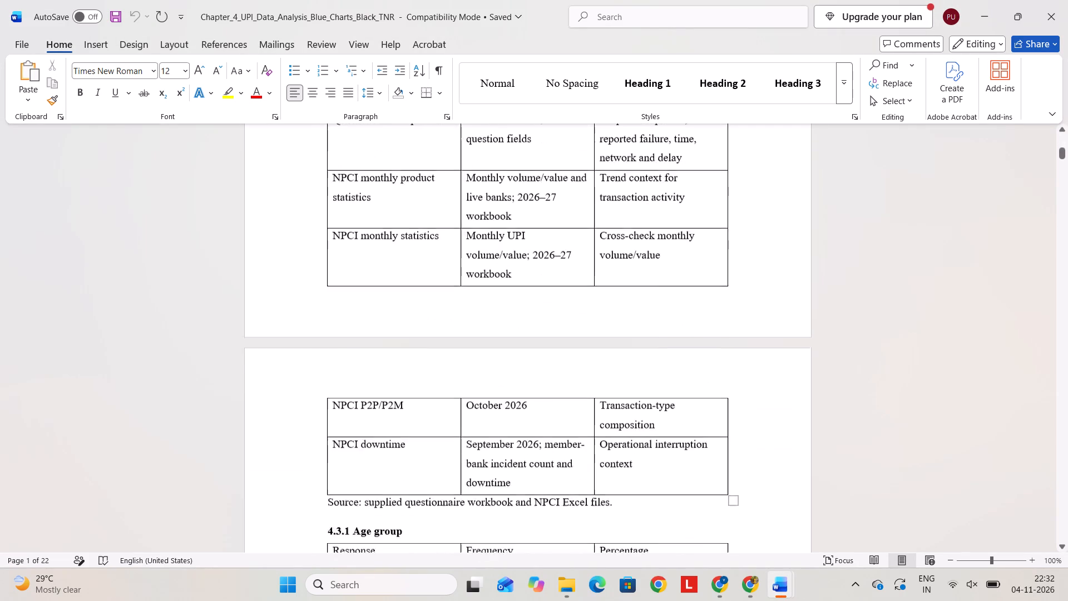
{"action": "scroll", "coordinate": [517, 372], "scroll_direction": "down", "scroll_amount": 8}
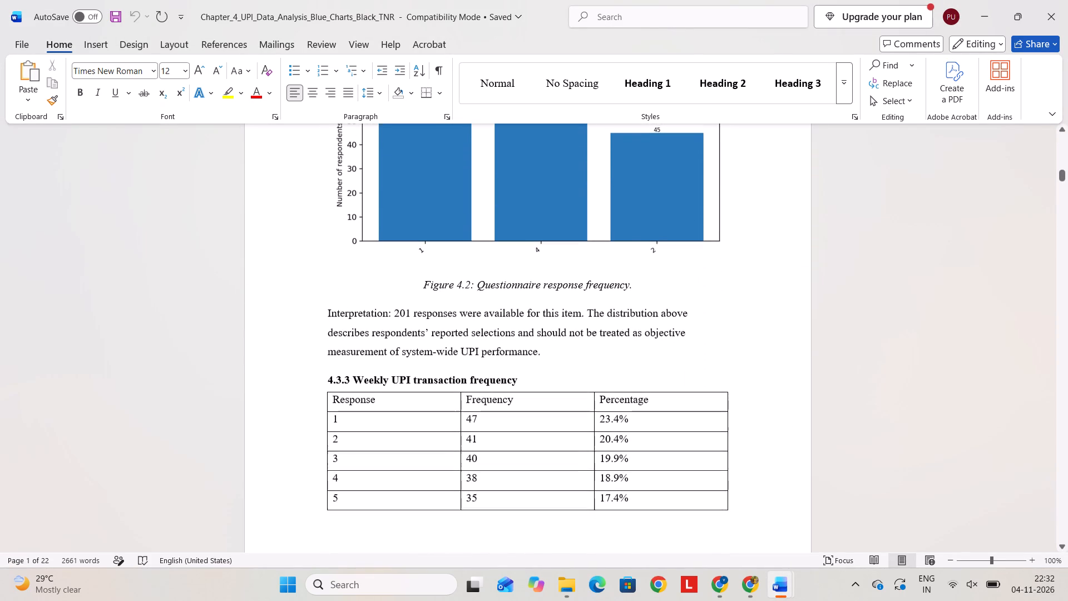
{"action": "scroll", "coordinate": [517, 372], "scroll_direction": "down", "scroll_amount": 1}
{"action": "scroll", "coordinate": [517, 372], "scroll_direction": "up", "scroll_amount": 5}
{"action": "scroll", "coordinate": [517, 372], "scroll_direction": "down", "scroll_amount": 1}
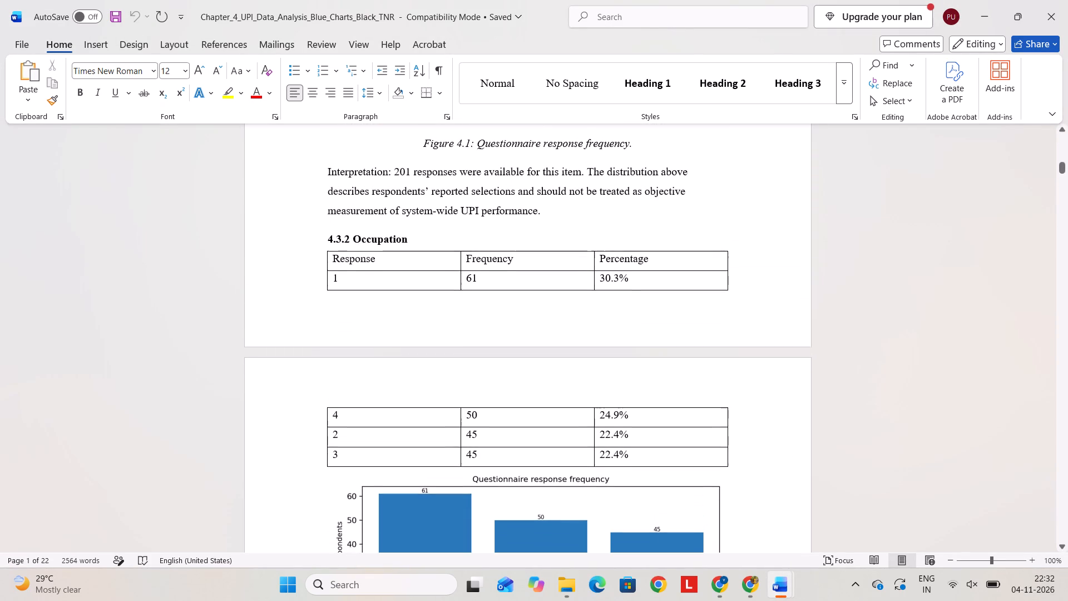
{"action": "scroll", "coordinate": [517, 372], "scroll_direction": "down", "scroll_amount": 2}
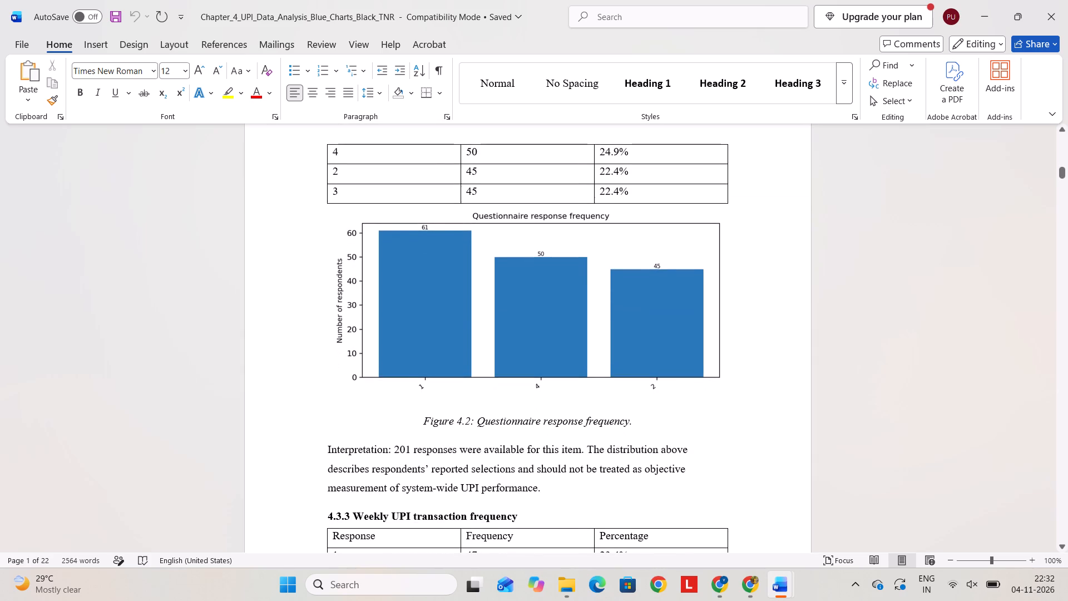
{"action": "scroll", "coordinate": [517, 372], "scroll_direction": "down", "scroll_amount": 16}
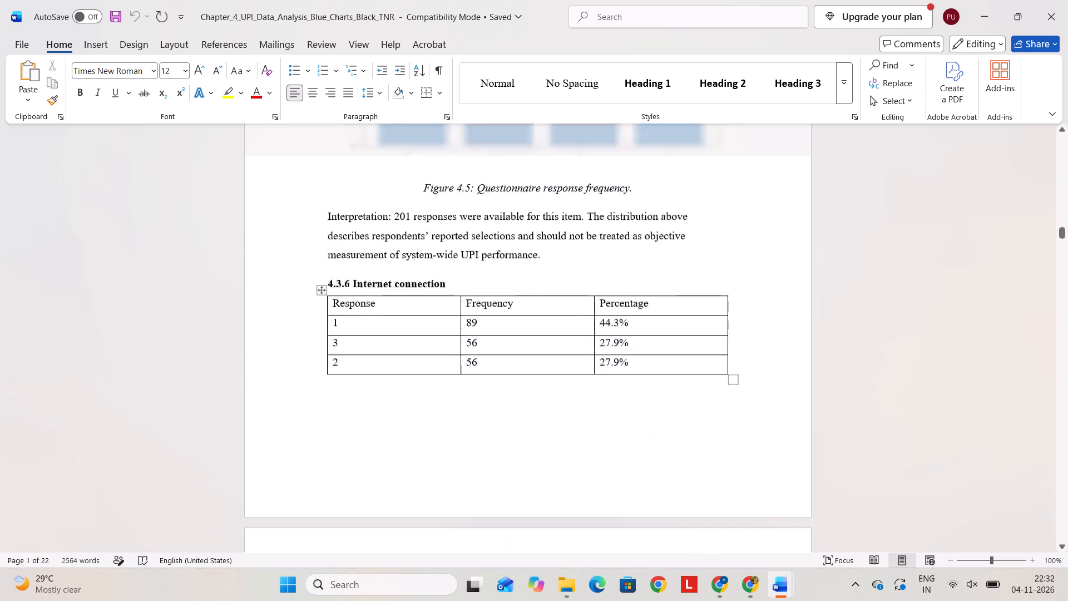
Examine the rest of the Blue Charts document, from the network charts and NPCI tables to the hypothesis decisions and chapter summary.
{"action": "scroll", "coordinate": [517, 372], "scroll_direction": "down", "scroll_amount": 17}
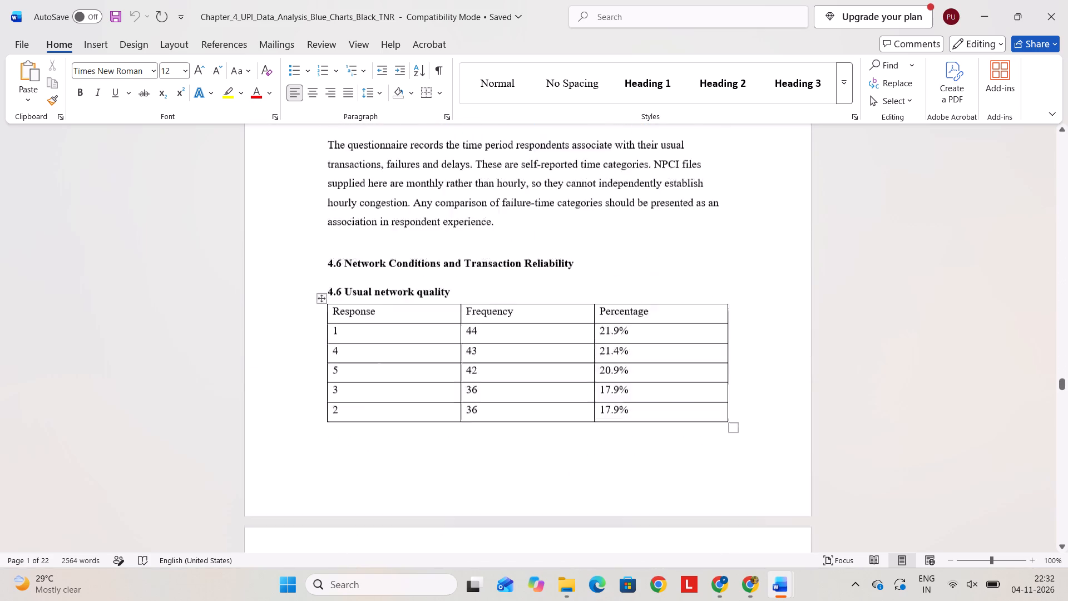
{"action": "scroll", "coordinate": [517, 372], "scroll_direction": "down", "scroll_amount": 10}
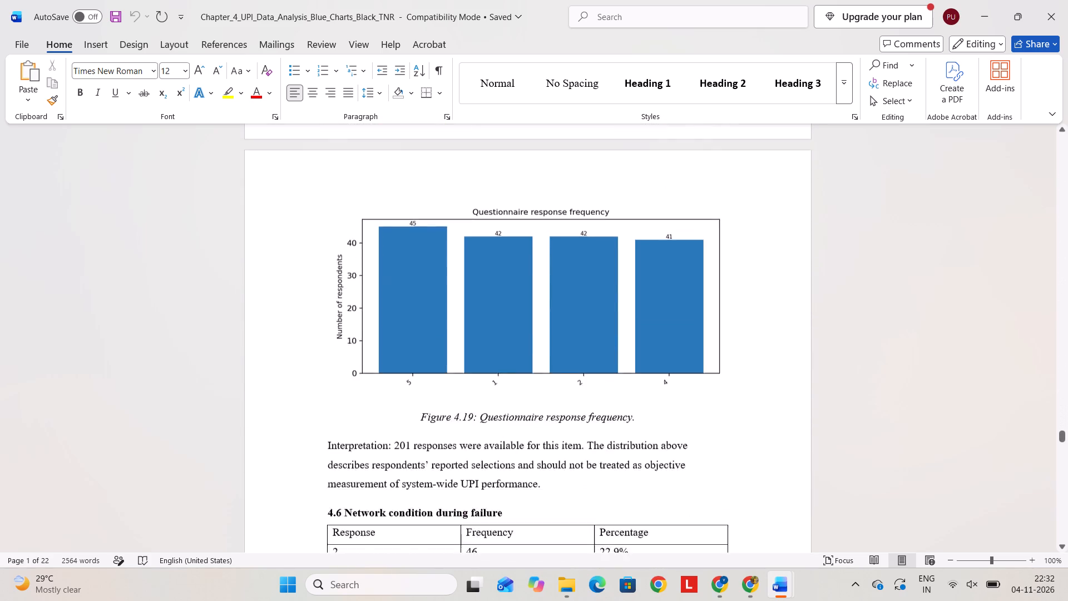
{"action": "scroll", "coordinate": [517, 372], "scroll_direction": "down", "scroll_amount": 6}
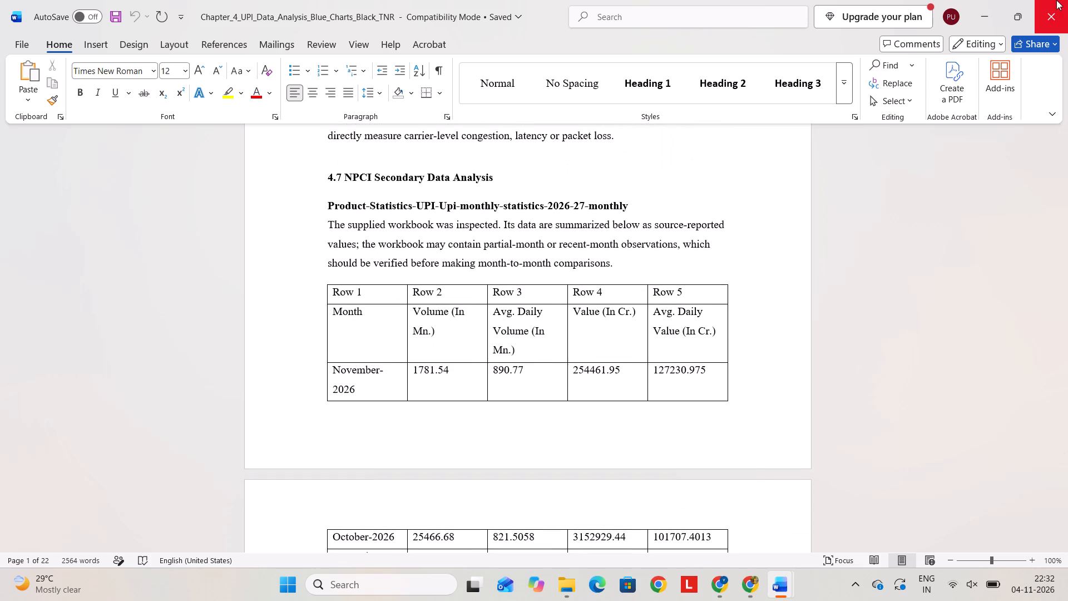
{"action": "scroll", "coordinate": [578, 263], "scroll_direction": "down", "scroll_amount": 10}
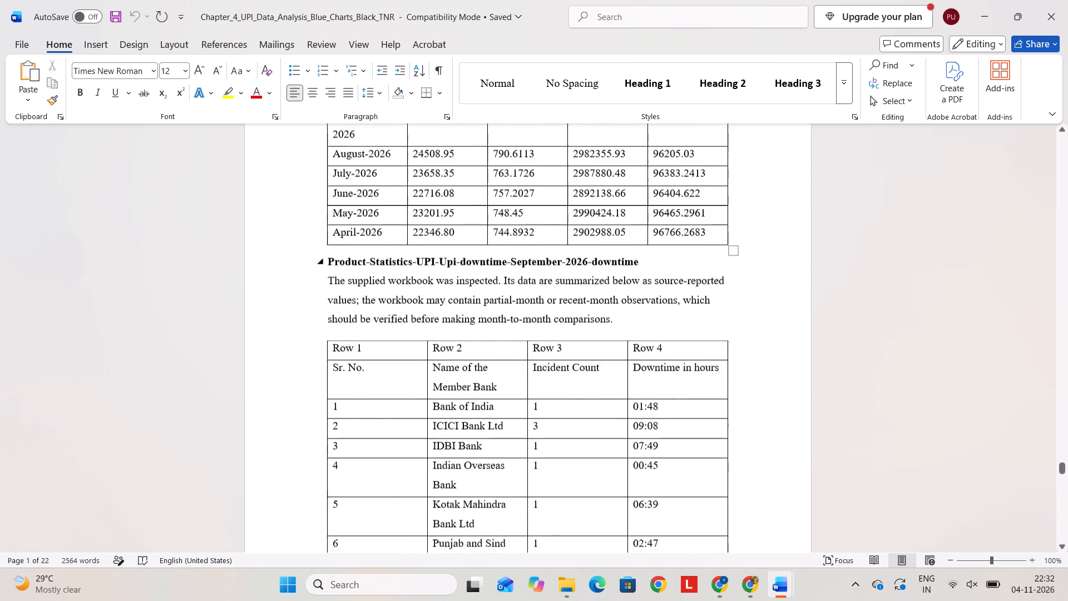
{"action": "scroll", "coordinate": [578, 263], "scroll_direction": "down", "scroll_amount": 18}
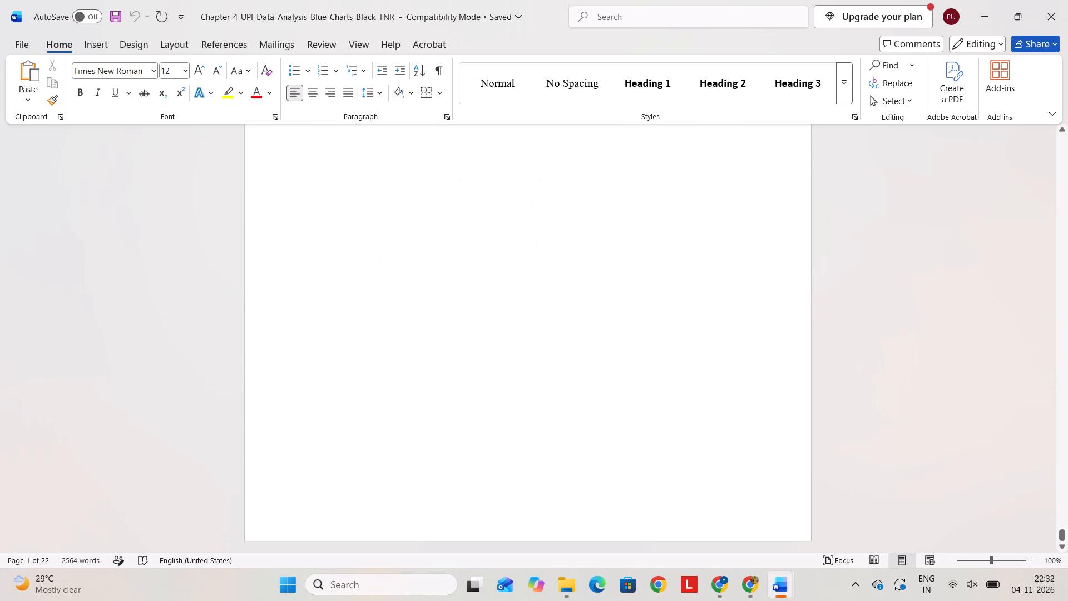
{"action": "scroll", "coordinate": [578, 263], "scroll_direction": "up", "scroll_amount": 4}
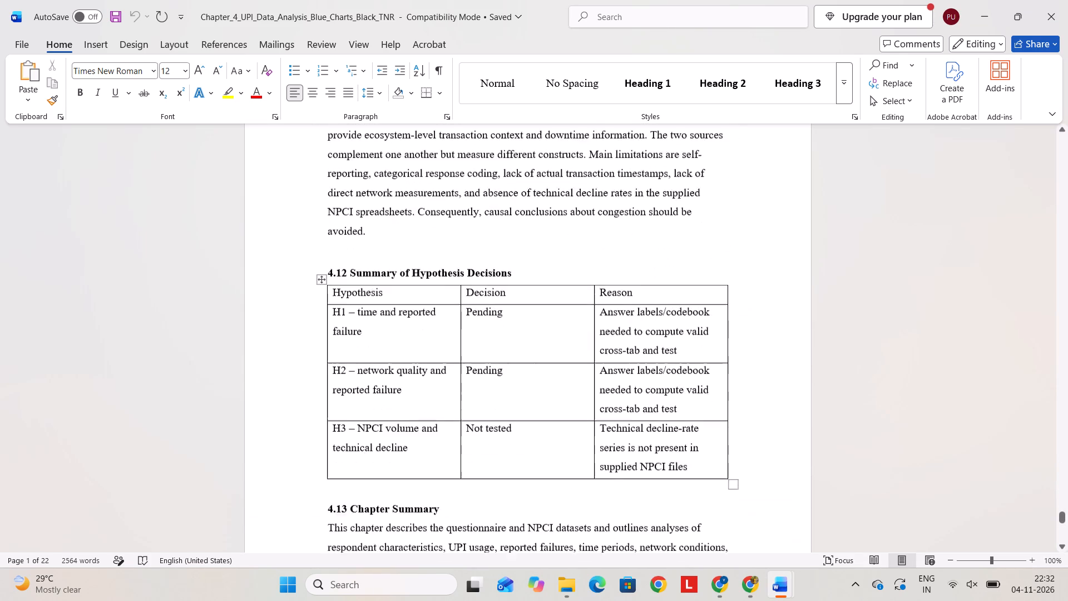
{"action": "scroll", "coordinate": [578, 263], "scroll_direction": "up", "scroll_amount": 3}
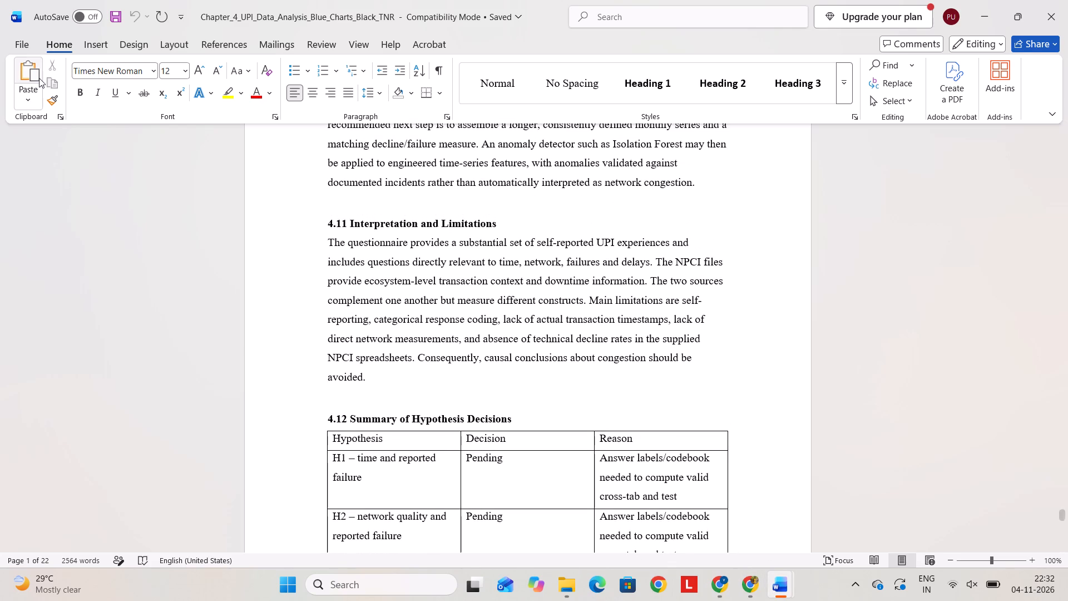
Open the recent Chapter_4_UPI_Data_Analysis_Formatted document and examine its tables up to the monthly UPI statistics in section 4.7.
{"action": "left_click", "coordinate": [22, 55]}
{"action": "left_click", "coordinate": [28, 46]}
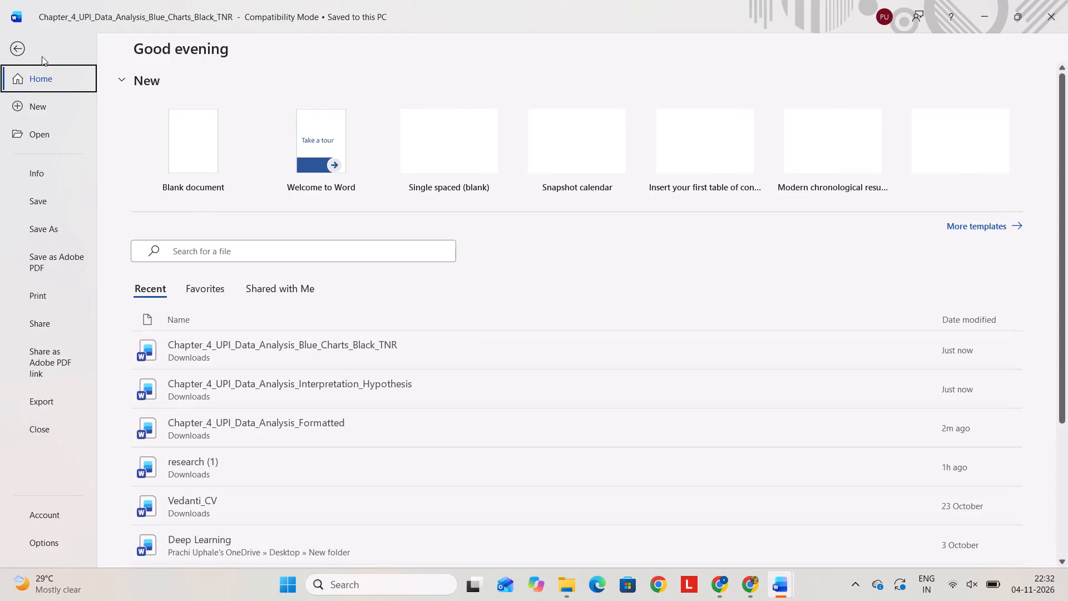
{"action": "scroll", "coordinate": [200, 363], "scroll_direction": "down", "scroll_amount": 2}
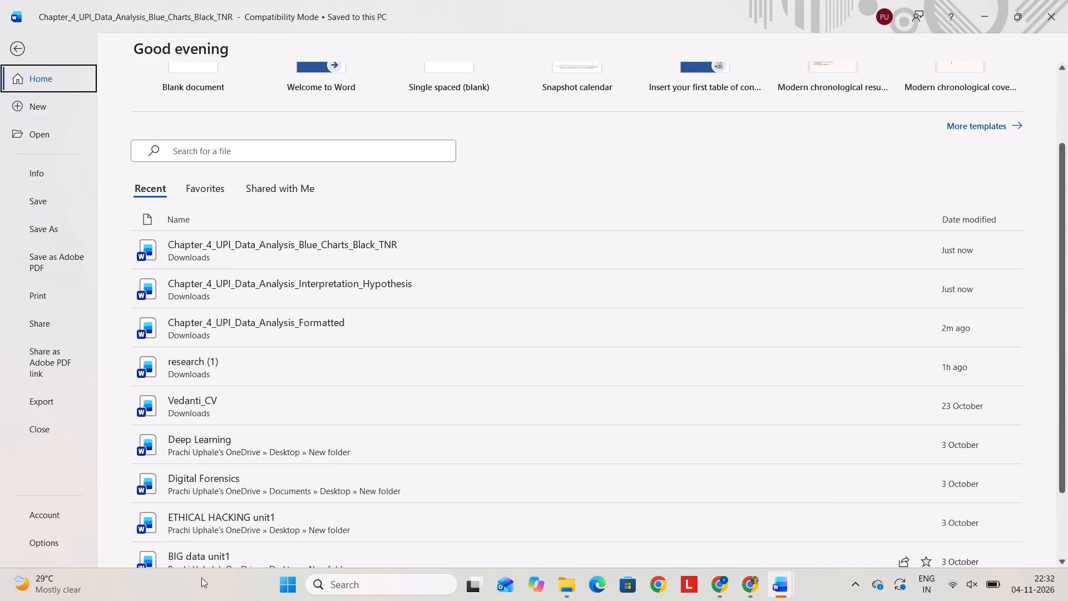
{"action": "double_click", "coordinate": [306, 324]}
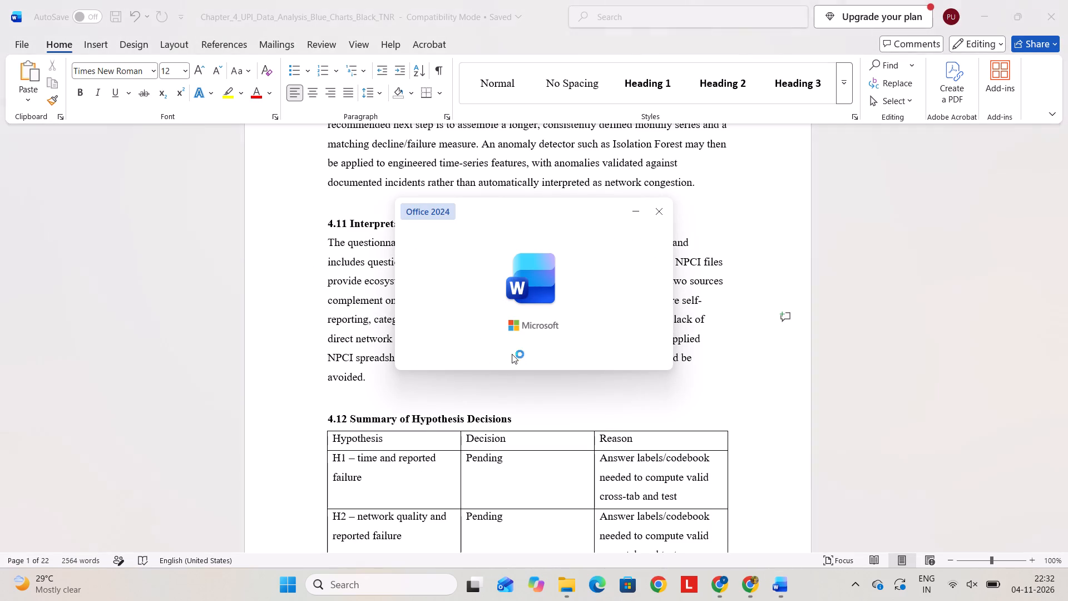
{"action": "scroll", "coordinate": [512, 354], "scroll_direction": "down", "scroll_amount": 16}
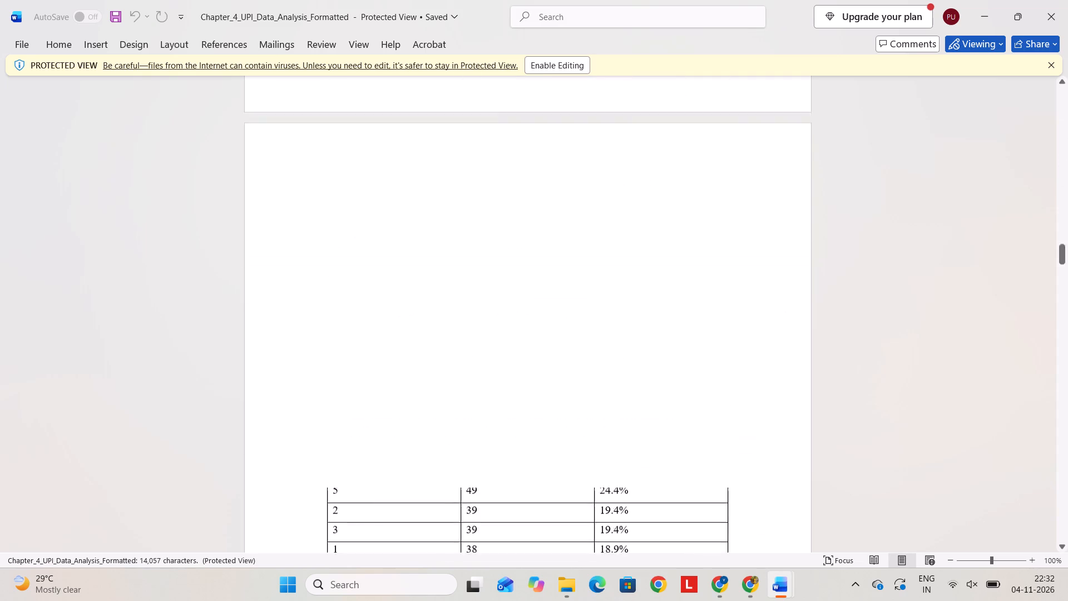
{"action": "scroll", "coordinate": [512, 354], "scroll_direction": "down", "scroll_amount": 6}
{"action": "scroll", "coordinate": [512, 354], "scroll_direction": "up", "scroll_amount": 1}
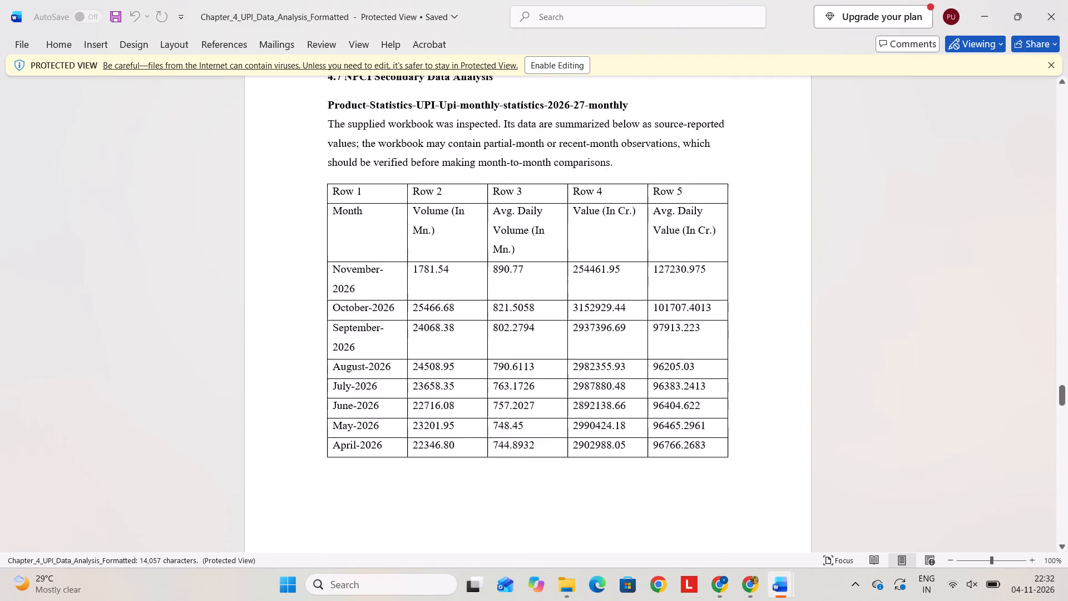
{"action": "scroll", "coordinate": [512, 354], "scroll_direction": "up", "scroll_amount": 1}
{"action": "scroll", "coordinate": [512, 354], "scroll_direction": "down", "scroll_amount": 1}
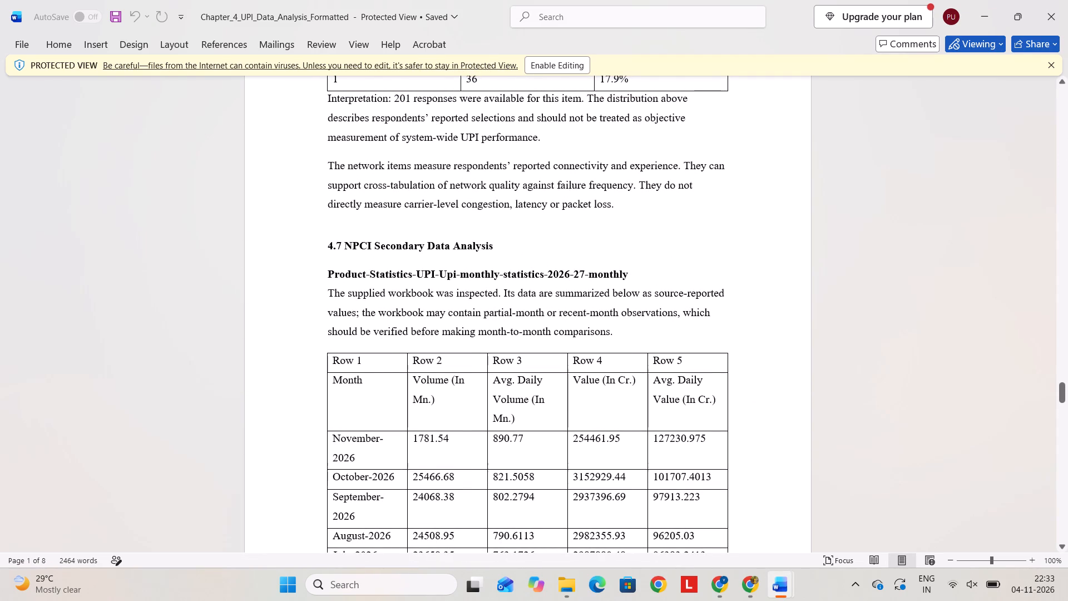
{"action": "scroll", "coordinate": [512, 354], "scroll_direction": "down", "scroll_amount": 1}
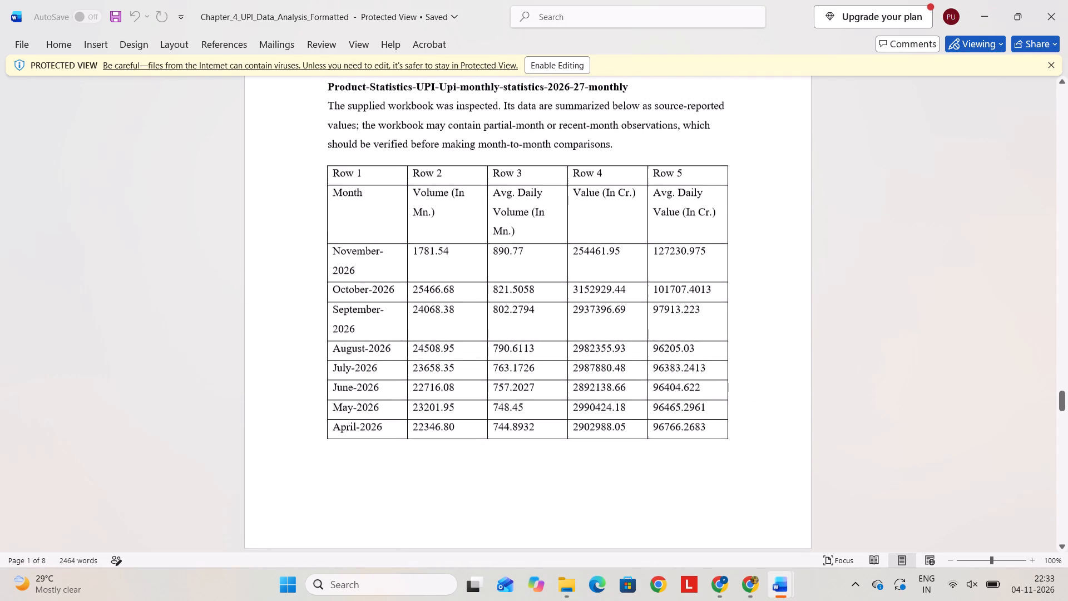
{"action": "scroll", "coordinate": [512, 354], "scroll_direction": "down", "scroll_amount": 1}
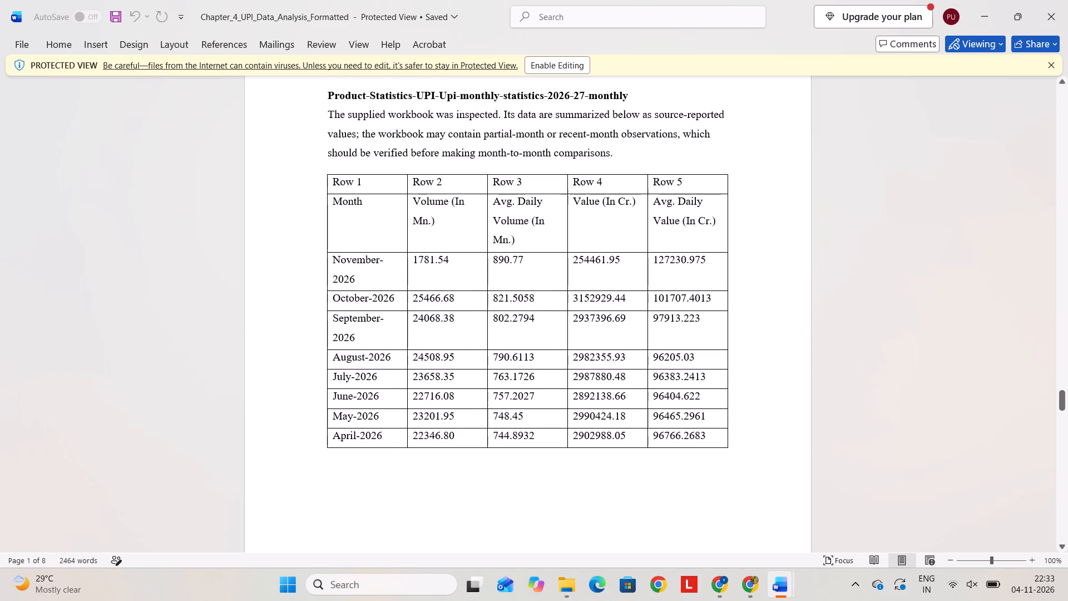
{"action": "scroll", "coordinate": [535, 224], "scroll_direction": "down", "scroll_amount": 4}
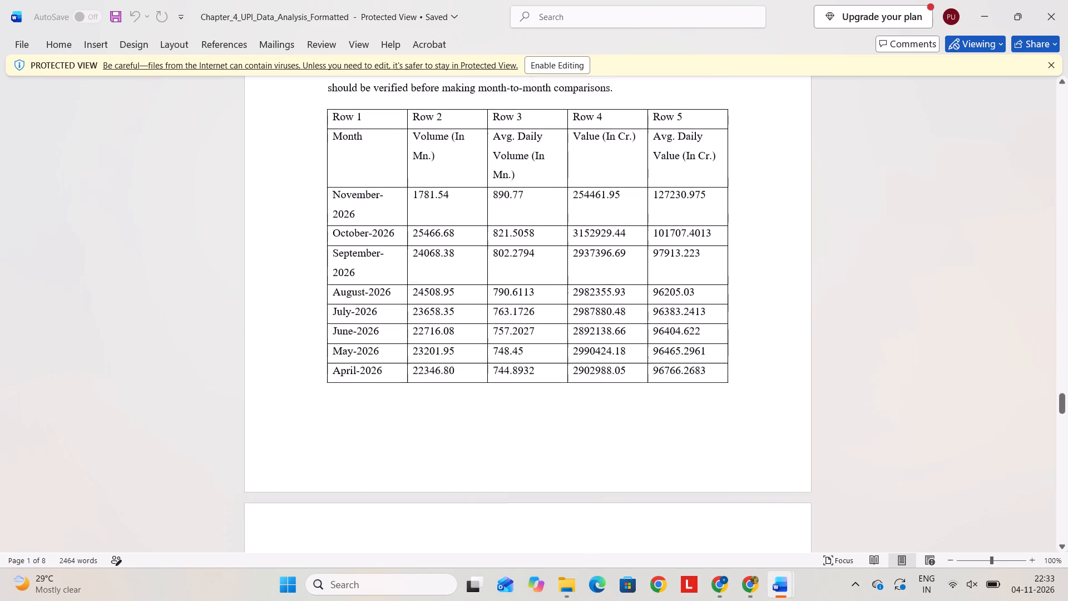
Review the Formatted document from the bank downtime table to the 4.13 summary, and return to the hypothesis testing in section 4.8.
{"action": "scroll", "coordinate": [535, 224], "scroll_direction": "down", "scroll_amount": 5}
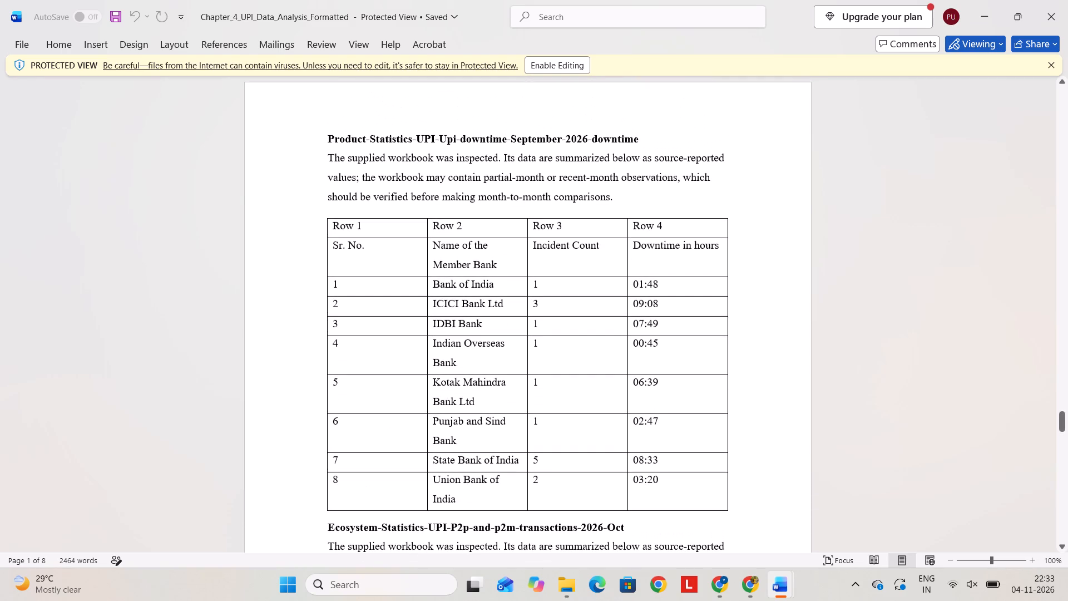
{"action": "scroll", "coordinate": [535, 224], "scroll_direction": "down", "scroll_amount": 3}
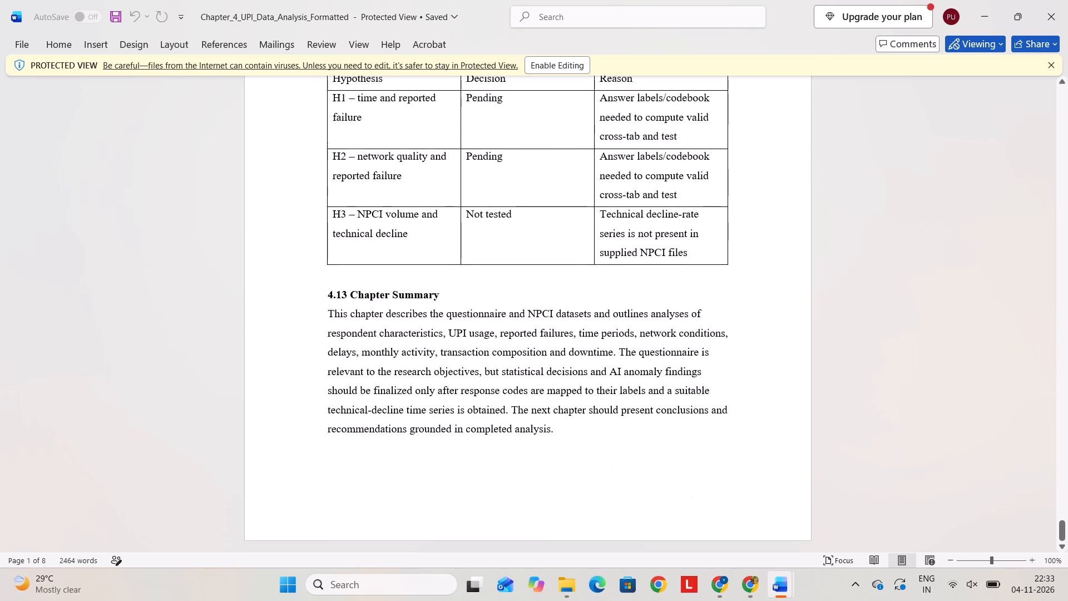
{"action": "scroll", "coordinate": [535, 224], "scroll_direction": "up", "scroll_amount": 2}
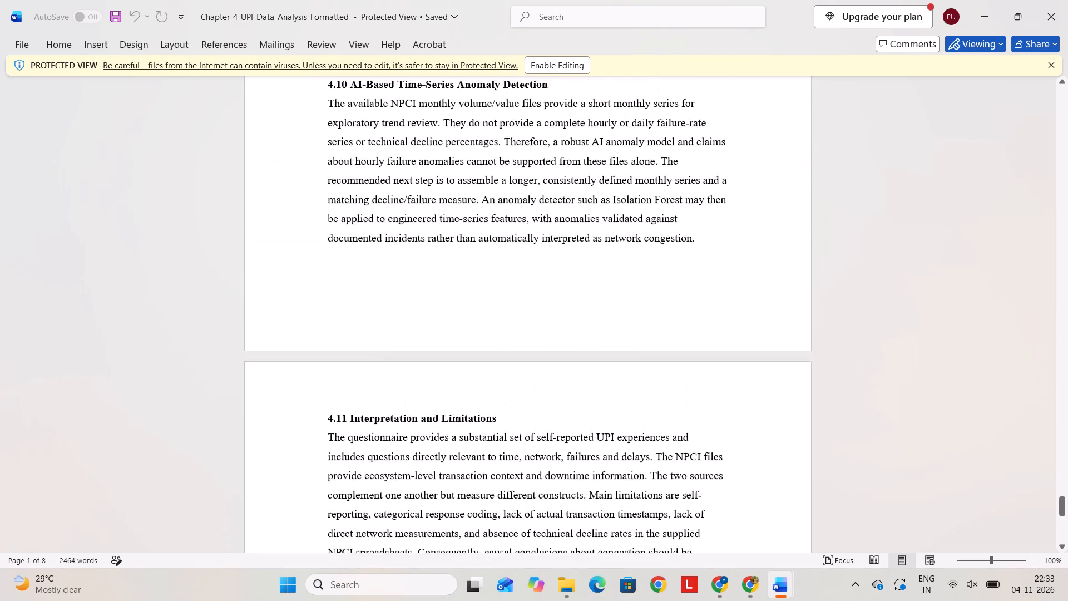
{"action": "scroll", "coordinate": [535, 224], "scroll_direction": "up", "scroll_amount": 6}
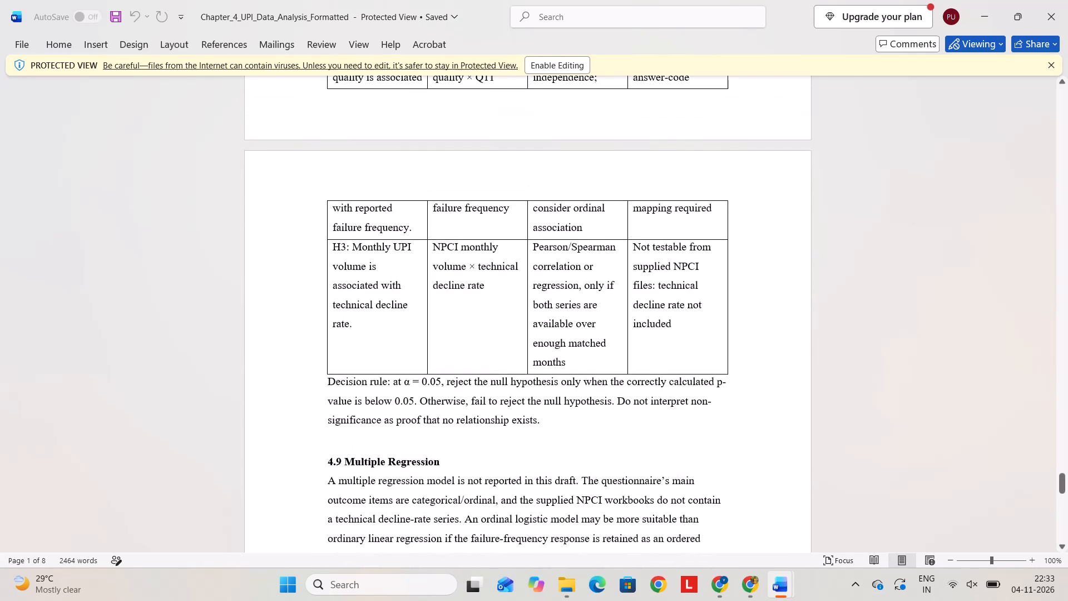
{"action": "scroll", "coordinate": [535, 224], "scroll_direction": "up", "scroll_amount": 3}
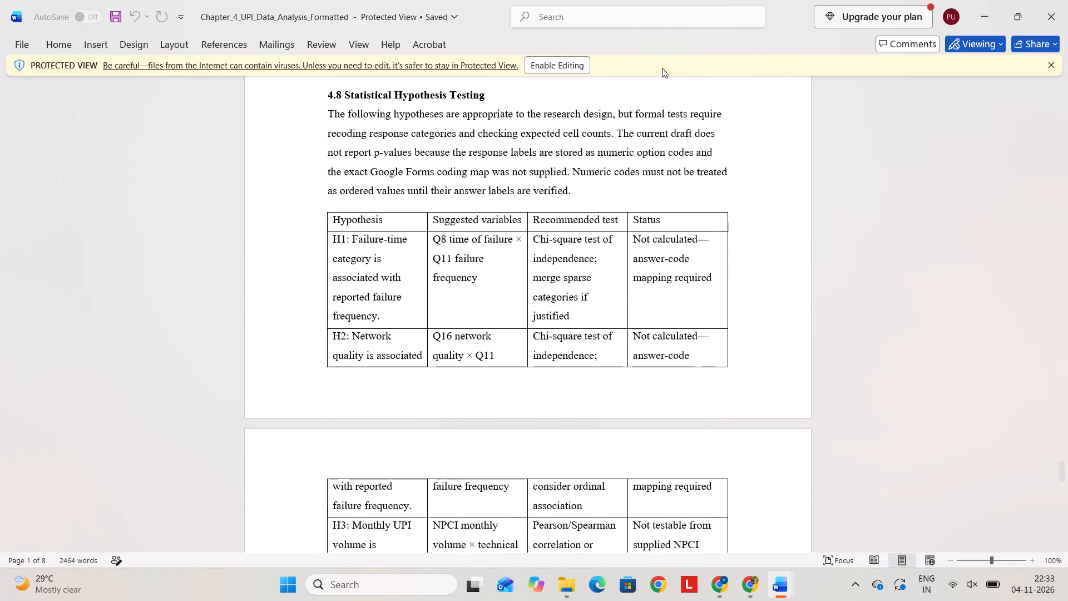
Enable editing for the Formatted document and check its frequency tables around sections 4.3.3 and 4.3.4.
{"action": "left_click", "coordinate": [572, 61]}
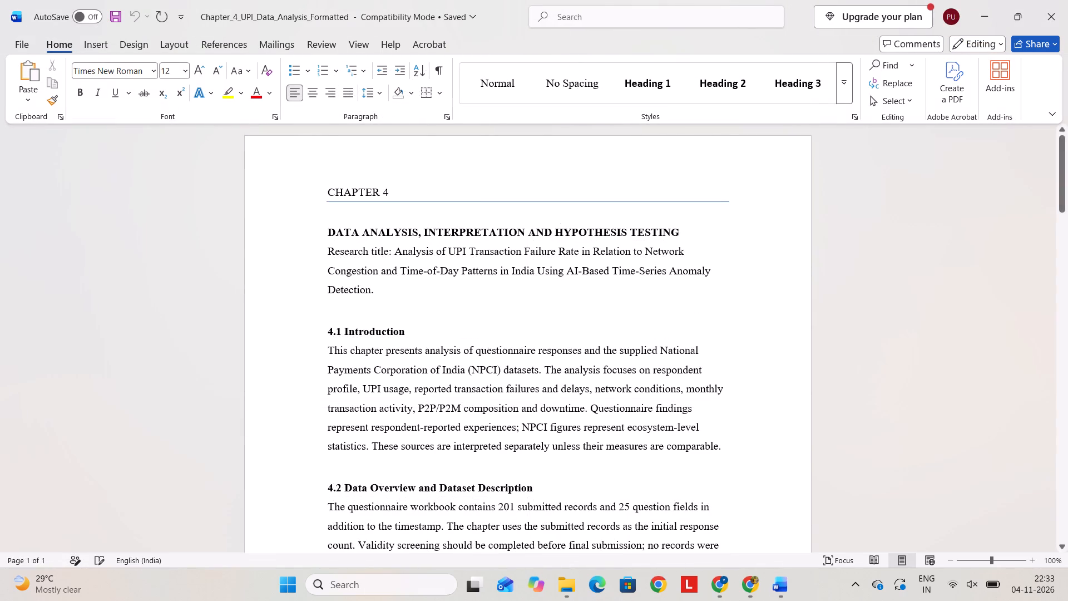
{"action": "scroll", "coordinate": [416, 274], "scroll_direction": "down", "scroll_amount": 10}
{"action": "scroll", "coordinate": [511, 352], "scroll_direction": "up", "scroll_amount": 1}
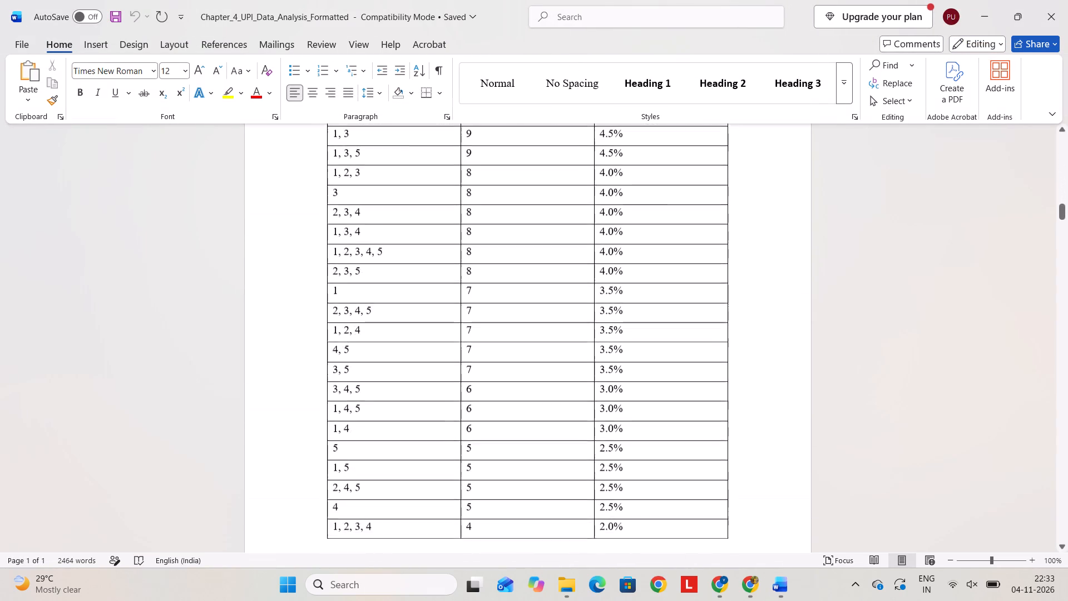
{"action": "scroll", "coordinate": [511, 352], "scroll_direction": "up", "scroll_amount": 4}
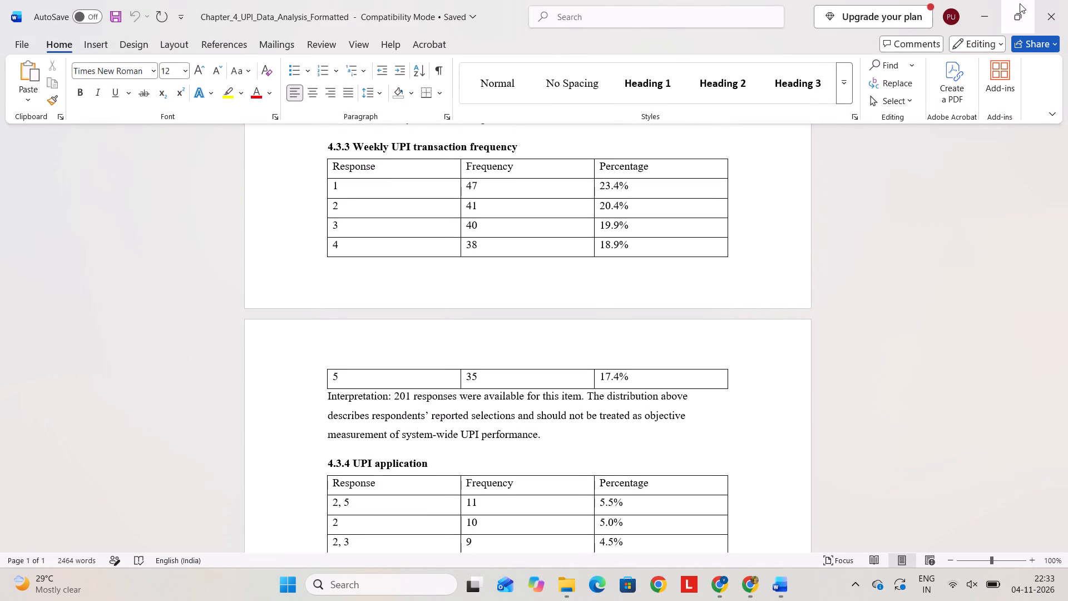
Minimize the Formatted document's window to return to the Blue_Charts_Black_TNR document.
{"action": "left_click", "coordinate": [1012, 16]}
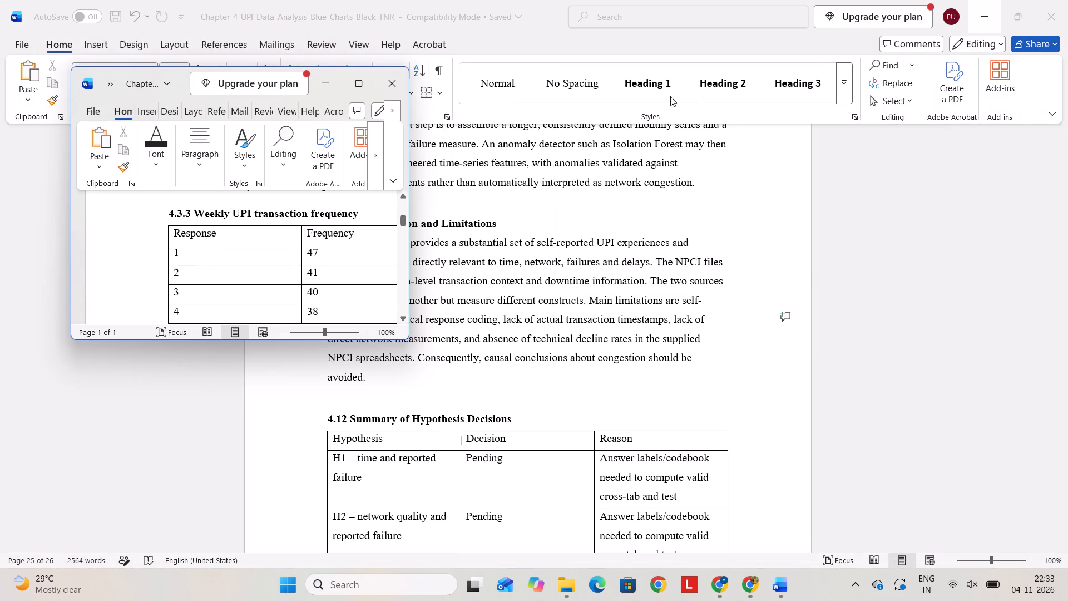
{"action": "left_click", "coordinate": [369, 79]}
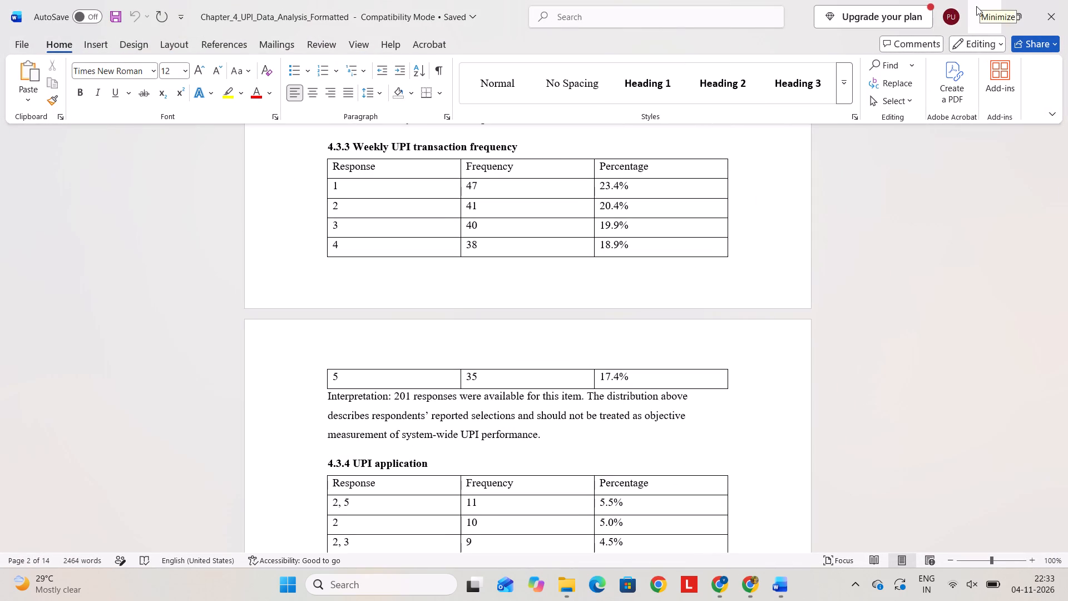
{"action": "left_click", "coordinate": [983, 21]}
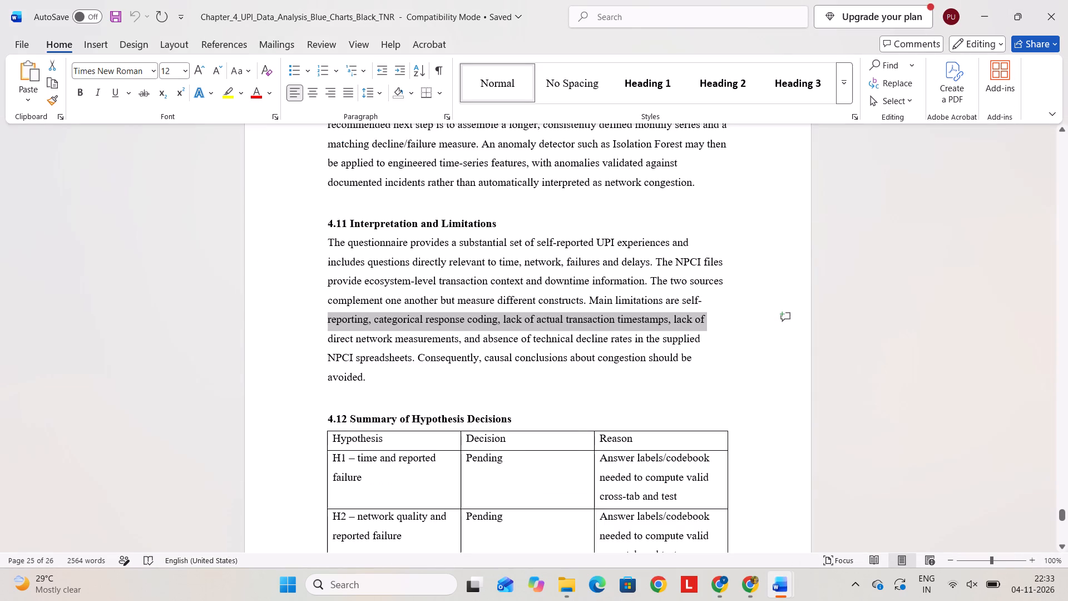
Review the Blue_Charts_Black_TNR document backwards from section 4.11 through the NPCI tables to the questionnaire frequency tables and charts before section 4.7.
{"action": "scroll", "coordinate": [701, 469], "scroll_direction": "up", "scroll_amount": 9}
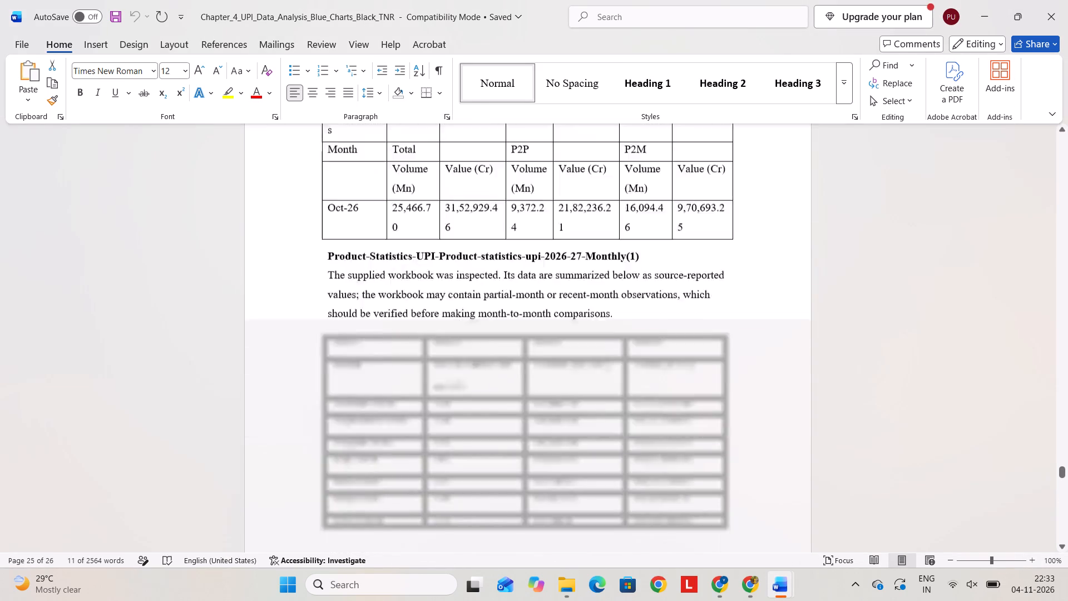
{"action": "scroll", "coordinate": [701, 469], "scroll_direction": "right", "scroll_amount": 1}
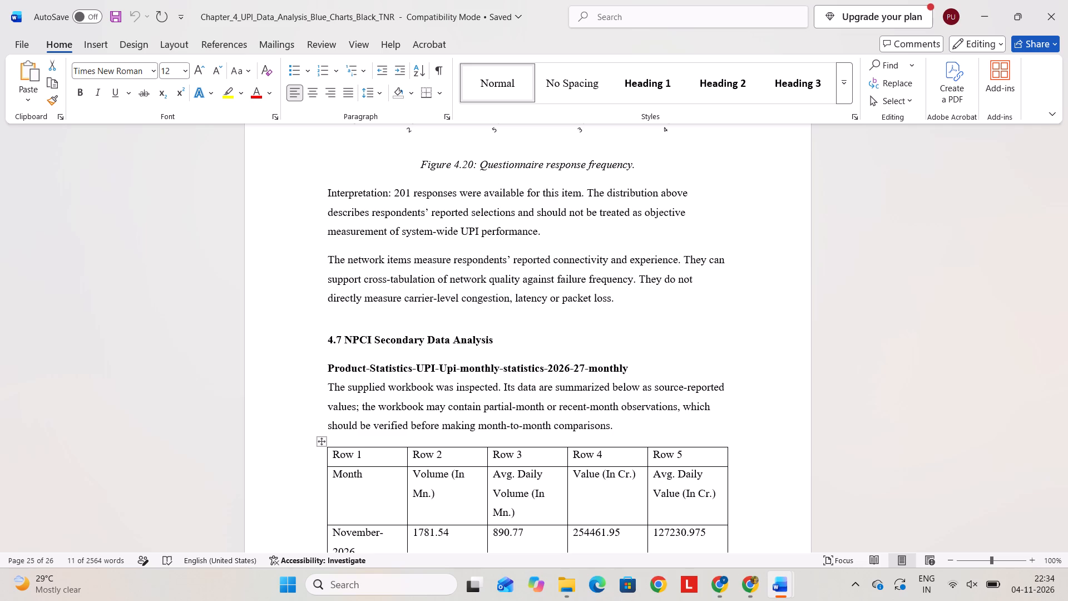
{"action": "scroll", "coordinate": [706, 356], "scroll_direction": "down", "scroll_amount": 1}
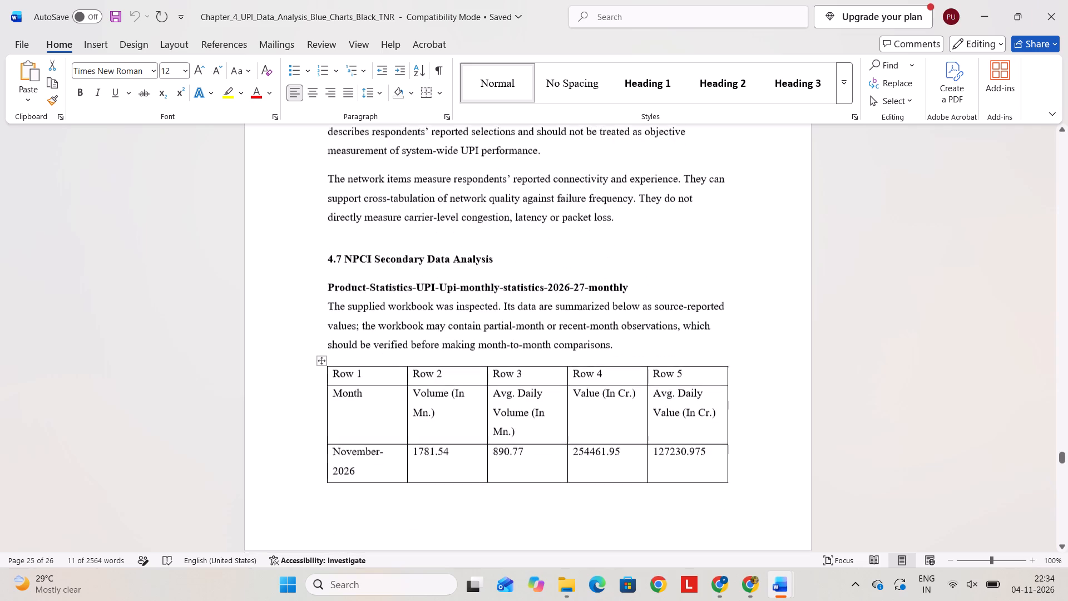
{"action": "scroll", "coordinate": [706, 356], "scroll_direction": "down", "scroll_amount": 1}
{"action": "scroll", "coordinate": [706, 356], "scroll_direction": "up", "scroll_amount": 3}
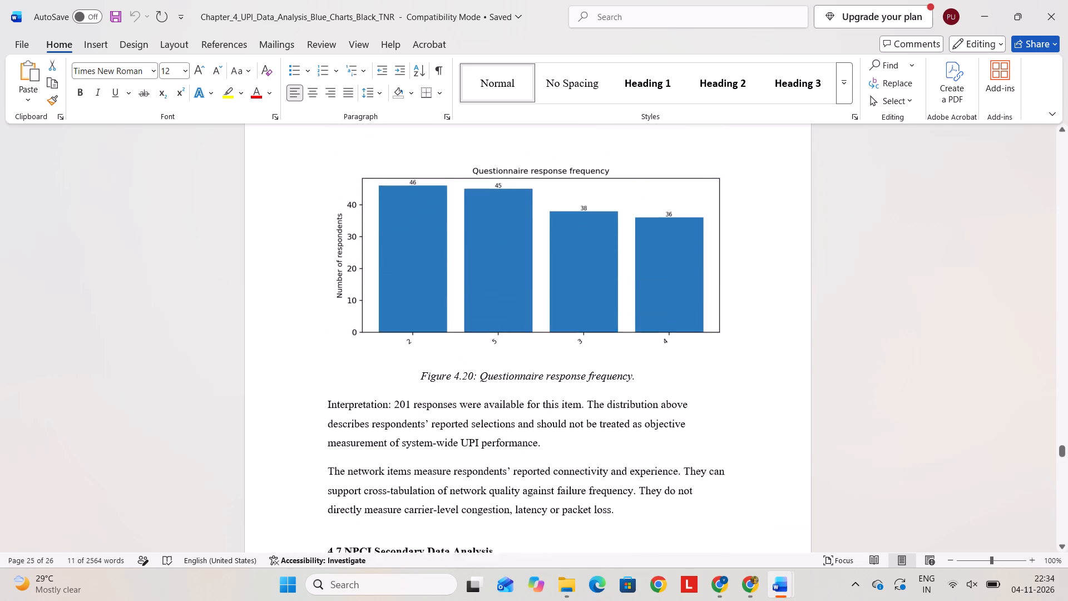
{"action": "scroll", "coordinate": [706, 356], "scroll_direction": "up", "scroll_amount": 9}
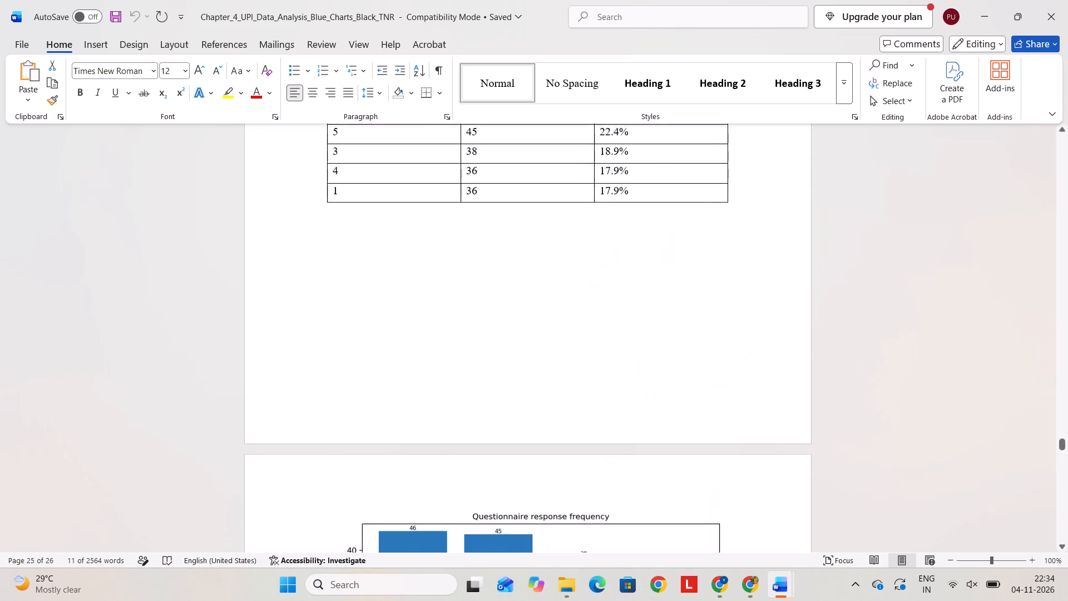
{"action": "scroll", "coordinate": [706, 356], "scroll_direction": "up", "scroll_amount": 5}
{"action": "scroll", "coordinate": [706, 356], "scroll_direction": "down", "scroll_amount": 1}
{"action": "scroll", "coordinate": [706, 356], "scroll_direction": "up", "scroll_amount": 1}
{"action": "scroll", "coordinate": [706, 356], "scroll_direction": "down", "scroll_amount": 2}
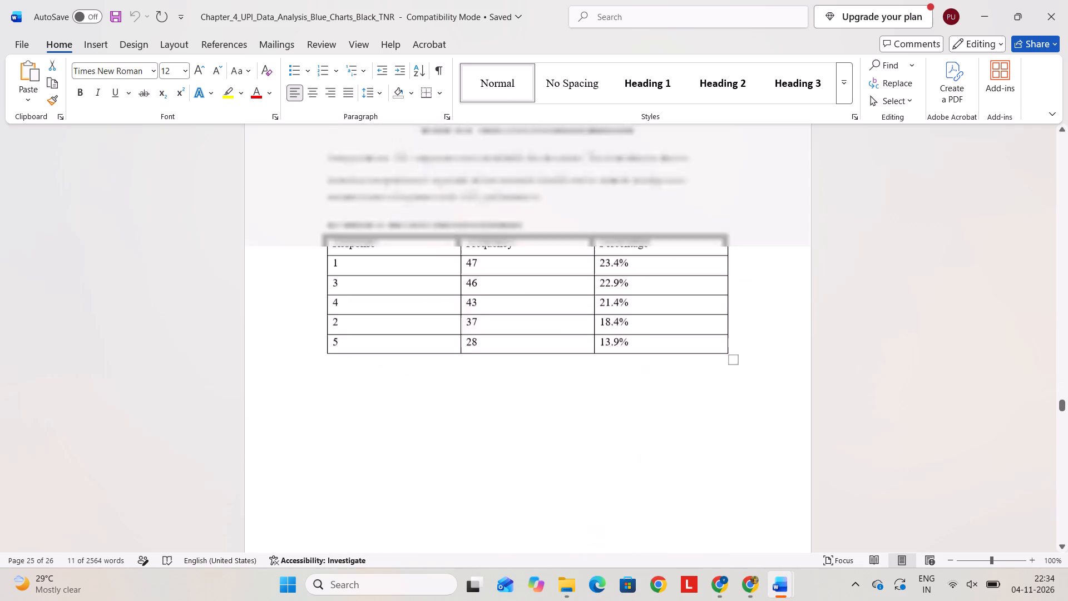
{"action": "scroll", "coordinate": [706, 356], "scroll_direction": "down", "scroll_amount": 2}
{"action": "scroll", "coordinate": [706, 356], "scroll_direction": "up", "scroll_amount": 2}
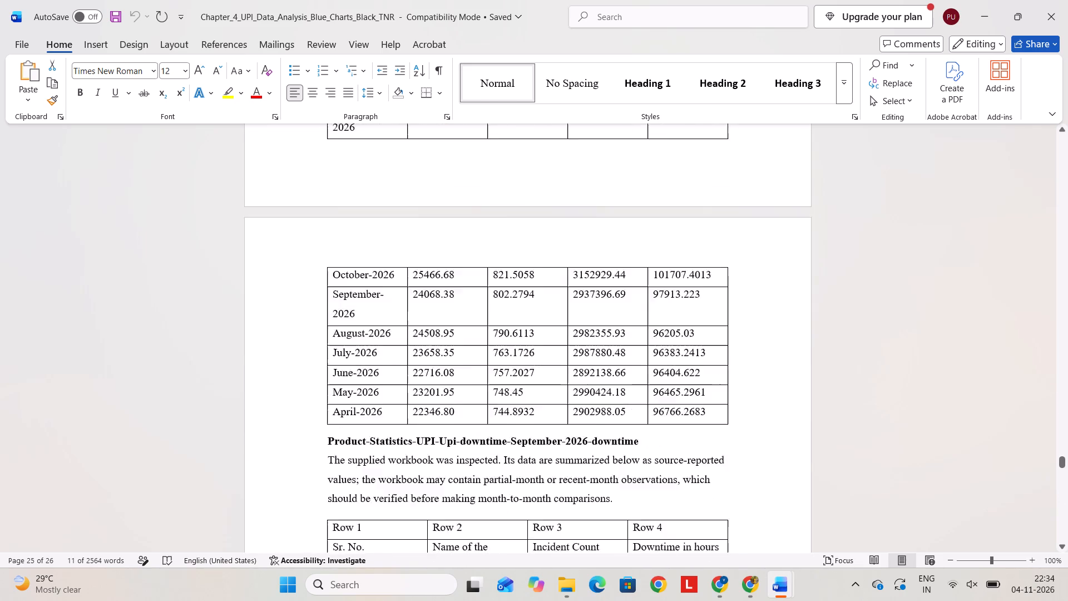
Examine the Blue_Charts_Black_TNR document from the section 4.7 NPCI tables through hypothesis testing to the end of the 4.13 Chapter Summary.
{"action": "scroll", "coordinate": [706, 356], "scroll_direction": "down", "scroll_amount": 1}
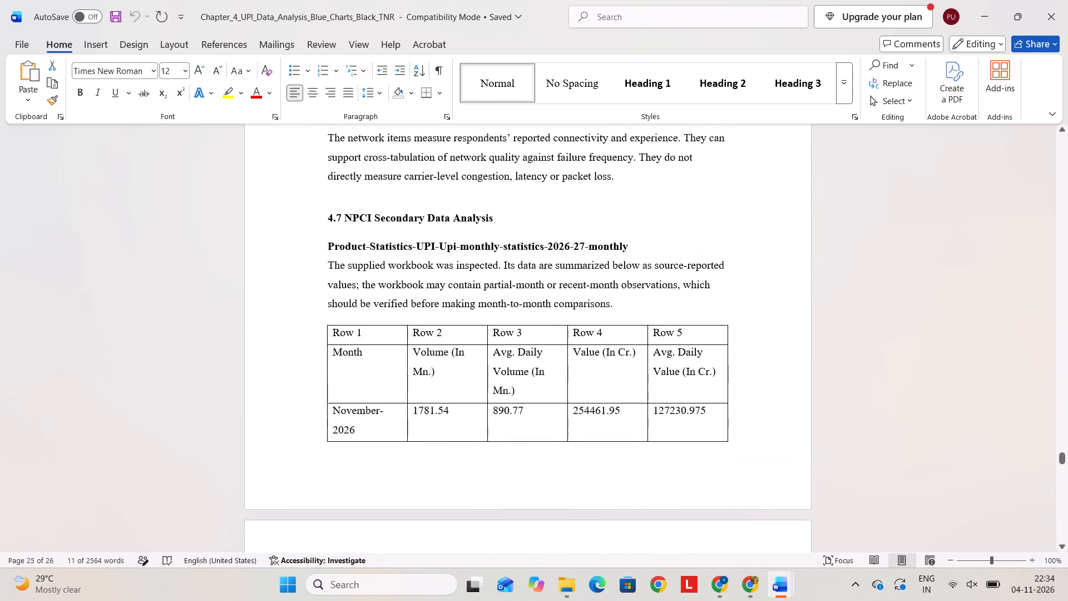
{"action": "scroll", "coordinate": [706, 356], "scroll_direction": "down", "scroll_amount": 1}
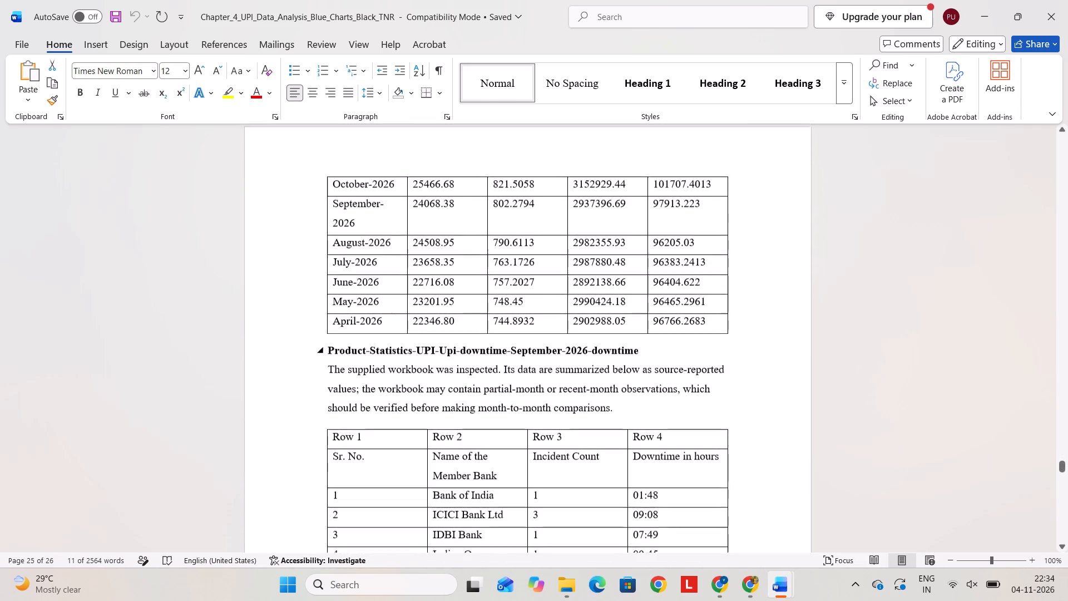
{"action": "scroll", "coordinate": [706, 356], "scroll_direction": "down", "scroll_amount": 1}
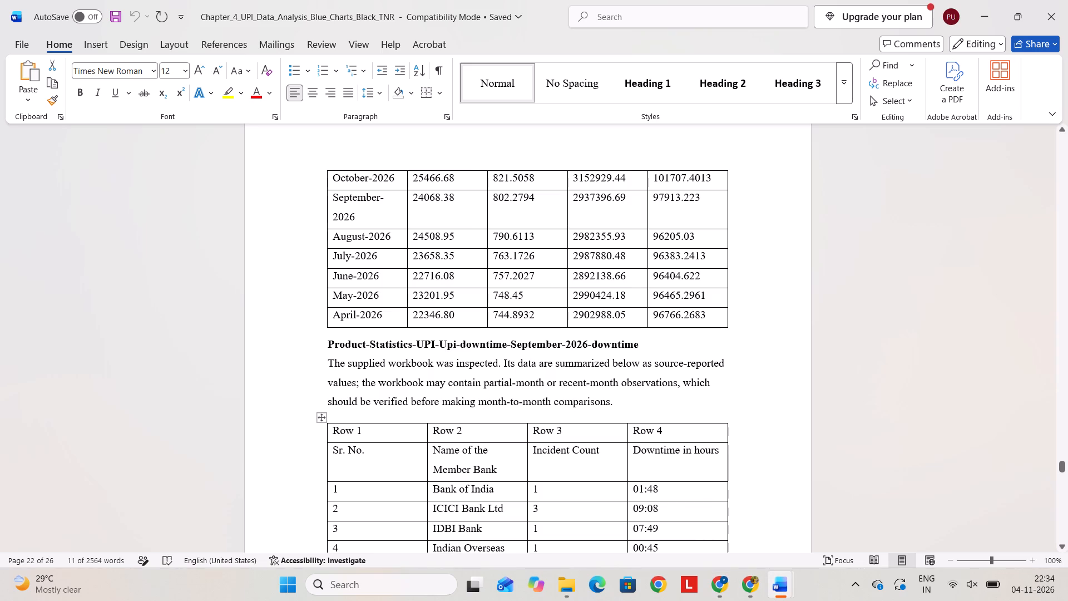
{"action": "scroll", "coordinate": [639, 437], "scroll_direction": "down", "scroll_amount": 4}
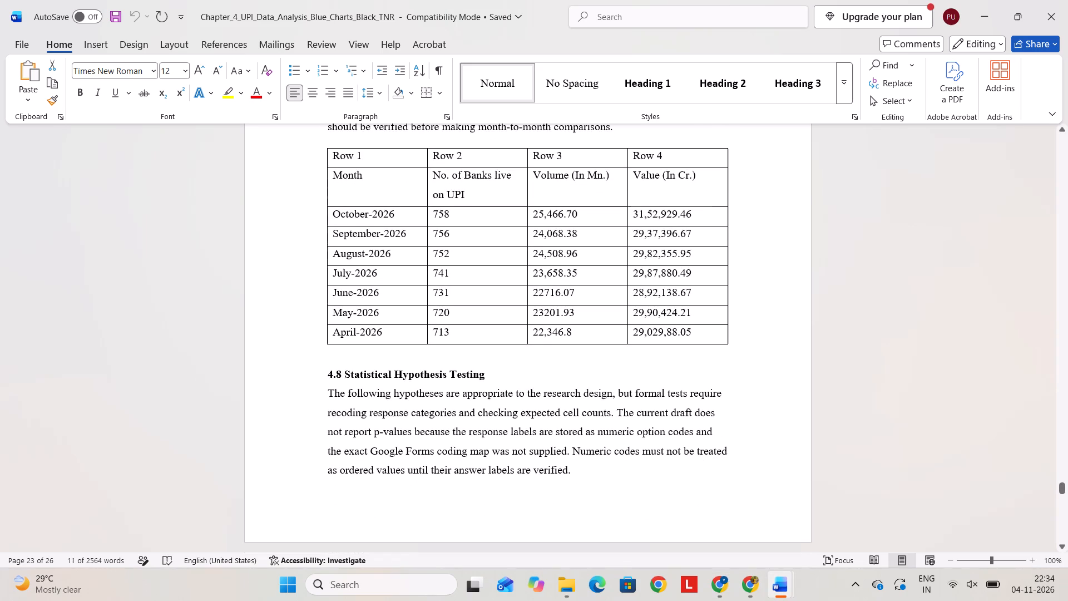
{"action": "scroll", "coordinate": [639, 437], "scroll_direction": "down", "scroll_amount": 2}
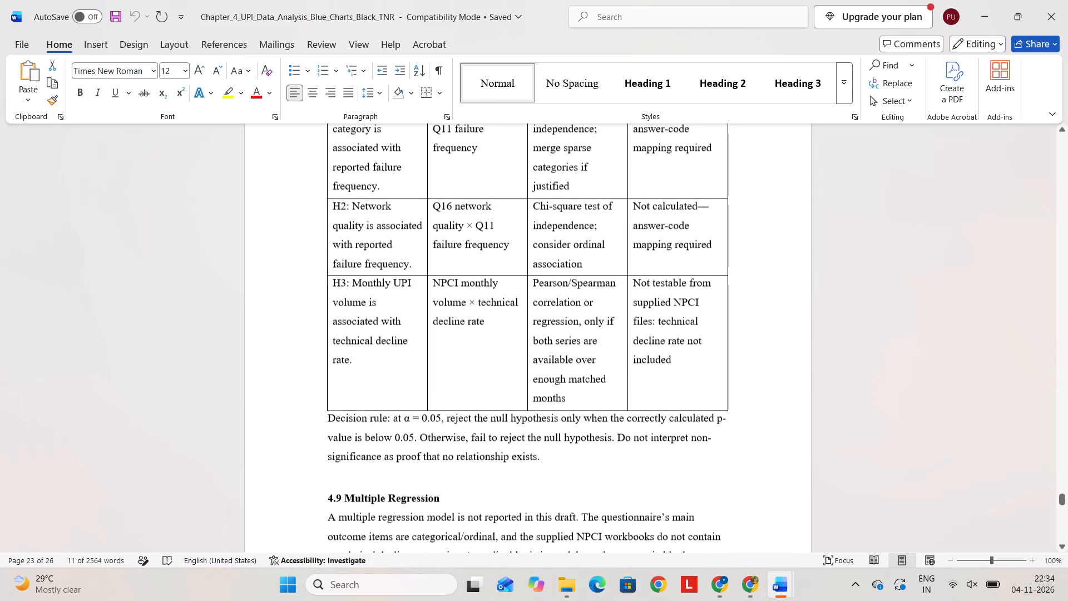
{"action": "scroll", "coordinate": [639, 437], "scroll_direction": "down", "scroll_amount": 6}
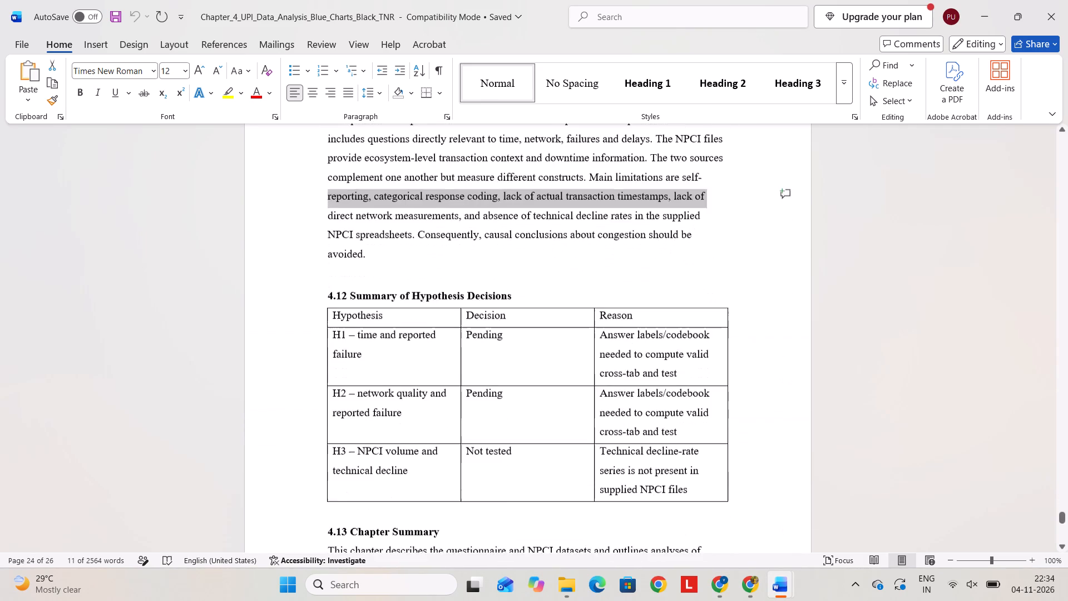
{"action": "scroll", "coordinate": [610, 461], "scroll_direction": "down", "scroll_amount": 2}
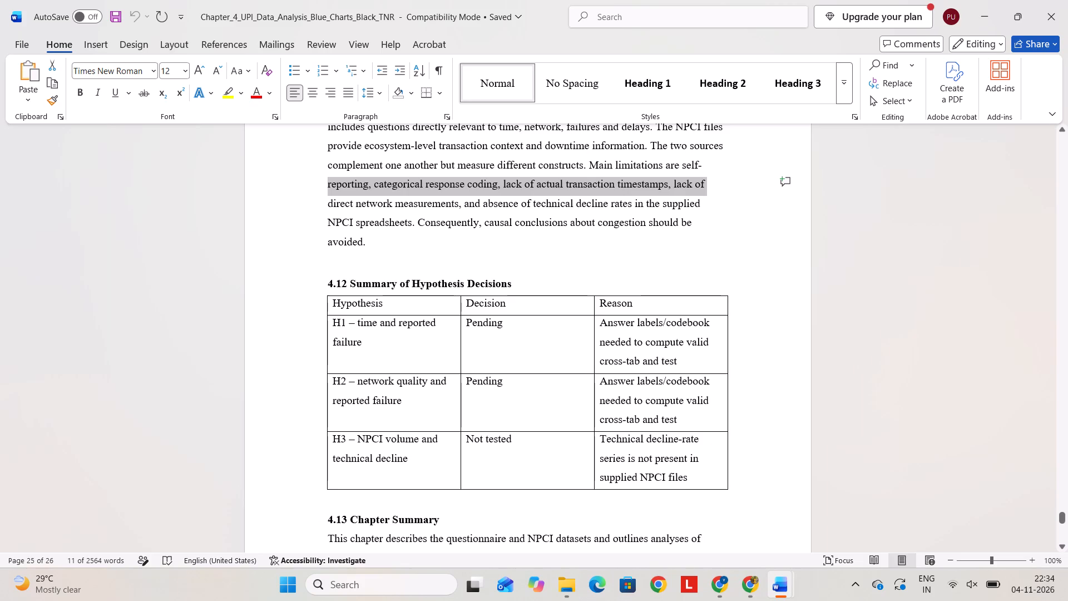
{"action": "scroll", "coordinate": [562, 364], "scroll_direction": "down", "scroll_amount": 1}
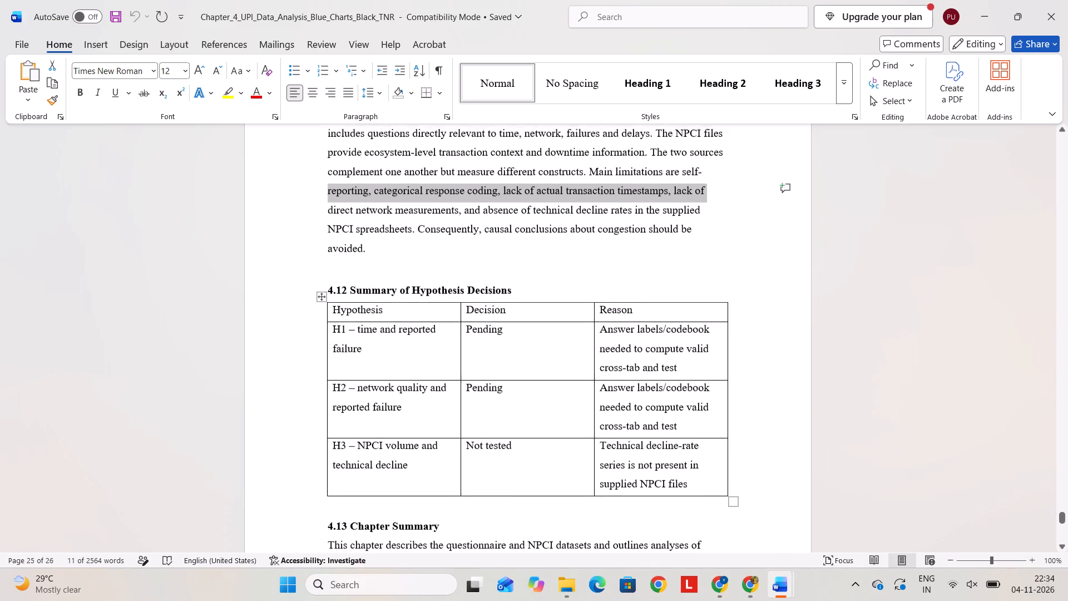
{"action": "scroll", "coordinate": [562, 364], "scroll_direction": "down", "scroll_amount": 4}
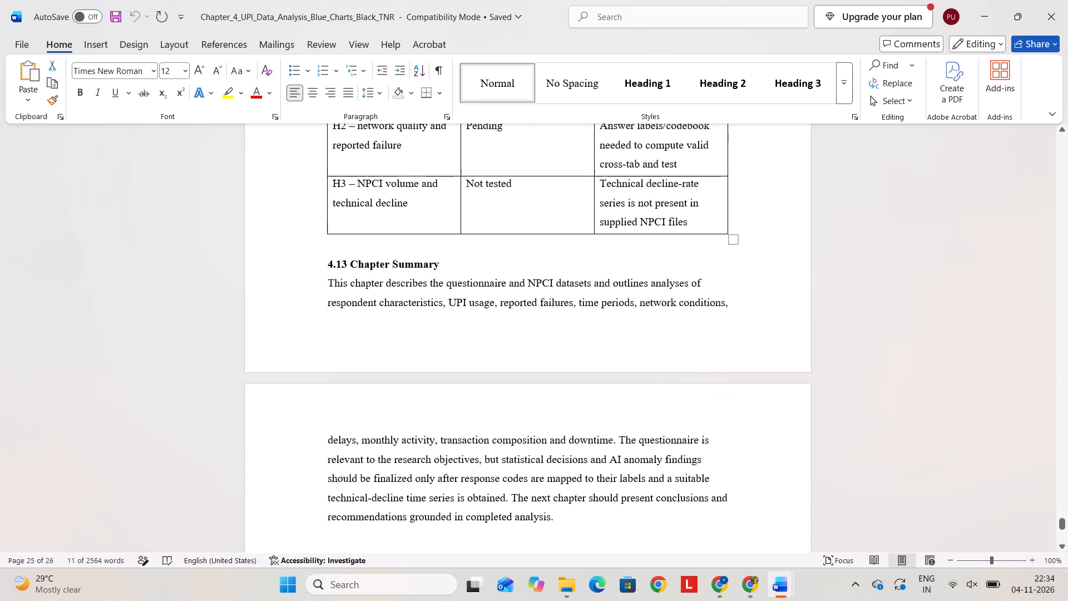
{"action": "scroll", "coordinate": [562, 364], "scroll_direction": "down", "scroll_amount": 1}
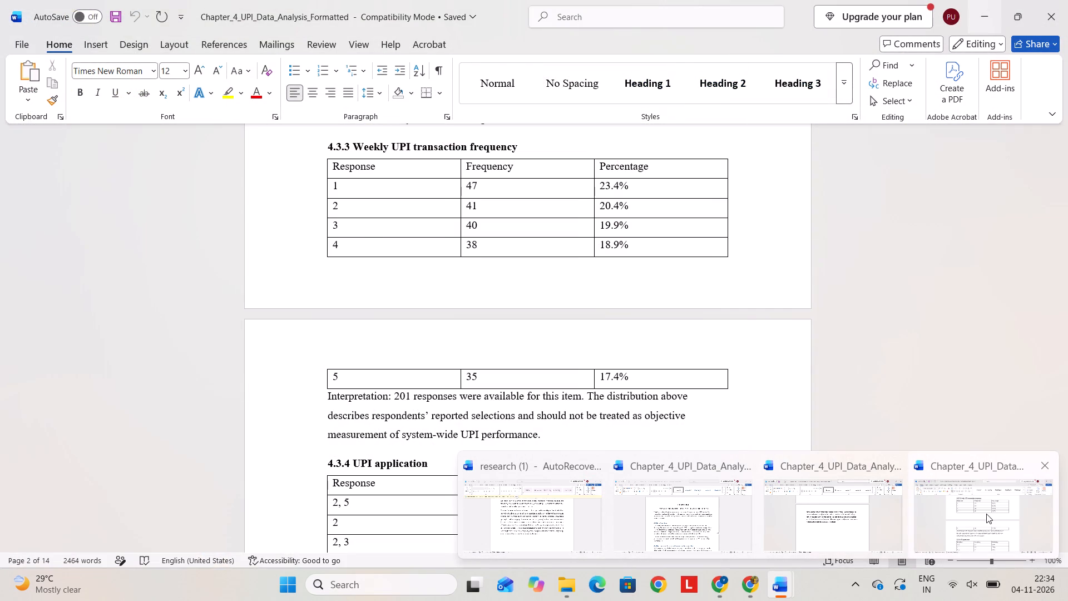
Switch to the Chapter_4_UPI_Data_Analysis_Formatted document and check its opening page with the chapter title and introduction.
{"action": "left_click", "coordinate": [987, 515]}
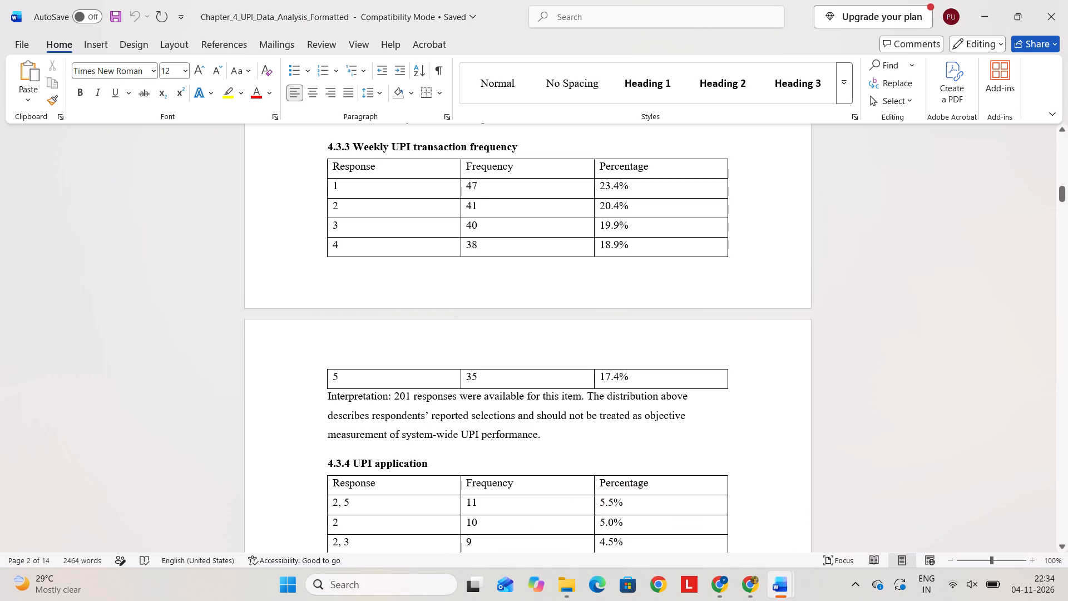
{"action": "scroll", "coordinate": [611, 475], "scroll_direction": "up", "scroll_amount": 9}
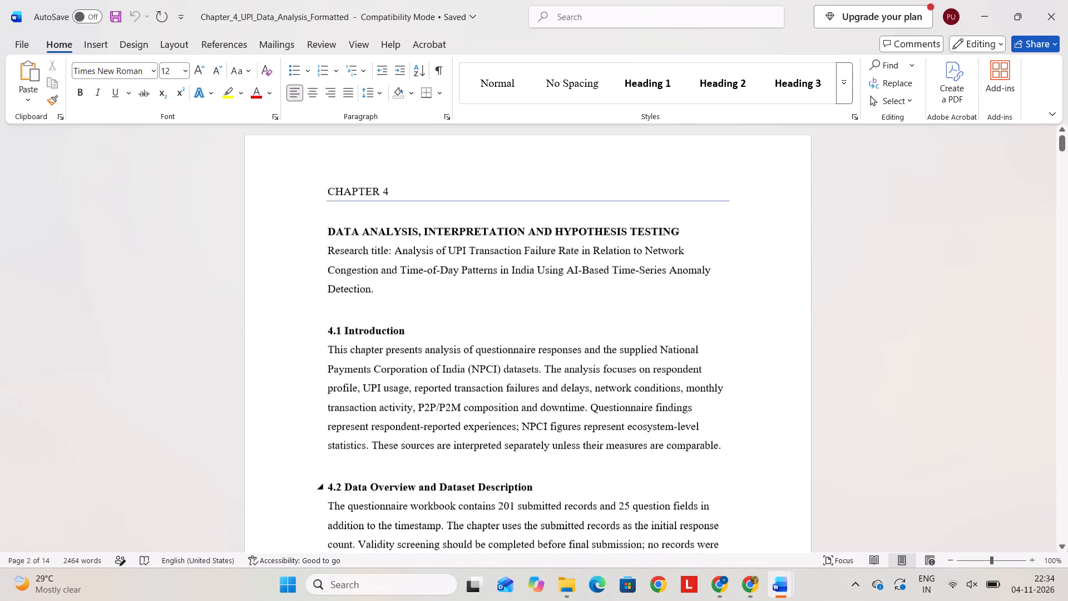
{"action": "scroll", "coordinate": [611, 501], "scroll_direction": "up", "scroll_amount": 2}
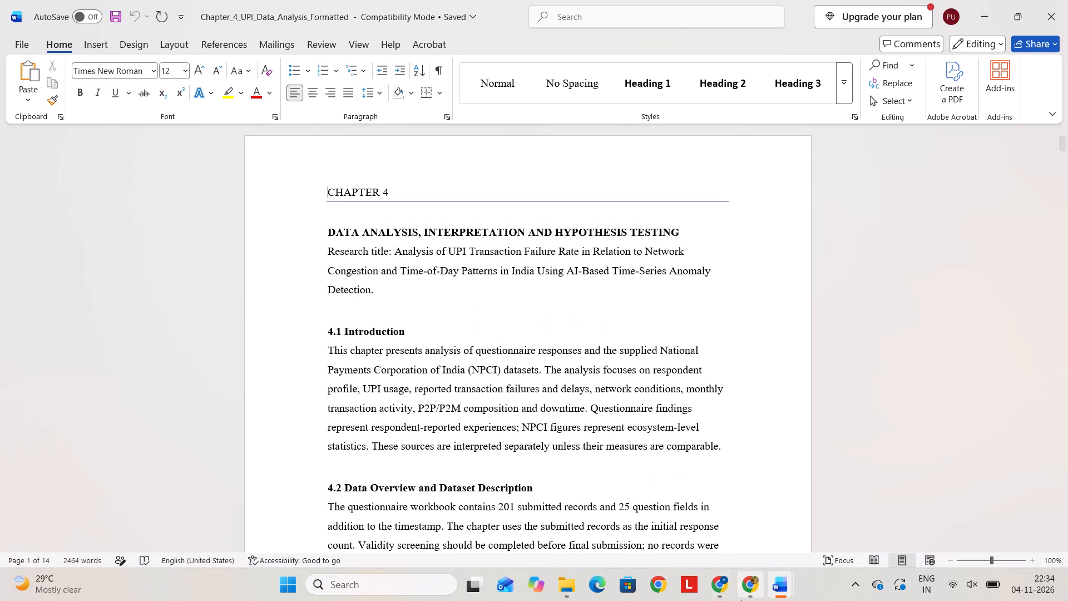
Switch back to the Blue_Charts_Black_TNR document and check its opening page for comparison with the Formatted version.
{"action": "left_click", "coordinate": [856, 529]}
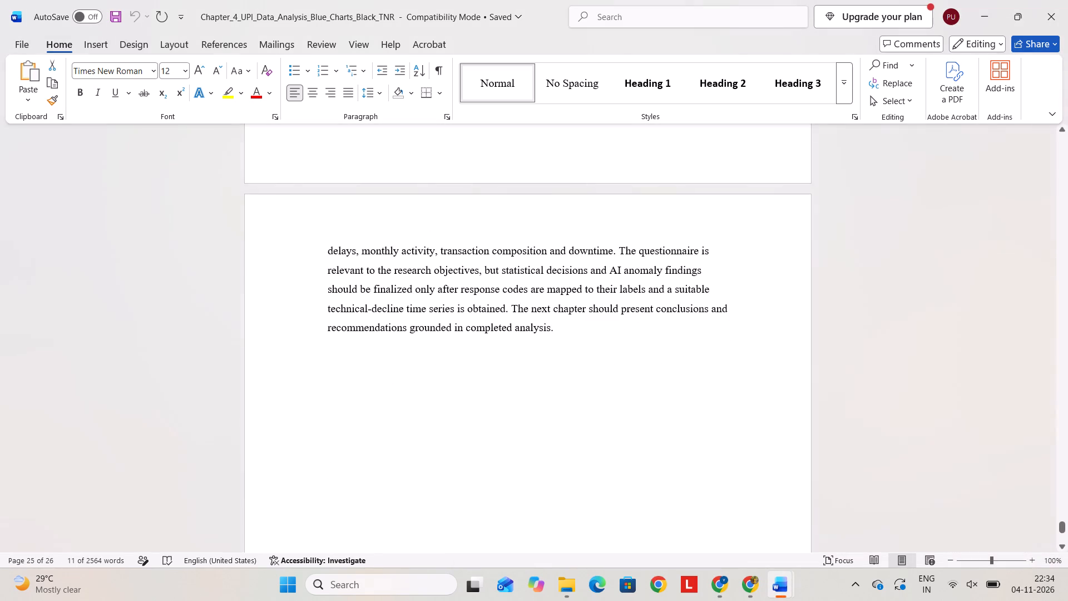
{"action": "scroll", "coordinate": [644, 238], "scroll_direction": "up", "scroll_amount": 20}
{"action": "scroll", "coordinate": [644, 238], "scroll_direction": "up", "scroll_amount": 14}
{"action": "scroll", "coordinate": [644, 238], "scroll_direction": "down", "scroll_amount": 1}
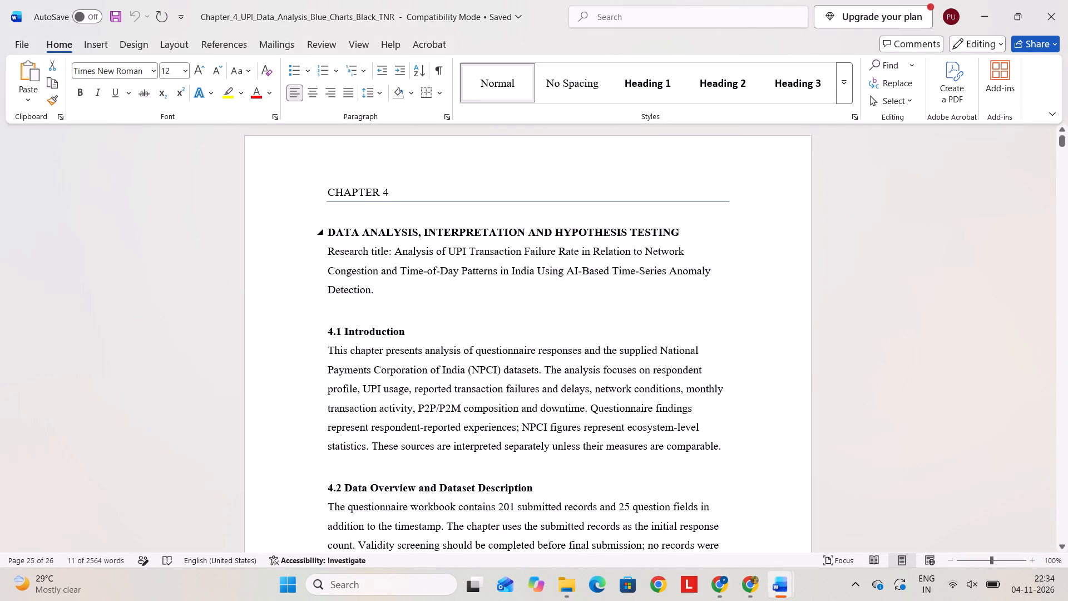
{"action": "scroll", "coordinate": [644, 238], "scroll_direction": "down", "scroll_amount": 3}
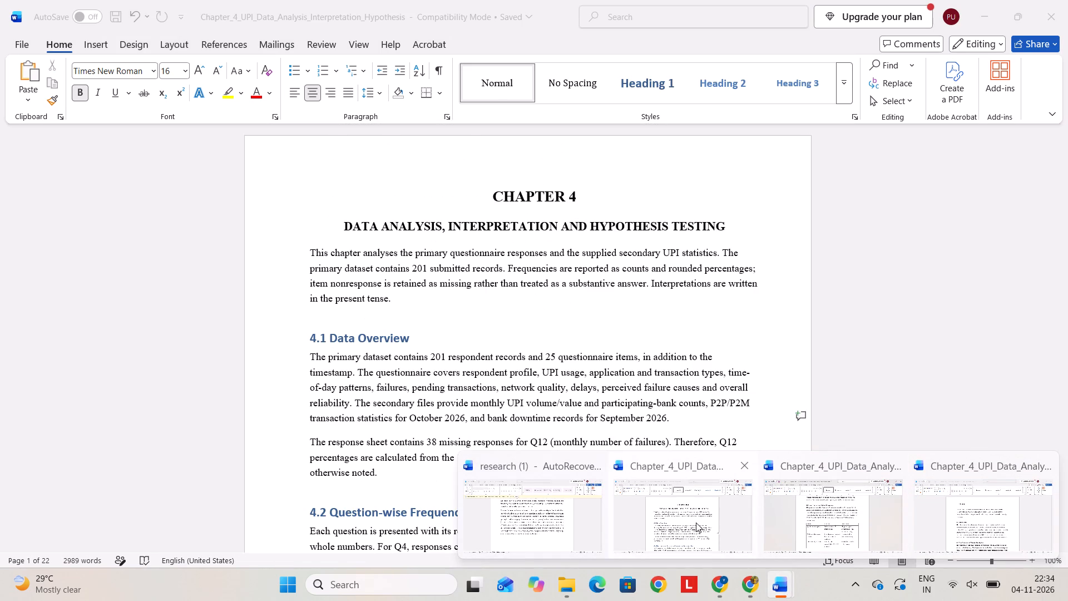
Switch to the Interpretation_Hypothesis document and examine the frequency tables, charts and interpretation for Questions 1 and 2 in section 4.2.
{"action": "left_click", "coordinate": [696, 523]}
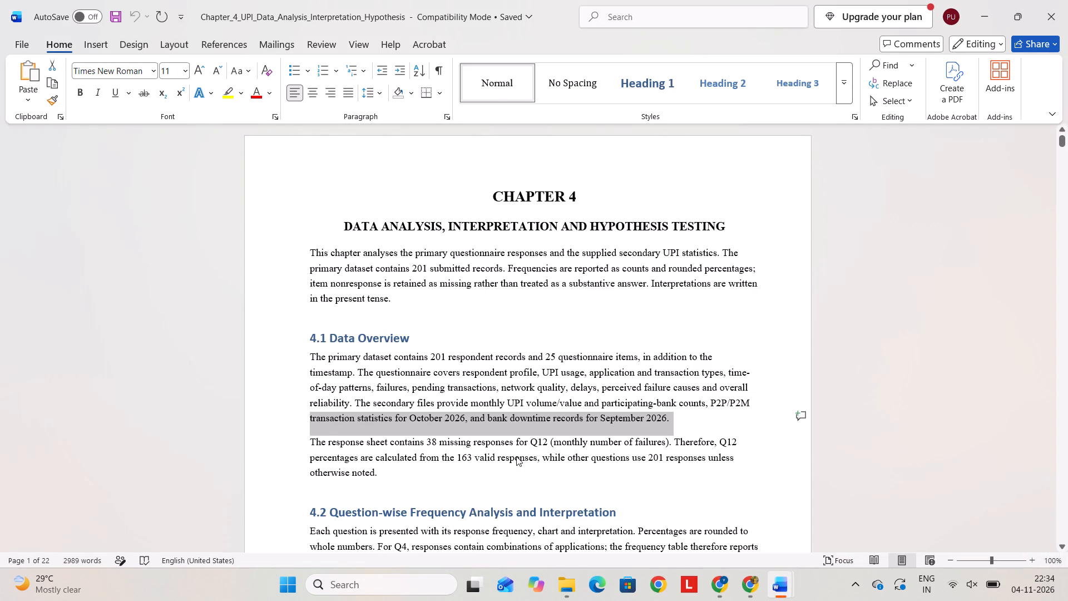
{"action": "scroll", "coordinate": [469, 390], "scroll_direction": "down", "scroll_amount": 6}
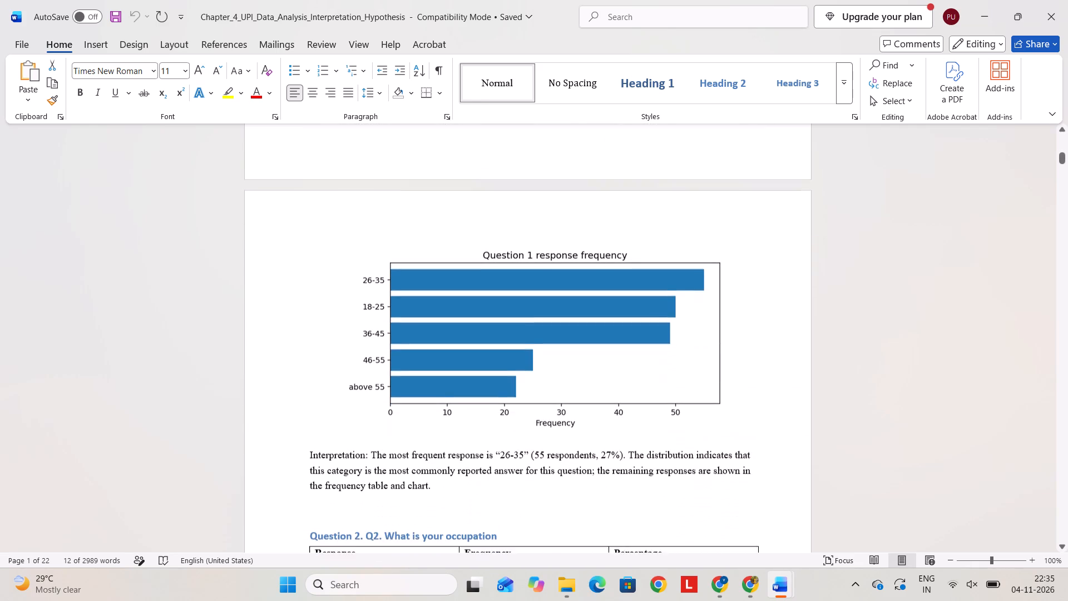
{"action": "scroll", "coordinate": [469, 390], "scroll_direction": "down", "scroll_amount": 4}
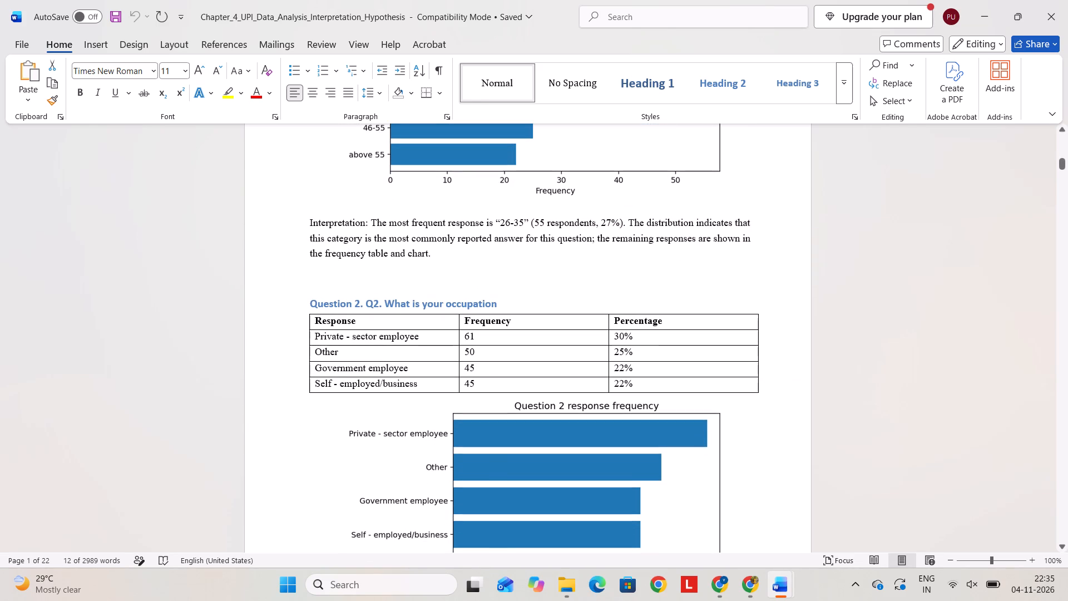
{"action": "scroll", "coordinate": [517, 207], "scroll_direction": "up", "scroll_amount": 2}
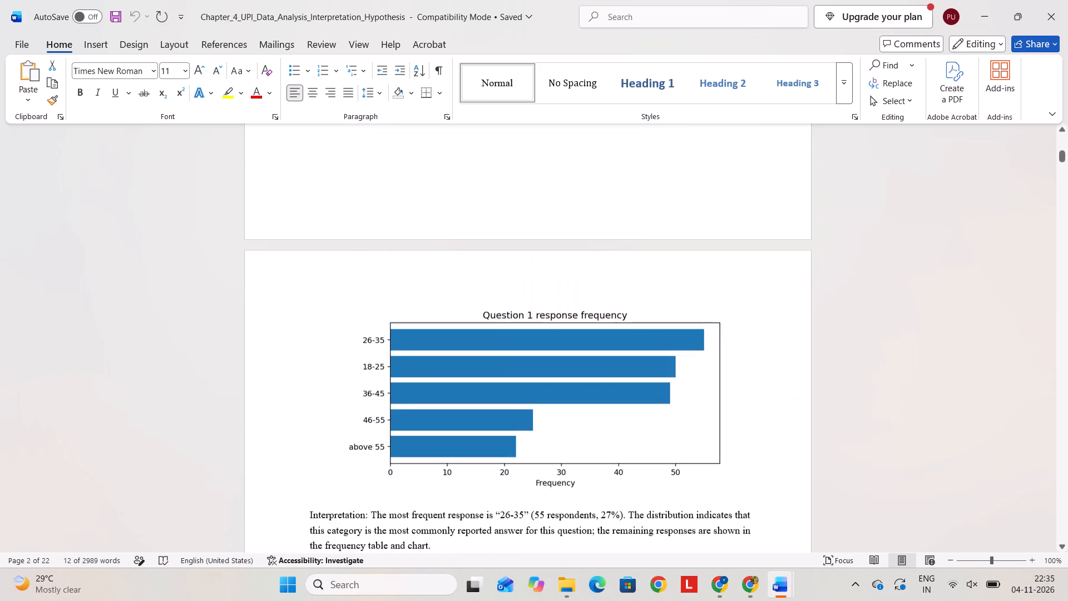
{"action": "scroll", "coordinate": [517, 207], "scroll_direction": "up", "scroll_amount": 5}
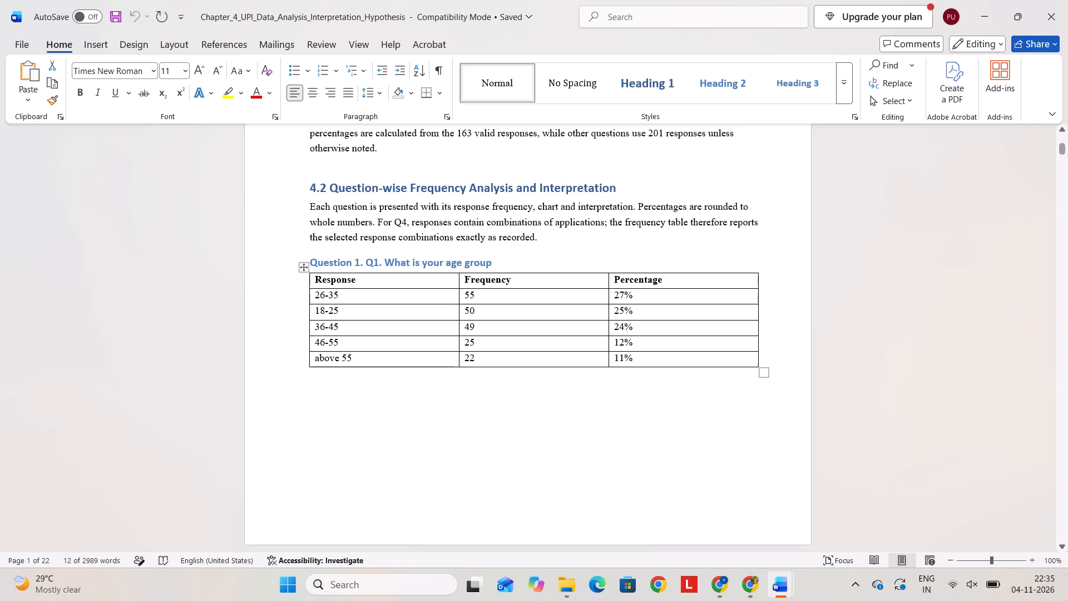
{"action": "scroll", "coordinate": [459, 505], "scroll_direction": "down", "scroll_amount": 4}
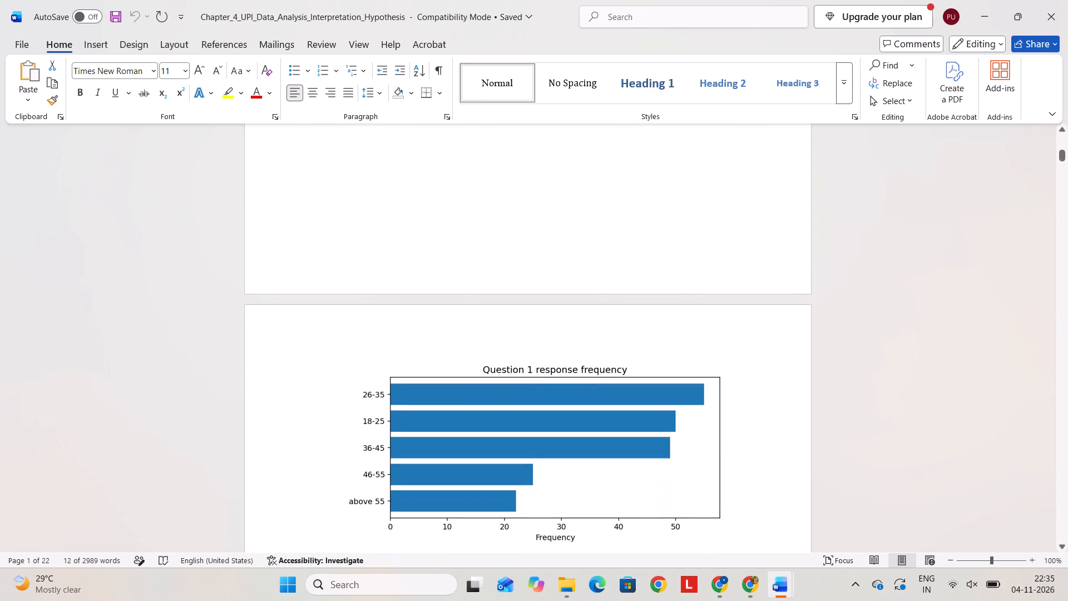
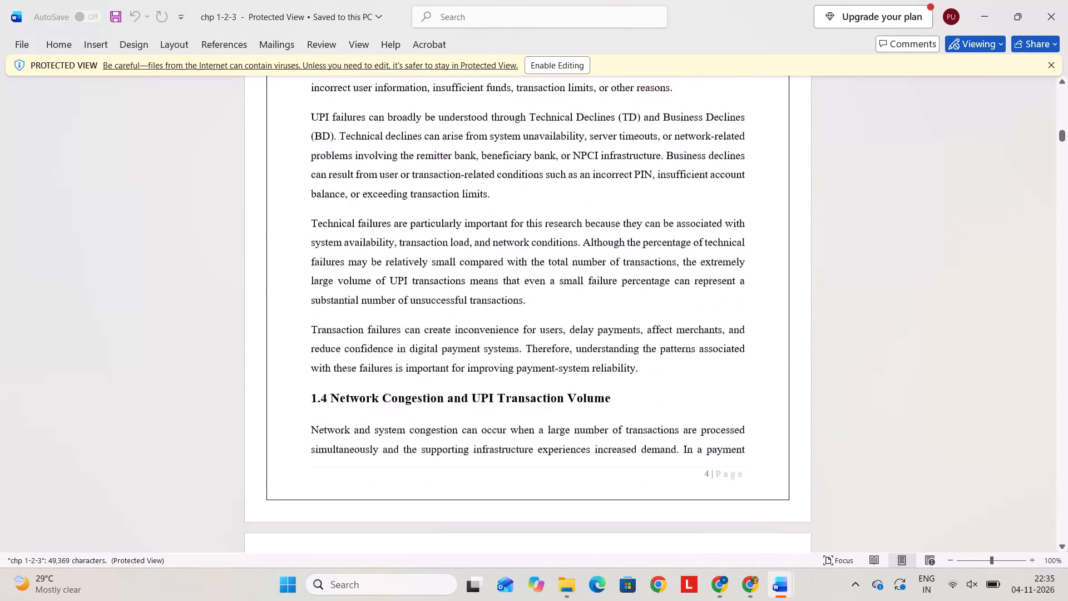
Examine the chp 1-2-3 document from section 1.4 through Chapter 3, reviewing its headings, page borders, body text and figures.
{"action": "scroll", "coordinate": [613, 295], "scroll_direction": "down", "scroll_amount": 19}
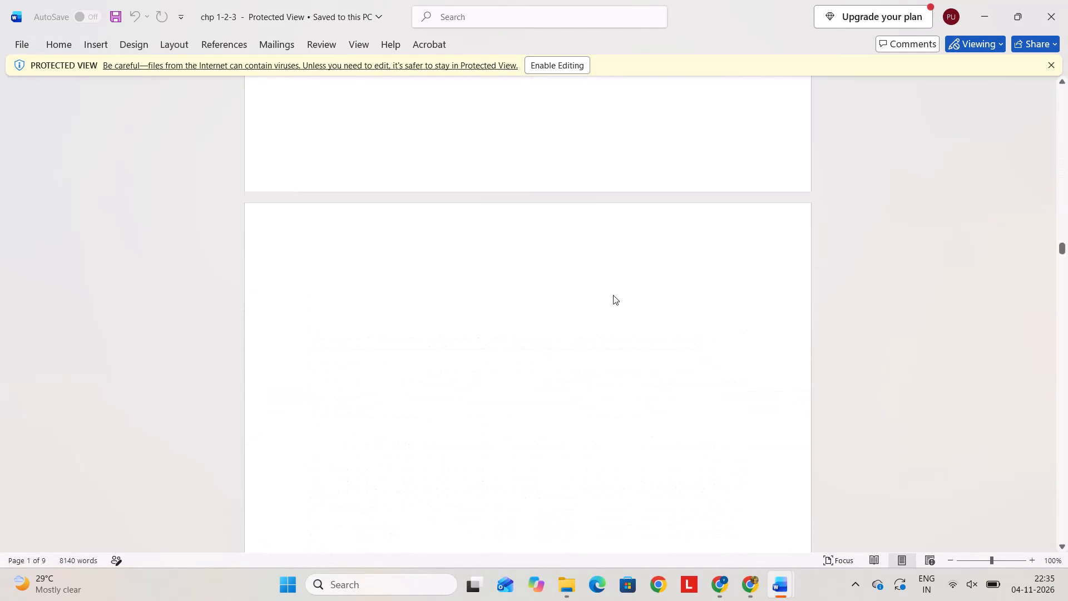
{"action": "scroll", "coordinate": [613, 295], "scroll_direction": "down", "scroll_amount": 4}
{"action": "scroll", "coordinate": [613, 295], "scroll_direction": "up", "scroll_amount": 3}
{"action": "scroll", "coordinate": [613, 295], "scroll_direction": "down", "scroll_amount": 8}
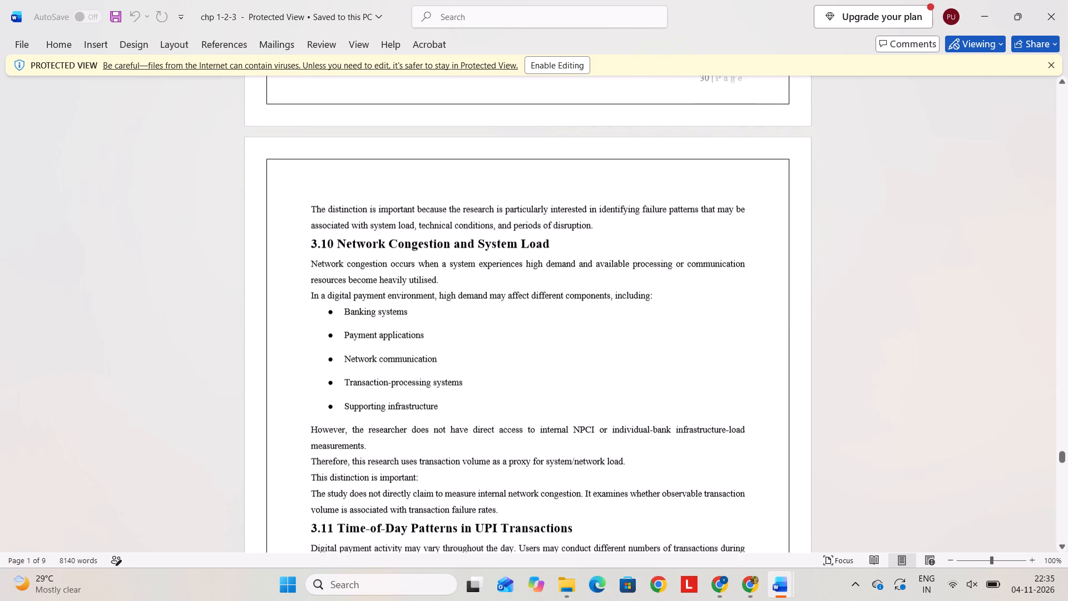
{"action": "scroll", "coordinate": [613, 295], "scroll_direction": "down", "scroll_amount": 3}
{"action": "scroll", "coordinate": [613, 295], "scroll_direction": "up", "scroll_amount": 12}
{"action": "scroll", "coordinate": [613, 295], "scroll_direction": "down", "scroll_amount": 3}
{"action": "scroll", "coordinate": [613, 295], "scroll_direction": "up", "scroll_amount": 1}
{"action": "scroll", "coordinate": [613, 295], "scroll_direction": "down", "scroll_amount": 1}
{"action": "scroll", "coordinate": [613, 295], "scroll_direction": "up", "scroll_amount": 2}
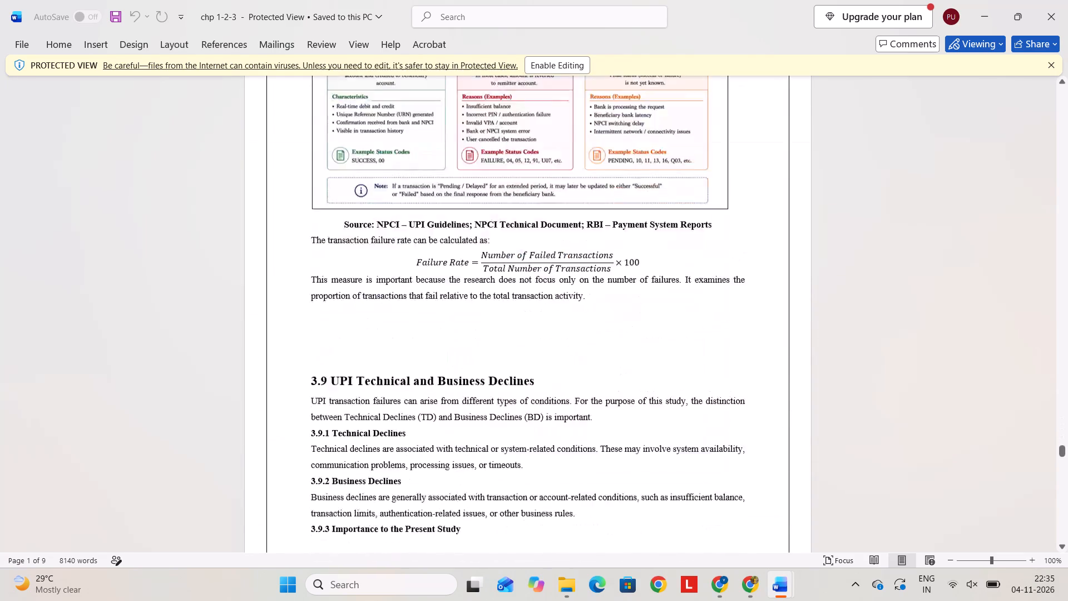
{"action": "scroll", "coordinate": [613, 295], "scroll_direction": "up", "scroll_amount": 4}
{"action": "scroll", "coordinate": [613, 295], "scroll_direction": "right", "scroll_amount": 1}
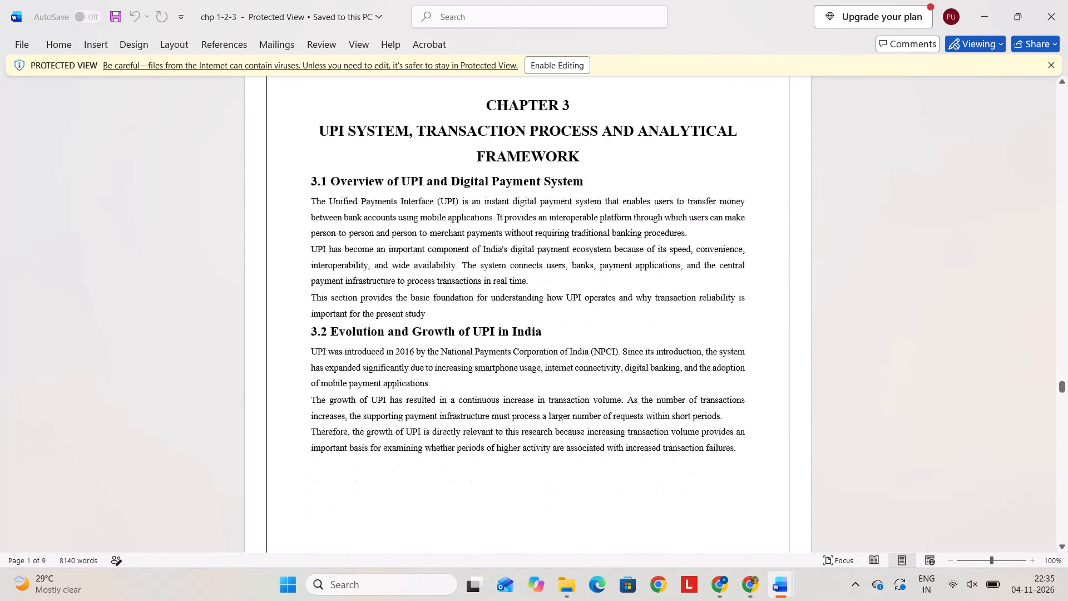
{"action": "scroll", "coordinate": [613, 295], "scroll_direction": "right", "scroll_amount": 1}
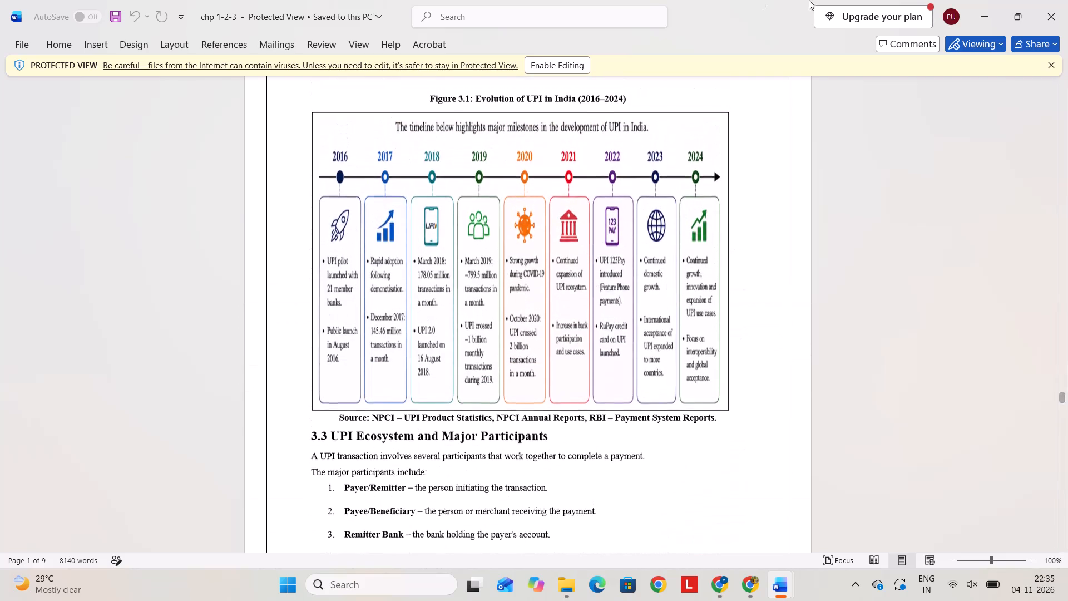
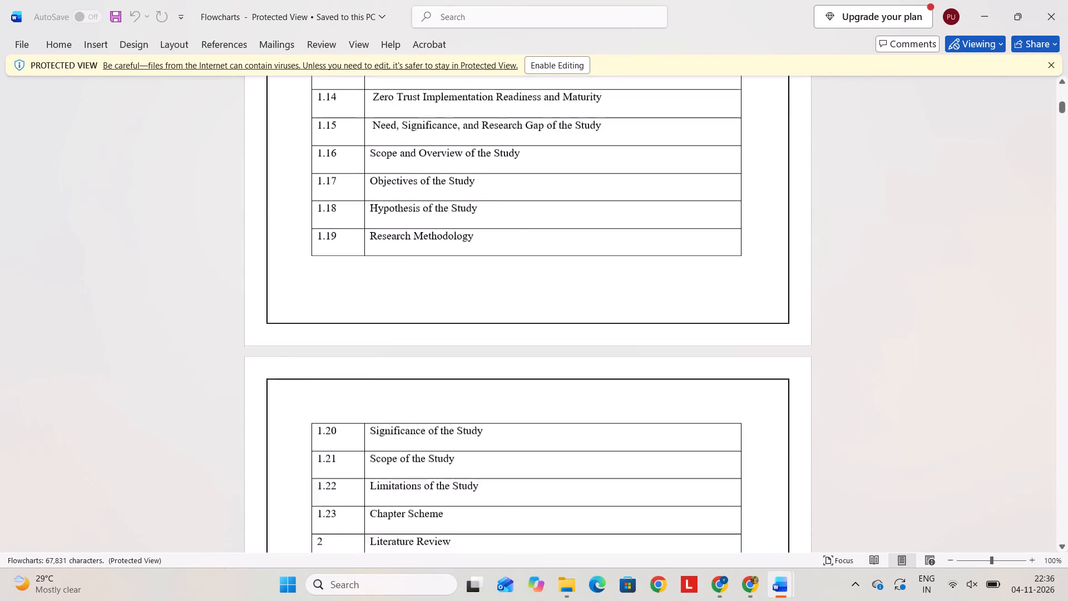
Examine the Flowcharts document's contents table, references, and Chapter 4 tables, charts and interpretations.
{"action": "scroll", "coordinate": [498, 484], "scroll_direction": "down", "scroll_amount": 1}
{"action": "scroll", "coordinate": [498, 484], "scroll_direction": "up", "scroll_amount": 1}
{"action": "scroll", "coordinate": [498, 484], "scroll_direction": "down", "scroll_amount": 1}
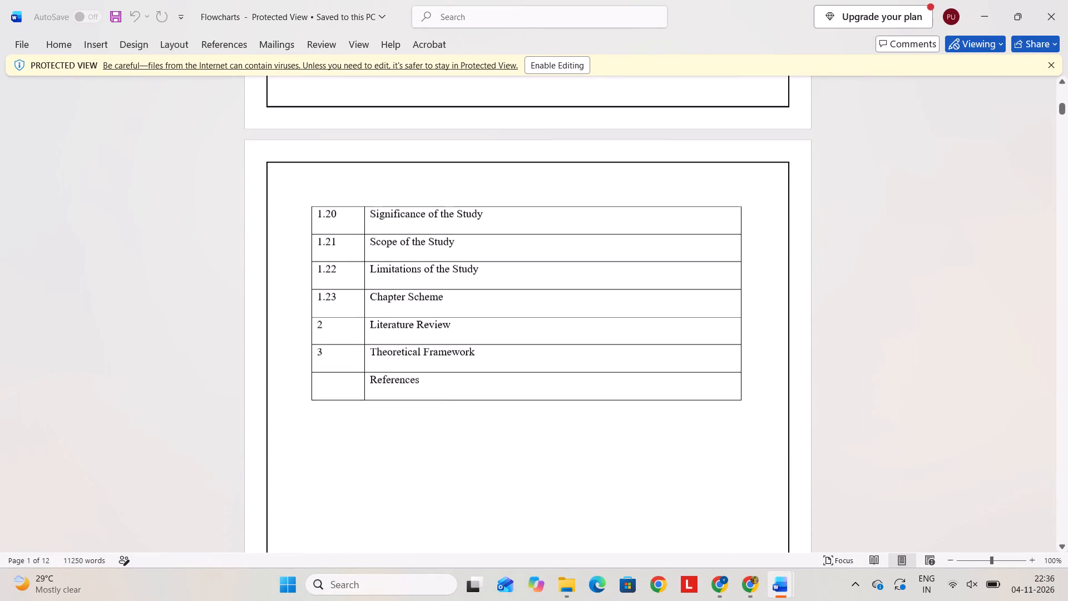
{"action": "scroll", "coordinate": [498, 484], "scroll_direction": "down", "scroll_amount": 4}
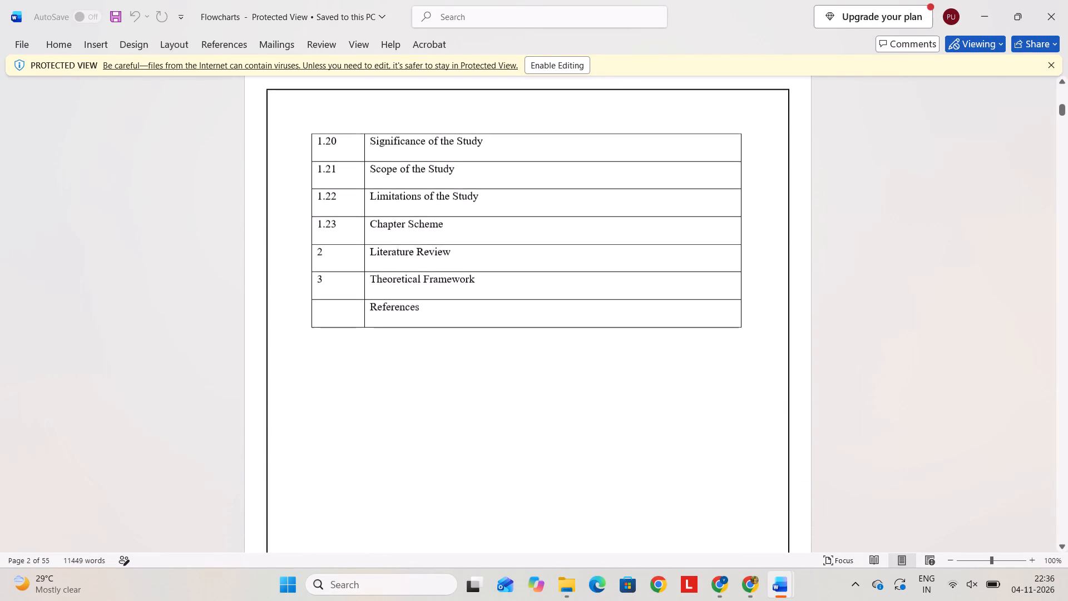
{"action": "scroll", "coordinate": [498, 484], "scroll_direction": "down", "scroll_amount": 2}
{"action": "scroll", "coordinate": [498, 484], "scroll_direction": "up", "scroll_amount": 1}
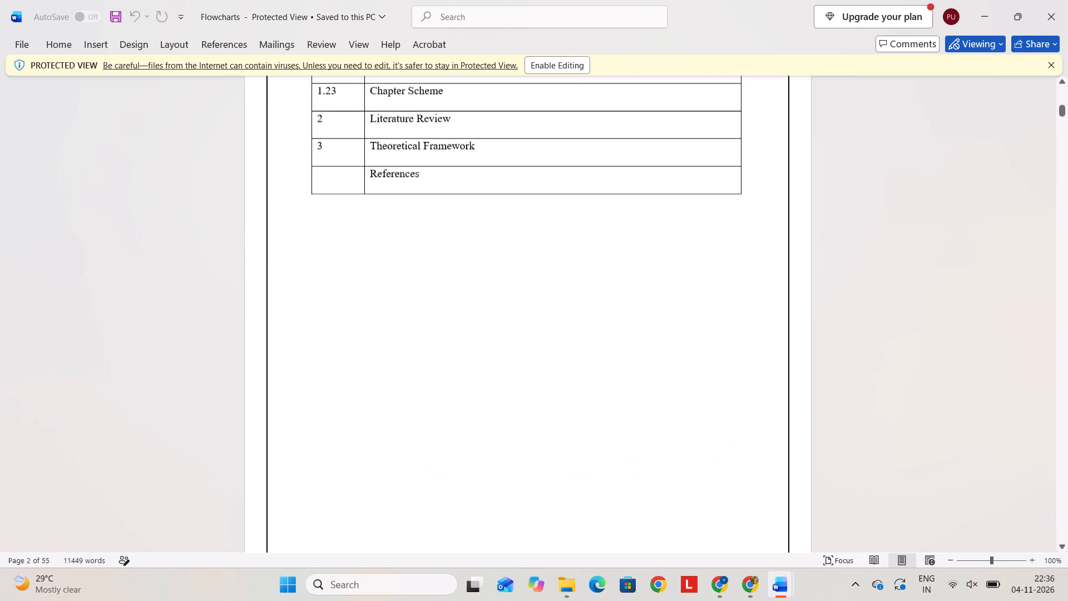
{"action": "scroll", "coordinate": [498, 484], "scroll_direction": "up", "scroll_amount": 1}
{"action": "scroll", "coordinate": [498, 484], "scroll_direction": "down", "scroll_amount": 20}
{"action": "scroll", "coordinate": [498, 484], "scroll_direction": "down", "scroll_amount": 8}
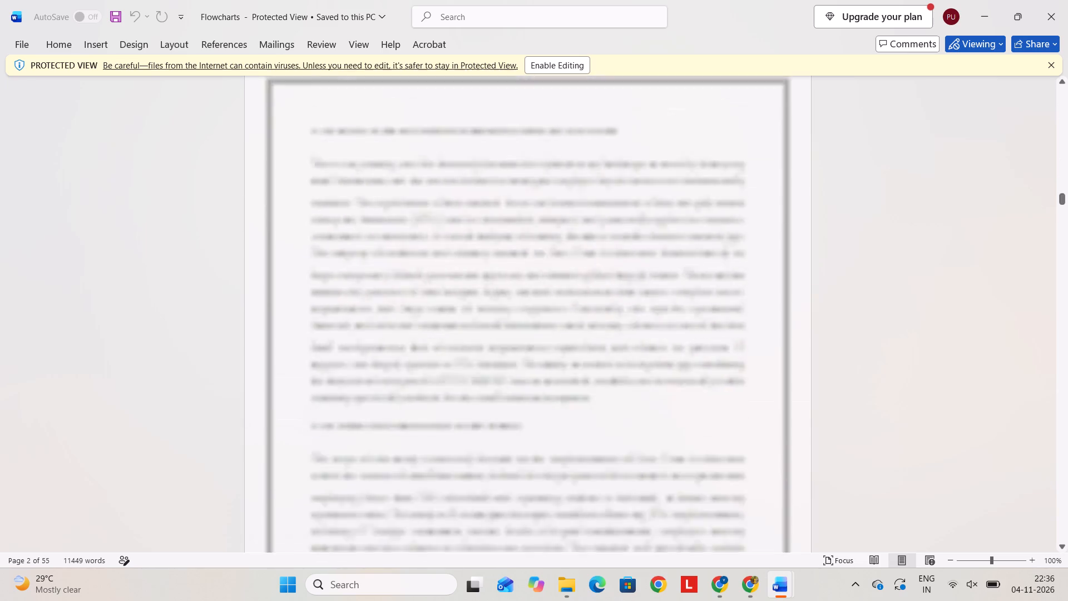
{"action": "scroll", "coordinate": [498, 484], "scroll_direction": "down", "scroll_amount": 13}
{"action": "scroll", "coordinate": [498, 484], "scroll_direction": "up", "scroll_amount": 7}
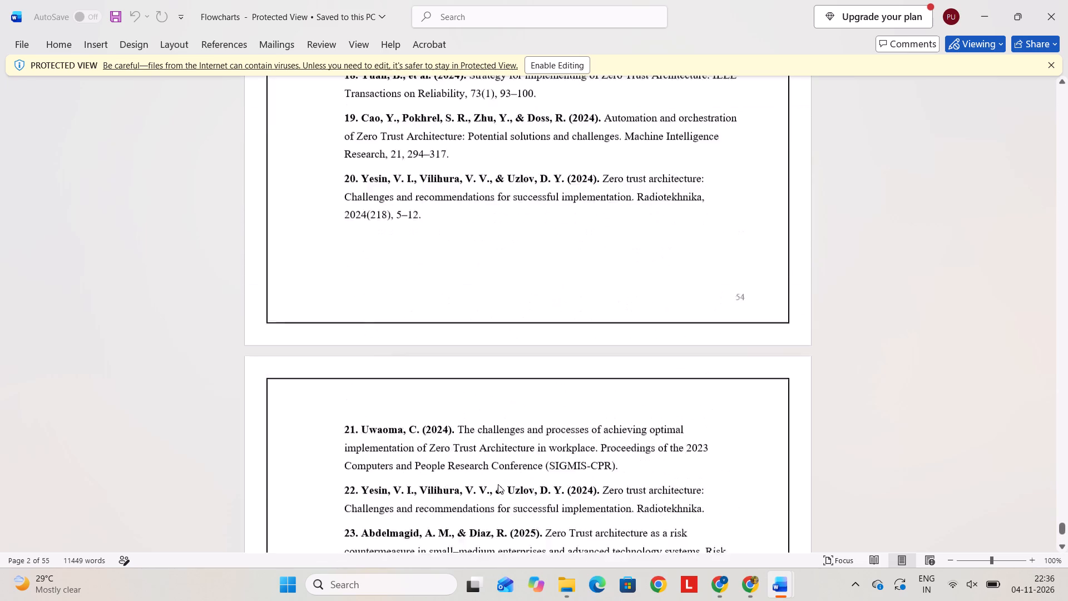
{"action": "scroll", "coordinate": [498, 484], "scroll_direction": "up", "scroll_amount": 11}
{"action": "scroll", "coordinate": [498, 484], "scroll_direction": "right", "scroll_amount": 1}
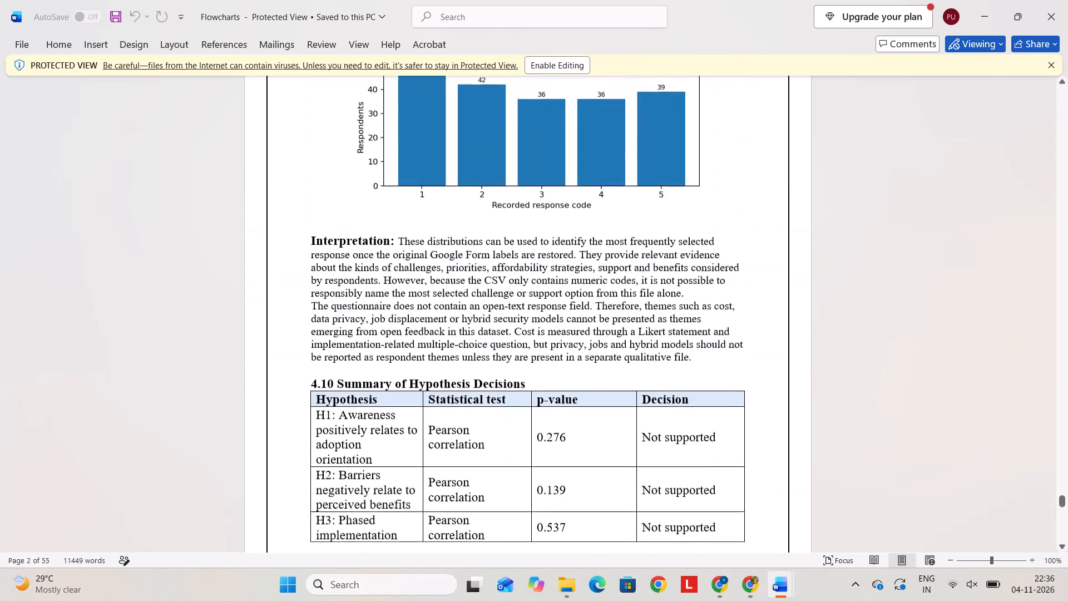
{"action": "scroll", "coordinate": [498, 484], "scroll_direction": "right", "scroll_amount": 1}
{"action": "scroll", "coordinate": [498, 484], "scroll_direction": "up", "scroll_amount": 1}
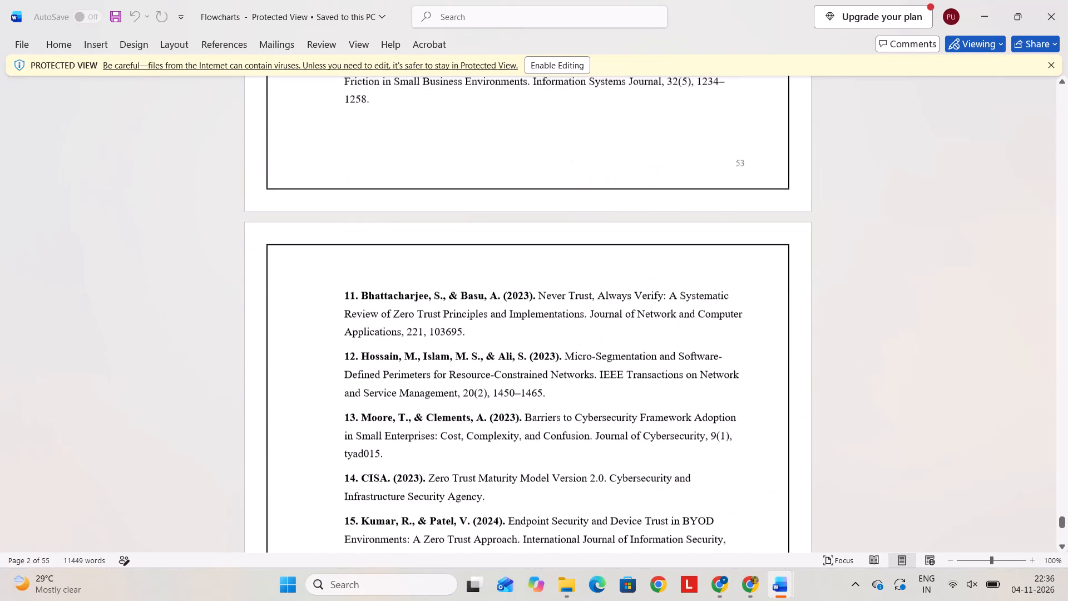
{"action": "scroll", "coordinate": [498, 484], "scroll_direction": "up", "scroll_amount": 8}
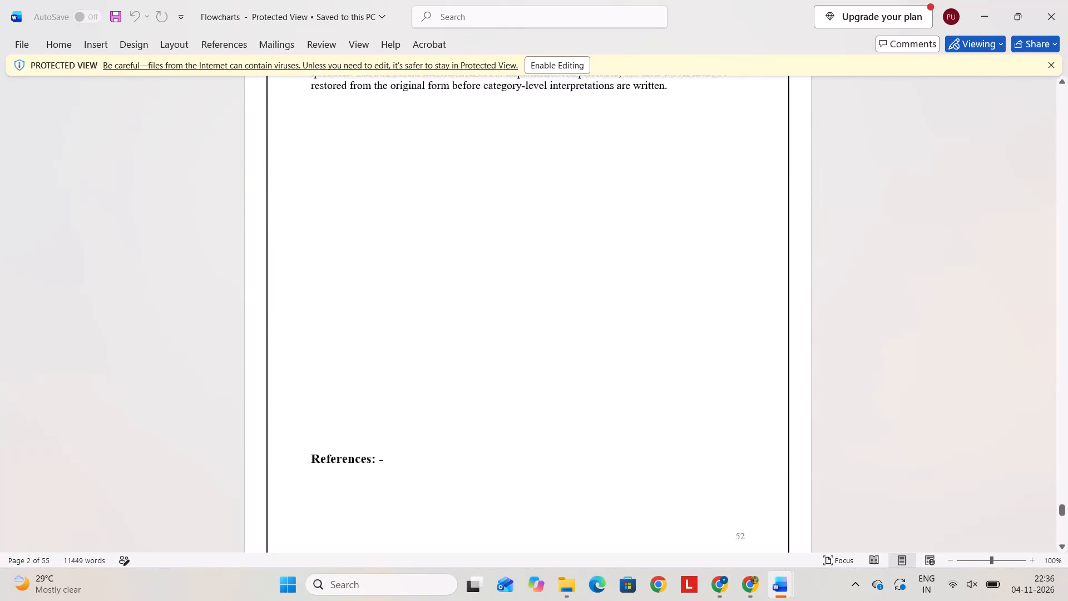
{"action": "scroll", "coordinate": [498, 484], "scroll_direction": "up", "scroll_amount": 8}
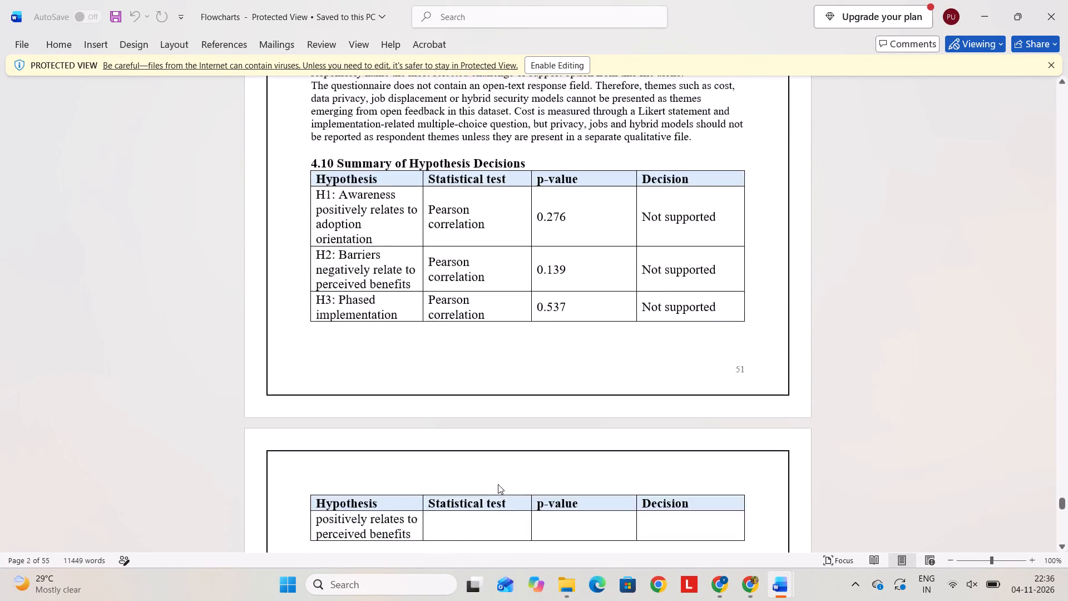
{"action": "scroll", "coordinate": [498, 484], "scroll_direction": "up", "scroll_amount": 5}
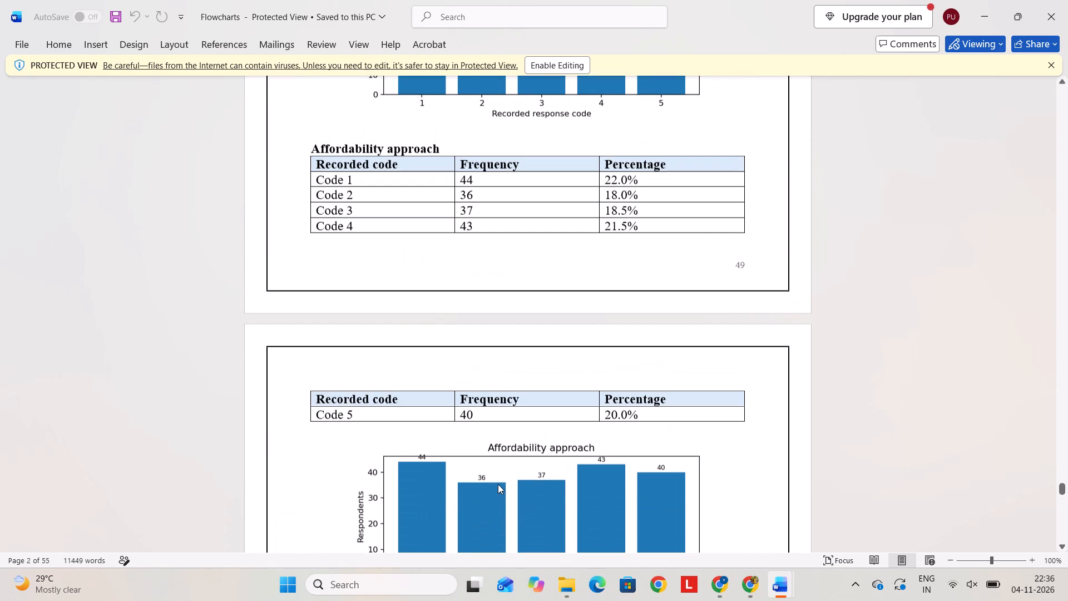
{"action": "scroll", "coordinate": [498, 484], "scroll_direction": "up", "scroll_amount": 2}
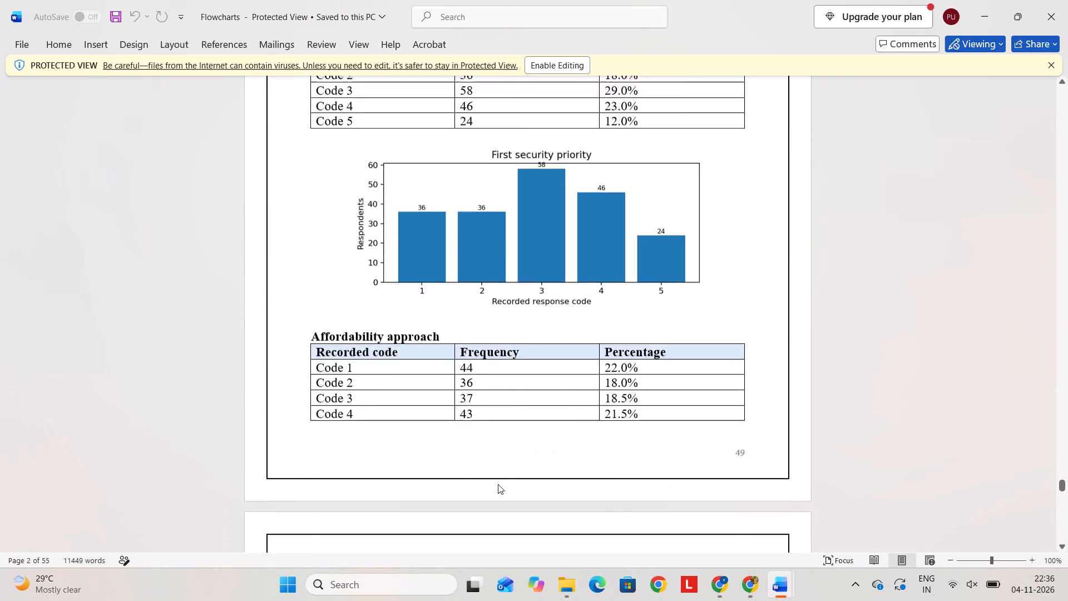
{"action": "scroll", "coordinate": [498, 484], "scroll_direction": "up", "scroll_amount": 2}
{"action": "left_click", "coordinate": [508, 328]}
{"action": "scroll", "coordinate": [508, 328], "scroll_direction": "up", "scroll_amount": 2}
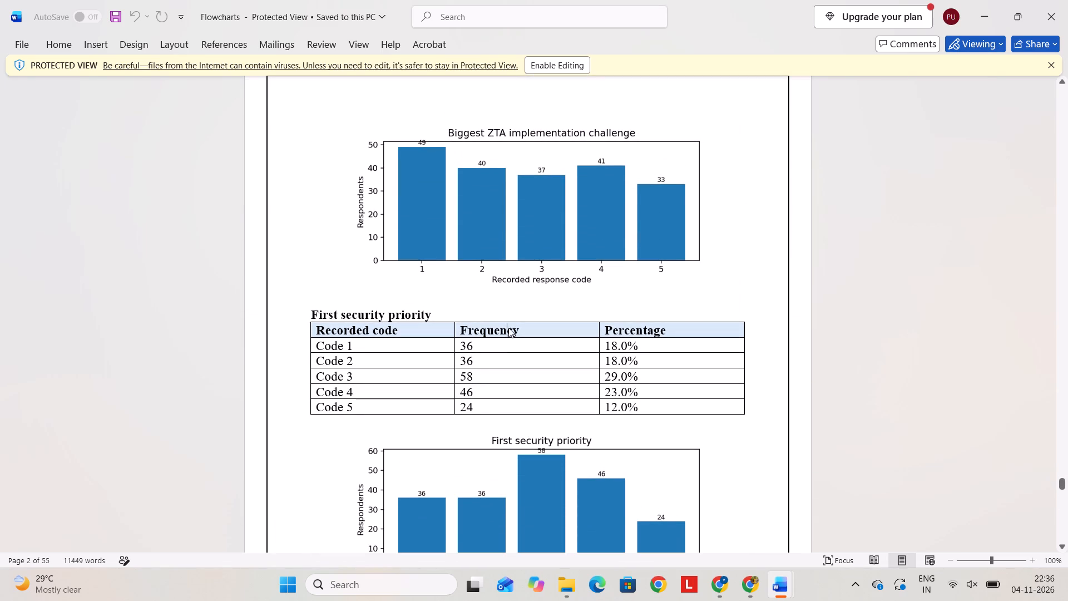
{"action": "scroll", "coordinate": [508, 328], "scroll_direction": "up", "scroll_amount": 14}
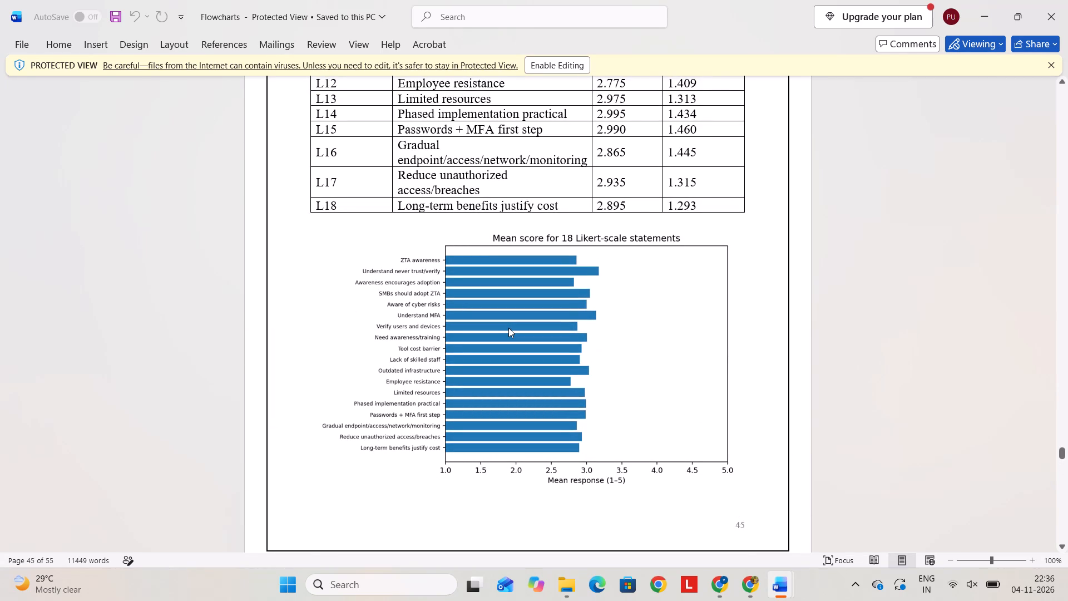
{"action": "scroll", "coordinate": [508, 328], "scroll_direction": "up", "scroll_amount": 5}
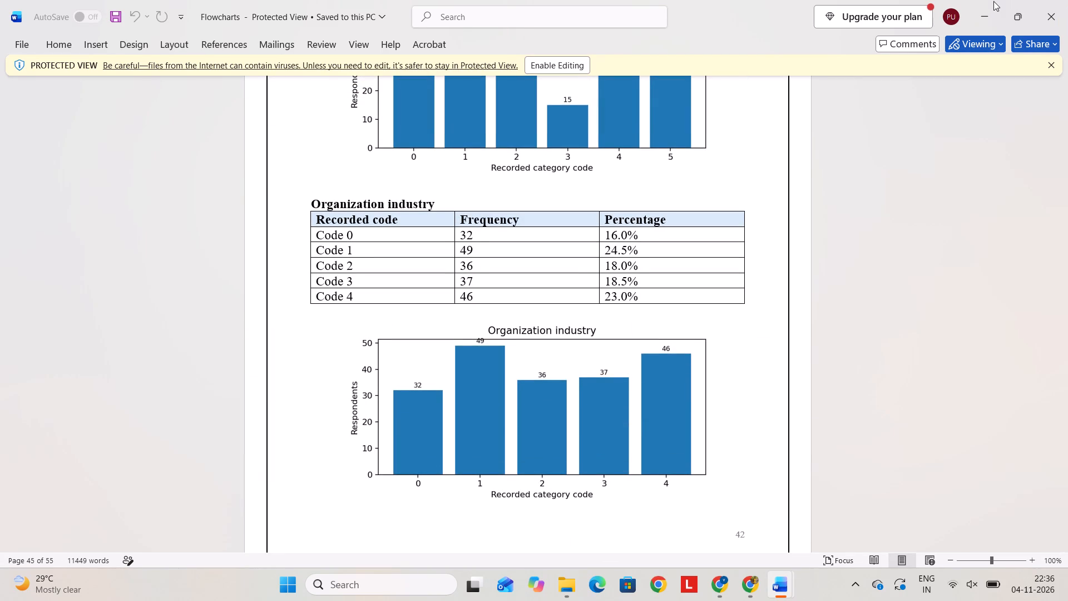
Switch to the Chapter_4_UPI_Data_Analysis_Interpretation_Hypothesis document and set all its text to Times New Roman.
{"action": "left_click", "coordinate": [991, 0]}
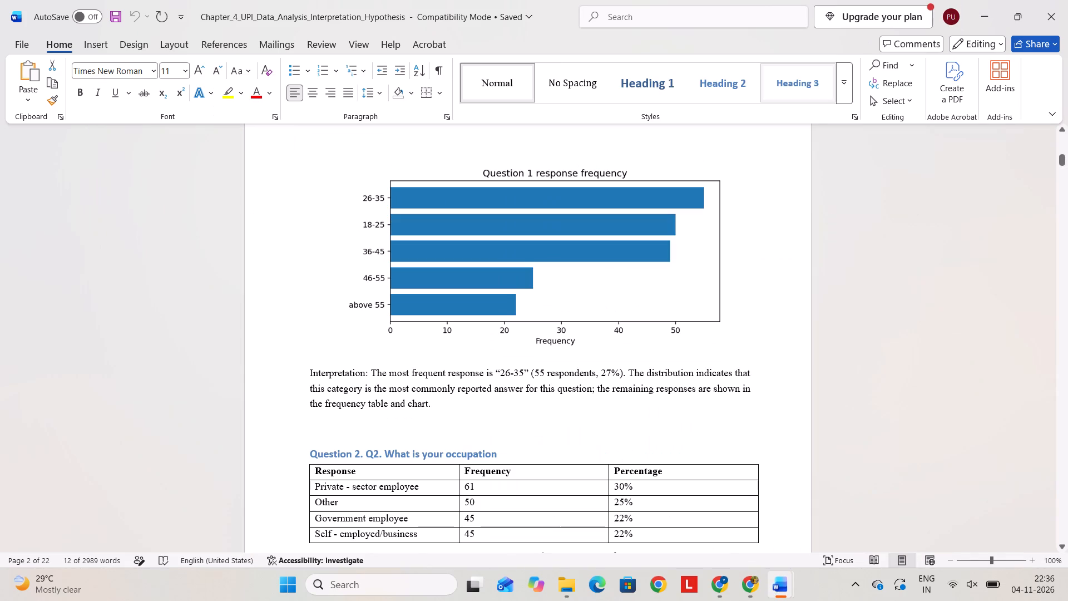
{"action": "scroll", "coordinate": [695, 215], "scroll_direction": "up", "scroll_amount": 14}
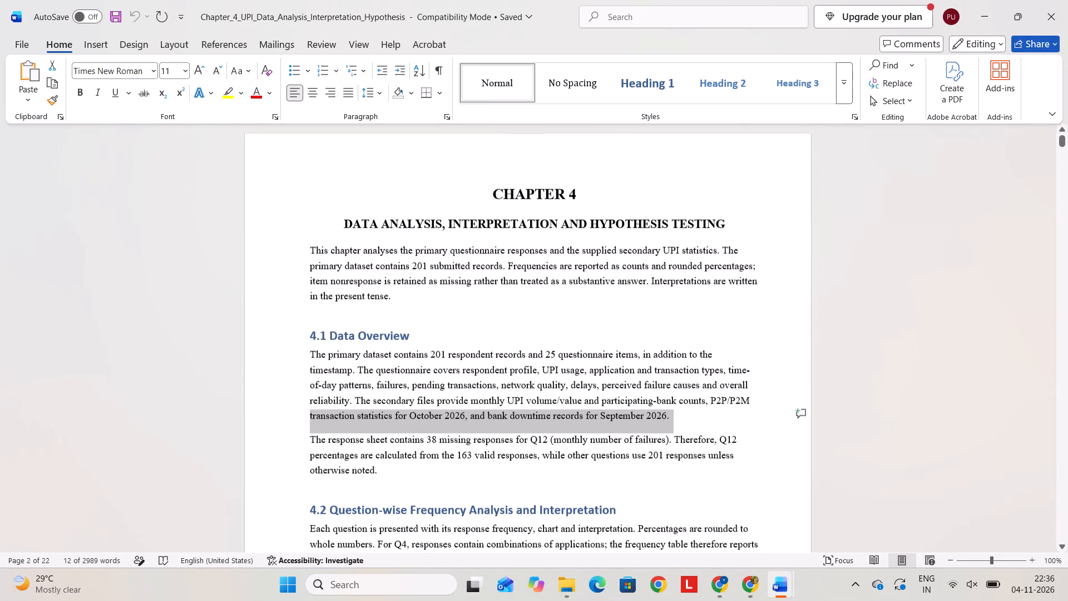
{"action": "left_click", "coordinate": [491, 297]}
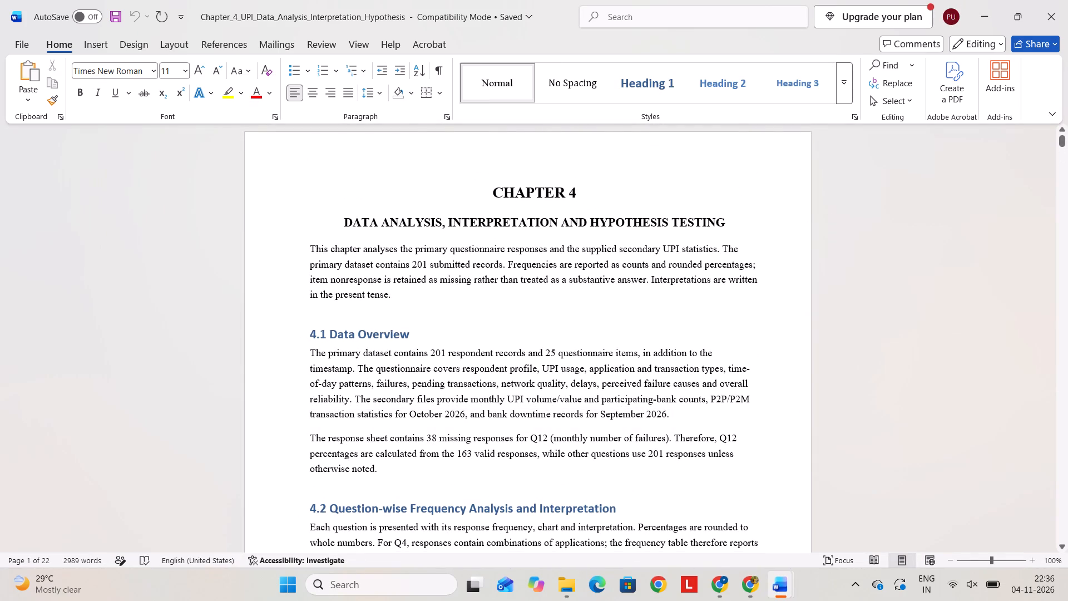
{"action": "key", "text": "ctrl+a"}
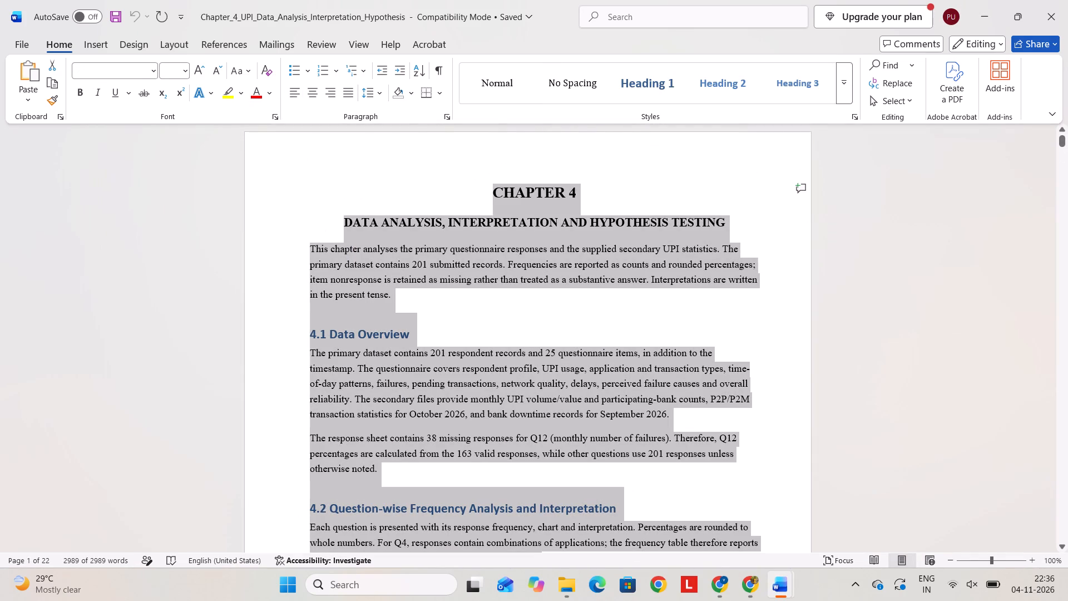
{"action": "left_click", "coordinate": [106, 70]}
{"action": "type", "text": "time"}
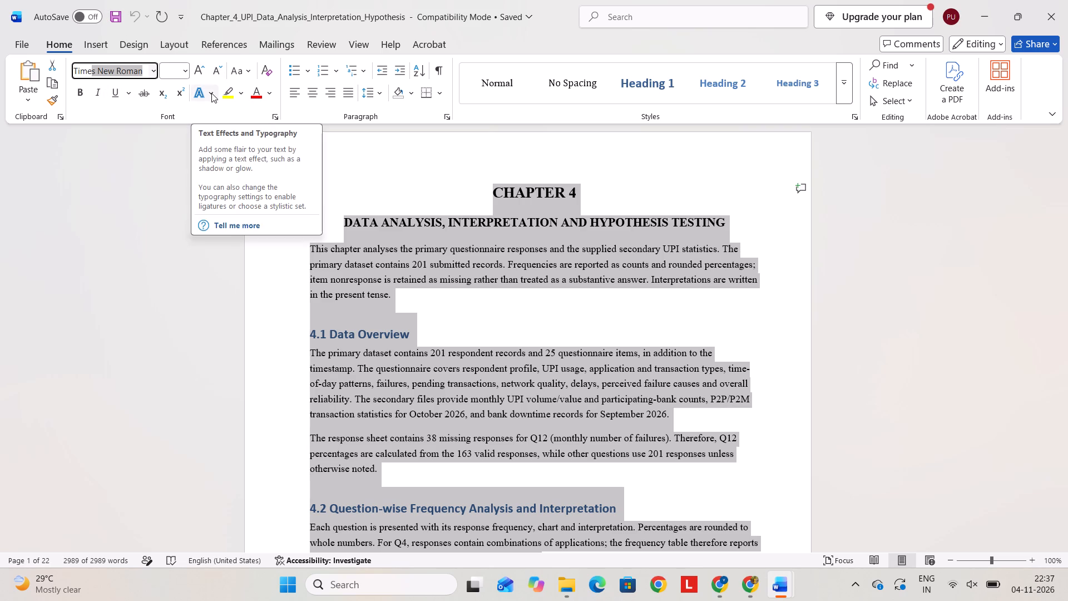
{"action": "left_click", "coordinate": [273, 92]}
Set the font colour of all the document's text to Automatic.
{"action": "left_click", "coordinate": [269, 91]}
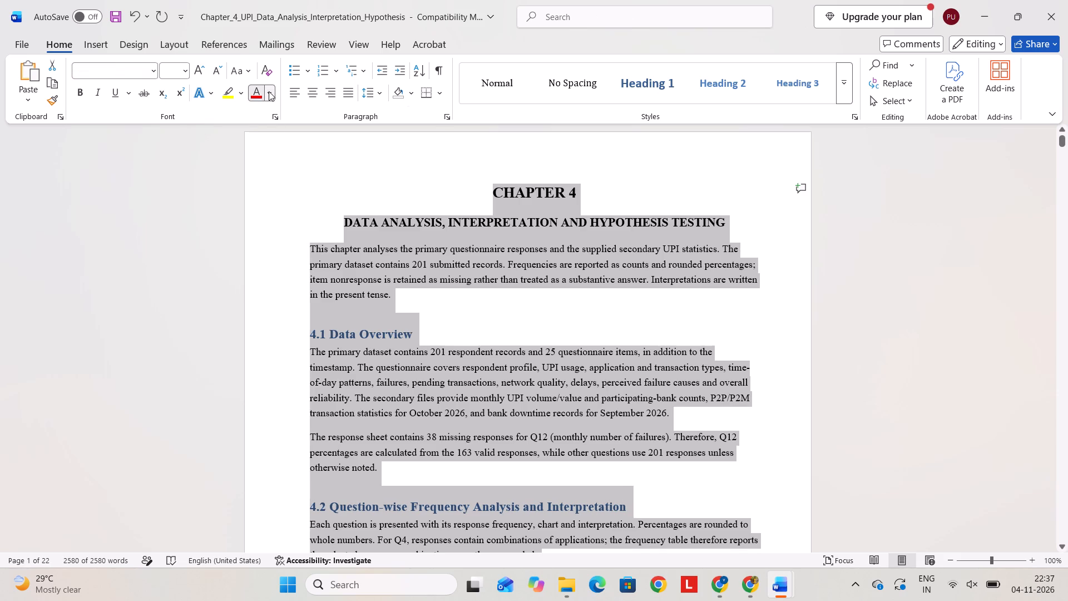
{"action": "left_click", "coordinate": [264, 135]}
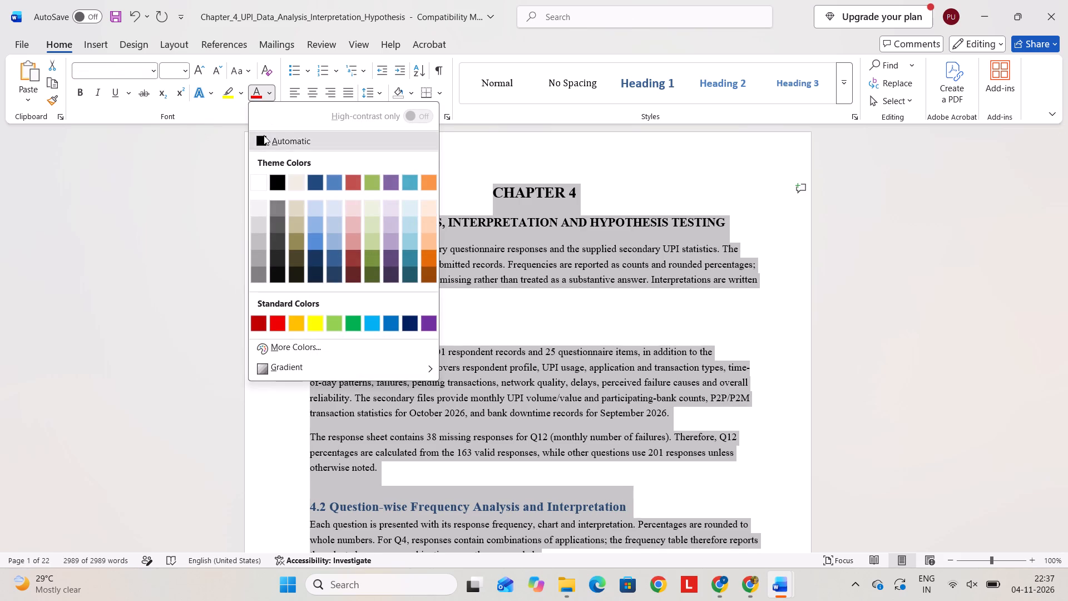
{"action": "left_click", "coordinate": [437, 187]}
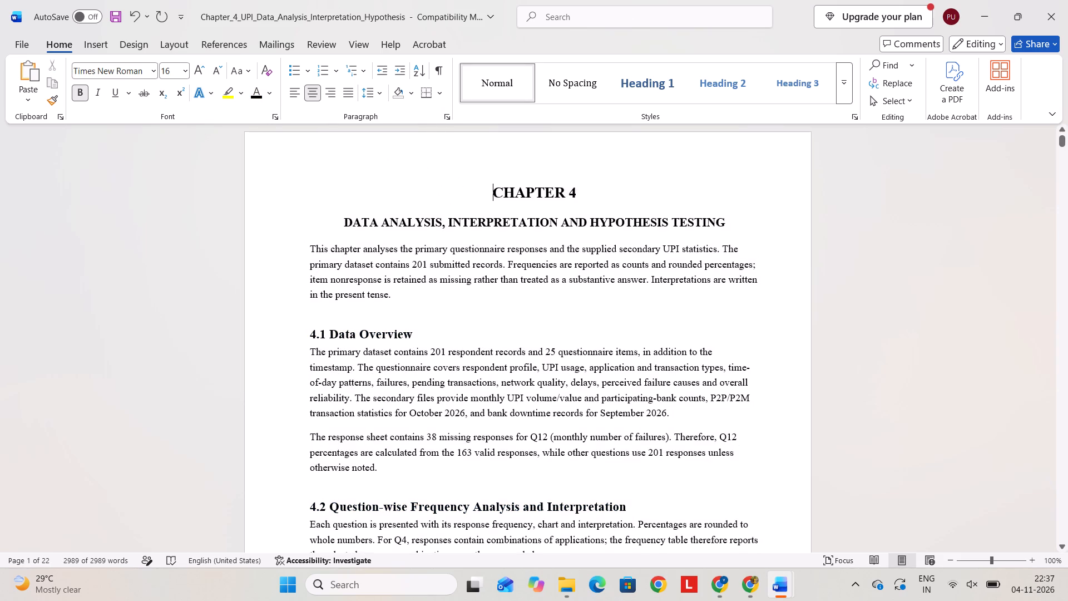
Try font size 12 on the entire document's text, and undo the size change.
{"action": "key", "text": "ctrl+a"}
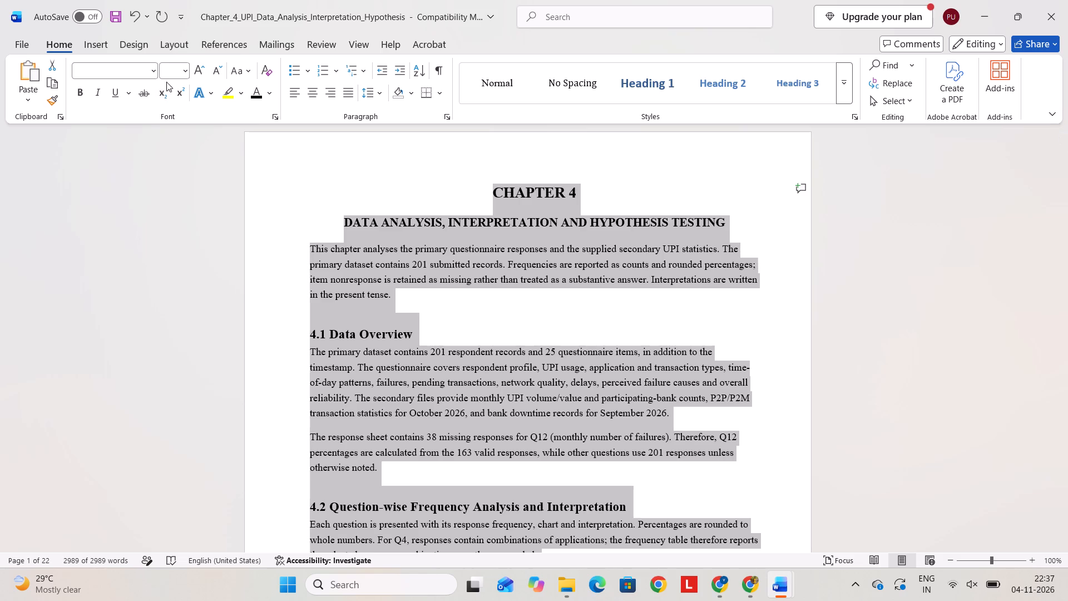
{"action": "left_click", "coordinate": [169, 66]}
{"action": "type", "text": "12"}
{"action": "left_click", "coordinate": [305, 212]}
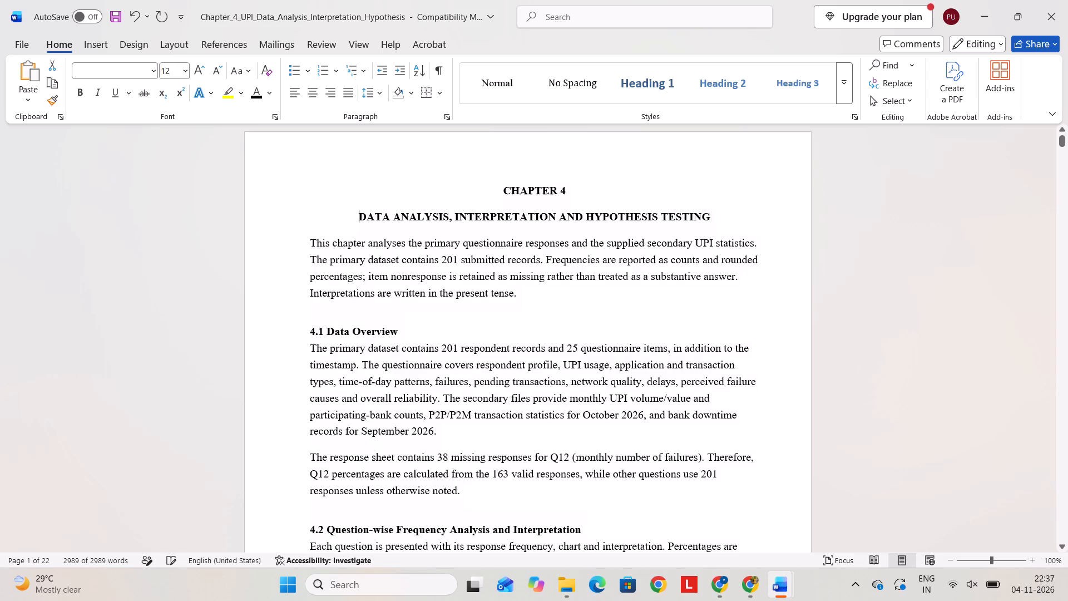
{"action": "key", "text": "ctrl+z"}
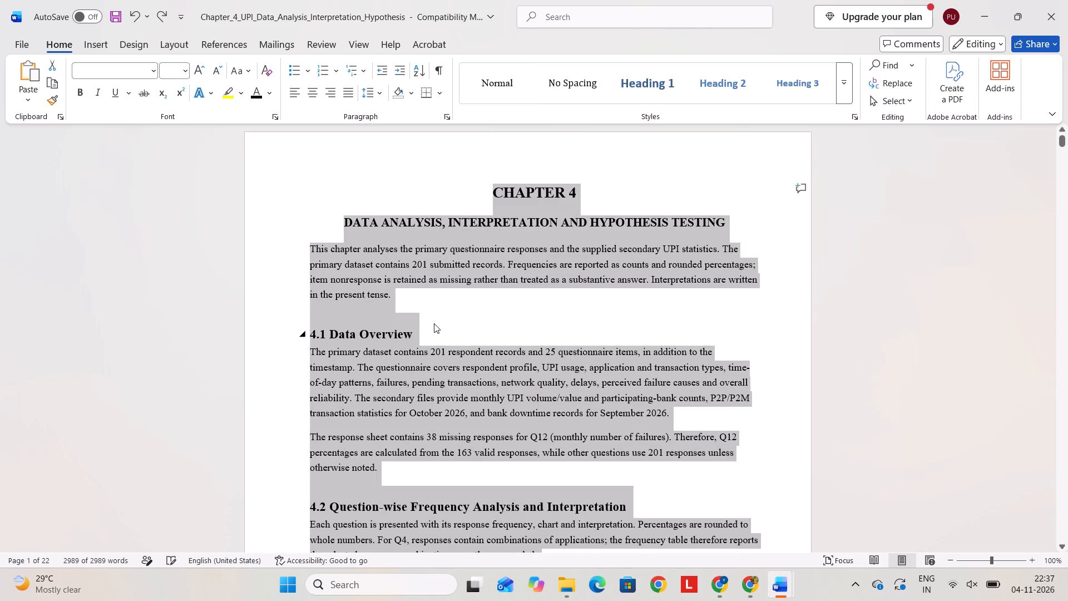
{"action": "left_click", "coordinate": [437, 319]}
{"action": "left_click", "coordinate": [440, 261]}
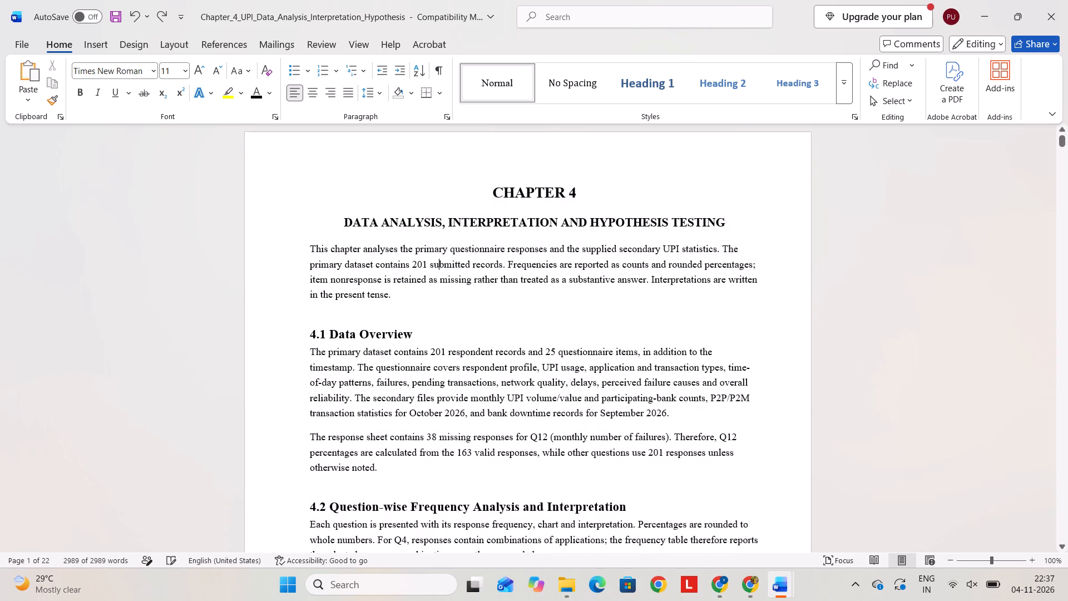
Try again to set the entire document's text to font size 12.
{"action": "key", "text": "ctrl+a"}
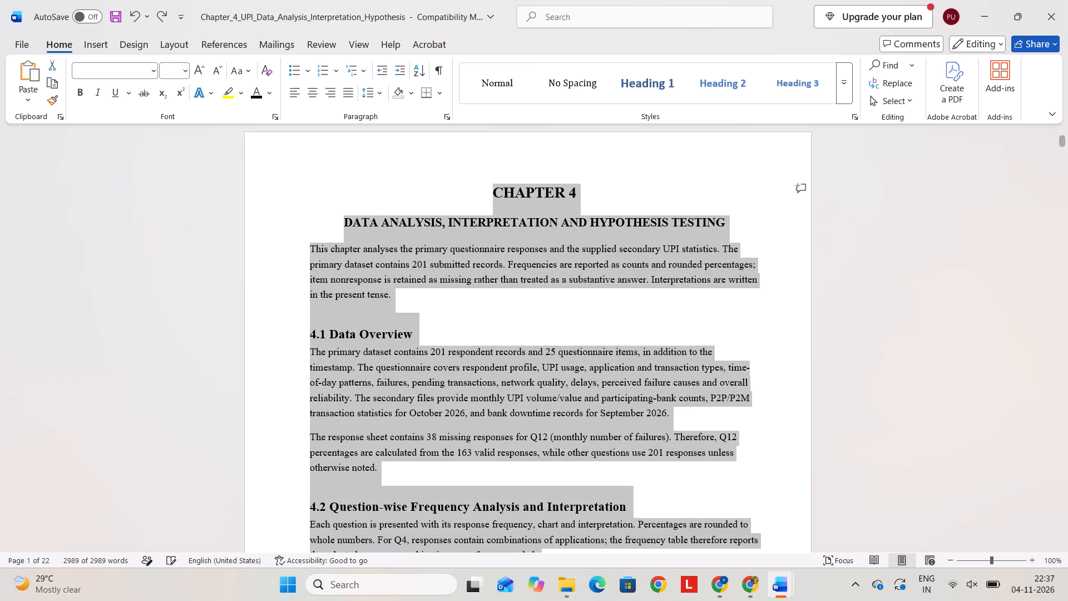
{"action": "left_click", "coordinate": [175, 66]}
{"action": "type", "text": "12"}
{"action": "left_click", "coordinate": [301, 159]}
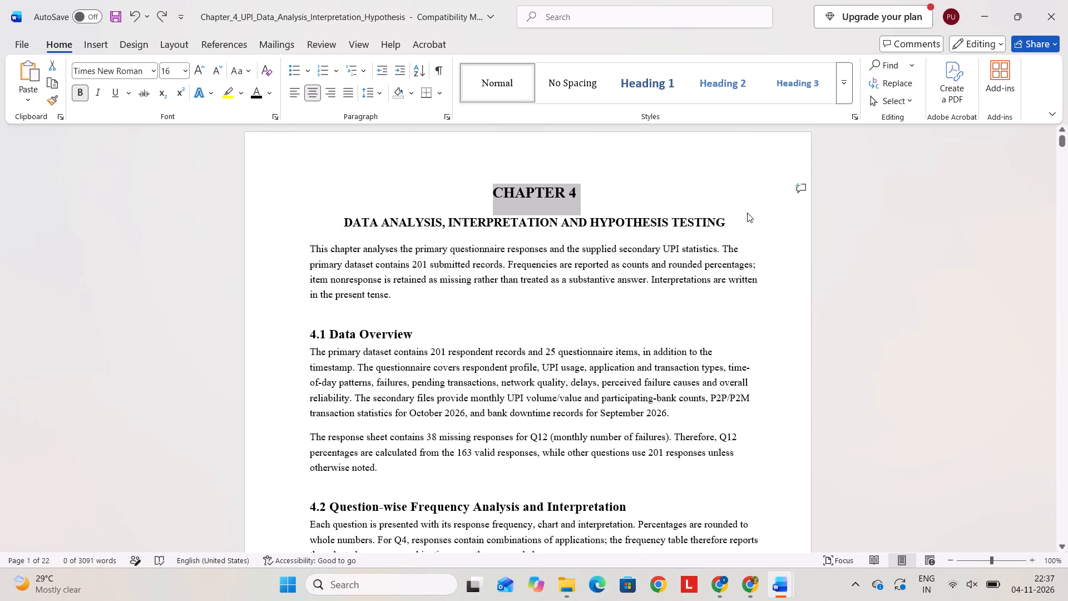
Set the two title lines, "CHAPTER 4" and "DATA ANALYSIS, INTERPRETATION AND HYPOTHESIS TESTING", to font size 16.
{"action": "left_click_drag", "start_coordinate": [740, 220], "coordinate": [483, 221]}
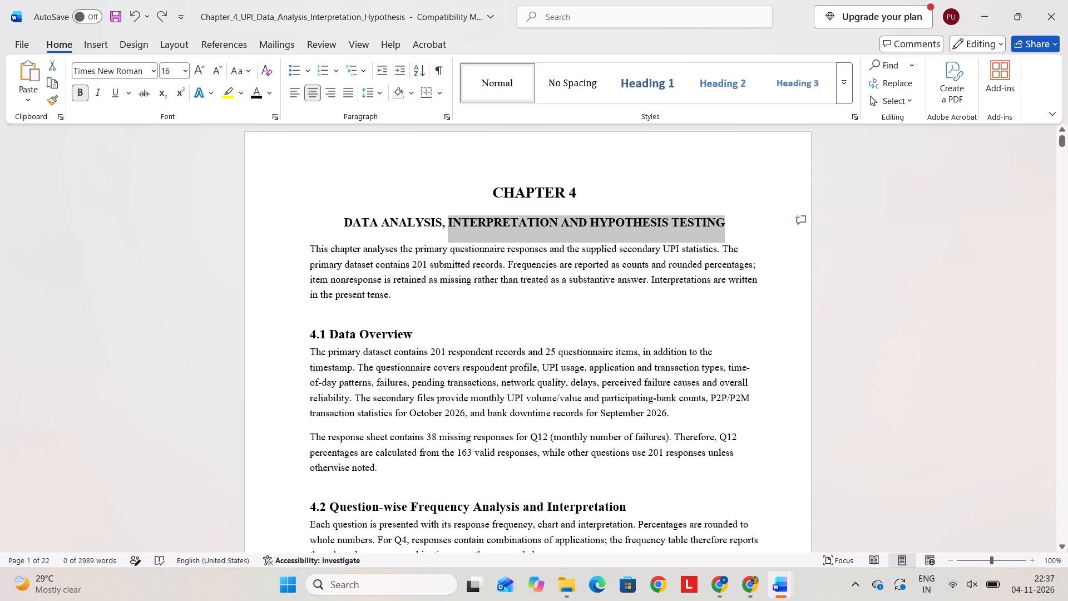
{"action": "left_click_drag", "start_coordinate": [483, 221], "coordinate": [397, 207]}
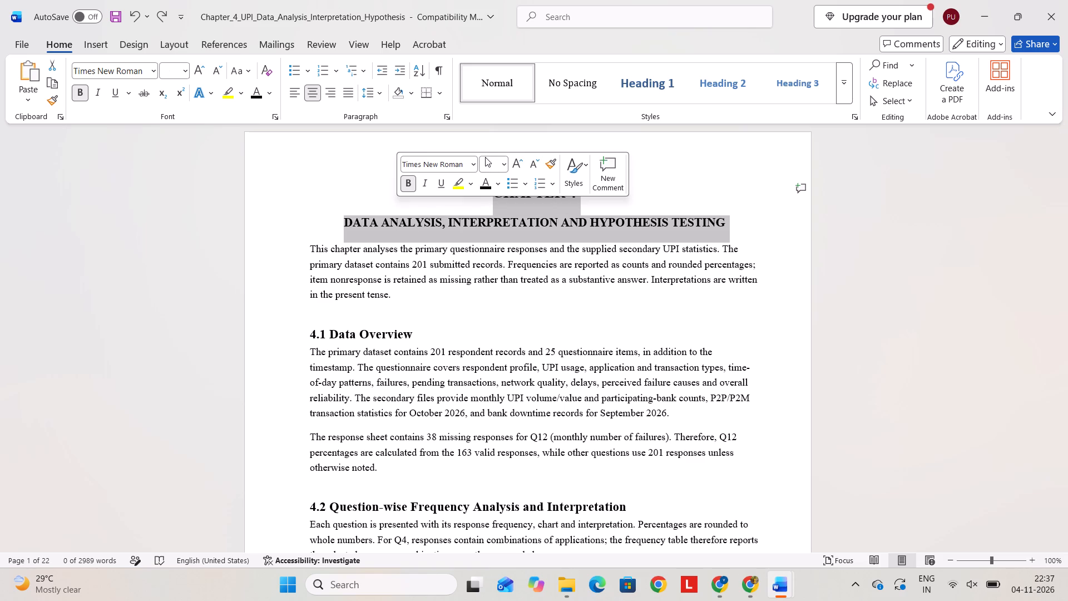
{"action": "left_click", "coordinate": [485, 157]}
{"action": "left_click", "coordinate": [487, 162]}
{"action": "type", "text": "16"}
{"action": "left_click", "coordinate": [406, 305]}
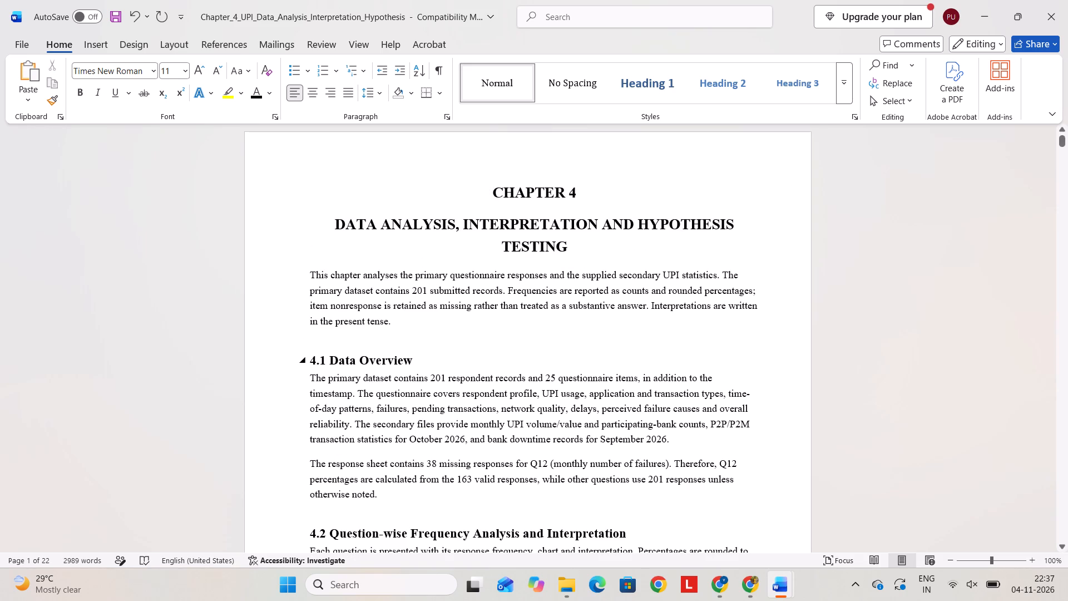
{"action": "left_click", "coordinate": [358, 294]}
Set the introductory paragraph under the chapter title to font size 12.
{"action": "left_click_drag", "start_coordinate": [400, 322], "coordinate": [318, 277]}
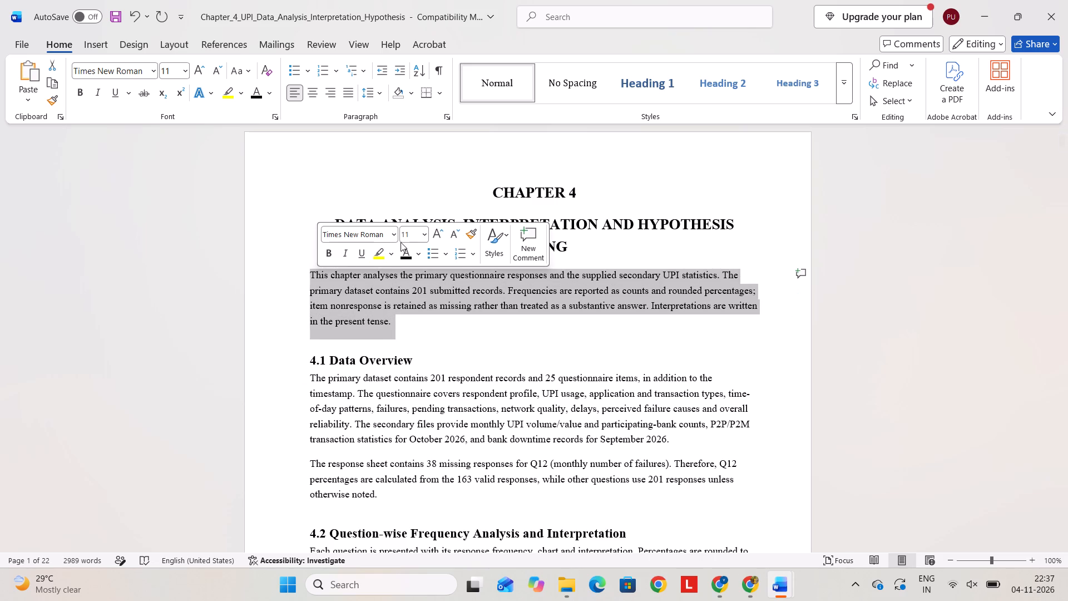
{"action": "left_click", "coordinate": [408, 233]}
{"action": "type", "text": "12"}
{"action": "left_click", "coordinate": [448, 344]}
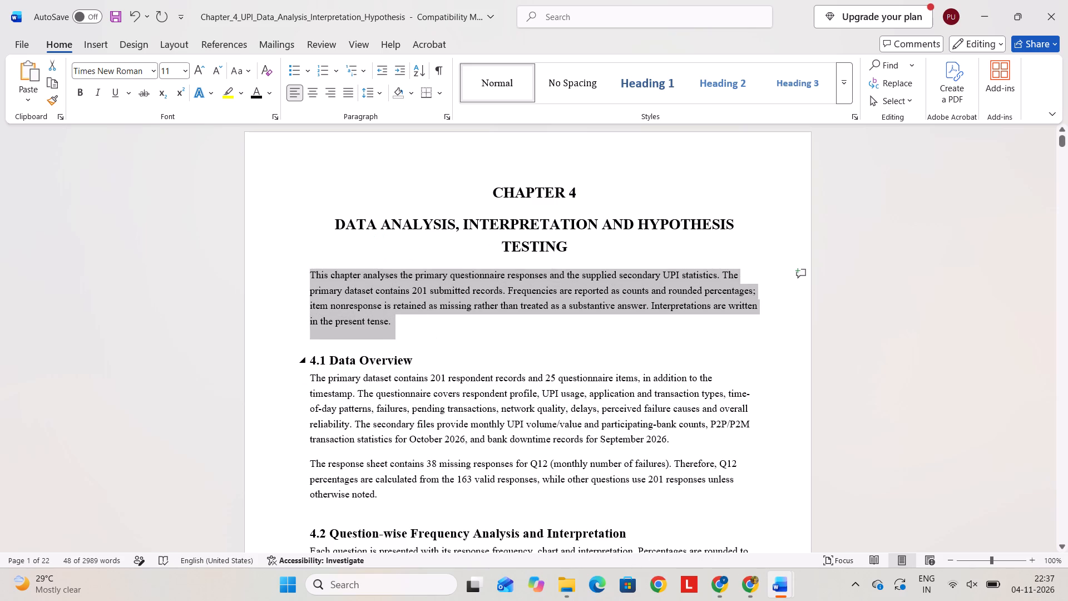
Set the entire document's text to font size 12.
{"action": "key", "text": "ctrl+a"}
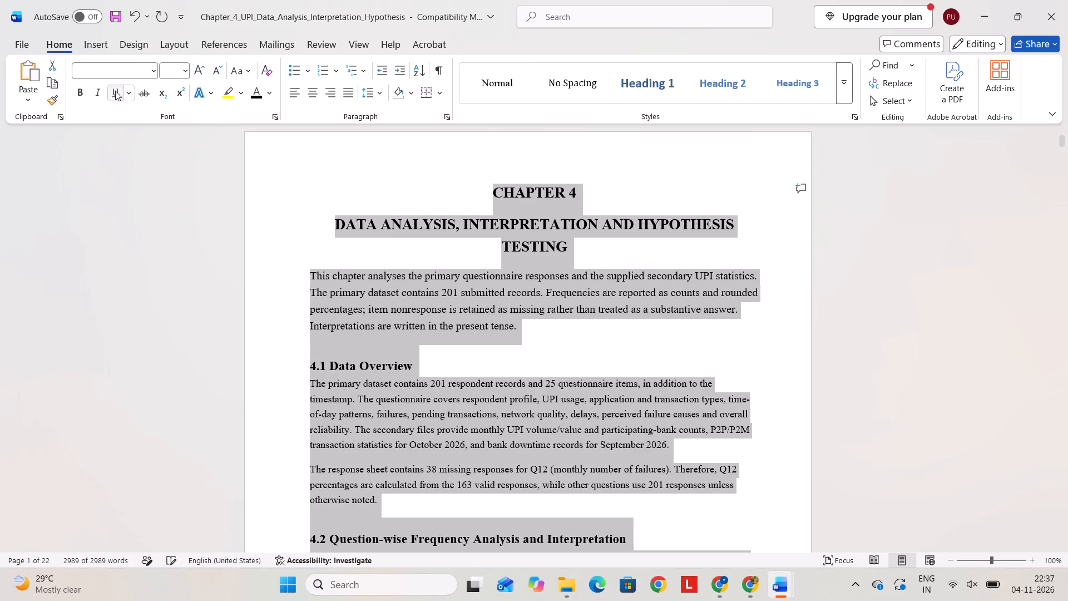
{"action": "left_click", "coordinate": [166, 70]}
{"action": "type", "text": "12"}
{"action": "key", "text": "Return"}
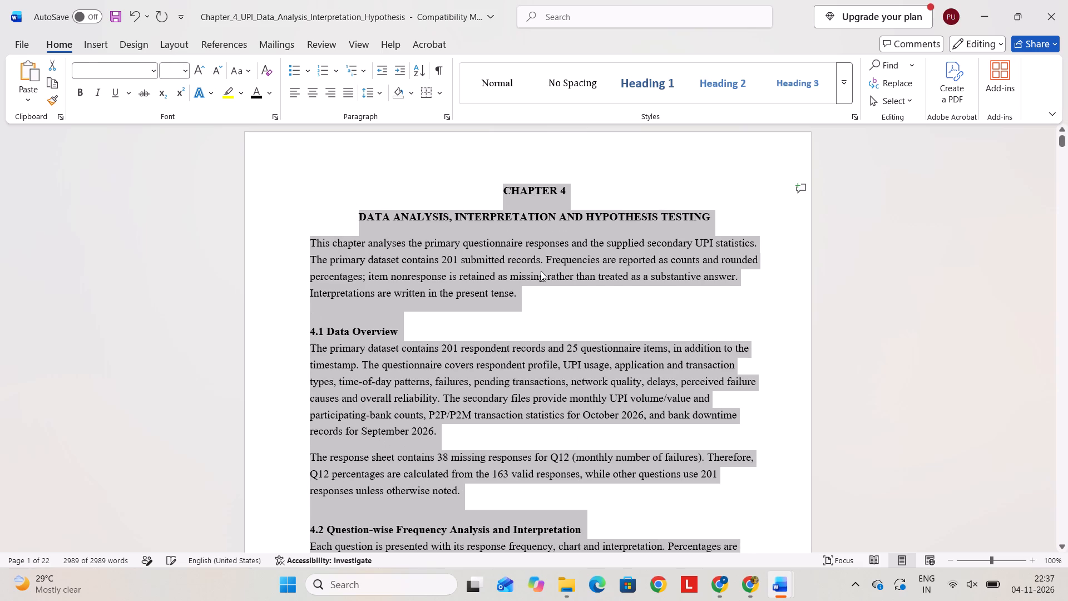
{"action": "left_click", "coordinate": [541, 271]}
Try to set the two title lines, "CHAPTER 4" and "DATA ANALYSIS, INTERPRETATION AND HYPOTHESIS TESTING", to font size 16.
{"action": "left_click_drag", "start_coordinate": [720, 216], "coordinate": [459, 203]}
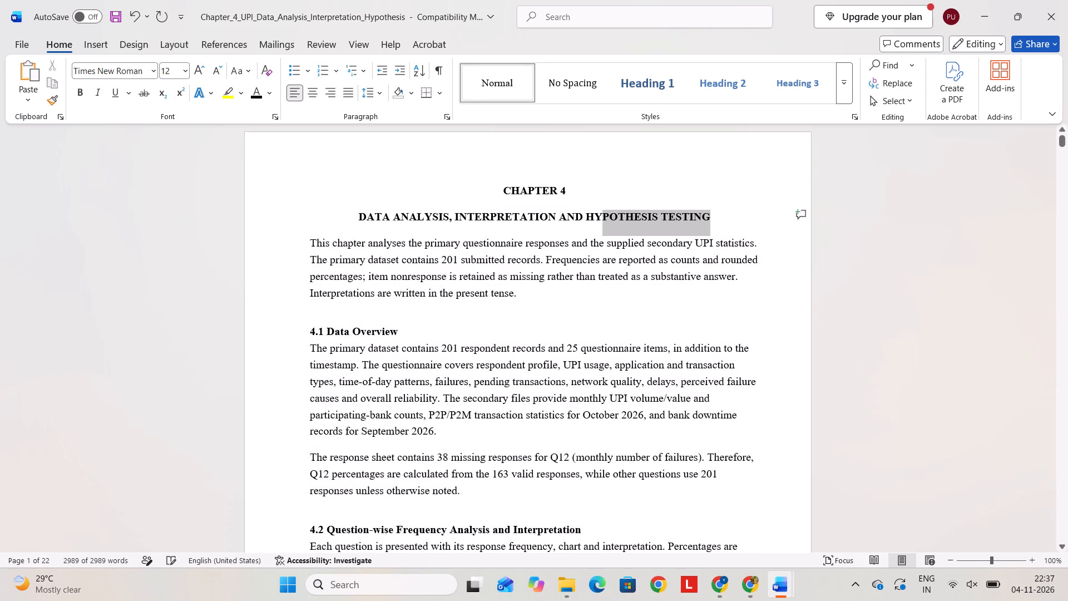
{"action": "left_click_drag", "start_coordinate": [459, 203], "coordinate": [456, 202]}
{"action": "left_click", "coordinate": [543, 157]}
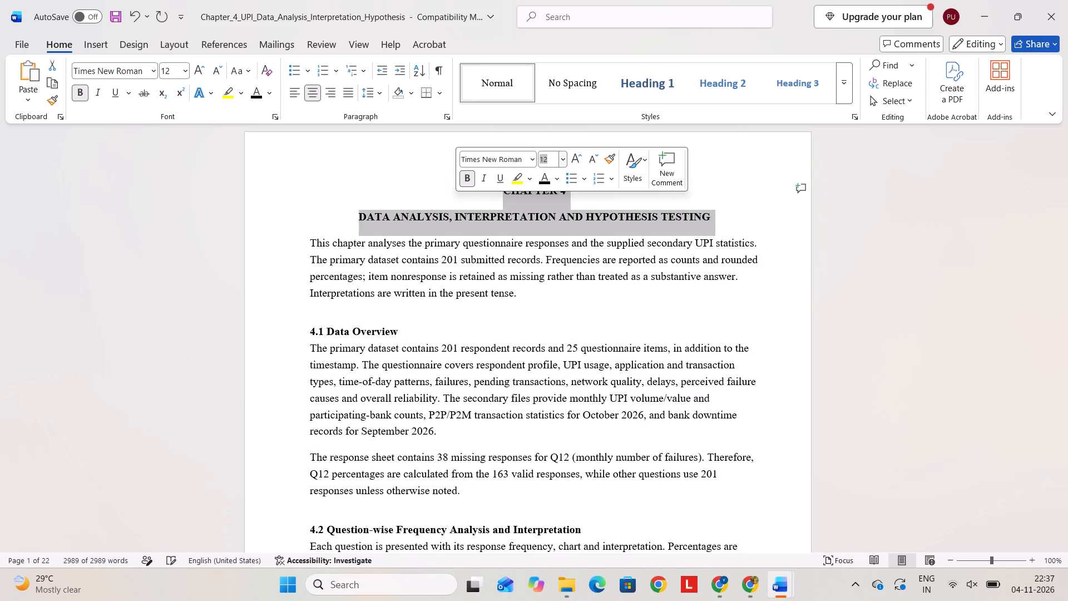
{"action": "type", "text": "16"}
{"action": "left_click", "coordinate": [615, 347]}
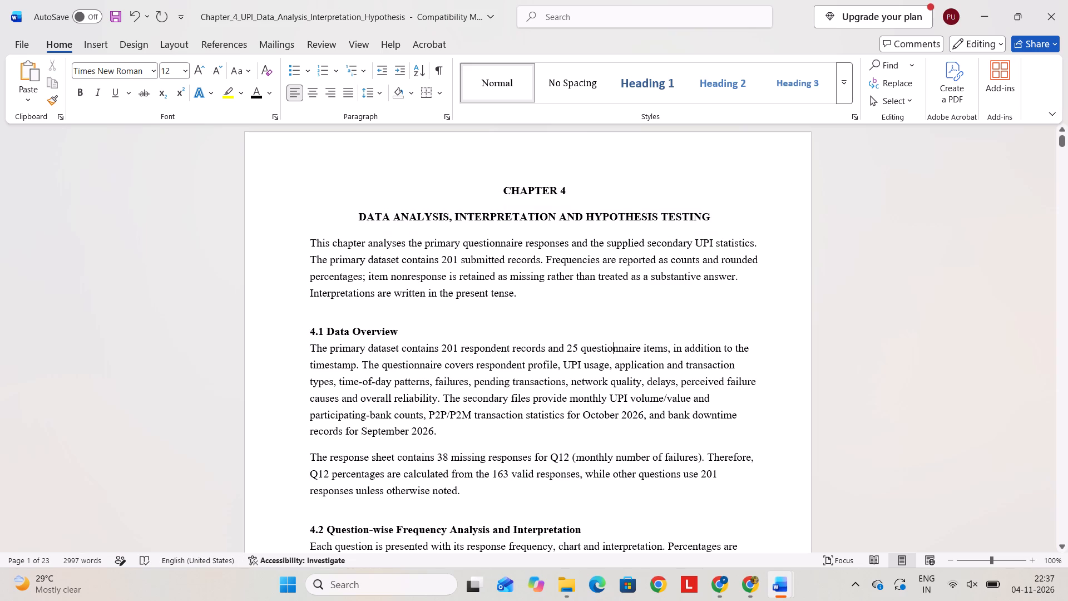
Set the "CHAPTER 4" line and the "DATA ANALYSIS, INTERPRETATION AND HYPOTHESIS TESTING" line to font size 16.
{"action": "left_click_drag", "start_coordinate": [728, 194], "coordinate": [571, 203]}
{"action": "left_click", "coordinate": [514, 189]}
{"action": "left_click_drag", "start_coordinate": [497, 184], "coordinate": [706, 216]}
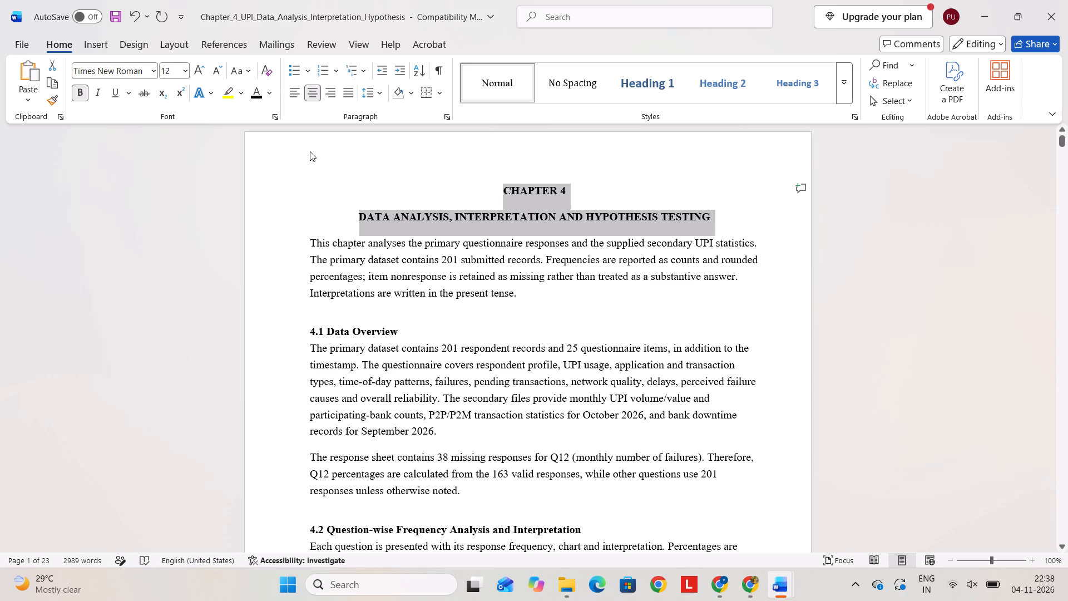
{"action": "left_click", "coordinate": [177, 72]}
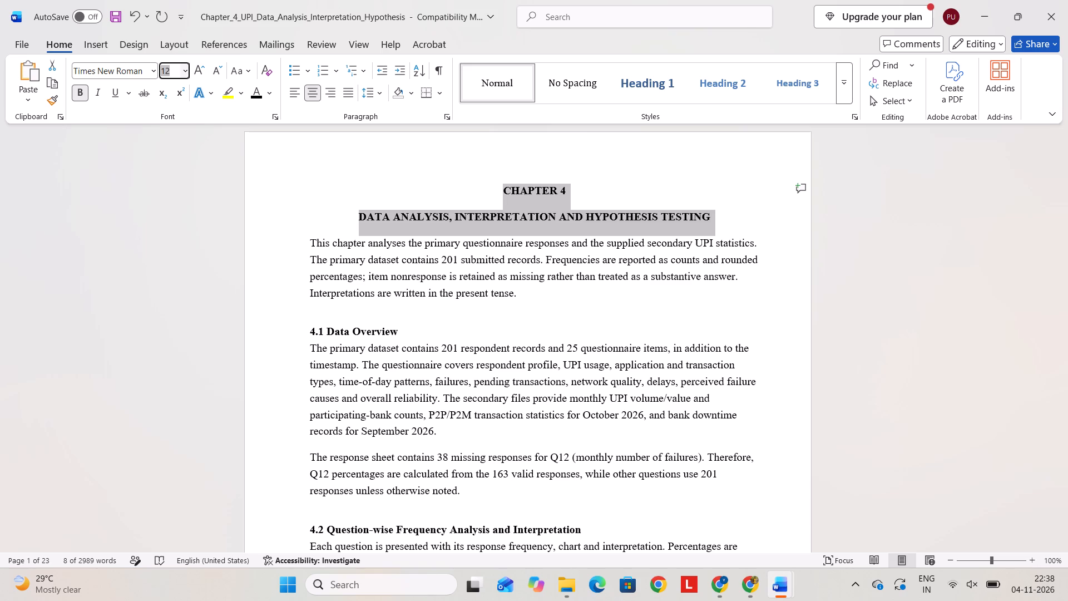
{"action": "type", "text": "16"}
{"action": "left_click", "coordinate": [323, 163]}
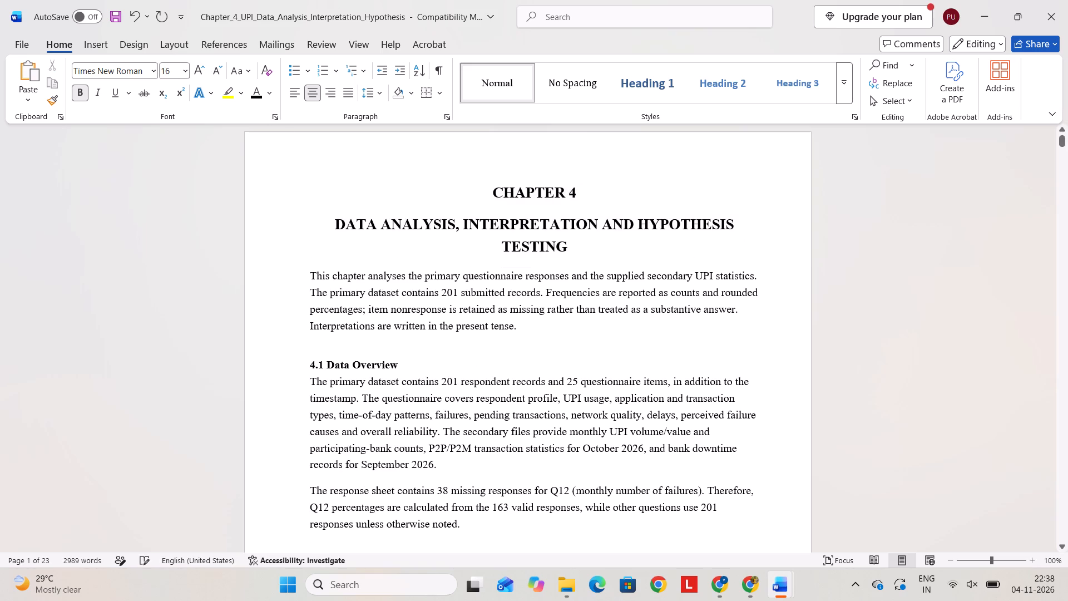
Set the "4.1 Data Overview" heading to font size 14.
{"action": "scroll", "coordinate": [349, 270], "scroll_direction": "down", "scroll_amount": 1}
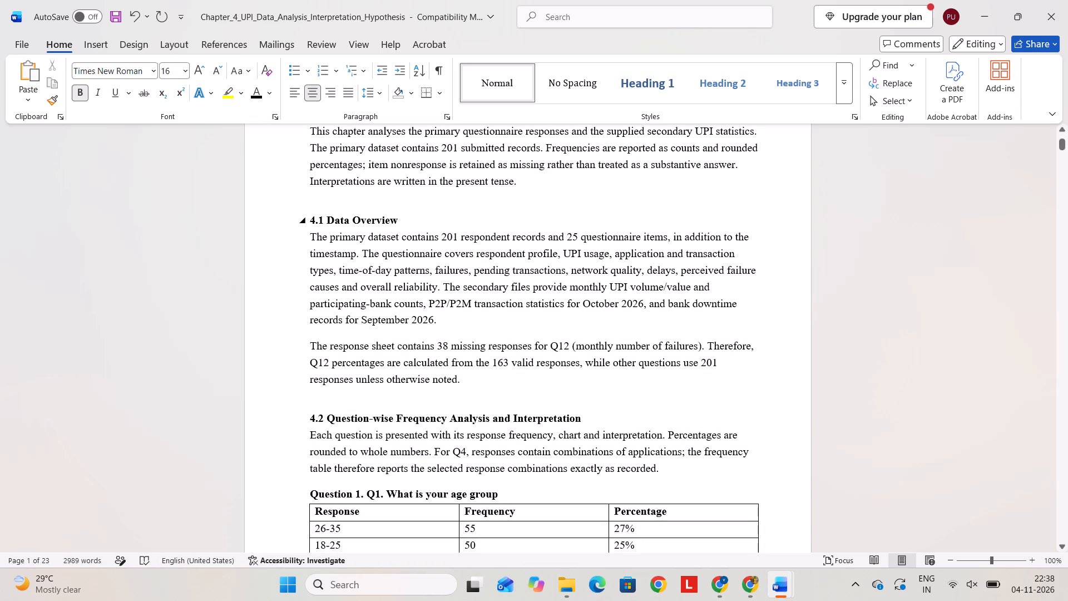
{"action": "left_click_drag", "start_coordinate": [404, 219], "coordinate": [292, 216]}
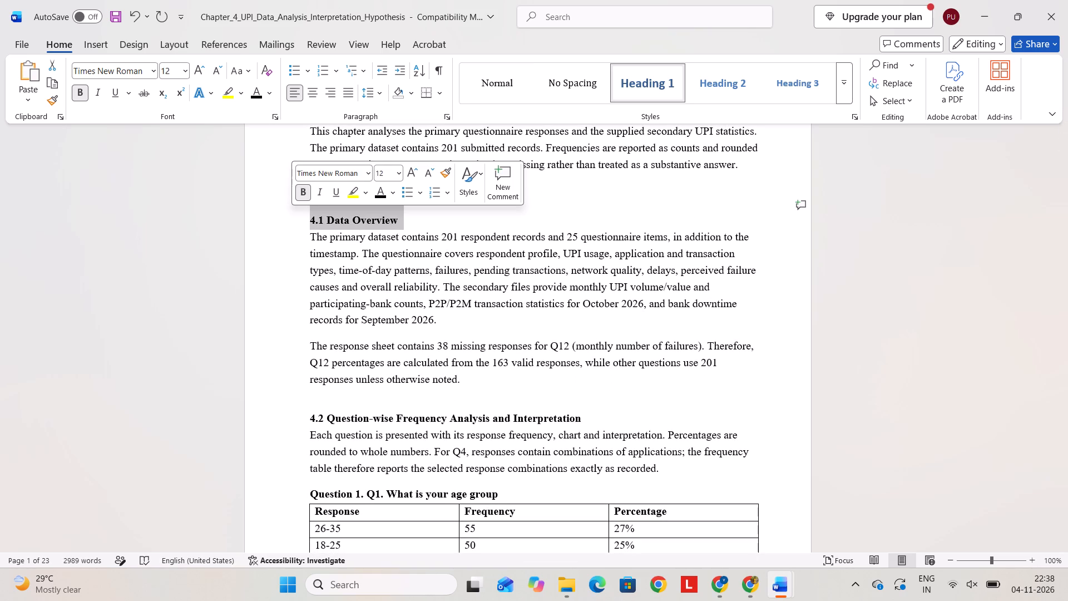
{"action": "left_click", "coordinate": [382, 170]}
{"action": "type", "text": "14"}
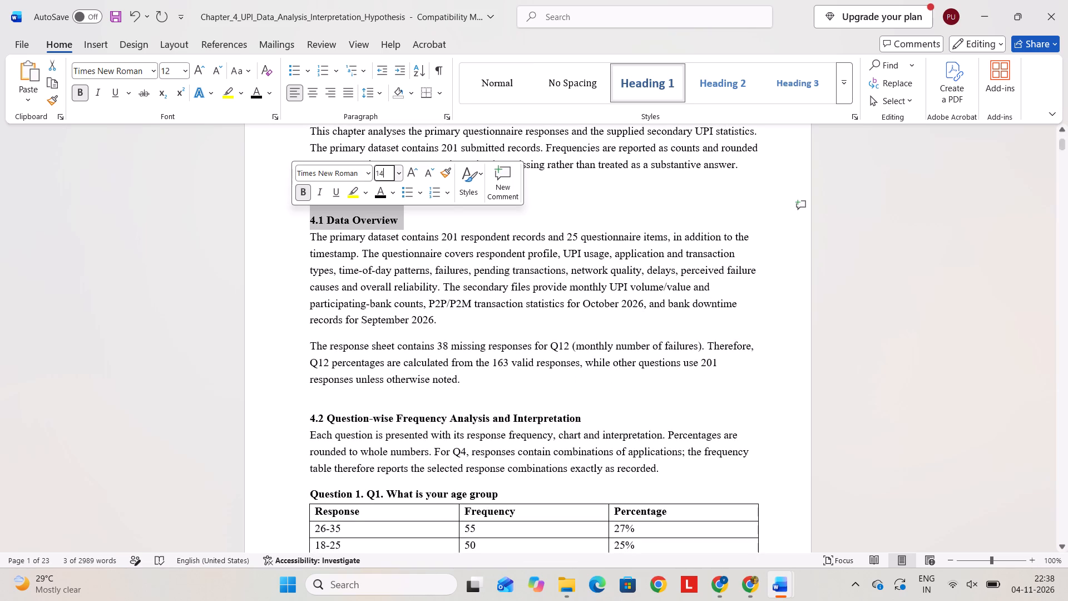
{"action": "left_click", "coordinate": [492, 329]}
Set the "4.2 Question-wise Frequency Analysis and Interpretation" heading to font size 14.
{"action": "scroll", "coordinate": [468, 343], "scroll_direction": "down", "scroll_amount": 1}
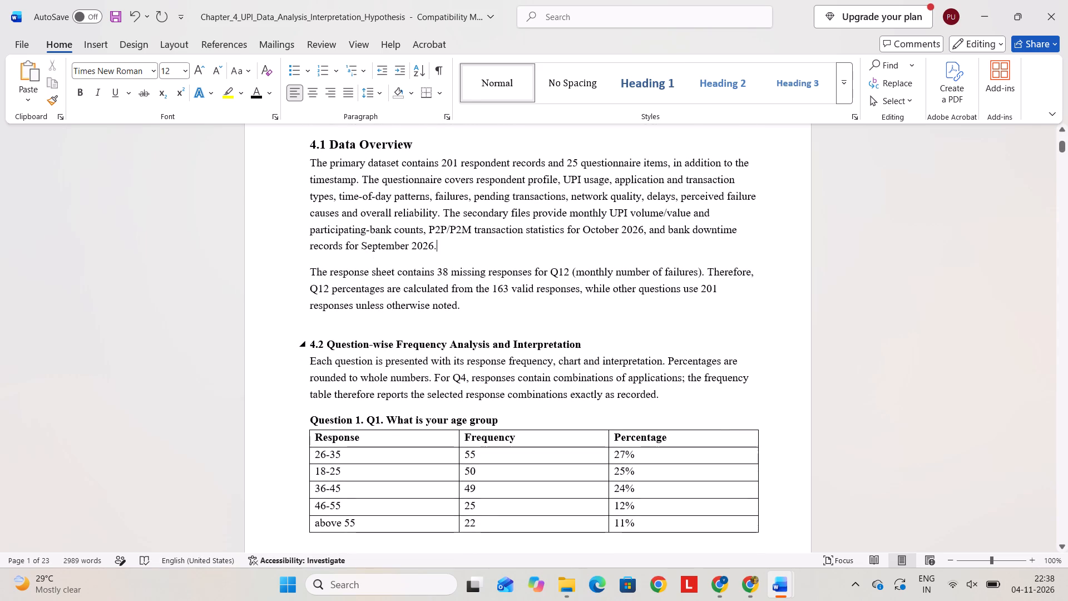
{"action": "left_click_drag", "start_coordinate": [310, 339], "coordinate": [599, 343]}
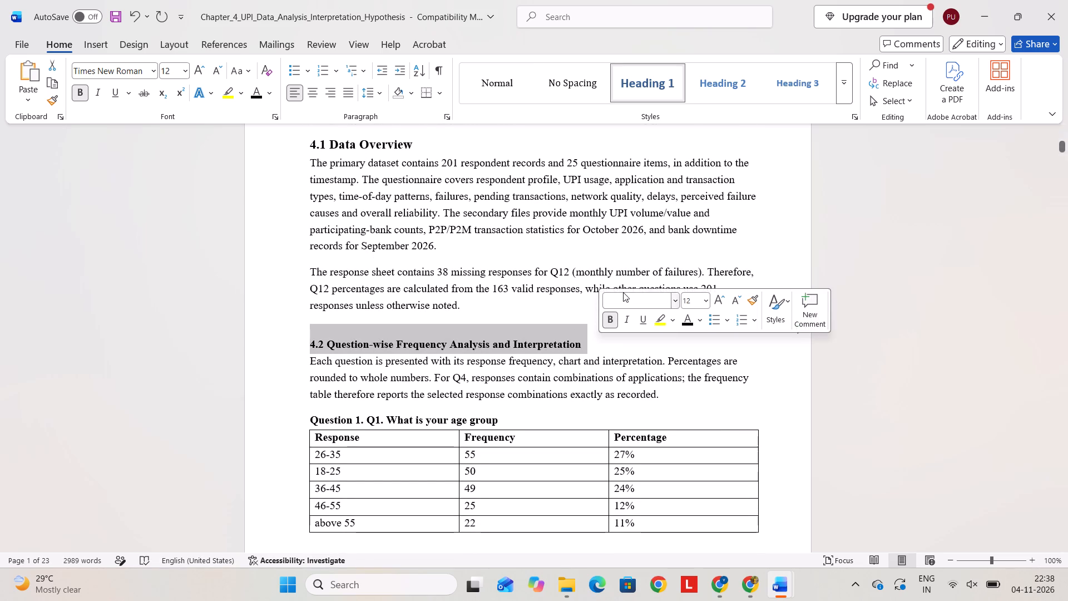
{"action": "left_click", "coordinate": [693, 296]}
{"action": "type", "text": "14"}
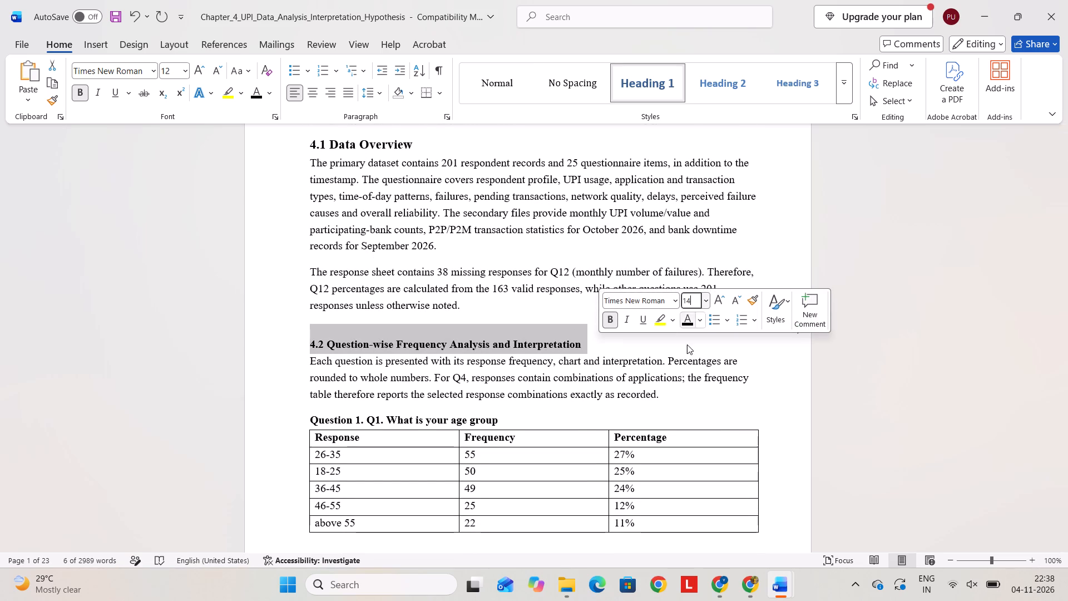
{"action": "left_click", "coordinate": [669, 376]}
Delete the redundant "Q1." from the Question 1 heading about age group.
{"action": "scroll", "coordinate": [414, 407], "scroll_direction": "down", "scroll_amount": 2}
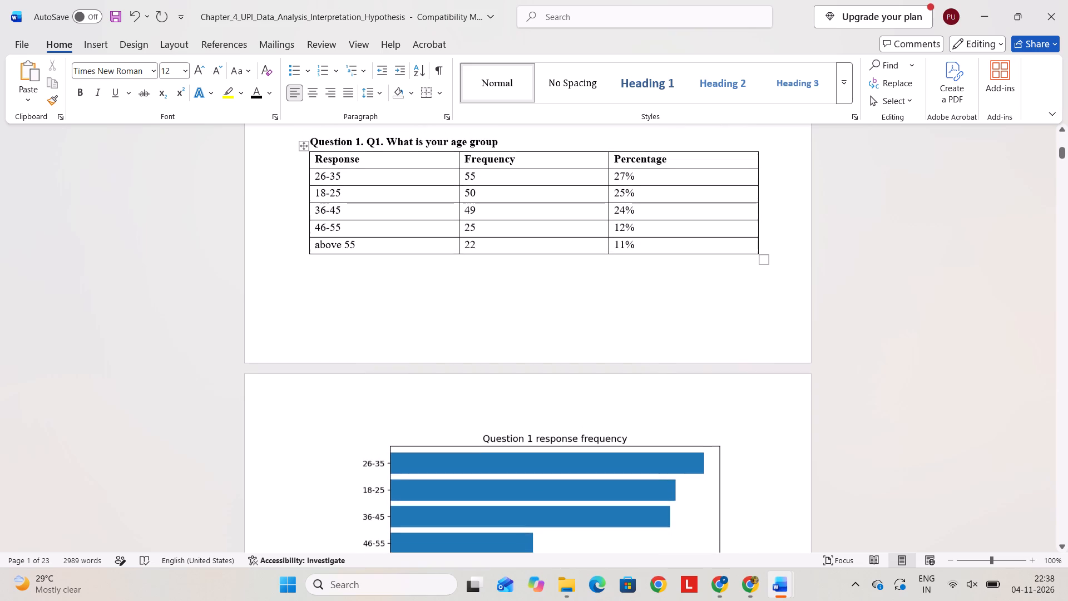
{"action": "left_click", "coordinate": [384, 165]}
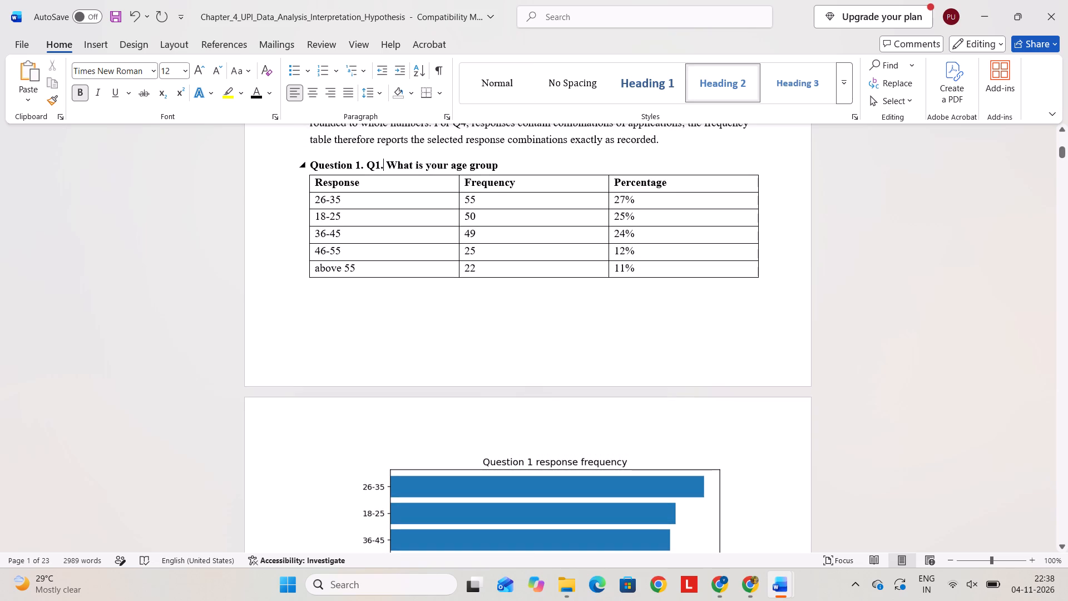
{"action": "key", "text": "BackSpace"}
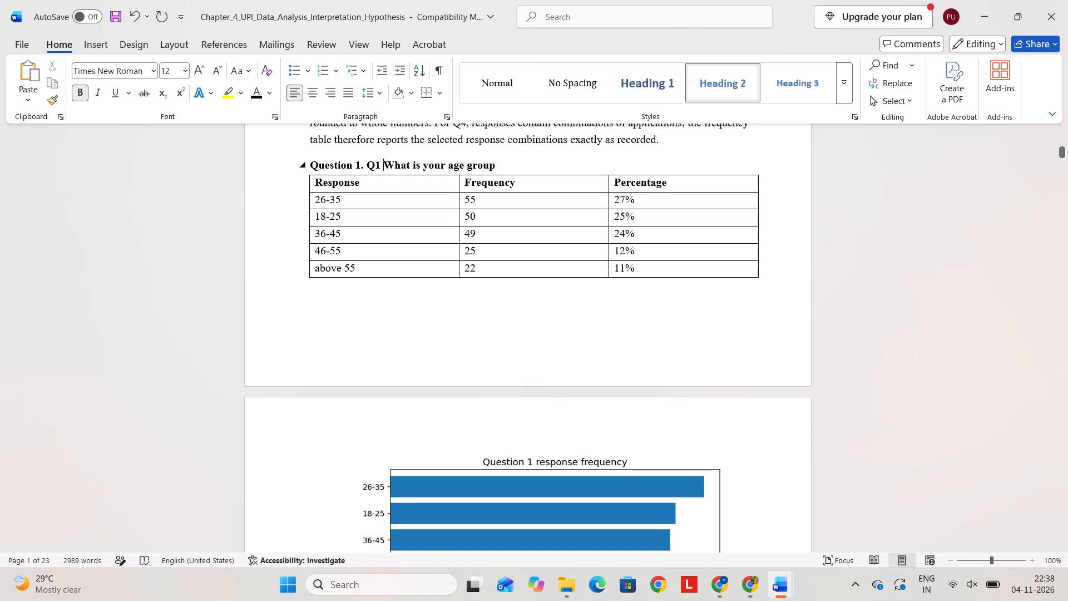
{"action": "key", "text": "BackSpace"}
{"action": "key", "text": "BackSpace"}
{"action": "key", "text": "BackSpace"}
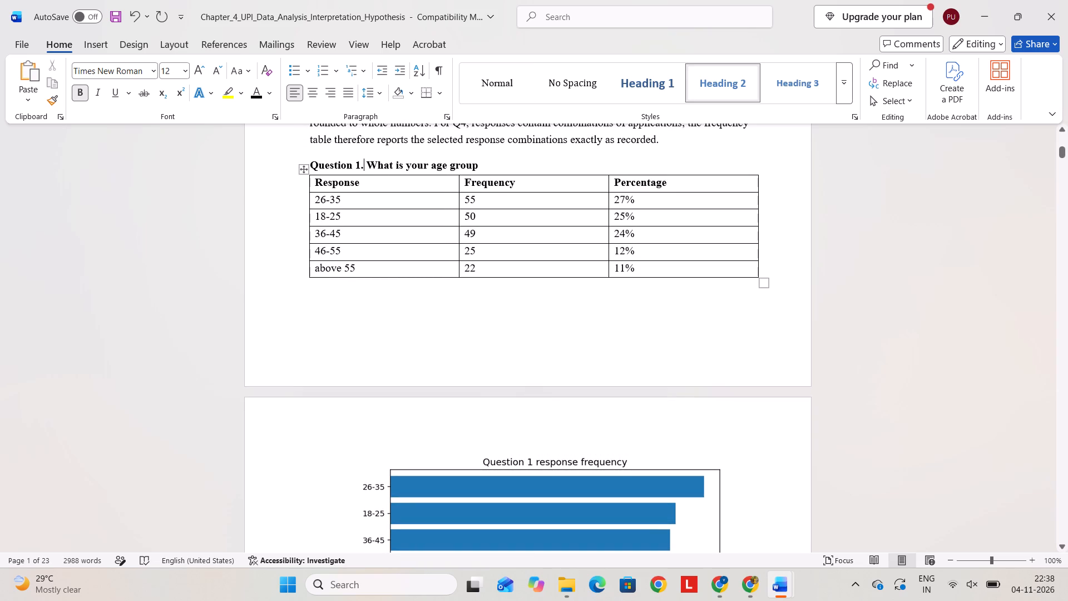
Remove the blank line between the Question 1 interpretation and the Question 2 heading.
{"action": "scroll", "coordinate": [498, 283], "scroll_direction": "down", "scroll_amount": 3}
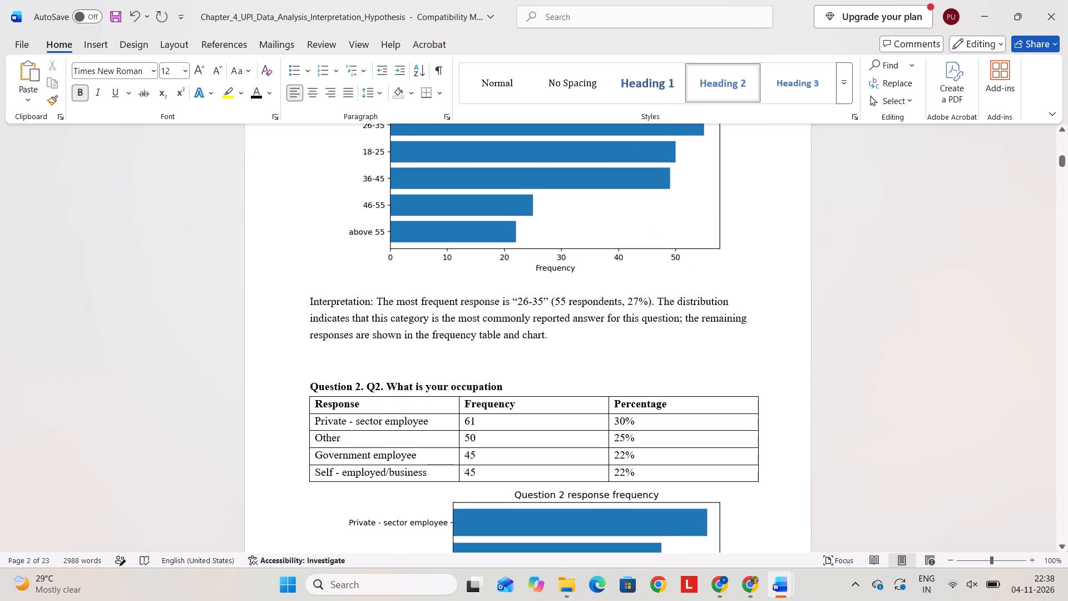
{"action": "left_click", "coordinate": [313, 362]}
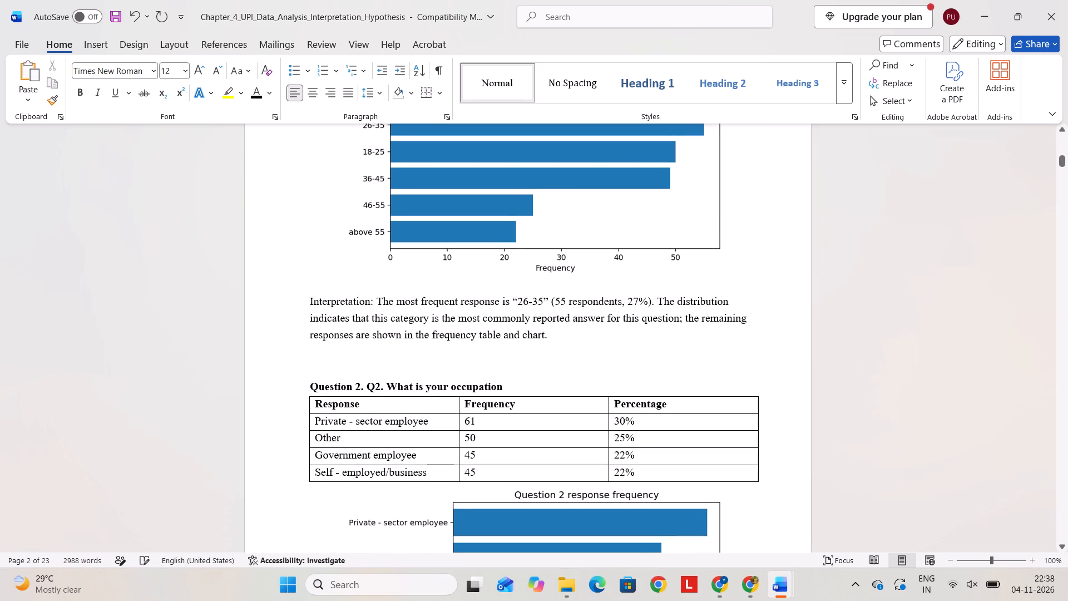
{"action": "key", "text": "BackSpace"}
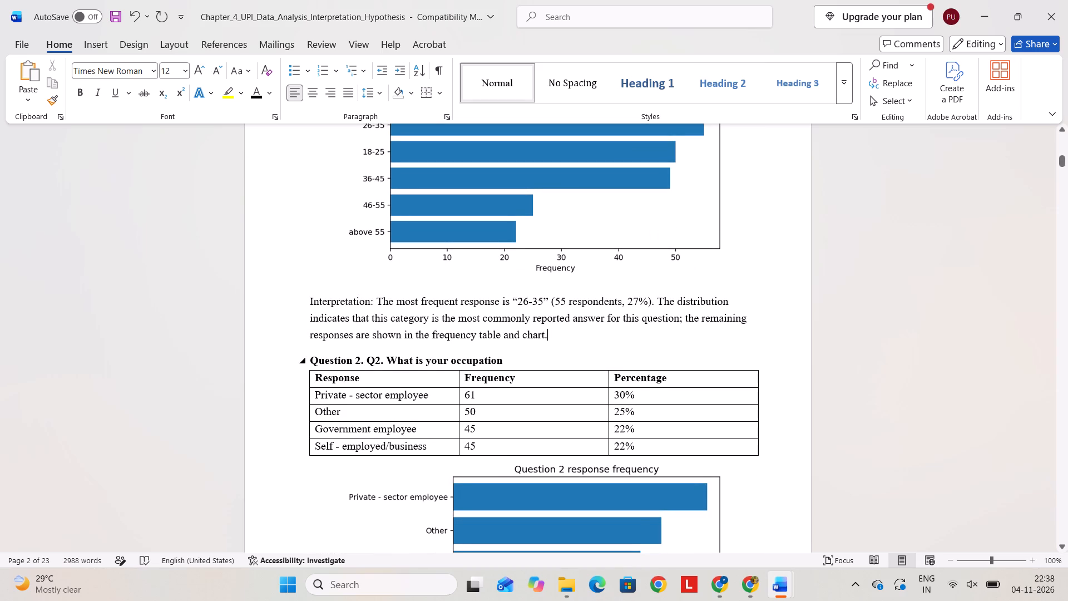
Delete the redundant "Q2." from the Question 2 heading about occupation.
{"action": "double_click", "coordinate": [379, 362]}
{"action": "key", "text": "BackSpace"}
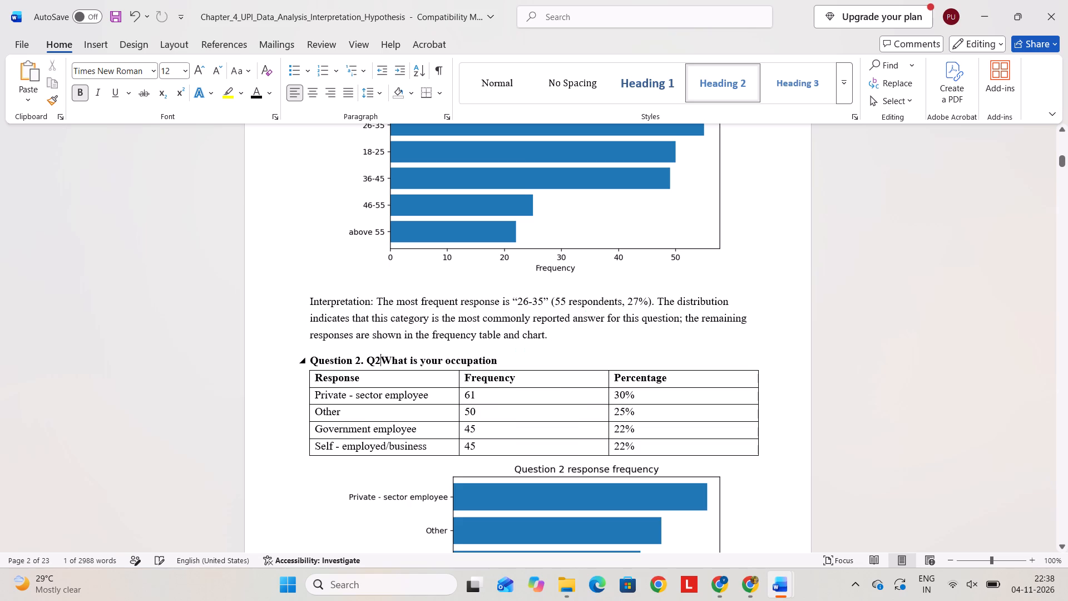
{"action": "key", "text": "BackSpace"}
{"action": "key", "text": "BackSpace"}
{"action": "key", "text": "BackSpace"}
Delete the redundant "Q3." from the Question 3 heading about weekly UPI transactions.
{"action": "scroll", "coordinate": [379, 362], "scroll_direction": "down", "scroll_amount": 2}
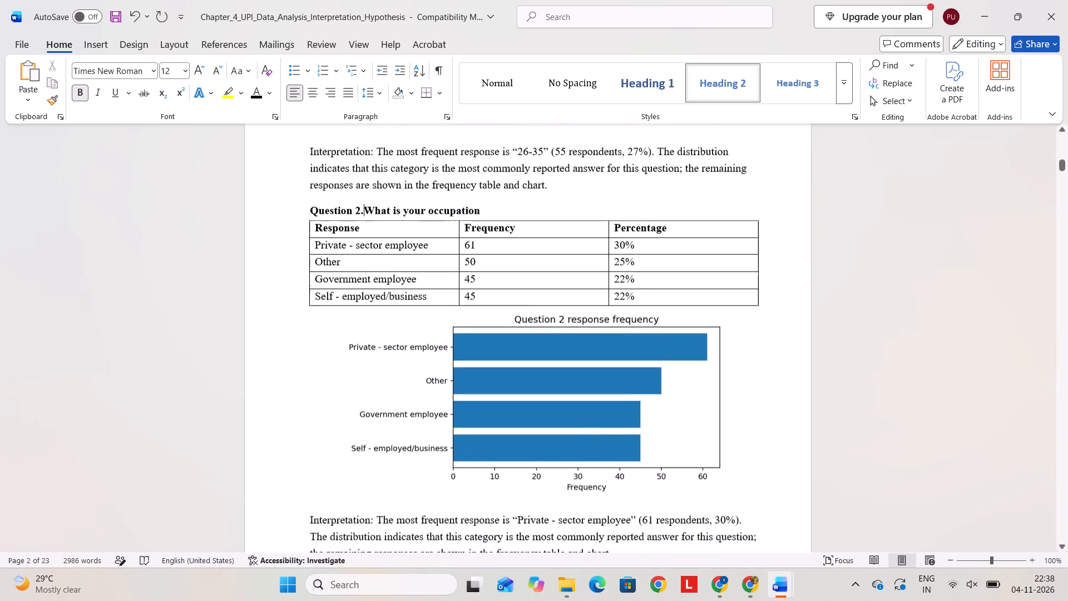
{"action": "scroll", "coordinate": [379, 362], "scroll_direction": "down", "scroll_amount": 1}
{"action": "scroll", "coordinate": [379, 362], "scroll_direction": "up", "scroll_amount": 1}
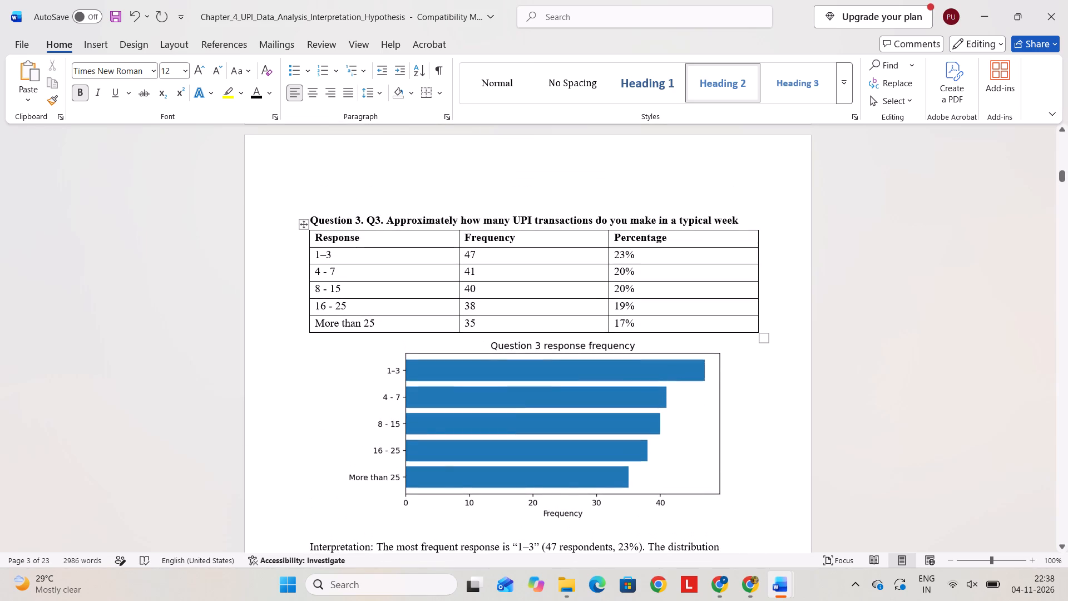
{"action": "left_click", "coordinate": [384, 219]}
{"action": "key", "text": "BackSpace"}
{"action": "key", "text": "BackSpace"}
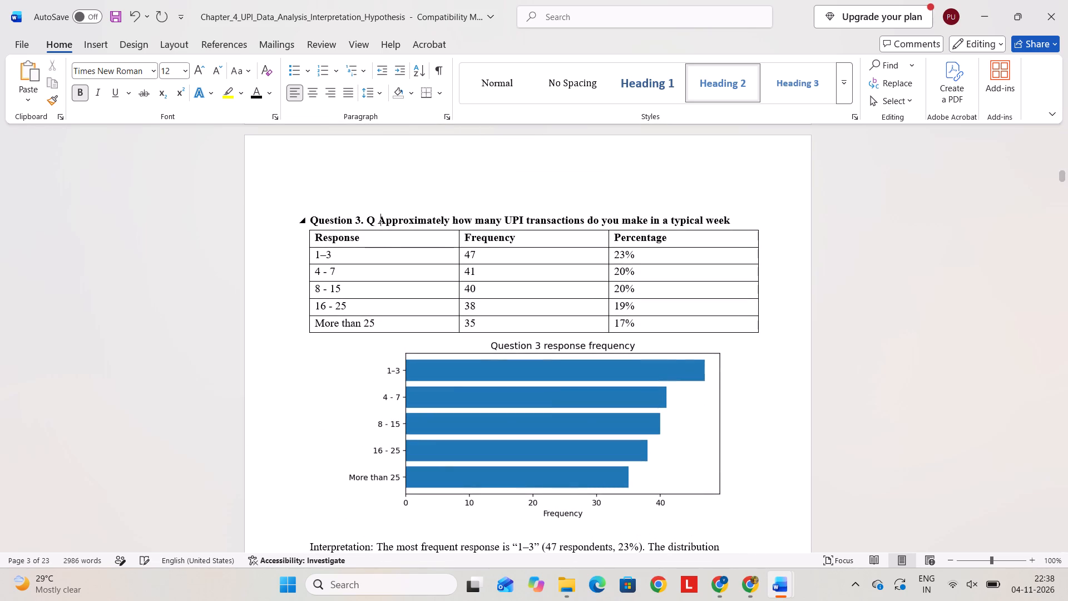
{"action": "key", "text": "BackSpace"}
{"action": "key", "text": "BackSpace"}
Remove the blank line between the Question 3 interpretation and the Question 4 heading.
{"action": "scroll", "coordinate": [384, 219], "scroll_direction": "down", "scroll_amount": 2}
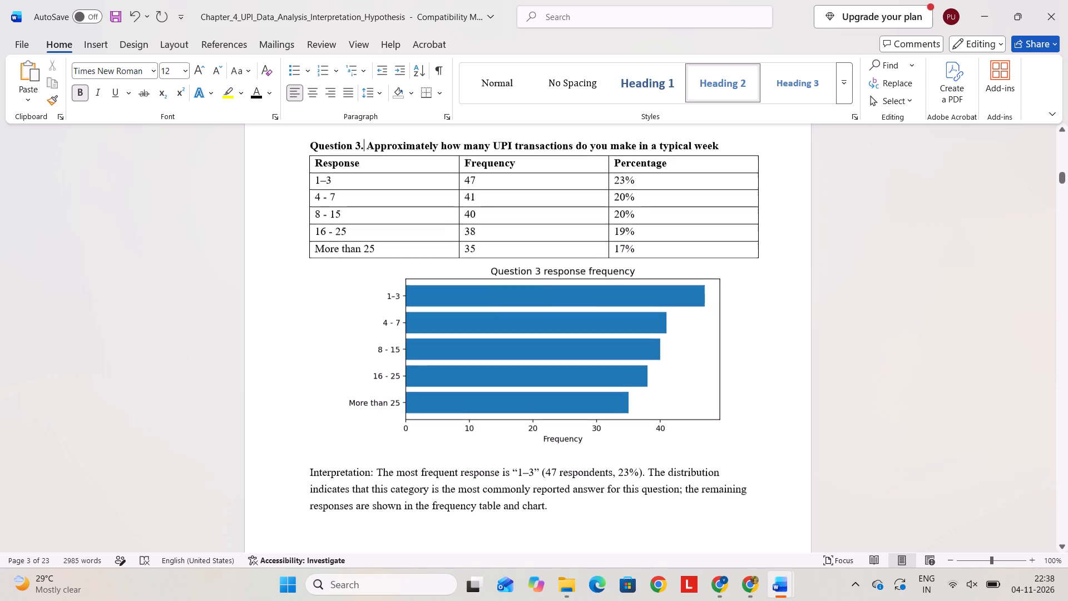
{"action": "scroll", "coordinate": [384, 219], "scroll_direction": "down", "scroll_amount": 3}
{"action": "scroll", "coordinate": [470, 224], "scroll_direction": "up", "scroll_amount": 2}
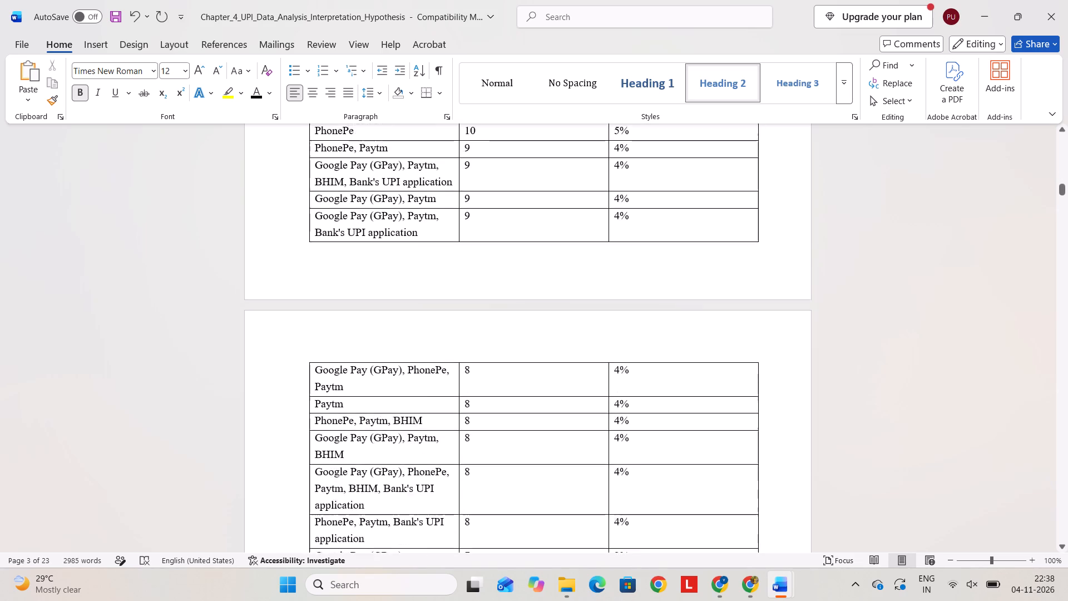
{"action": "scroll", "coordinate": [470, 224], "scroll_direction": "up", "scroll_amount": 4}
{"action": "left_click", "coordinate": [367, 231]}
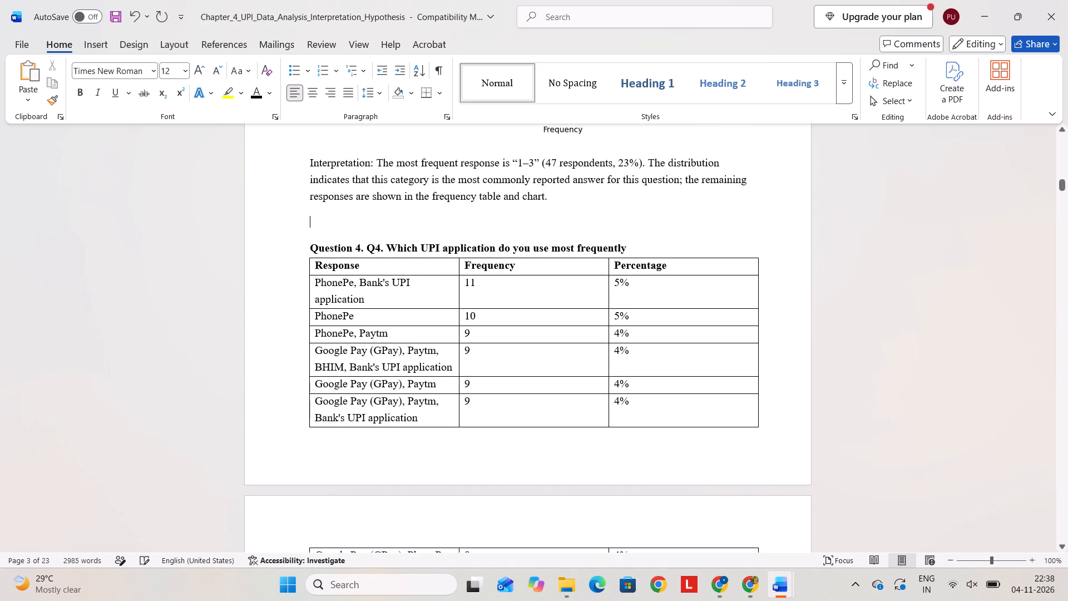
{"action": "key", "text": "BackSpace"}
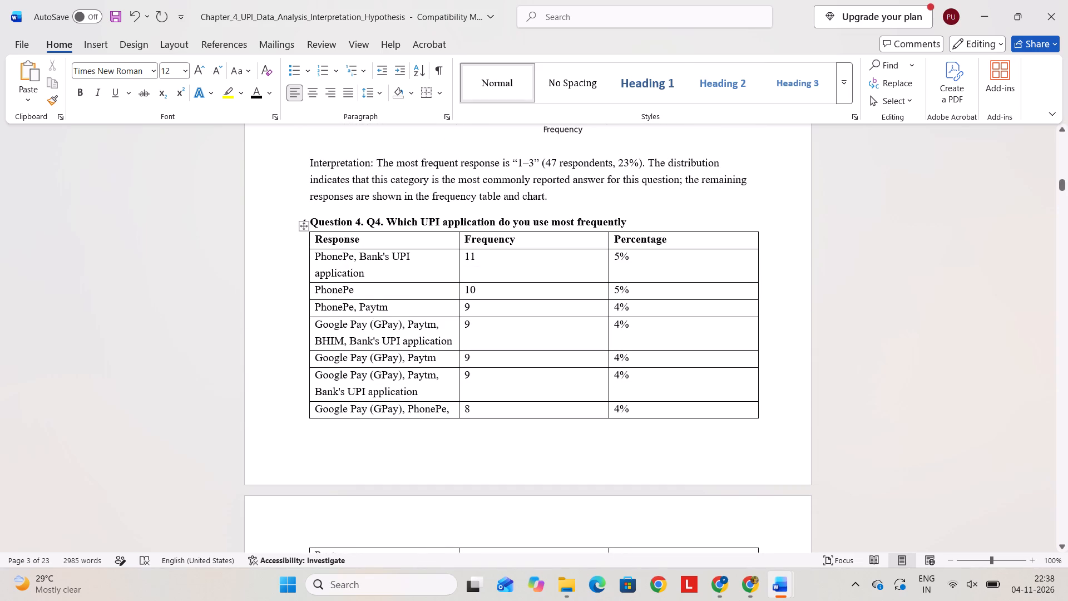
Delete the redundant "Q4." from the Question 4 heading about the most frequently used UPI application.
{"action": "left_click", "coordinate": [385, 218]}
{"action": "key", "text": "BackSpace"}
{"action": "key", "text": "BackSpace"}
{"action": "key", "text": "BackSpace"}
{"action": "key", "text": "BackSpace"}
{"action": "key", "text": "BackSpace"}
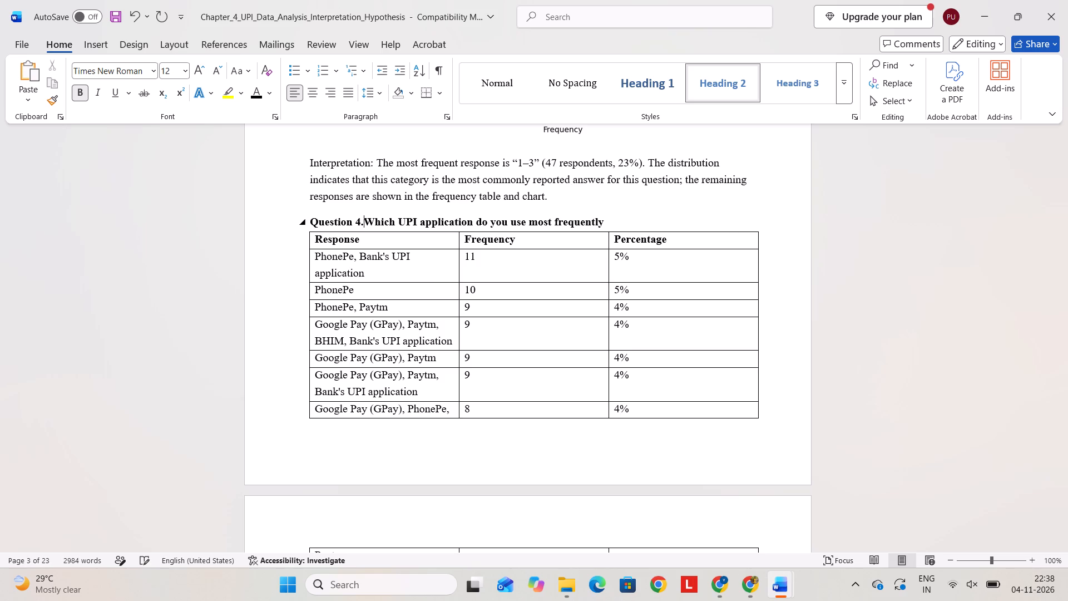
Enlarge the Question 4 response frequency chart proportionally so it spans about the full width of the table above it.
{"action": "scroll", "coordinate": [385, 218], "scroll_direction": "down", "scroll_amount": 6}
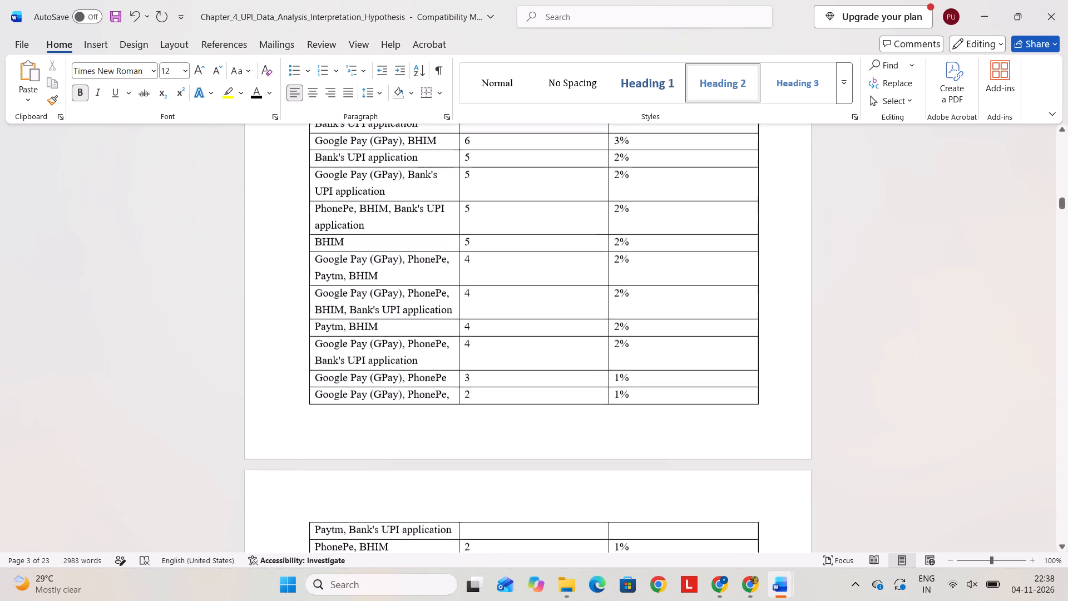
{"action": "scroll", "coordinate": [385, 218], "scroll_direction": "down", "scroll_amount": 2}
{"action": "scroll", "coordinate": [385, 218], "scroll_direction": "up", "scroll_amount": 4}
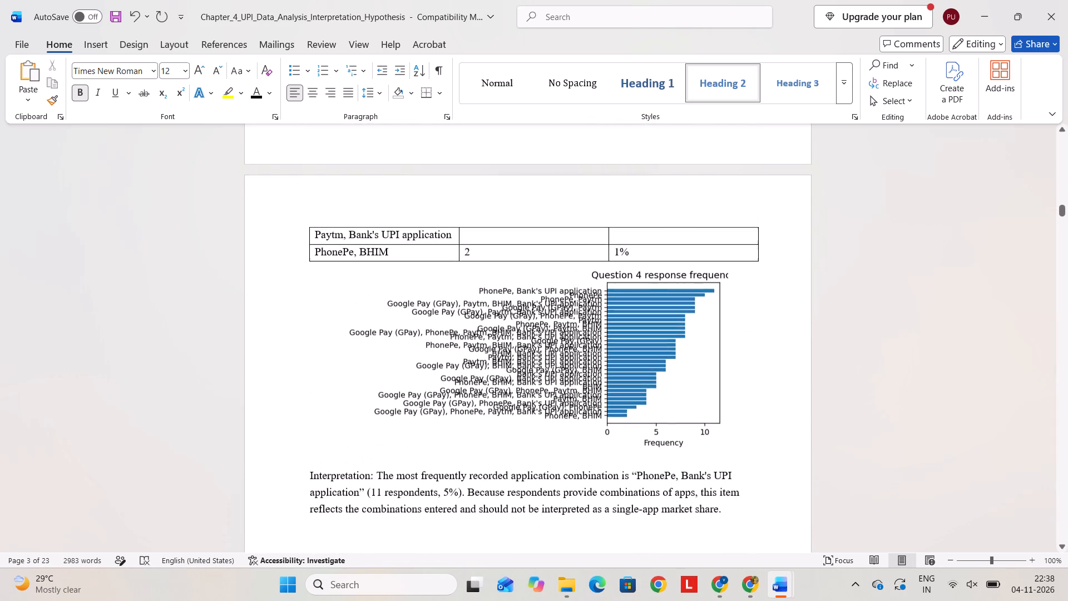
{"action": "left_click", "coordinate": [625, 337]}
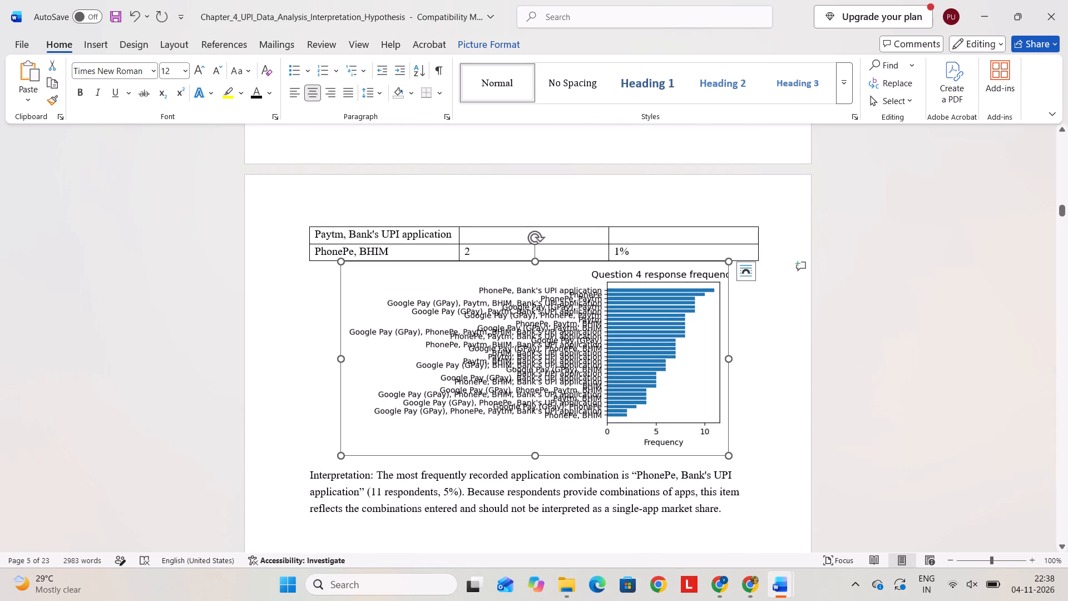
{"action": "left_click_drag", "start_coordinate": [728, 454], "coordinate": [773, 556]}
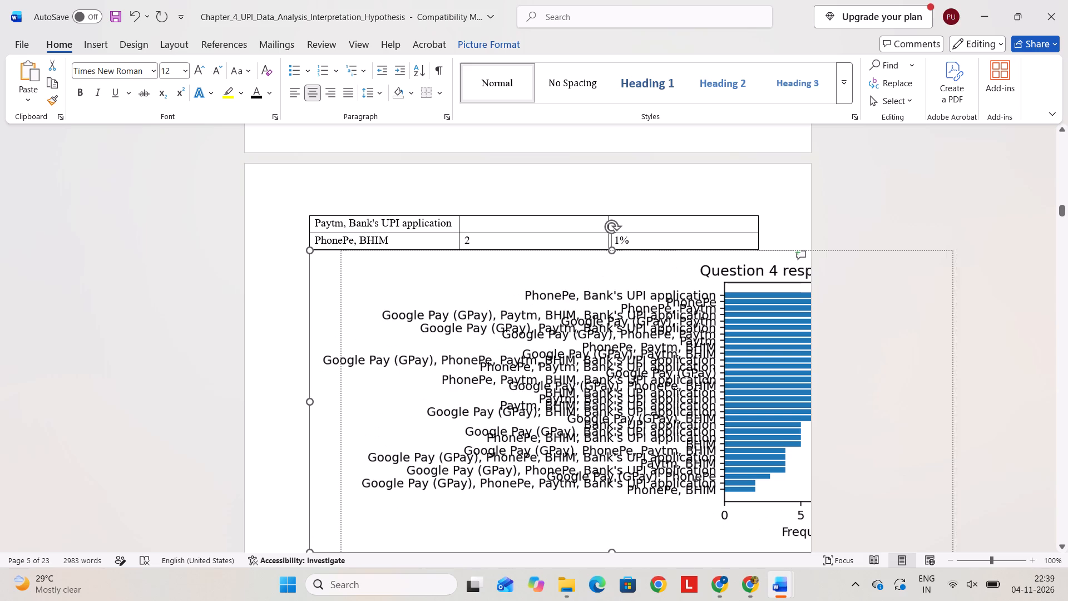
{"action": "left_click_drag", "start_coordinate": [773, 556], "coordinate": [614, 460]}
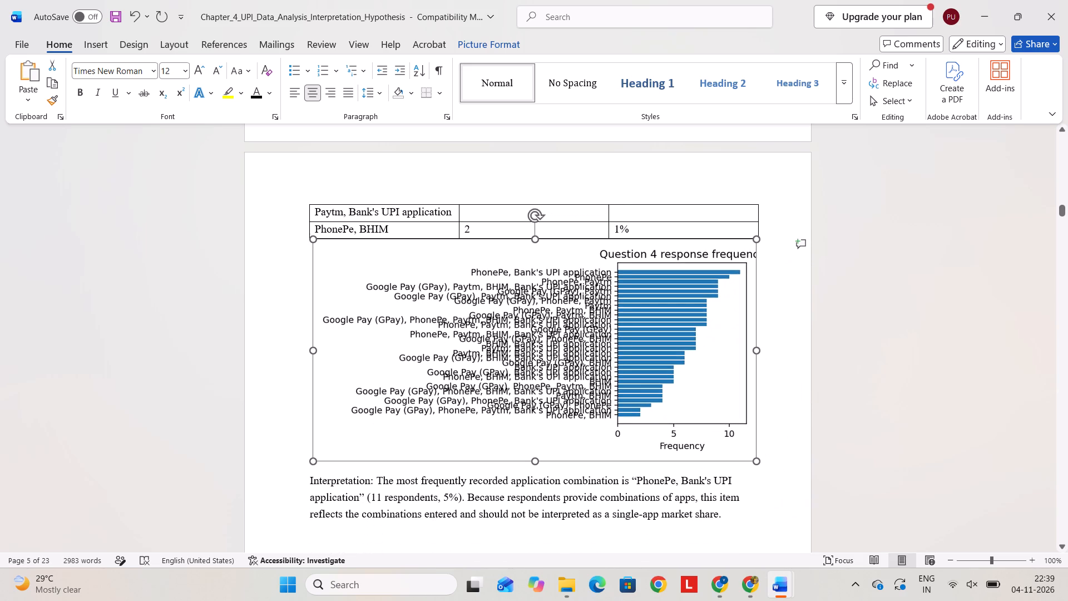
{"action": "left_click_drag", "start_coordinate": [614, 460], "coordinate": [615, 462]}
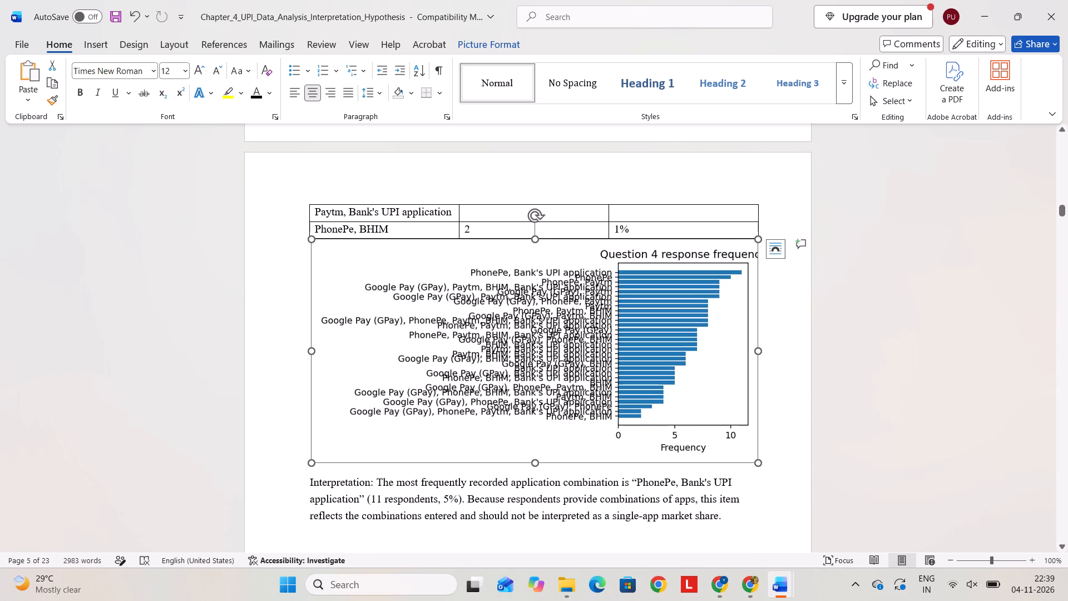
{"action": "left_click_drag", "start_coordinate": [569, 352], "coordinate": [555, 377]}
{"action": "left_click", "coordinate": [790, 344]}
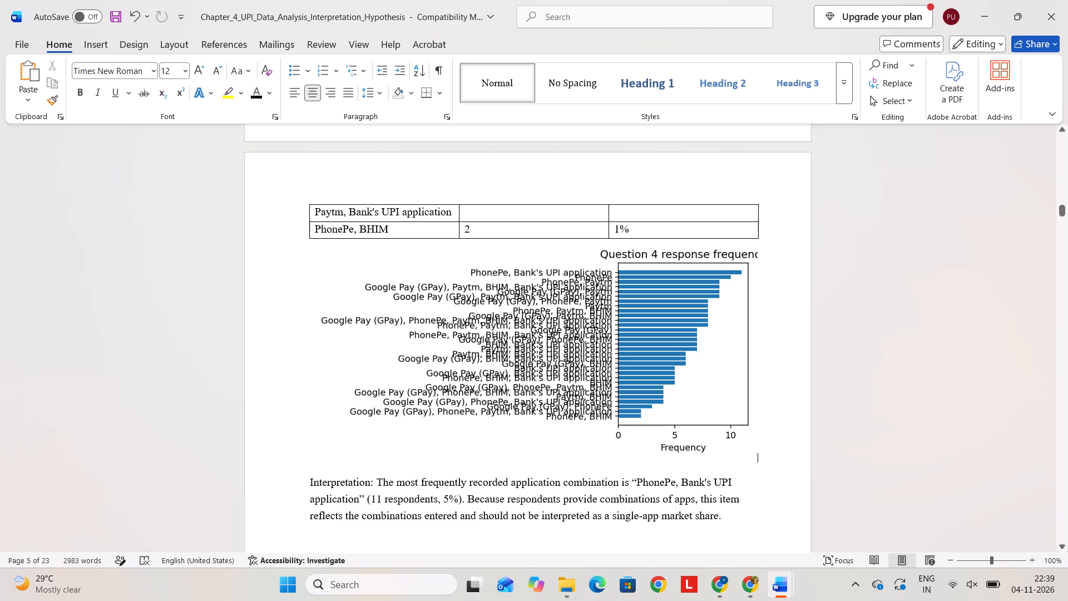
Remove the blank line between the Question 4 interpretation and the Question 5 heading.
{"action": "scroll", "coordinate": [574, 382], "scroll_direction": "down", "scroll_amount": 1}
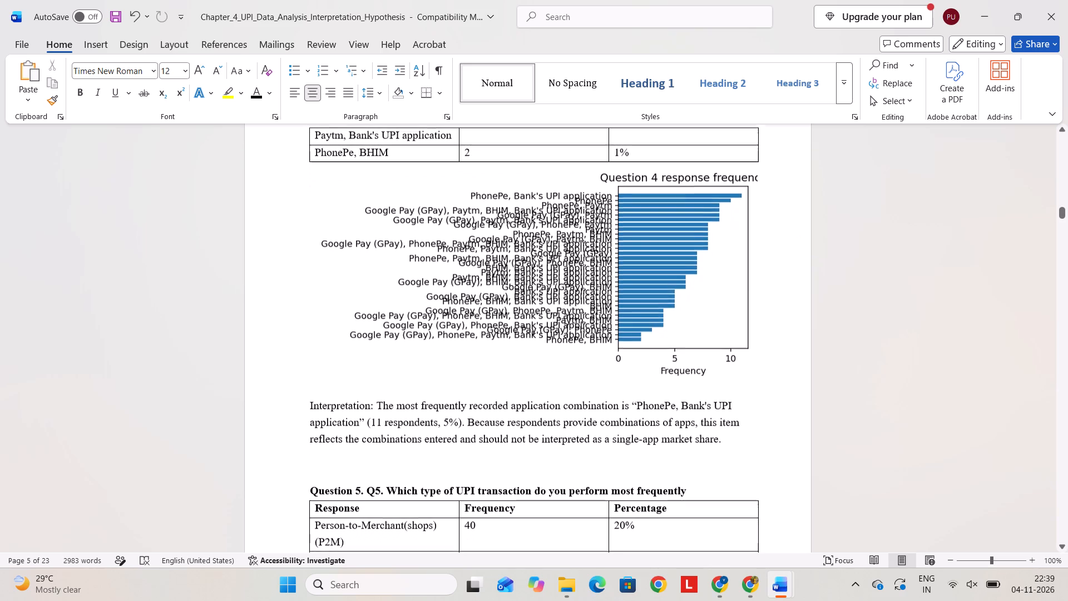
{"action": "scroll", "coordinate": [574, 382], "scroll_direction": "down", "scroll_amount": 1}
{"action": "left_click", "coordinate": [339, 301]}
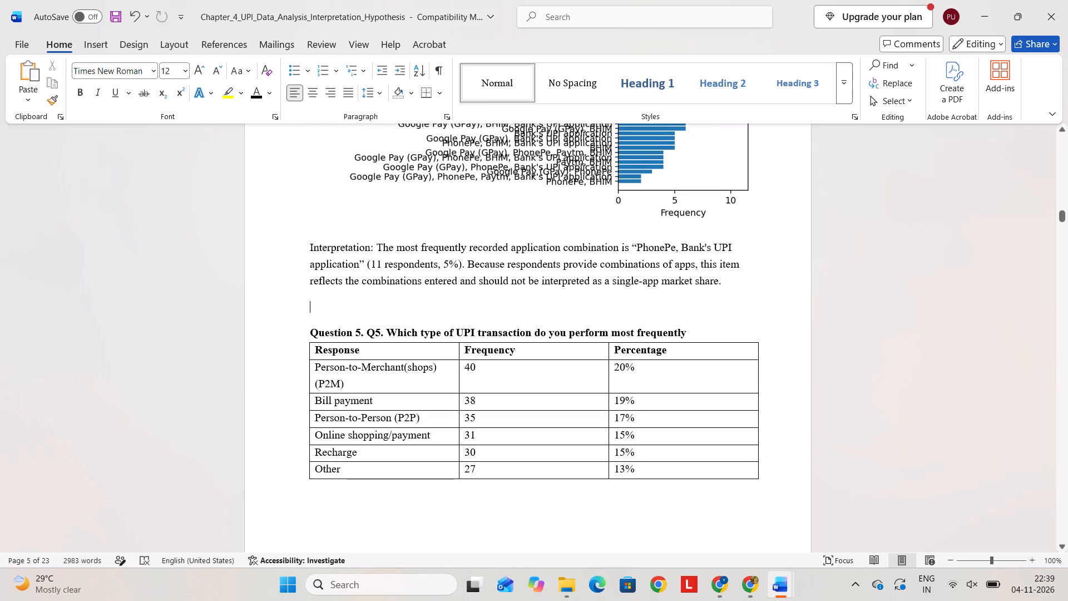
{"action": "key", "text": "BackSpace"}
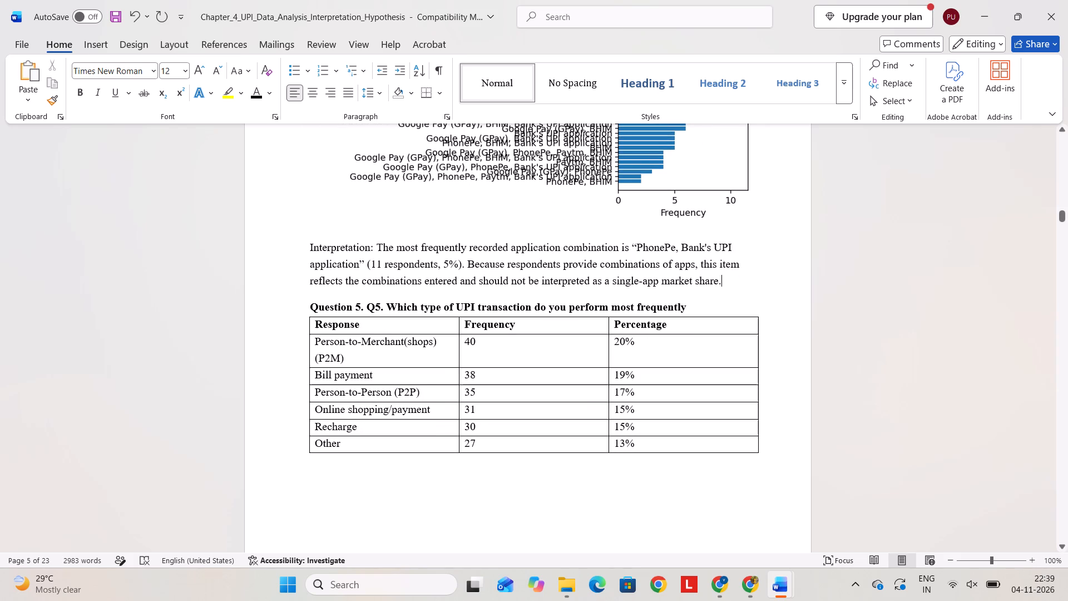
Delete the redundant "Q5." from the Question 5 heading about the most frequently performed UPI transaction type.
{"action": "scroll", "coordinate": [552, 274], "scroll_direction": "down", "scroll_amount": 3}
{"action": "scroll", "coordinate": [552, 274], "scroll_direction": "up", "scroll_amount": 4}
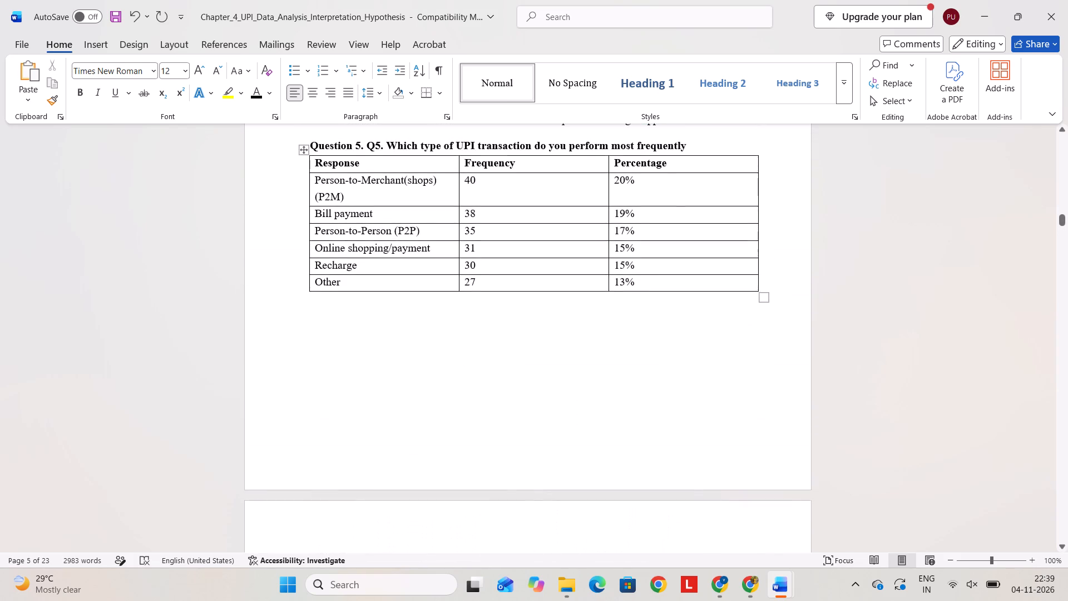
{"action": "scroll", "coordinate": [493, 228], "scroll_direction": "up", "scroll_amount": 1}
{"action": "left_click", "coordinate": [387, 321]}
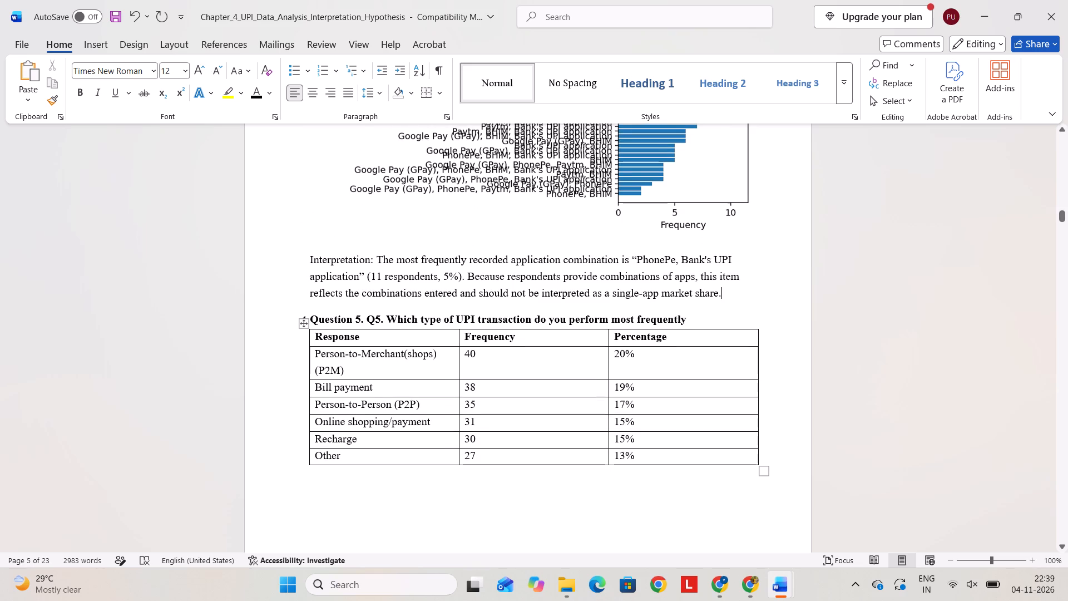
{"action": "key", "text": "BackSpace"}
{"action": "key", "text": "BackSpace"}
{"action": "key", "text": "BackSpace"}
{"action": "key", "text": "BackSpace"}
{"action": "key", "text": "BackSpace"}
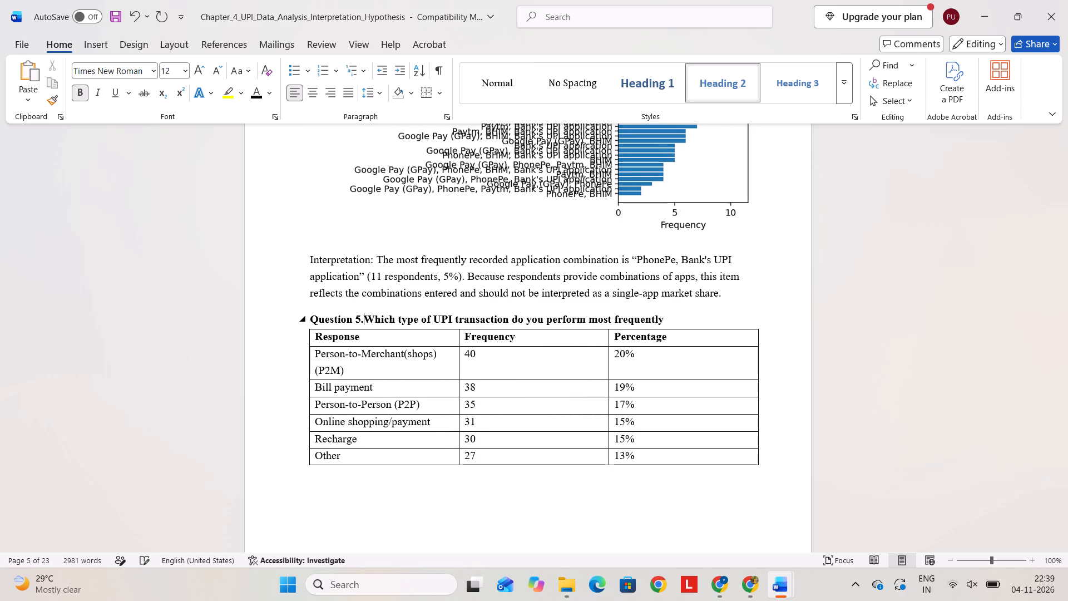
Remove the blank line between the Question 5 interpretation and the Question 6 heading.
{"action": "scroll", "coordinate": [387, 321], "scroll_direction": "down", "scroll_amount": 3}
{"action": "scroll", "coordinate": [387, 321], "scroll_direction": "up", "scroll_amount": 2}
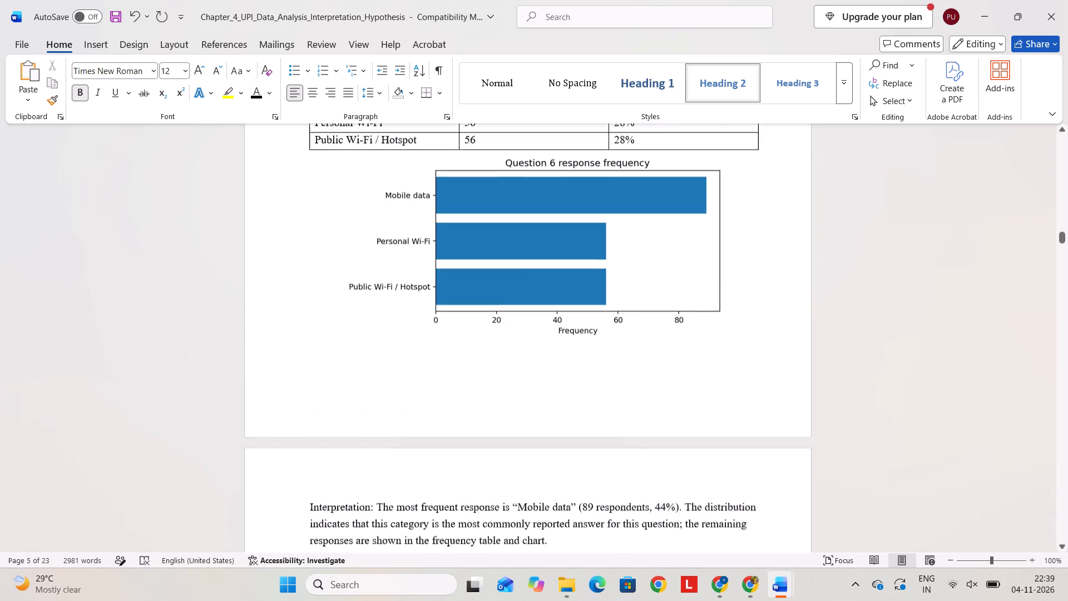
{"action": "scroll", "coordinate": [387, 321], "scroll_direction": "up", "scroll_amount": 3}
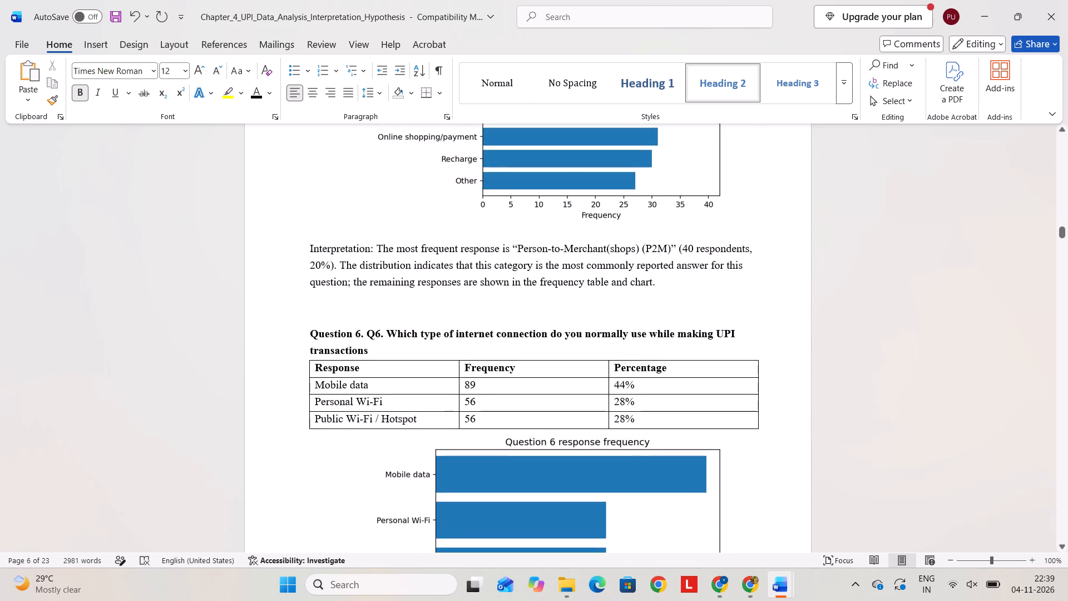
{"action": "left_click", "coordinate": [343, 322]}
{"action": "key", "text": "BackSpace"}
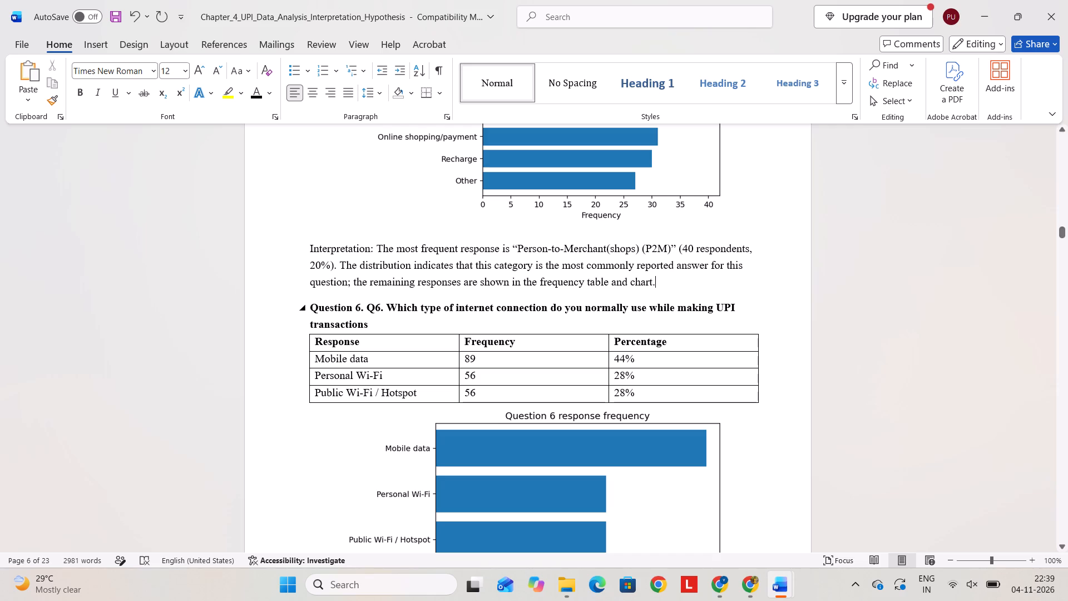
Delete the redundant "Q6." from the Question 6 heading about the internet connection used for UPI transactions.
{"action": "scroll", "coordinate": [439, 295], "scroll_direction": "up", "scroll_amount": 3}
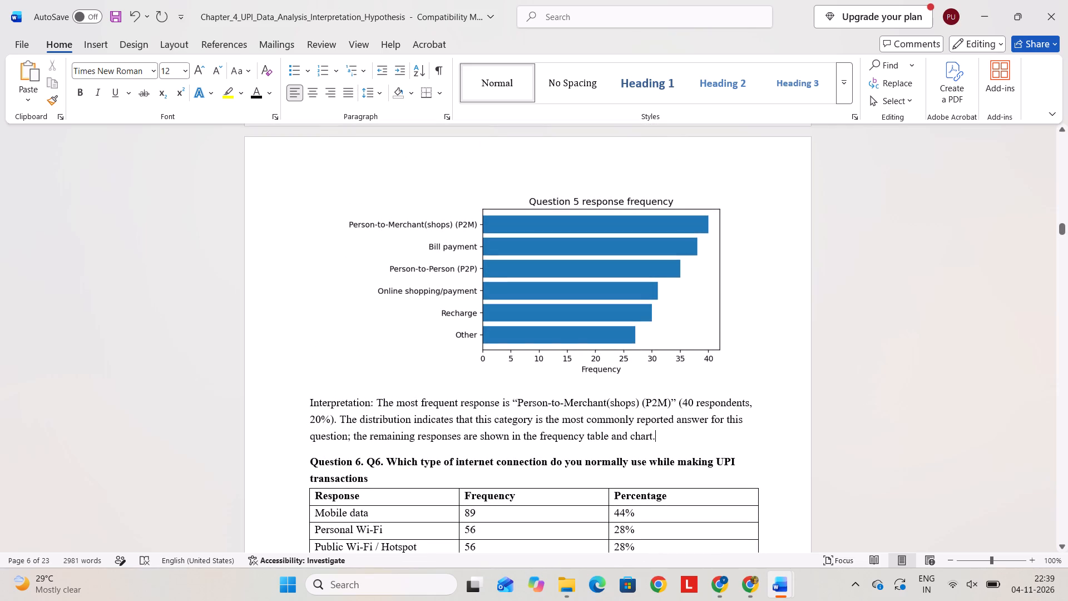
{"action": "scroll", "coordinate": [451, 407], "scroll_direction": "down", "scroll_amount": 1}
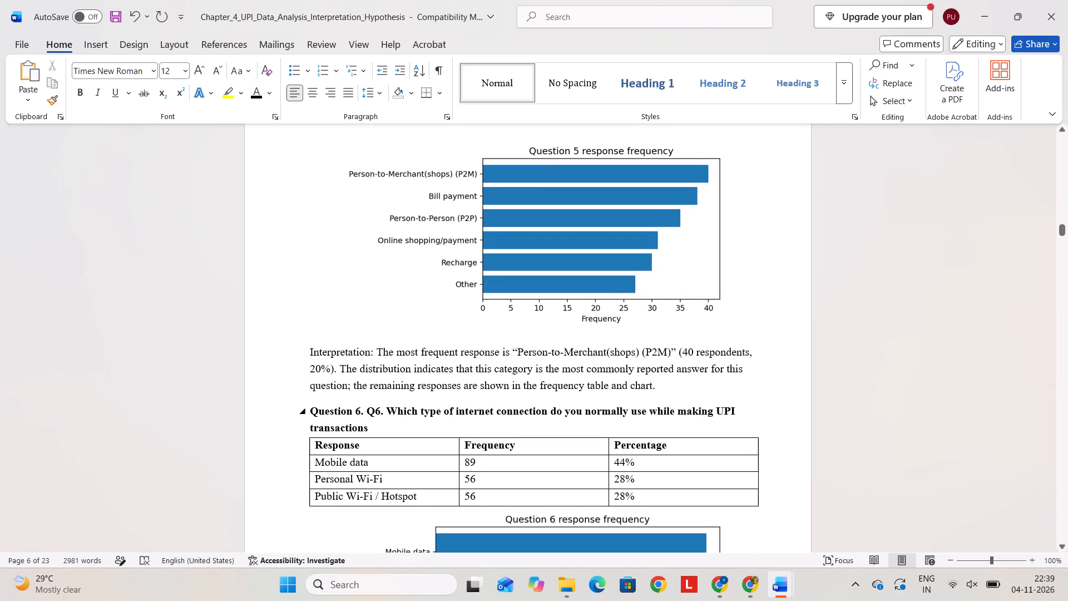
{"action": "left_click", "coordinate": [384, 411]}
{"action": "key", "text": "BackSpace"}
{"action": "key", "text": "BackSpace"}
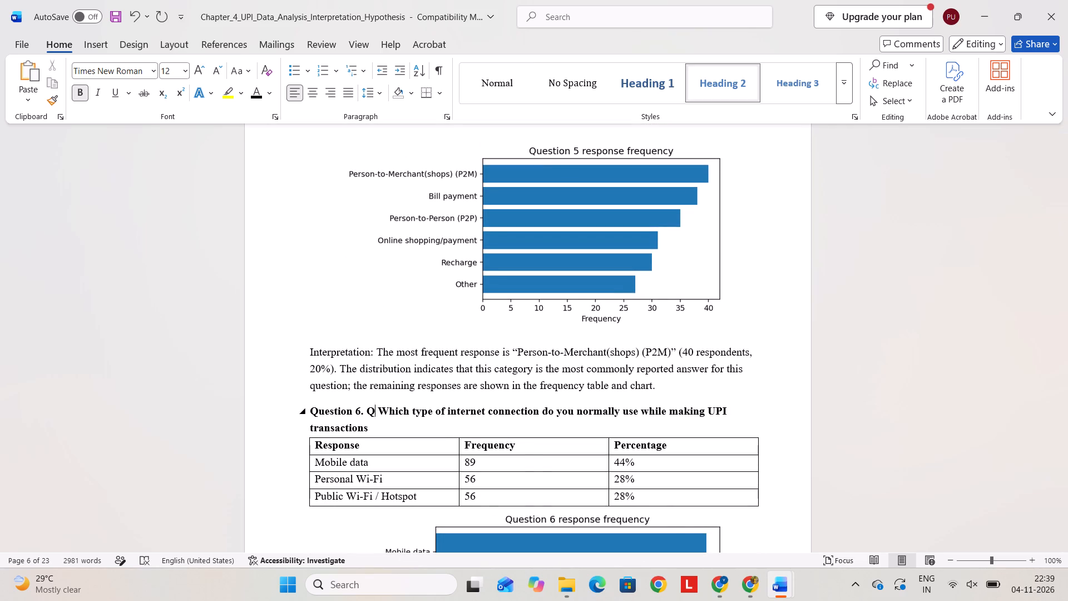
{"action": "key", "text": "Right"}
{"action": "key", "text": "BackSpace"}
{"action": "key", "text": "BackSpace"}
Review the headings, tables, charts and spacing of the earlier sections from Question 5 back to Question 2.
{"action": "scroll", "coordinate": [384, 411], "scroll_direction": "up", "scroll_amount": 2}
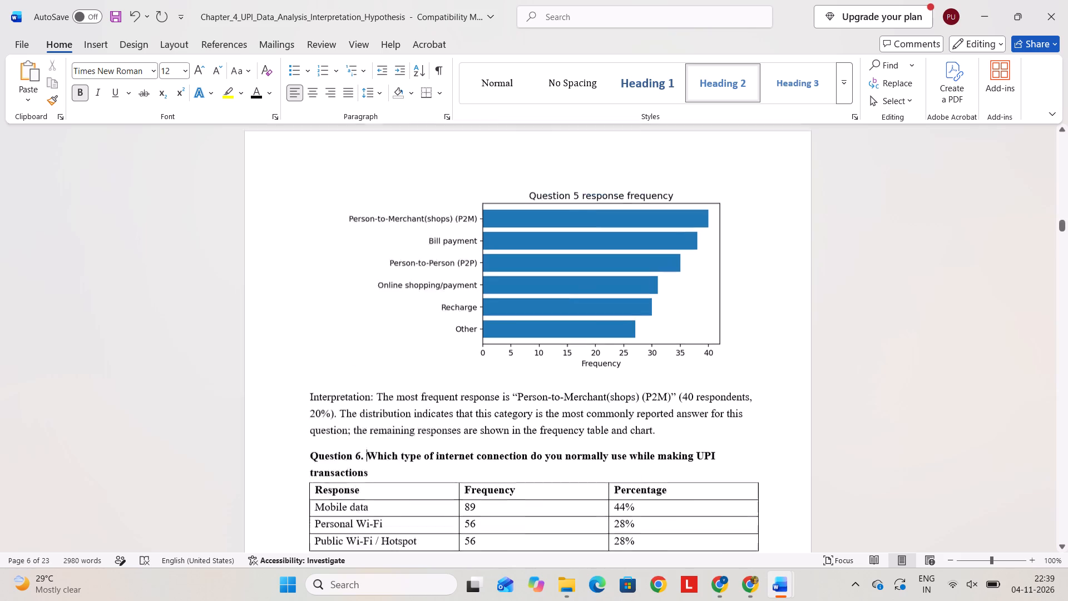
{"action": "scroll", "coordinate": [384, 411], "scroll_direction": "up", "scroll_amount": 9}
{"action": "scroll", "coordinate": [384, 411], "scroll_direction": "right", "scroll_amount": 1}
{"action": "scroll", "coordinate": [384, 411], "scroll_direction": "up", "scroll_amount": 1}
{"action": "scroll", "coordinate": [384, 411], "scroll_direction": "right", "scroll_amount": 1}
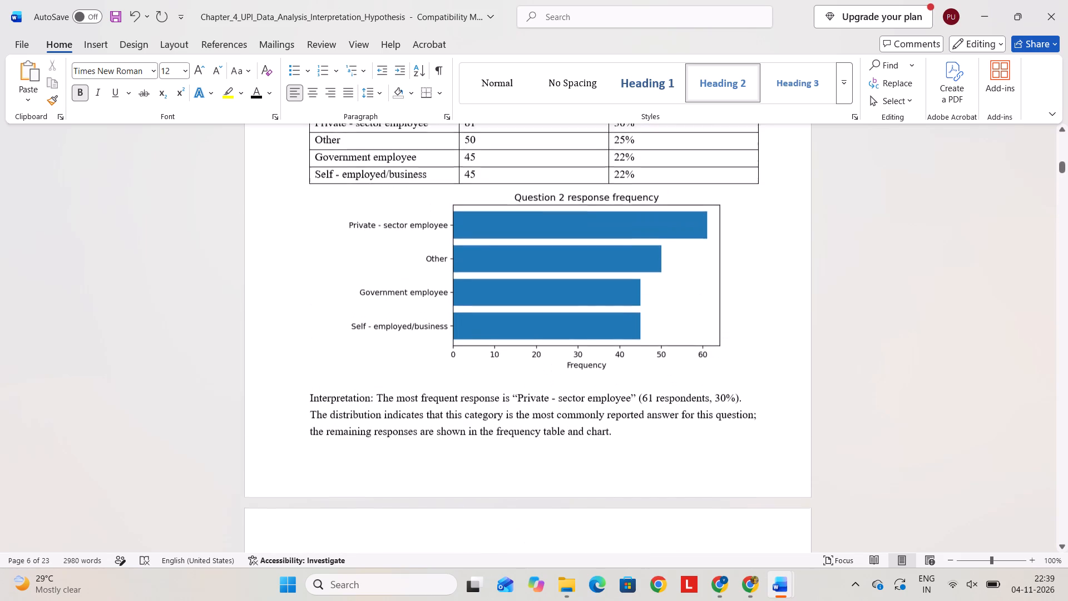
{"action": "scroll", "coordinate": [384, 411], "scroll_direction": "right", "scroll_amount": 1}
{"action": "scroll", "coordinate": [384, 411], "scroll_direction": "down", "scroll_amount": 1}
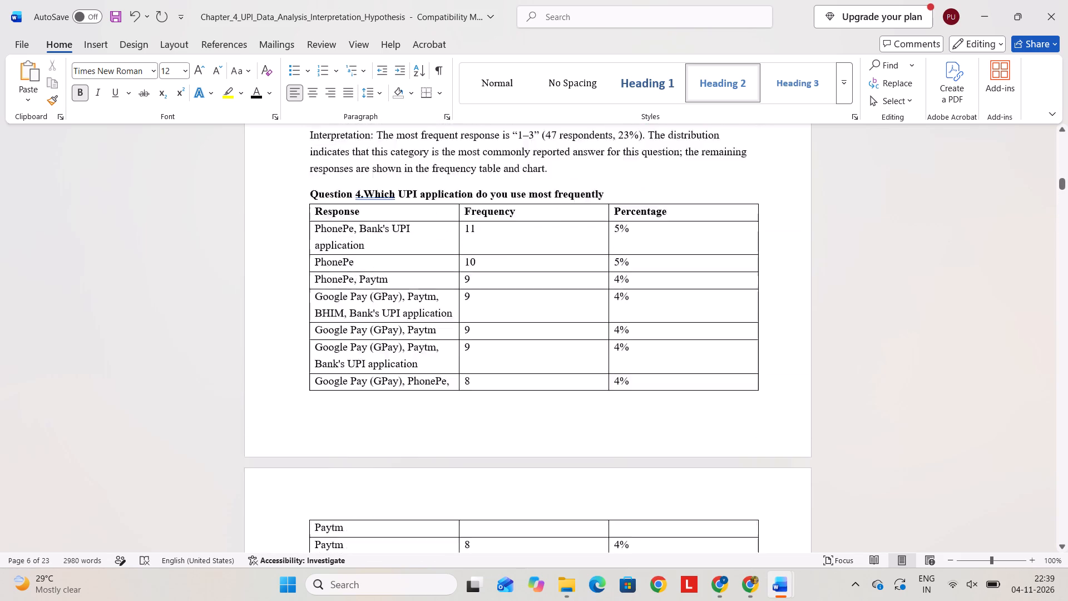
{"action": "scroll", "coordinate": [384, 411], "scroll_direction": "down", "scroll_amount": 1}
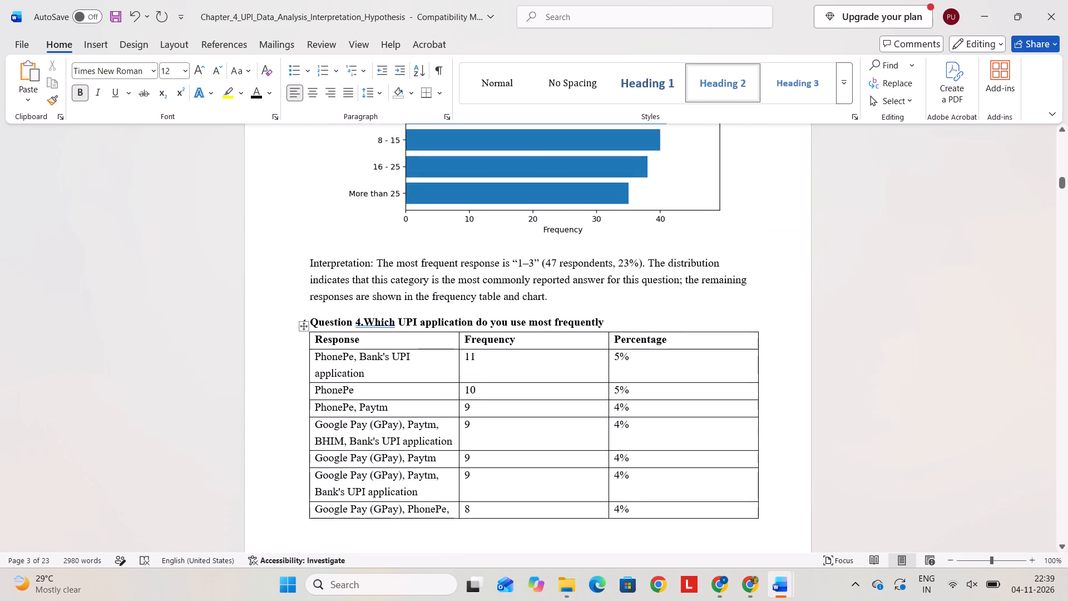
Insert a space after "Question 4." in the heading about the most frequently used UPI application.
{"action": "left_click", "coordinate": [367, 323]}
{"action": "key", "text": "space"}
Insert a space after "Question 5." in the heading about the type of UPI transaction performed.
{"action": "scroll", "coordinate": [367, 323], "scroll_direction": "down", "scroll_amount": 3}
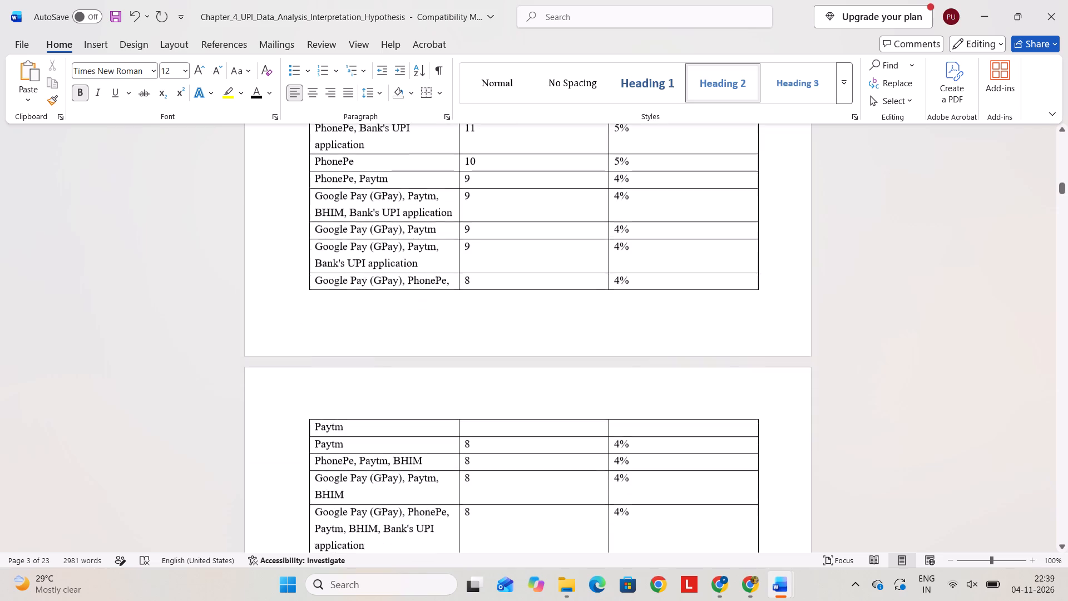
{"action": "scroll", "coordinate": [367, 323], "scroll_direction": "down", "scroll_amount": 4}
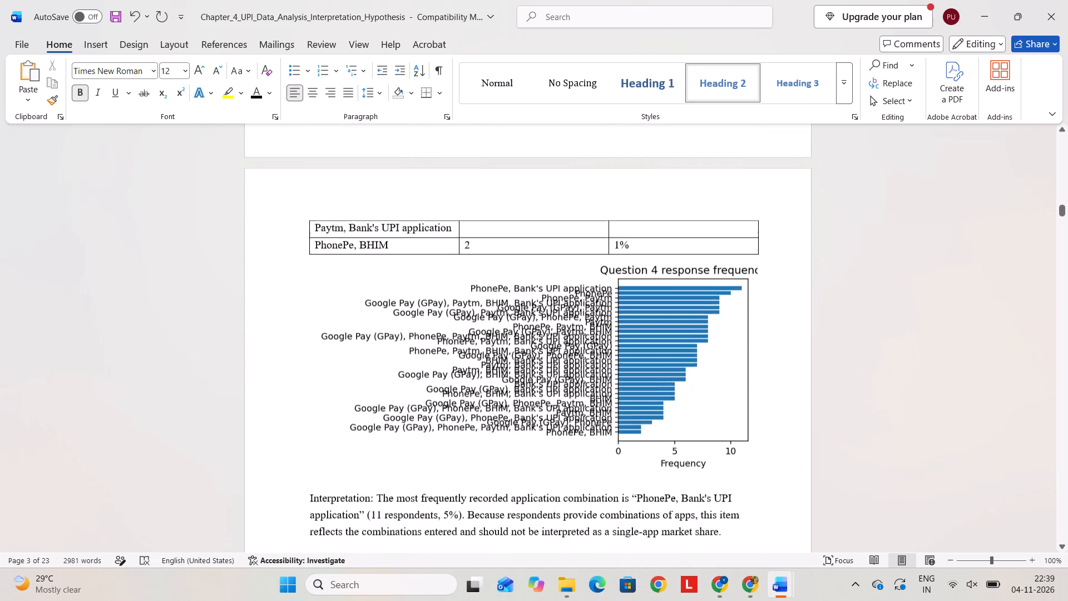
{"action": "scroll", "coordinate": [367, 323], "scroll_direction": "down", "scroll_amount": 1}
{"action": "left_click", "coordinate": [362, 413]}
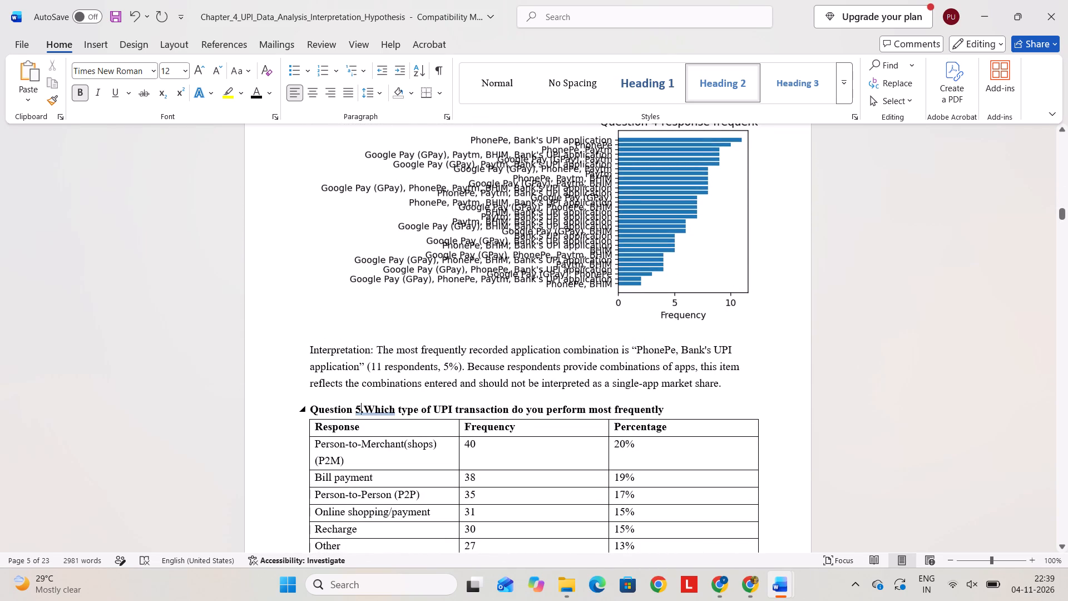
{"action": "key", "text": "space"}
{"action": "key", "text": "BackSpace"}
{"action": "key", "text": "Right"}
{"action": "key", "text": "space"}
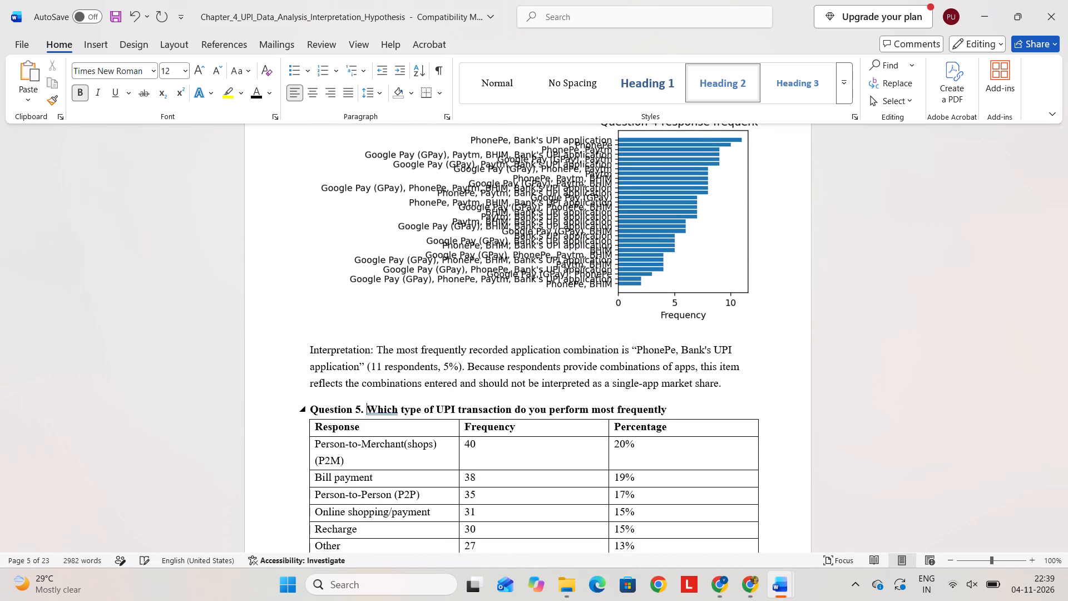
Delete the redundant "Q7." from the Question 7 heading, keeping one space after "Question 7.".
{"action": "scroll", "coordinate": [362, 413], "scroll_direction": "down", "scroll_amount": 8}
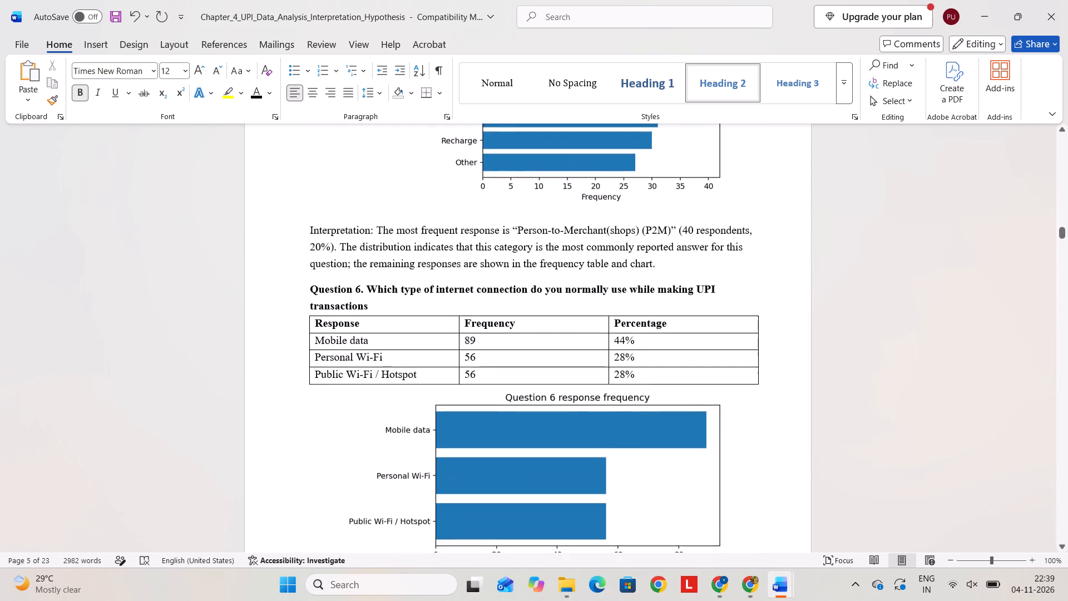
{"action": "scroll", "coordinate": [362, 413], "scroll_direction": "down", "scroll_amount": 2}
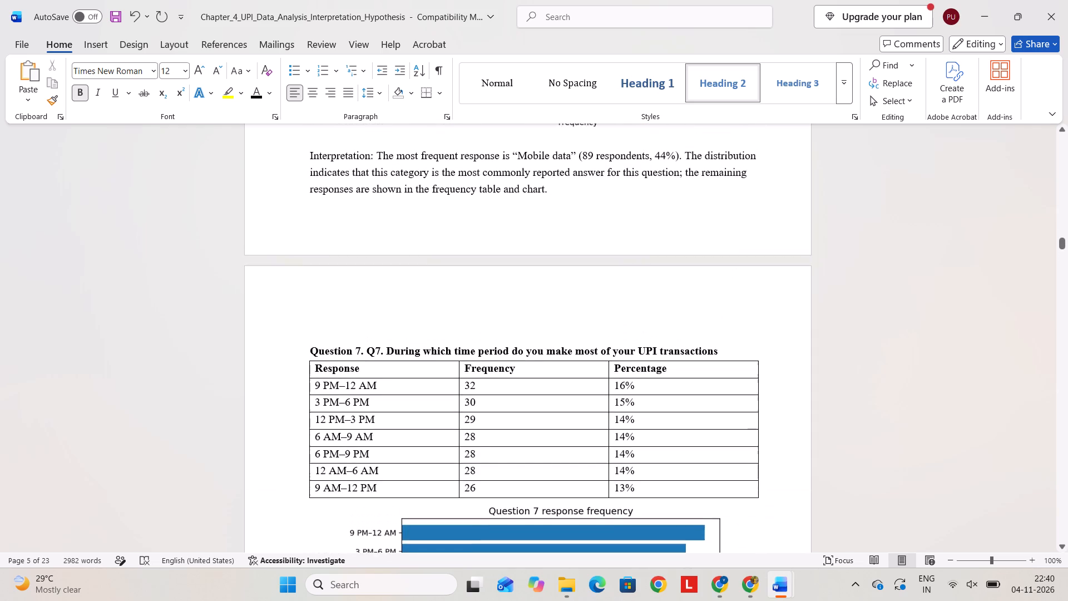
{"action": "double_click", "coordinate": [383, 348]}
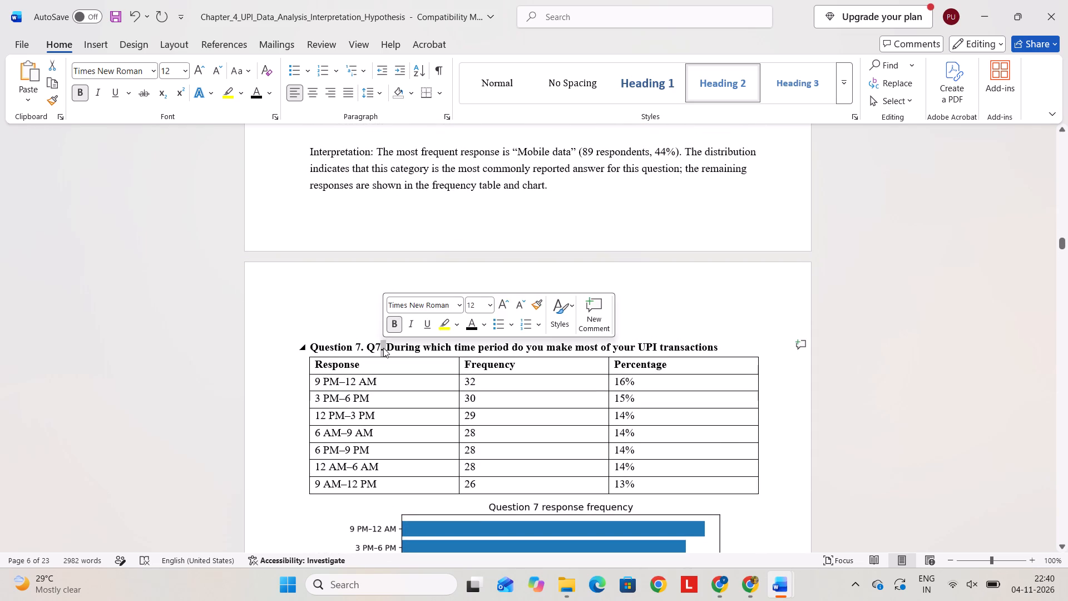
{"action": "key", "text": "BackSpace"}
{"action": "key", "text": "BackSpace"}
{"action": "key", "text": "BackSpace"}
{"action": "key", "text": "BackSpace"}
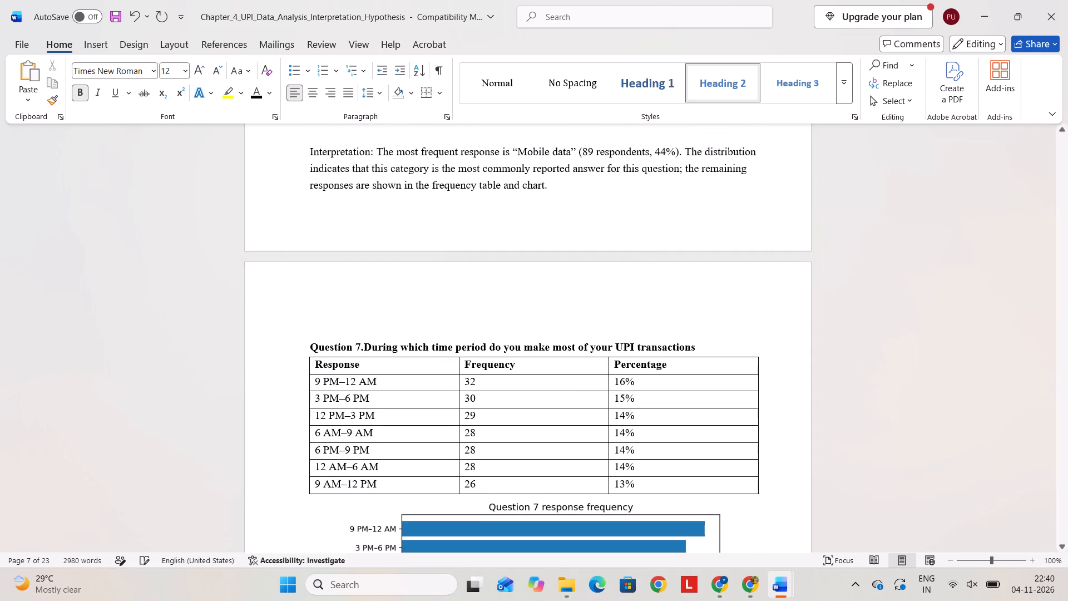
{"action": "key", "text": "space"}
Remove the blank line between the Question 7 interpretation and the Question 8 heading.
{"action": "scroll", "coordinate": [383, 348], "scroll_direction": "down", "scroll_amount": 4}
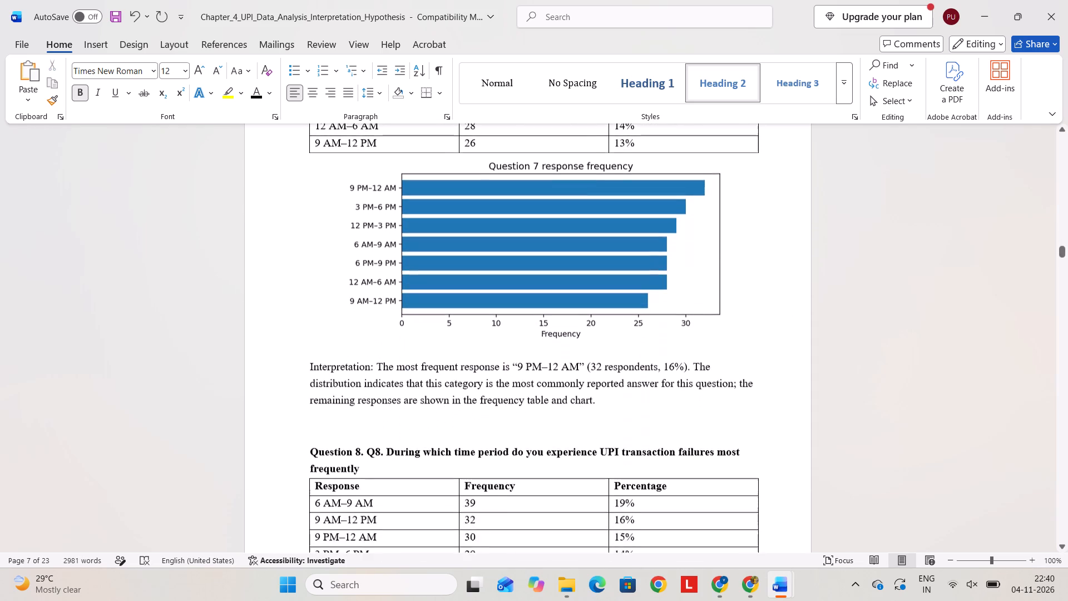
{"action": "scroll", "coordinate": [383, 348], "scroll_direction": "down", "scroll_amount": 2}
{"action": "left_click", "coordinate": [354, 301]}
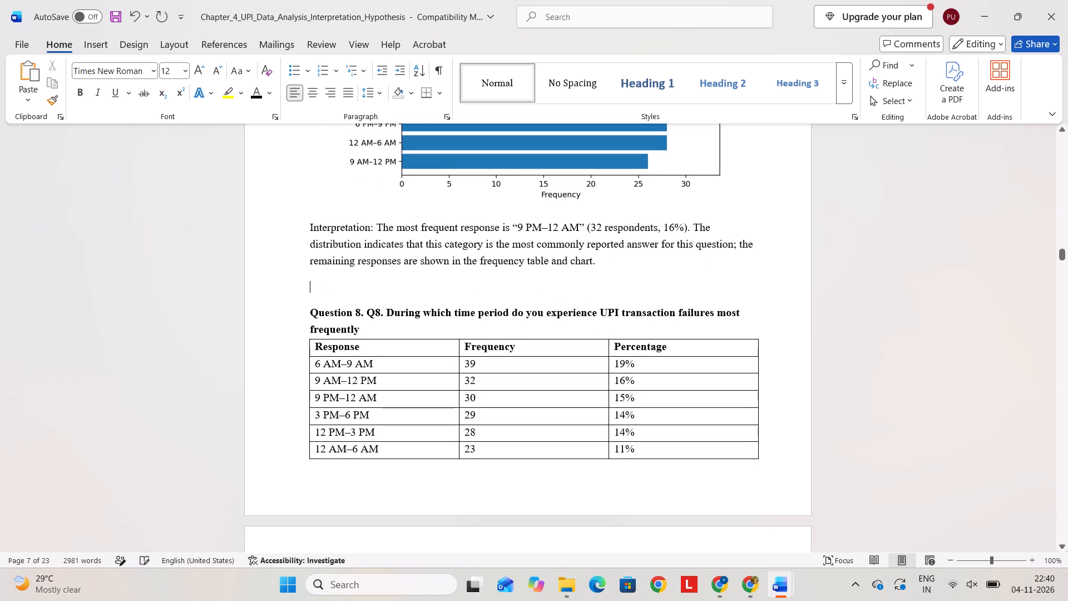
{"action": "key", "text": "BackSpace"}
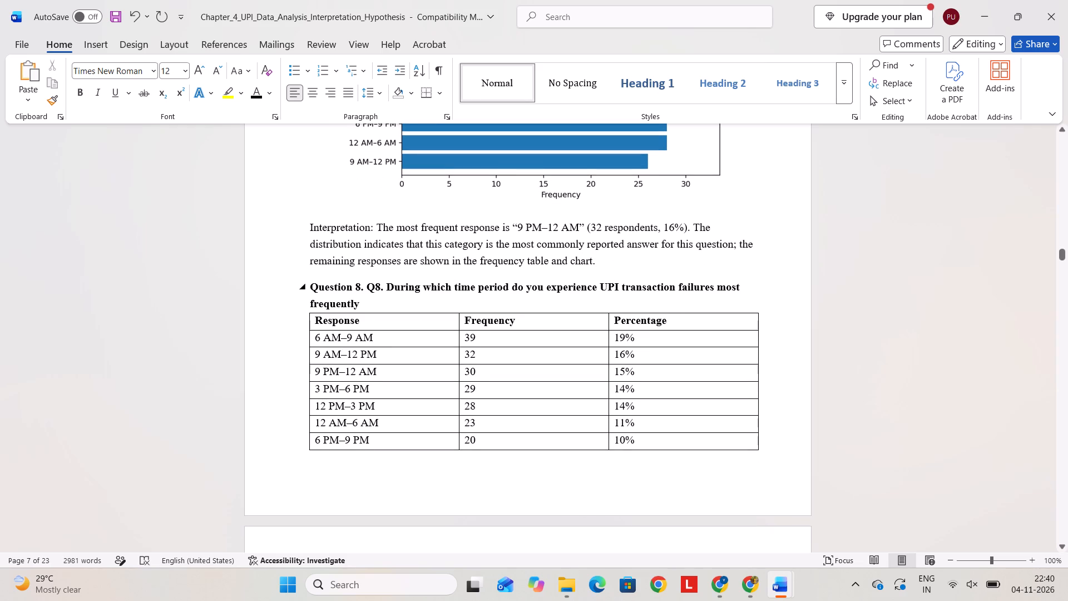
Delete the redundant "Q8." from the Question 8 heading about UPI transaction failures.
{"action": "left_click", "coordinate": [384, 282]}
{"action": "key", "text": "BackSpace"}
{"action": "key", "text": "BackSpace"}
{"action": "key", "text": "BackSpace"}
{"action": "key", "text": "BackSpace"}
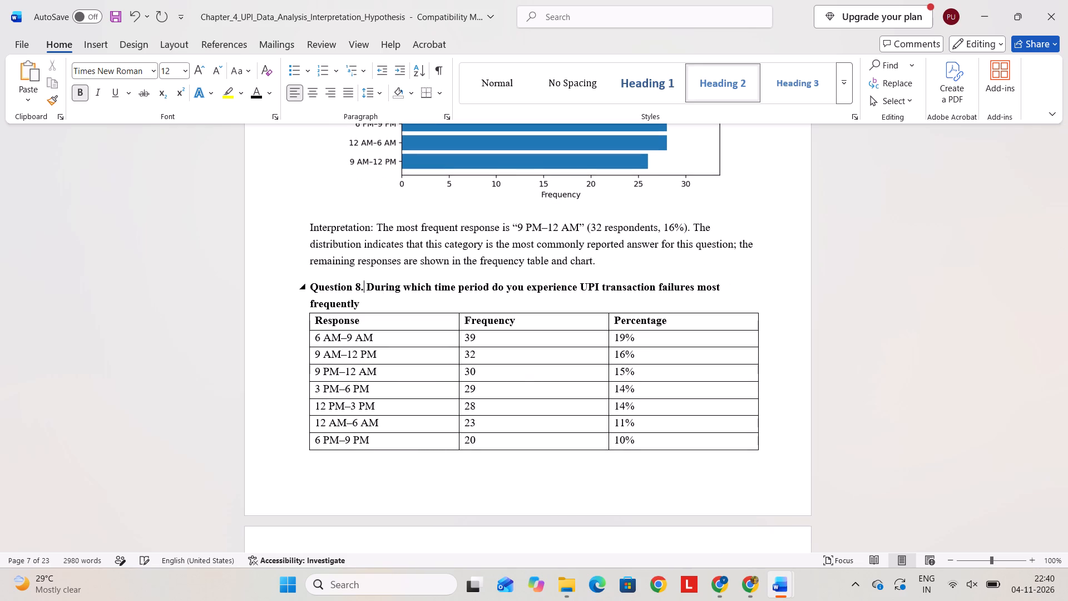
Remove the blank line between the Question 8 interpretation and the Question 9 heading.
{"action": "scroll", "coordinate": [384, 282], "scroll_direction": "down", "scroll_amount": 6}
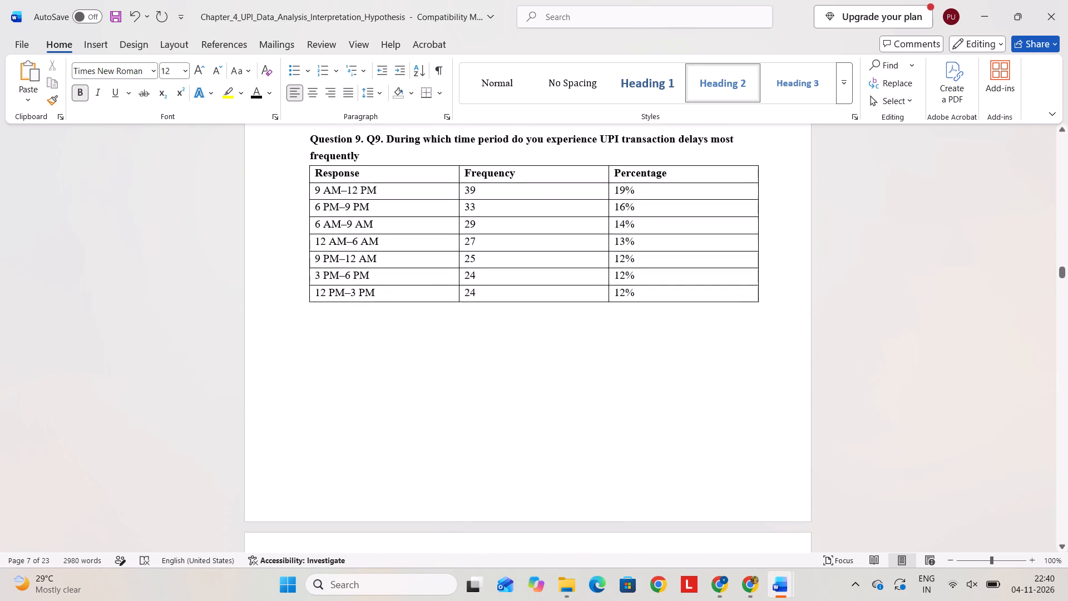
{"action": "scroll", "coordinate": [399, 237], "scroll_direction": "up", "scroll_amount": 1}
{"action": "left_click", "coordinate": [359, 273]}
{"action": "key", "text": "BackSpace"}
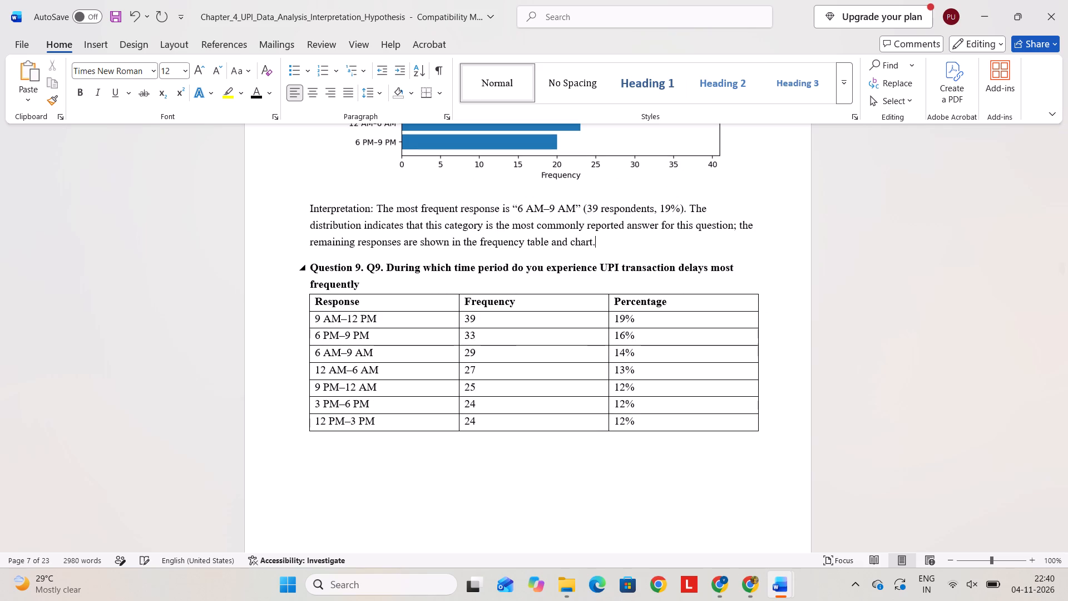
Delete the redundant "Q9." from the Question 9 heading about UPI transaction delays.
{"action": "left_click", "coordinate": [388, 262]}
{"action": "key", "text": "BackSpace"}
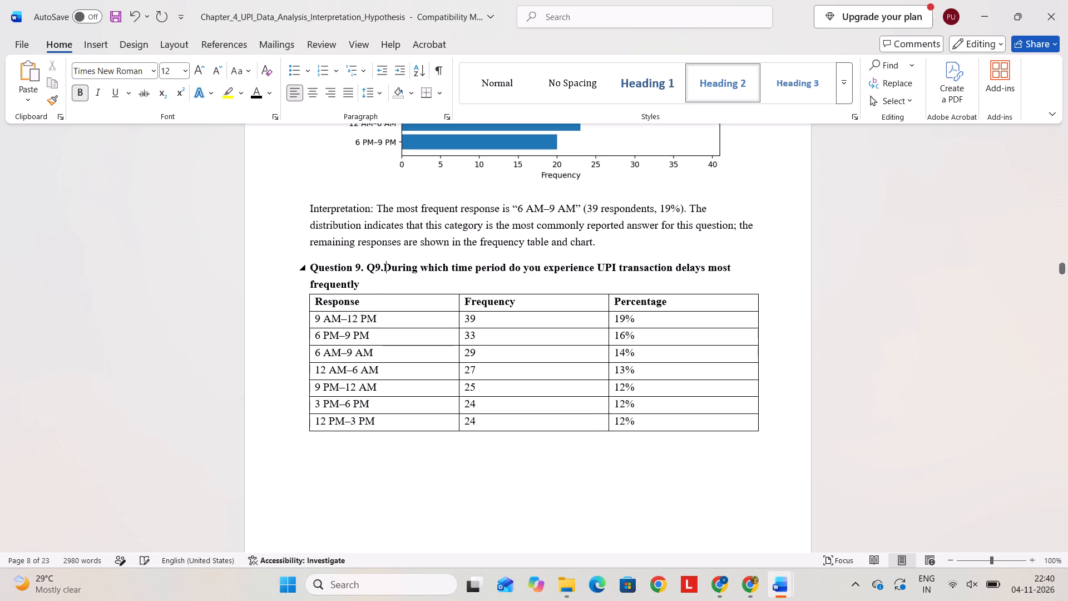
{"action": "key", "text": "BackSpace"}
{"action": "key", "text": "BackSpace"}
{"action": "key", "text": "BackSpace"}
Remove the blank line between the Question 9 interpretation and the Question 10 heading.
{"action": "scroll", "coordinate": [388, 262], "scroll_direction": "down", "scroll_amount": 6}
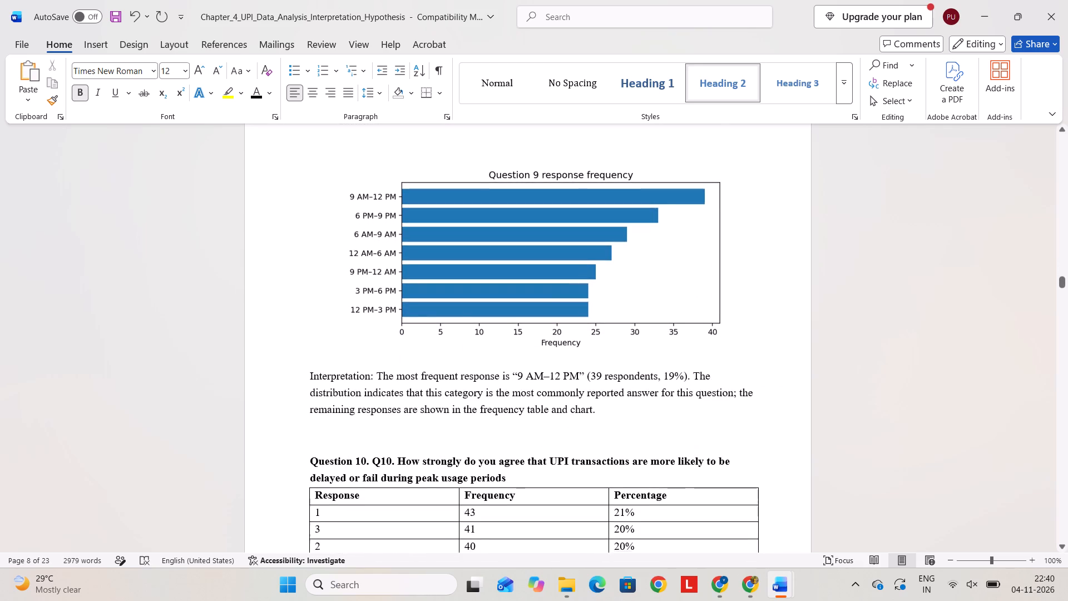
{"action": "scroll", "coordinate": [388, 262], "scroll_direction": "down", "scroll_amount": 1}
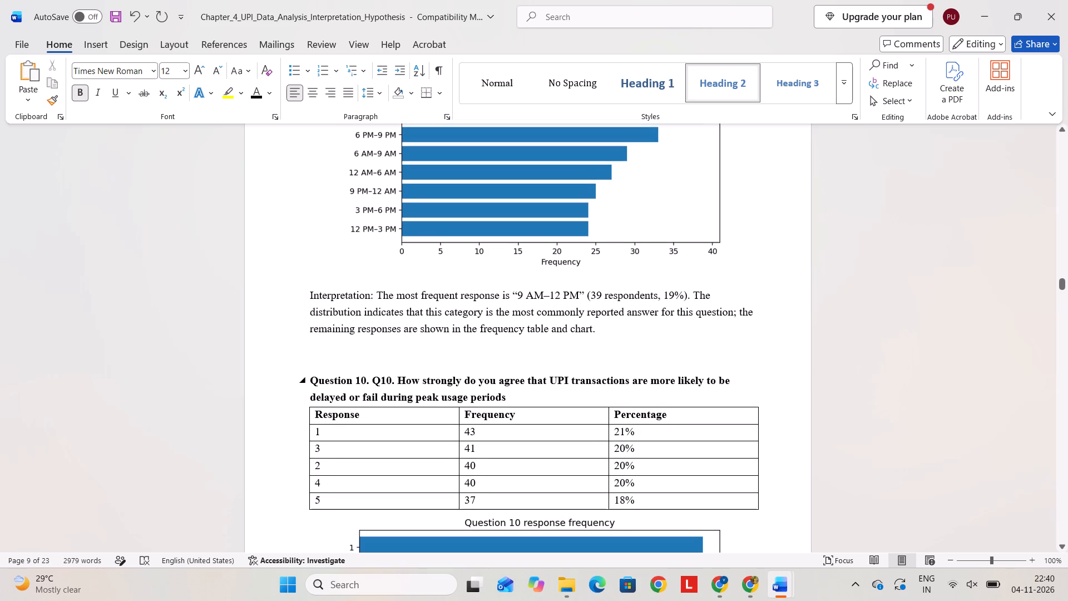
{"action": "left_click", "coordinate": [368, 368]}
{"action": "key", "text": "BackSpace"}
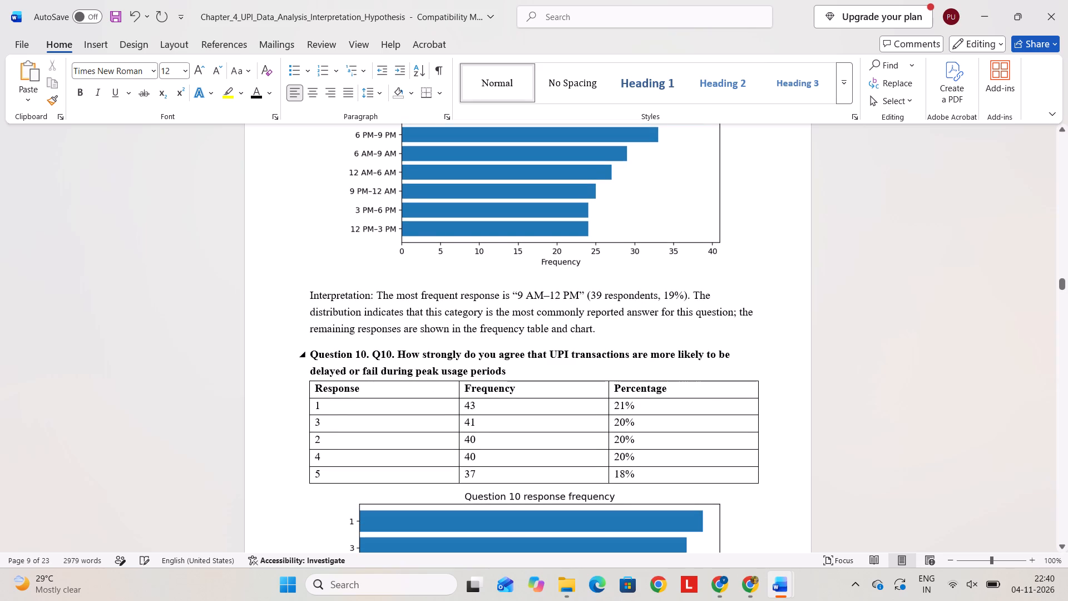
Delete the redundant "Q10." from the Question 10 heading about delays or failures during peak usage periods.
{"action": "left_click", "coordinate": [394, 350]}
{"action": "key", "text": "BackSpace"}
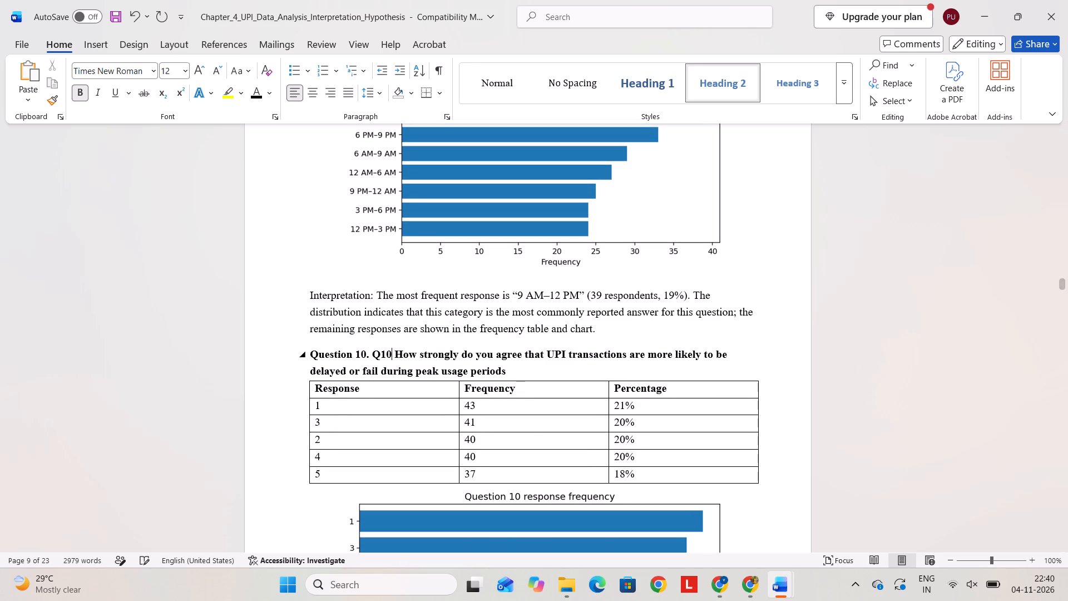
{"action": "key", "text": "BackSpace"}
{"action": "key", "text": "BackSpace"}
{"action": "key", "text": "BackSpace"}
{"action": "key", "text": "BackSpace"}
Remove the blank line between the Question 10 interpretation and the Question 11 heading.
{"action": "scroll", "coordinate": [394, 350], "scroll_direction": "down", "scroll_amount": 2}
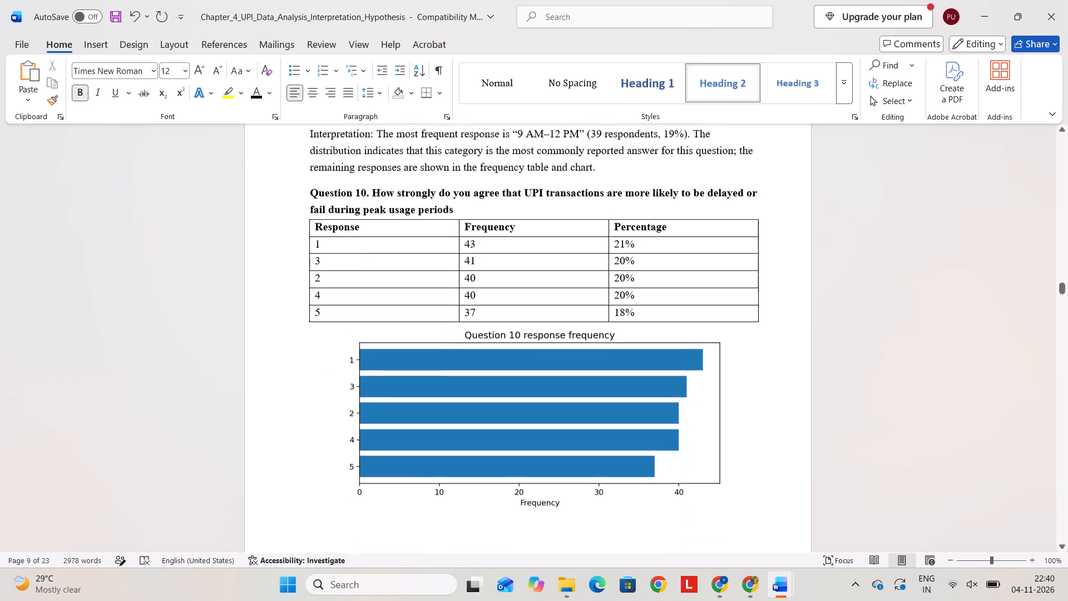
{"action": "scroll", "coordinate": [394, 350], "scroll_direction": "down", "scroll_amount": 3}
{"action": "scroll", "coordinate": [399, 451], "scroll_direction": "down", "scroll_amount": 1}
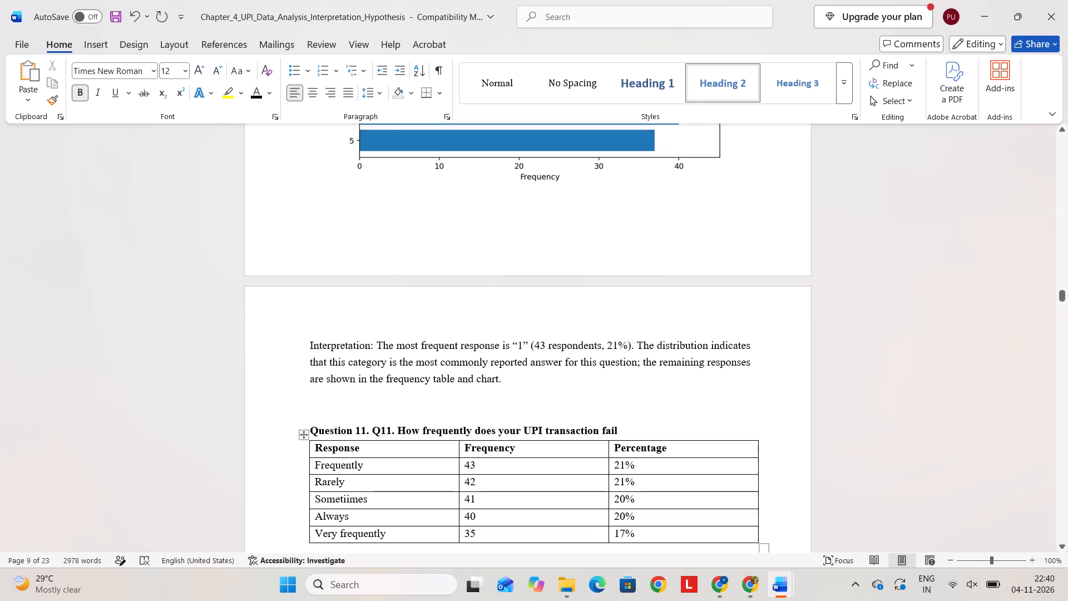
{"action": "left_click", "coordinate": [355, 411]}
{"action": "key", "text": "BackSpace"}
Delete the redundant "Q11." from the Question 11 heading about how frequently UPI transactions fail.
{"action": "scroll", "coordinate": [355, 411], "scroll_direction": "down", "scroll_amount": 1}
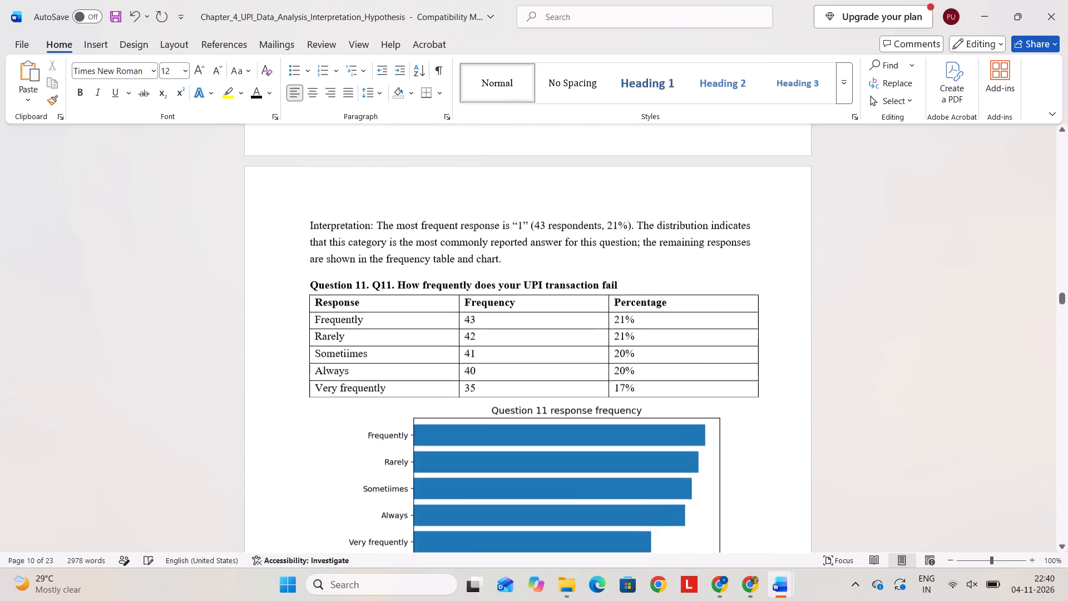
{"action": "left_click", "coordinate": [397, 260]}
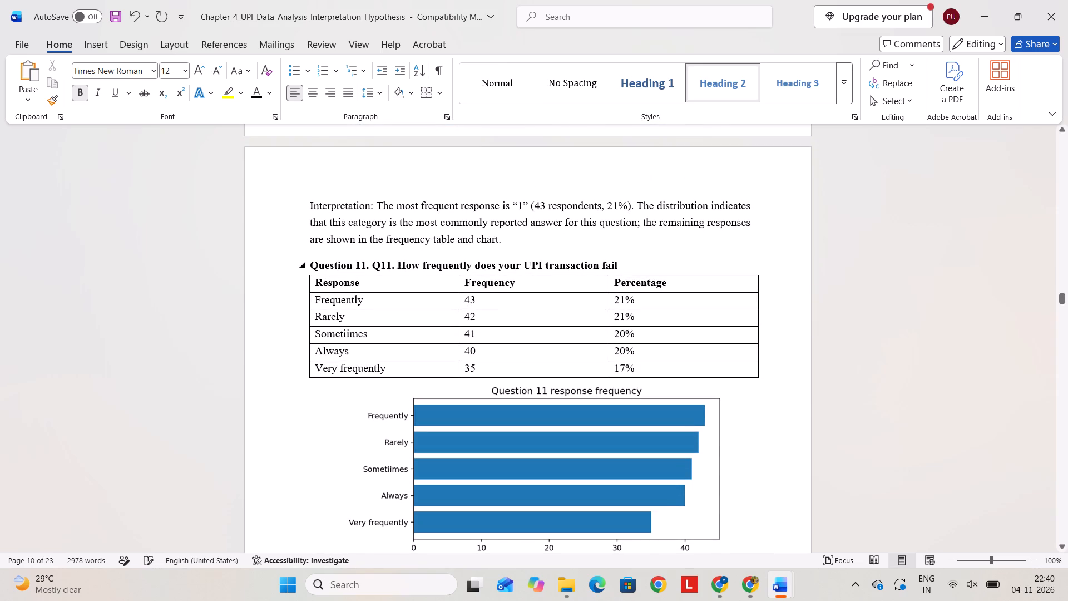
{"action": "key", "text": "BackSpace"}
{"action": "key", "text": "BackSpace"}
{"action": "key", "text": "BackSpace"}
{"action": "key", "text": "BackSpace"}
{"action": "key", "text": "BackSpace"}
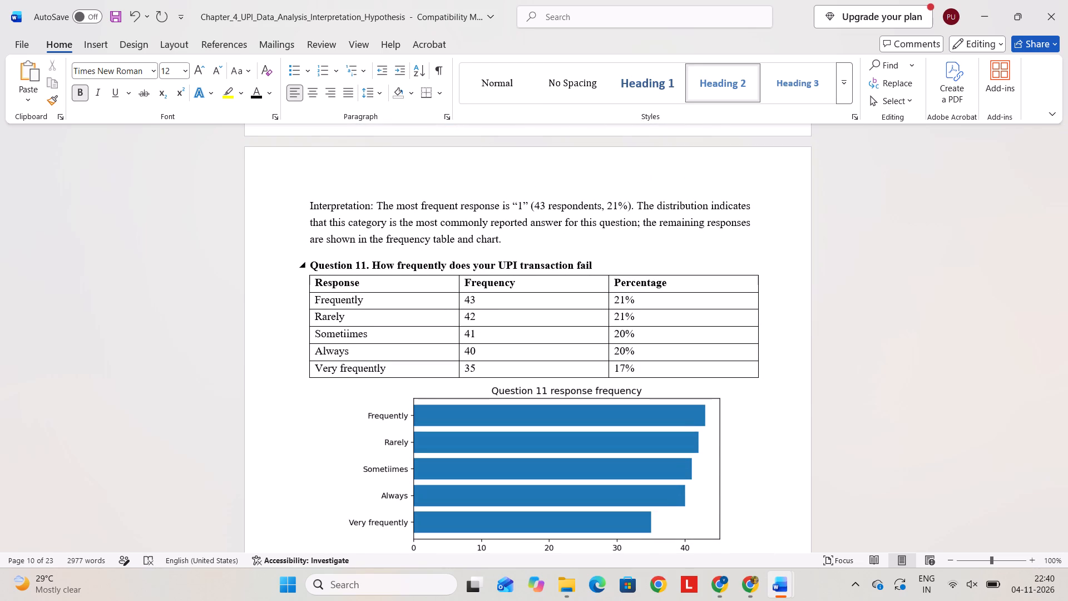
Delete the redundant "Q12." from the Question 12 heading about UPI transaction failures in a typical month, keeping one space after the number.
{"action": "scroll", "coordinate": [397, 260], "scroll_direction": "down", "scroll_amount": 4}
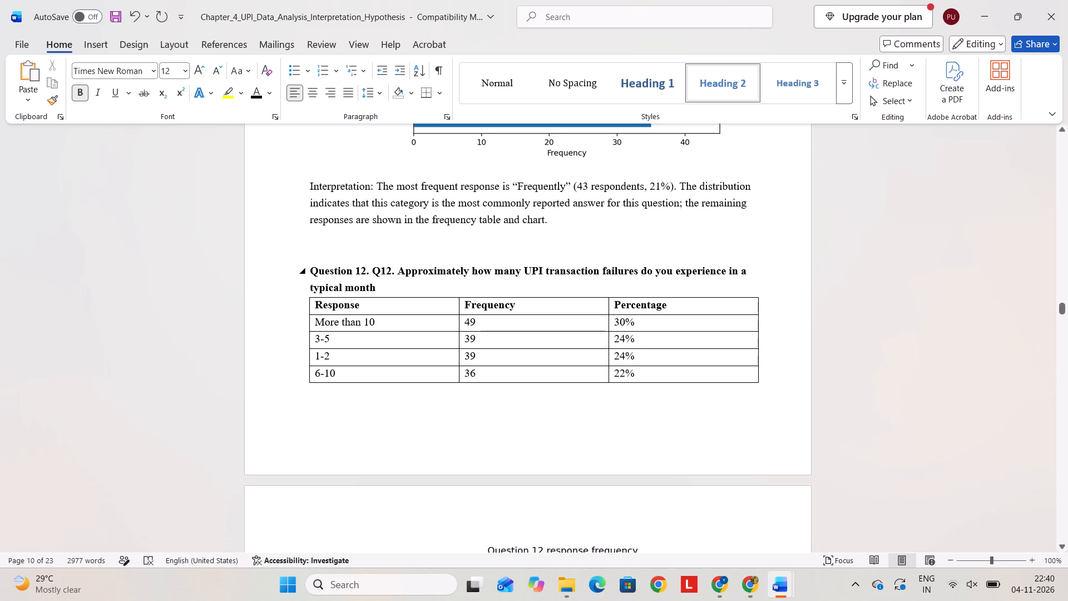
{"action": "left_click", "coordinate": [398, 275]}
{"action": "key", "text": "BackSpace"}
{"action": "key", "text": "BackSpace"}
{"action": "key", "text": "BackSpace"}
{"action": "key", "text": "BackSpace"}
{"action": "key", "text": "BackSpace"}
{"action": "key", "text": "BackSpace"}
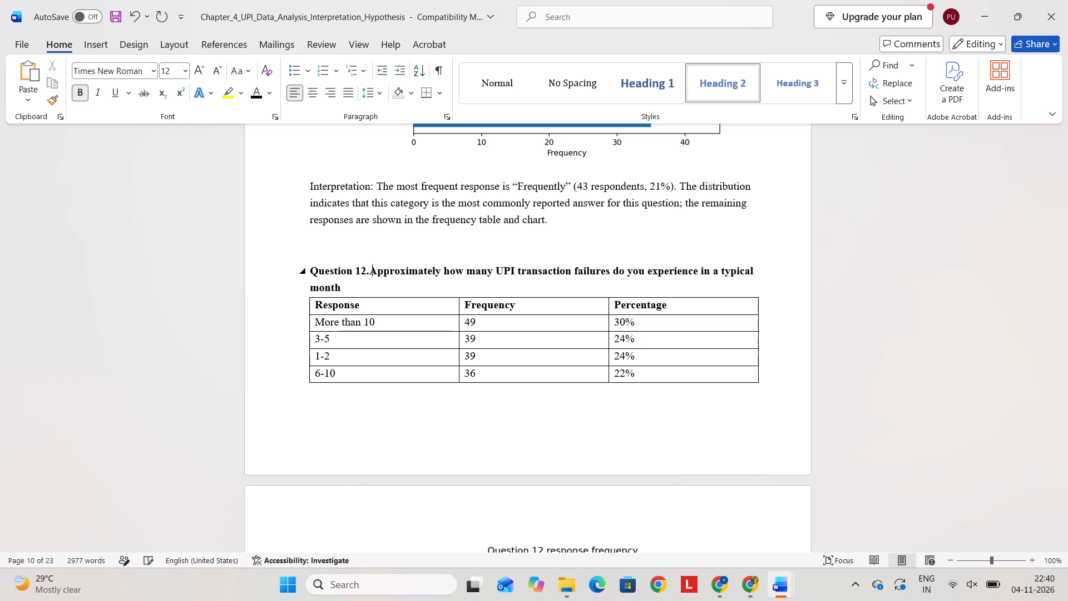
{"action": "key", "text": "space"}
{"action": "scroll", "coordinate": [398, 275], "scroll_direction": "down", "scroll_amount": 3}
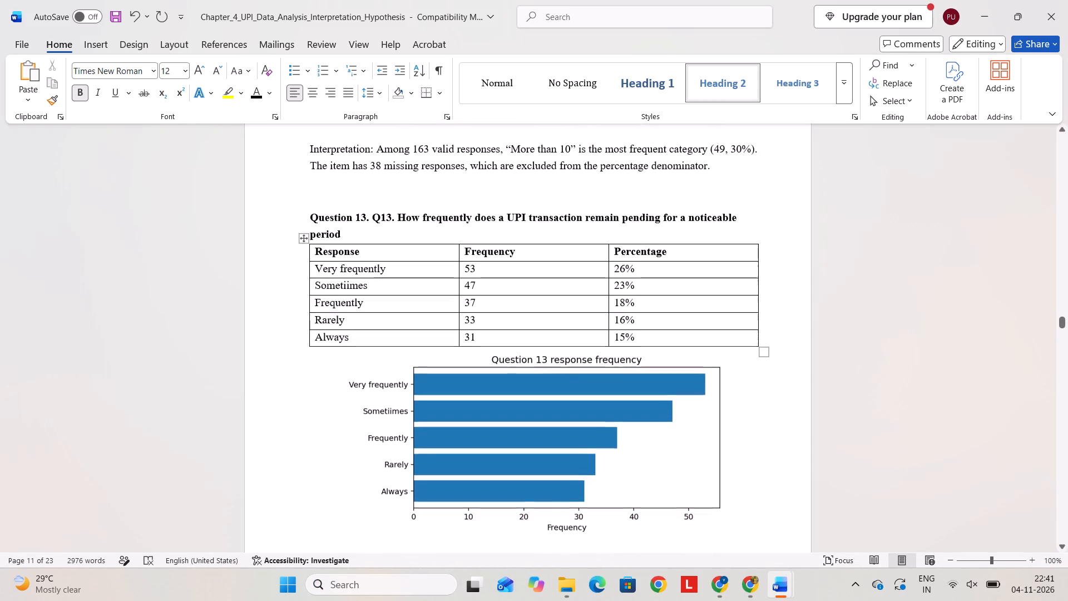
{"action": "scroll", "coordinate": [418, 242], "scroll_direction": "up", "scroll_amount": 1}
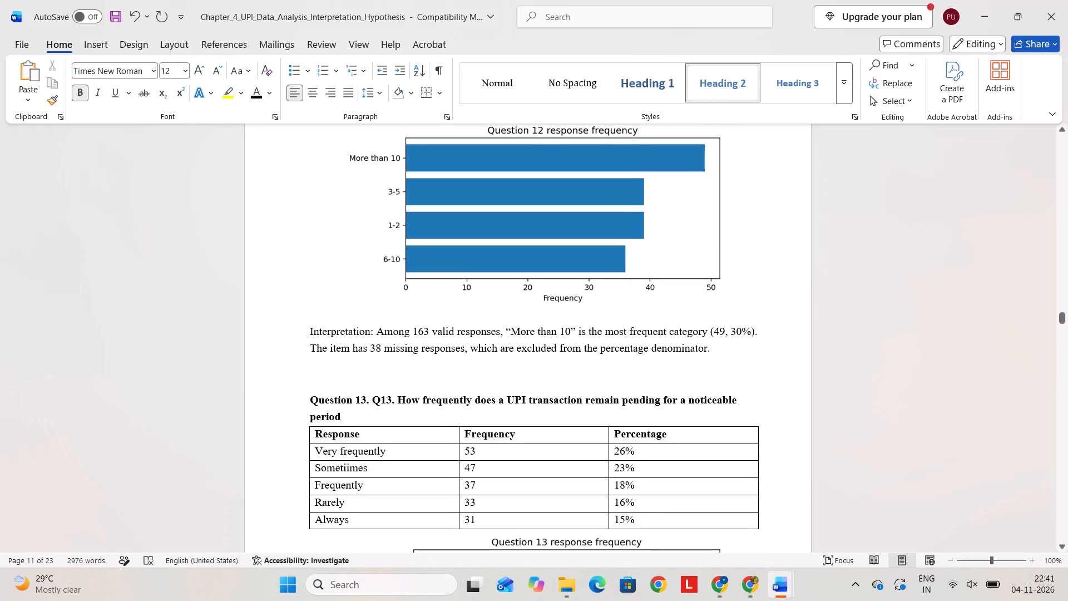
{"action": "left_click", "coordinate": [334, 368]}
{"action": "key", "text": "BackSpace"}
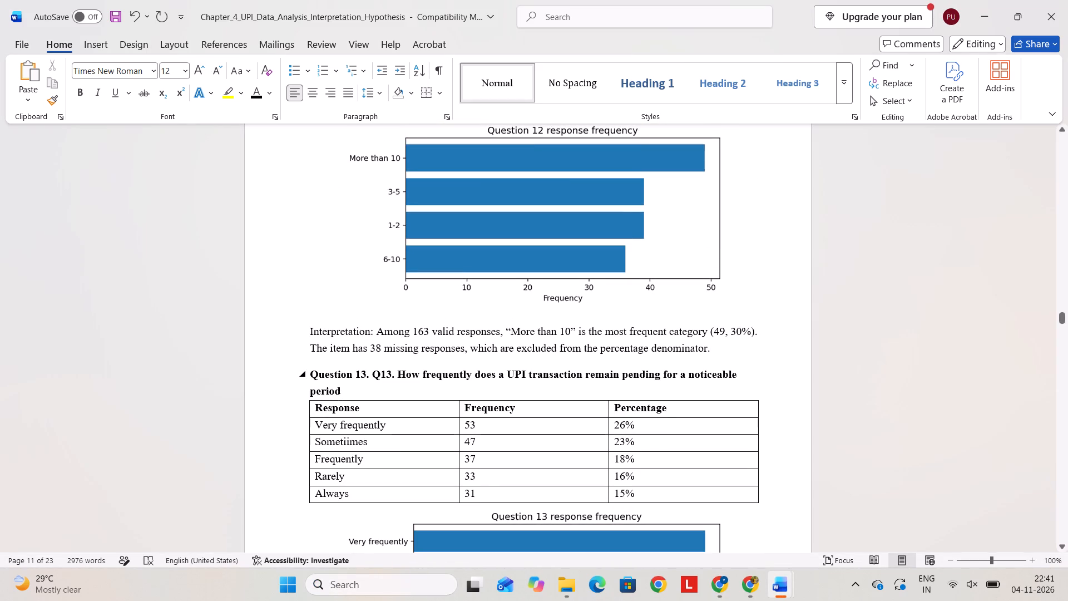
Delete the redundant "Q13." from the Question 13 heading about transactions remaining pending for a noticeable period.
{"action": "left_click", "coordinate": [397, 375]}
{"action": "key", "text": "BackSpace"}
{"action": "key", "text": "BackSpace"}
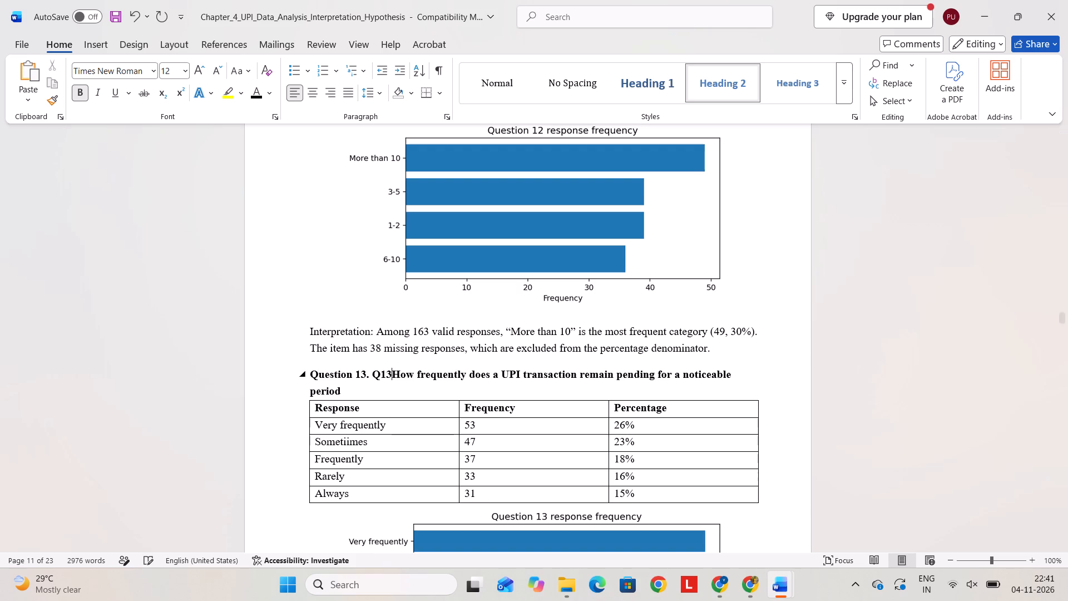
{"action": "key", "text": "BackSpace"}
{"action": "key", "text": "BackSpace"}
{"action": "key", "text": "BackSpace"}
Remove the blank line between the Question 13 interpretation and the Question 14 heading.
{"action": "scroll", "coordinate": [397, 375], "scroll_direction": "down", "scroll_amount": 2}
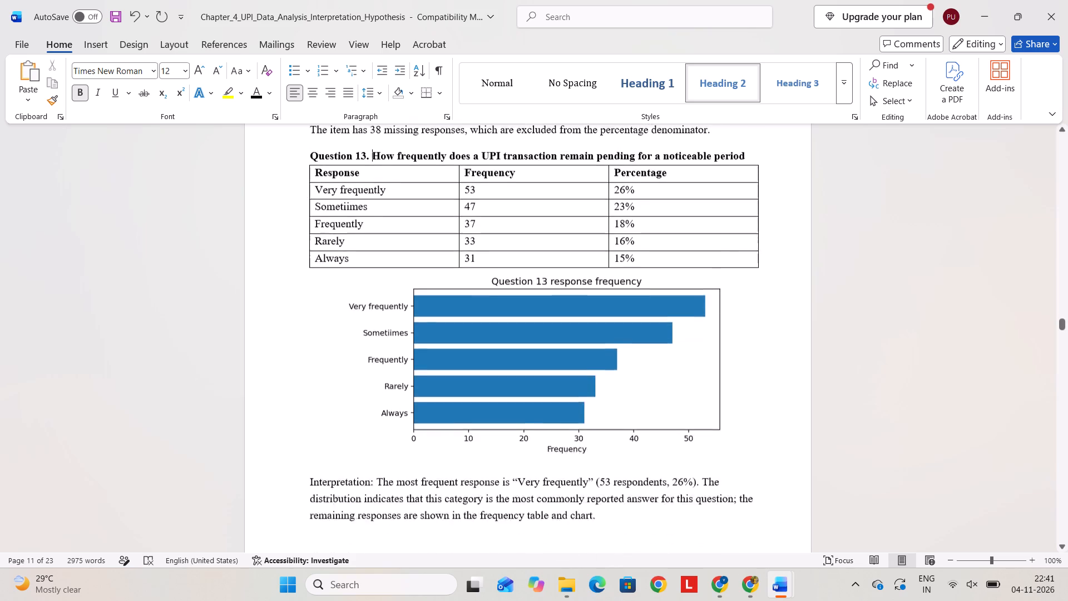
{"action": "scroll", "coordinate": [397, 375], "scroll_direction": "down", "scroll_amount": 4}
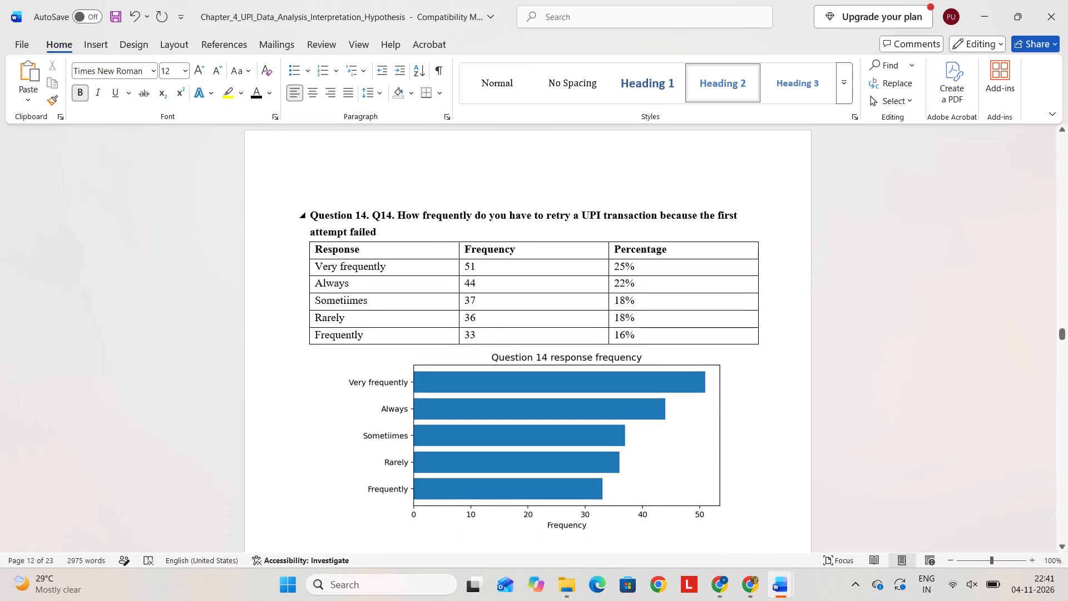
{"action": "left_click", "coordinate": [347, 185]}
{"action": "key", "text": "BackSpace"}
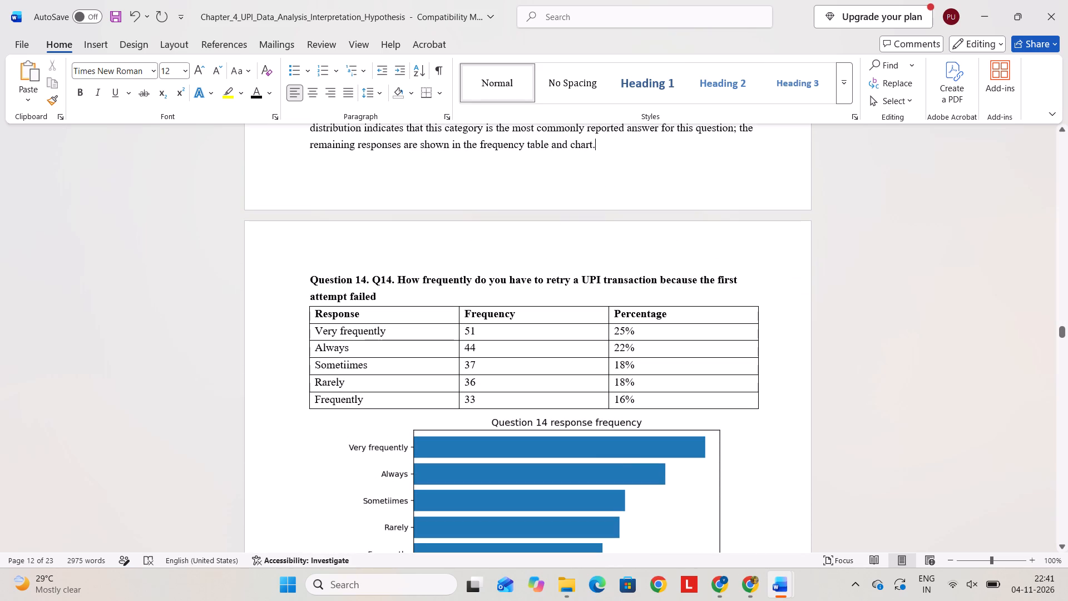
Delete the redundant "Q14." from the Question 14 heading about retrying a UPI transaction after a failed first attempt.
{"action": "left_click", "coordinate": [397, 275]}
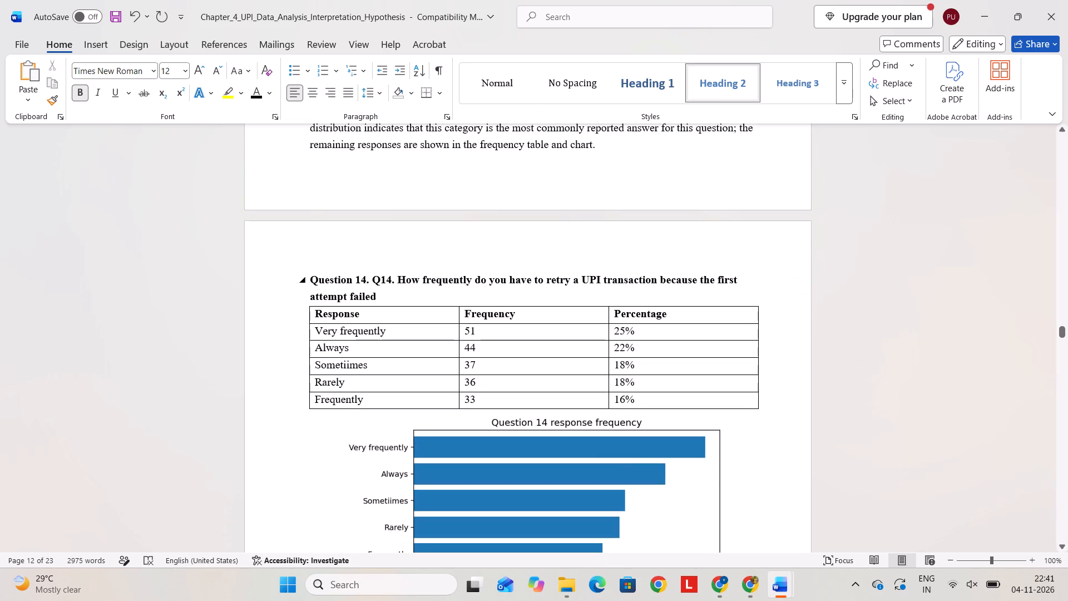
{"action": "key", "text": "BackSpace"}
{"action": "key", "text": "BackSpace"}
{"action": "key", "text": "BackSpace"}
{"action": "key", "text": "BackSpace"}
{"action": "key", "text": "BackSpace"}
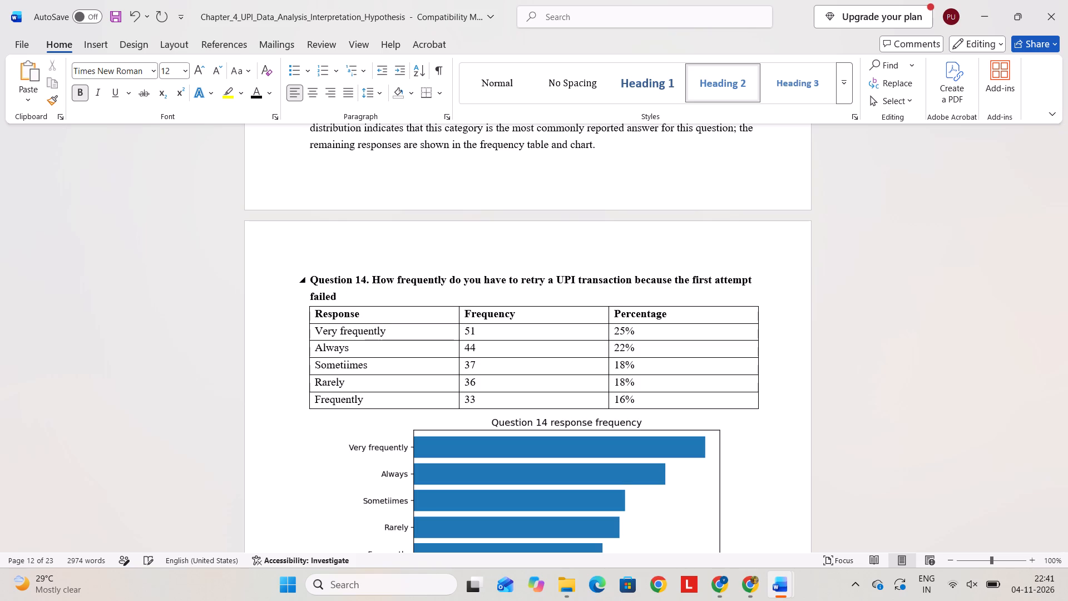
Delete the redundant "Q15." from the Question 15 heading about what usually happens when a UPI transaction fails.
{"action": "scroll", "coordinate": [397, 275], "scroll_direction": "down", "scroll_amount": 5}
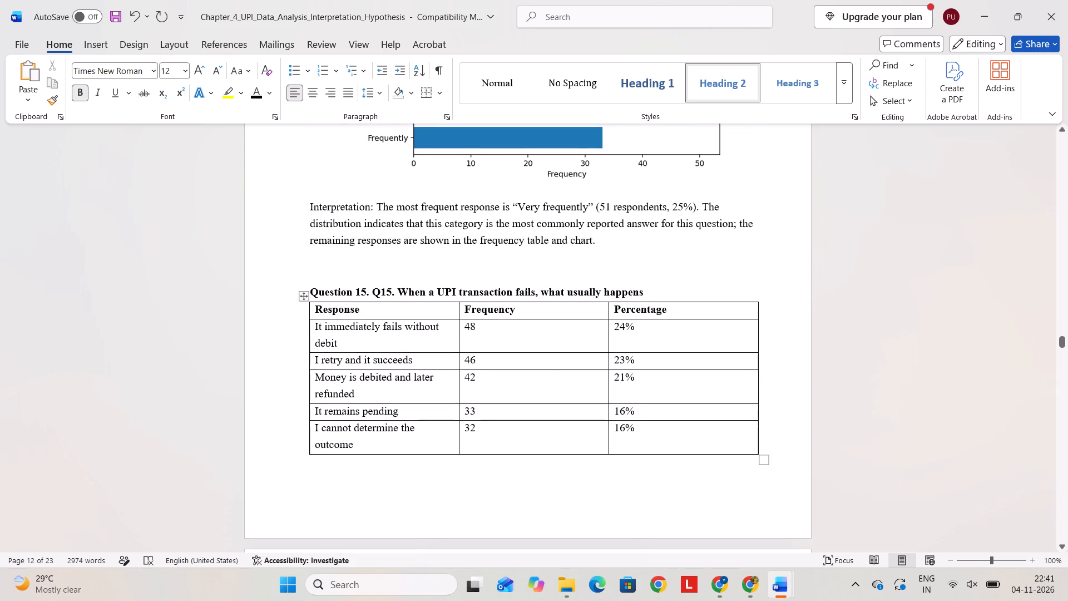
{"action": "left_click", "coordinate": [402, 294]}
{"action": "key", "text": "BackSpace"}
{"action": "key", "text": "BackSpace"}
{"action": "key", "text": "BackSpace"}
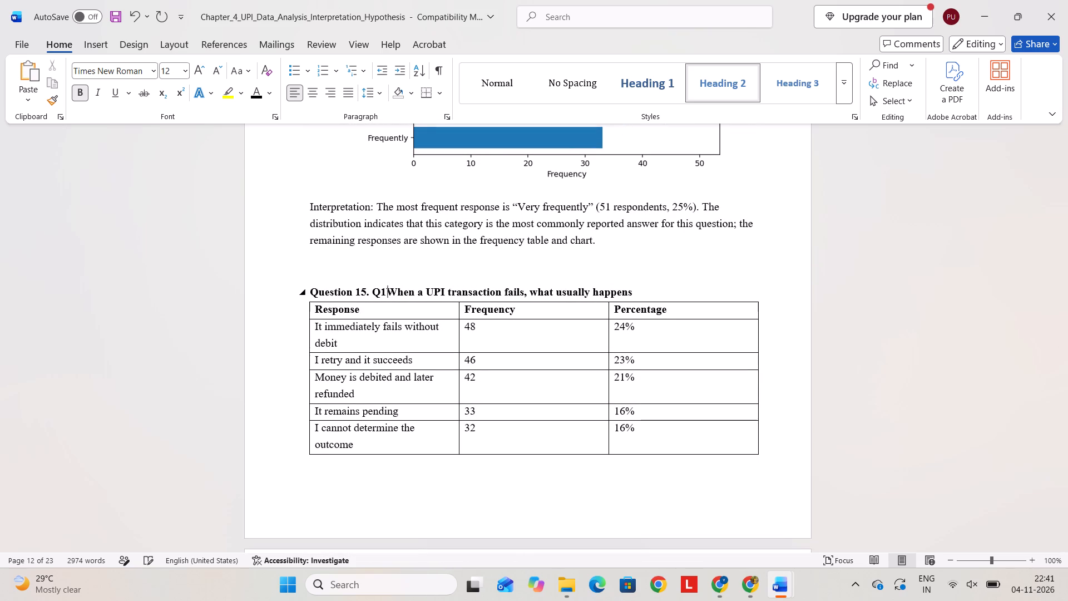
{"action": "key", "text": "BackSpace"}
{"action": "key", "text": "BackSpace"}
Remove the blank line between the Question 15 interpretation and the Question 16 heading.
{"action": "scroll", "coordinate": [402, 294], "scroll_direction": "down", "scroll_amount": 3}
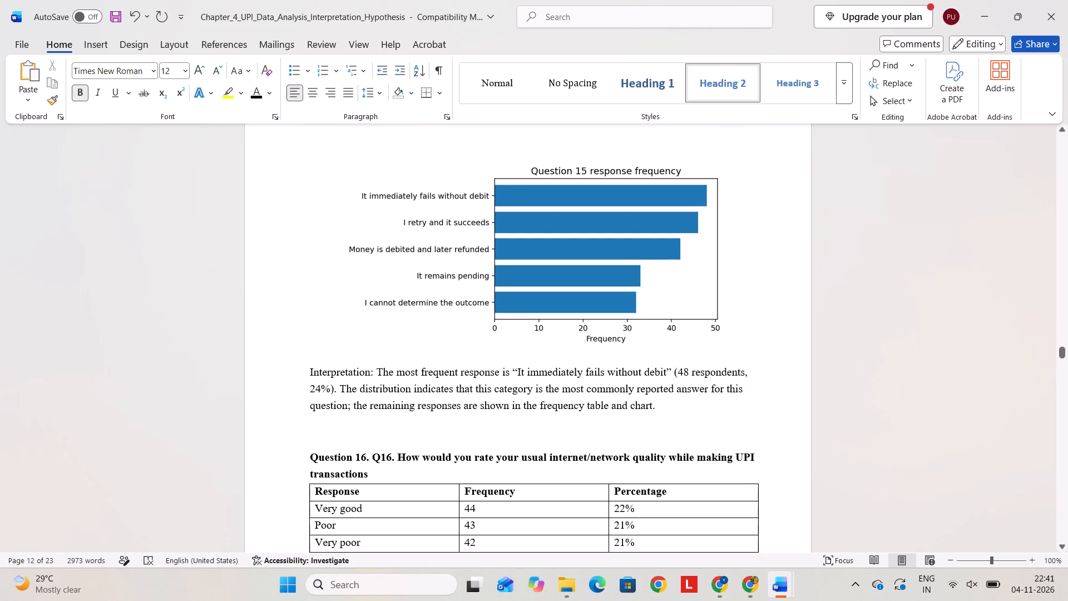
{"action": "scroll", "coordinate": [430, 166], "scroll_direction": "up", "scroll_amount": 1}
{"action": "scroll", "coordinate": [421, 268], "scroll_direction": "down", "scroll_amount": 1}
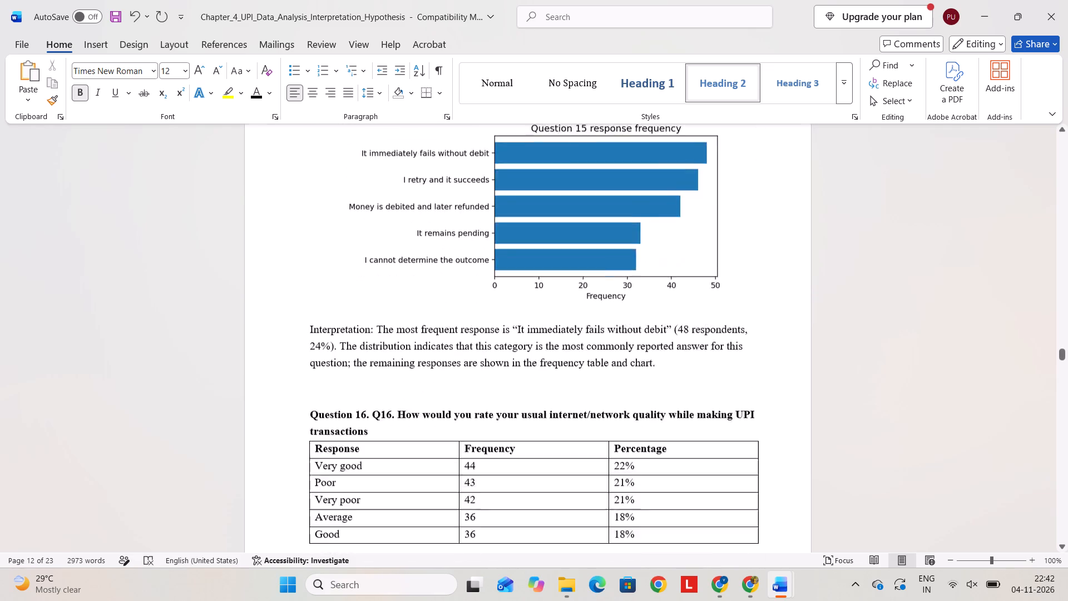
{"action": "scroll", "coordinate": [421, 268], "scroll_direction": "down", "scroll_amount": 1}
{"action": "left_click", "coordinate": [389, 341]}
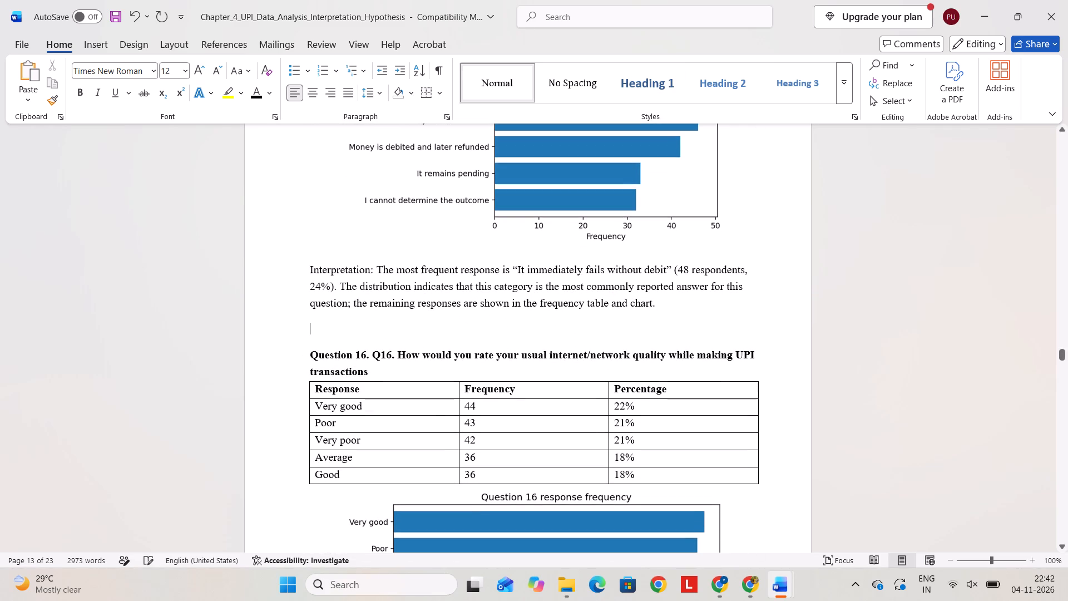
{"action": "key", "text": "BackSpace"}
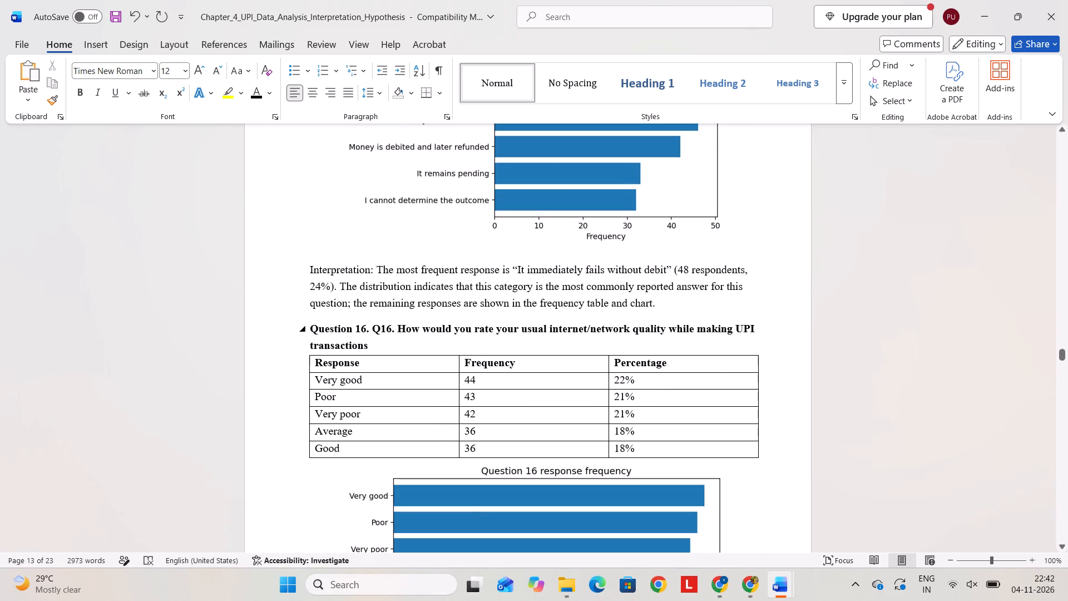
Delete the redundant "Q16." from the Question 16 heading about internet/network quality while making UPI transactions.
{"action": "left_click", "coordinate": [396, 327]}
{"action": "key", "text": "BackSpace"}
{"action": "key", "text": "BackSpace"}
{"action": "key", "text": "BackSpace"}
{"action": "key", "text": "BackSpace"}
{"action": "key", "text": "BackSpace"}
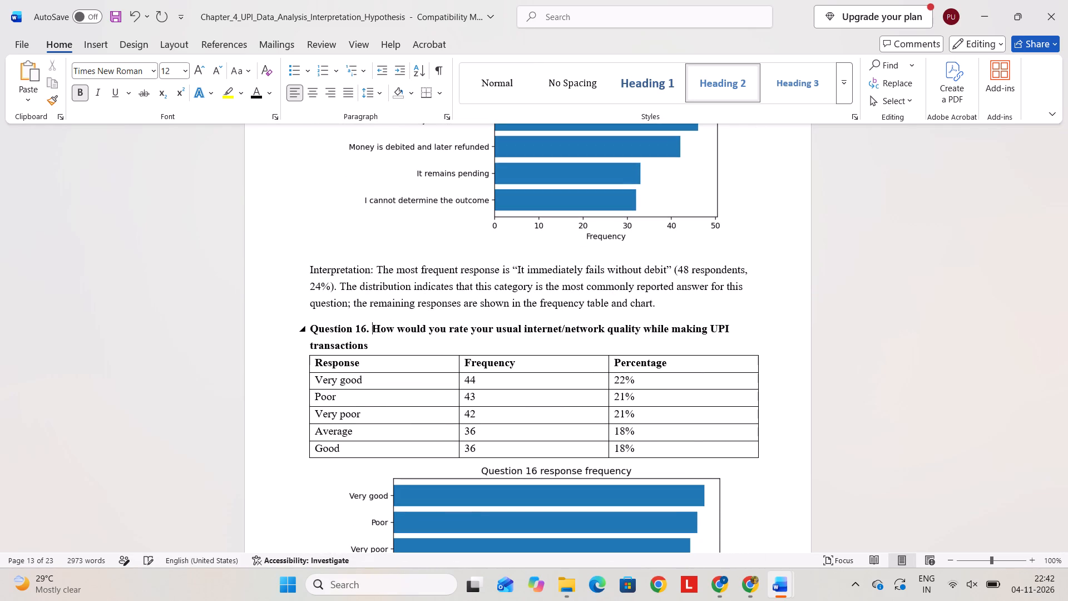
Remove the blank line between the Question 16 interpretation and the Question 17 heading.
{"action": "scroll", "coordinate": [396, 327], "scroll_direction": "down", "scroll_amount": 4}
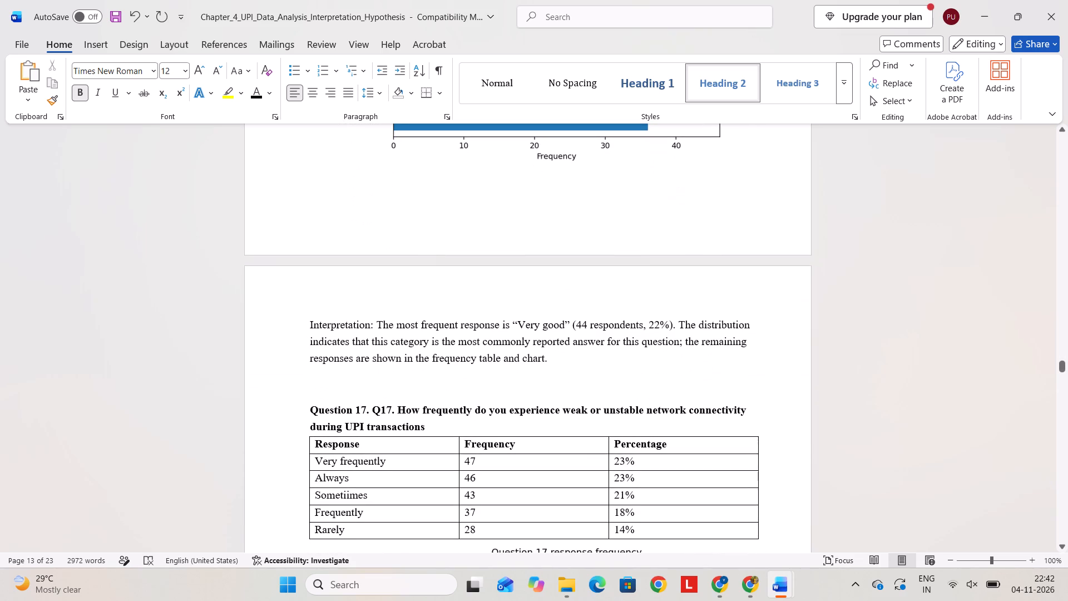
{"action": "left_click", "coordinate": [323, 393]}
{"action": "key", "text": "BackSpace"}
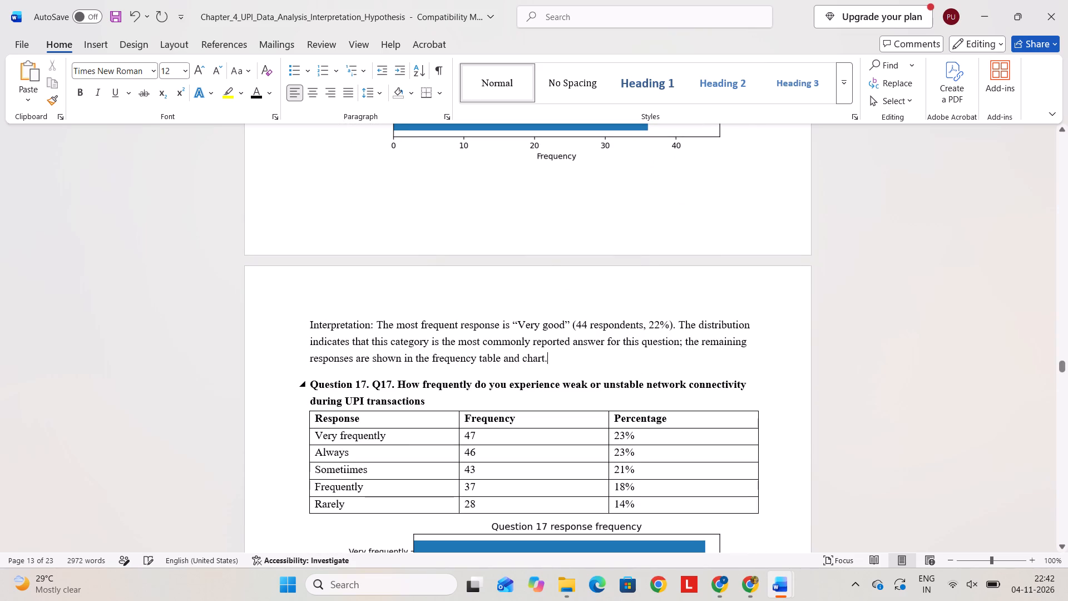
Delete the redundant "Q17." from the Question 17 heading about weak or unstable network connectivity during UPI transactions.
{"action": "left_click", "coordinate": [395, 384]}
{"action": "key", "text": "BackSpace"}
{"action": "key", "text": "BackSpace"}
{"action": "key", "text": "BackSpace"}
{"action": "key", "text": "BackSpace"}
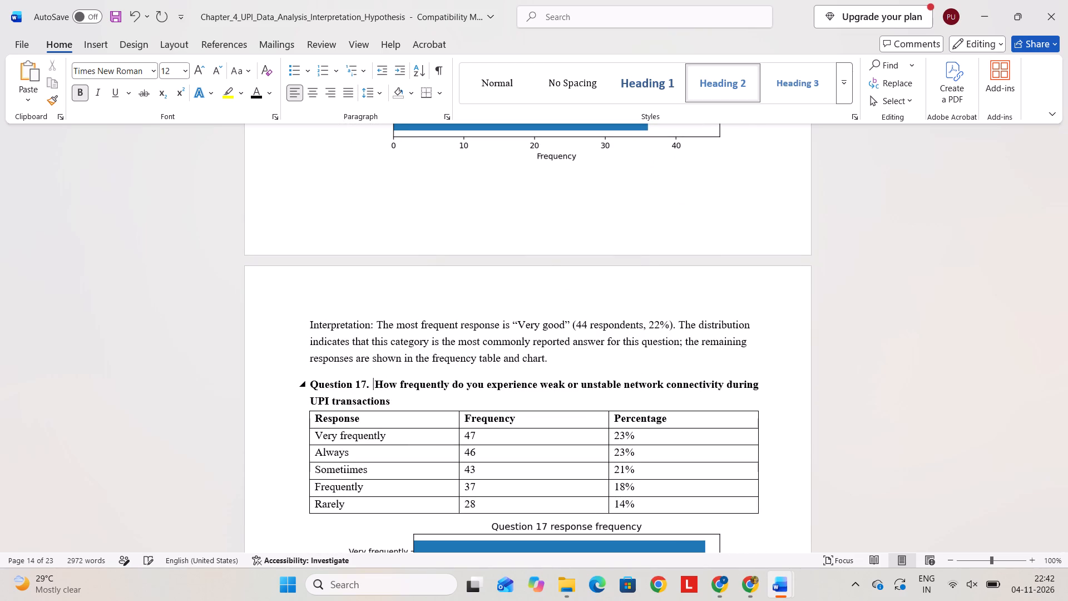
{"action": "key", "text": "BackSpace"}
Delete the redundant "Q18." from the Question 18 heading about UPI transactions being delayed on a weak internet connection.
{"action": "scroll", "coordinate": [395, 384], "scroll_direction": "down", "scroll_amount": 1}
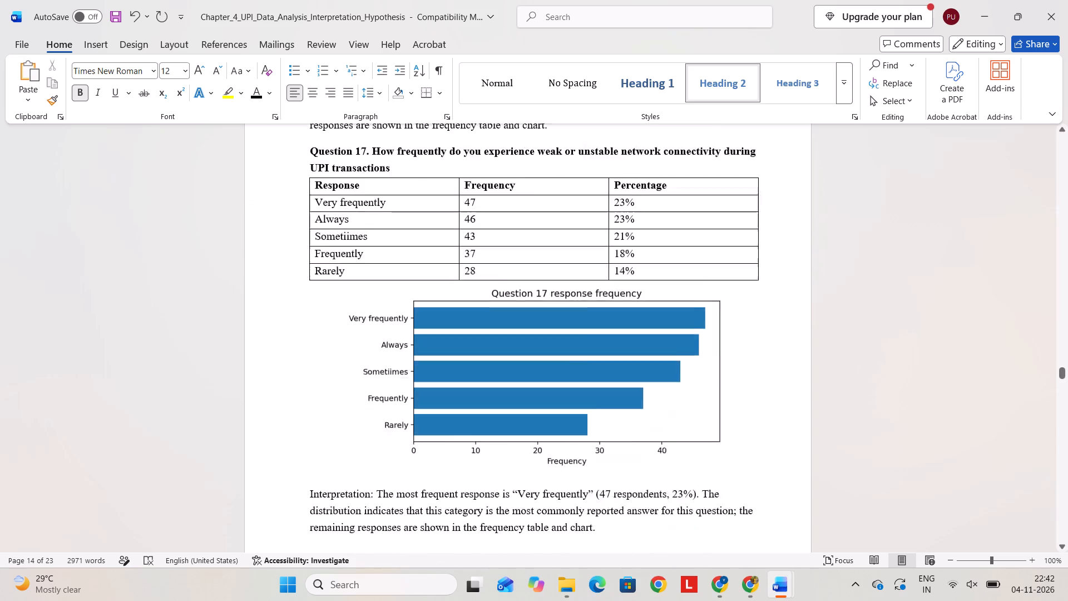
{"action": "scroll", "coordinate": [395, 384], "scroll_direction": "down", "scroll_amount": 2}
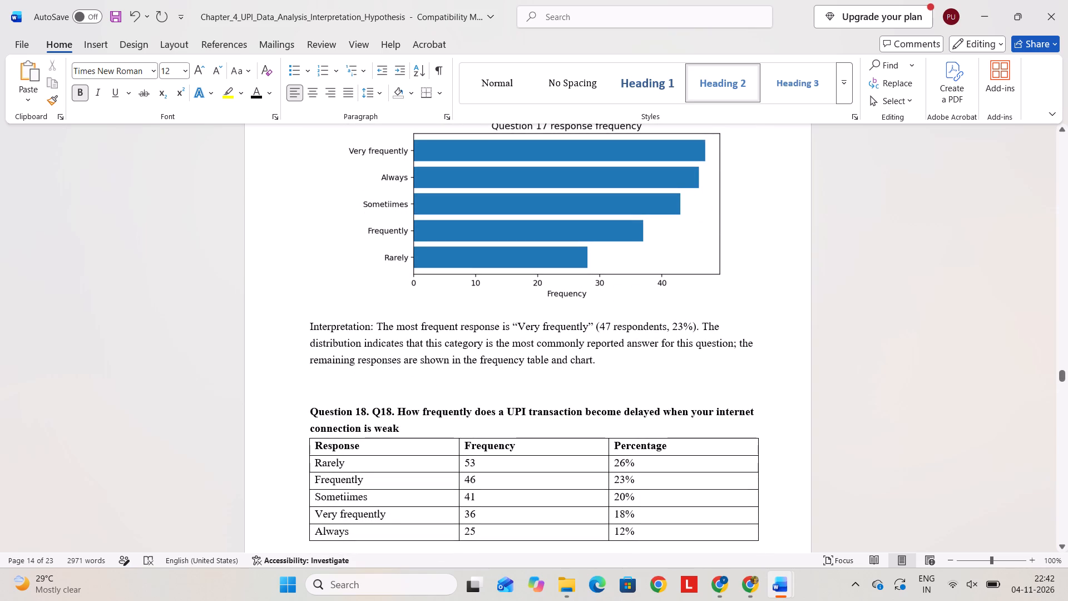
{"action": "left_click", "coordinate": [397, 415]}
{"action": "key", "text": "BackSpace"}
{"action": "key", "text": "BackSpace"}
{"action": "key", "text": "BackSpace"}
{"action": "key", "text": "BackSpace"}
{"action": "key", "text": "BackSpace"}
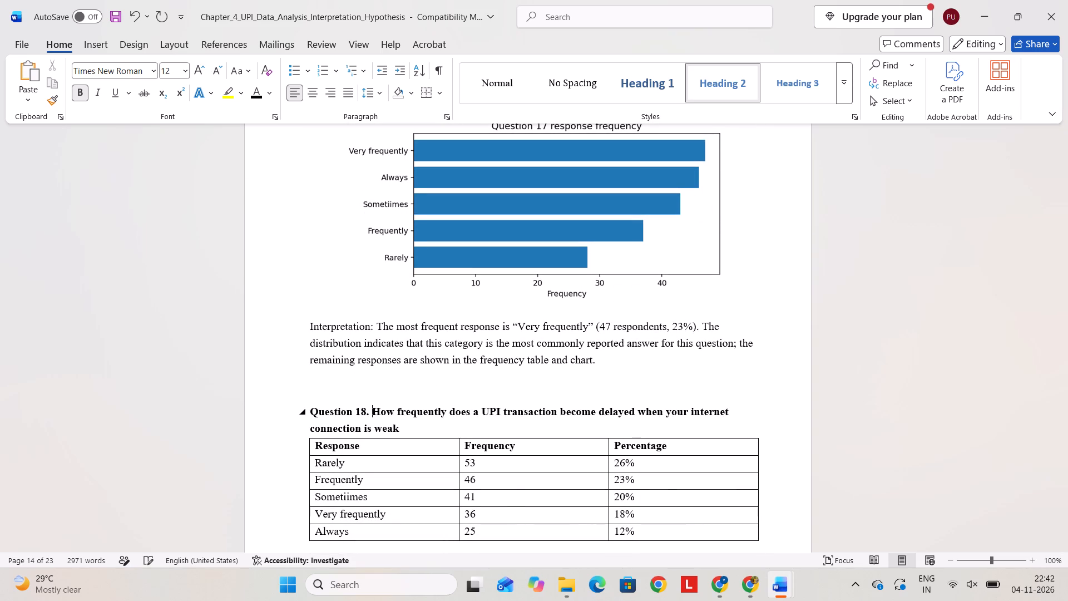
Remove the blank line between the Question 18 interpretation and the Question 19 heading.
{"action": "scroll", "coordinate": [397, 415], "scroll_direction": "down", "scroll_amount": 5}
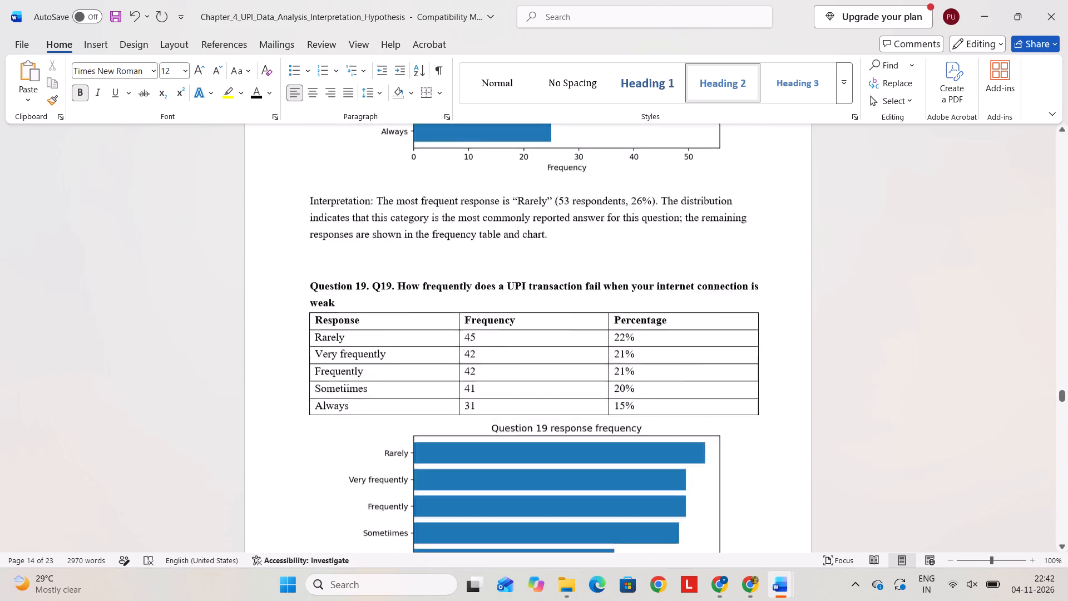
{"action": "scroll", "coordinate": [397, 415], "scroll_direction": "down", "scroll_amount": 2}
{"action": "scroll", "coordinate": [397, 415], "scroll_direction": "up", "scroll_amount": 2}
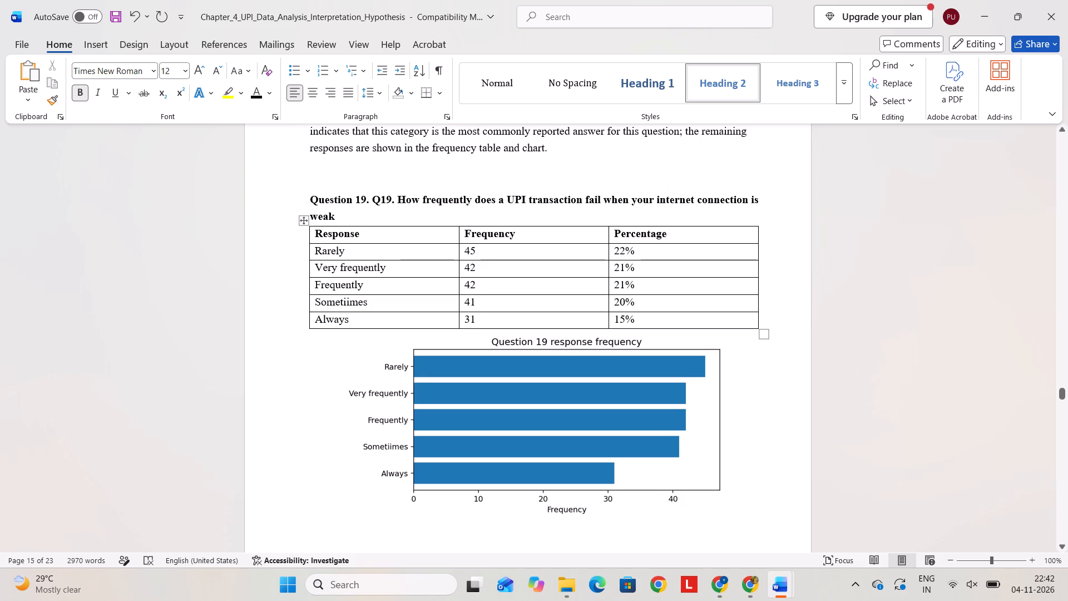
{"action": "left_click", "coordinate": [329, 182]}
{"action": "key", "text": "BackSpace"}
Delete the redundant "Q19." from the Question 19 heading about UPI transactions failing on a weak internet connection.
{"action": "left_click", "coordinate": [398, 180]}
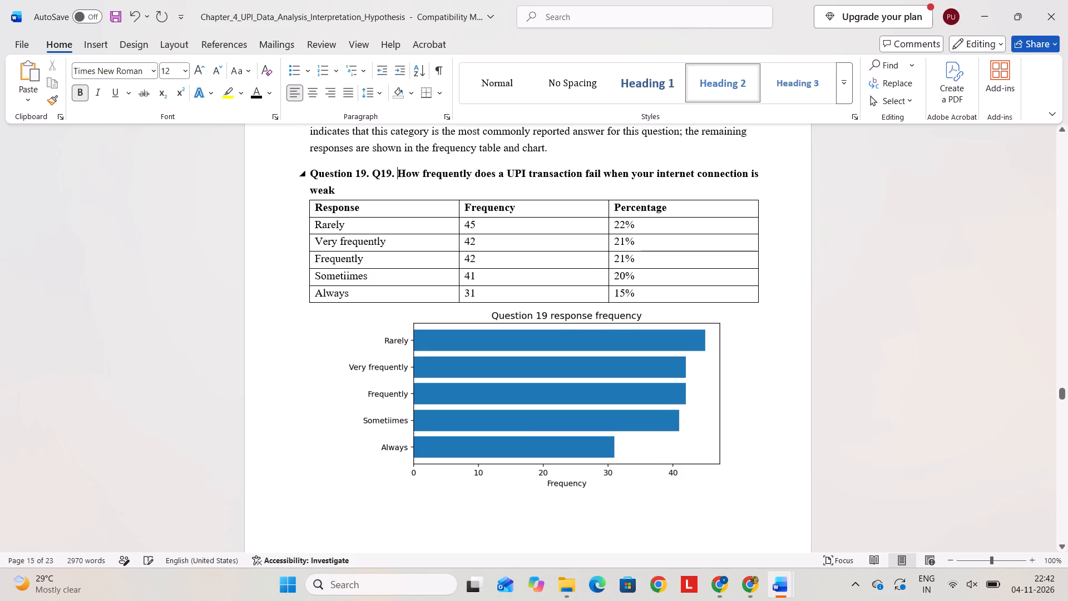
{"action": "key", "text": "BackSpace"}
{"action": "key", "text": "BackSpace"}
{"action": "key", "text": "BackSpace"}
{"action": "key", "text": "BackSpace"}
{"action": "key", "text": "BackSpace"}
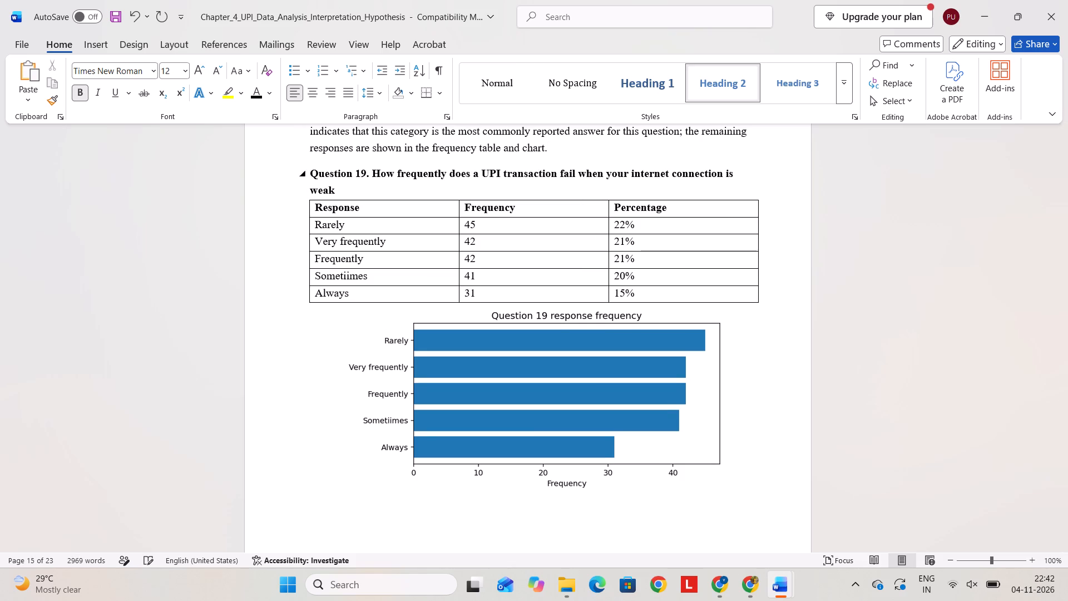
Remove the blank line between the Question 19 interpretation and the Question 20 heading.
{"action": "scroll", "coordinate": [398, 180], "scroll_direction": "down", "scroll_amount": 3}
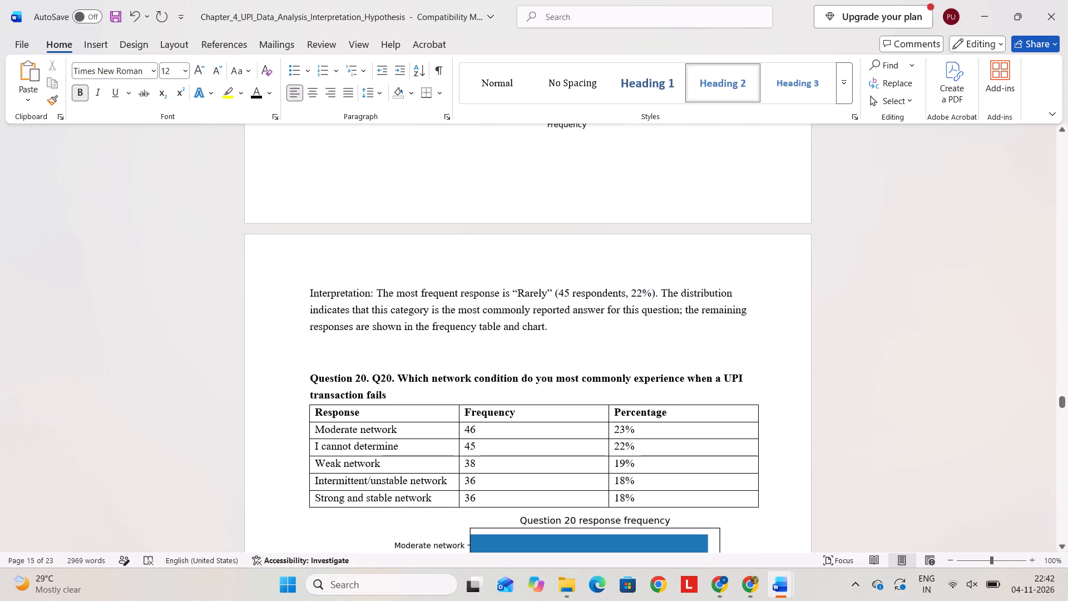
{"action": "left_click", "coordinate": [357, 351]}
{"action": "key", "text": "BackSpace"}
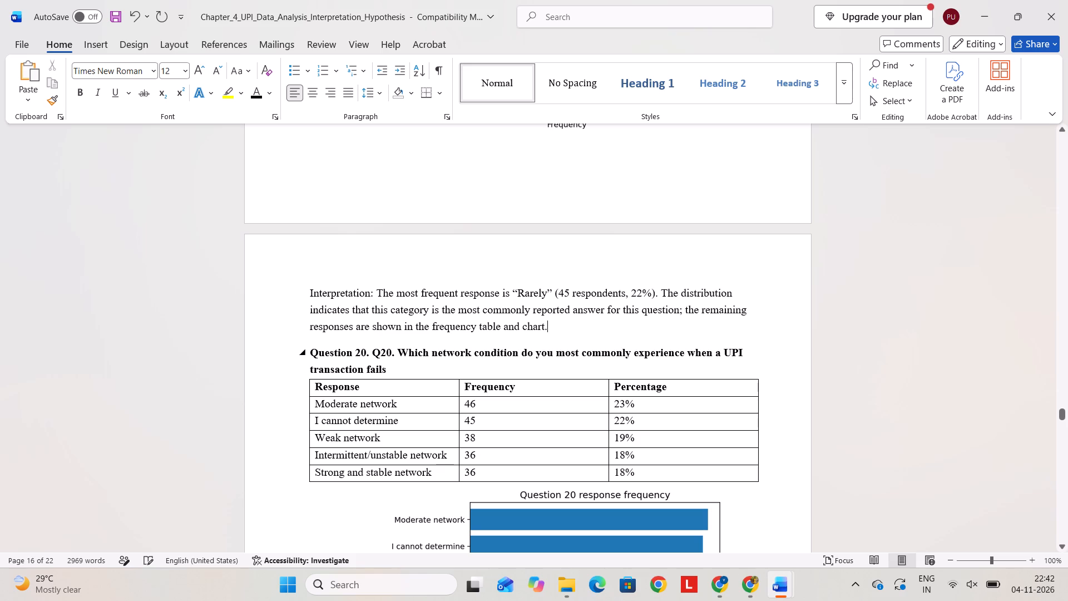
Delete the redundant "Q20." from the Question 20 heading about the network condition when a UPI transaction fails.
{"action": "left_click", "coordinate": [398, 351]}
{"action": "key", "text": "BackSpace"}
{"action": "key", "text": "BackSpace"}
{"action": "key", "text": "BackSpace"}
{"action": "key", "text": "BackSpace"}
{"action": "key", "text": "BackSpace"}
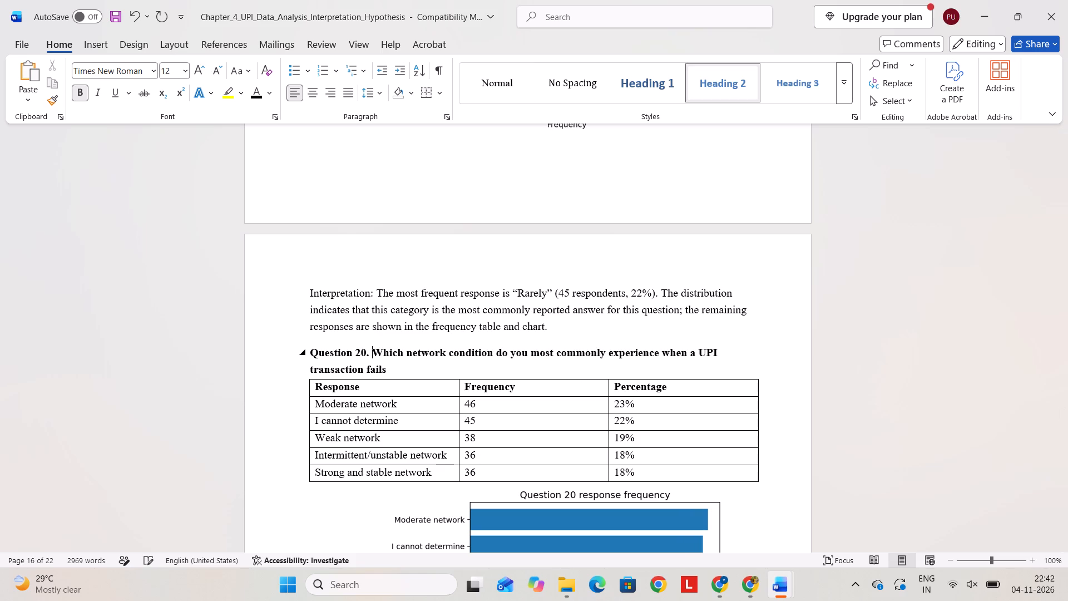
Remove the blank line between the Question 20 interpretation and the Question 21 heading.
{"action": "scroll", "coordinate": [398, 351], "scroll_direction": "down", "scroll_amount": 1}
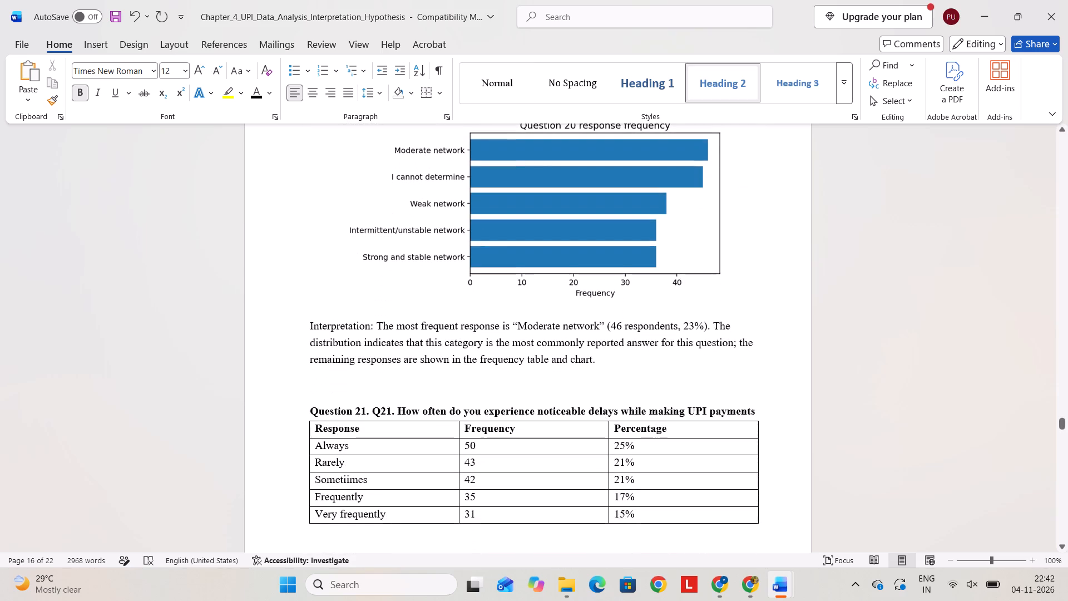
{"action": "left_click", "coordinate": [340, 375]}
{"action": "key", "text": "BackSpace"}
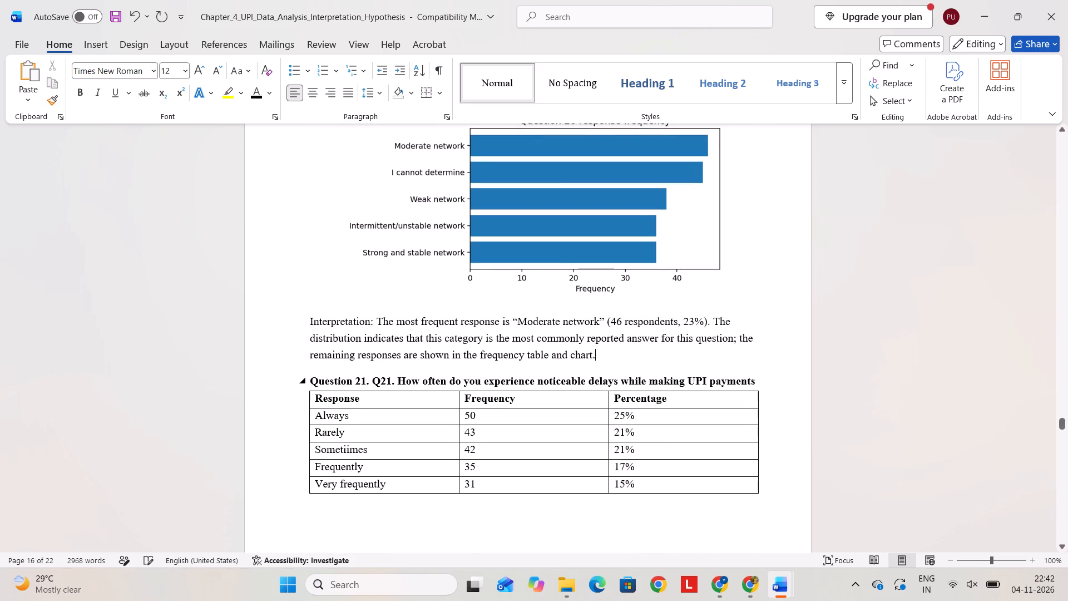
Delete the redundant "Q21." from the Question 21 heading about noticeable delays while making UPI payments.
{"action": "left_click", "coordinate": [400, 384]}
{"action": "key", "text": "BackSpace"}
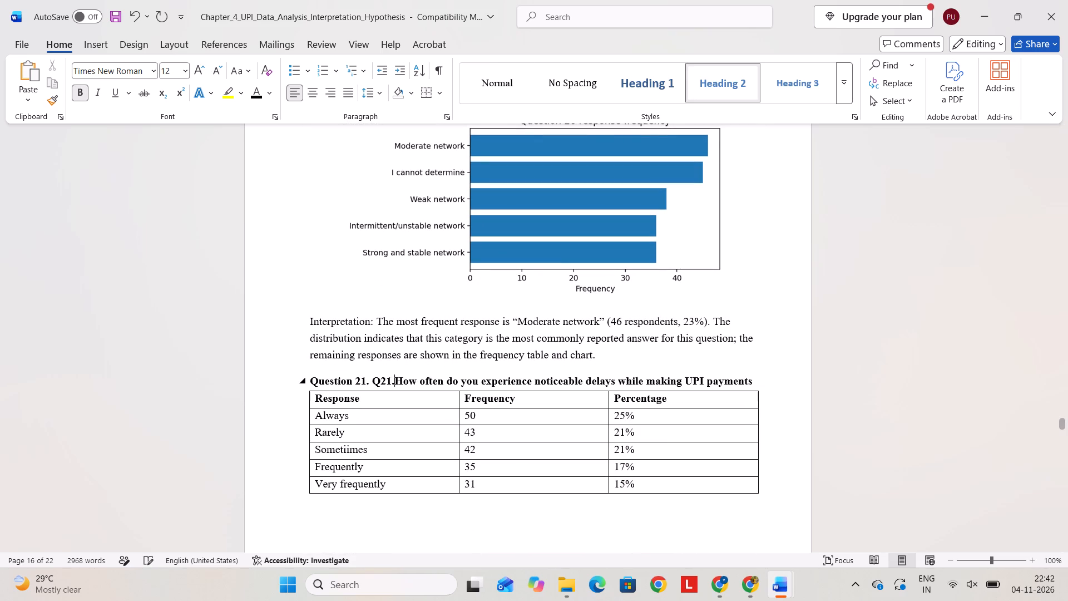
{"action": "key", "text": "BackSpace"}
{"action": "key", "text": "BackSpace"}
{"action": "key", "text": "BackSpace"}
{"action": "key", "text": "BackSpace"}
Remove the blank line between the Question 21 interpretation and the Question 22 heading.
{"action": "scroll", "coordinate": [400, 384], "scroll_direction": "down", "scroll_amount": 3}
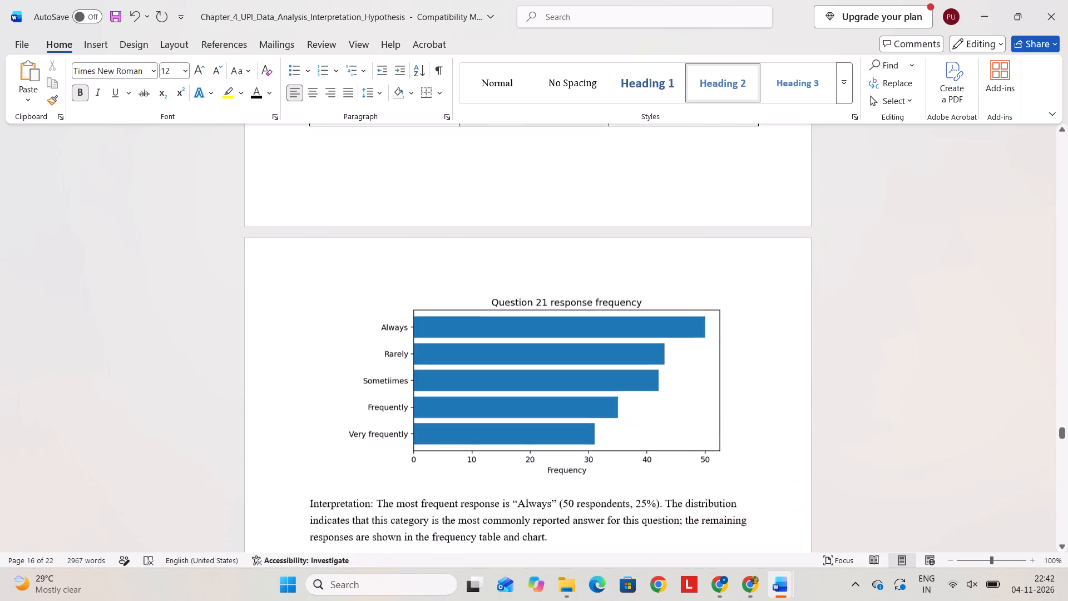
{"action": "scroll", "coordinate": [400, 384], "scroll_direction": "down", "scroll_amount": 3}
{"action": "left_click", "coordinate": [373, 371]}
{"action": "key", "text": "BackSpace"}
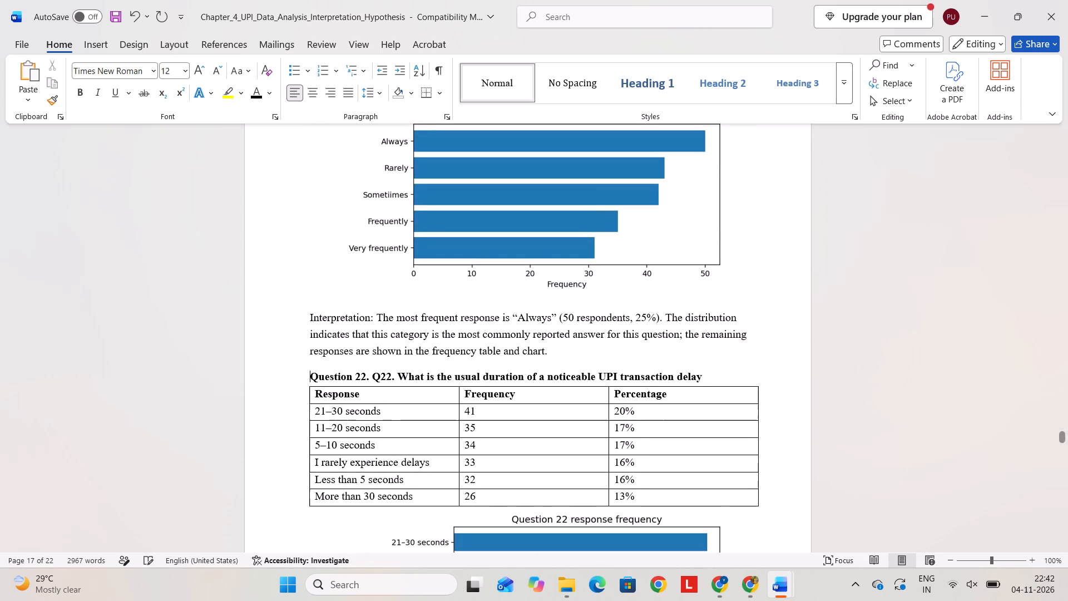
Delete the redundant "Q22." from the Question 22 heading about the usual duration of a UPI transaction delay.
{"action": "left_click", "coordinate": [394, 371]}
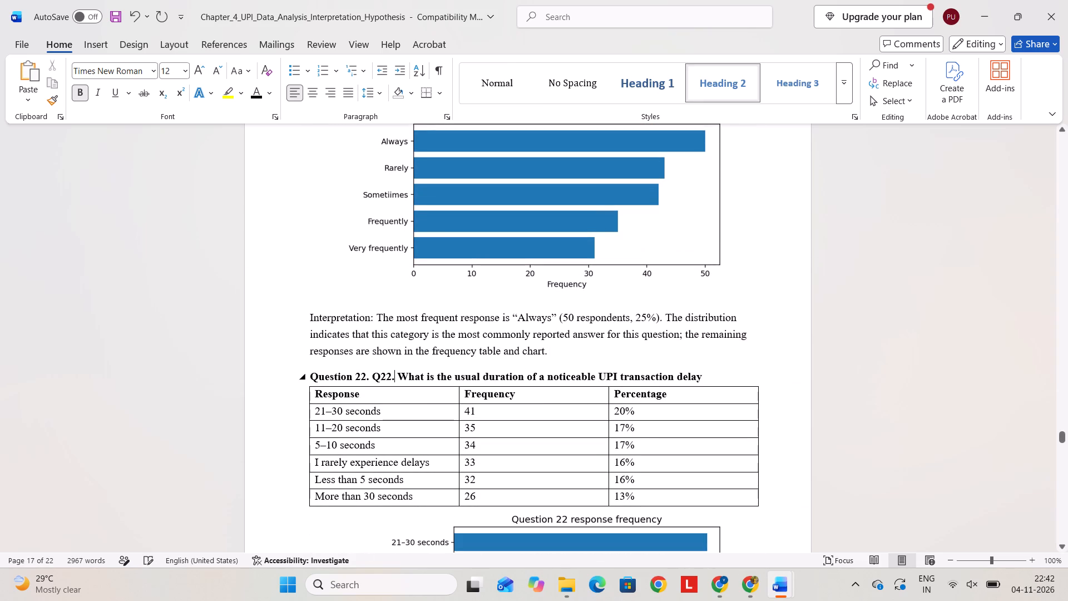
{"action": "key", "text": "BackSpace"}
{"action": "key", "text": "BackSpace"}
{"action": "key", "text": "BackSpace"}
{"action": "key", "text": "BackSpace"}
{"action": "key", "text": "BackSpace"}
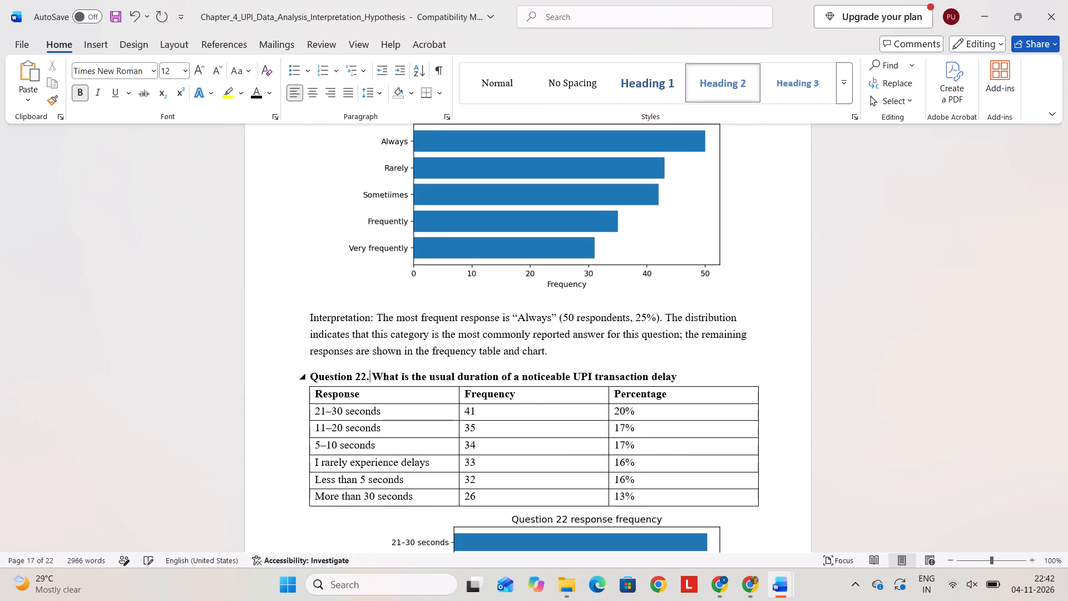
Delete the redundant "Q23." from the Question 23 heading about what respondents do when a UPI transaction is delayed.
{"action": "scroll", "coordinate": [394, 371], "scroll_direction": "down", "scroll_amount": 5}
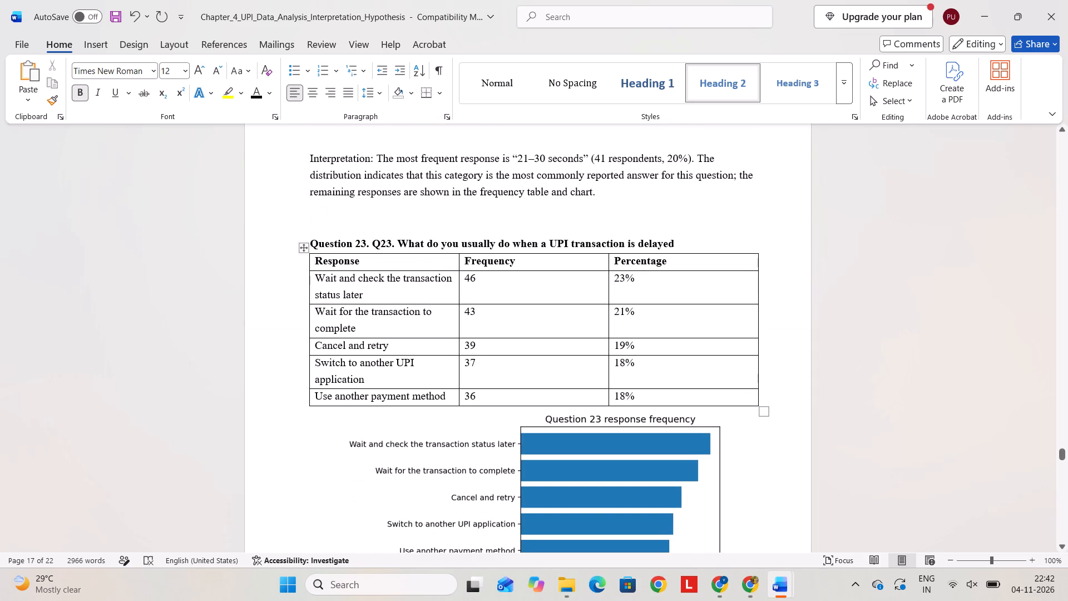
{"action": "left_click", "coordinate": [395, 248]}
{"action": "key", "text": "BackSpace"}
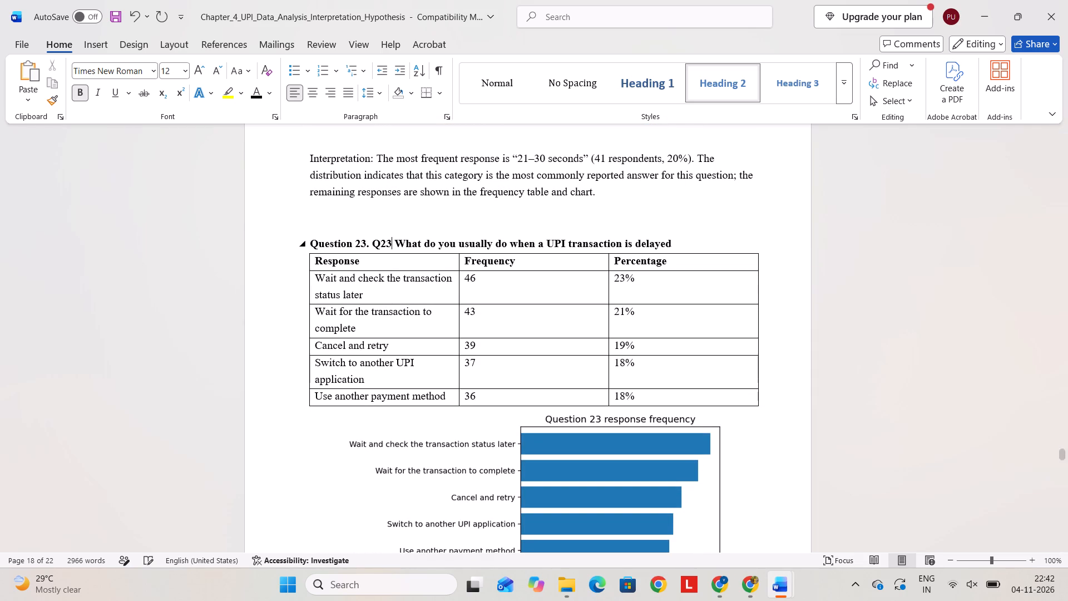
{"action": "key", "text": "BackSpace"}
{"action": "key", "text": "BackSpace"}
{"action": "key", "text": "BackSpace"}
{"action": "key", "text": "BackSpace"}
Remove the blank line between the Question 22 interpretation and the Question 23 heading.
{"action": "key", "text": "Up"}
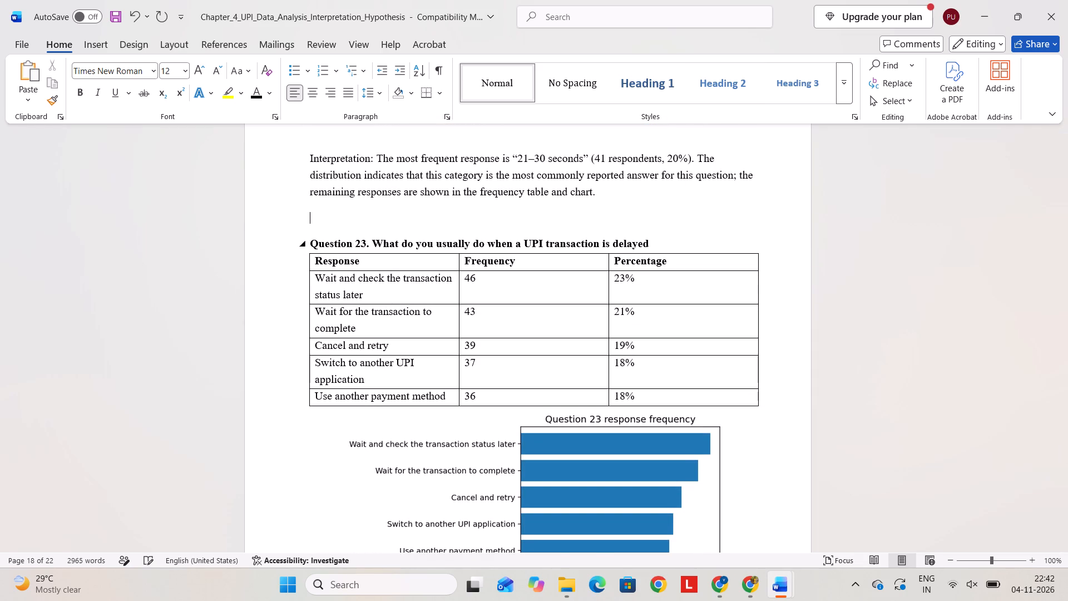
{"action": "key", "text": "BackSpace"}
Delete the redundant "Q24." from the Question 24 heading about the most common reason for UPI transaction failure.
{"action": "scroll", "coordinate": [395, 248], "scroll_direction": "down", "scroll_amount": 3}
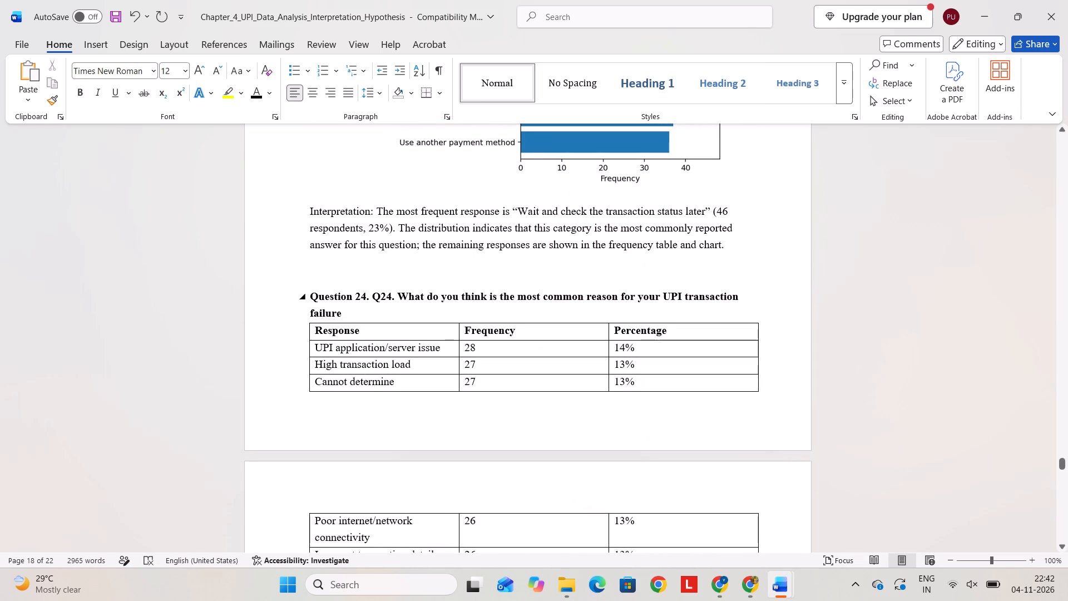
{"action": "left_click", "coordinate": [396, 299]}
{"action": "key", "text": "BackSpace"}
{"action": "key", "text": "BackSpace"}
{"action": "key", "text": "BackSpace"}
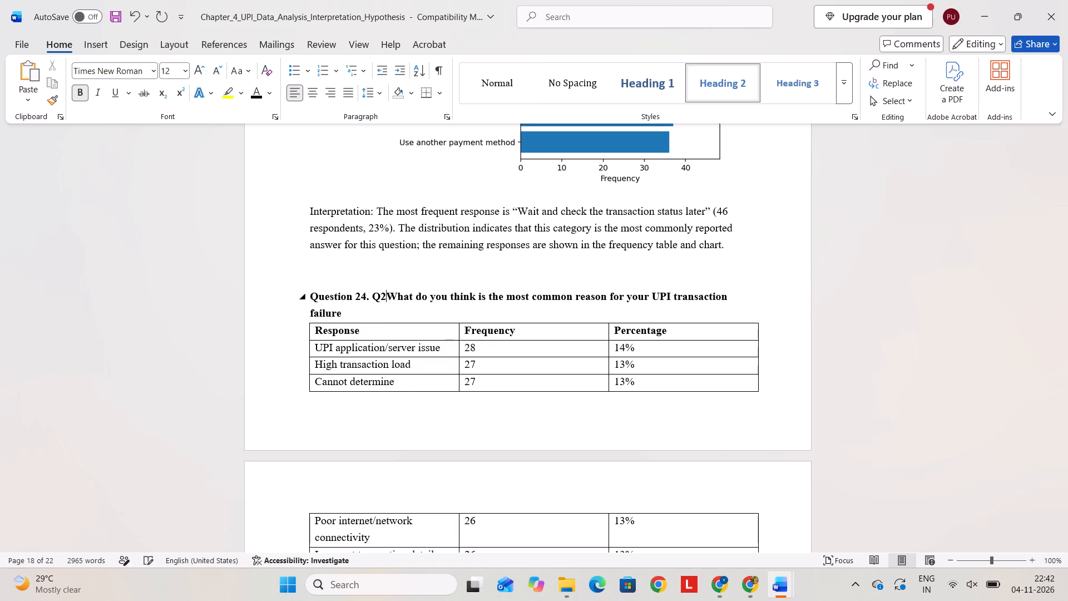
{"action": "key", "text": "BackSpace"}
{"action": "key", "text": "BackSpace"}
Remove the blank line between the Question 23 interpretation and the Question 24 heading.
{"action": "key", "text": "Up"}
{"action": "key", "text": "BackSpace"}
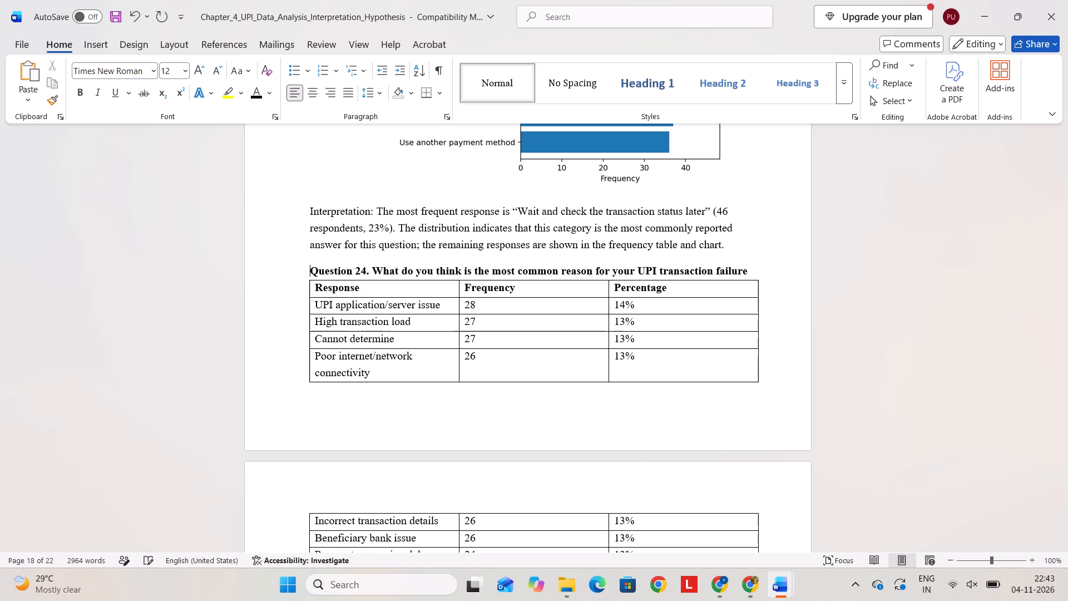
Remove the blank line between the Question 24 interpretation and the Question 25 heading.
{"action": "scroll", "coordinate": [396, 299], "scroll_direction": "down", "scroll_amount": 2}
{"action": "scroll", "coordinate": [423, 378], "scroll_direction": "down", "scroll_amount": 1}
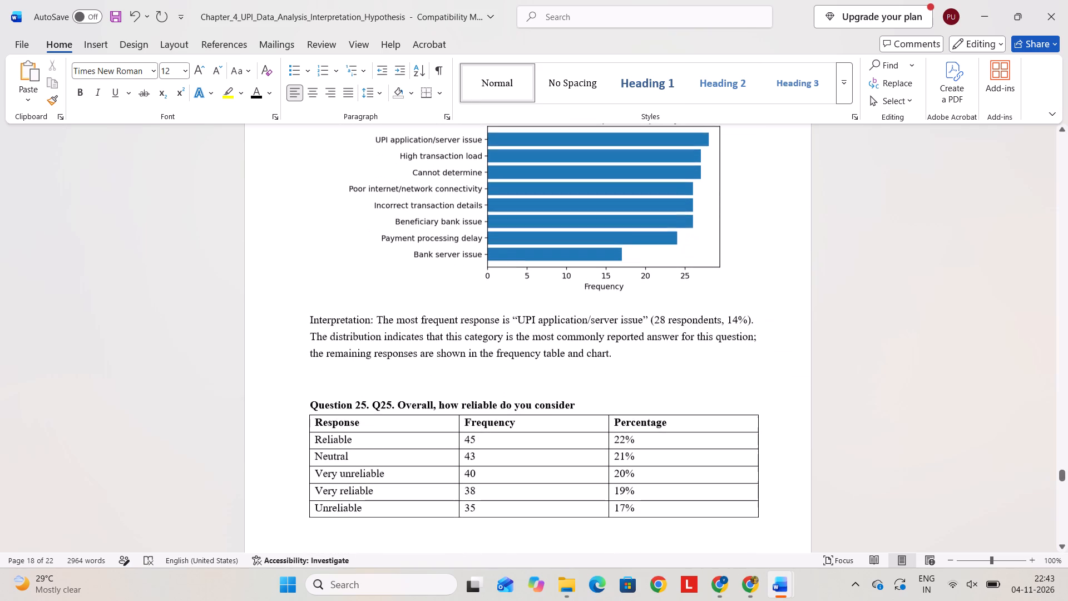
{"action": "left_click", "coordinate": [368, 378]}
{"action": "key", "text": "BackSpace"}
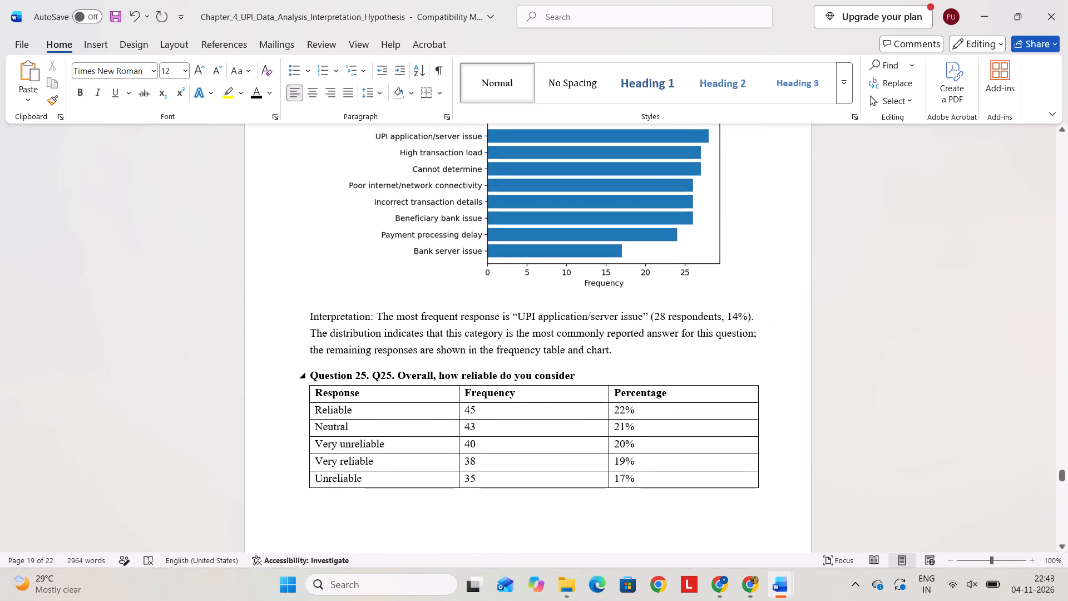
Delete the redundant "Q25." from the Question 25 heading about overall reliability.
{"action": "left_click", "coordinate": [397, 371]}
{"action": "key", "text": "BackSpace"}
{"action": "key", "text": "BackSpace"}
{"action": "key", "text": "BackSpace"}
{"action": "key", "text": "BackSpace"}
{"action": "key", "text": "BackSpace"}
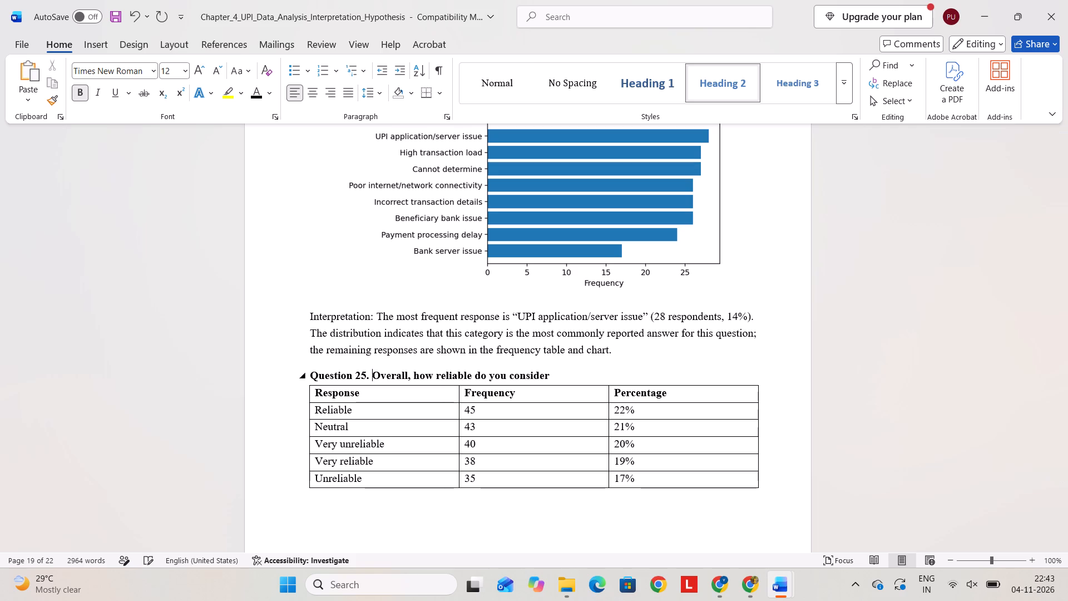
Remove the blank line between the Question 25 interpretation and the "4.3 Secondary Data Analysis" heading.
{"action": "scroll", "coordinate": [397, 371], "scroll_direction": "down", "scroll_amount": 7}
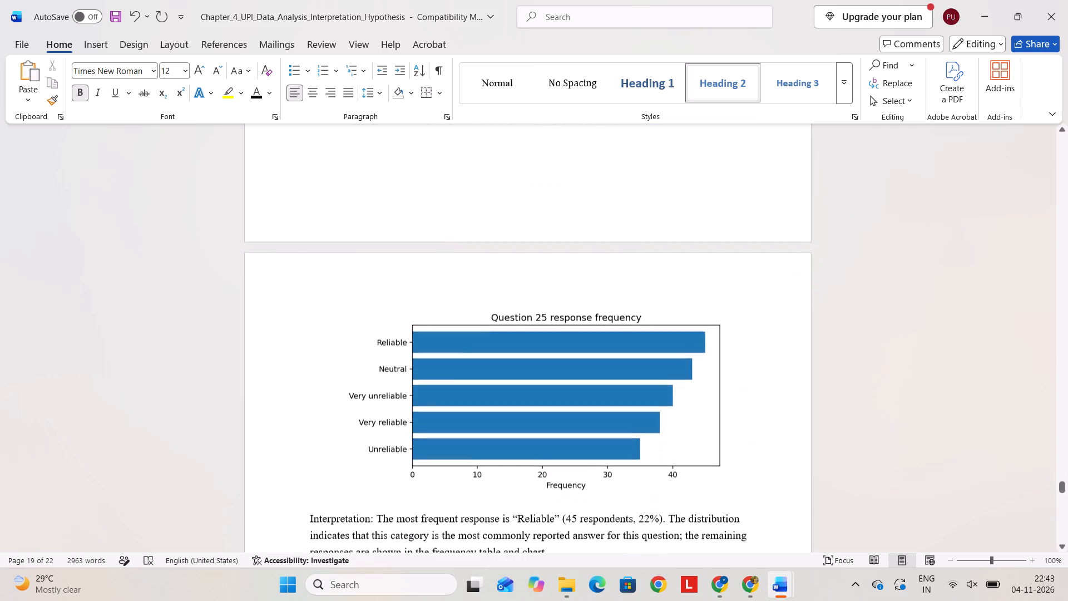
{"action": "scroll", "coordinate": [397, 371], "scroll_direction": "down", "scroll_amount": 1}
{"action": "scroll", "coordinate": [397, 371], "scroll_direction": "up", "scroll_amount": 1}
{"action": "scroll", "coordinate": [397, 371], "scroll_direction": "down", "scroll_amount": 1}
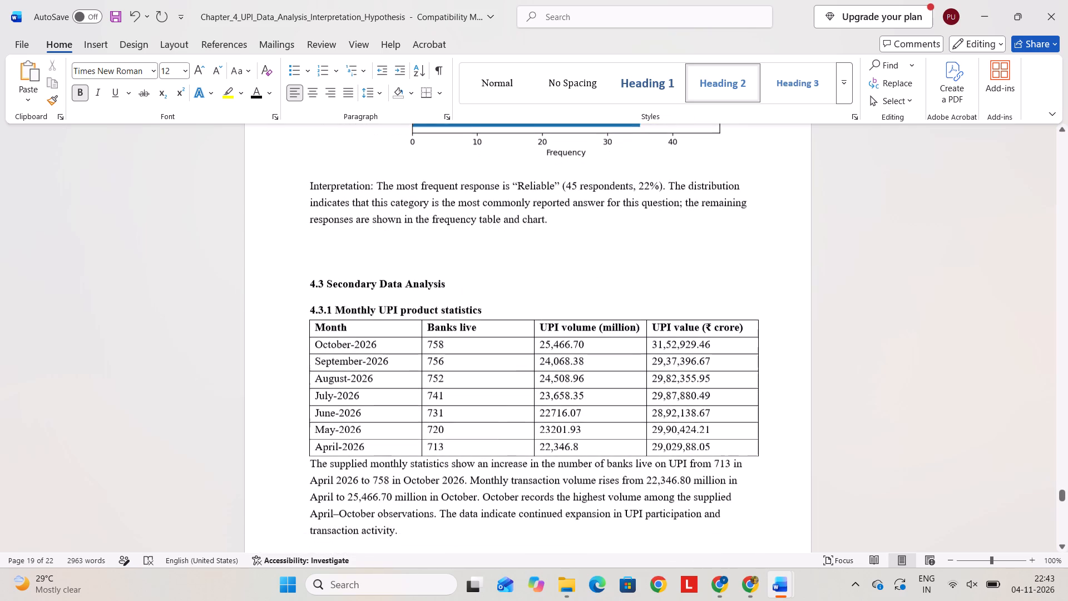
{"action": "scroll", "coordinate": [397, 371], "scroll_direction": "down", "scroll_amount": 1}
{"action": "left_click", "coordinate": [337, 248]}
{"action": "key", "text": "BackSpace"}
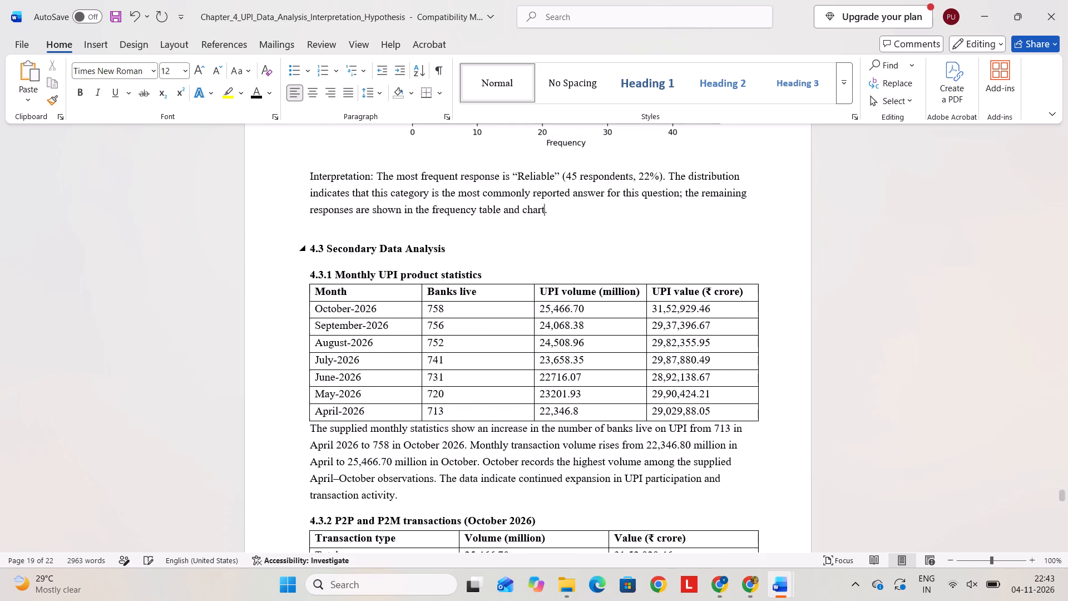
Set the font size of the "4.3 Secondary Data Analysis" heading to 14.
{"action": "left_click_drag", "start_coordinate": [461, 246], "coordinate": [365, 239]}
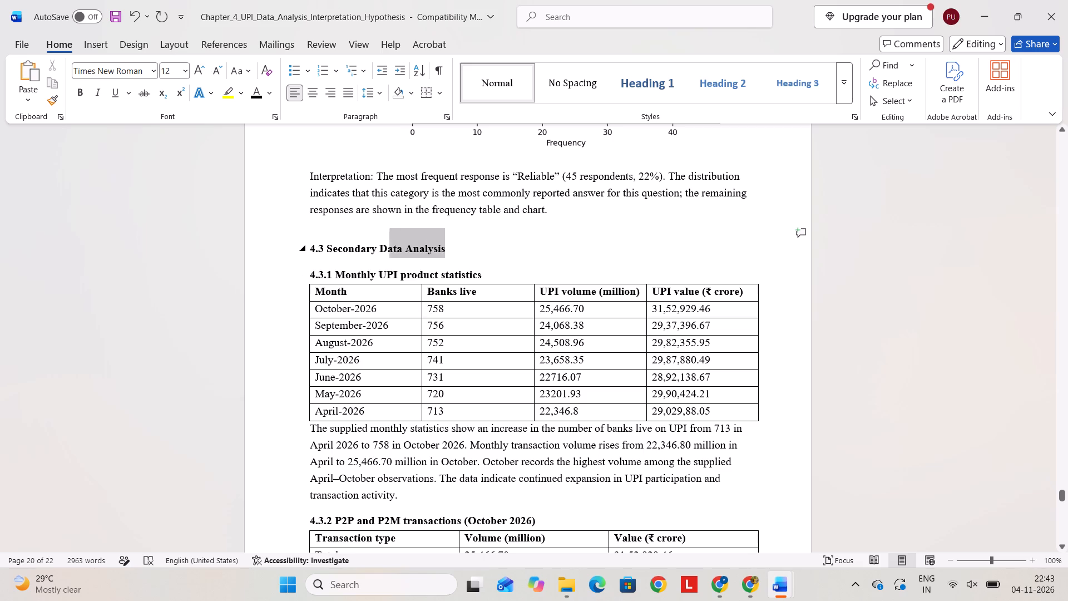
{"action": "left_click_drag", "start_coordinate": [365, 239], "coordinate": [292, 243]}
{"action": "left_click", "coordinate": [383, 197]}
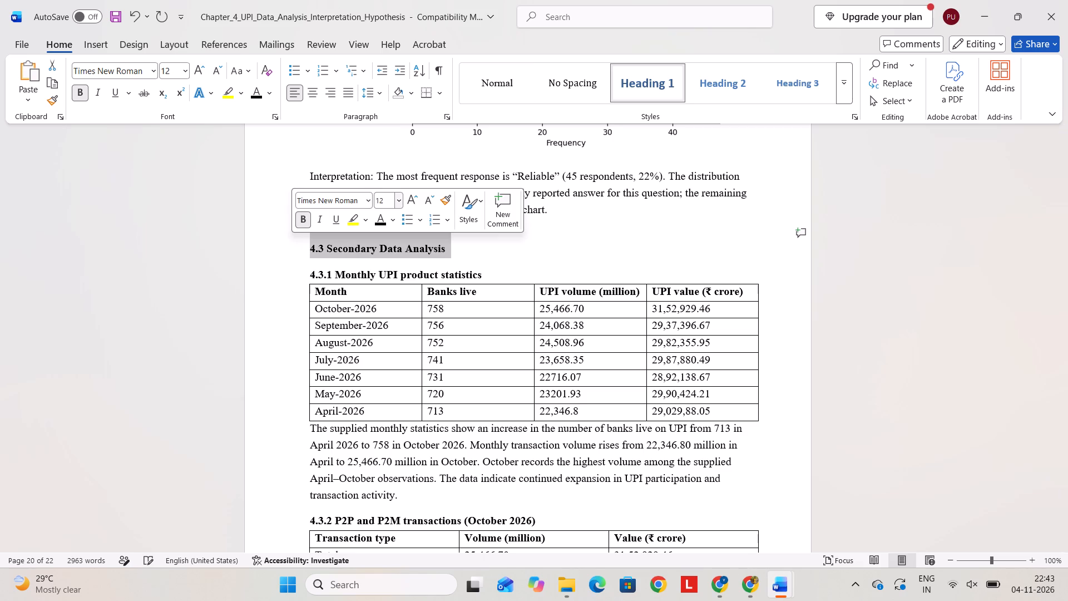
{"action": "type", "text": "14"}
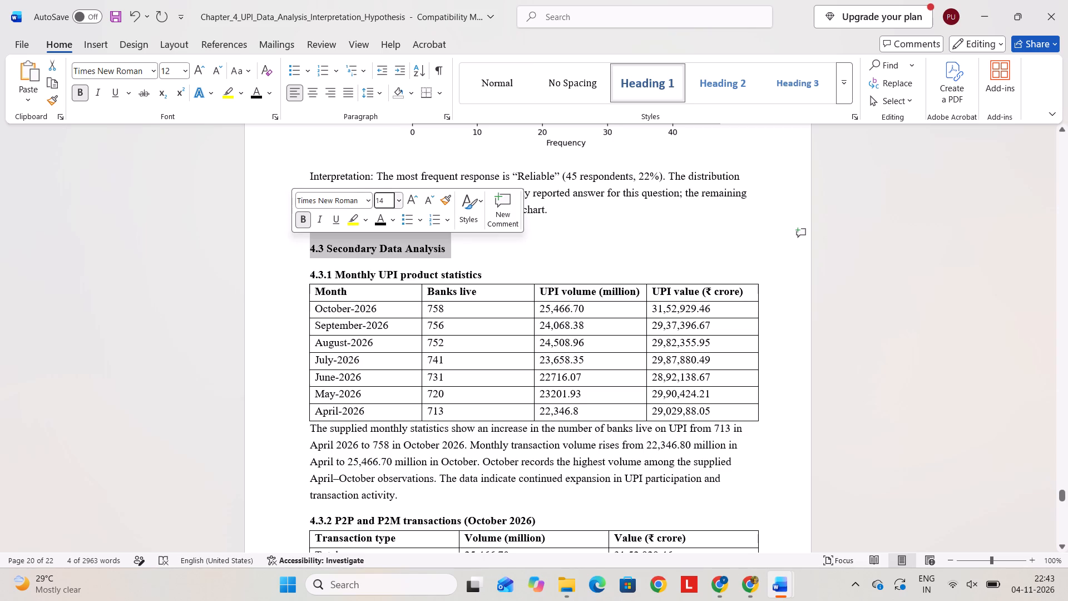
{"action": "left_click", "coordinate": [609, 234]}
{"action": "scroll", "coordinate": [609, 234], "scroll_direction": "up", "scroll_amount": 20}
{"action": "scroll", "coordinate": [609, 234], "scroll_direction": "up", "scroll_amount": 5}
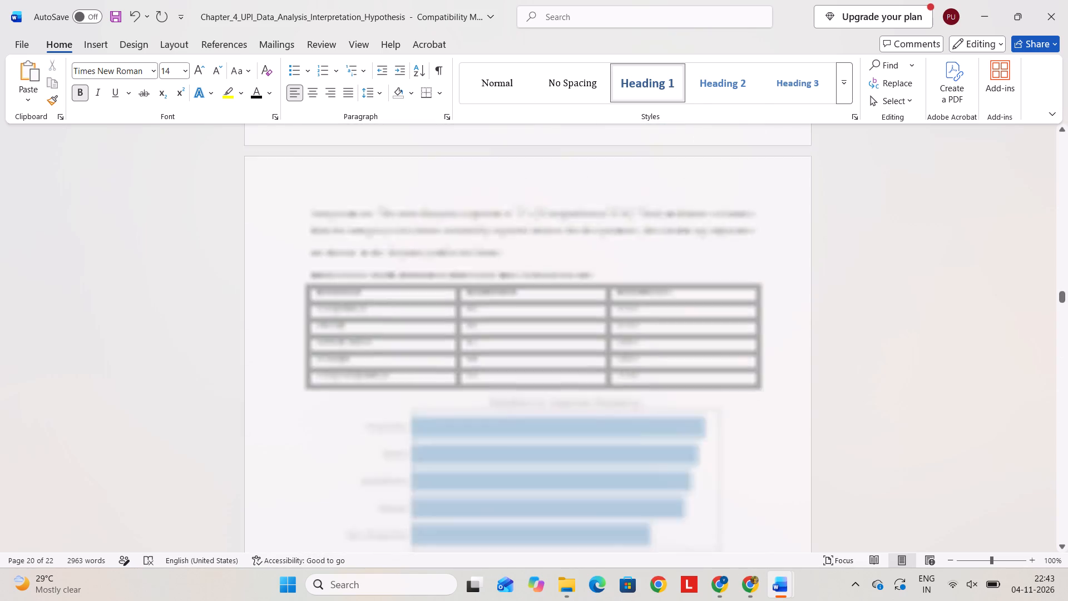
Review the question-wise analysis from Question 1 through Question 25 to check headings, tables, charts and spacing.
{"action": "scroll", "coordinate": [609, 234], "scroll_direction": "down", "scroll_amount": 4}
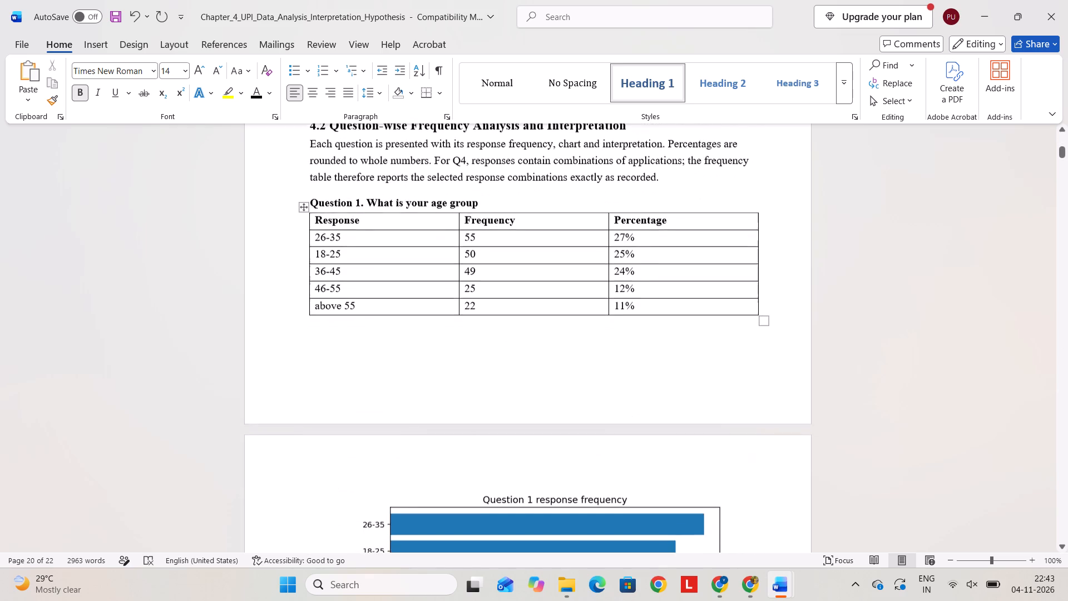
{"action": "scroll", "coordinate": [609, 234], "scroll_direction": "down", "scroll_amount": 14}
{"action": "scroll", "coordinate": [609, 234], "scroll_direction": "up", "scroll_amount": 1}
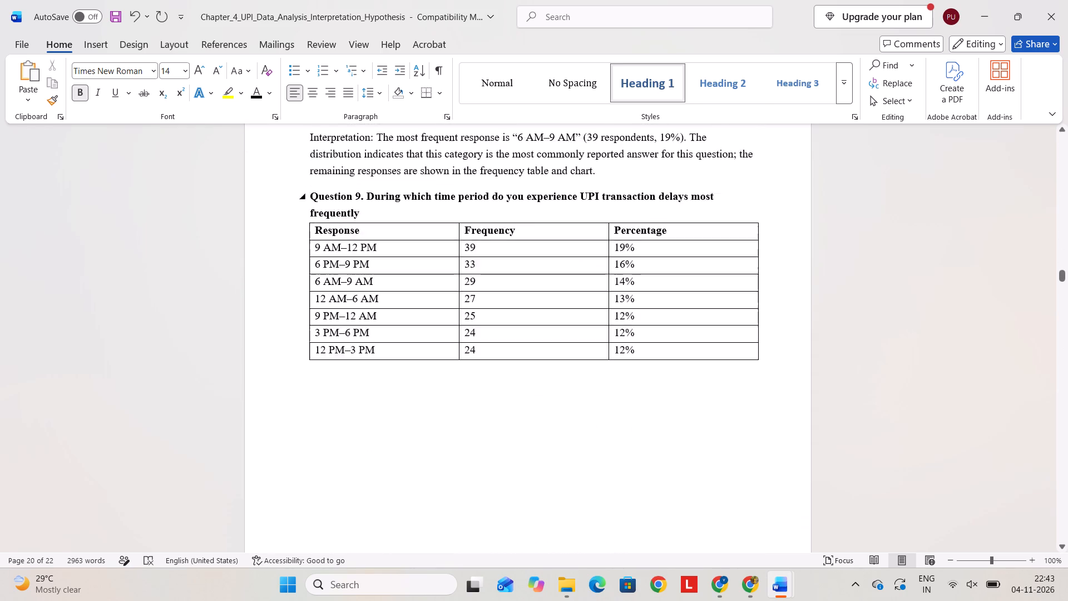
{"action": "scroll", "coordinate": [609, 234], "scroll_direction": "up", "scroll_amount": 6}
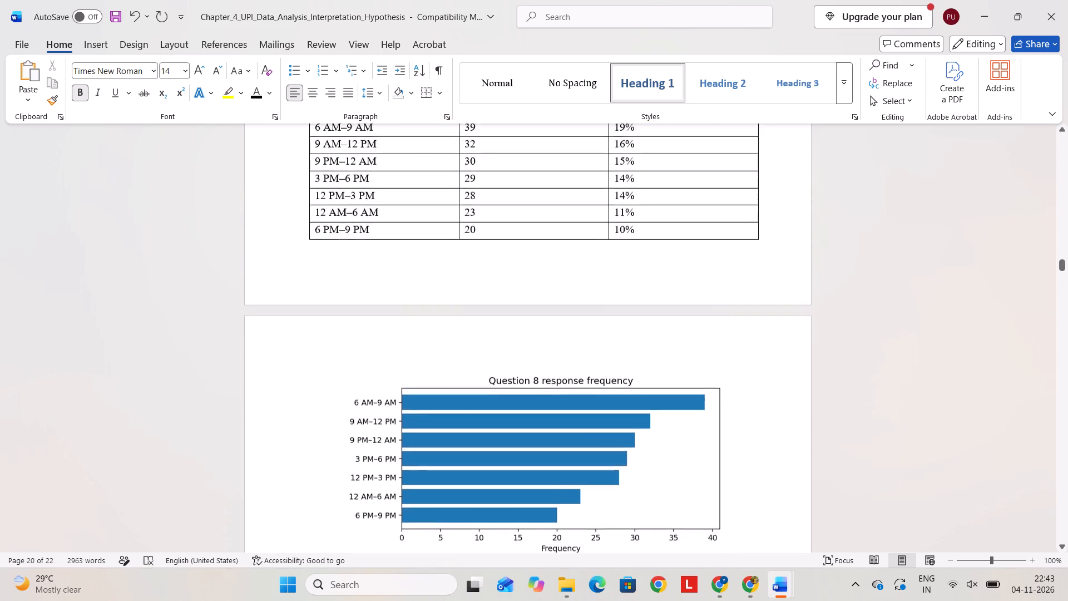
{"action": "scroll", "coordinate": [609, 234], "scroll_direction": "down", "scroll_amount": 7}
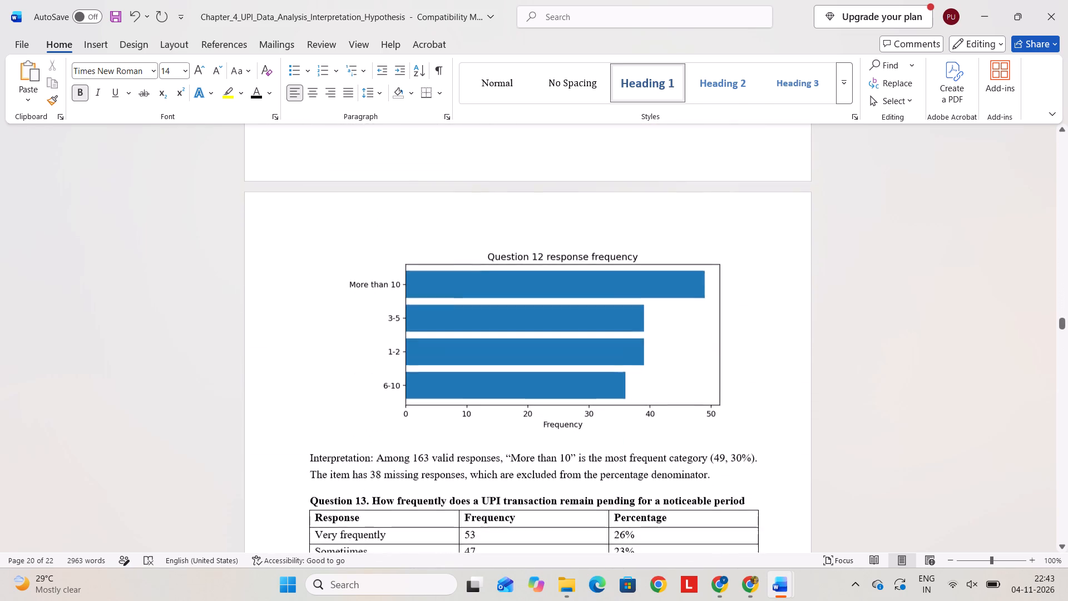
{"action": "scroll", "coordinate": [609, 234], "scroll_direction": "down", "scroll_amount": 10}
{"action": "scroll", "coordinate": [609, 234], "scroll_direction": "down", "scroll_amount": 12}
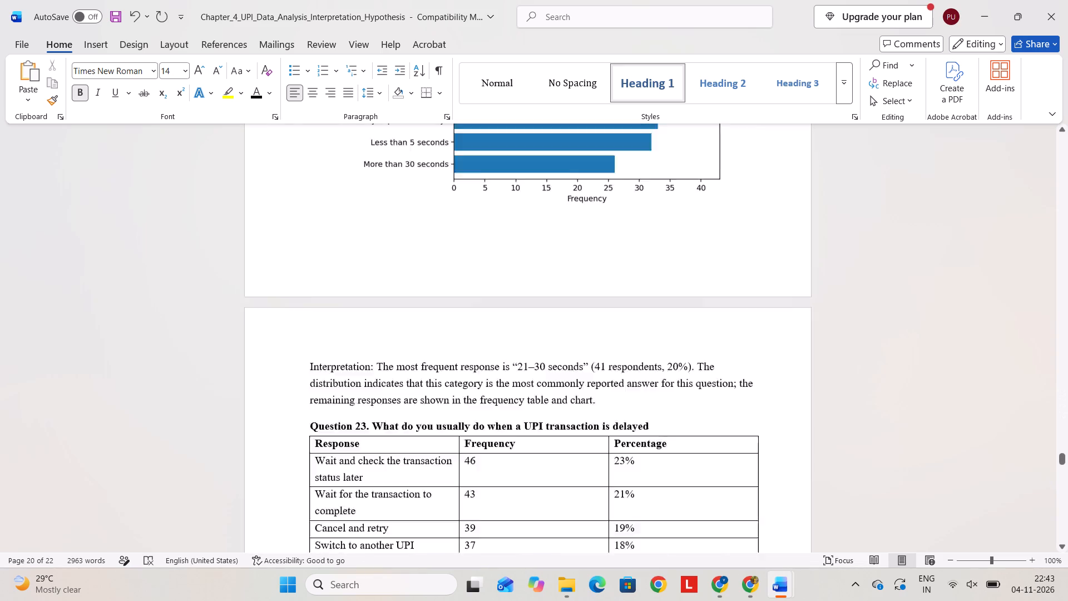
{"action": "scroll", "coordinate": [609, 234], "scroll_direction": "down", "scroll_amount": 4}
{"action": "scroll", "coordinate": [609, 234], "scroll_direction": "up", "scroll_amount": 20}
{"action": "scroll", "coordinate": [609, 234], "scroll_direction": "up", "scroll_amount": 20}
{"action": "scroll", "coordinate": [609, 234], "scroll_direction": "up", "scroll_amount": 20}
{"action": "scroll", "coordinate": [609, 234], "scroll_direction": "down", "scroll_amount": 1}
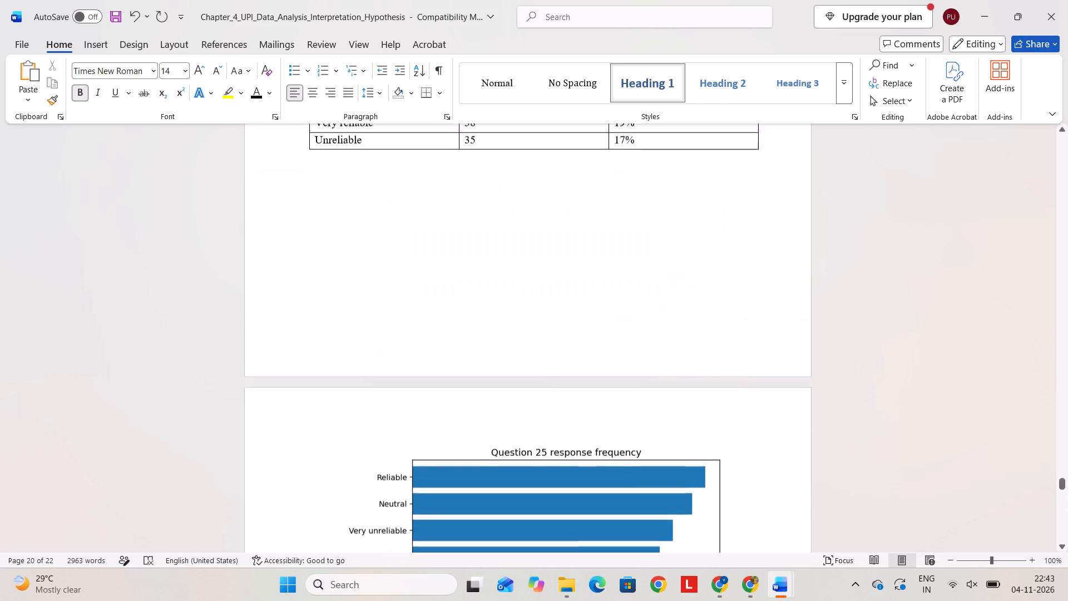
{"action": "scroll", "coordinate": [609, 234], "scroll_direction": "down", "scroll_amount": 1}
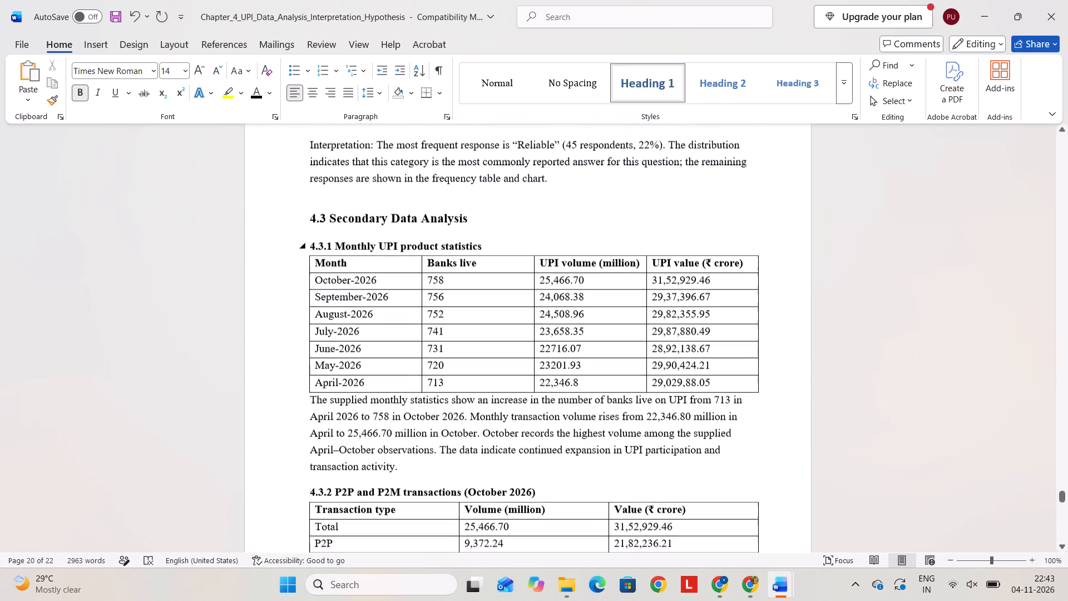
Insert blank lines above the "4.3.2 P2P and P2M transactions (October 2026)" heading so it and its whole table start on the next page.
{"action": "scroll", "coordinate": [365, 269], "scroll_direction": "down", "scroll_amount": 1}
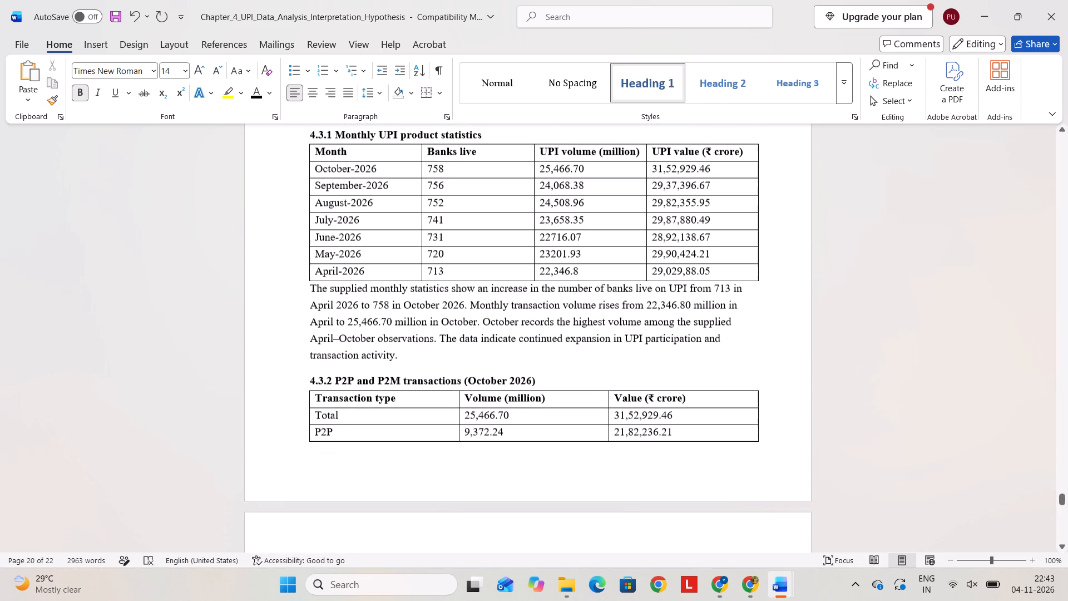
{"action": "scroll", "coordinate": [365, 269], "scroll_direction": "down", "scroll_amount": 1}
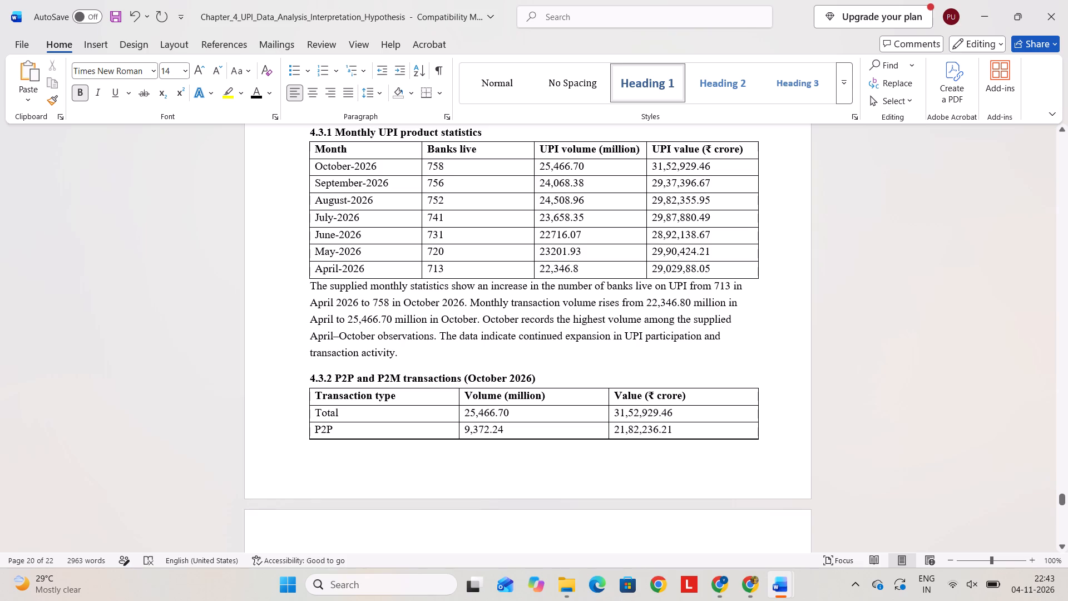
{"action": "scroll", "coordinate": [439, 352], "scroll_direction": "down", "scroll_amount": 2}
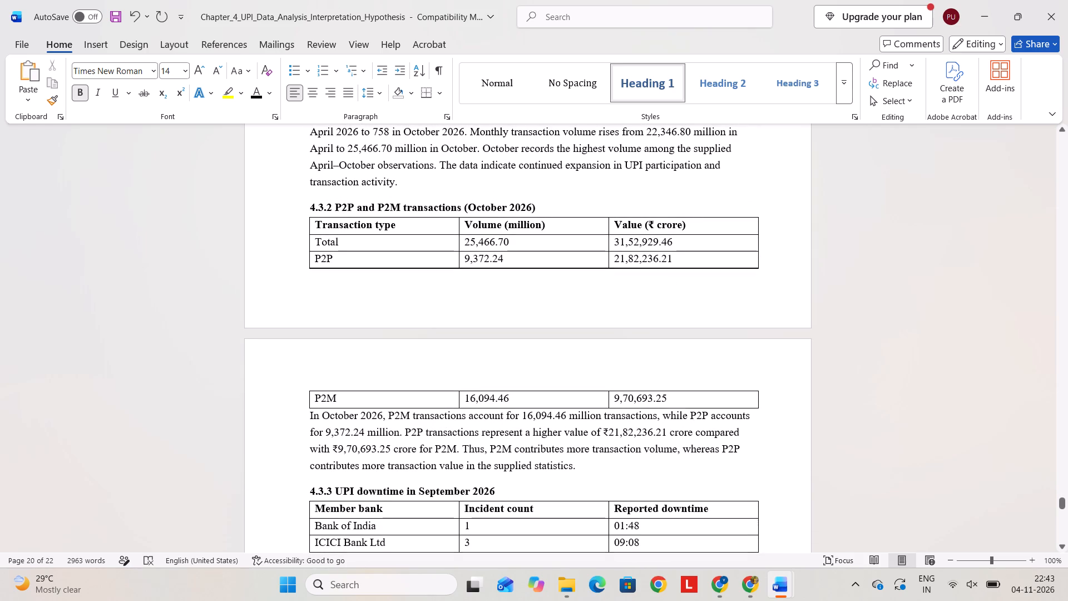
{"action": "left_click", "coordinate": [312, 192]}
{"action": "key", "text": "Left"}
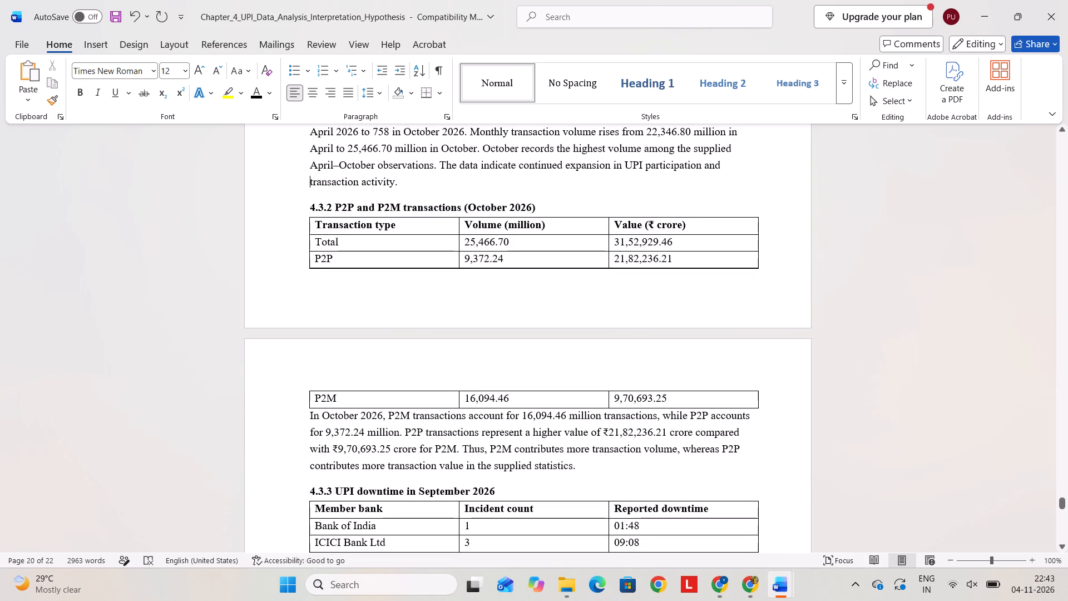
{"action": "key", "text": "Down"}
{"action": "key", "text": "Return"}
{"action": "key", "text": "Return"}
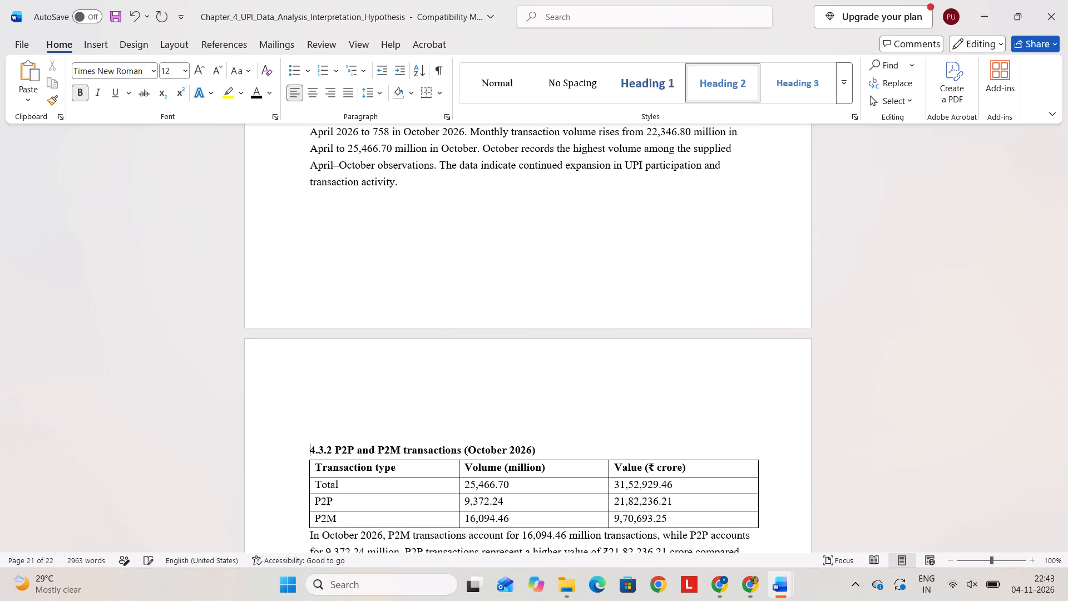
{"action": "scroll", "coordinate": [312, 192], "scroll_direction": "down", "scroll_amount": 3}
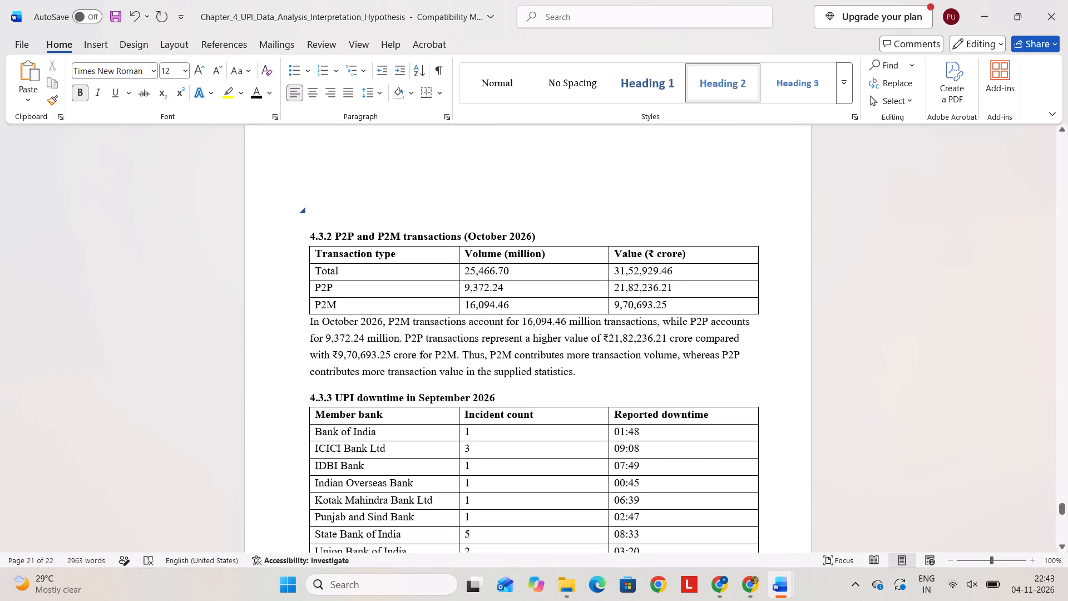
{"action": "left_click", "coordinate": [317, 214]}
{"action": "key", "text": "BackSpace"}
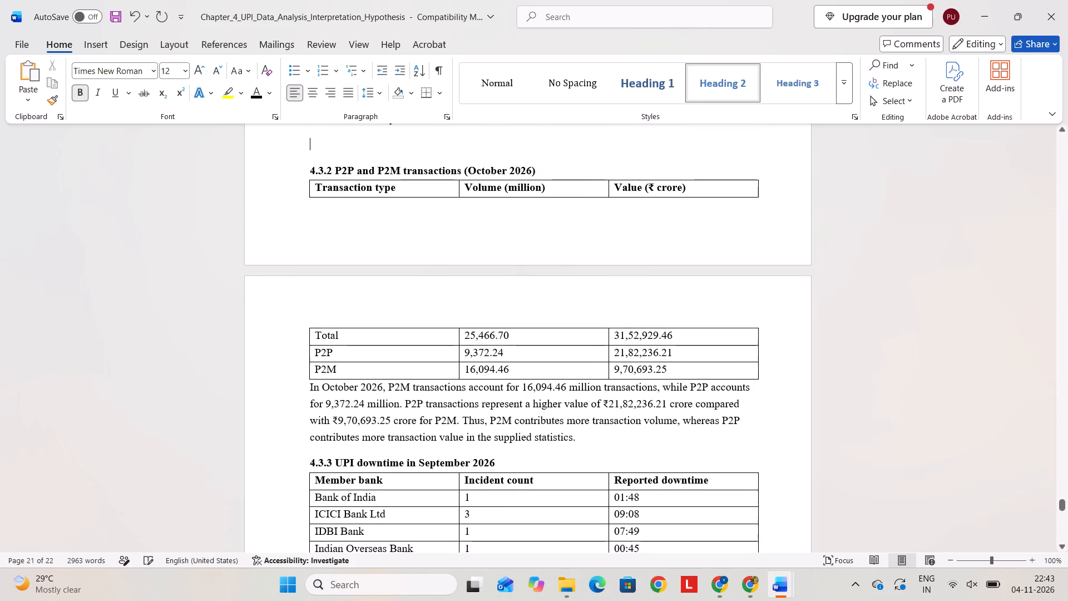
{"action": "key", "text": "Return"}
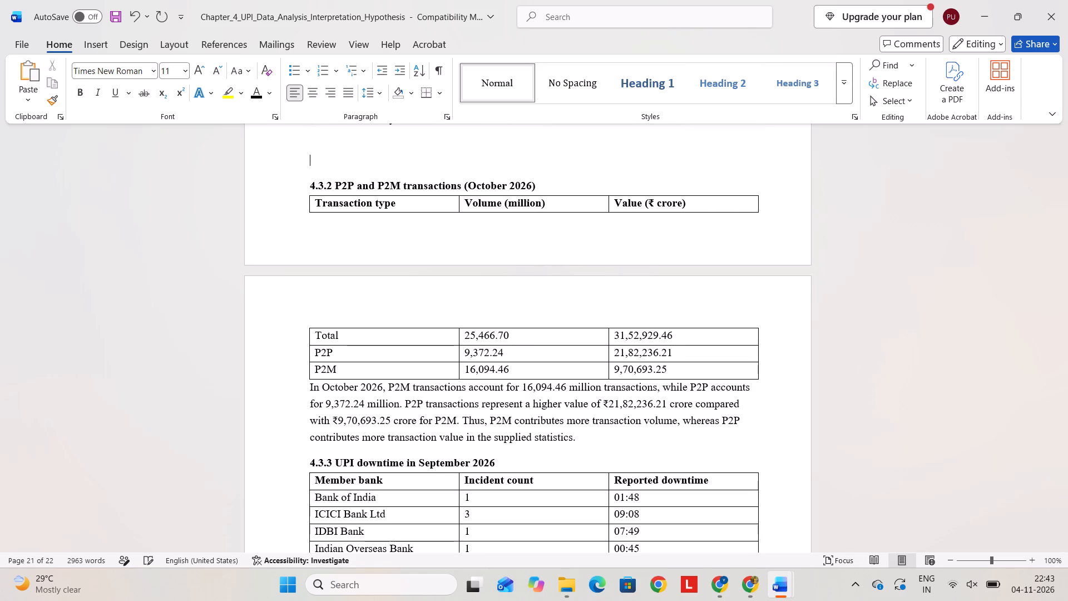
{"action": "key", "text": "Return"}
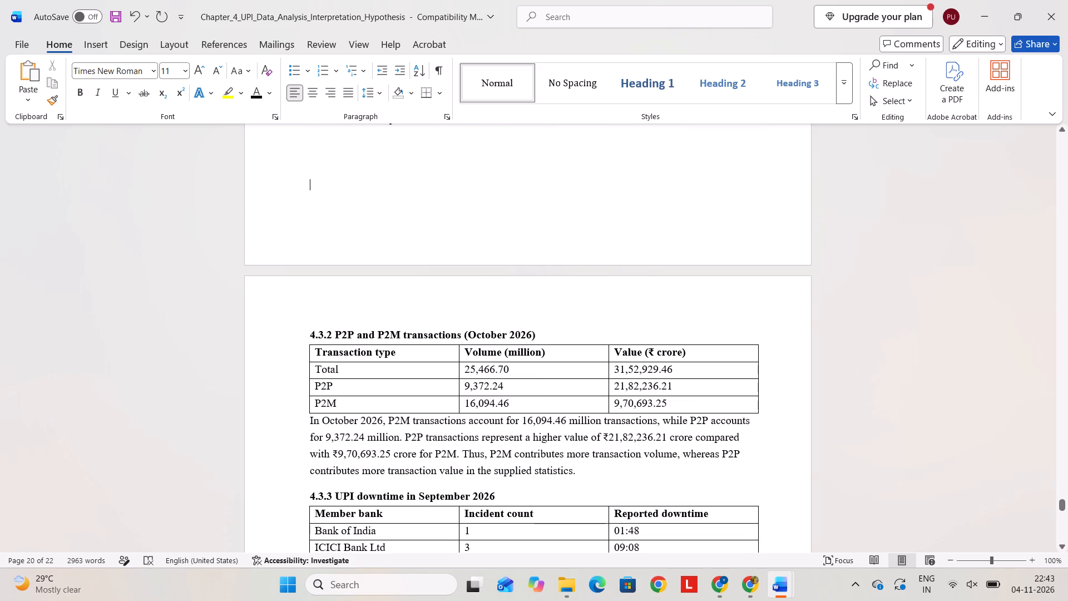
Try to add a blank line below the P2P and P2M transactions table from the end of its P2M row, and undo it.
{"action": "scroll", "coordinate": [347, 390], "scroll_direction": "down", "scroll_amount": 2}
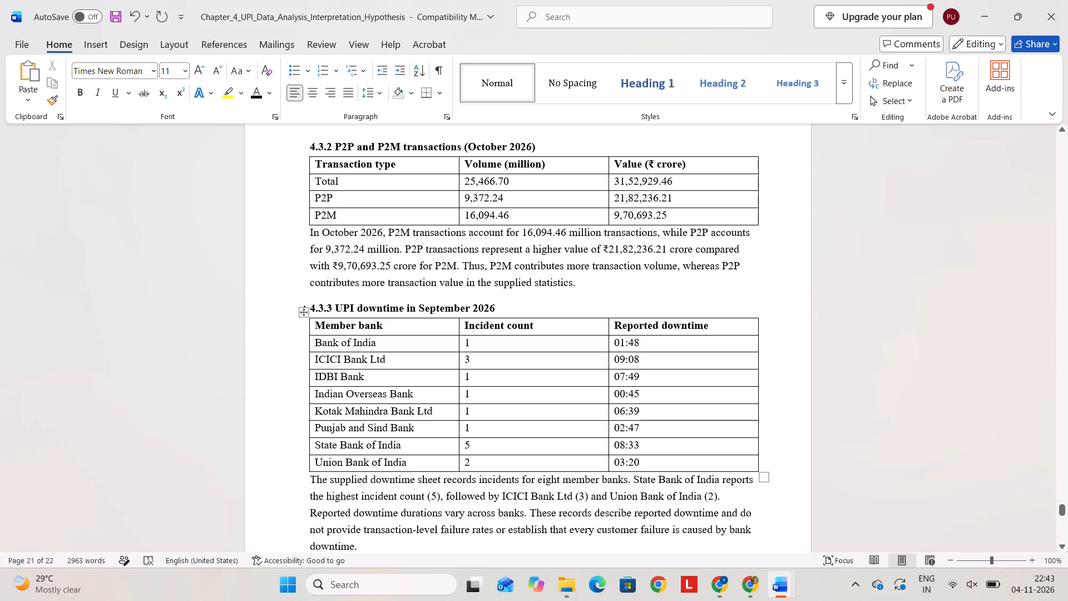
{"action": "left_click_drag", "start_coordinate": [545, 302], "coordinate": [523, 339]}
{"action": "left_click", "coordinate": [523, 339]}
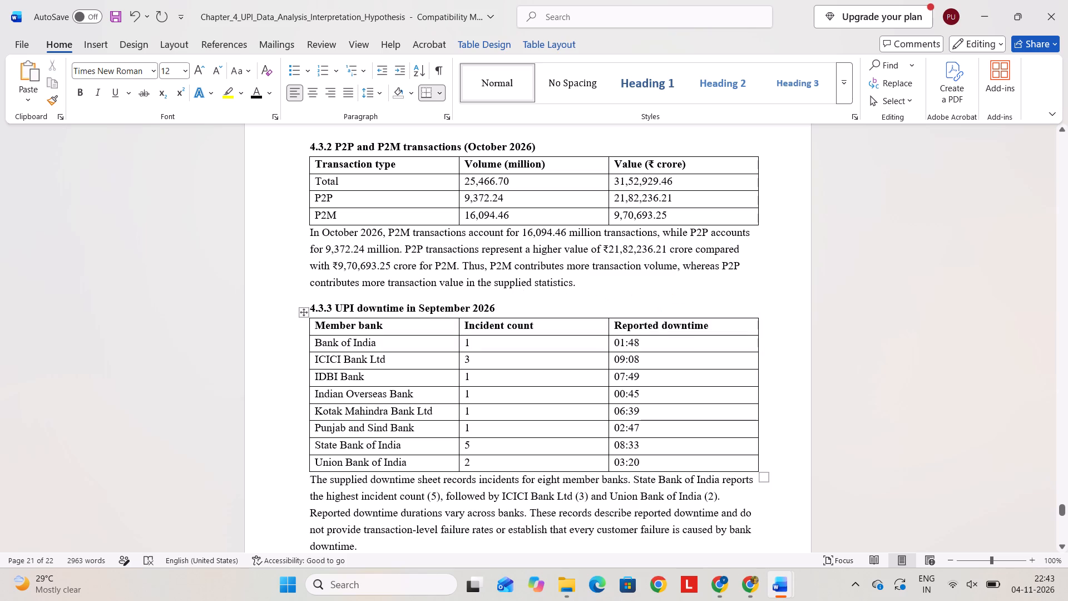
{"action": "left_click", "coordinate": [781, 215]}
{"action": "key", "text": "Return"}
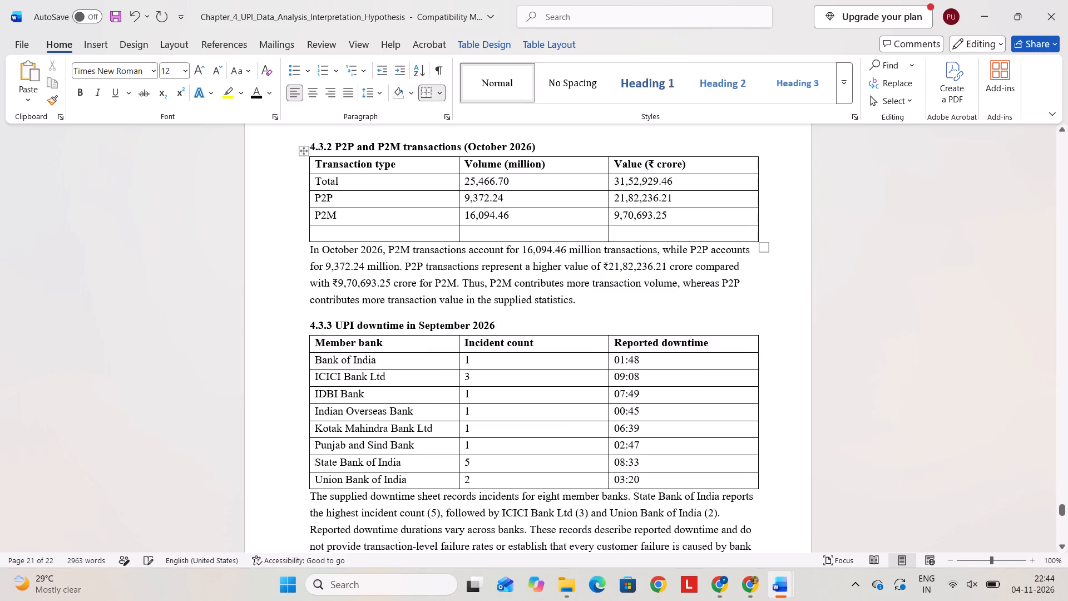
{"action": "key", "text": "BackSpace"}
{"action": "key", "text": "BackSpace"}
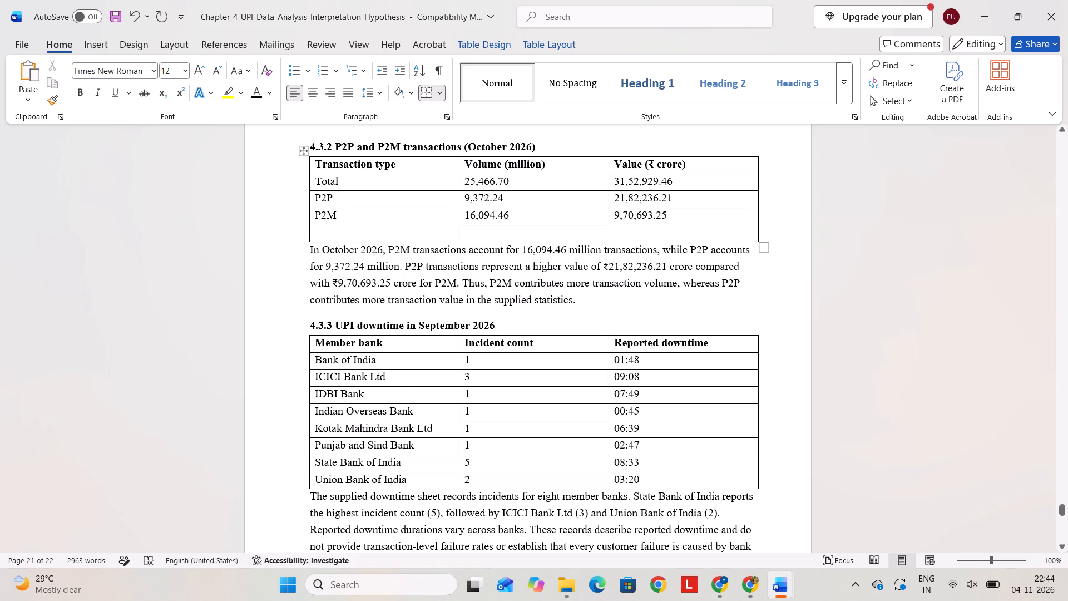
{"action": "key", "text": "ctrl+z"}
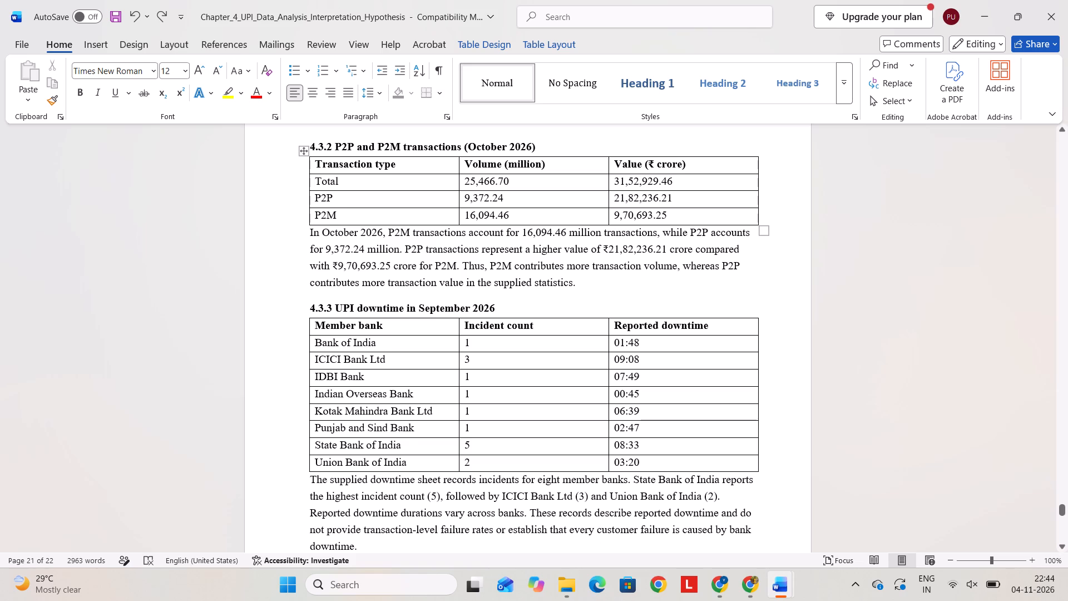
Insert a blank line between the 4.3.2 P2P and P2M table and the paragraph starting "In October 2026".
{"action": "left_click", "coordinate": [306, 236]}
{"action": "key", "text": "Return"}
{"action": "key", "text": "Up"}
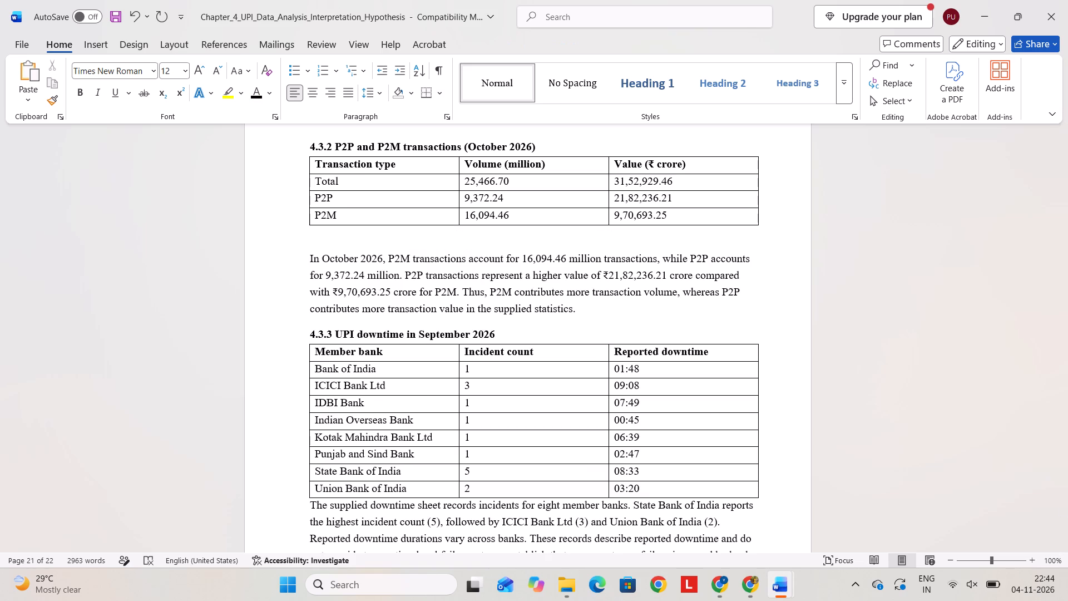
Insert a blank line between the 4.3.3 UPI downtime table and the paragraph starting "The supplied downtime sheet".
{"action": "scroll", "coordinate": [318, 311], "scroll_direction": "down", "scroll_amount": 1}
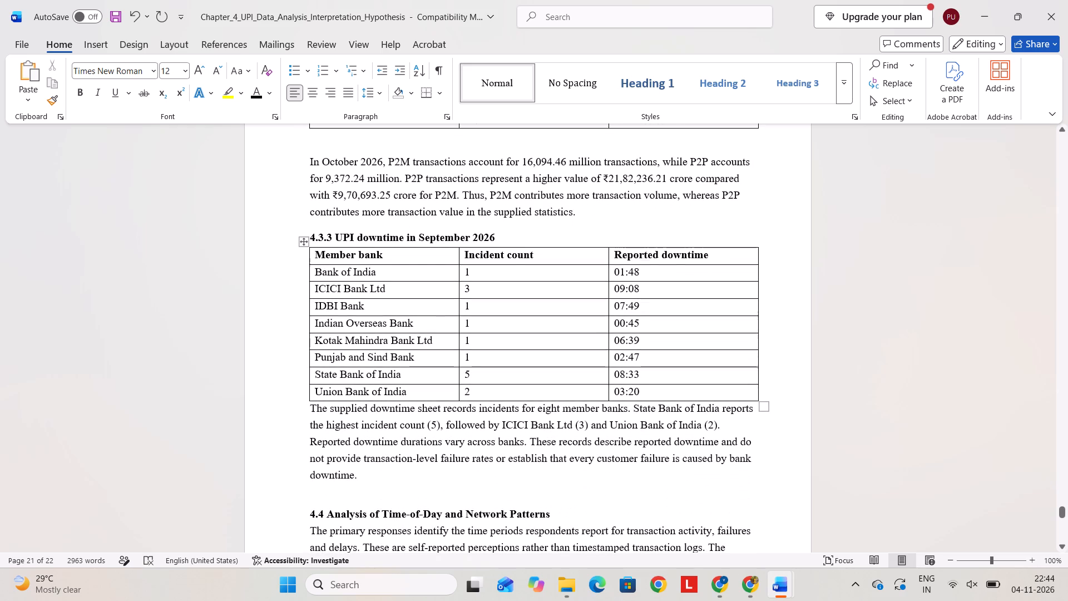
{"action": "left_click", "coordinate": [307, 405]}
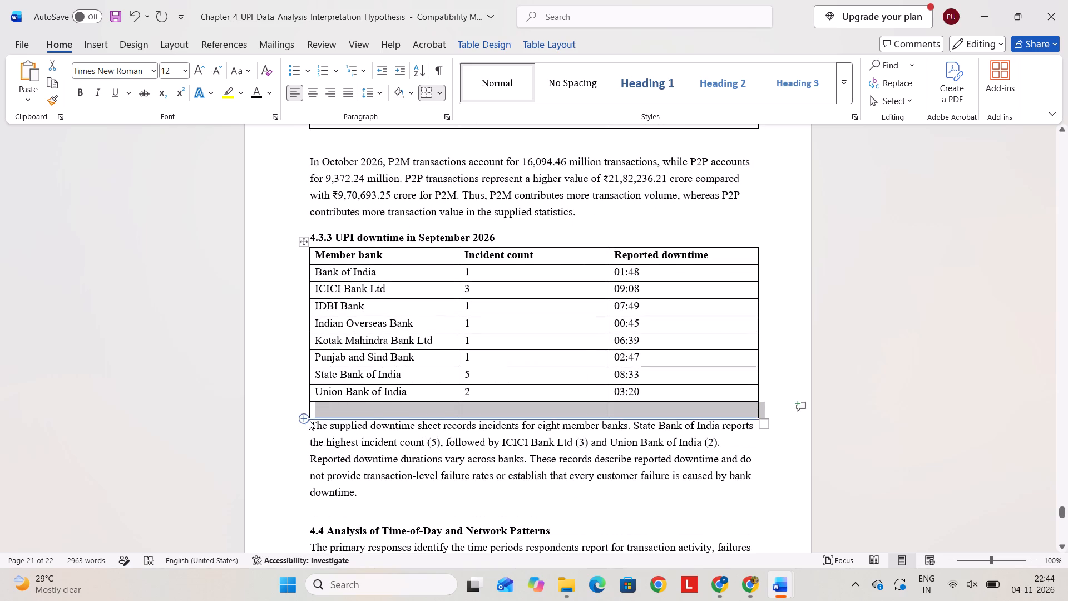
{"action": "key", "text": "ctrl+z"}
{"action": "left_click", "coordinate": [309, 416]}
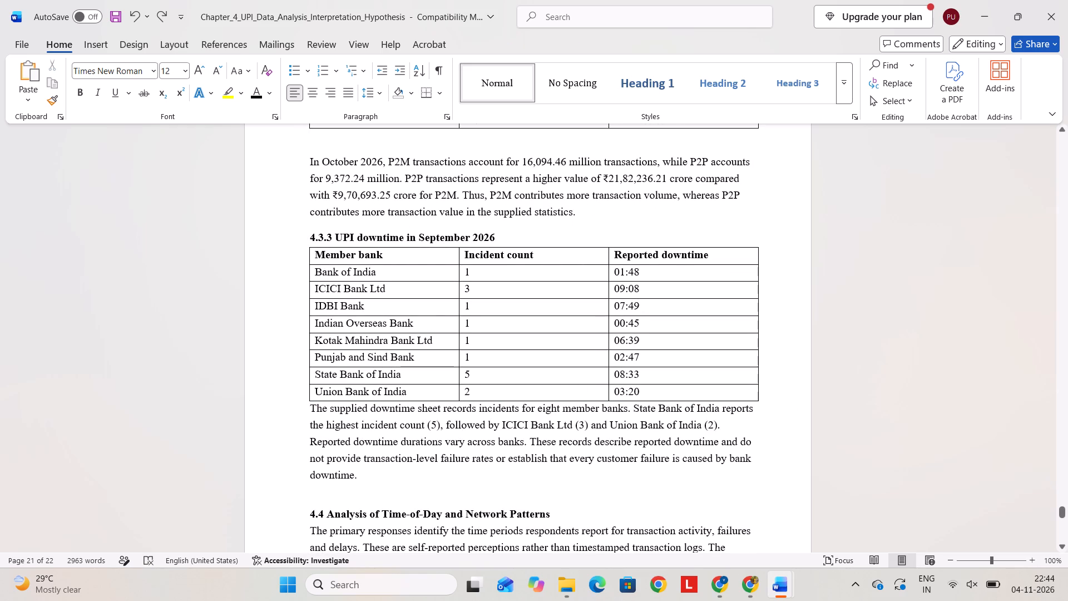
{"action": "key", "text": "Return"}
Set the font size of the "4.4 Analysis of Time-of-Day and Network Patterns" heading to 14.
{"action": "scroll", "coordinate": [309, 416], "scroll_direction": "down", "scroll_amount": 1}
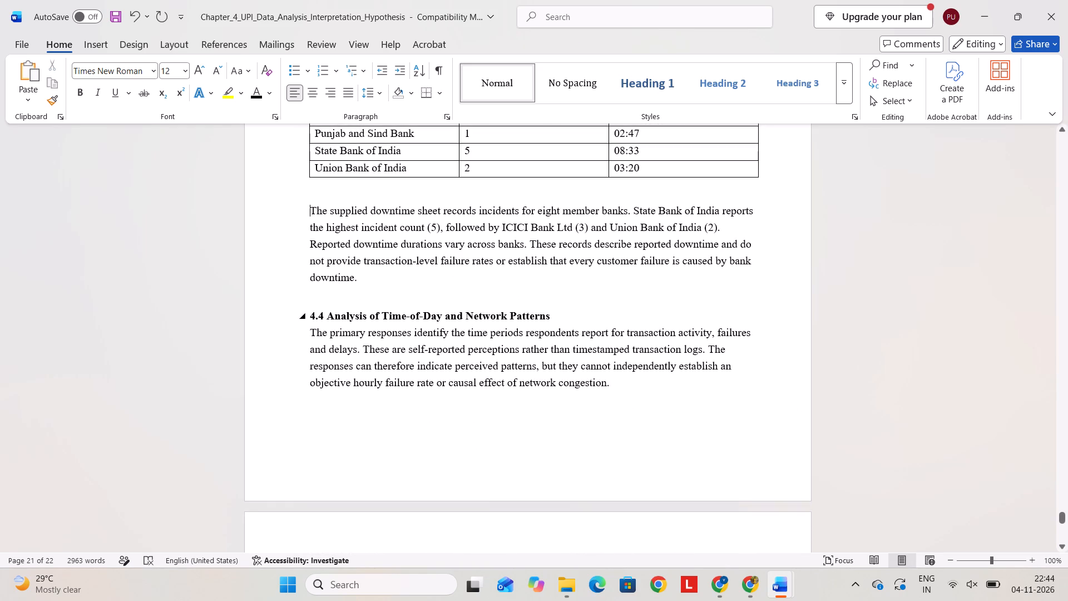
{"action": "left_click_drag", "start_coordinate": [554, 315], "coordinate": [283, 317]}
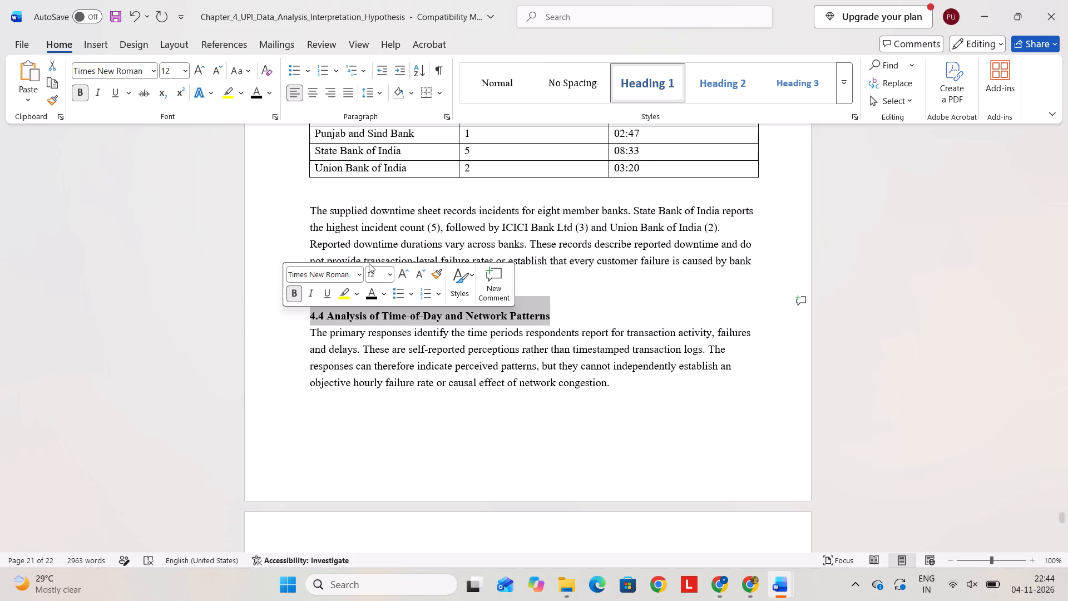
{"action": "left_click", "coordinate": [376, 275]}
{"action": "type", "text": "14"}
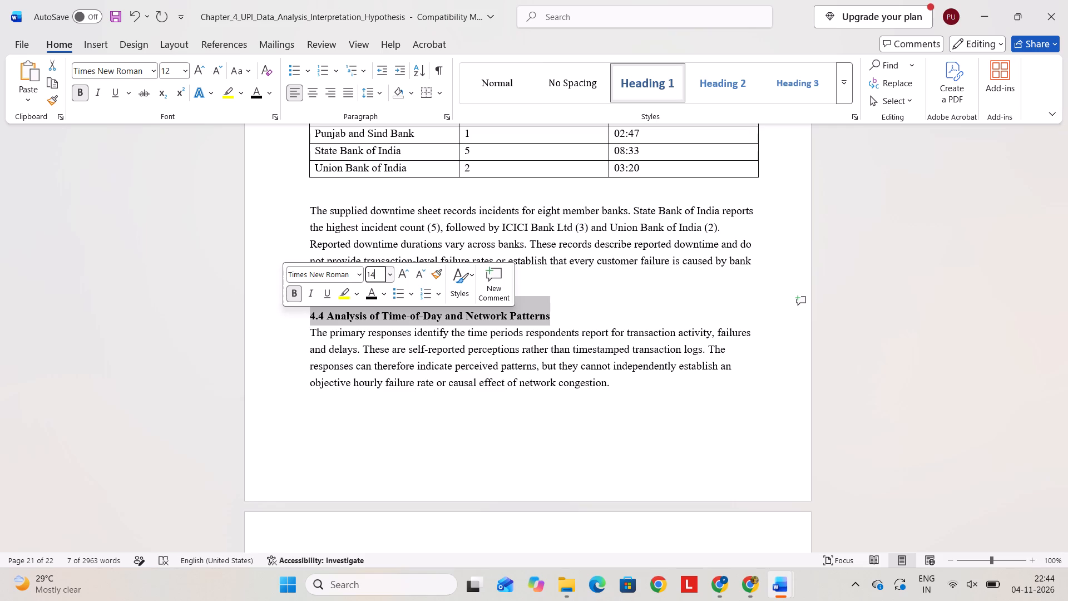
{"action": "left_click", "coordinate": [577, 432]}
Close the protected-view documents Flowcharts and chp 1-2-3.
{"action": "scroll", "coordinate": [577, 432], "scroll_direction": "down", "scroll_amount": 2}
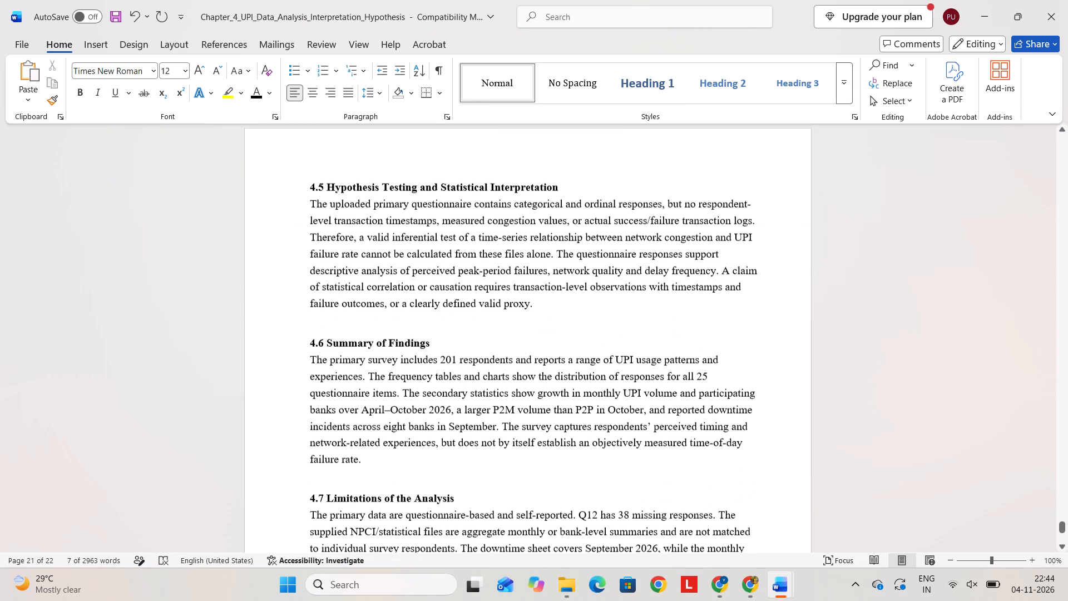
{"action": "scroll", "coordinate": [577, 432], "scroll_direction": "down", "scroll_amount": 5}
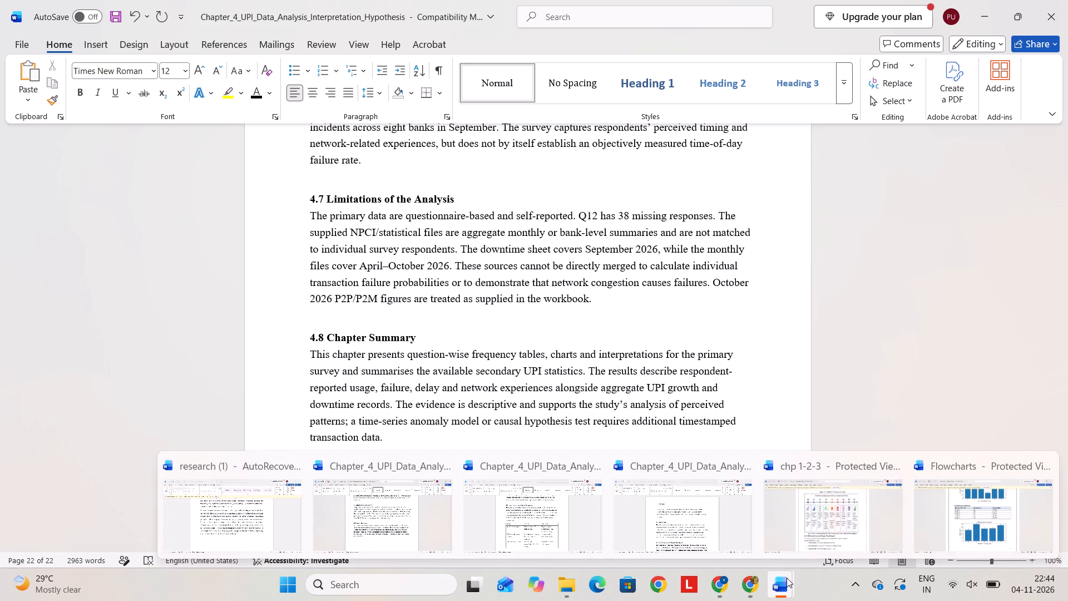
{"action": "left_click", "coordinate": [1046, 469]}
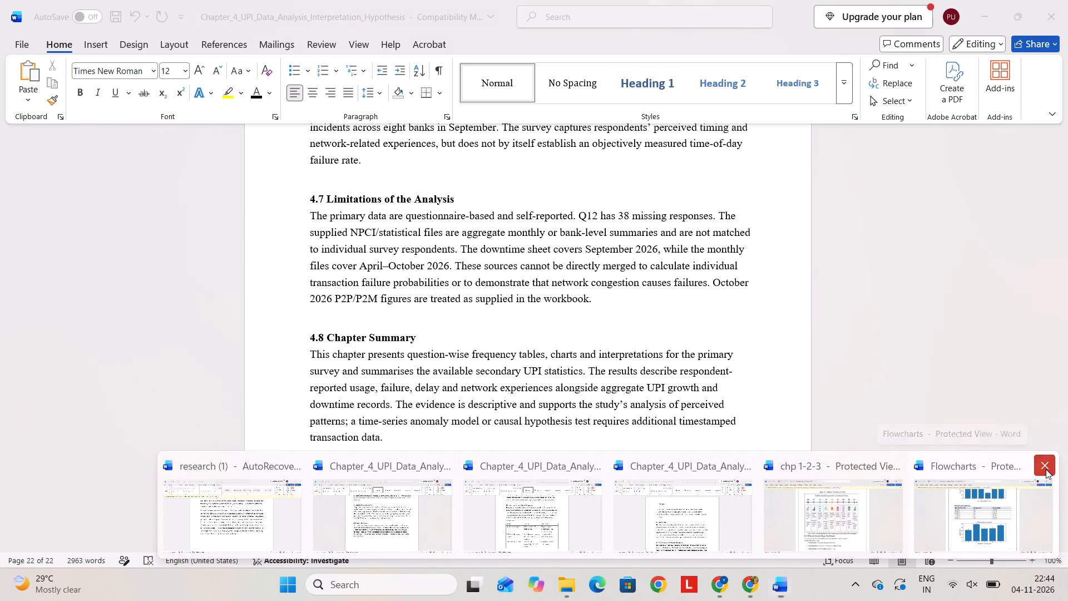
{"action": "left_click", "coordinate": [1046, 467]}
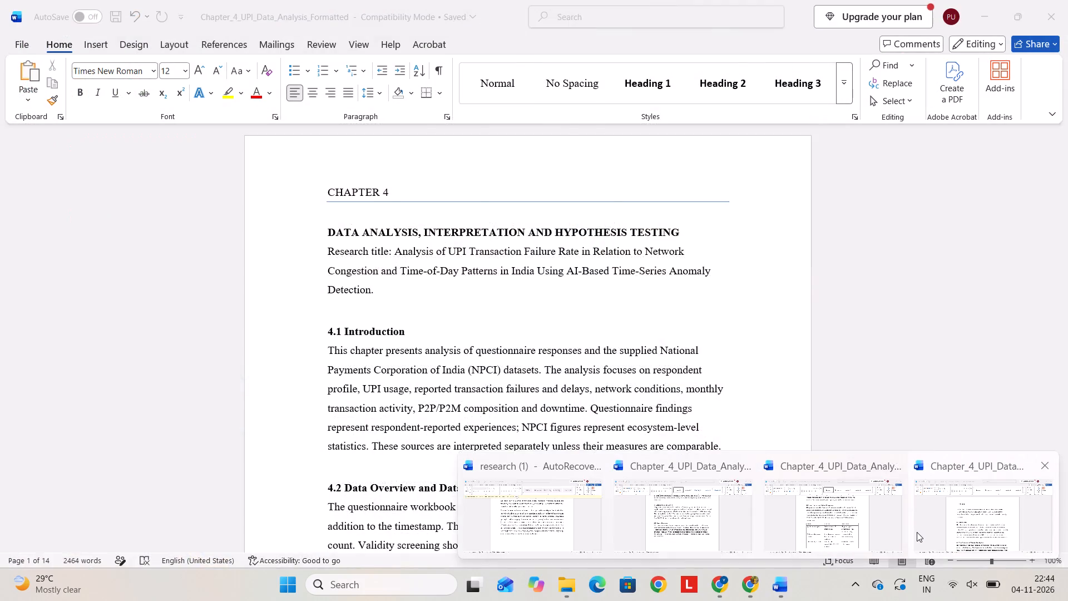
Switch to the open document Chapter_4_UPI_Data_Analysis_Blue_Charts_Black_TNR.
{"action": "left_click", "coordinate": [860, 521]}
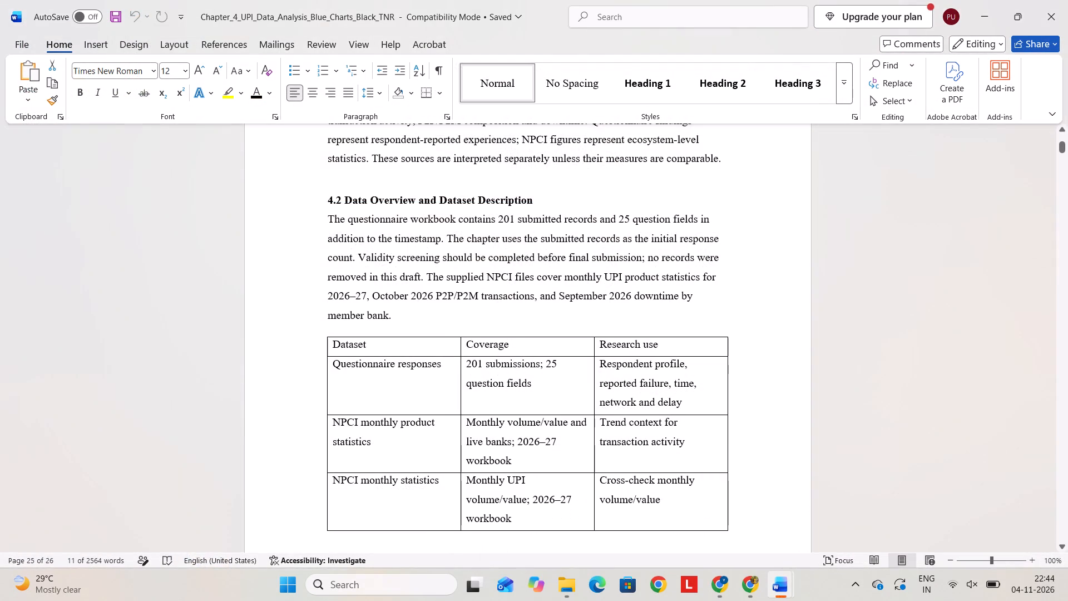
Review the headings, tables and charts of the Blue Charts Chapter 4 document from section 4.2 through its closing paragraph.
{"action": "scroll", "coordinate": [658, 387], "scroll_direction": "down", "scroll_amount": 11}
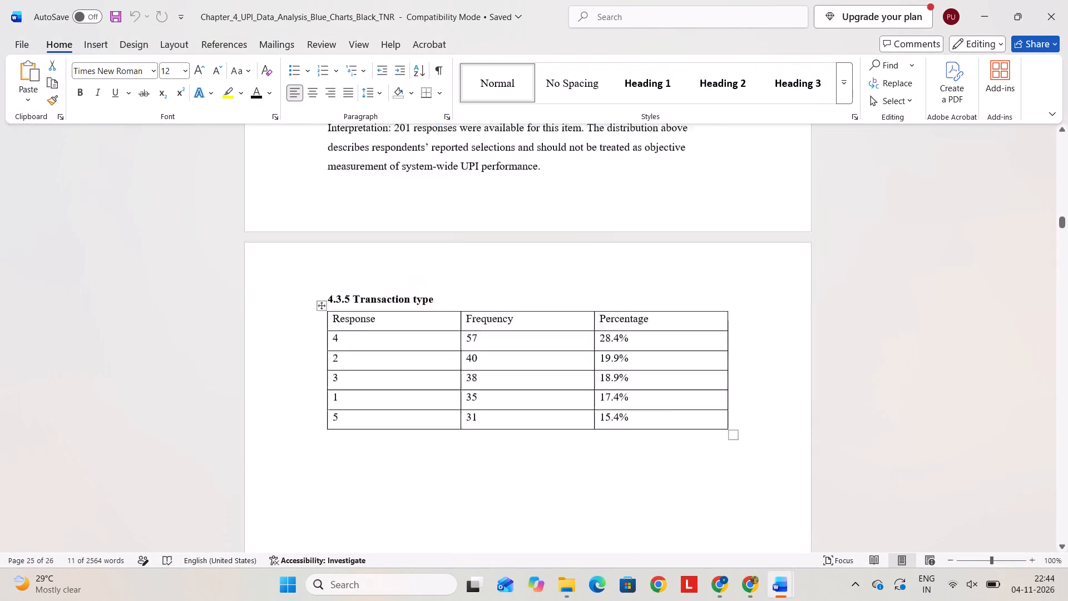
{"action": "scroll", "coordinate": [658, 387], "scroll_direction": "down", "scroll_amount": 19}
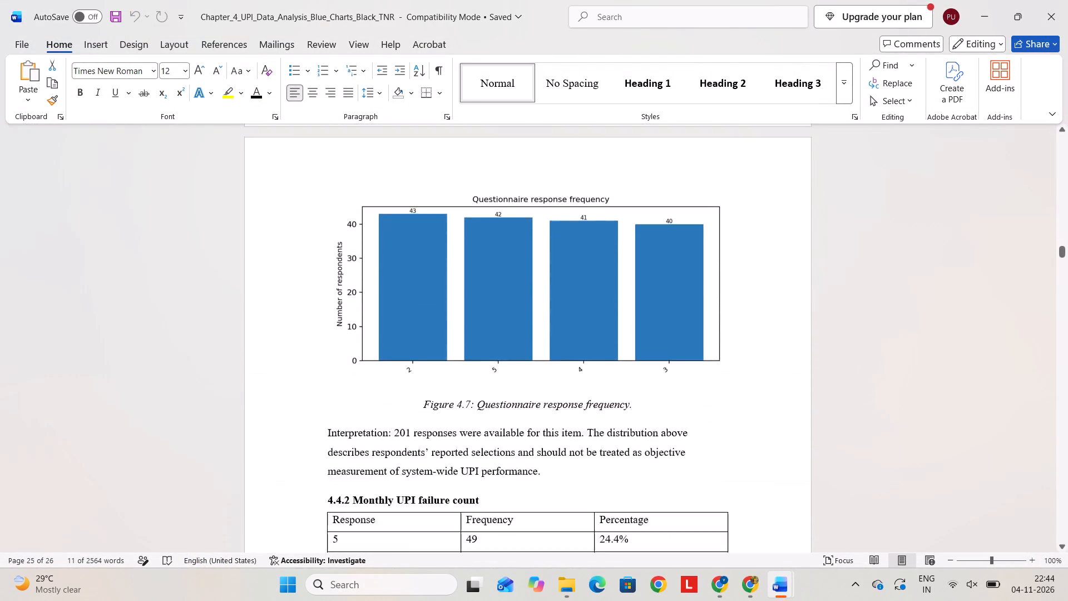
{"action": "scroll", "coordinate": [658, 387], "scroll_direction": "down", "scroll_amount": 20}
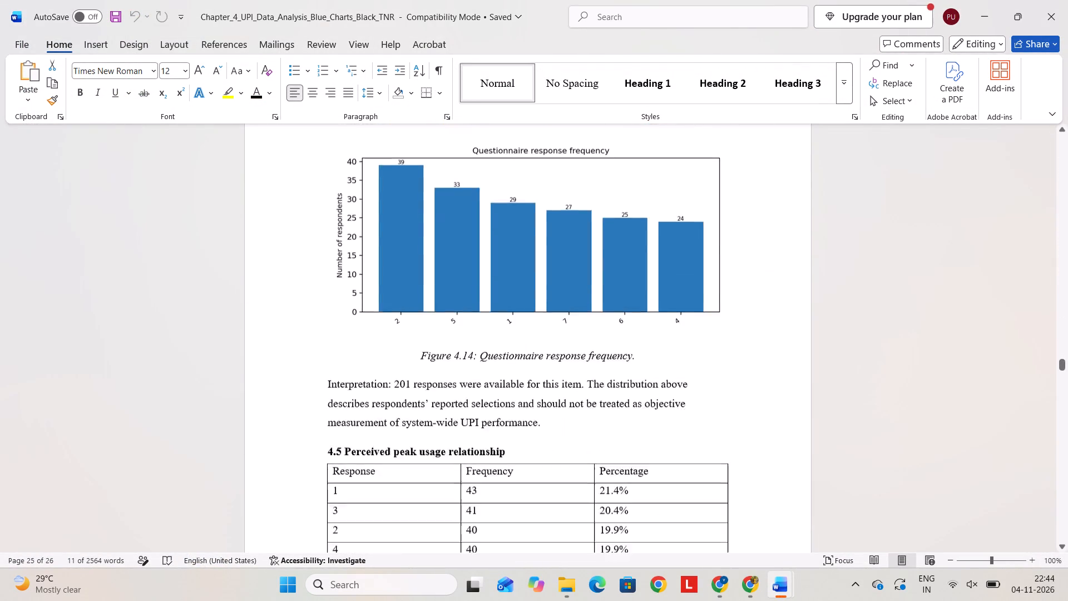
{"action": "scroll", "coordinate": [658, 387], "scroll_direction": "down", "scroll_amount": 8}
{"action": "scroll", "coordinate": [658, 387], "scroll_direction": "up", "scroll_amount": 4}
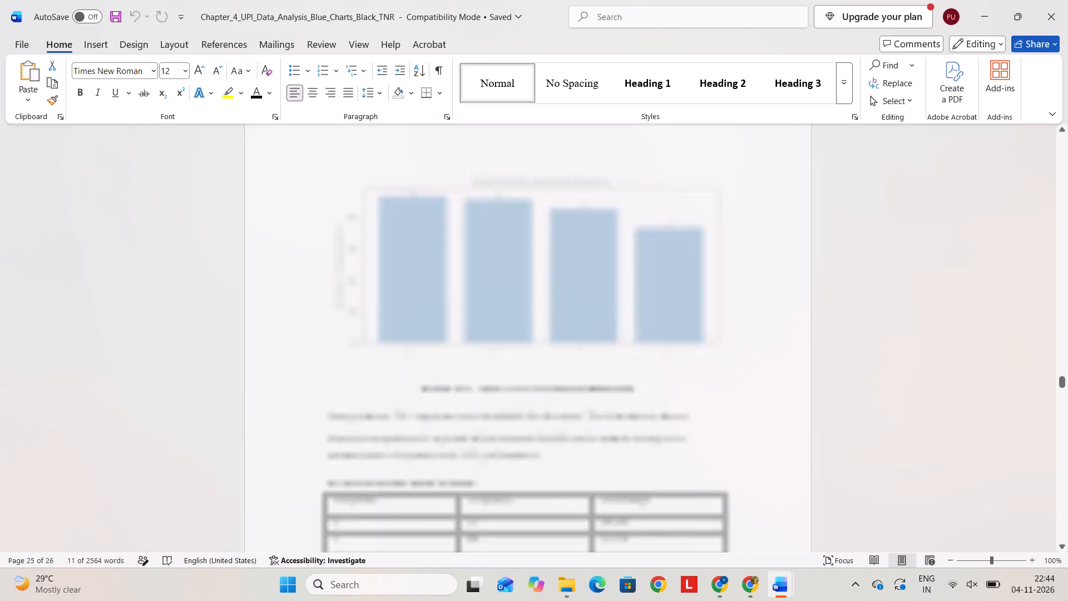
{"action": "scroll", "coordinate": [658, 387], "scroll_direction": "up", "scroll_amount": 7}
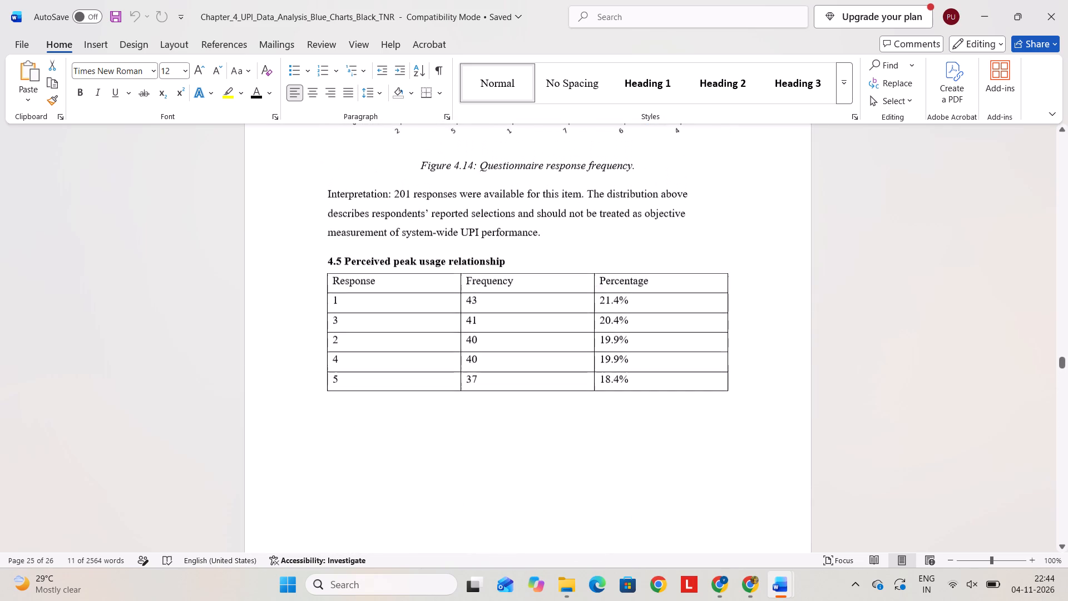
{"action": "scroll", "coordinate": [658, 387], "scroll_direction": "up", "scroll_amount": 5}
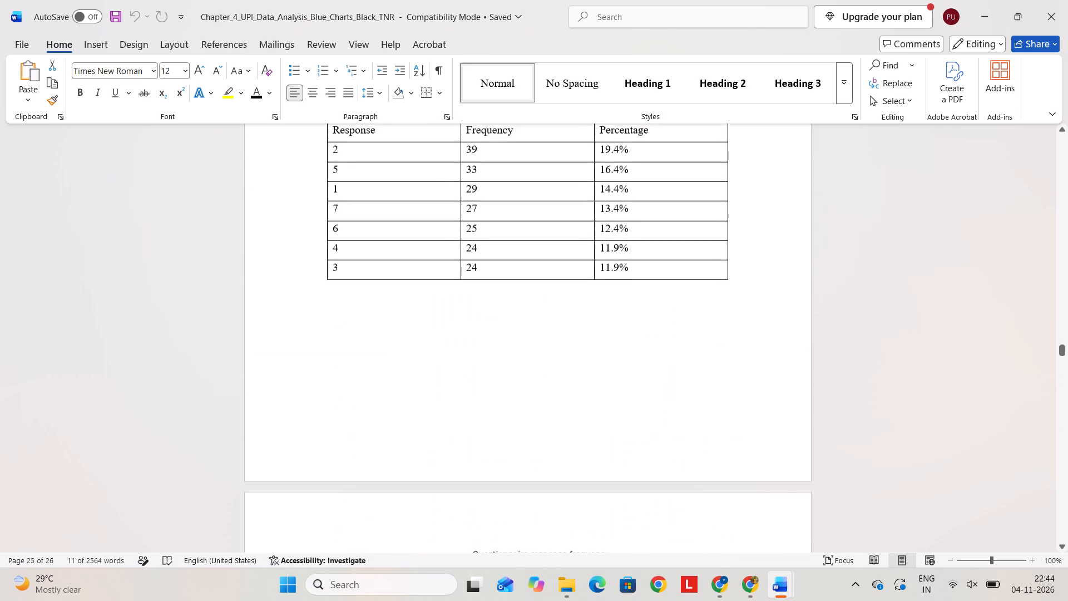
{"action": "scroll", "coordinate": [658, 387], "scroll_direction": "up", "scroll_amount": 7}
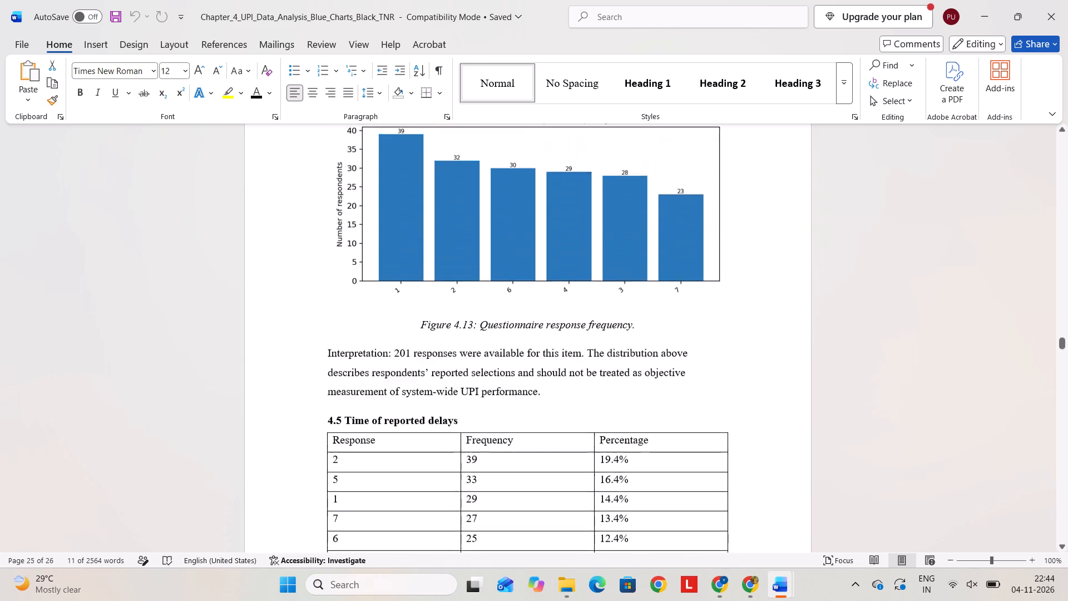
{"action": "scroll", "coordinate": [658, 387], "scroll_direction": "up", "scroll_amount": 3}
{"action": "scroll", "coordinate": [658, 387], "scroll_direction": "down", "scroll_amount": 1}
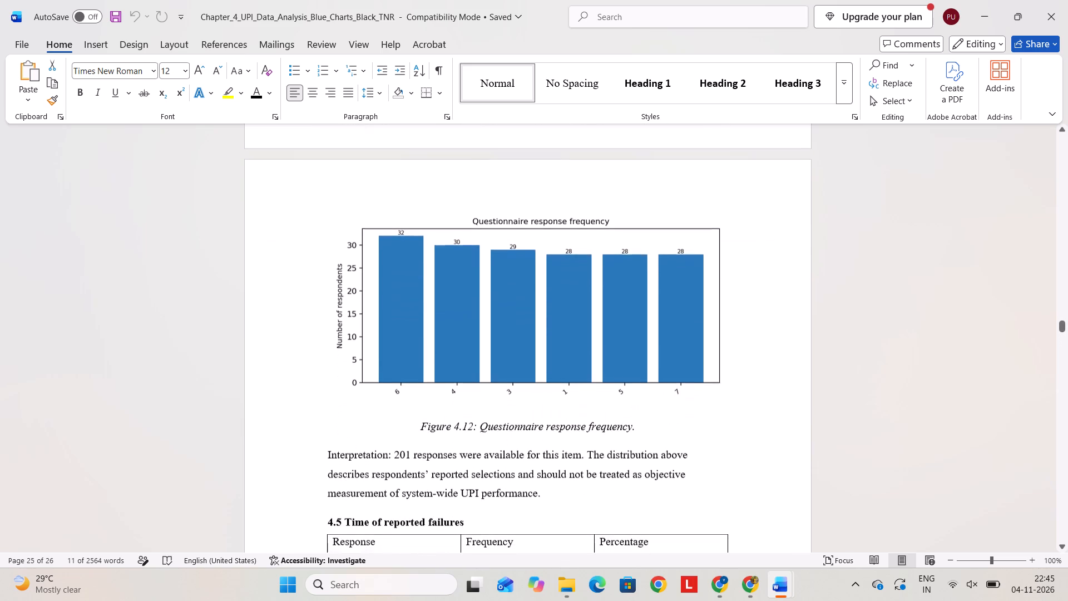
{"action": "scroll", "coordinate": [658, 387], "scroll_direction": "up", "scroll_amount": 2}
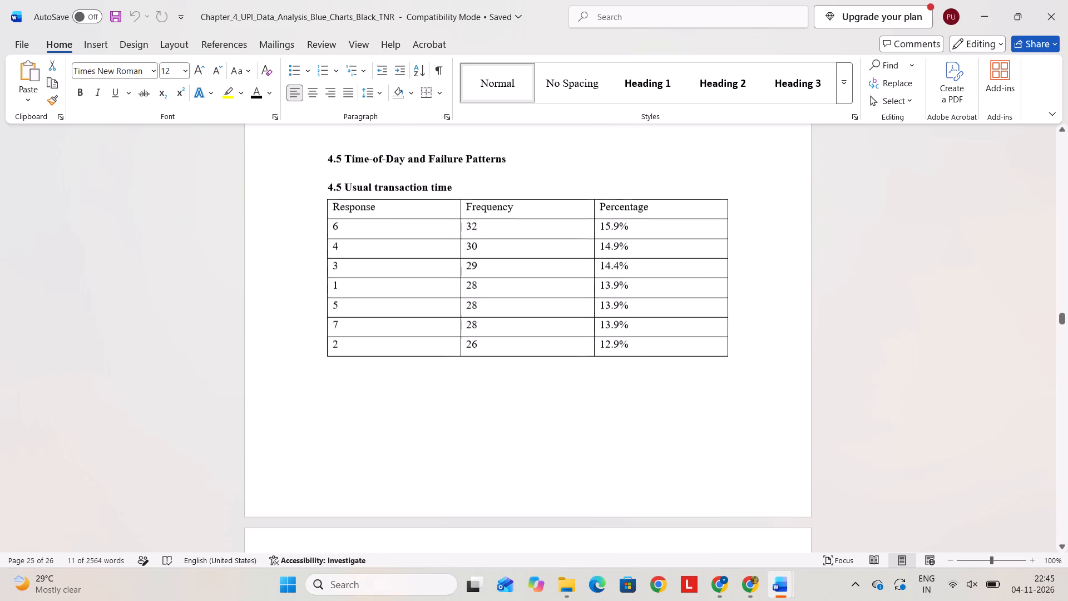
{"action": "scroll", "coordinate": [658, 387], "scroll_direction": "up", "scroll_amount": 3}
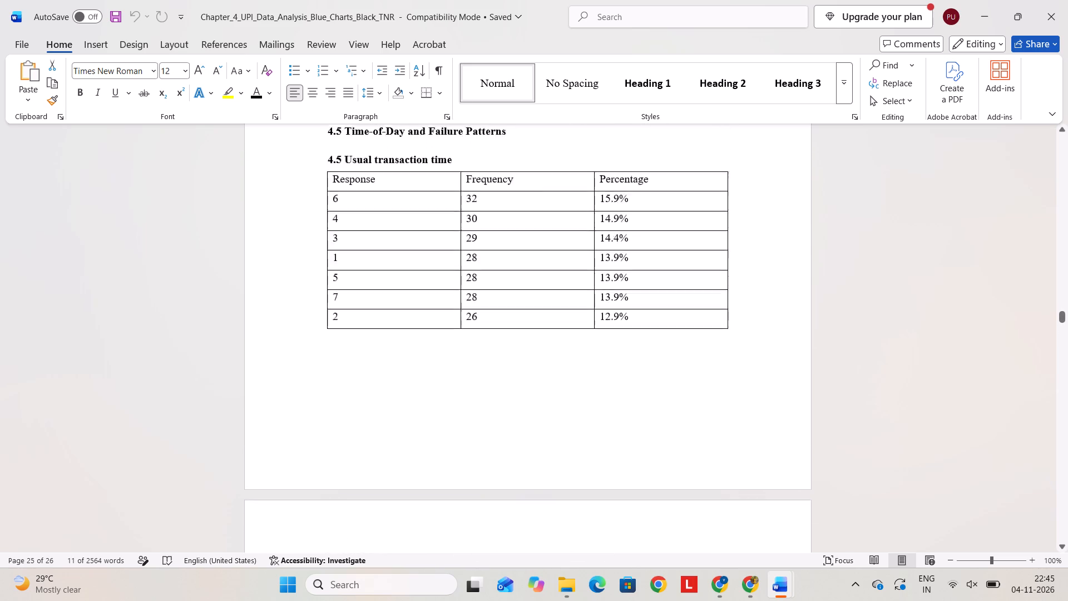
{"action": "scroll", "coordinate": [658, 387], "scroll_direction": "up", "scroll_amount": 15}
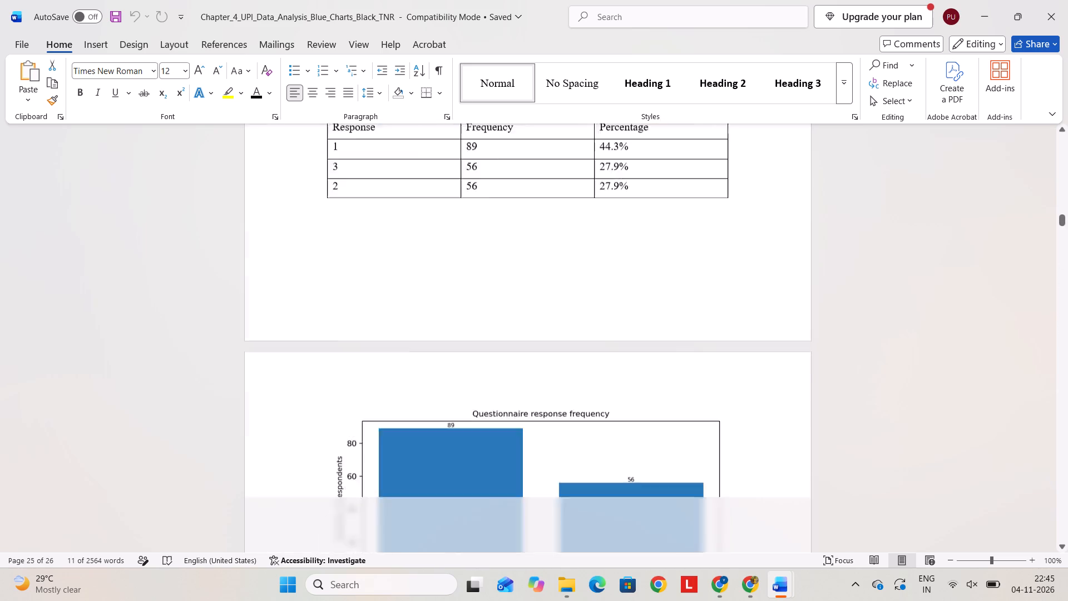
{"action": "scroll", "coordinate": [658, 387], "scroll_direction": "right", "scroll_amount": 1}
{"action": "scroll", "coordinate": [658, 387], "scroll_direction": "up", "scroll_amount": 3}
{"action": "scroll", "coordinate": [658, 387], "scroll_direction": "right", "scroll_amount": 1}
{"action": "scroll", "coordinate": [658, 387], "scroll_direction": "up", "scroll_amount": 1}
{"action": "scroll", "coordinate": [658, 387], "scroll_direction": "down", "scroll_amount": 1}
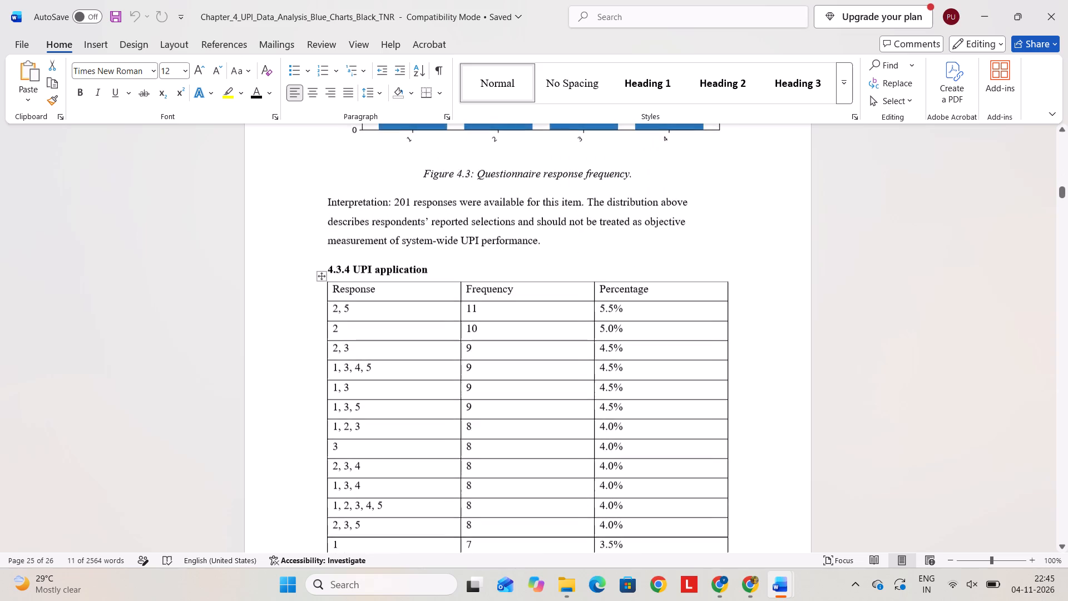
{"action": "scroll", "coordinate": [658, 387], "scroll_direction": "down", "scroll_amount": 17}
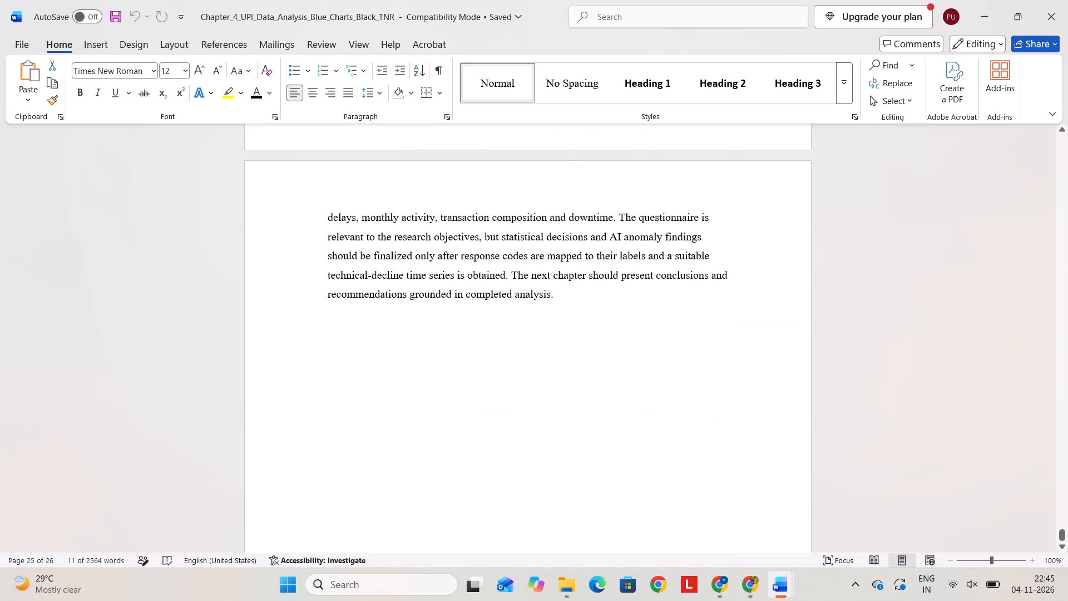
Look back through sections 4.9 and 4.8 to the start of section 4.7 NPCI Secondary Data Analysis.
{"action": "scroll", "coordinate": [658, 387], "scroll_direction": "up", "scroll_amount": 9}
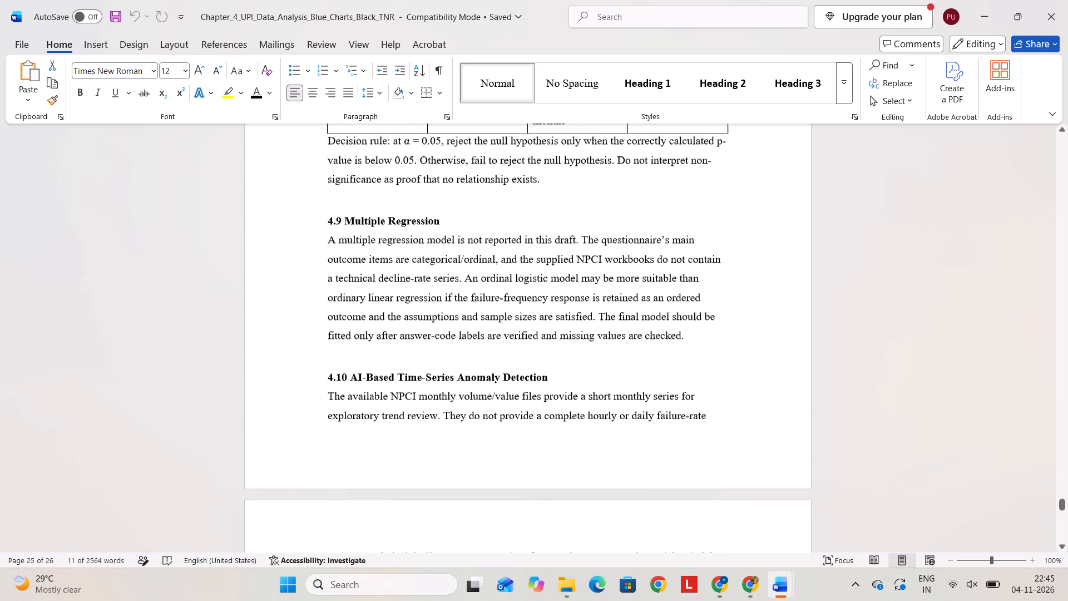
{"action": "scroll", "coordinate": [658, 387], "scroll_direction": "up", "scroll_amount": 8}
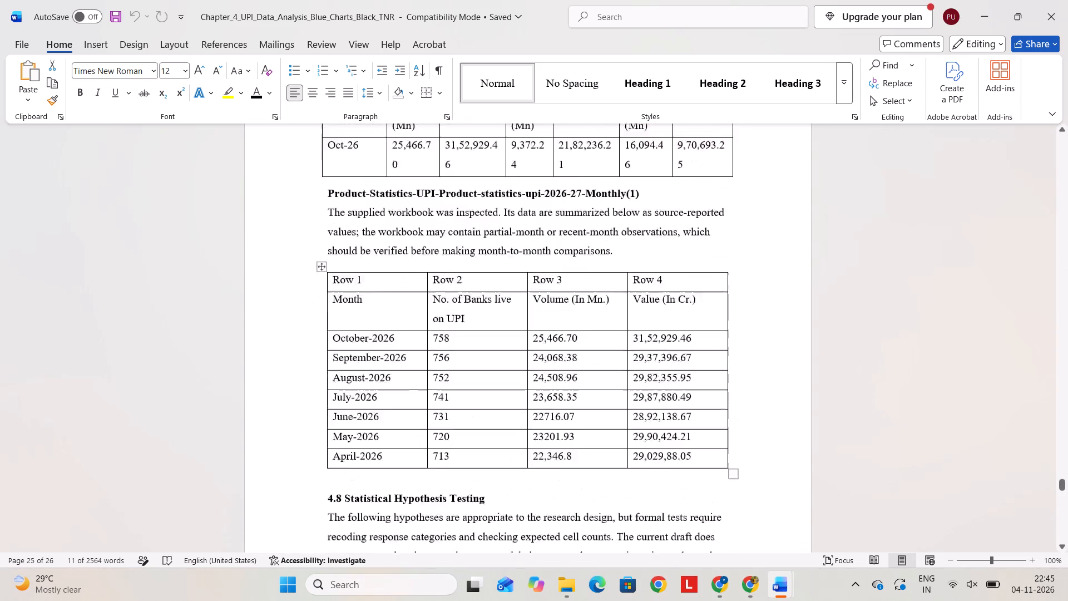
{"action": "scroll", "coordinate": [658, 387], "scroll_direction": "up", "scroll_amount": 7}
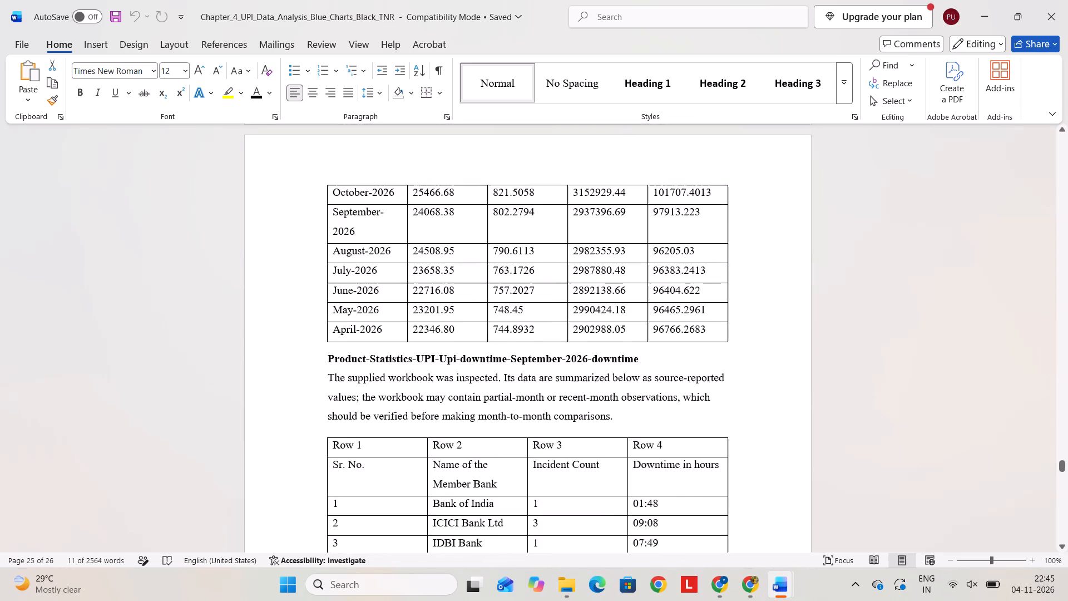
{"action": "scroll", "coordinate": [658, 387], "scroll_direction": "up", "scroll_amount": 6}
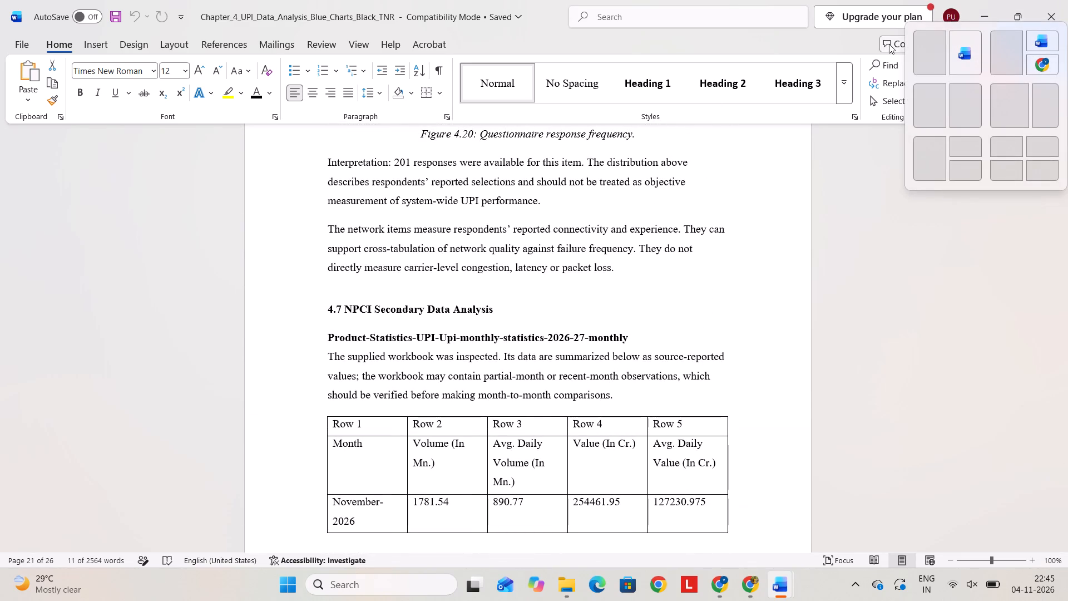
Arrange the Blue Charts document side by side with the Chapter 4 document being formatted.
{"action": "left_click", "coordinate": [952, 41]}
Compare the monthly UPI statistics in section 4.7 of the Blue Charts document with section 4.3.1 of the formatted document.
{"action": "scroll", "coordinate": [804, 270], "scroll_direction": "up", "scroll_amount": 9}
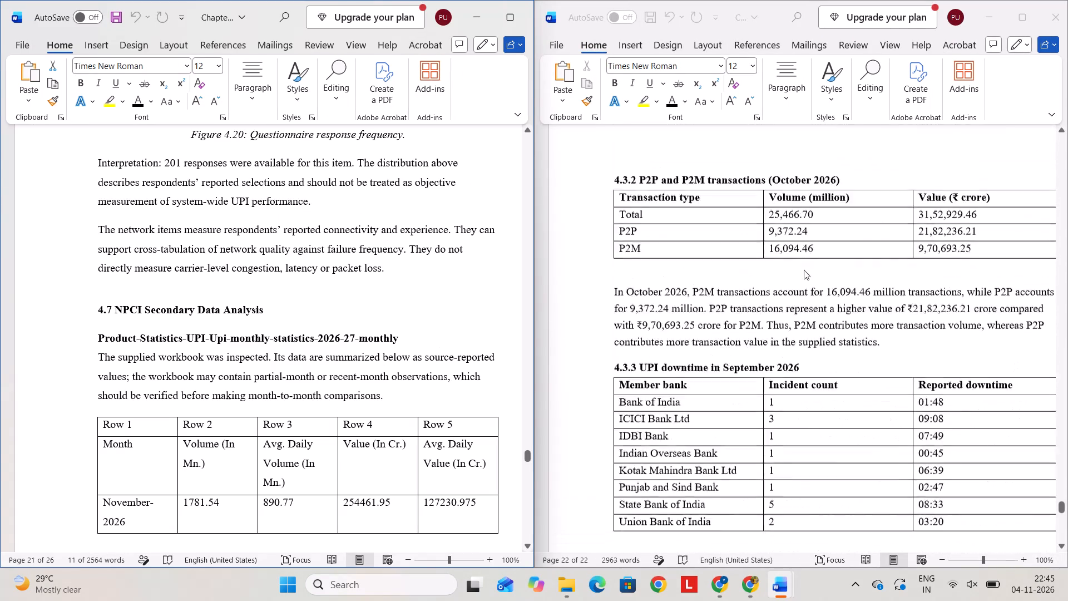
{"action": "scroll", "coordinate": [804, 270], "scroll_direction": "up", "scroll_amount": 5}
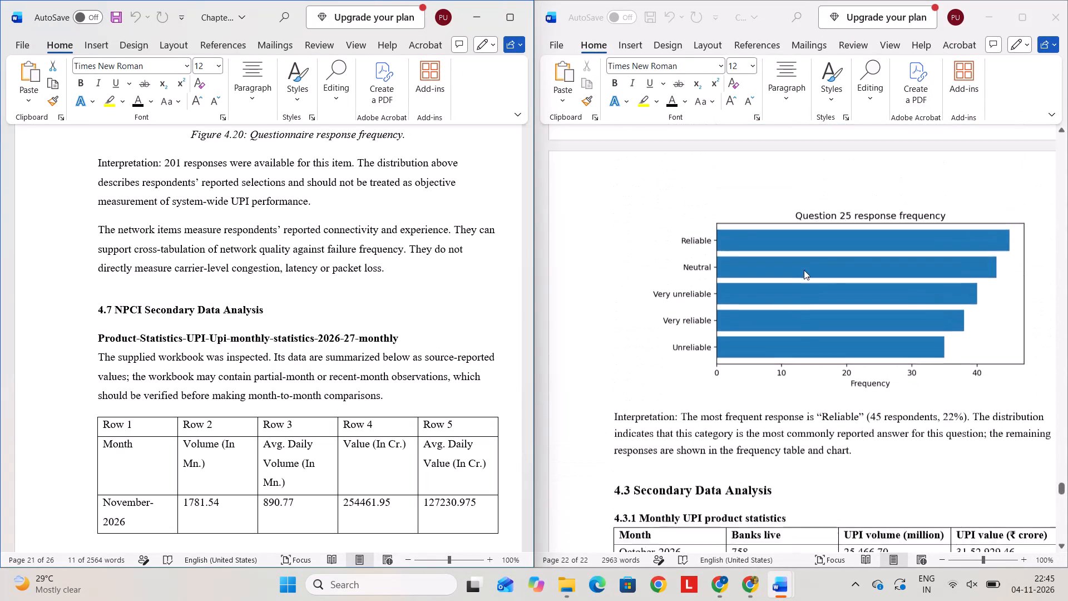
{"action": "scroll", "coordinate": [804, 270], "scroll_direction": "up", "scroll_amount": 2}
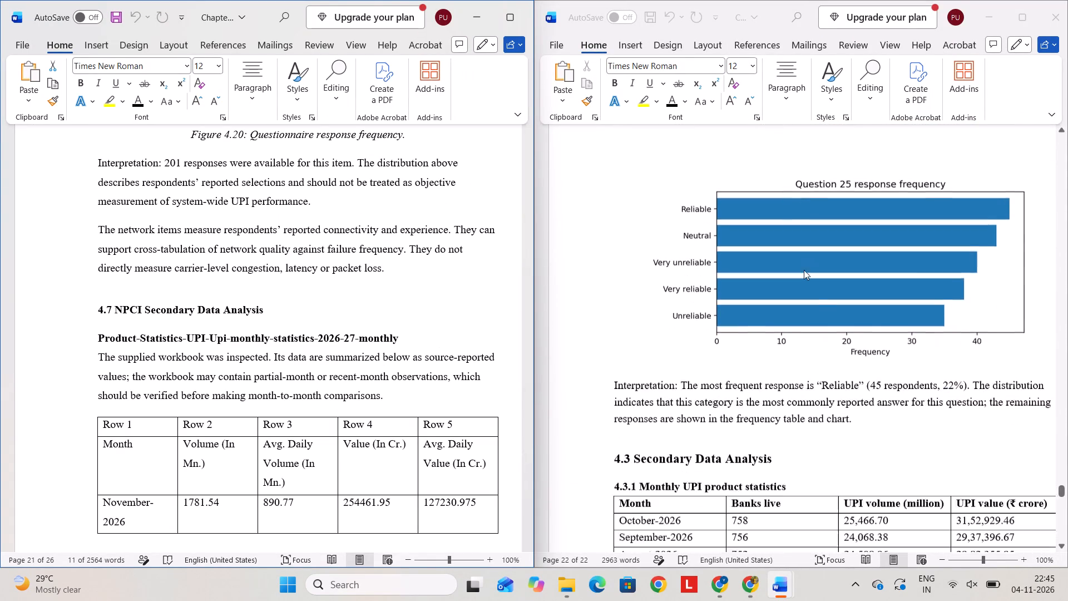
{"action": "scroll", "coordinate": [804, 270], "scroll_direction": "up", "scroll_amount": 1}
{"action": "scroll", "coordinate": [777, 400], "scroll_direction": "down", "scroll_amount": 1}
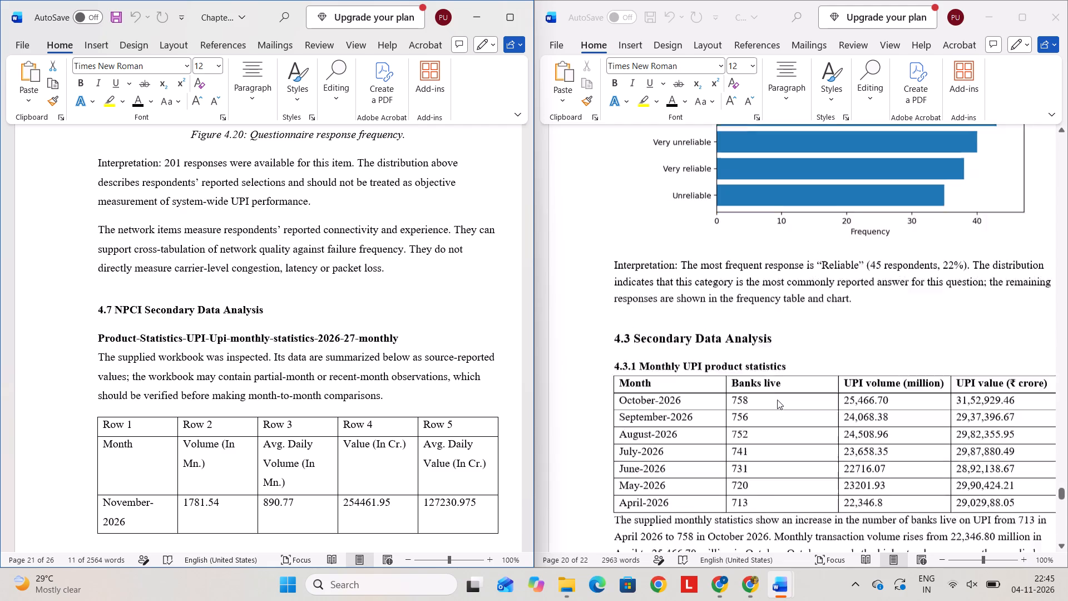
{"action": "scroll", "coordinate": [777, 400], "scroll_direction": "down", "scroll_amount": 1}
{"action": "scroll", "coordinate": [402, 330], "scroll_direction": "down", "scroll_amount": 1}
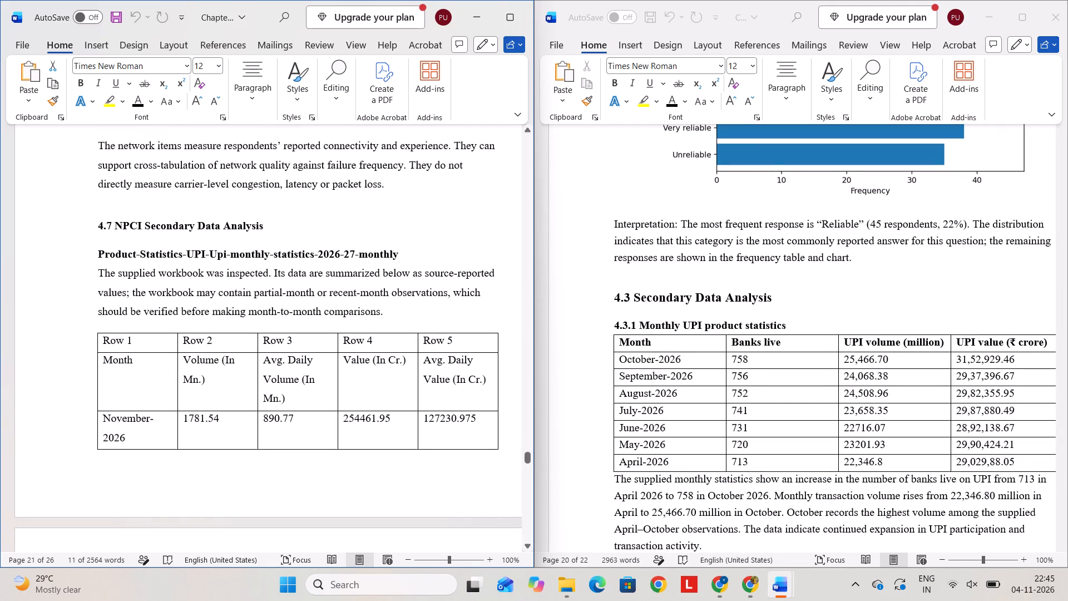
{"action": "scroll", "coordinate": [154, 265], "scroll_direction": "down", "scroll_amount": 1}
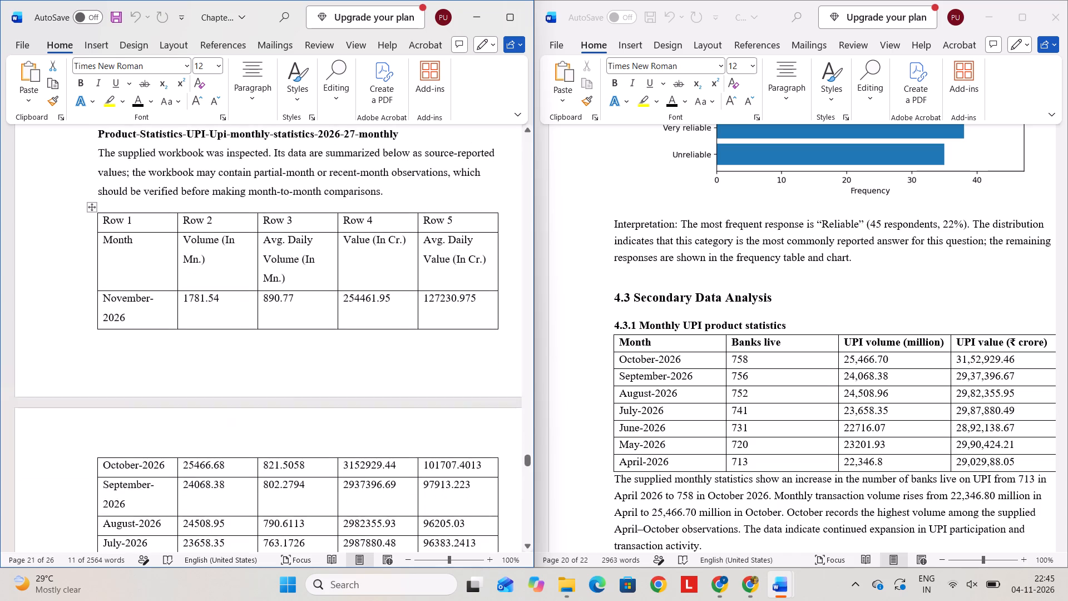
{"action": "scroll", "coordinate": [206, 261], "scroll_direction": "up", "scroll_amount": 2}
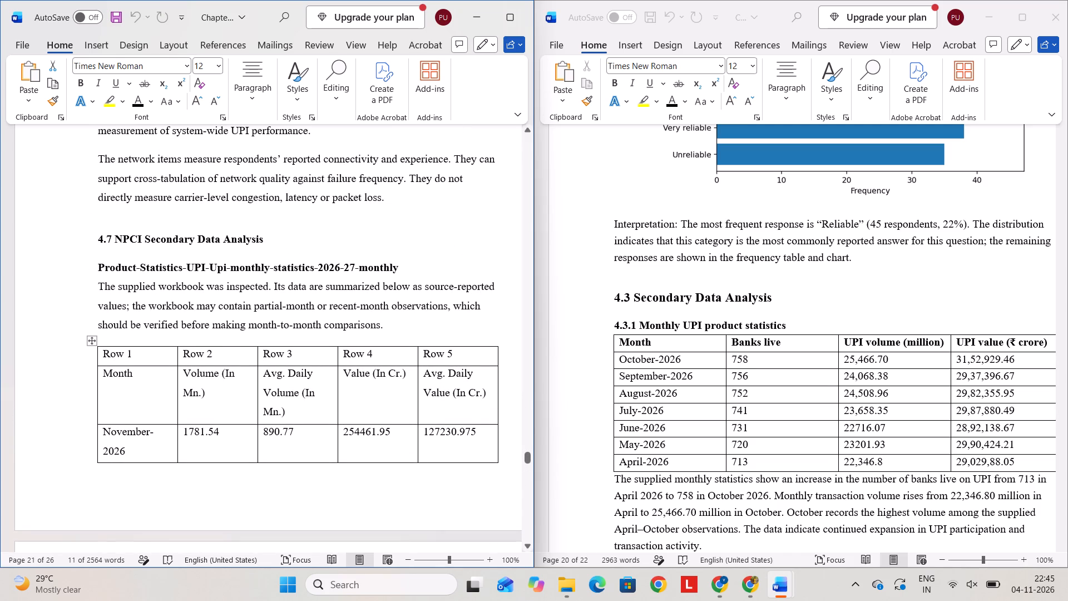
{"action": "scroll", "coordinate": [450, 294], "scroll_direction": "down", "scroll_amount": 4}
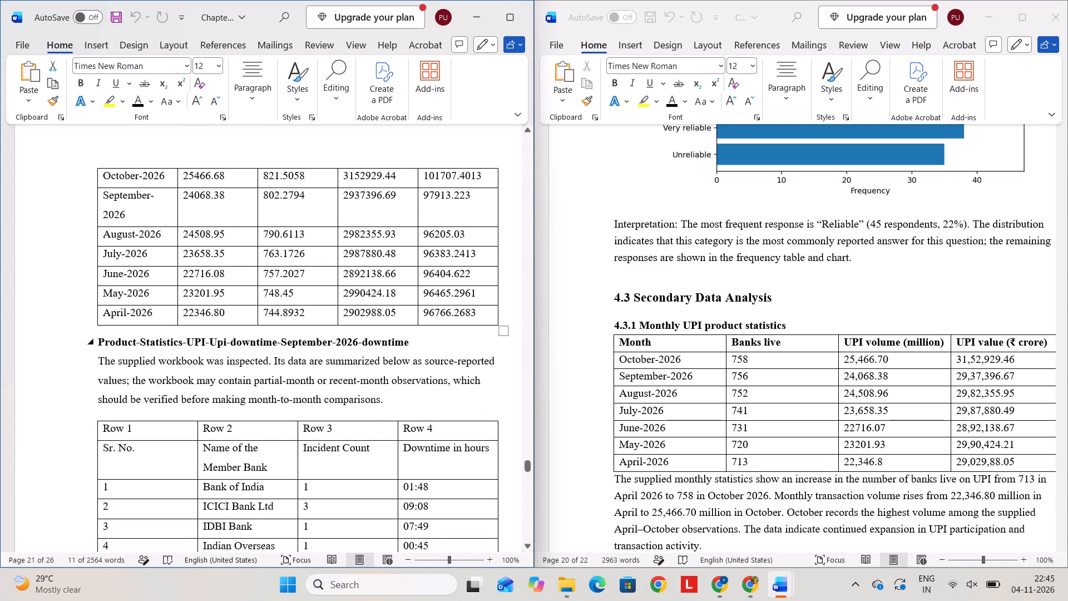
Compare the monthly statistics, September 2026 downtime and October 2026 P2P/P2M sections between the two Chapter 4 documents.
{"action": "scroll", "coordinate": [712, 460], "scroll_direction": "down", "scroll_amount": 2}
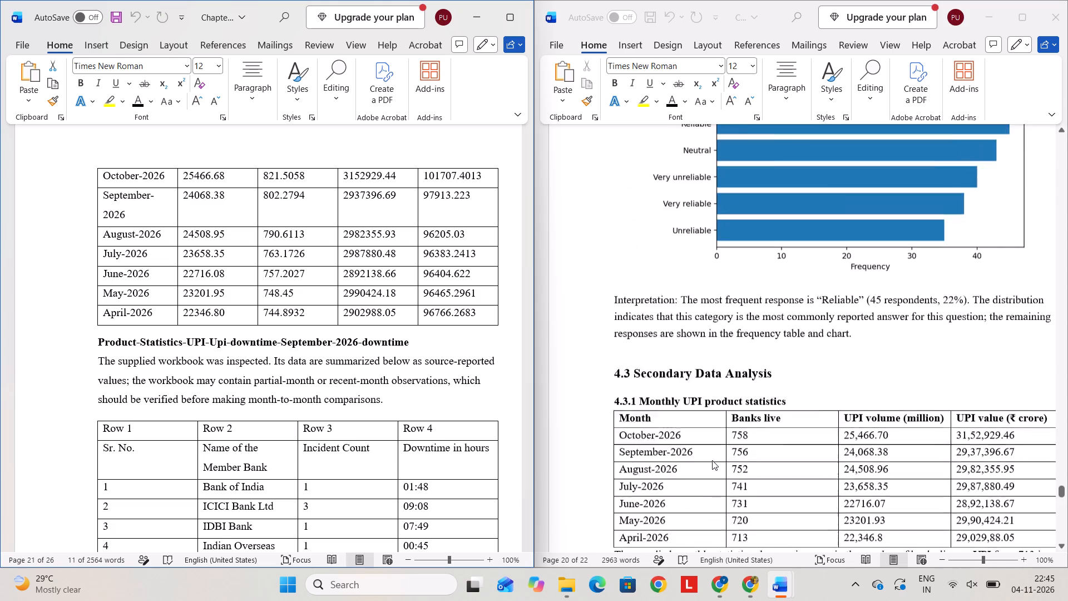
{"action": "scroll", "coordinate": [712, 460], "scroll_direction": "down", "scroll_amount": 3}
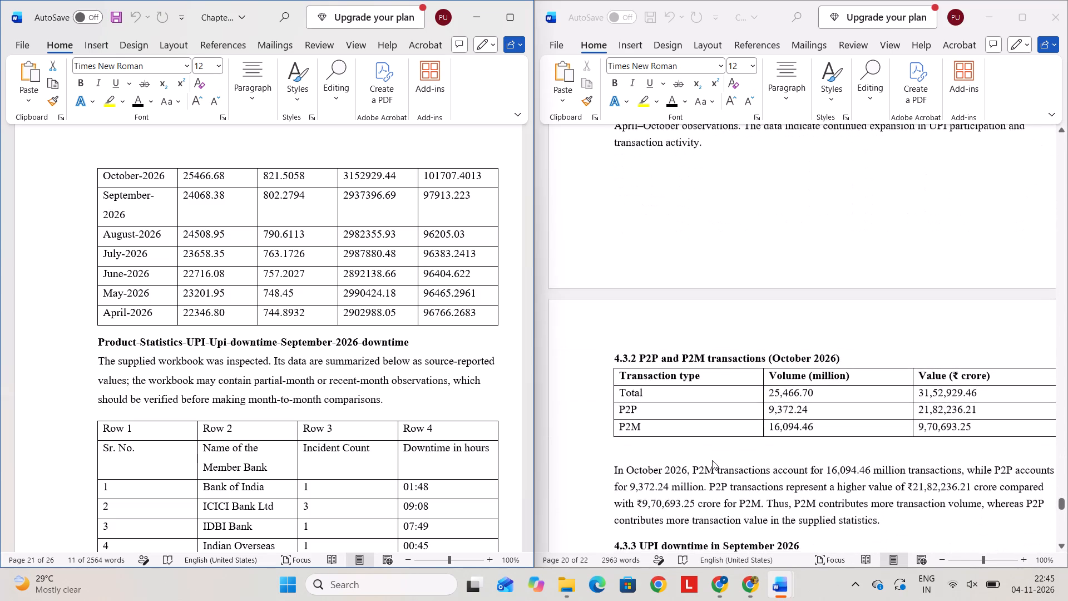
{"action": "scroll", "coordinate": [712, 460], "scroll_direction": "down", "scroll_amount": 1}
{"action": "scroll", "coordinate": [431, 431], "scroll_direction": "up", "scroll_amount": 1}
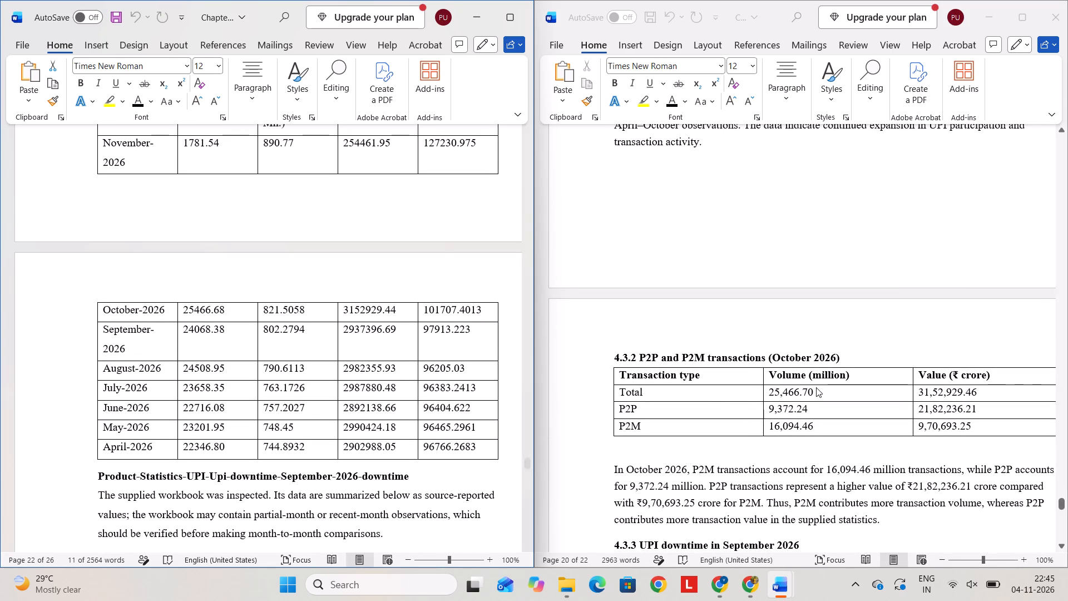
{"action": "scroll", "coordinate": [816, 387], "scroll_direction": "up", "scroll_amount": 4}
{"action": "scroll", "coordinate": [533, 306], "scroll_direction": "down", "scroll_amount": 1}
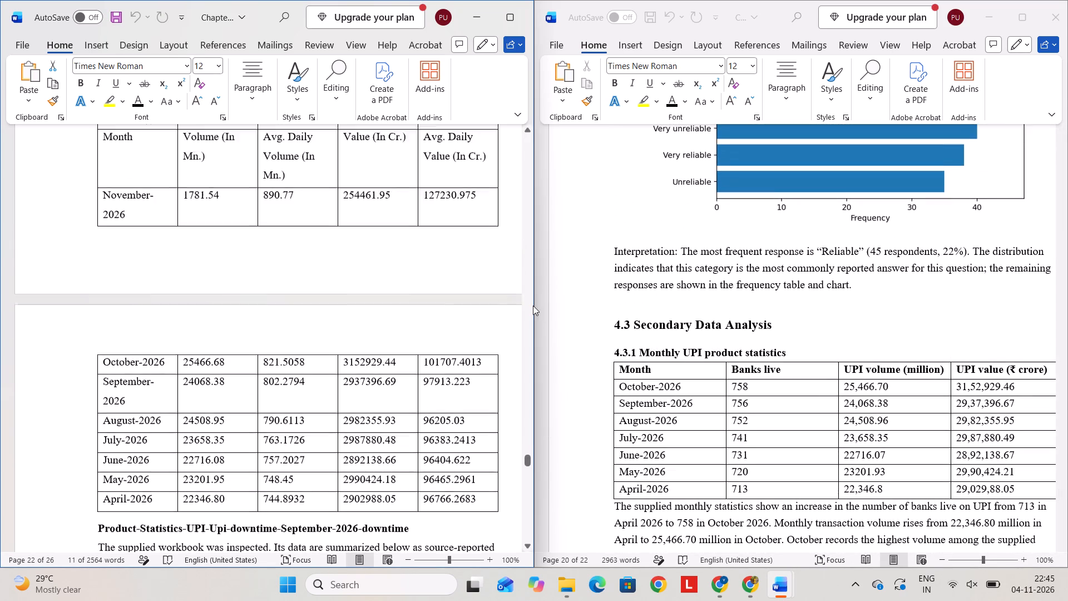
{"action": "scroll", "coordinate": [533, 306], "scroll_direction": "down", "scroll_amount": 2}
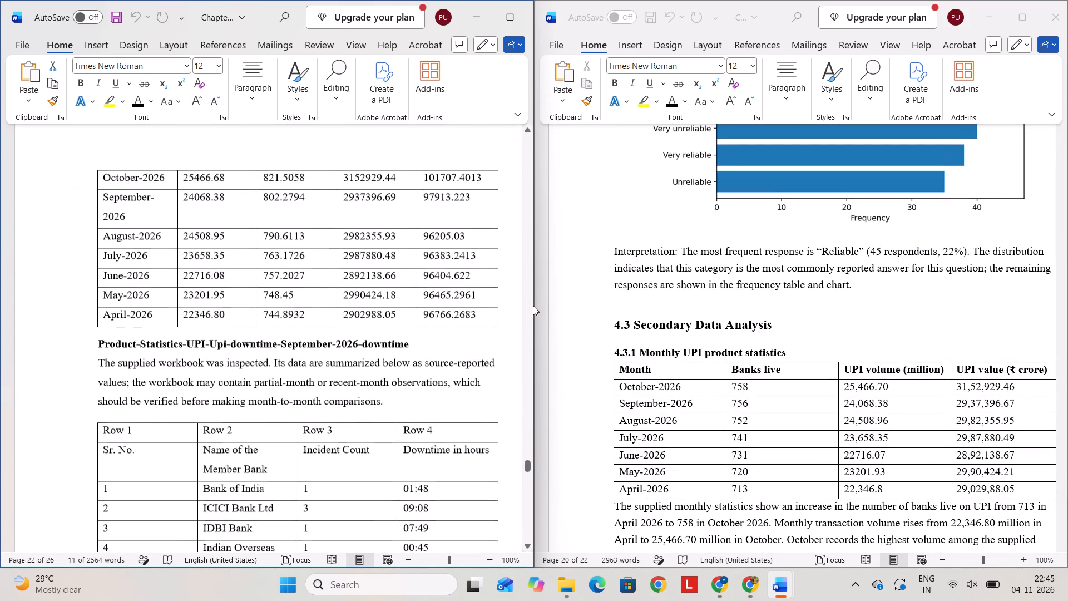
{"action": "scroll", "coordinate": [533, 306], "scroll_direction": "down", "scroll_amount": 1}
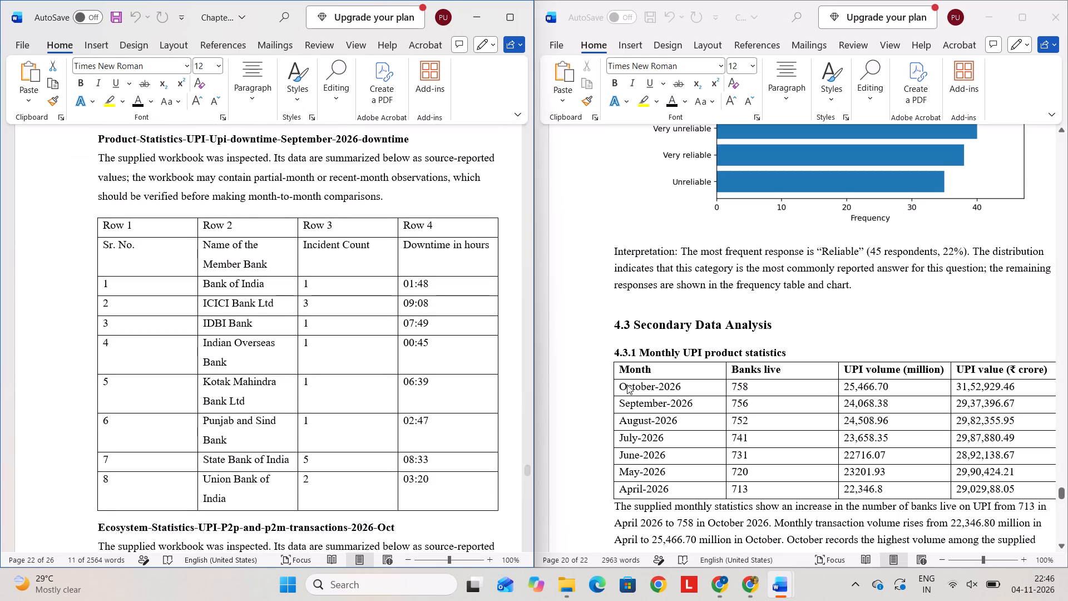
{"action": "scroll", "coordinate": [627, 385], "scroll_direction": "down", "scroll_amount": 5}
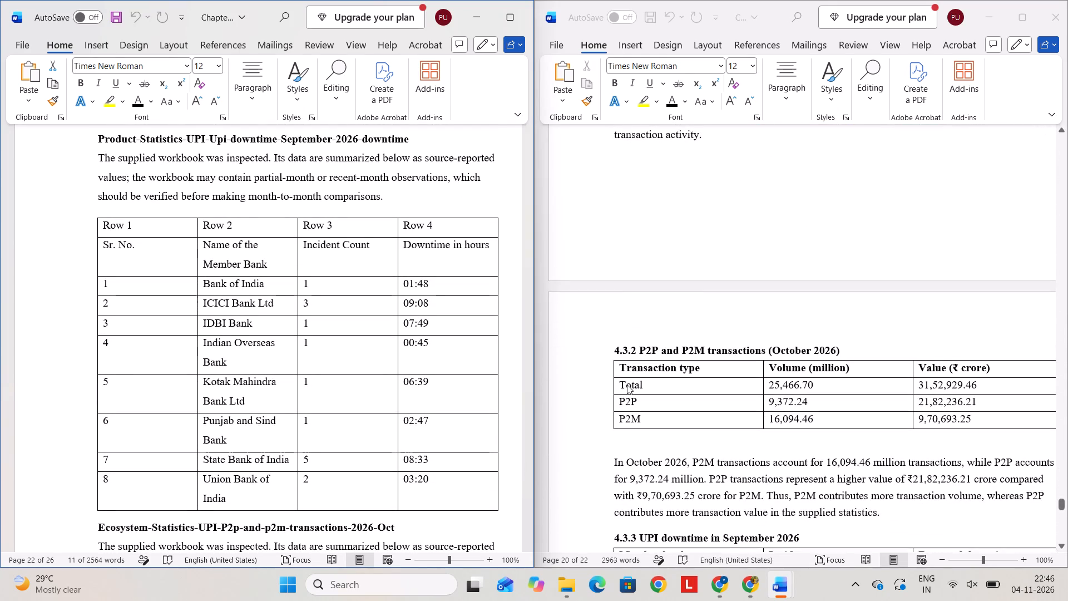
{"action": "scroll", "coordinate": [627, 385], "scroll_direction": "left", "scroll_amount": 5}
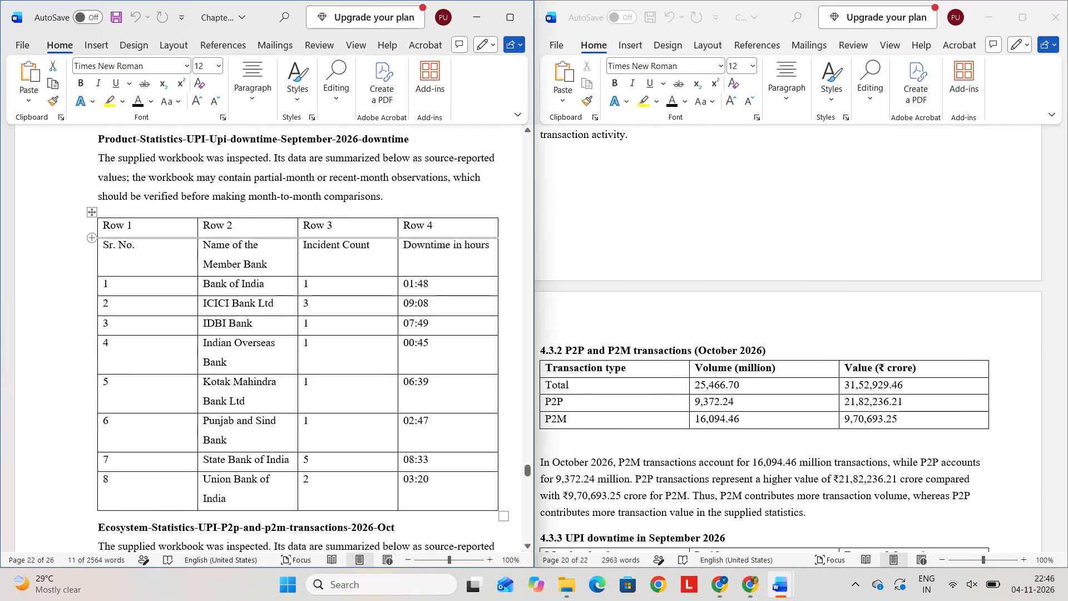
{"action": "scroll", "coordinate": [260, 211], "scroll_direction": "down", "scroll_amount": 1}
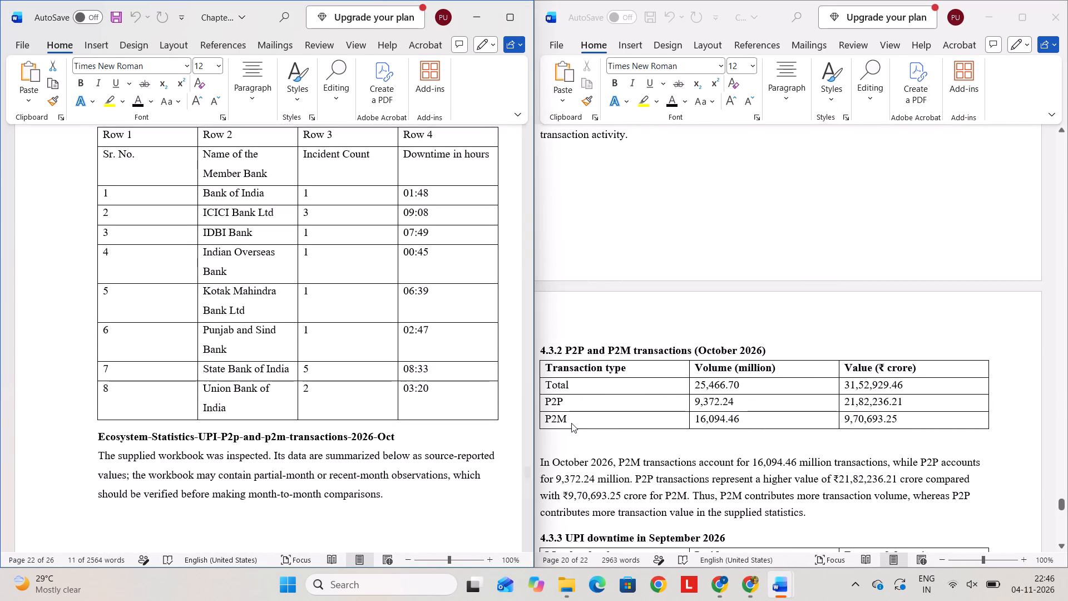
{"action": "scroll", "coordinate": [571, 423], "scroll_direction": "down", "scroll_amount": 2}
{"action": "scroll", "coordinate": [571, 423], "scroll_direction": "up", "scroll_amount": 1}
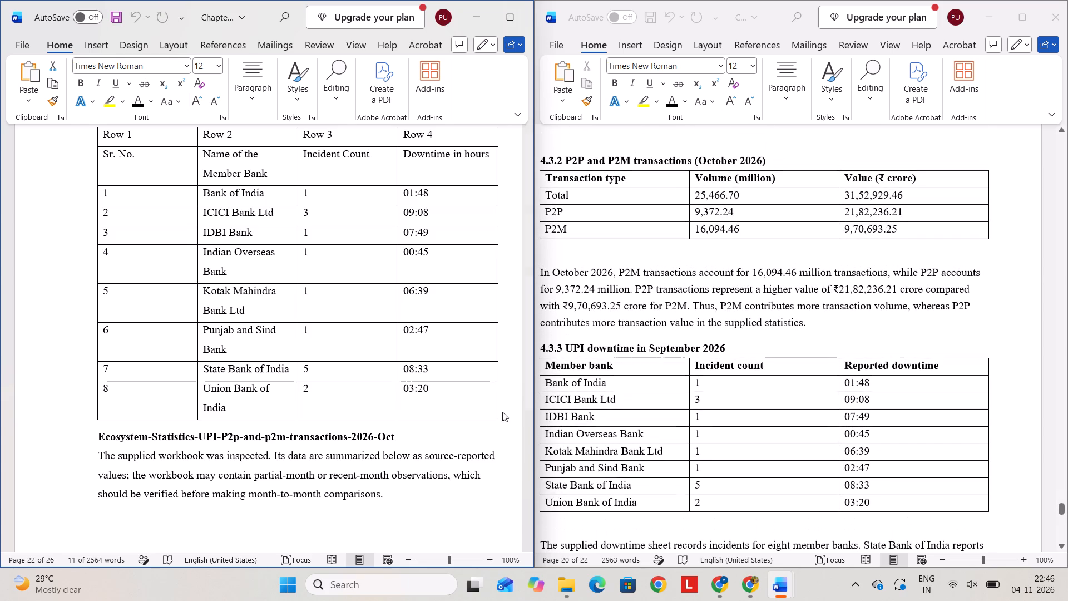
Compare the P2P/P2M and monthly product statistics in the Blue Charts document with sections 4.3.2 to 4.5 of the formatted document.
{"action": "scroll", "coordinate": [282, 385], "scroll_direction": "down", "scroll_amount": 2}
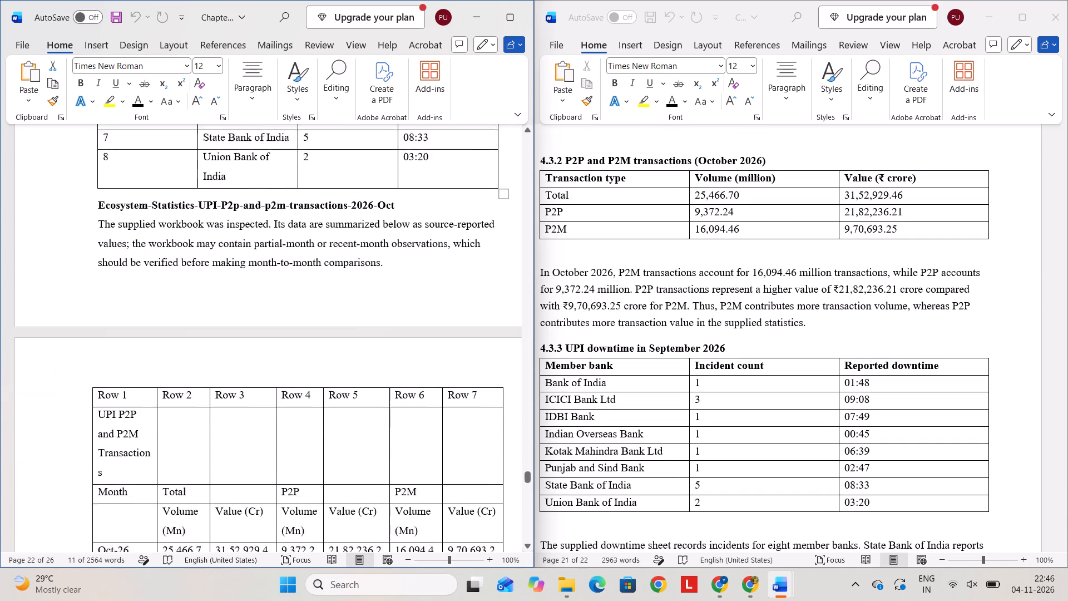
{"action": "scroll", "coordinate": [282, 385], "scroll_direction": "down", "scroll_amount": 2}
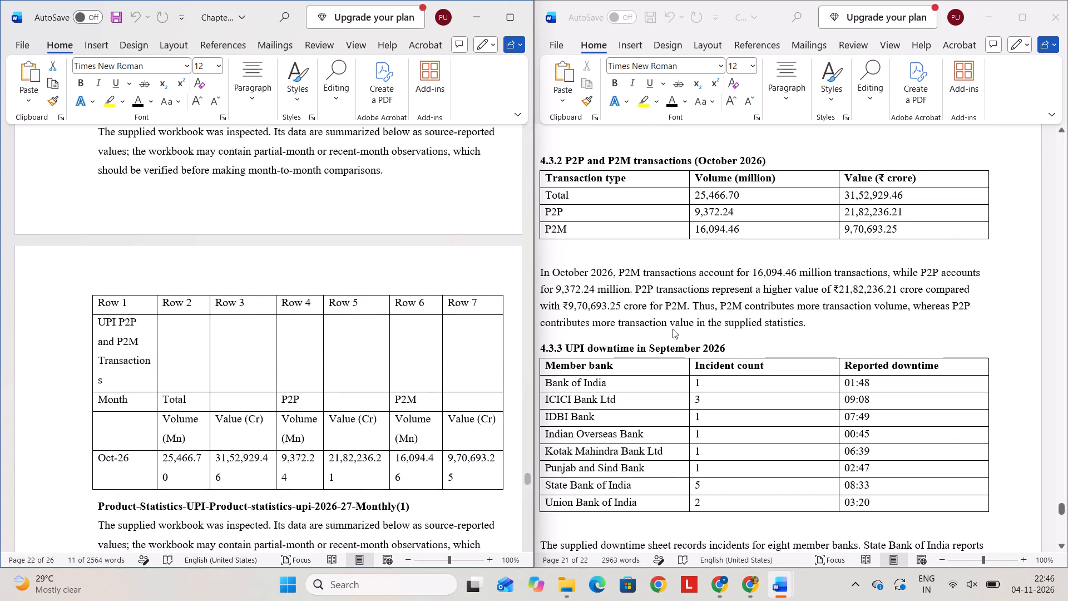
{"action": "scroll", "coordinate": [680, 329], "scroll_direction": "down", "scroll_amount": 1}
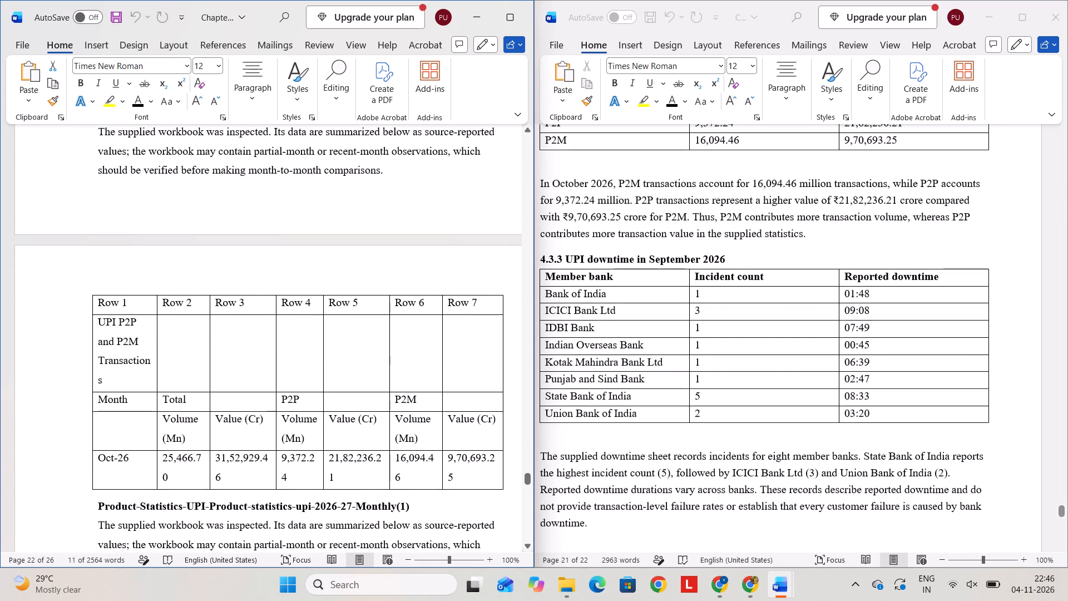
{"action": "scroll", "coordinate": [506, 386], "scroll_direction": "down", "scroll_amount": 3}
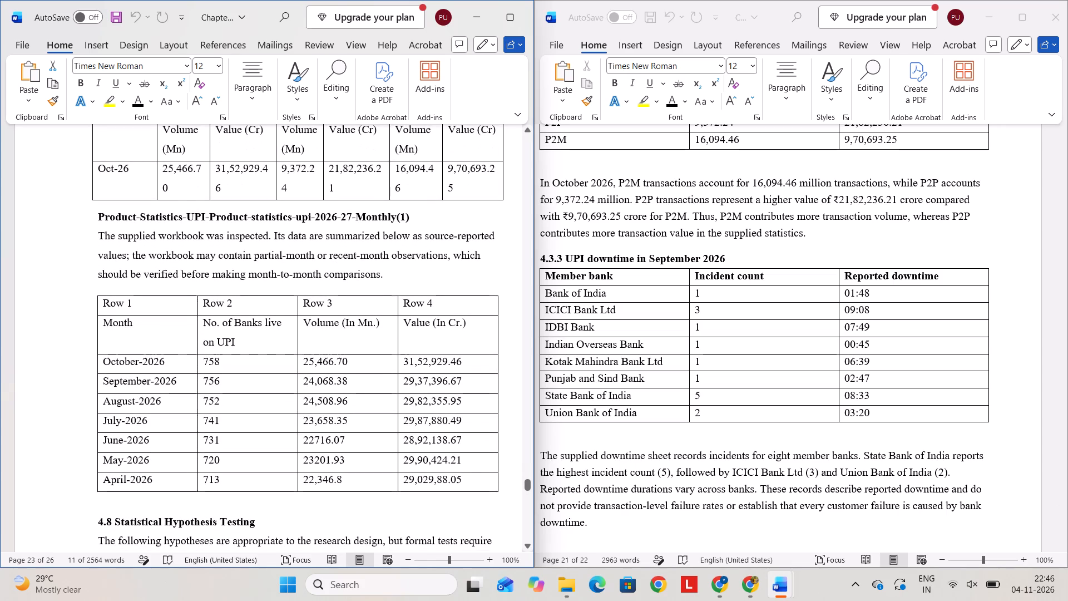
{"action": "scroll", "coordinate": [506, 386], "scroll_direction": "down", "scroll_amount": 1}
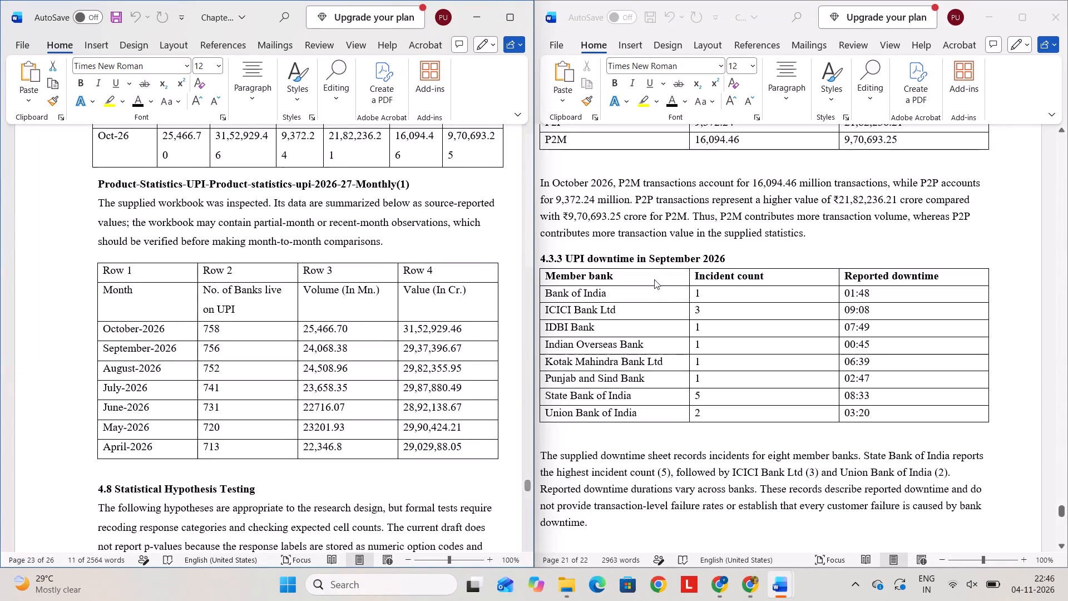
{"action": "scroll", "coordinate": [704, 339], "scroll_direction": "down", "scroll_amount": 5}
{"action": "scroll", "coordinate": [704, 339], "scroll_direction": "up", "scroll_amount": 1}
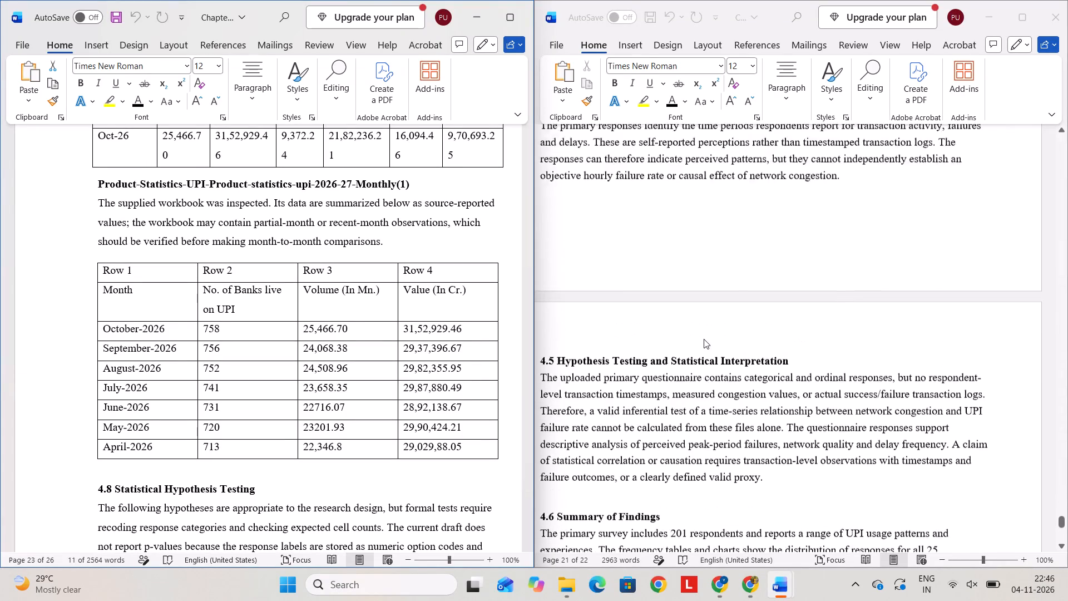
{"action": "scroll", "coordinate": [704, 339], "scroll_direction": "up", "scroll_amount": 1}
{"action": "scroll", "coordinate": [698, 246], "scroll_direction": "up", "scroll_amount": 1}
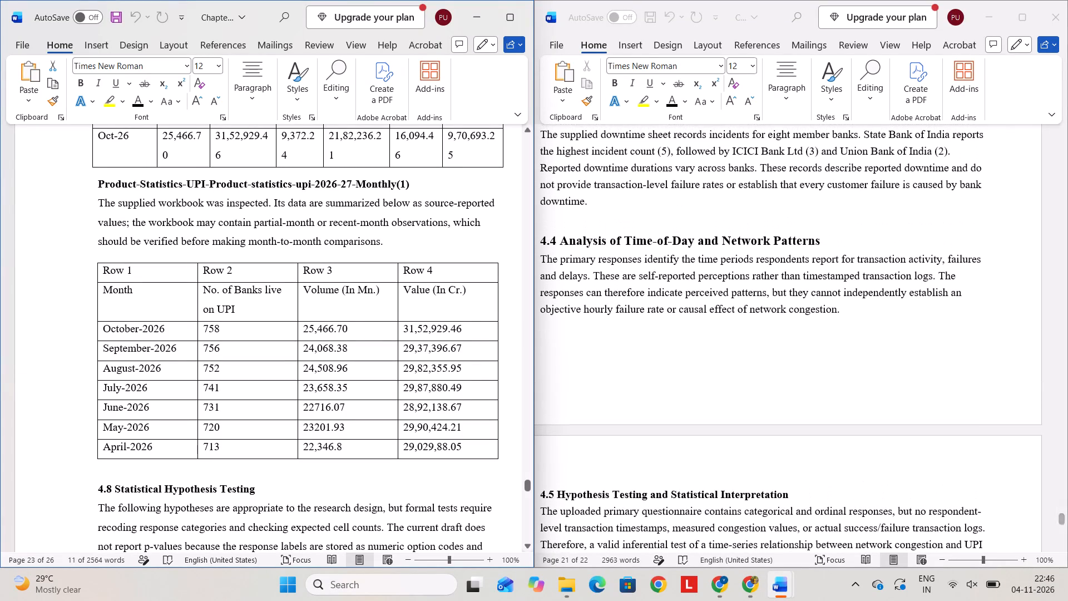
{"action": "scroll", "coordinate": [345, 352], "scroll_direction": "right", "scroll_amount": 1}
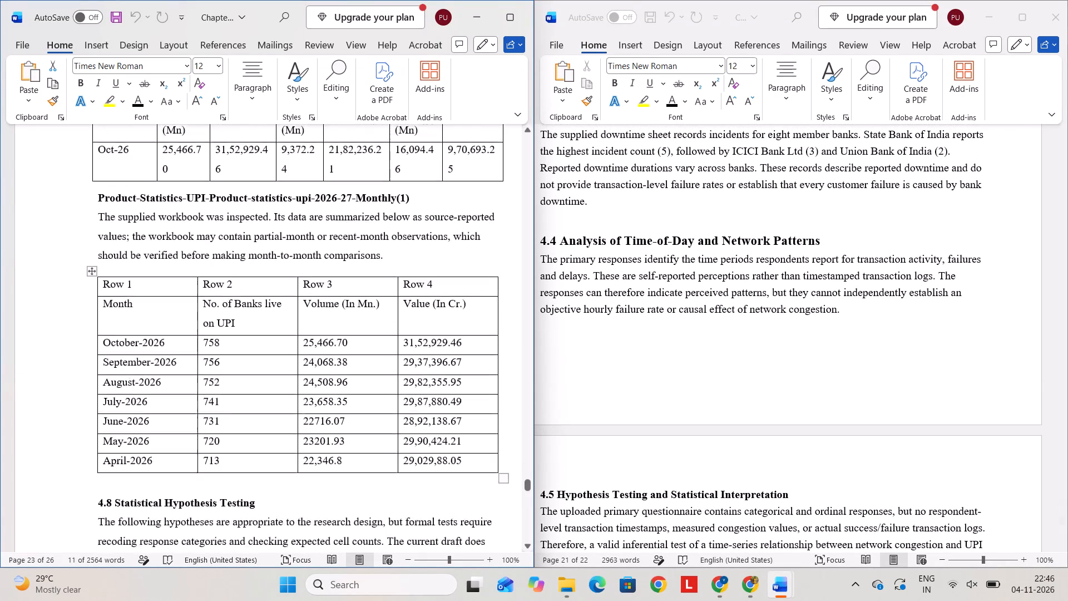
{"action": "scroll", "coordinate": [345, 352], "scroll_direction": "right", "scroll_amount": 1}
Recheck the downtime and monthly statistics tables of the Blue Charts document against section 4.3.1 of the formatted document.
{"action": "scroll", "coordinate": [272, 365], "scroll_direction": "up", "scroll_amount": 2}
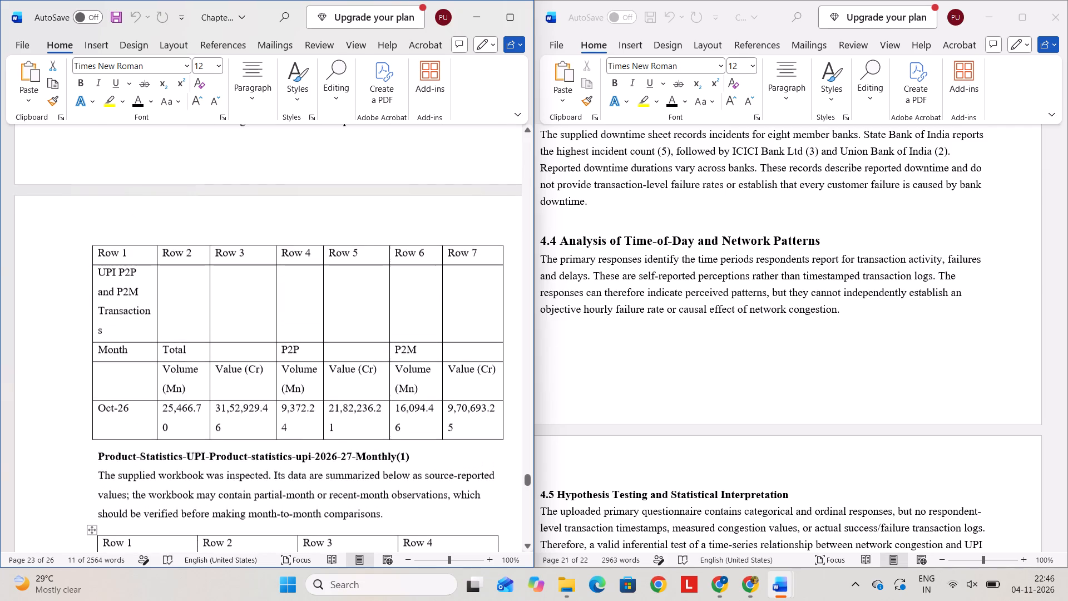
{"action": "scroll", "coordinate": [775, 220], "scroll_direction": "up", "scroll_amount": 5}
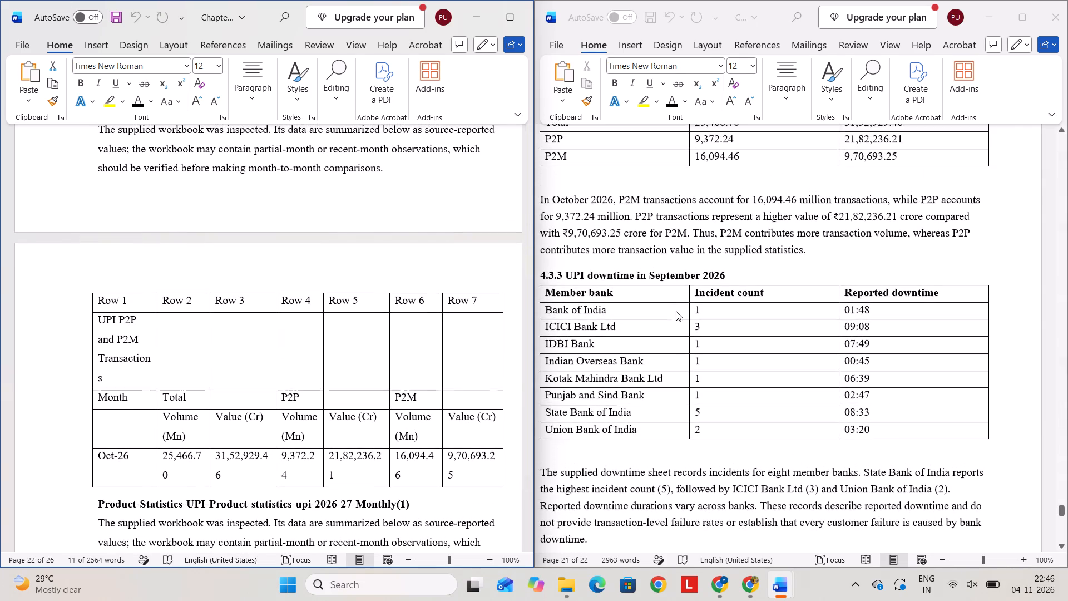
{"action": "scroll", "coordinate": [676, 311], "scroll_direction": "up", "scroll_amount": 5}
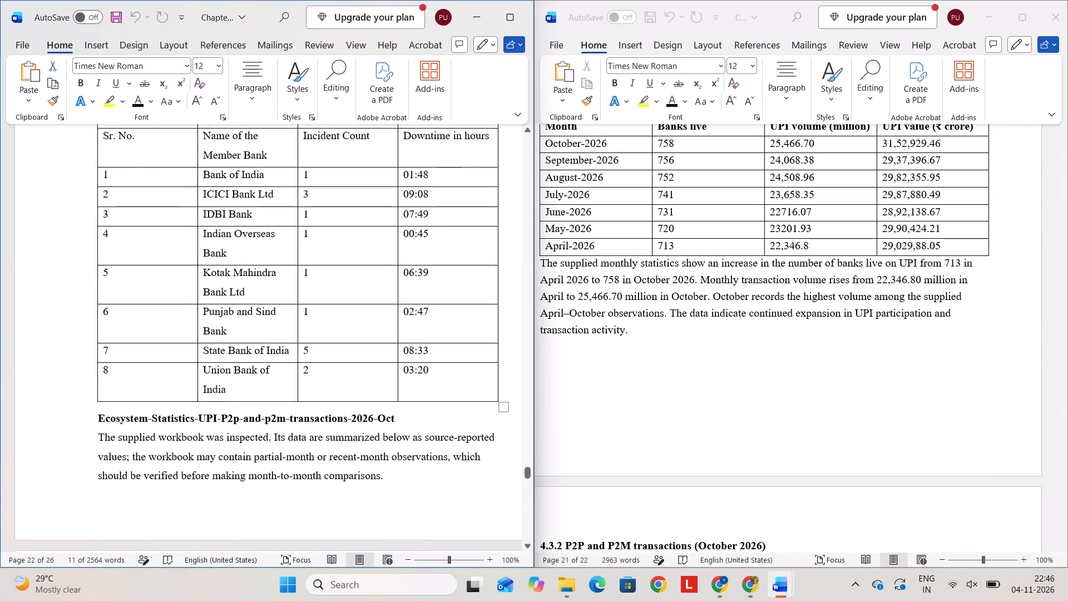
{"action": "left_click", "coordinate": [294, 250]}
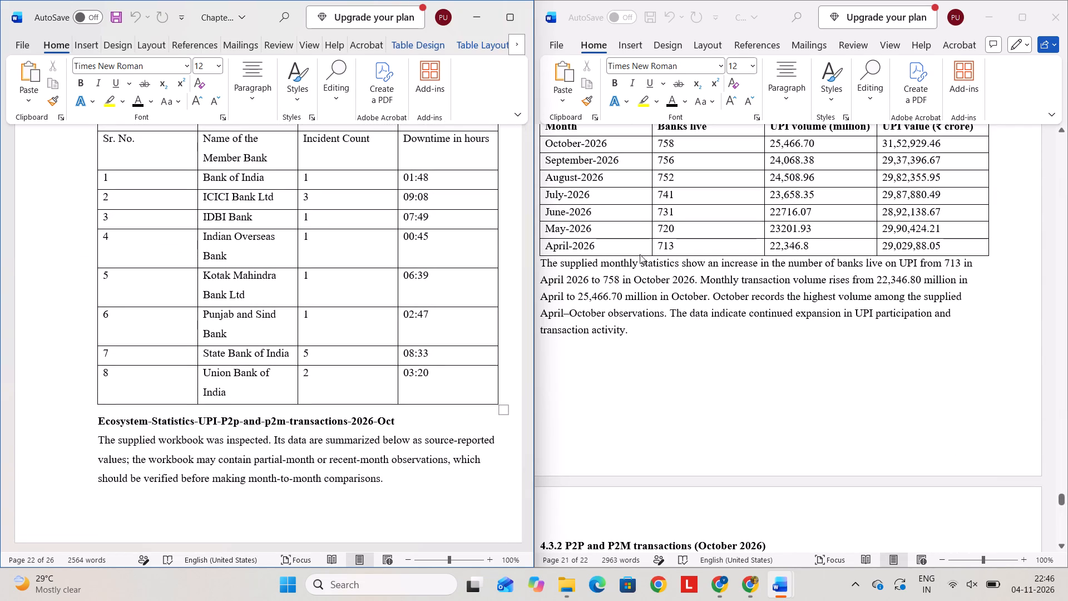
{"action": "left_click", "coordinate": [641, 265]}
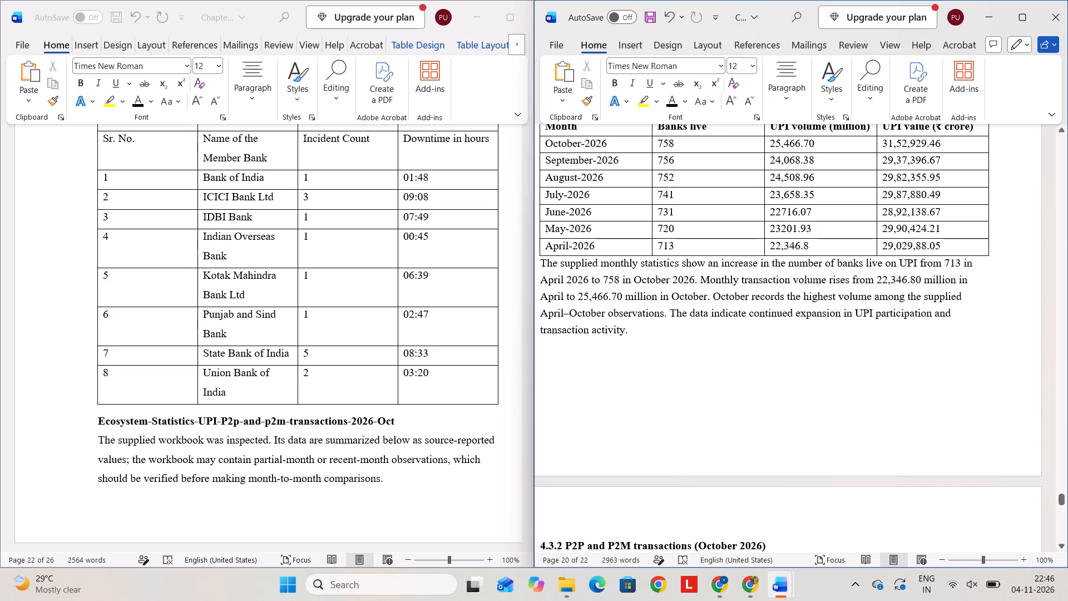
{"action": "scroll", "coordinate": [270, 248], "scroll_direction": "up", "scroll_amount": 4}
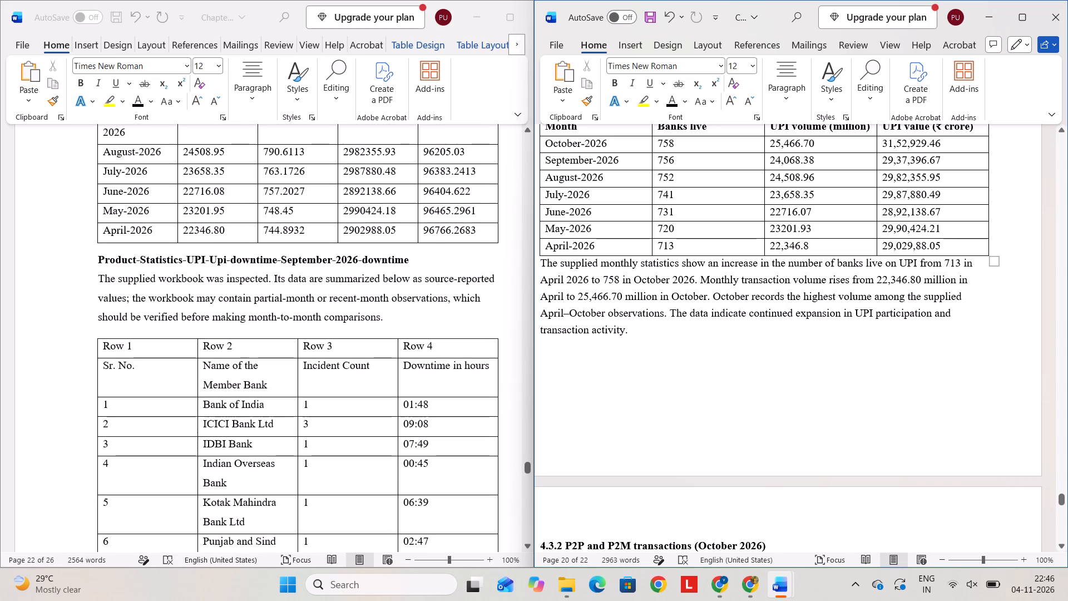
{"action": "scroll", "coordinate": [307, 171], "scroll_direction": "up", "scroll_amount": 1}
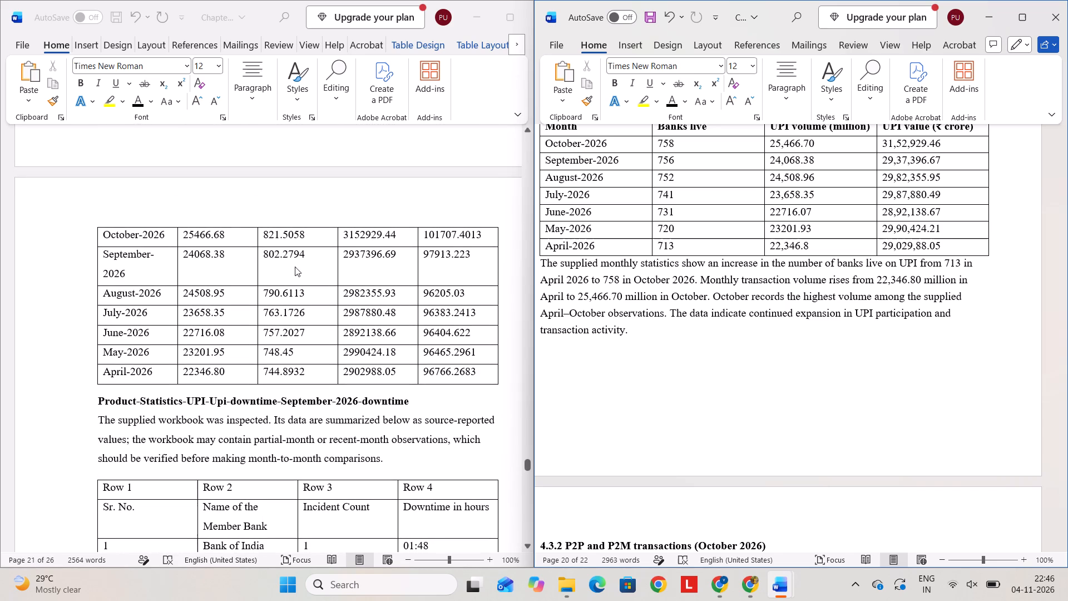
{"action": "left_click", "coordinate": [211, 424]}
{"action": "left_click", "coordinate": [226, 422]}
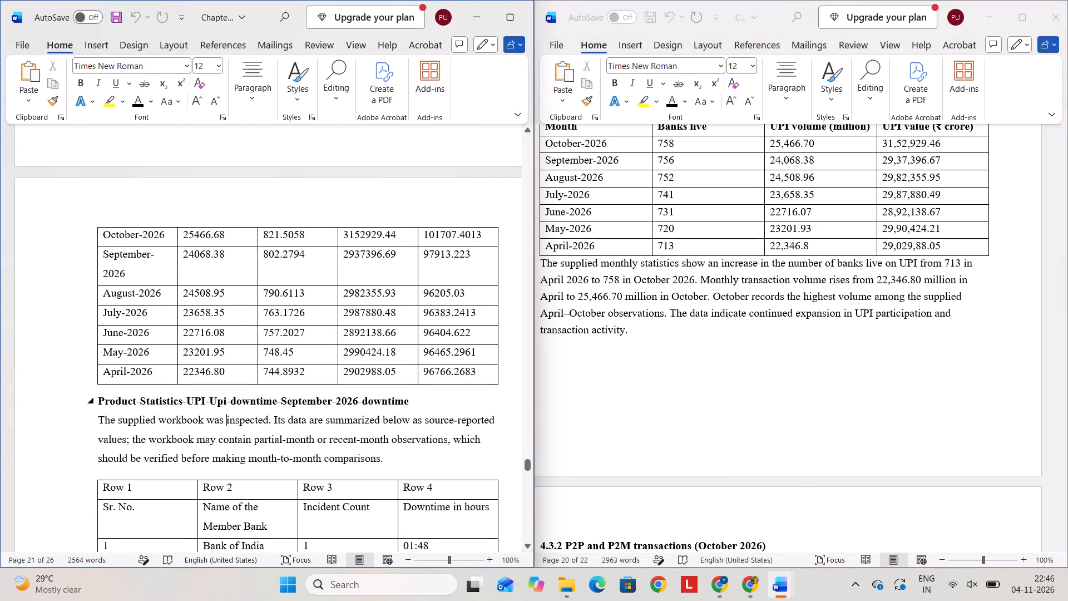
{"action": "left_click", "coordinate": [493, 21]}
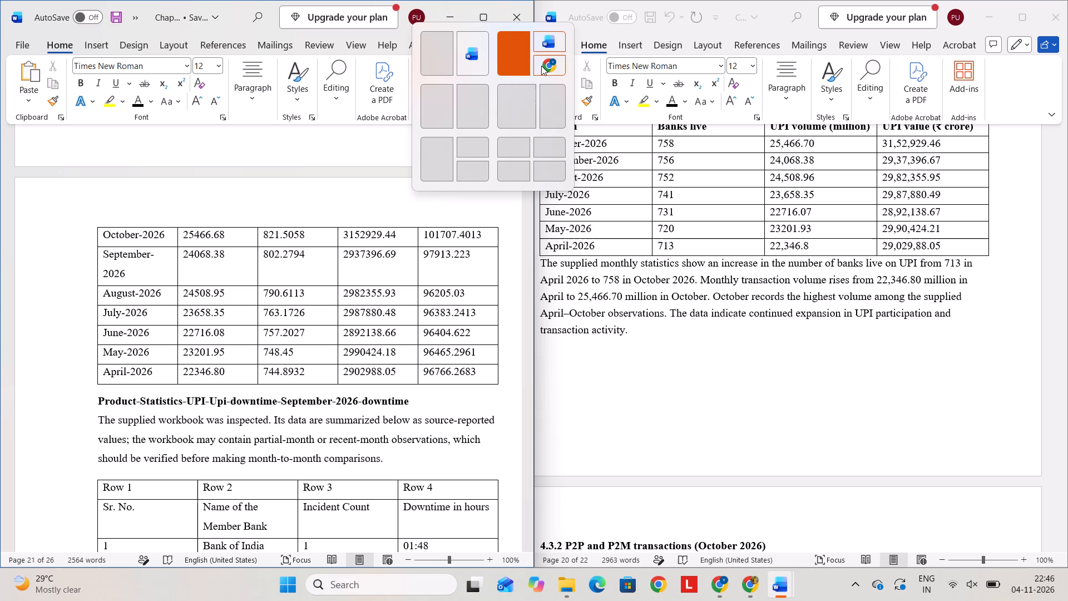
{"action": "left_click", "coordinate": [719, 296]}
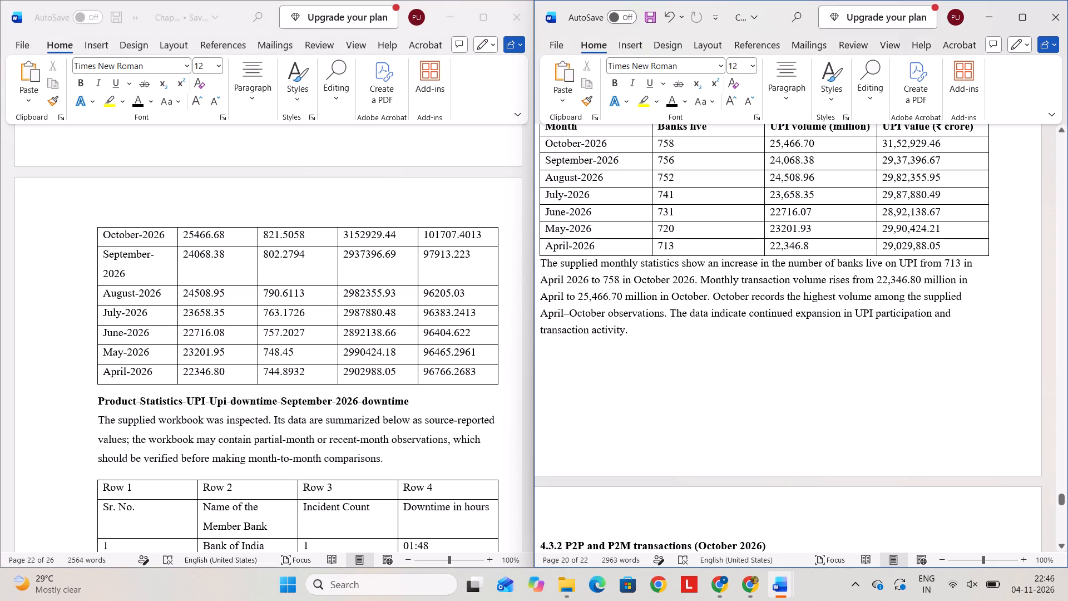
{"action": "left_click", "coordinate": [730, 300]}
{"action": "left_click", "coordinate": [624, 390]}
Maximize the formatted Chapter 4 document and set the line spacing of its entire text to 1.5.
{"action": "left_click", "coordinate": [1025, 18]}
{"action": "left_click", "coordinate": [490, 290]}
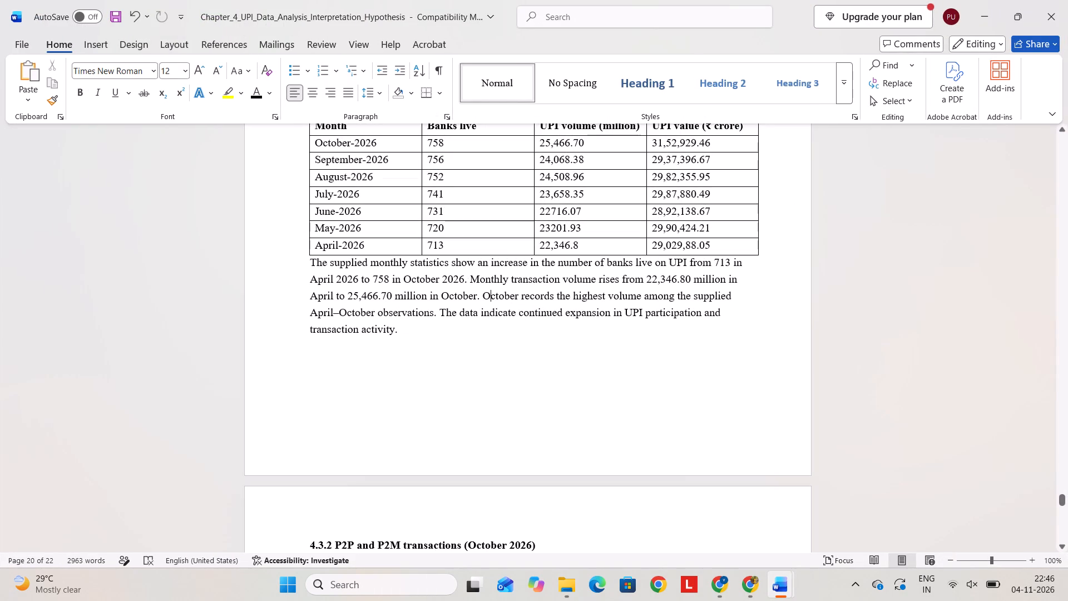
{"action": "left_click", "coordinate": [383, 90]}
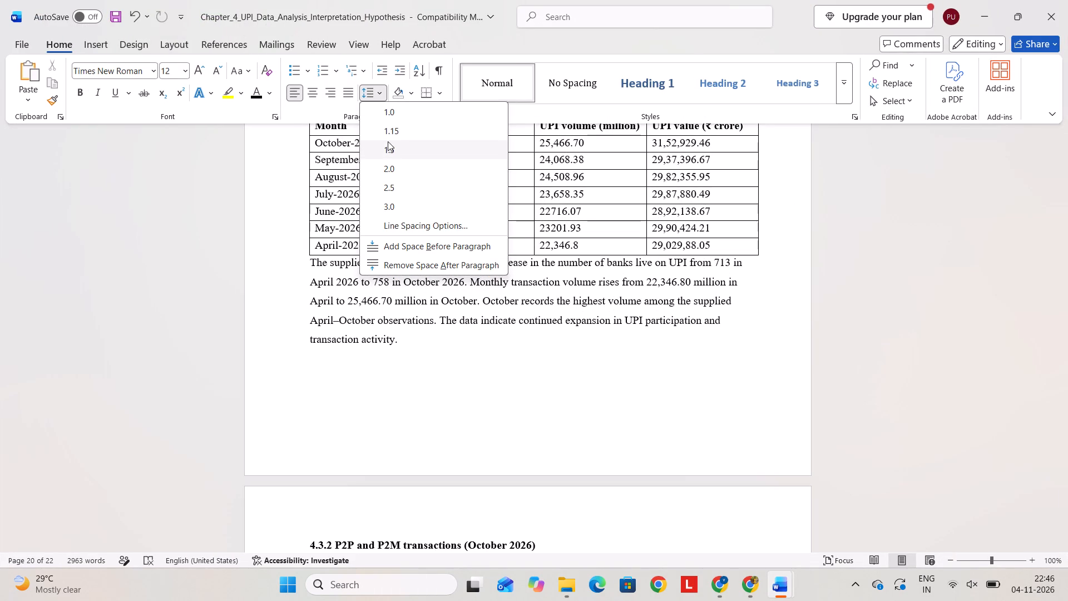
{"action": "left_click", "coordinate": [462, 420]}
{"action": "key", "text": "ctrl+a"}
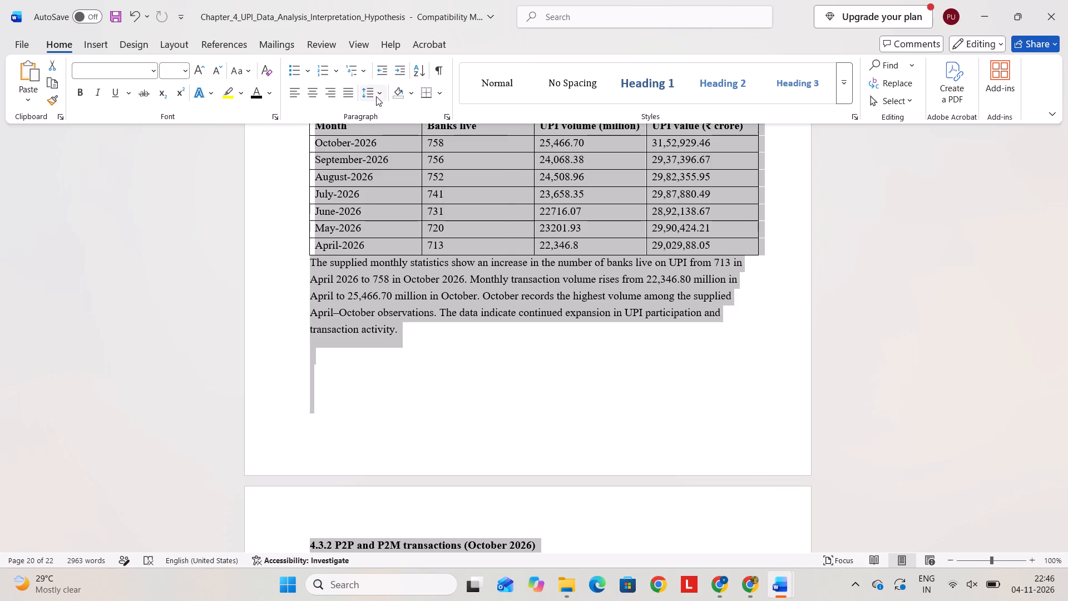
{"action": "left_click", "coordinate": [377, 96]}
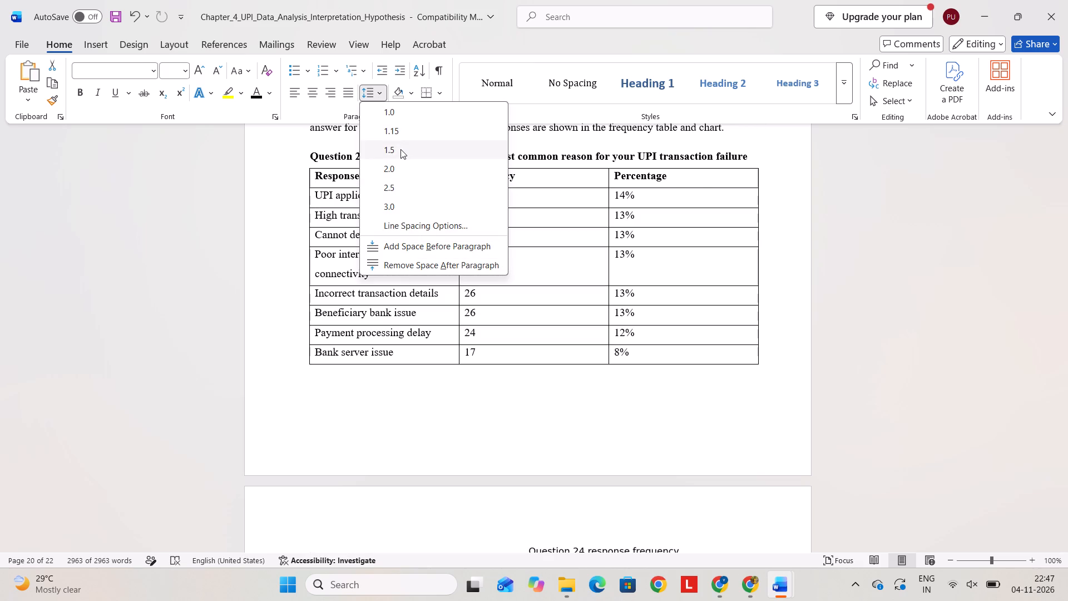
{"action": "left_click", "coordinate": [400, 149]}
{"action": "scroll", "coordinate": [497, 340], "scroll_direction": "up", "scroll_amount": 1}
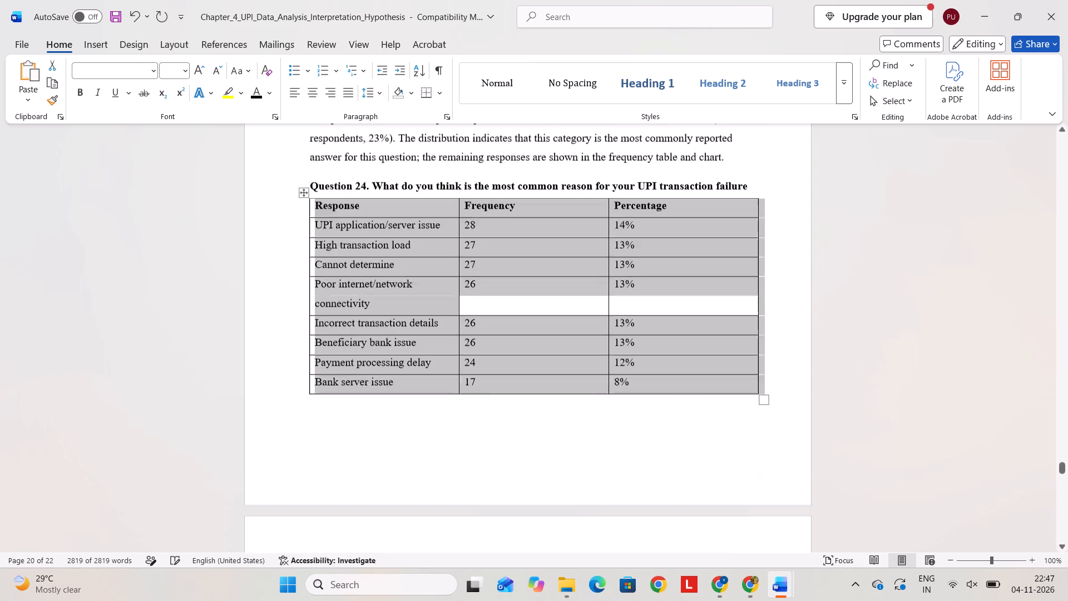
{"action": "scroll", "coordinate": [489, 359], "scroll_direction": "up", "scroll_amount": 2}
{"action": "left_click", "coordinate": [290, 333]}
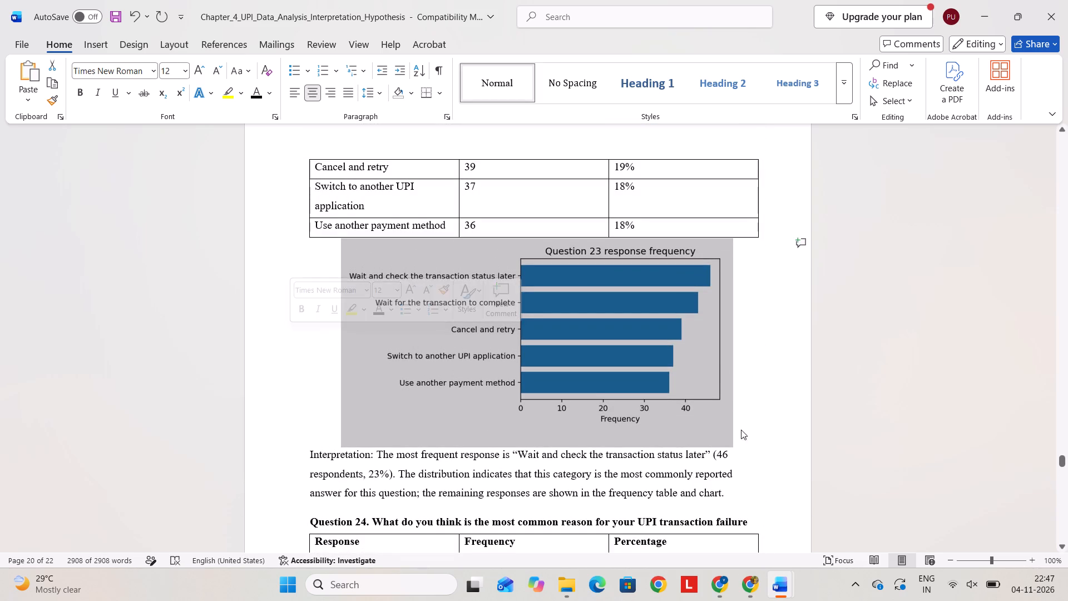
{"action": "left_click", "coordinate": [759, 408]}
Remove the blank lines between the monthly statistics paragraph and the heading 4.3.2 P2P and P2M transactions (October 2026).
{"action": "scroll", "coordinate": [769, 407], "scroll_direction": "down", "scroll_amount": 6}
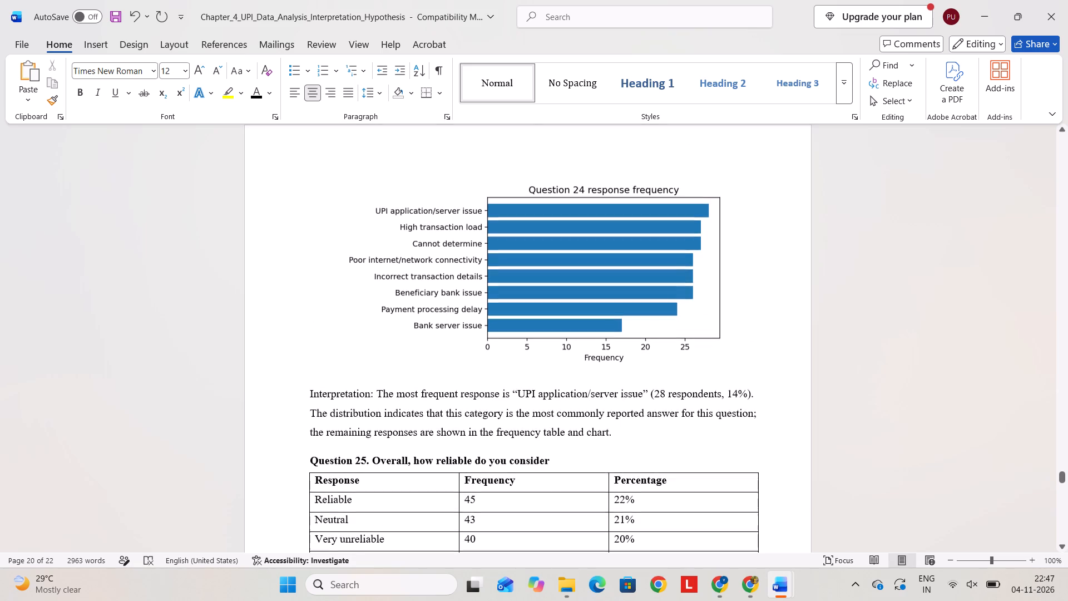
{"action": "scroll", "coordinate": [584, 370], "scroll_direction": "down", "scroll_amount": 11}
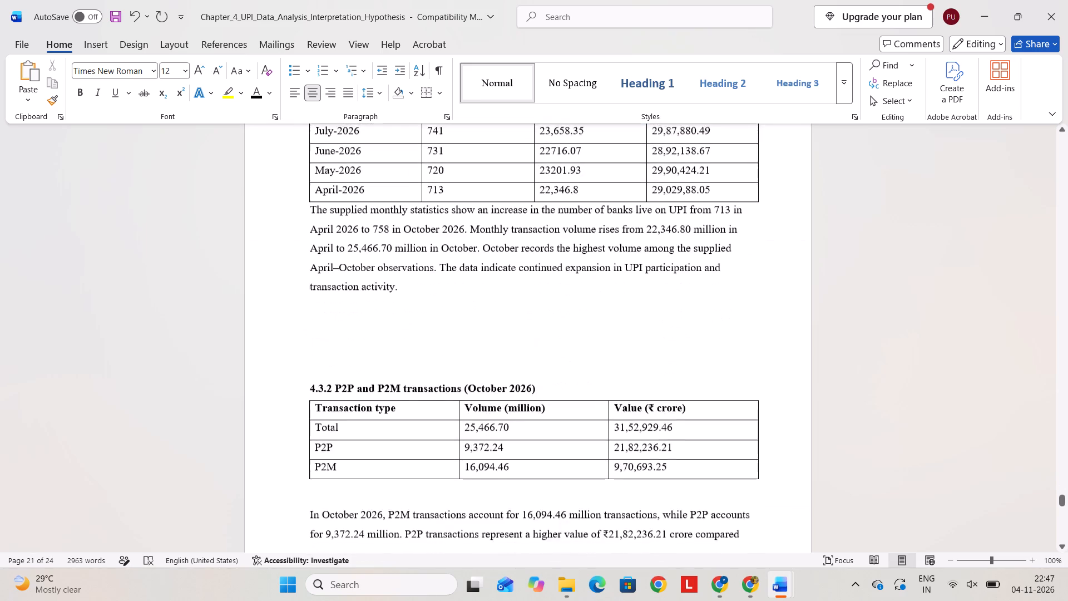
{"action": "scroll", "coordinate": [547, 344], "scroll_direction": "down", "scroll_amount": 1}
{"action": "left_click", "coordinate": [345, 313]}
{"action": "key", "text": "BackSpace"}
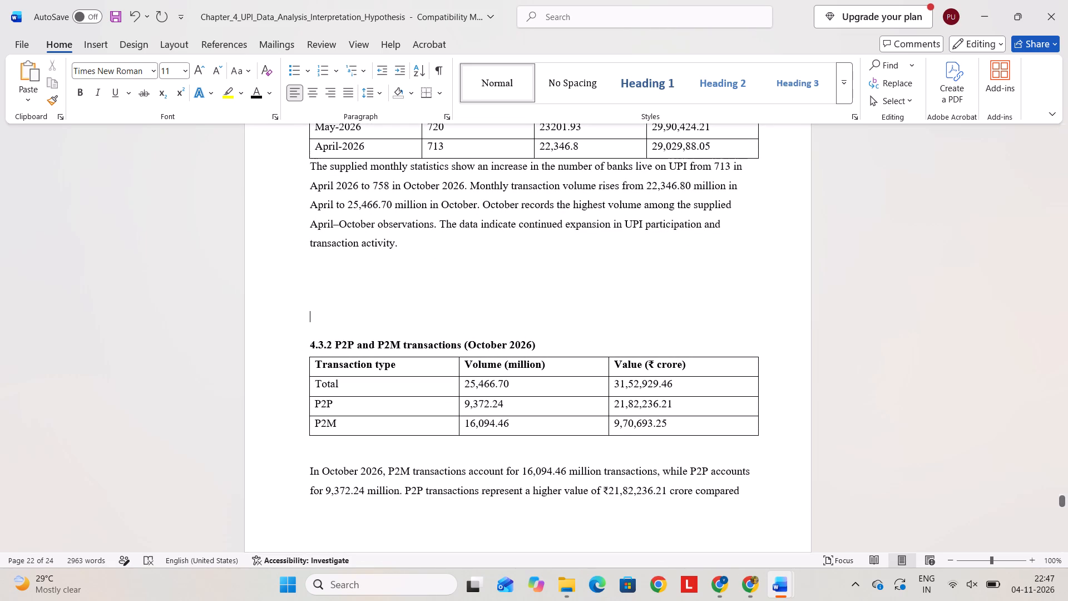
{"action": "key", "text": "BackSpace"}
{"action": "key", "text": "BackSpace"}
{"action": "scroll", "coordinate": [345, 313], "scroll_direction": "up", "scroll_amount": 2}
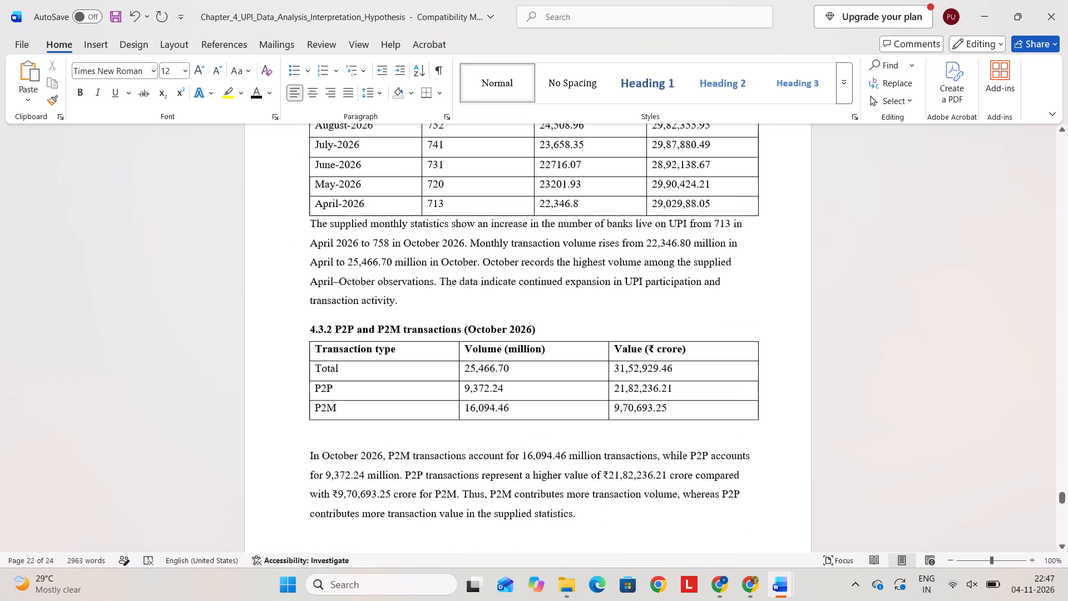
{"action": "scroll", "coordinate": [345, 313], "scroll_direction": "up", "scroll_amount": 2}
{"action": "scroll", "coordinate": [345, 313], "scroll_direction": "down", "scroll_amount": 1}
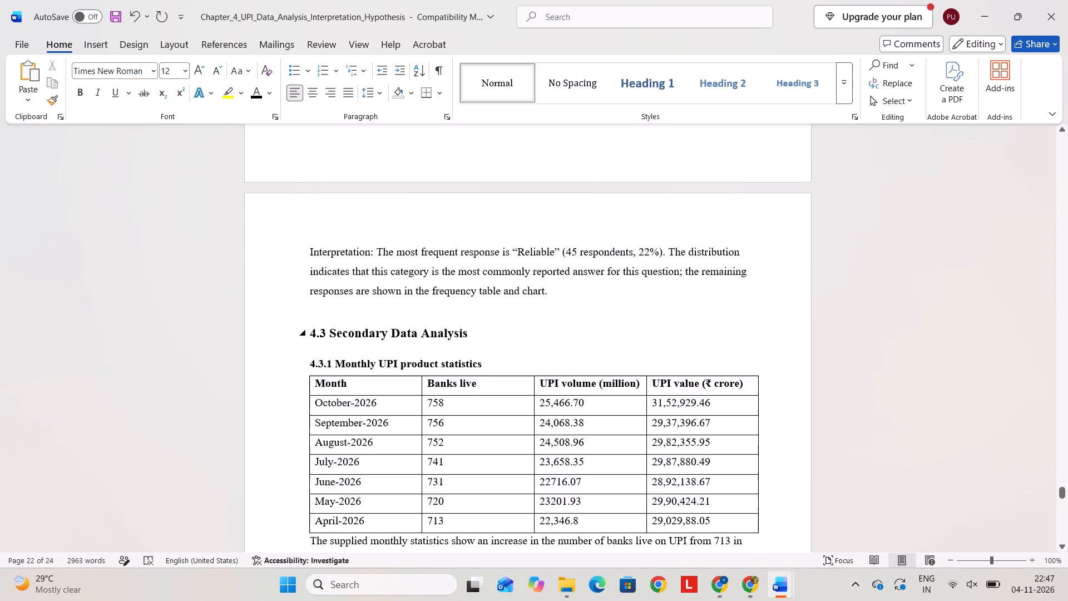
{"action": "scroll", "coordinate": [345, 313], "scroll_direction": "down", "scroll_amount": 1}
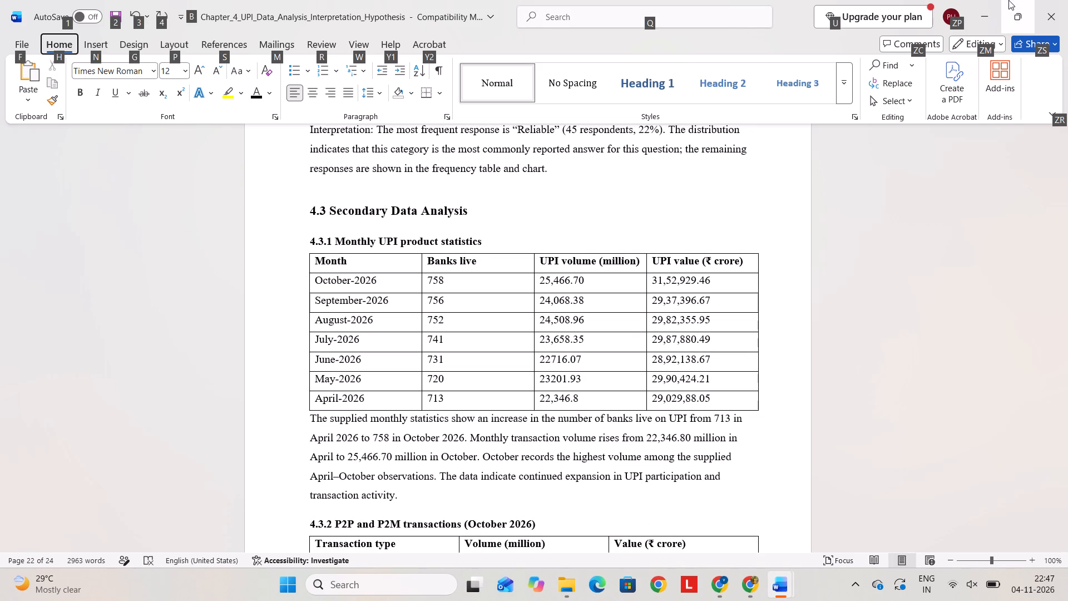
Arrange the formatted Chapter 4 document side by side with the Blue Charts document again.
{"action": "left_click", "coordinate": [1011, 0]}
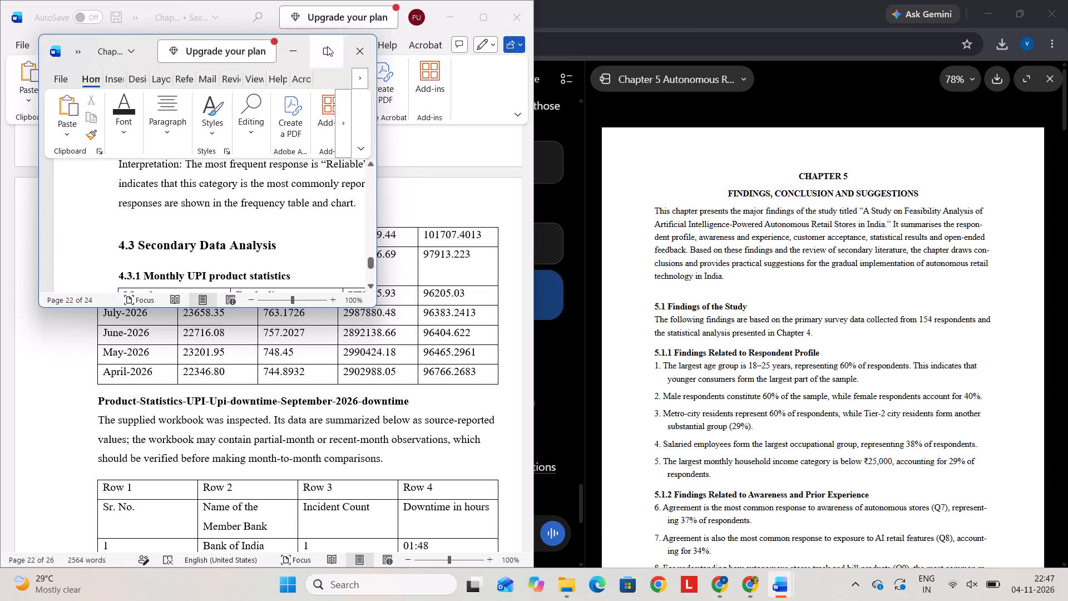
{"action": "left_click", "coordinate": [327, 46]}
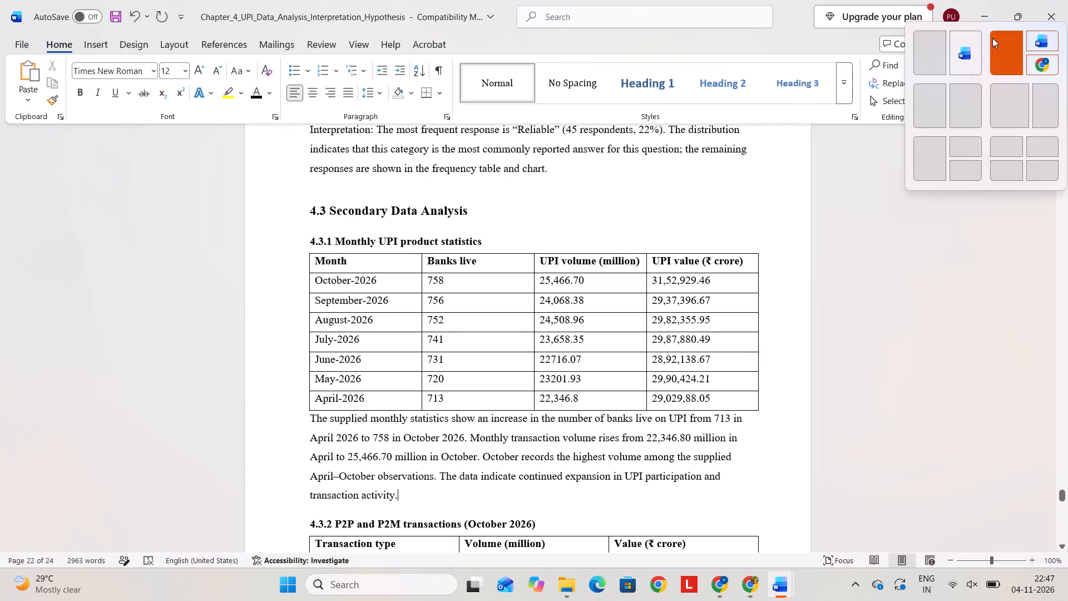
{"action": "left_click", "coordinate": [963, 51]}
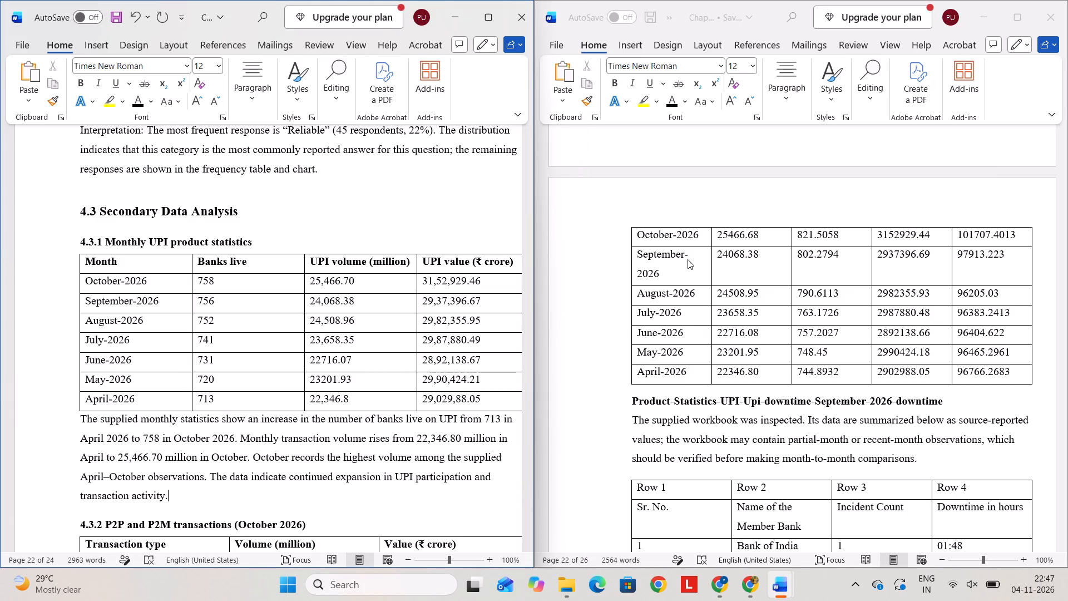
Compare the secondary data tables under 4.7 NPCI Secondary Data Analysis in the Blue Charts document with sections 4.3 to 4.5 of the formatted document.
{"action": "scroll", "coordinate": [688, 259], "scroll_direction": "up", "scroll_amount": 4}
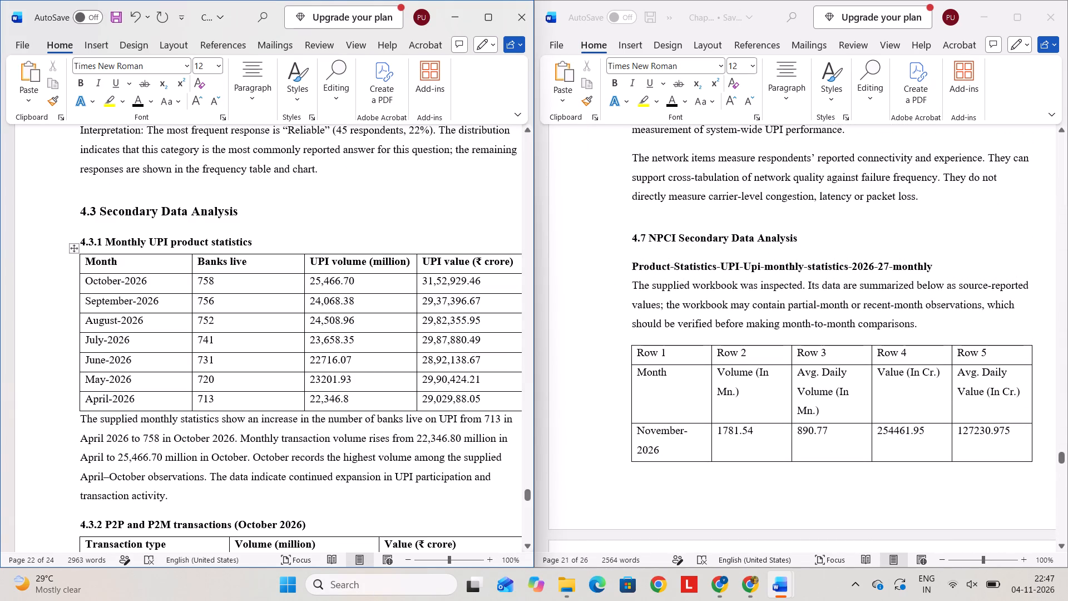
{"action": "scroll", "coordinate": [716, 364], "scroll_direction": "down", "scroll_amount": 1}
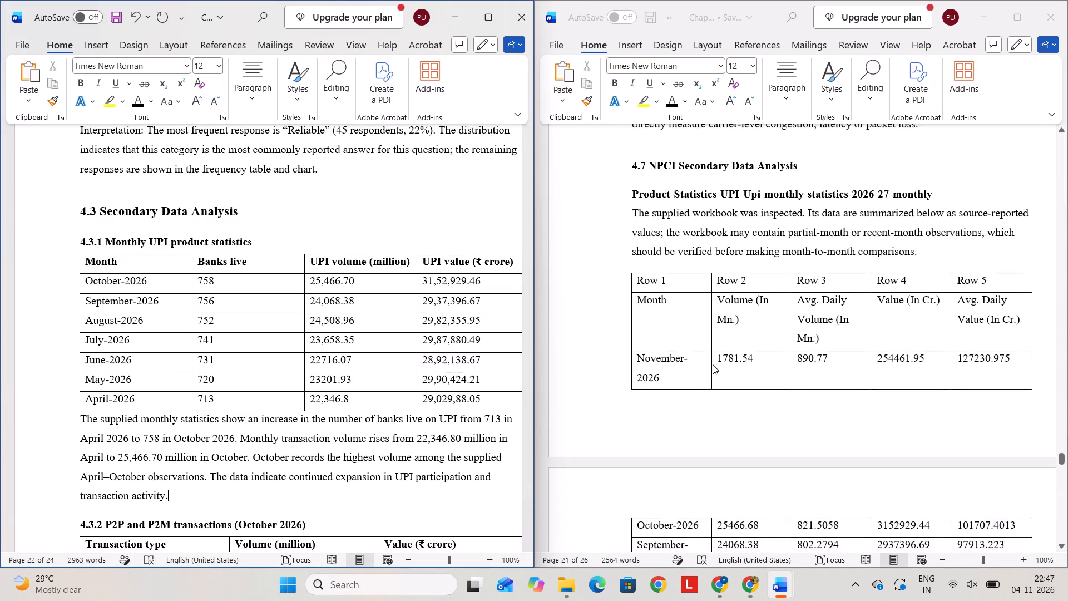
{"action": "scroll", "coordinate": [680, 366], "scroll_direction": "down", "scroll_amount": 1}
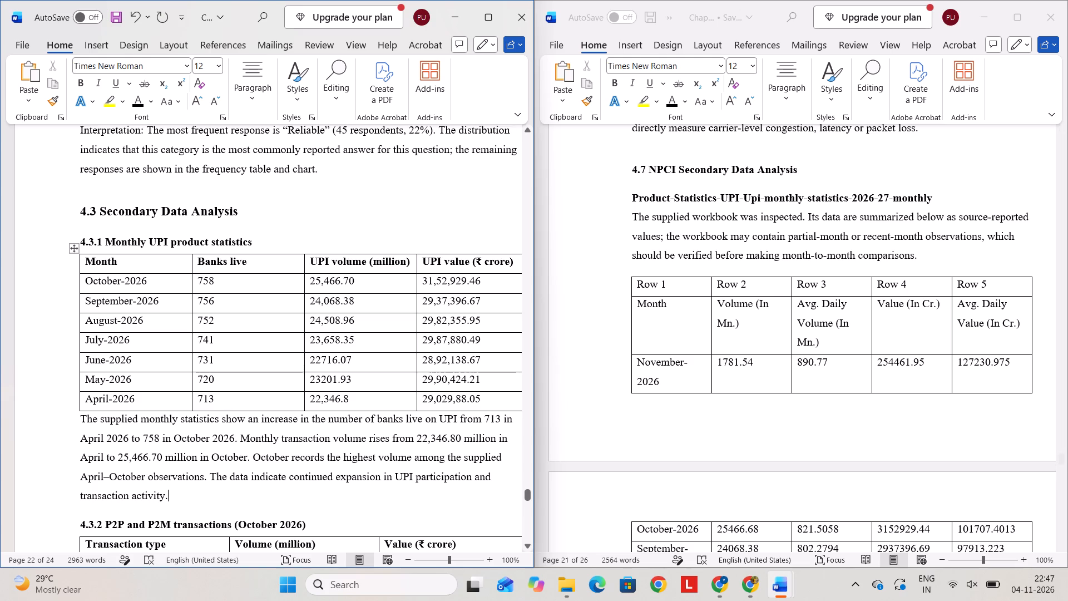
{"action": "scroll", "coordinate": [503, 225], "scroll_direction": "down", "scroll_amount": 1}
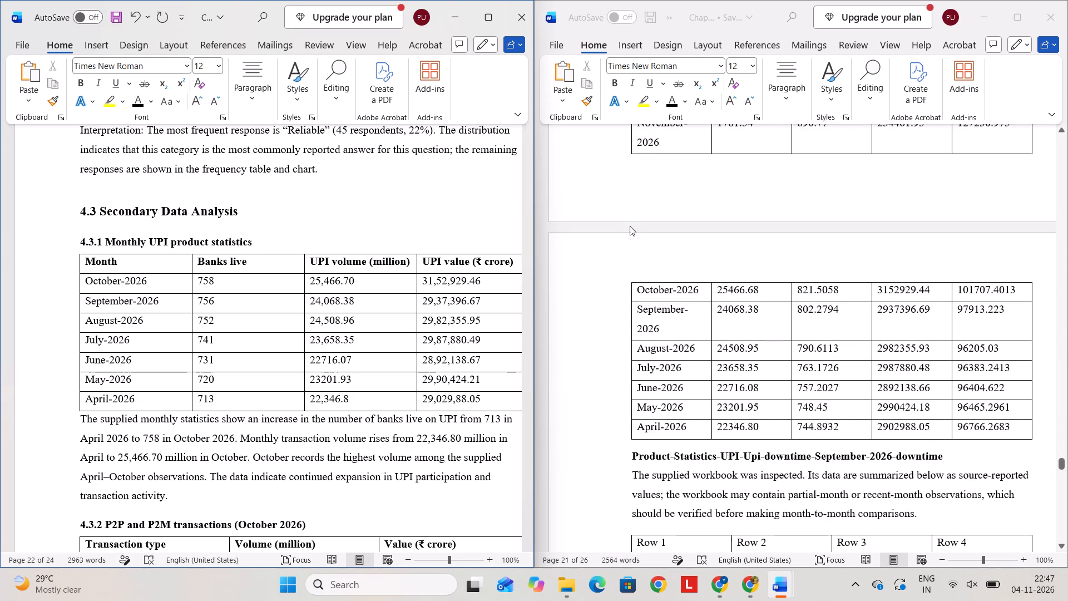
{"action": "scroll", "coordinate": [630, 226], "scroll_direction": "down", "scroll_amount": 1}
{"action": "scroll", "coordinate": [296, 400], "scroll_direction": "down", "scroll_amount": 4}
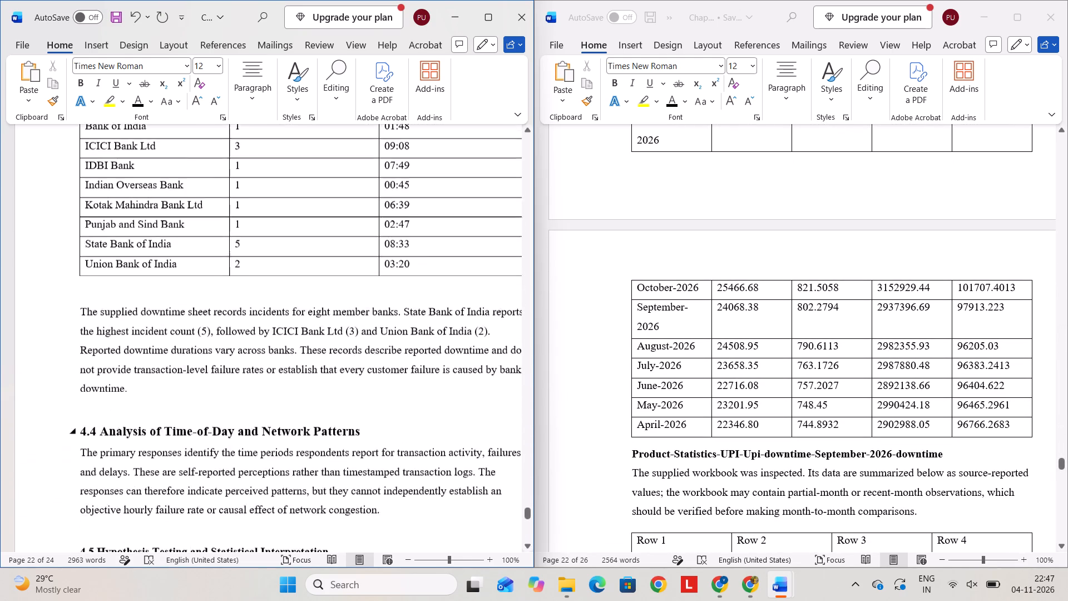
{"action": "scroll", "coordinate": [299, 391], "scroll_direction": "down", "scroll_amount": 3}
{"action": "scroll", "coordinate": [617, 368], "scroll_direction": "down", "scroll_amount": 3}
{"action": "scroll", "coordinate": [701, 372], "scroll_direction": "left", "scroll_amount": 4}
{"action": "scroll", "coordinate": [716, 353], "scroll_direction": "down", "scroll_amount": 2}
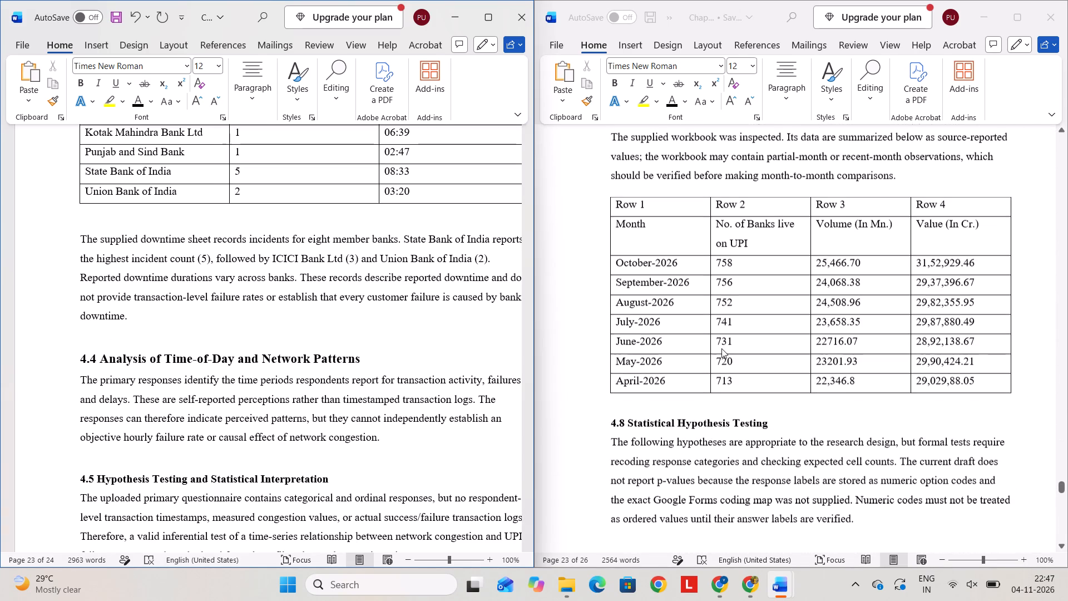
{"action": "scroll", "coordinate": [721, 348], "scroll_direction": "down", "scroll_amount": 1}
{"action": "scroll", "coordinate": [326, 395], "scroll_direction": "down", "scroll_amount": 1}
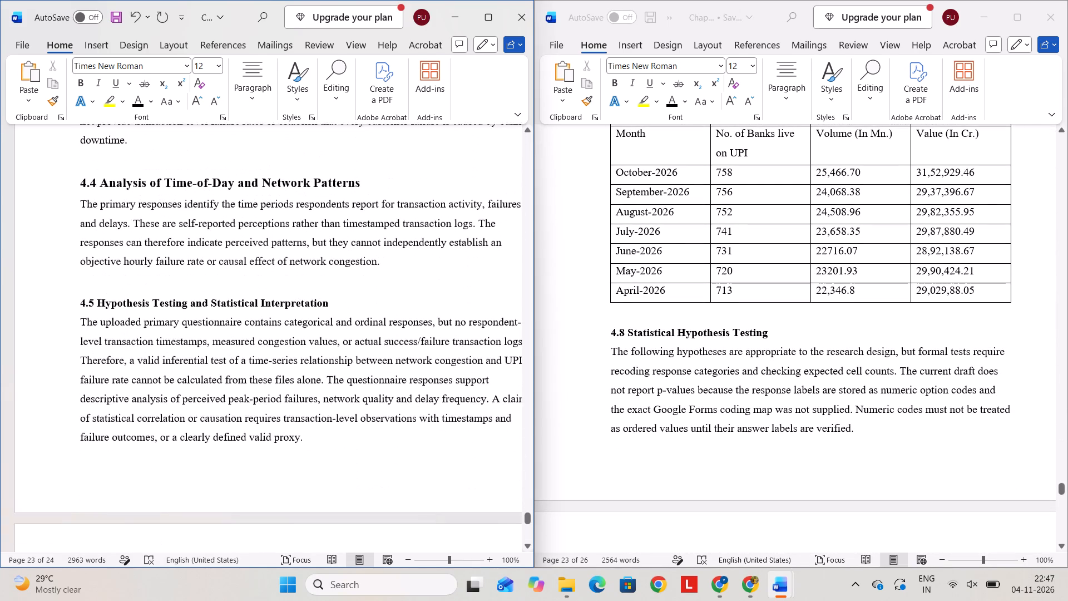
{"action": "scroll", "coordinate": [341, 388], "scroll_direction": "down", "scroll_amount": 1}
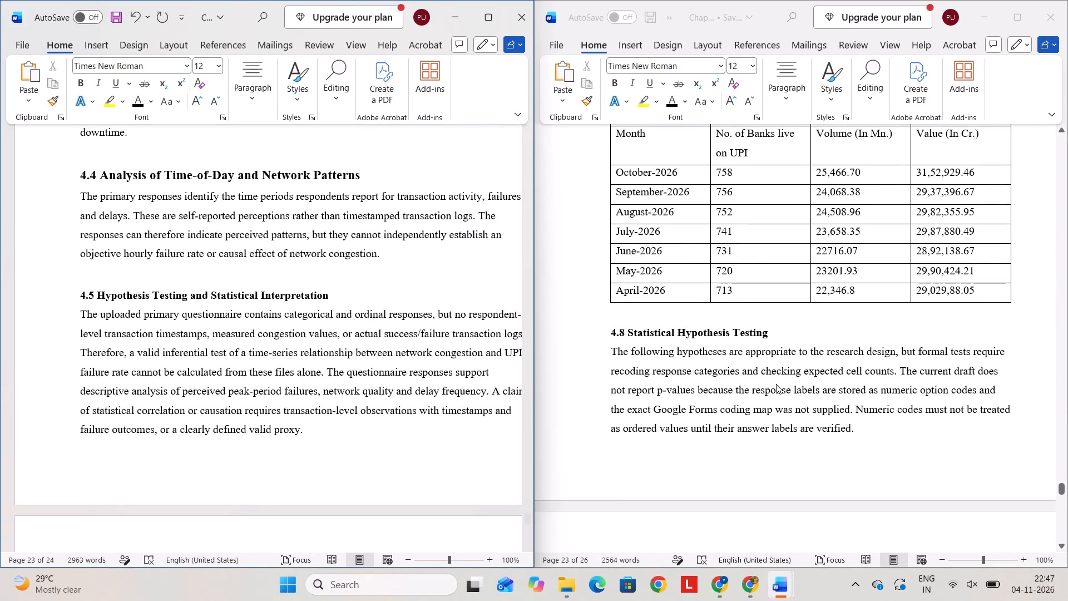
Read through sections 4.8 Statistical Hypothesis Testing to 4.13 Chapter Summary in the Blue Charts document and return to heading 4.7.
{"action": "scroll", "coordinate": [775, 379], "scroll_direction": "down", "scroll_amount": 6}
{"action": "scroll", "coordinate": [775, 379], "scroll_direction": "left", "scroll_amount": 1}
{"action": "scroll", "coordinate": [775, 379], "scroll_direction": "down", "scroll_amount": 1}
{"action": "scroll", "coordinate": [775, 379], "scroll_direction": "left", "scroll_amount": 1}
{"action": "scroll", "coordinate": [775, 379], "scroll_direction": "down", "scroll_amount": 1}
{"action": "scroll", "coordinate": [775, 379], "scroll_direction": "left", "scroll_amount": 1}
{"action": "scroll", "coordinate": [775, 379], "scroll_direction": "down", "scroll_amount": 1}
{"action": "scroll", "coordinate": [775, 379], "scroll_direction": "left", "scroll_amount": 1}
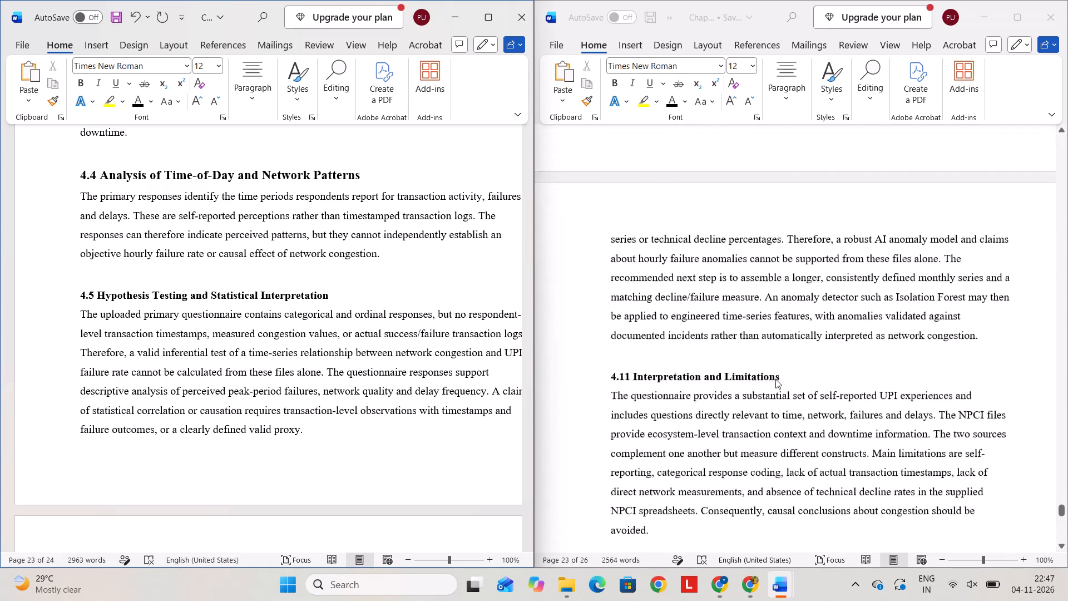
{"action": "scroll", "coordinate": [775, 379], "scroll_direction": "left", "scroll_amount": 1}
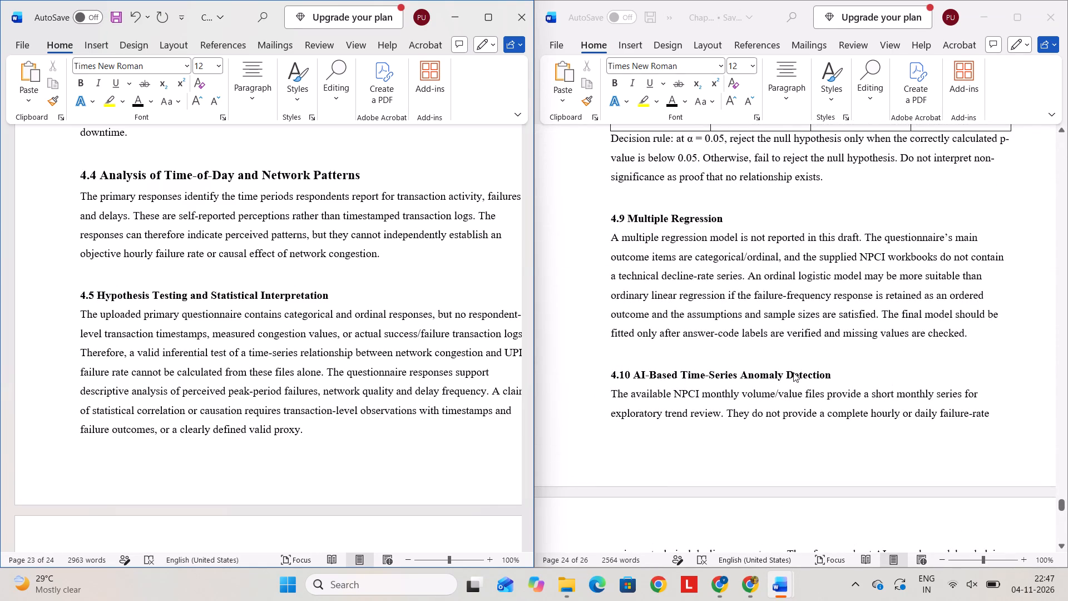
{"action": "scroll", "coordinate": [853, 374], "scroll_direction": "down", "scroll_amount": 3}
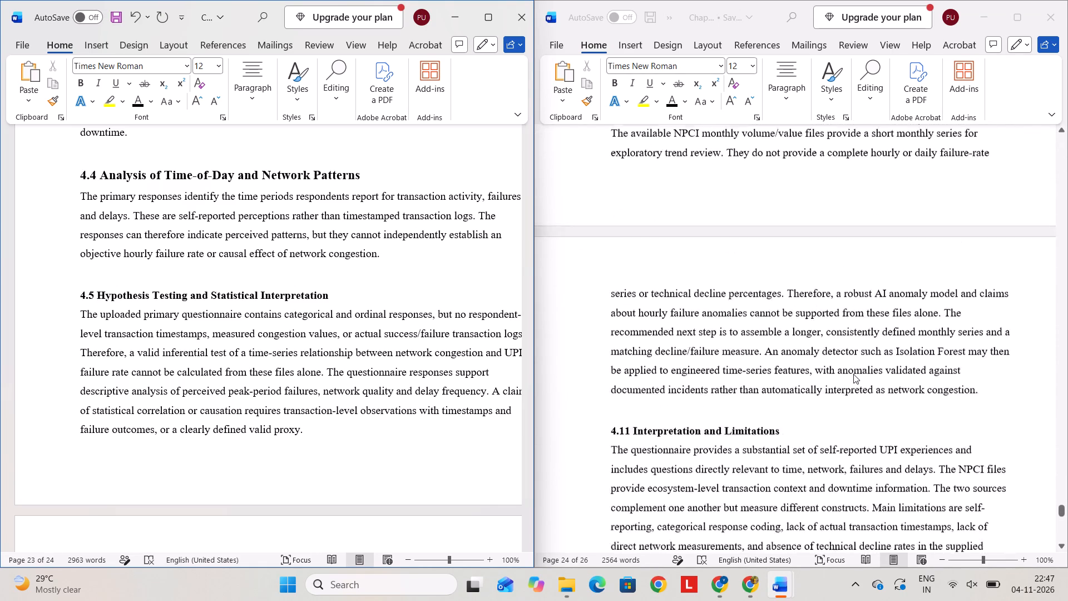
{"action": "scroll", "coordinate": [853, 374], "scroll_direction": "down", "scroll_amount": 5}
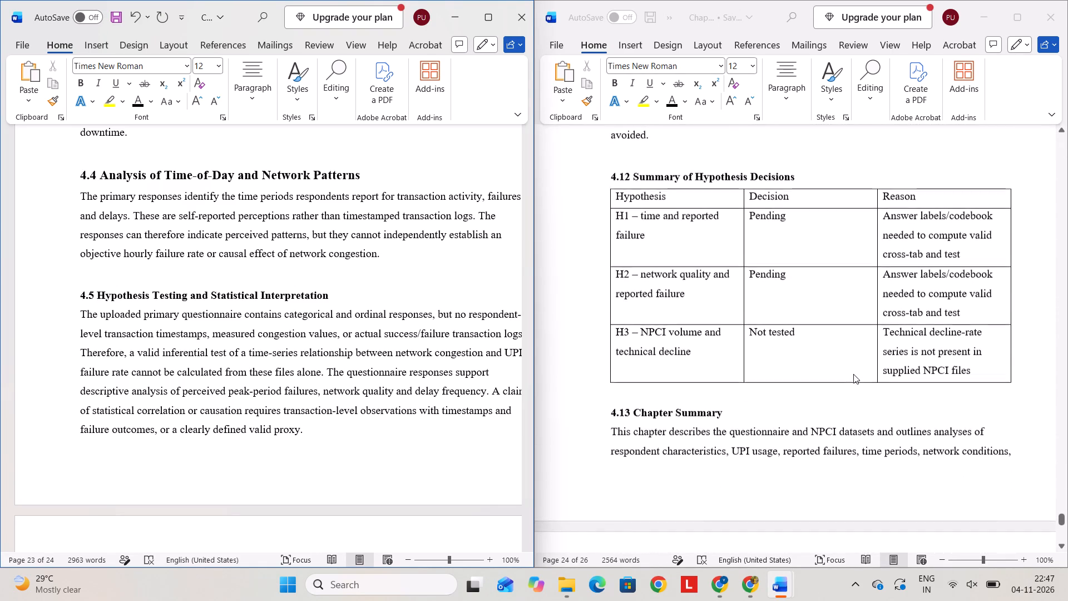
{"action": "scroll", "coordinate": [858, 377], "scroll_direction": "down", "scroll_amount": 4}
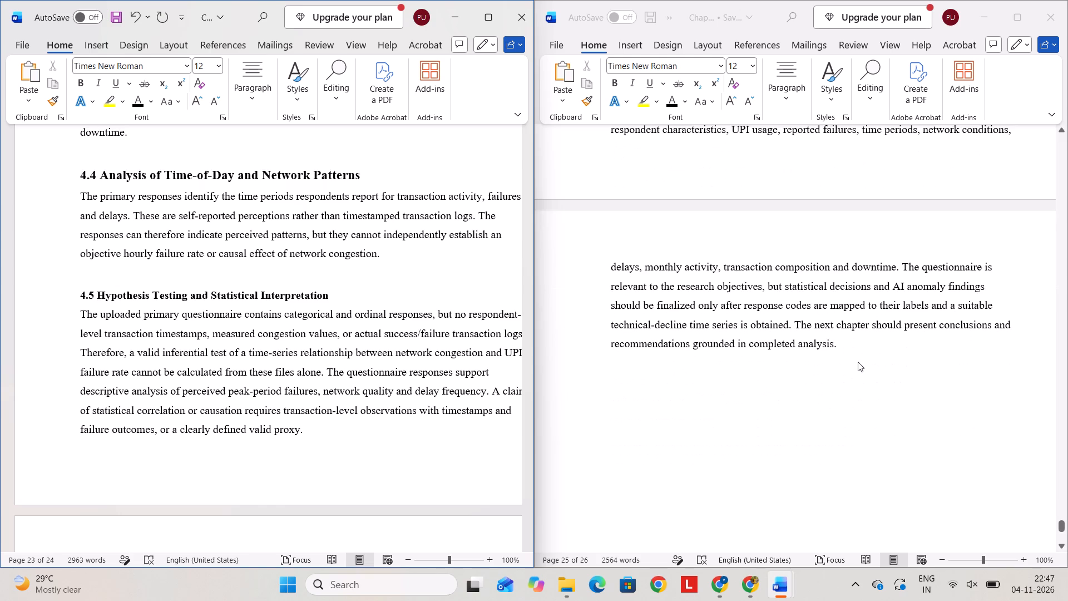
{"action": "scroll", "coordinate": [858, 362], "scroll_direction": "up", "scroll_amount": 4}
{"action": "scroll", "coordinate": [866, 446], "scroll_direction": "up", "scroll_amount": 3}
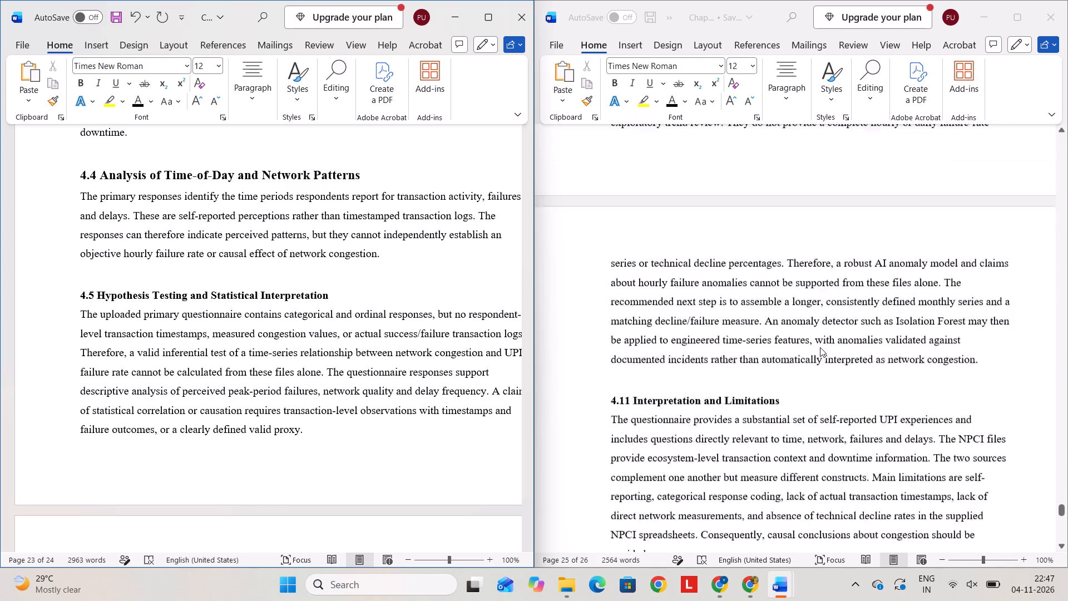
{"action": "scroll", "coordinate": [820, 347], "scroll_direction": "up", "scroll_amount": 9}
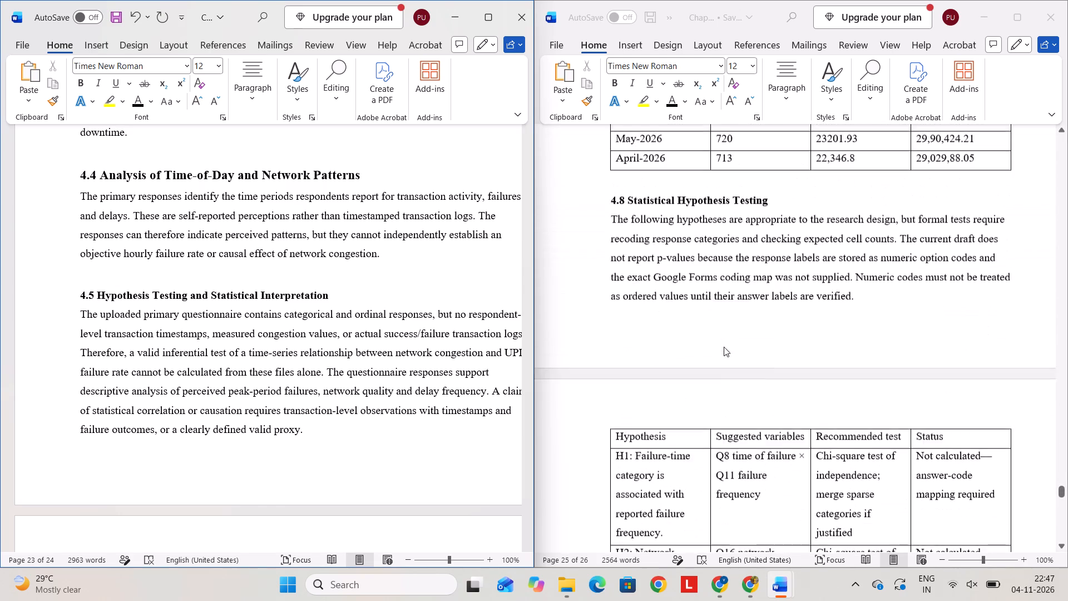
{"action": "scroll", "coordinate": [724, 347], "scroll_direction": "up", "scroll_amount": 12}
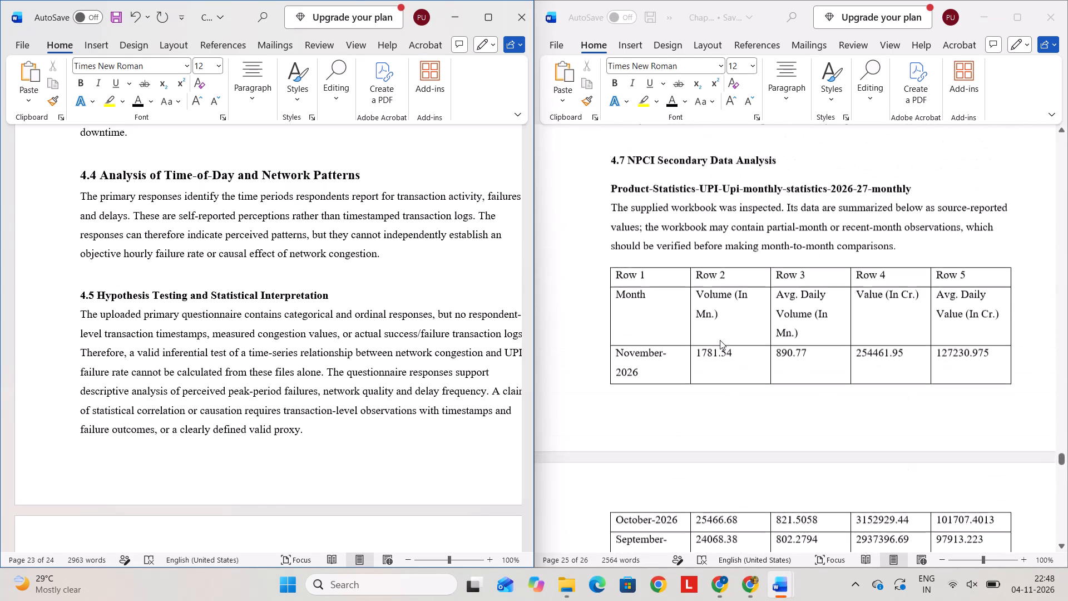
{"action": "scroll", "coordinate": [720, 340], "scroll_direction": "up", "scroll_amount": 2}
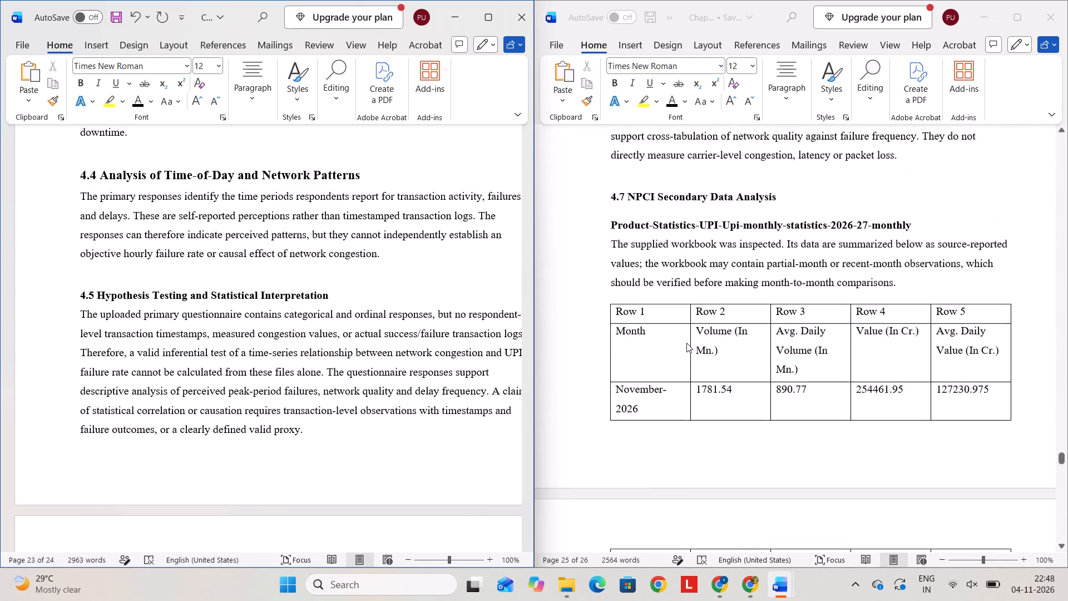
Copy everything from the heading 4.7 NPCI Secondary Data Analysis through the end of 4.13 Chapter Summary in the Blue Charts document.
{"action": "left_click", "coordinate": [613, 206]}
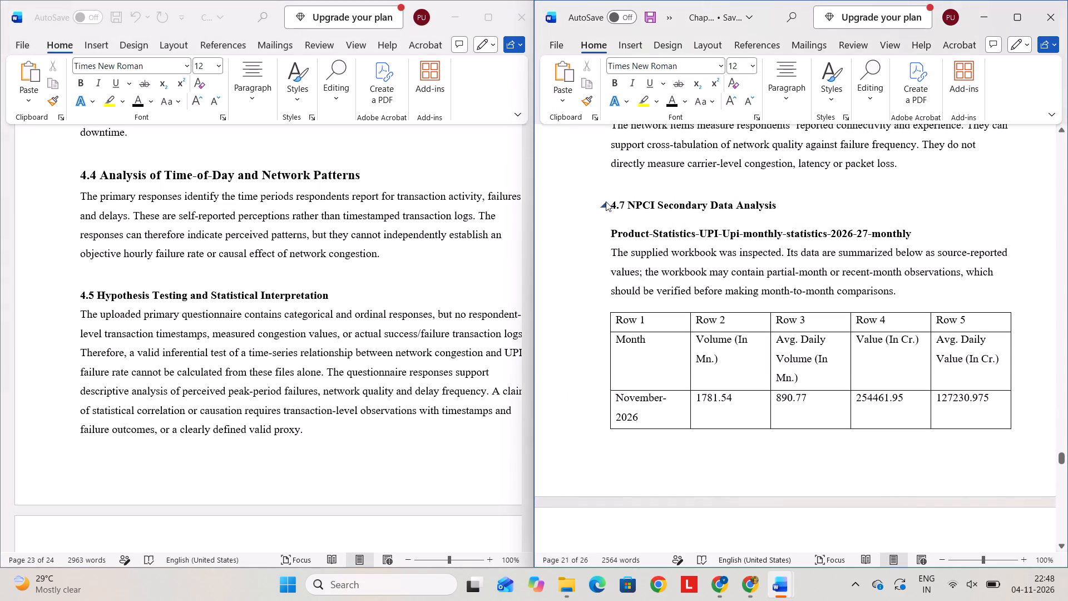
{"action": "left_click_drag", "start_coordinate": [610, 201], "coordinate": [710, 513]}
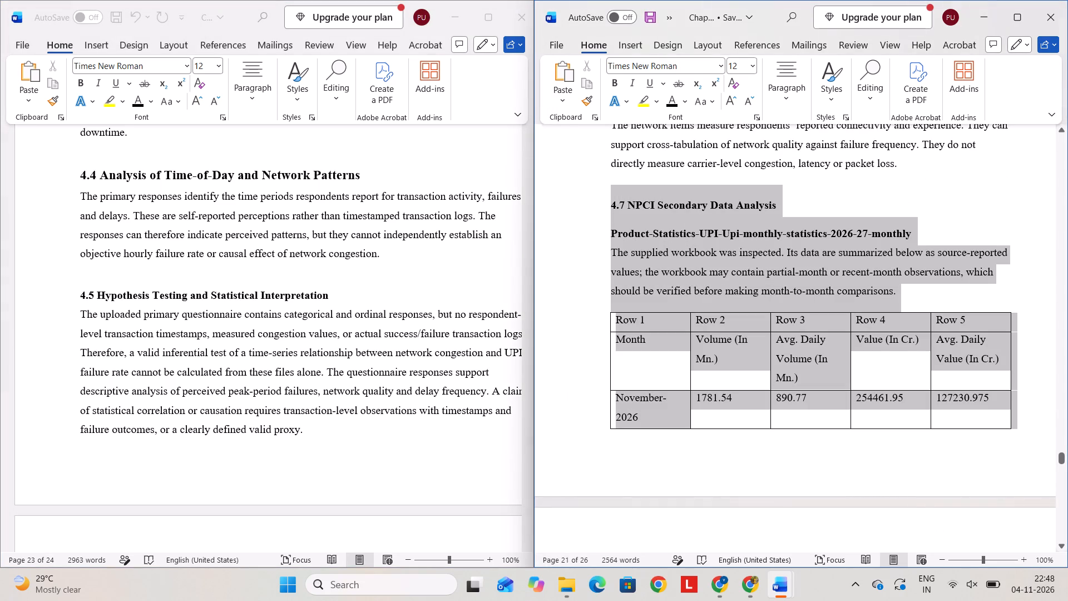
{"action": "left_click_drag", "start_coordinate": [710, 513], "coordinate": [714, 587]}
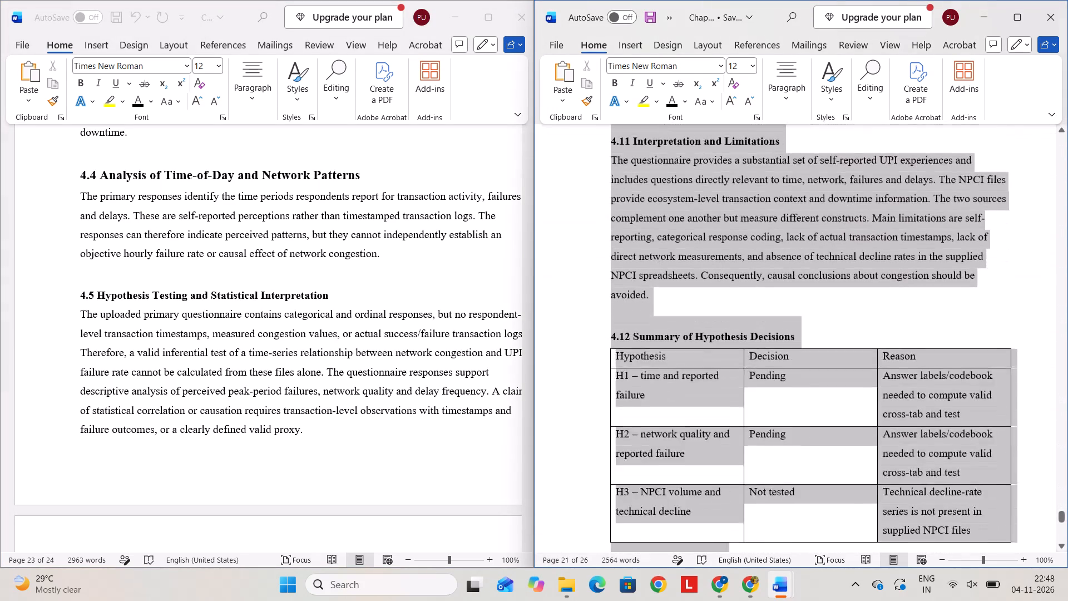
{"action": "left_click_drag", "start_coordinate": [714, 587], "coordinate": [805, 185]}
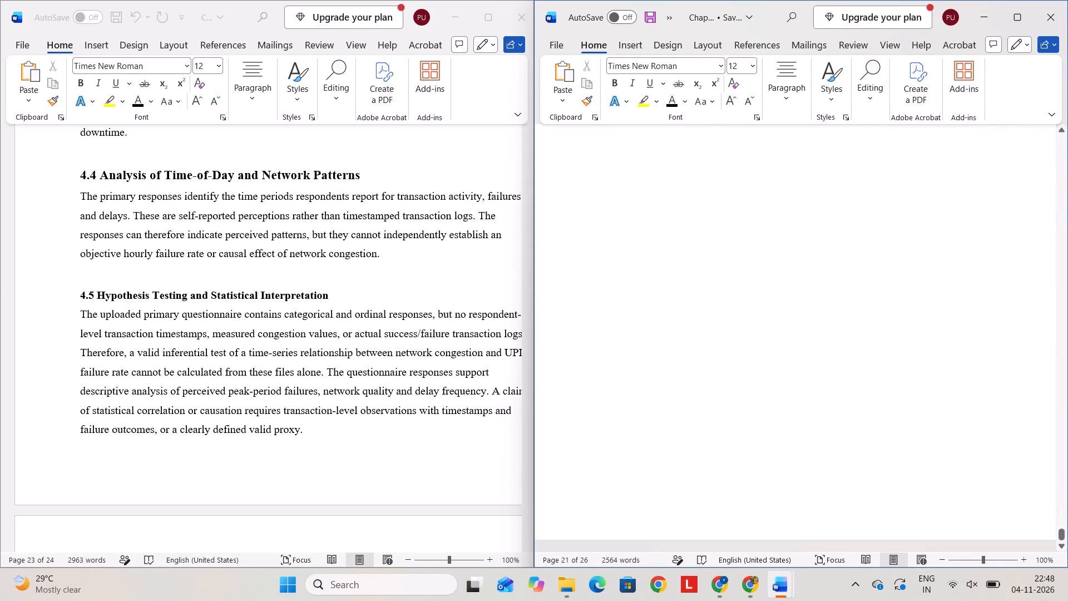
{"action": "left_click_drag", "start_coordinate": [805, 185], "coordinate": [806, 162]}
{"action": "scroll", "coordinate": [785, 221], "scroll_direction": "up", "scroll_amount": 2}
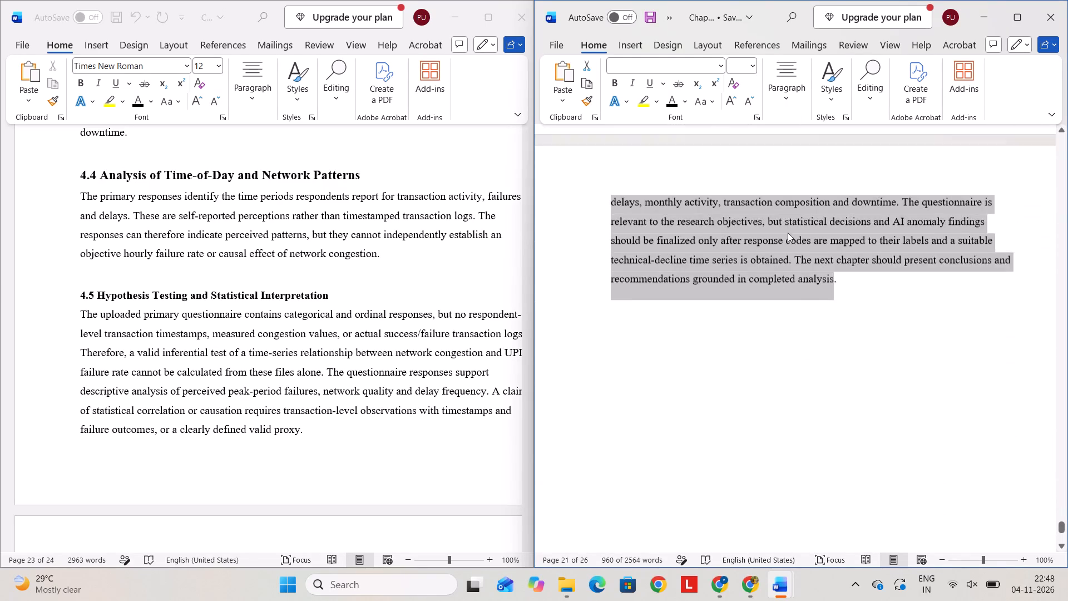
{"action": "scroll", "coordinate": [788, 233], "scroll_direction": "up", "scroll_amount": 1}
{"action": "key", "text": "ctrl+c"}
{"action": "key", "text": "ctrl+c"}
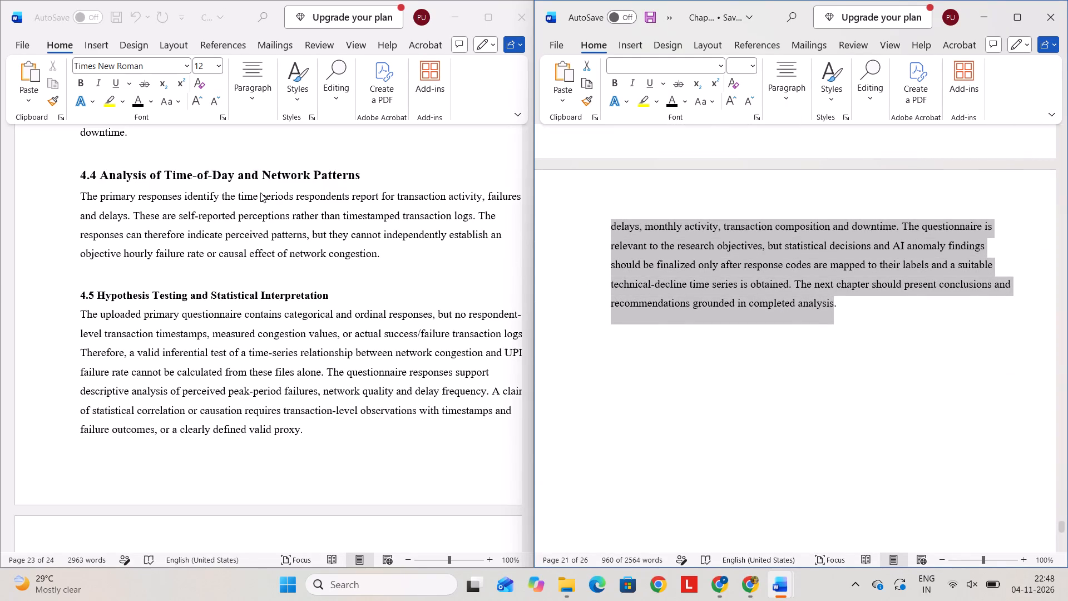
Review the formatted document's closing sections, from the P2P and P2M table to 4.8 Chapter Summary, against the Blue Charts document's final sections.
{"action": "left_click", "coordinate": [284, 186]}
{"action": "scroll", "coordinate": [288, 188], "scroll_direction": "up", "scroll_amount": 4}
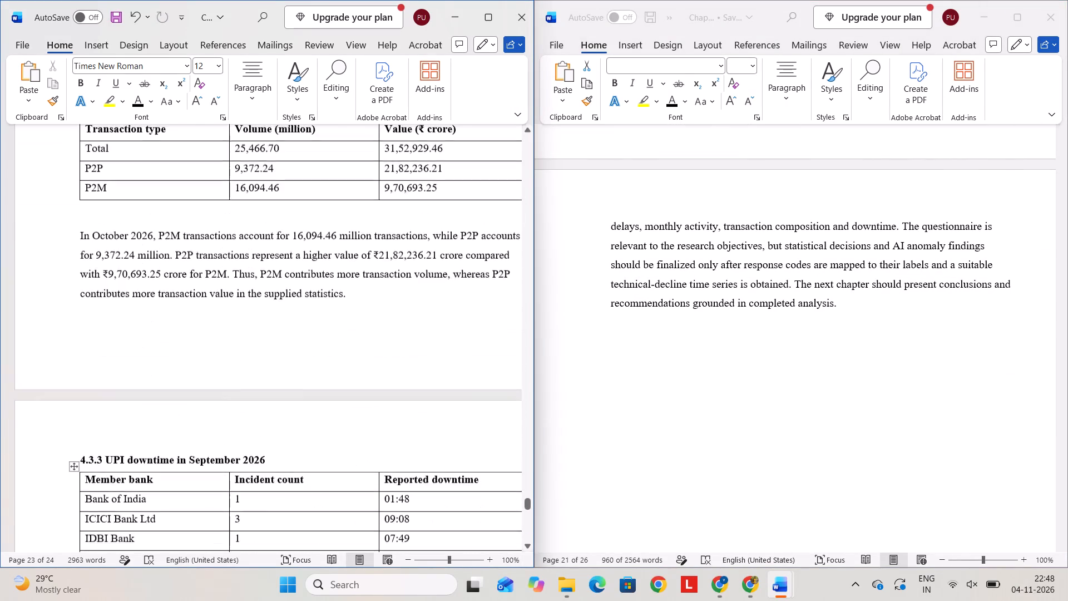
{"action": "scroll", "coordinate": [289, 190], "scroll_direction": "down", "scroll_amount": 7}
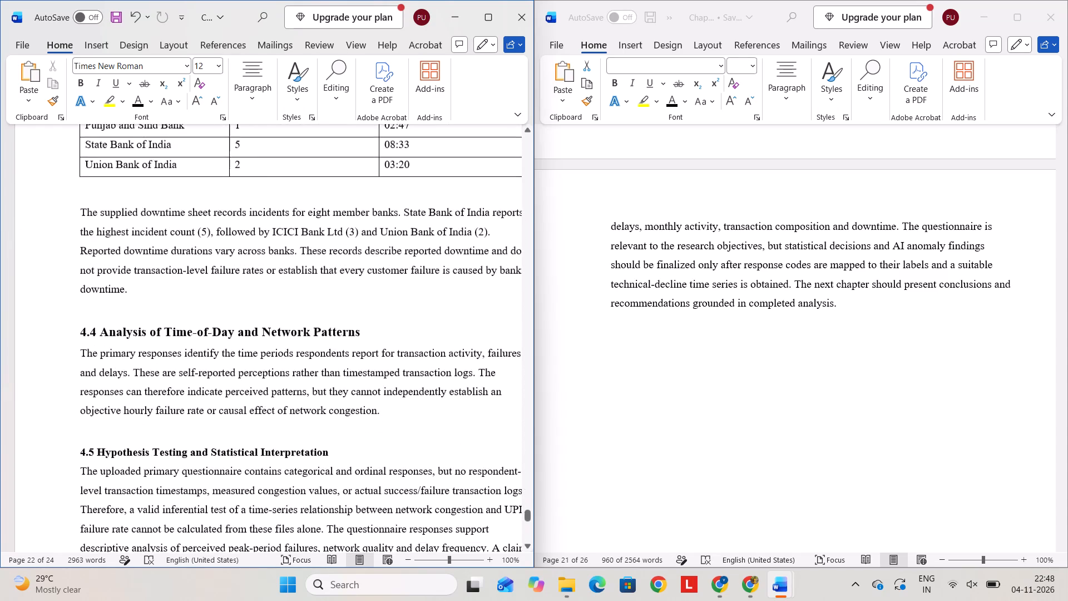
{"action": "scroll", "coordinate": [289, 207], "scroll_direction": "down", "scroll_amount": 1}
{"action": "scroll", "coordinate": [285, 300], "scroll_direction": "down", "scroll_amount": 4}
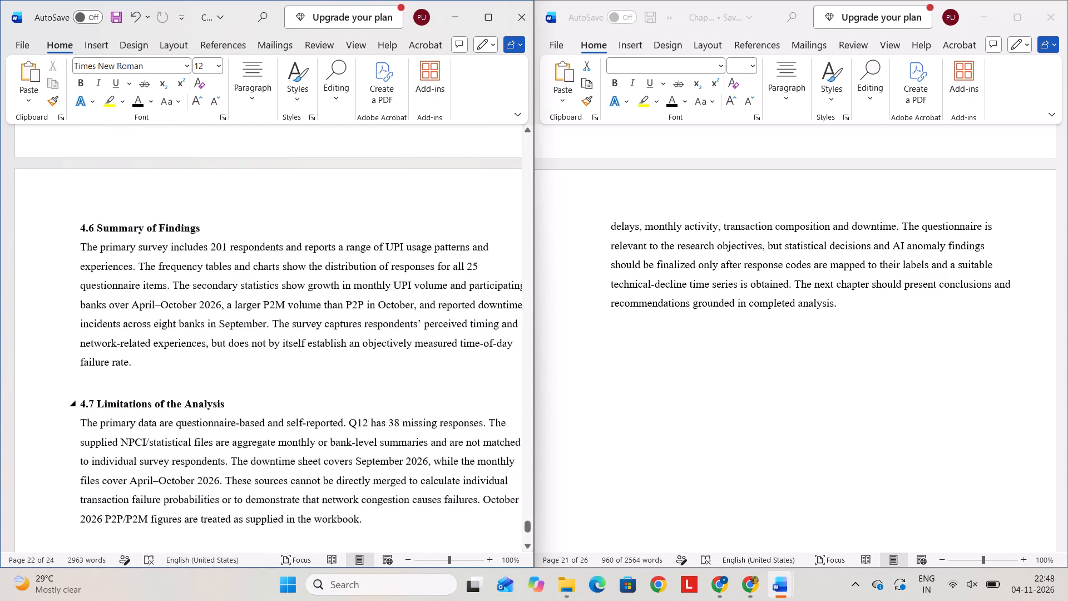
{"action": "scroll", "coordinate": [178, 361], "scroll_direction": "down", "scroll_amount": 1}
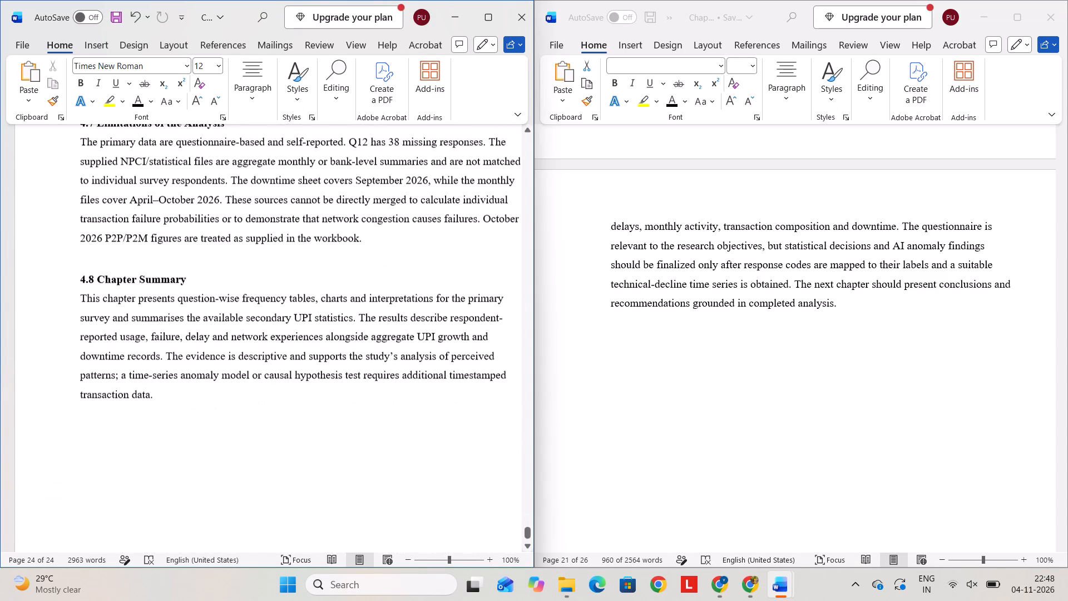
{"action": "scroll", "coordinate": [207, 376], "scroll_direction": "down", "scroll_amount": 1}
{"action": "scroll", "coordinate": [669, 327], "scroll_direction": "up", "scroll_amount": 4}
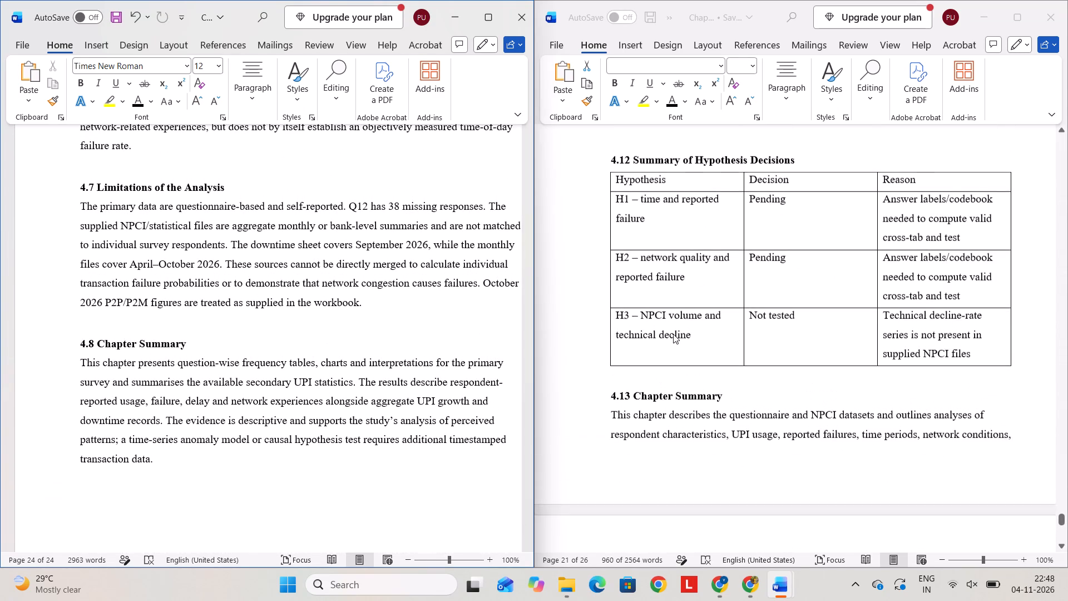
{"action": "scroll", "coordinate": [673, 334], "scroll_direction": "up", "scroll_amount": 1}
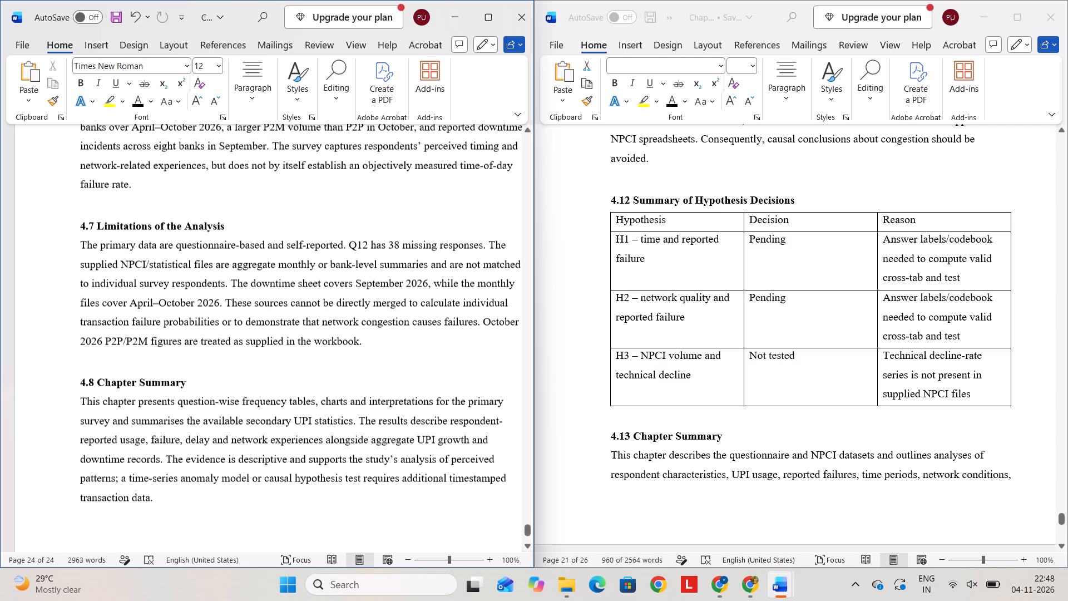
{"action": "scroll", "coordinate": [218, 288], "scroll_direction": "up", "scroll_amount": 1}
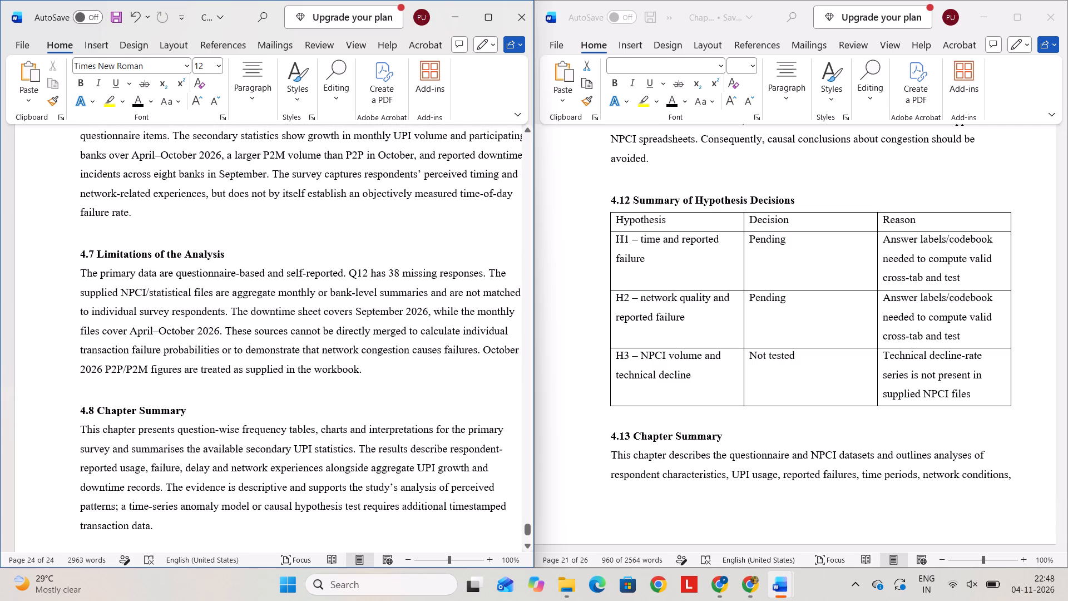
Replace everything from heading 4.3.1 Monthly UPI product statistics through the end of 4.8 Chapter Summary with the copied Blue Charts sections.
{"action": "scroll", "coordinate": [156, 294], "scroll_direction": "up", "scroll_amount": 5}
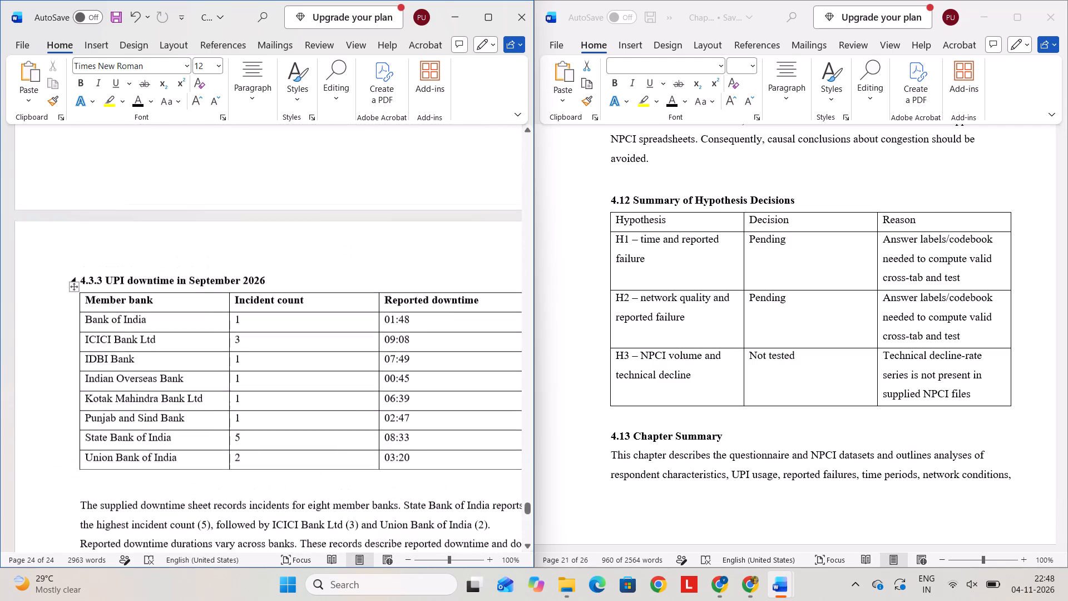
{"action": "scroll", "coordinate": [140, 287], "scroll_direction": "up", "scroll_amount": 1}
{"action": "scroll", "coordinate": [94, 280], "scroll_direction": "up", "scroll_amount": 6}
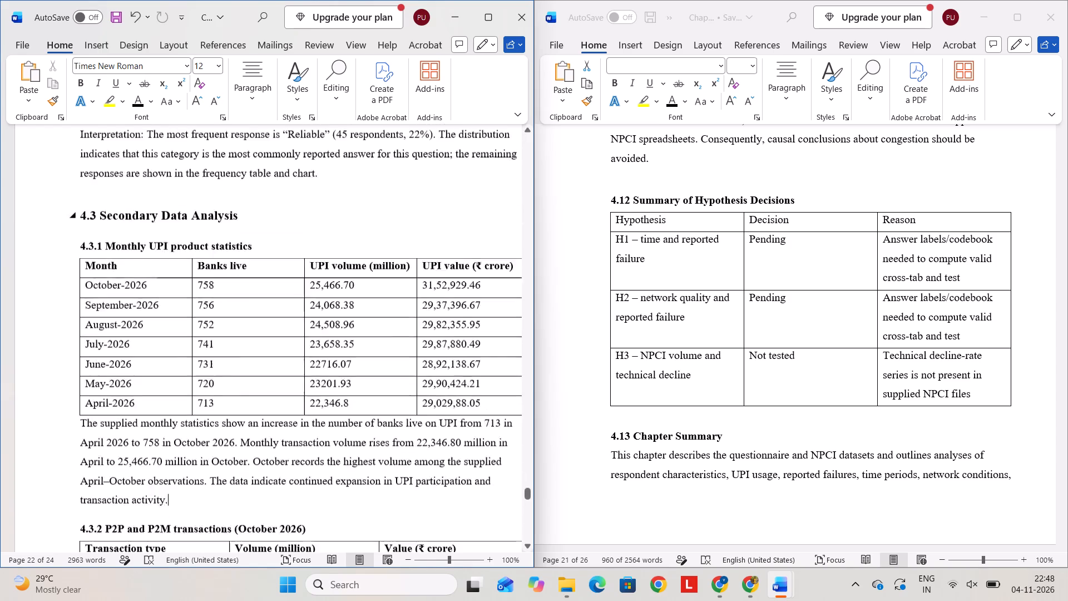
{"action": "scroll", "coordinate": [124, 280], "scroll_direction": "up", "scroll_amount": 1}
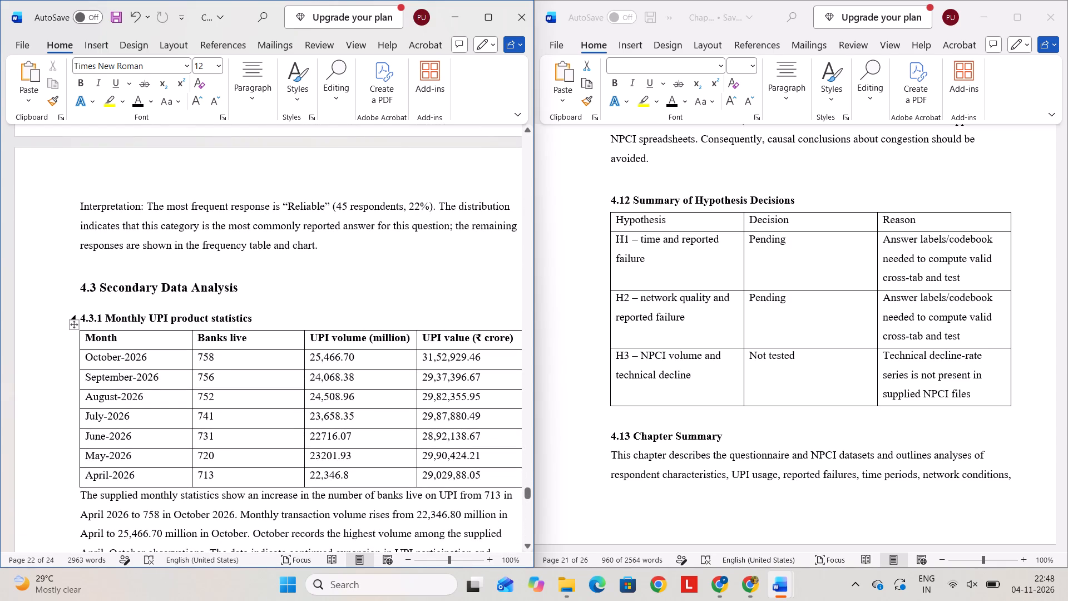
{"action": "left_click_drag", "start_coordinate": [79, 314], "coordinate": [115, 450]}
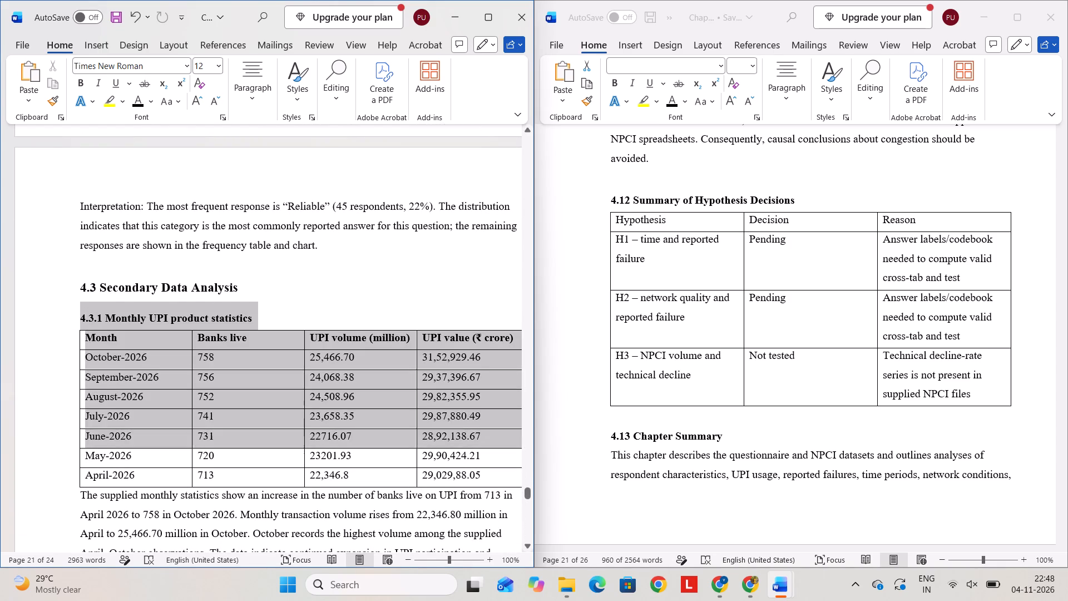
{"action": "left_click_drag", "start_coordinate": [115, 450], "coordinate": [137, 581]}
{"action": "left_click_drag", "start_coordinate": [189, 329], "coordinate": [117, 297]}
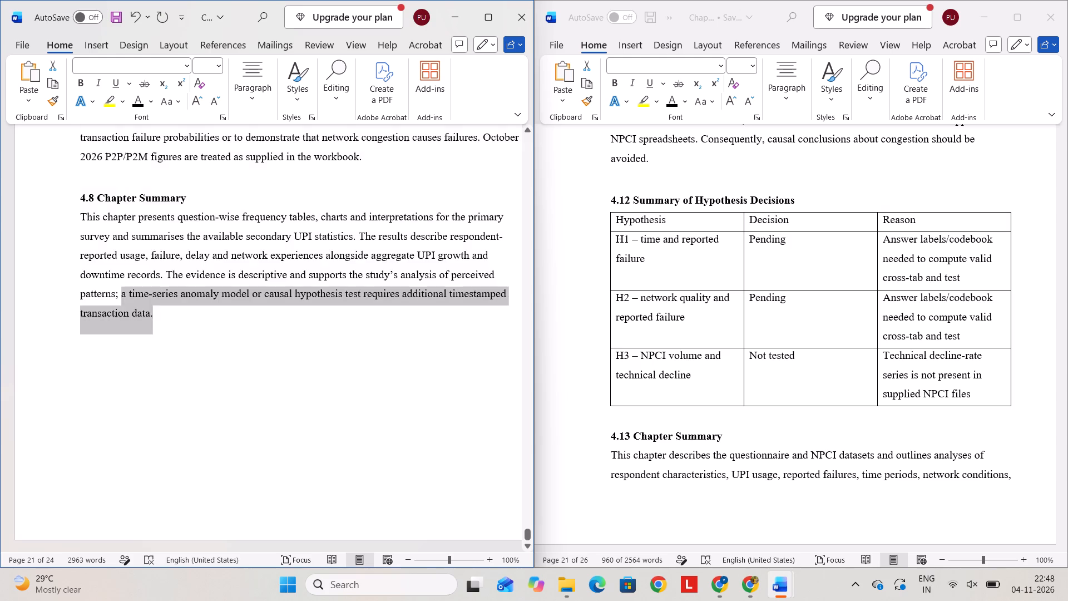
{"action": "left_click_drag", "start_coordinate": [117, 297], "coordinate": [83, 109]}
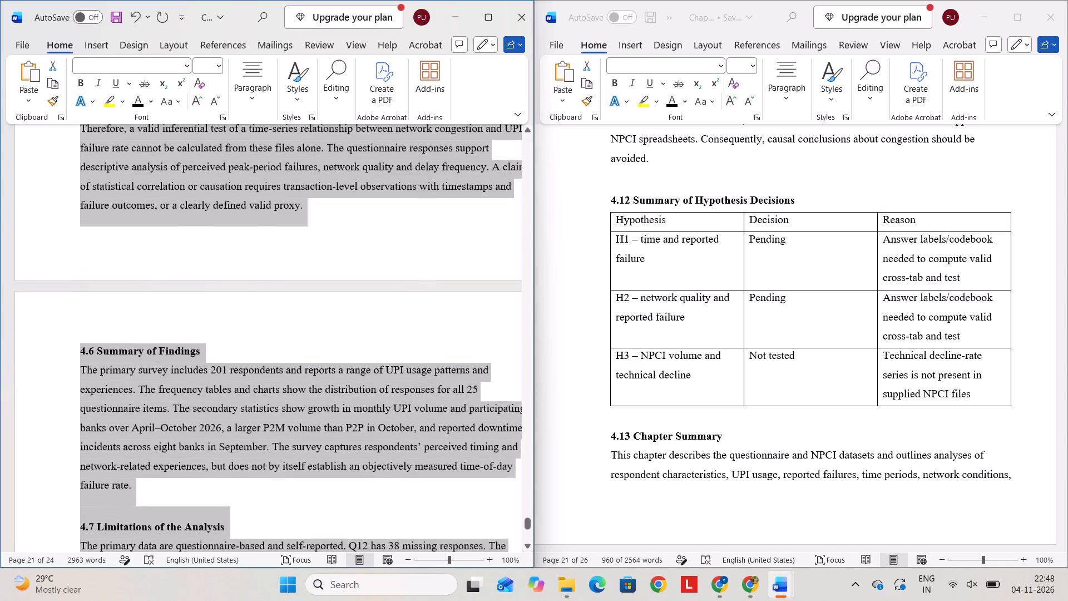
{"action": "left_click_drag", "start_coordinate": [83, 109], "coordinate": [86, 104]}
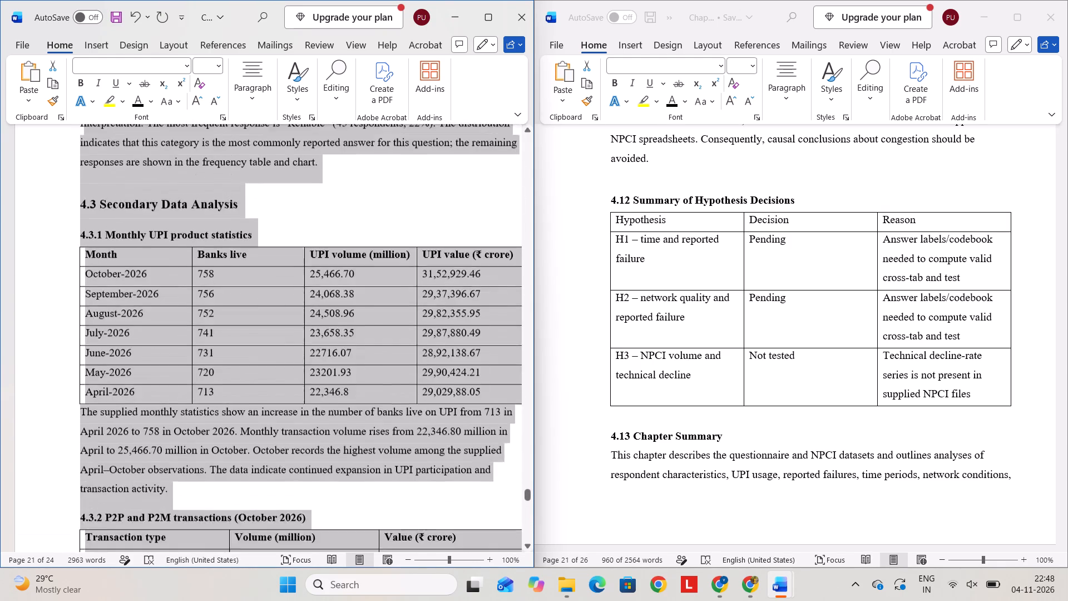
{"action": "left_click_drag", "start_coordinate": [86, 104], "coordinate": [70, 439]}
{"action": "key", "text": "ctrl+v"}
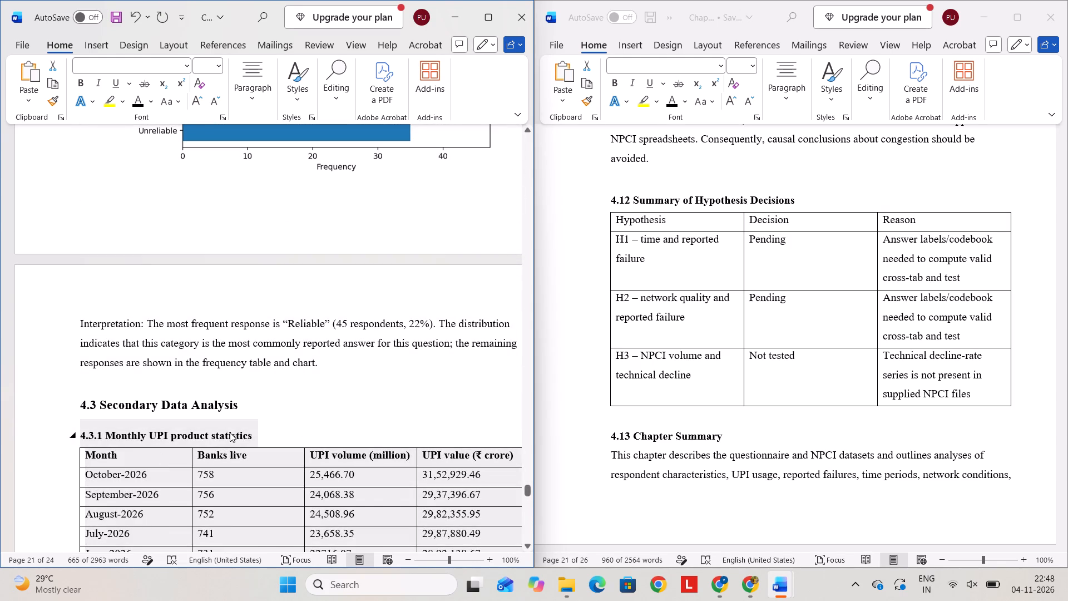
Maximize the formatted document's window and delete the pasted heading 4.7 NPCI Secondary Data Analysis beneath 4.3 Secondary Data Analysis.
{"action": "scroll", "coordinate": [230, 432], "scroll_direction": "up", "scroll_amount": 4}
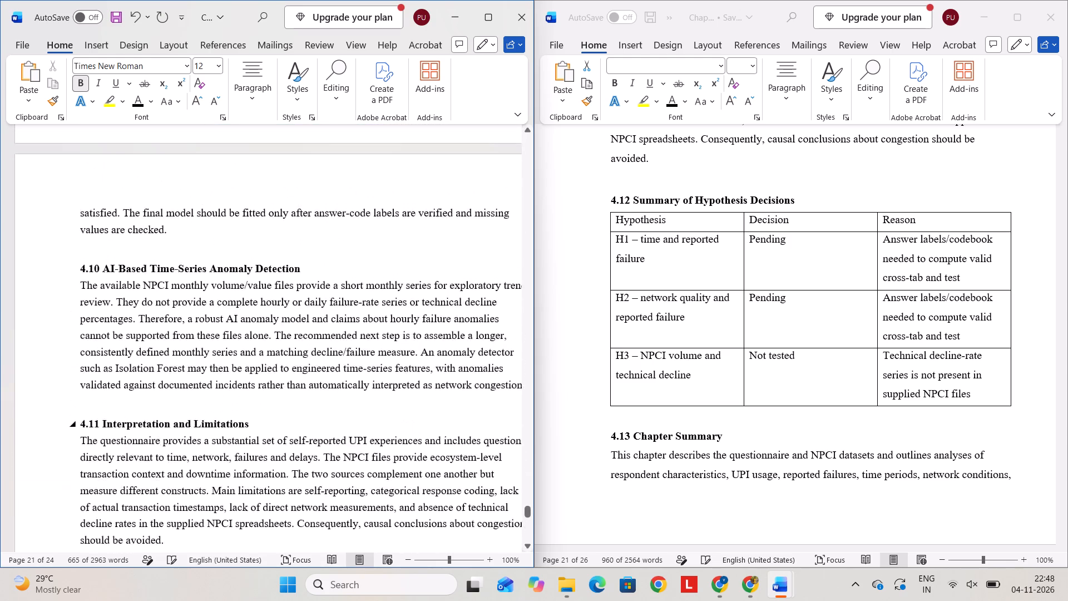
{"action": "scroll", "coordinate": [230, 432], "scroll_direction": "up", "scroll_amount": 8}
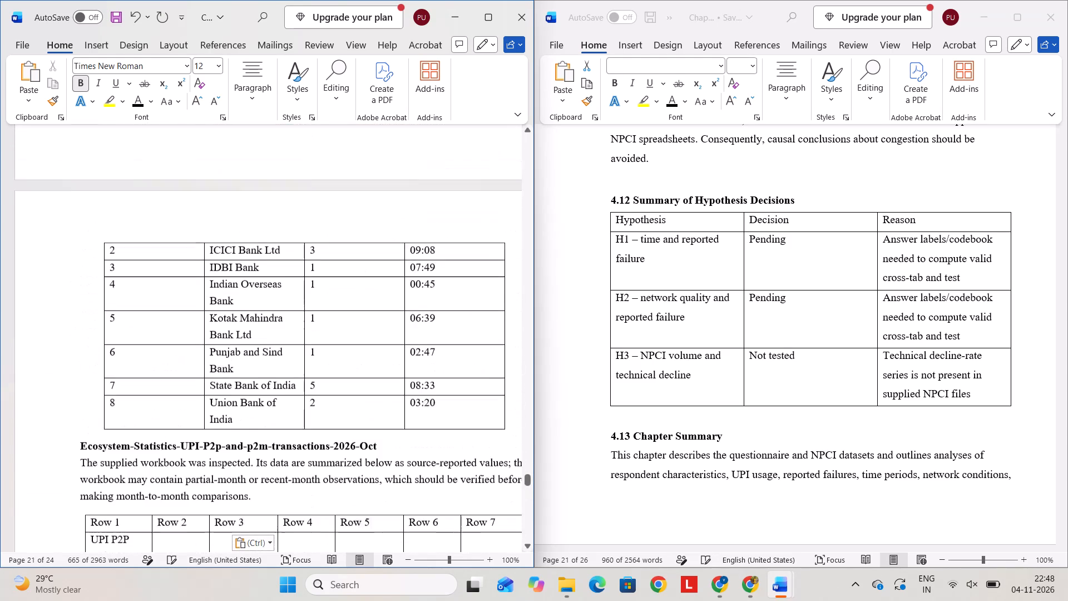
{"action": "scroll", "coordinate": [230, 432], "scroll_direction": "up", "scroll_amount": 1}
{"action": "left_click", "coordinate": [483, 13]}
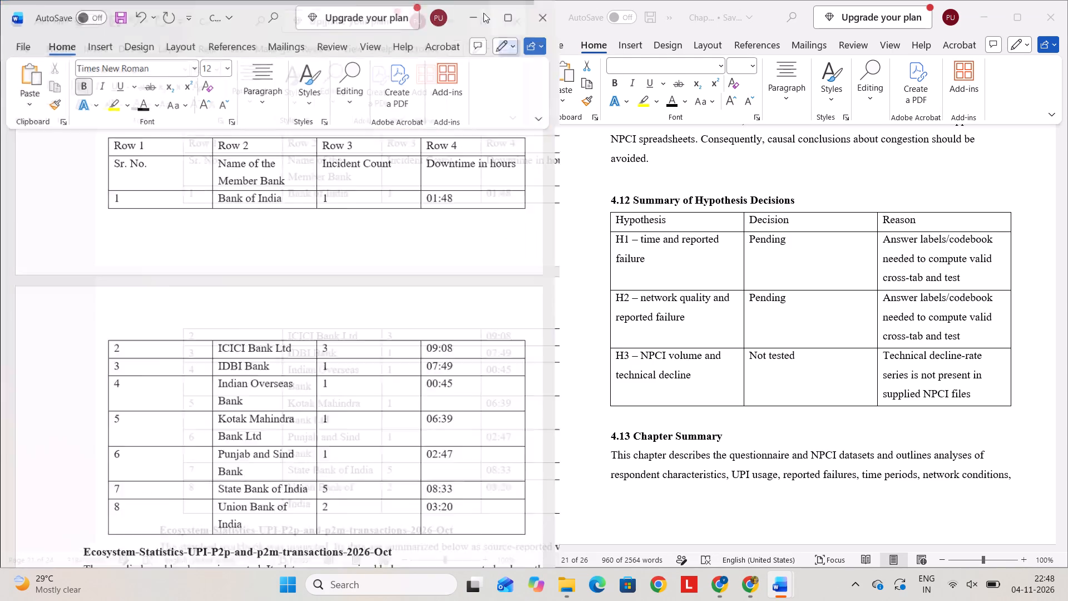
{"action": "scroll", "coordinate": [640, 261], "scroll_direction": "up", "scroll_amount": 5}
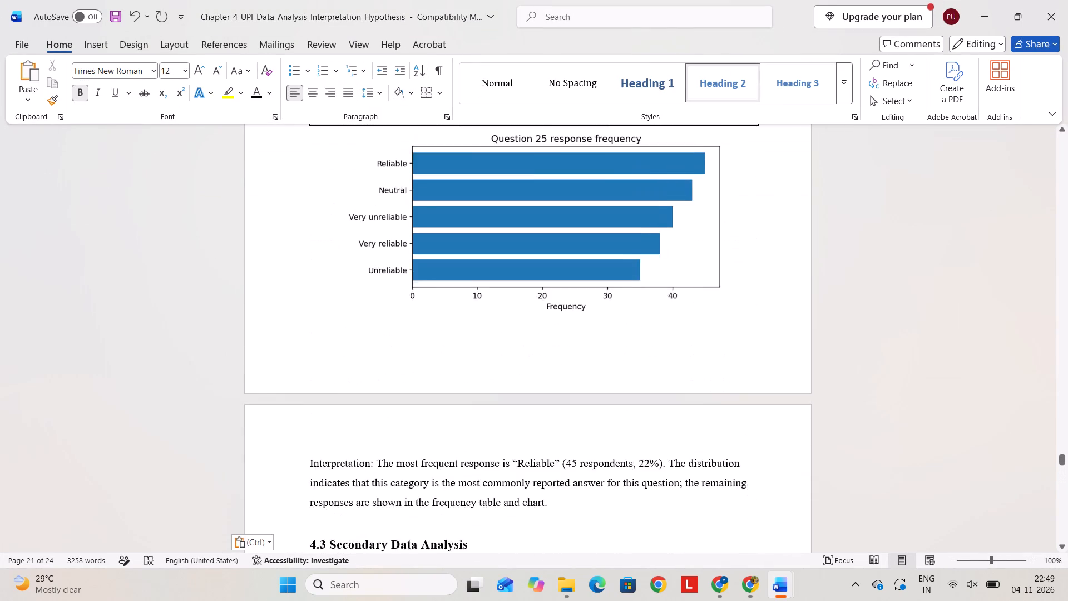
{"action": "scroll", "coordinate": [640, 261], "scroll_direction": "up", "scroll_amount": 1}
{"action": "scroll", "coordinate": [640, 261], "scroll_direction": "down", "scroll_amount": 2}
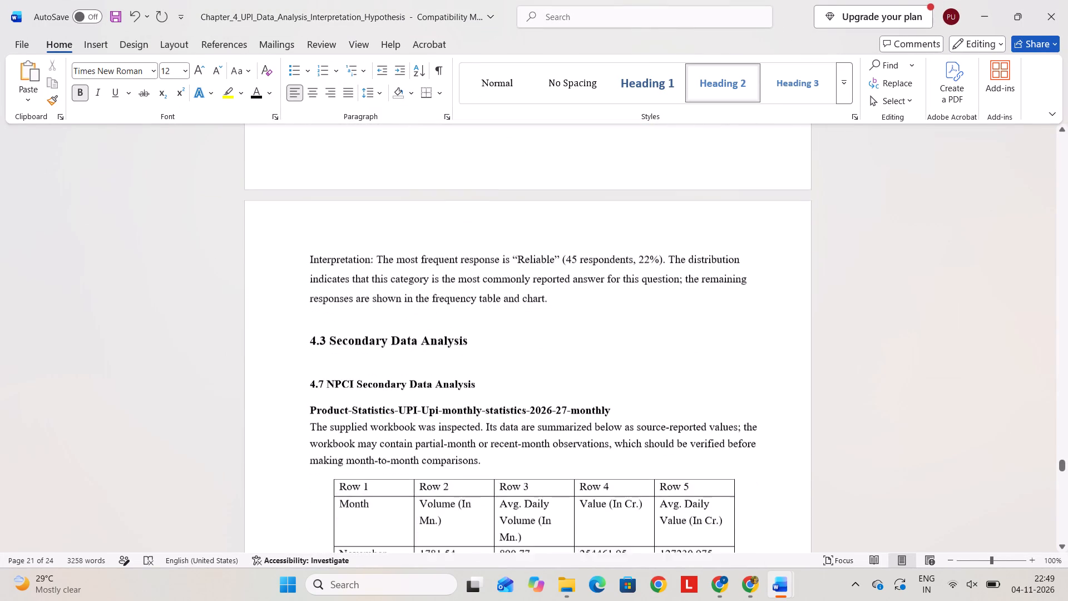
{"action": "scroll", "coordinate": [640, 261], "scroll_direction": "down", "scroll_amount": 1}
{"action": "left_click_drag", "start_coordinate": [493, 295], "coordinate": [334, 298]}
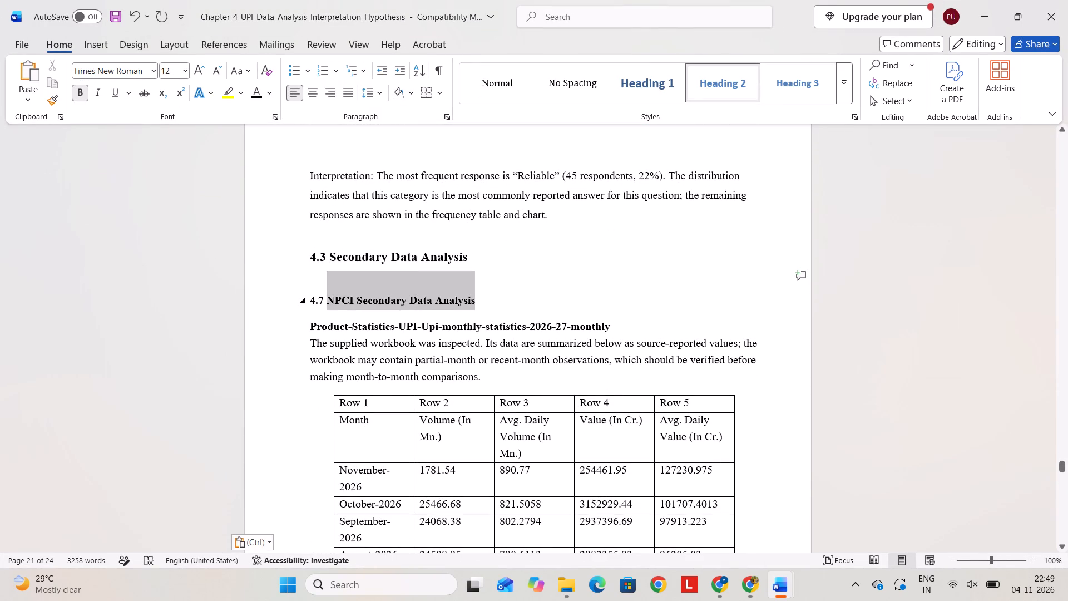
{"action": "left_click_drag", "start_coordinate": [334, 298], "coordinate": [299, 296]}
{"action": "key", "text": "BackSpace"}
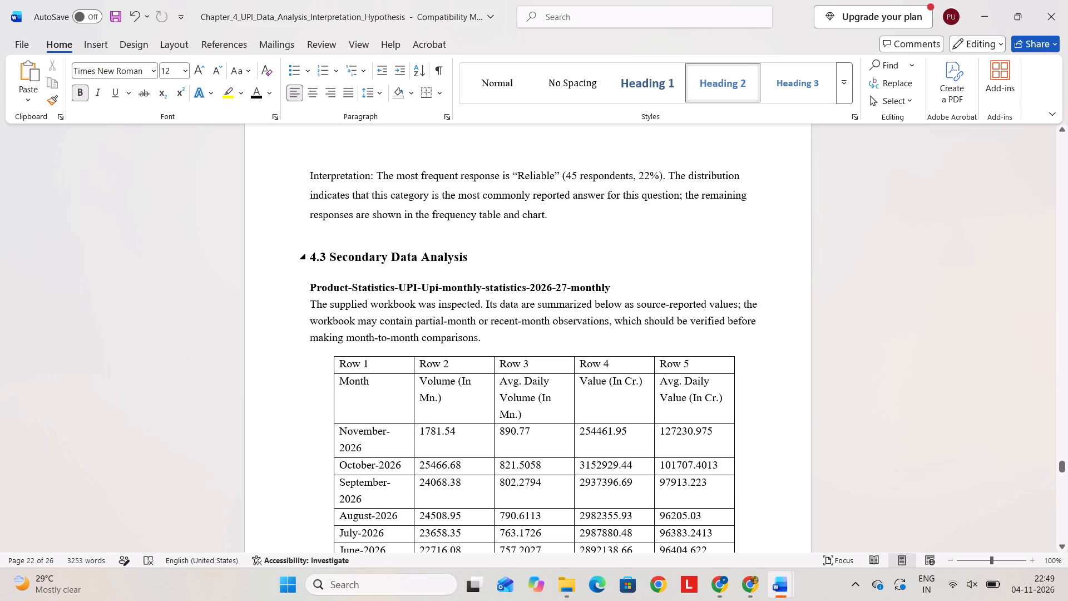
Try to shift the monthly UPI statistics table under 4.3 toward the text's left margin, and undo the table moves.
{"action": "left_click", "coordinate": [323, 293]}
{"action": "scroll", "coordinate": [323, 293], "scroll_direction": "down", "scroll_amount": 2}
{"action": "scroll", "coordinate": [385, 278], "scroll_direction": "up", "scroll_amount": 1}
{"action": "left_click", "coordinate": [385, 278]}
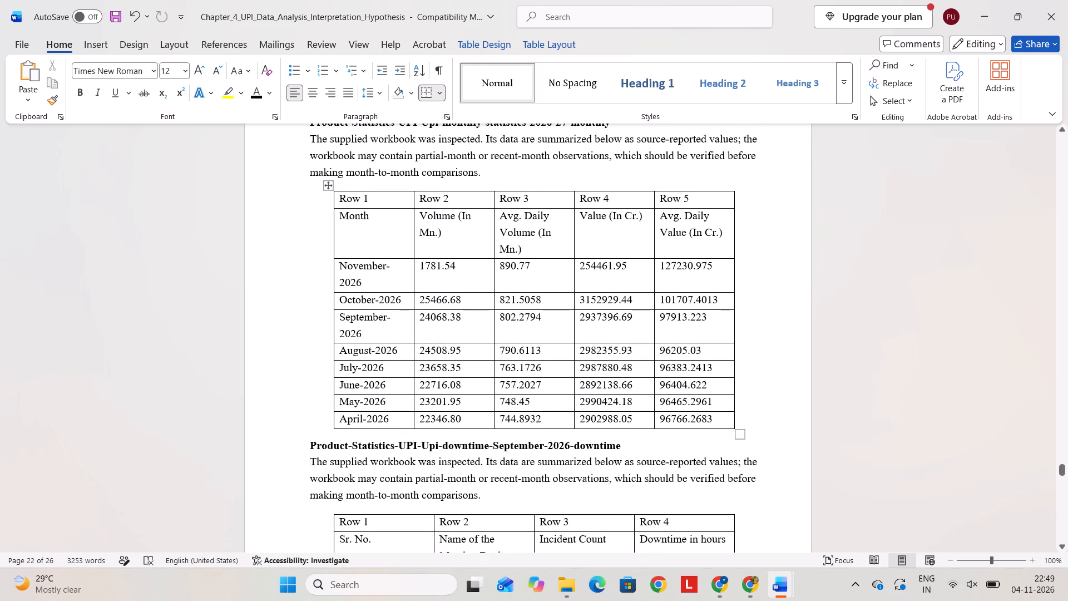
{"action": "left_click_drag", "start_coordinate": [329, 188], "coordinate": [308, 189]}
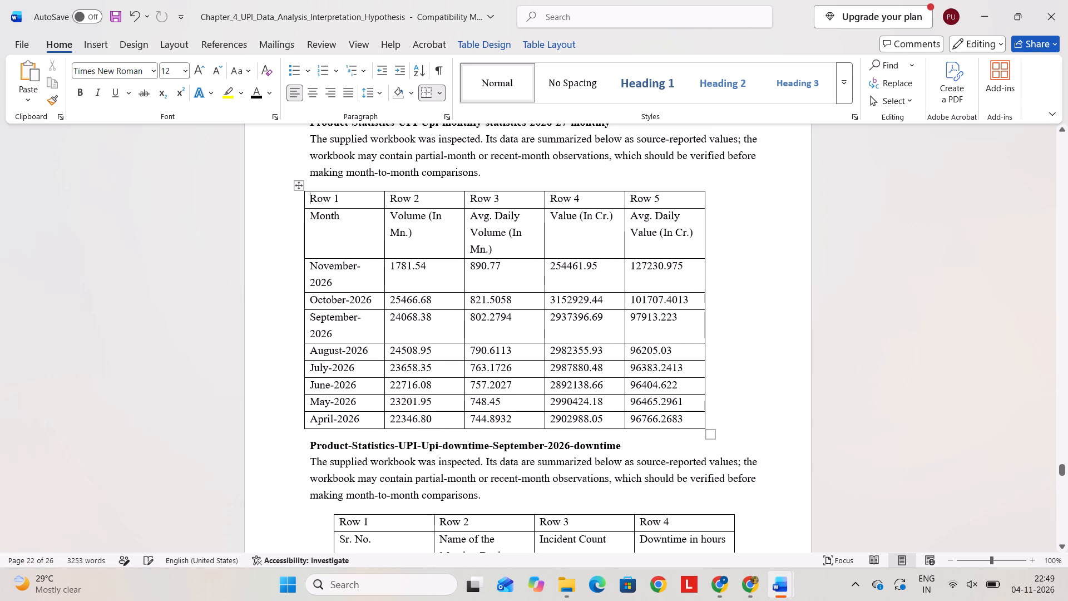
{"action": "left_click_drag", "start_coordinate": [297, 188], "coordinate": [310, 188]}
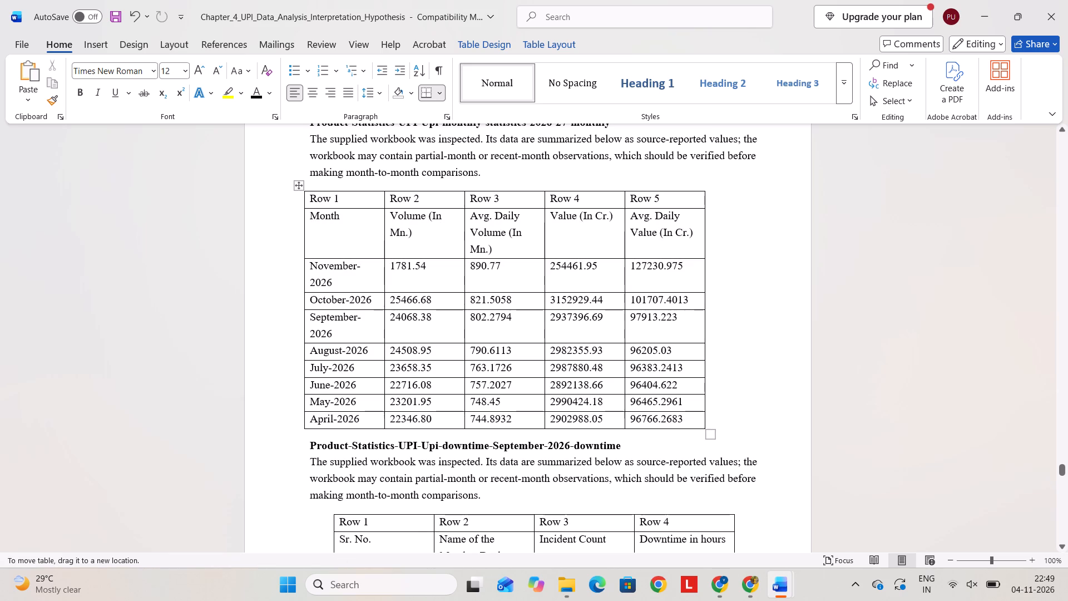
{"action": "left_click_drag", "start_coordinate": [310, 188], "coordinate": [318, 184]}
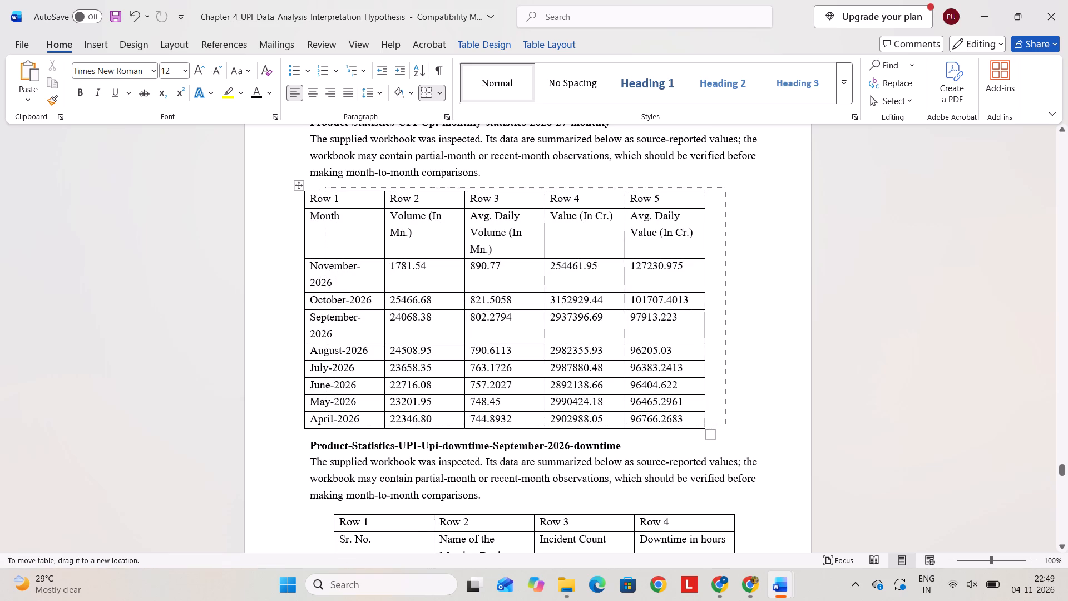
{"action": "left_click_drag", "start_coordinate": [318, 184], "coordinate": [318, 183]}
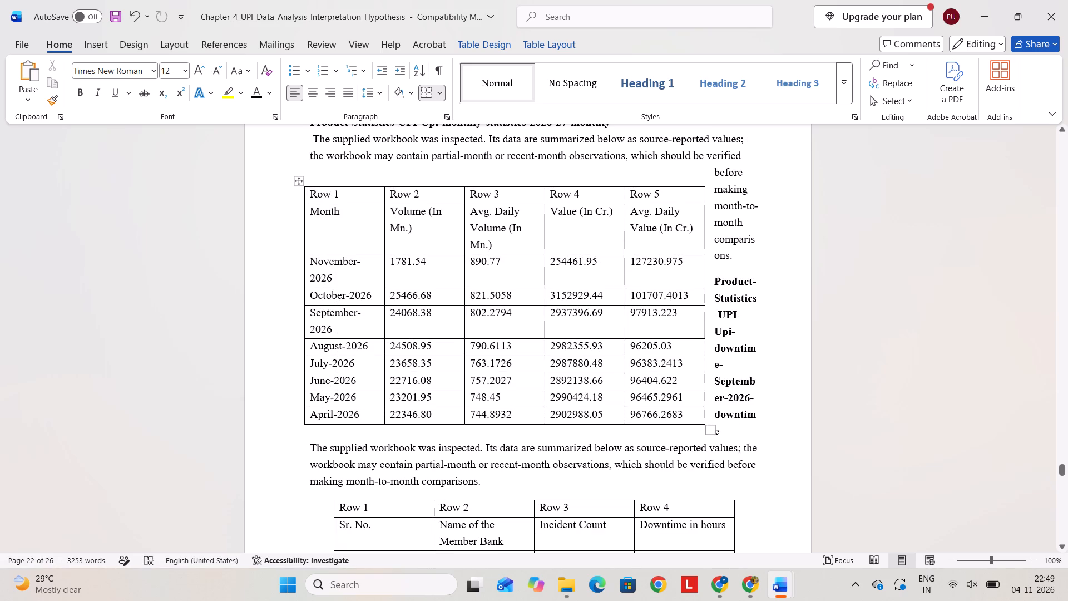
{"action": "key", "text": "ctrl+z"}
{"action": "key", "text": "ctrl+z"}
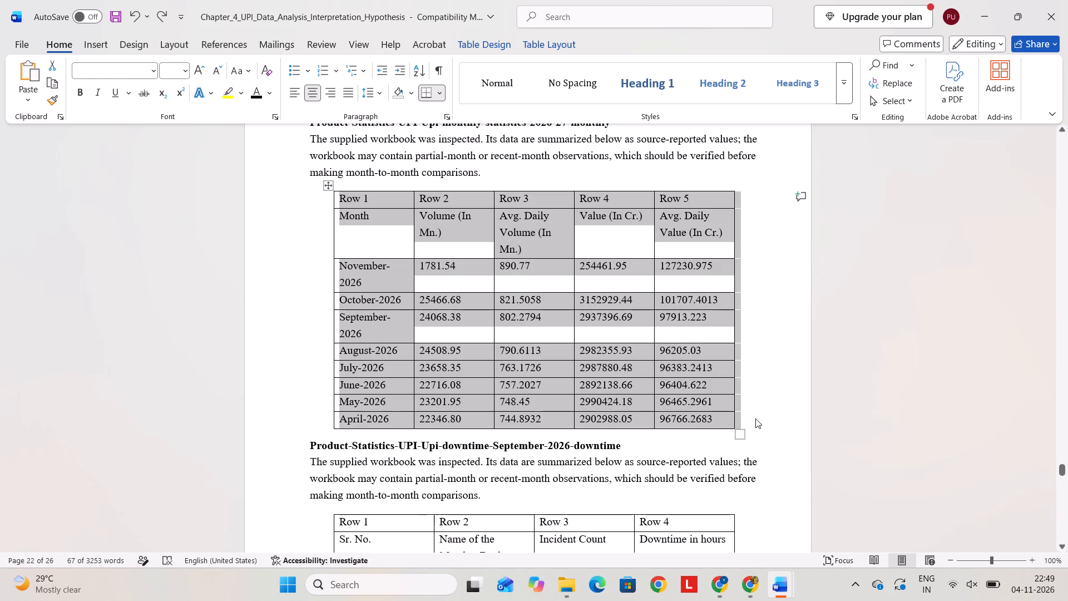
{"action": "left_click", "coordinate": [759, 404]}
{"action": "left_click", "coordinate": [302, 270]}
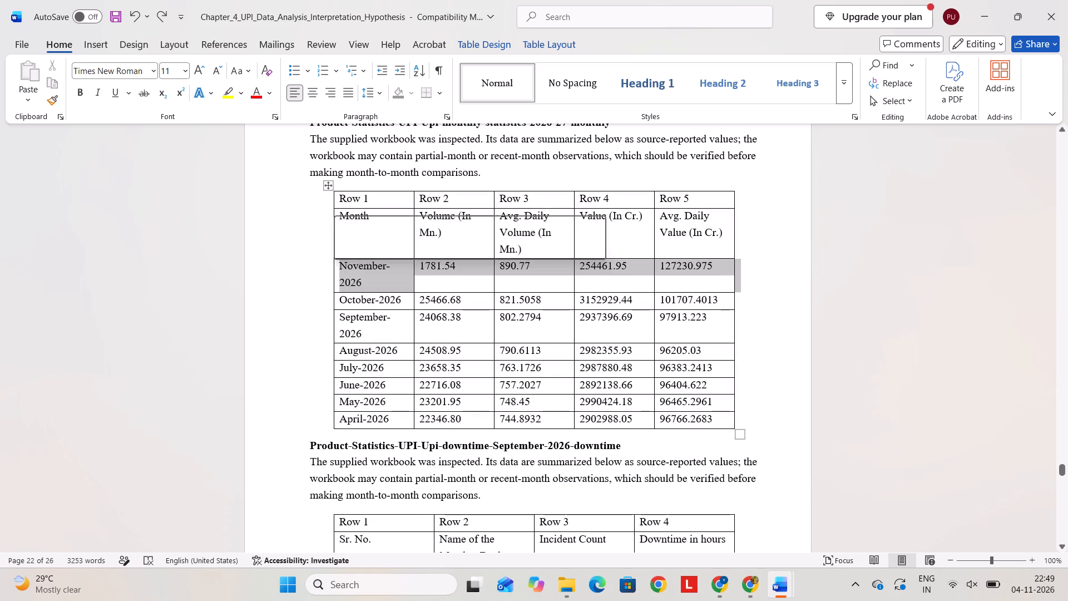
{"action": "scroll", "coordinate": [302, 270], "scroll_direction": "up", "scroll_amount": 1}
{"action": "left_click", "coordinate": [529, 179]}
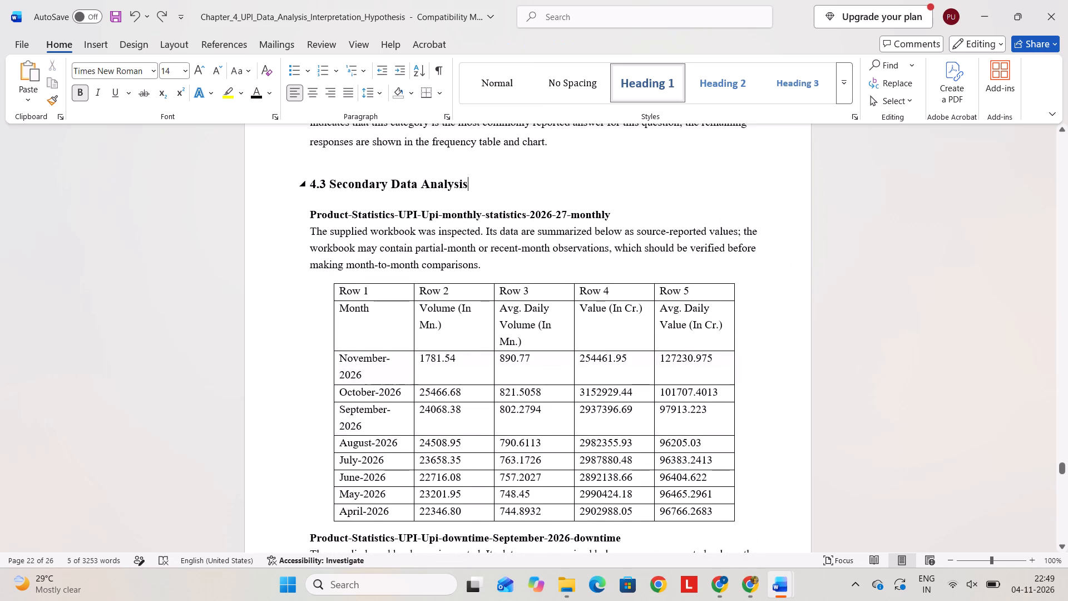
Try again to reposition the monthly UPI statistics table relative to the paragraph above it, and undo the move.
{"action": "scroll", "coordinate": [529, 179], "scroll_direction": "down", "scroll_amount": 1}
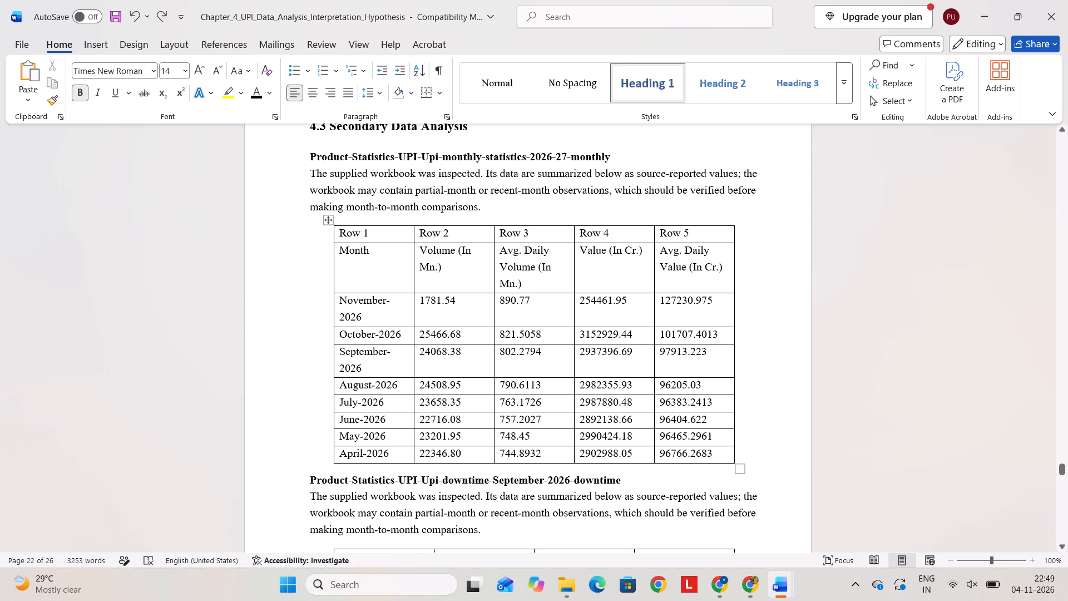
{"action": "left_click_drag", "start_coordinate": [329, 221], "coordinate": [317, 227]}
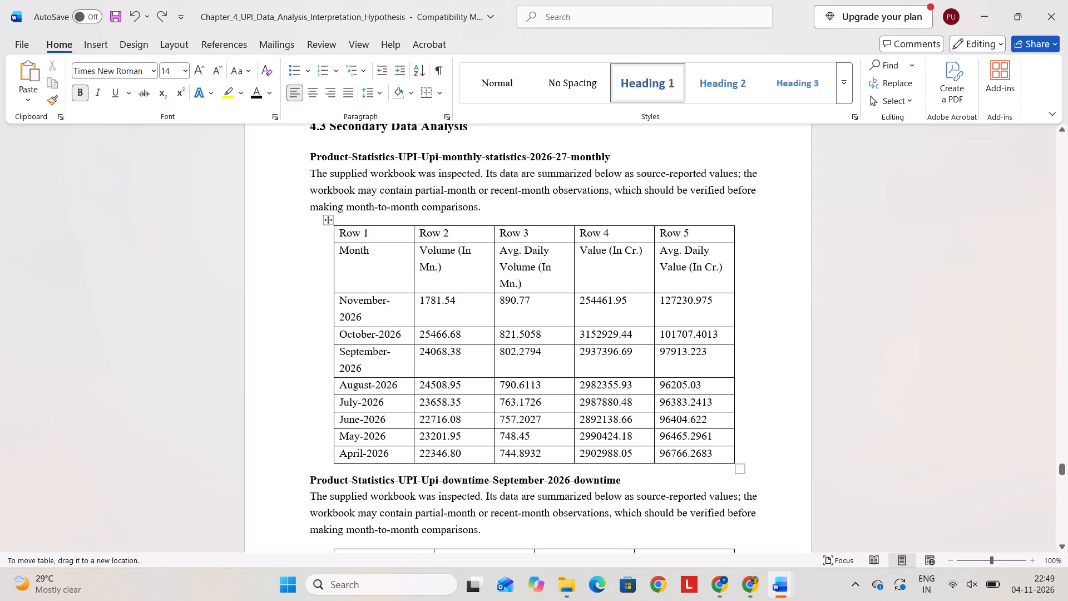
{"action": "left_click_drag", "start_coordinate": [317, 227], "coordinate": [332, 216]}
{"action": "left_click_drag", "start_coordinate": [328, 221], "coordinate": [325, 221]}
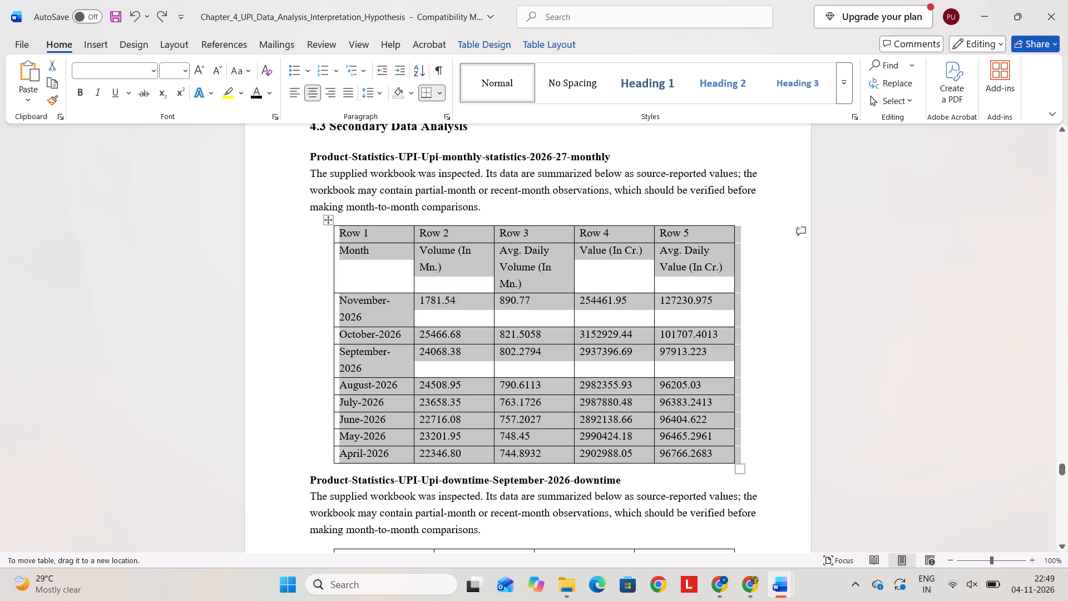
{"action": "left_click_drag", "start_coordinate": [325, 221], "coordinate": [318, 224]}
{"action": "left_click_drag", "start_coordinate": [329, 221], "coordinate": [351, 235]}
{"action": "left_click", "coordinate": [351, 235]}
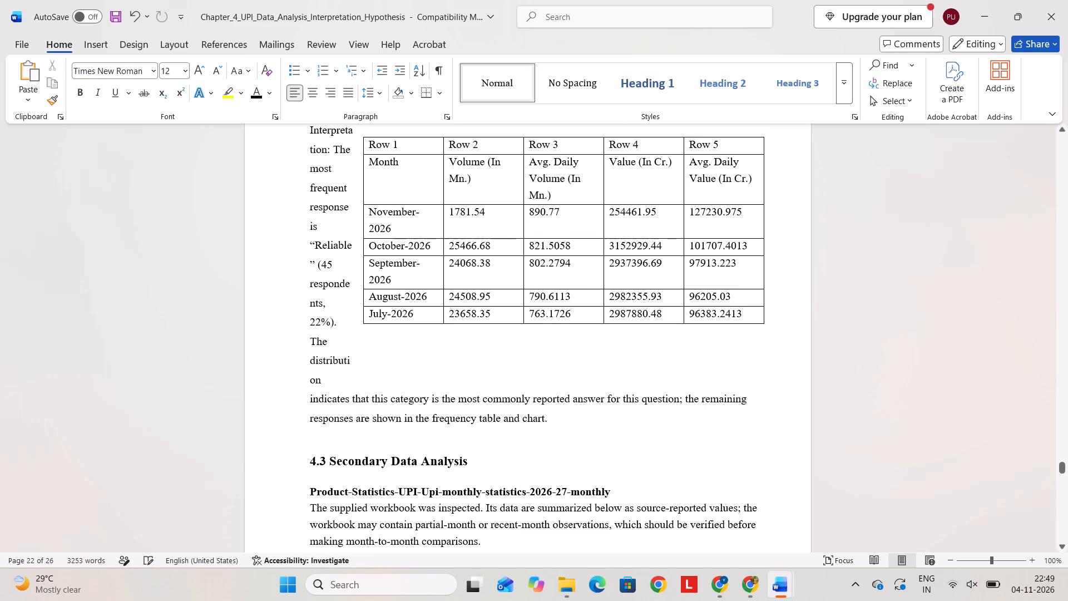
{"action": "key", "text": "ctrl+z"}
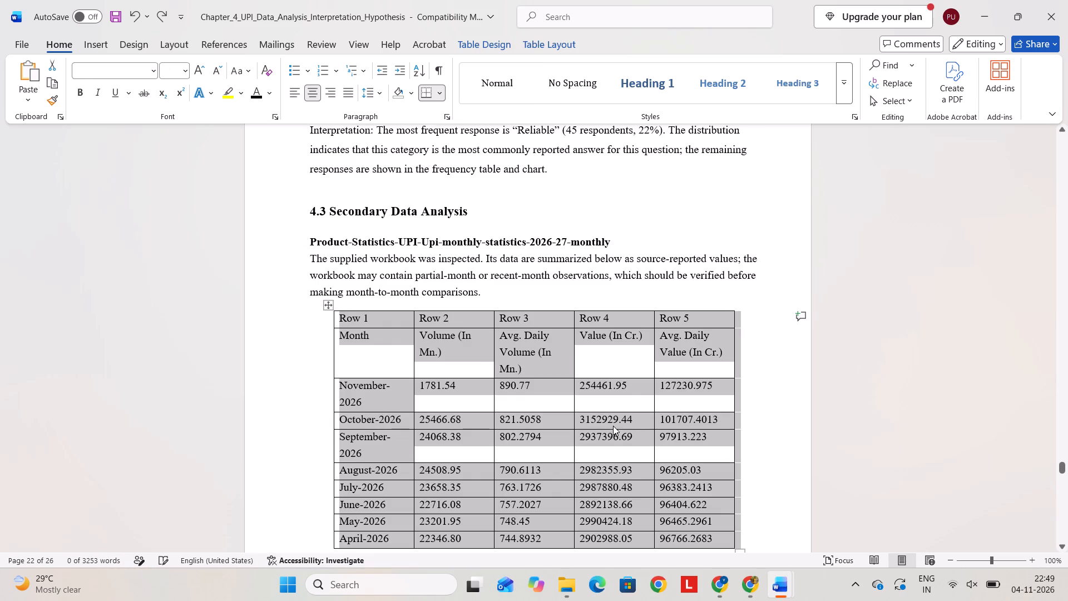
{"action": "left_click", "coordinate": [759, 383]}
Enlarge the monthly UPI statistics table slightly in both width and height.
{"action": "scroll", "coordinate": [759, 383], "scroll_direction": "down", "scroll_amount": 1}
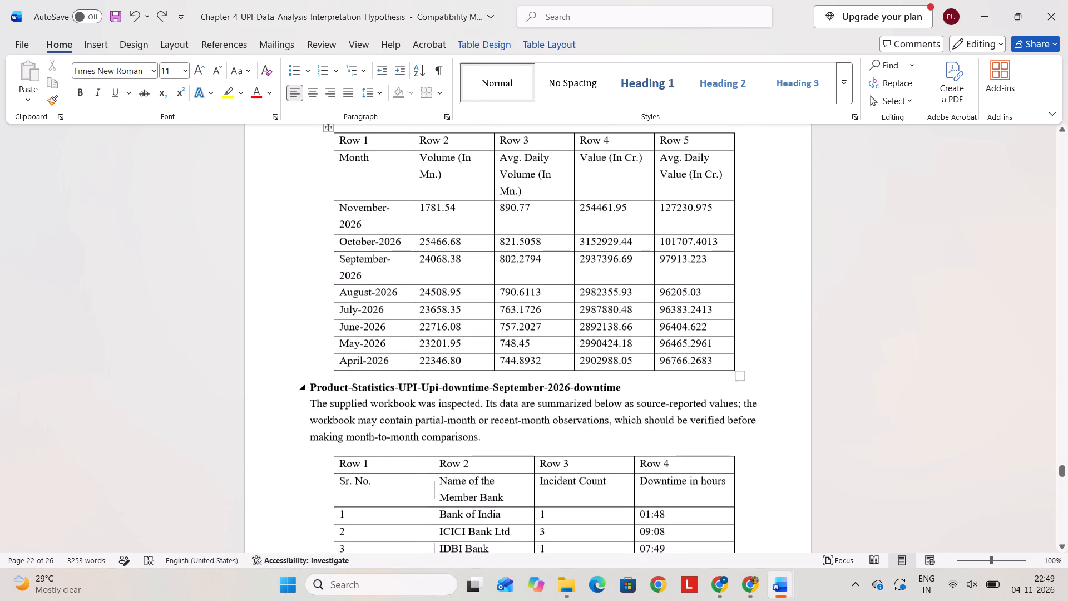
{"action": "left_click_drag", "start_coordinate": [735, 372], "coordinate": [736, 373]}
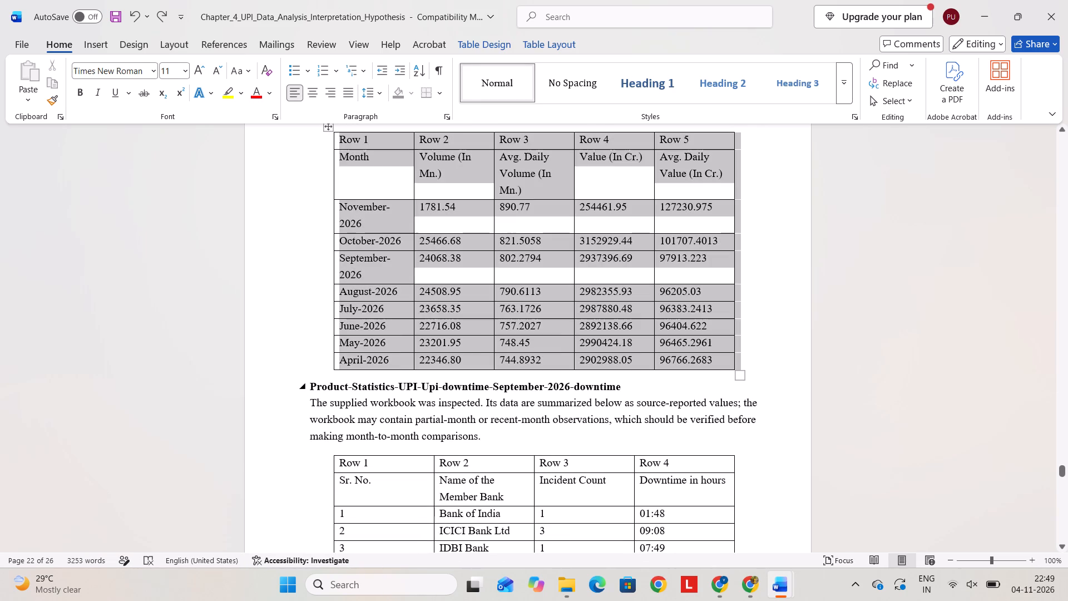
{"action": "left_click_drag", "start_coordinate": [736, 373], "coordinate": [750, 395]}
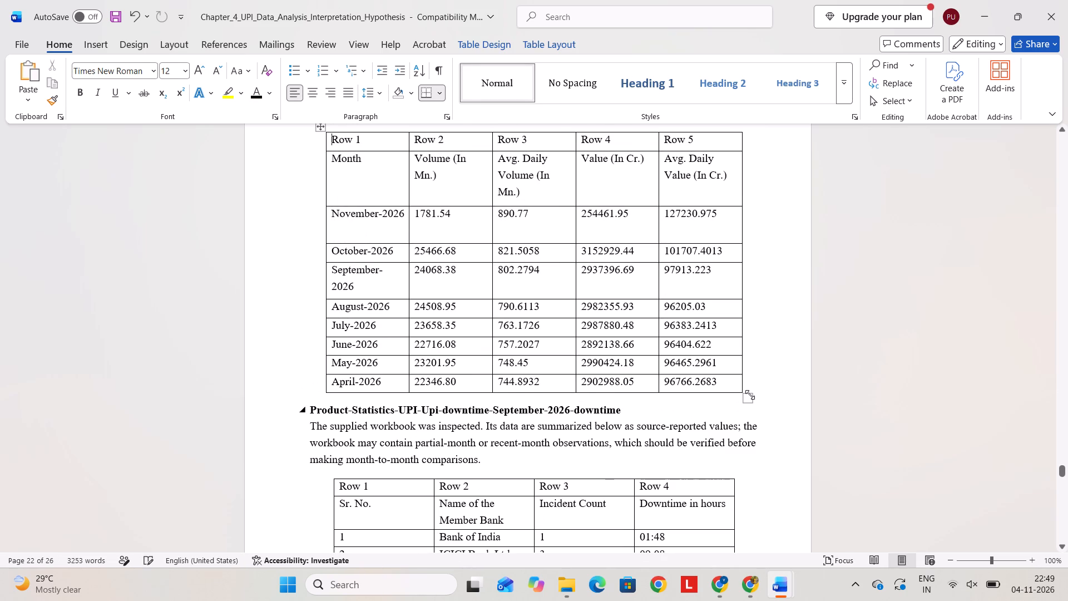
{"action": "scroll", "coordinate": [746, 395], "scroll_direction": "up", "scroll_amount": 1}
{"action": "left_click", "coordinate": [765, 273]}
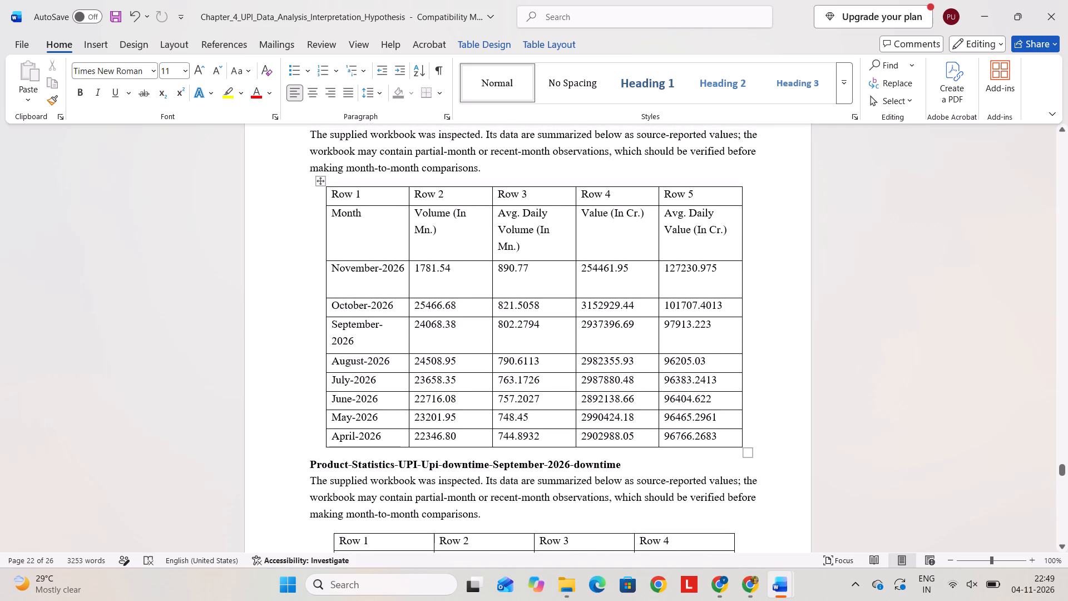
Set the line spacing of the entire document to 1.5.
{"action": "scroll", "coordinate": [456, 276], "scroll_direction": "up", "scroll_amount": 1}
{"action": "left_click", "coordinate": [467, 238]}
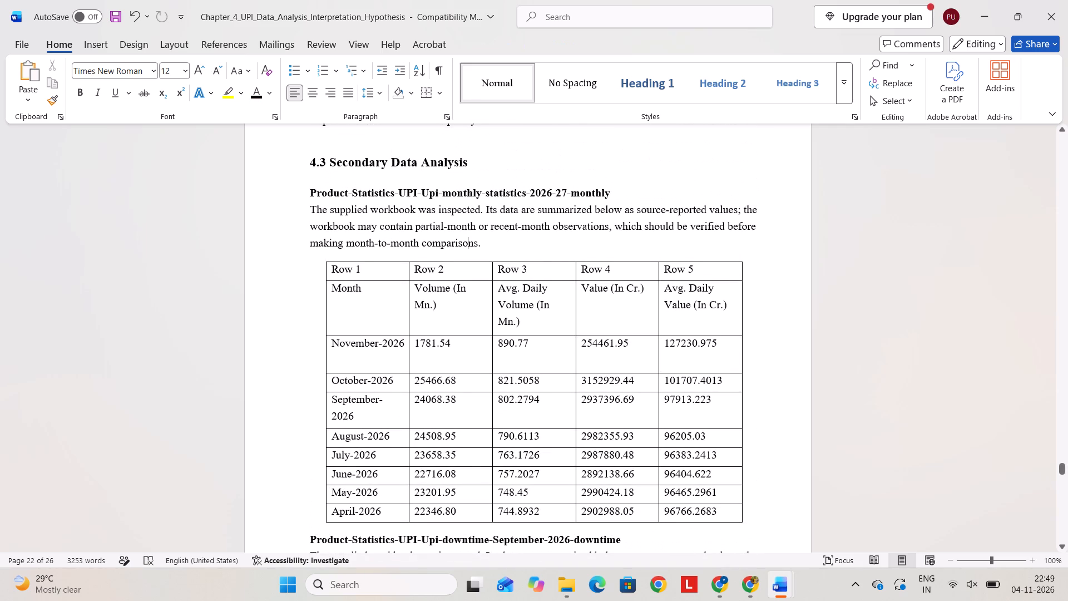
{"action": "left_click", "coordinate": [383, 95]}
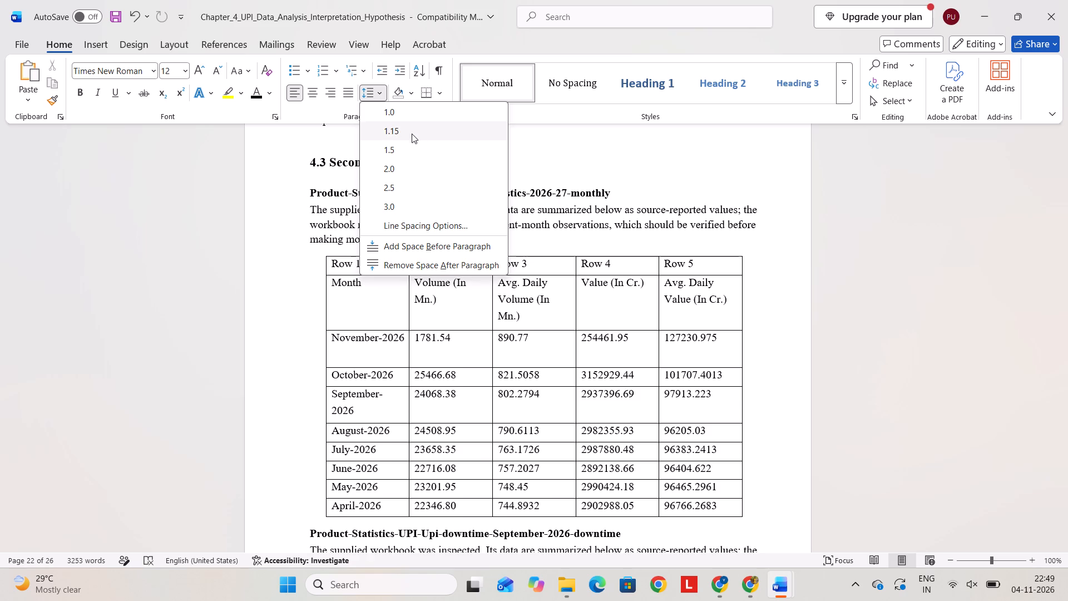
{"action": "left_click", "coordinate": [595, 165]}
{"action": "key", "text": "ctrl+a"}
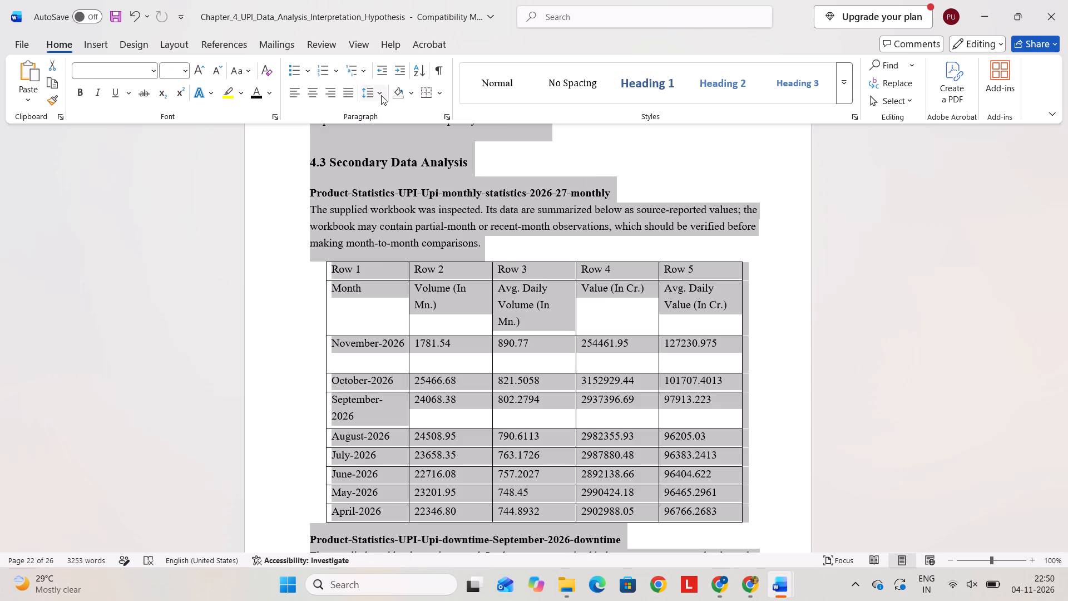
{"action": "left_click", "coordinate": [380, 95]}
{"action": "left_click", "coordinate": [389, 150]}
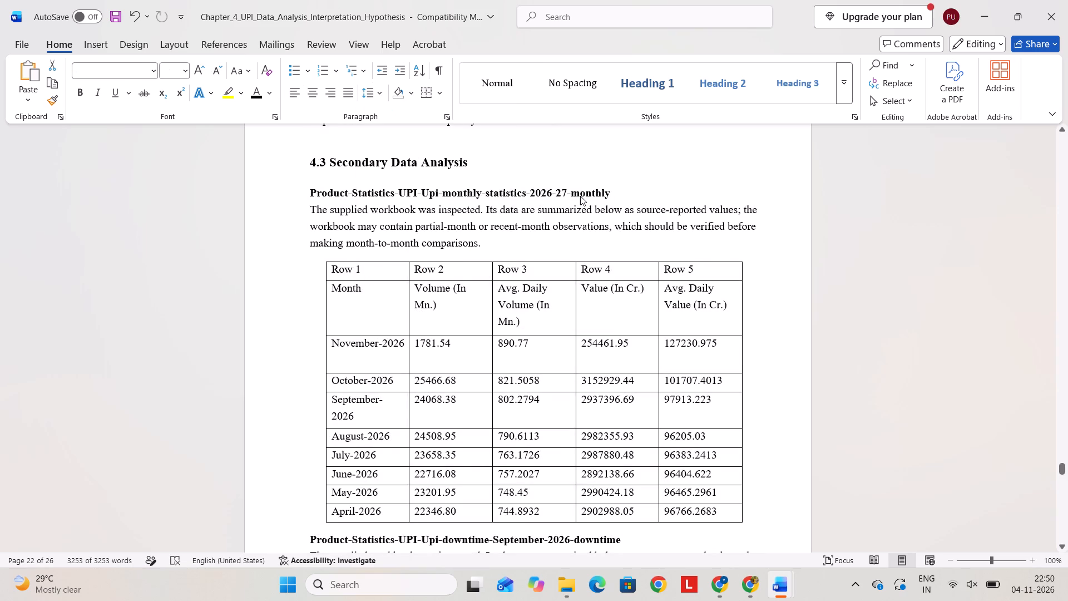
{"action": "left_click", "coordinate": [624, 166]}
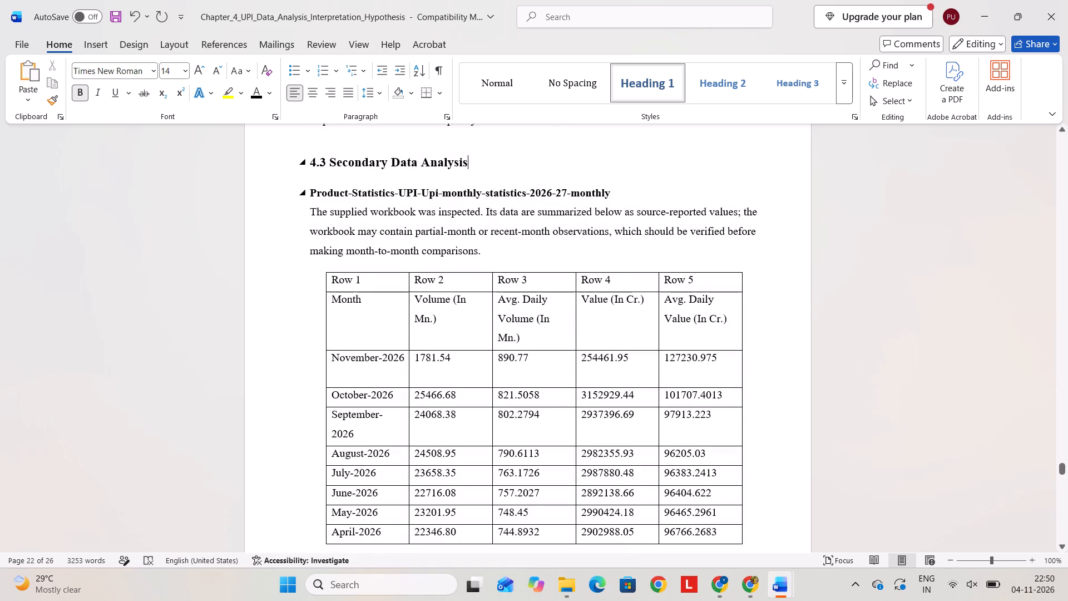
Justify all the text in the document.
{"action": "scroll", "coordinate": [520, 225], "scroll_direction": "down", "scroll_amount": 1}
{"action": "key", "text": "ctrl+a"}
{"action": "left_click", "coordinate": [354, 91]}
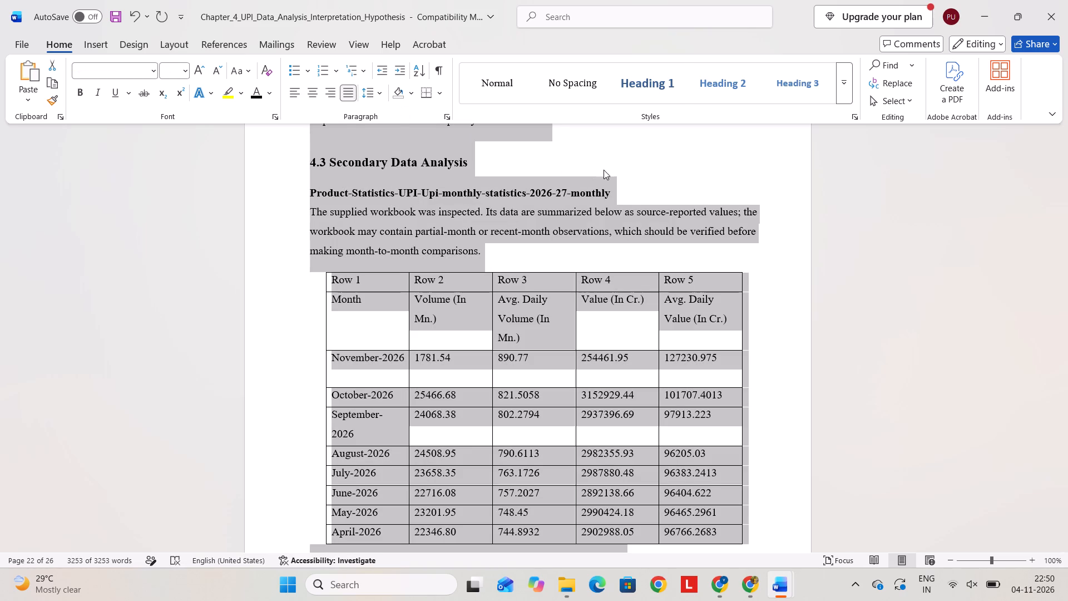
{"action": "left_click", "coordinate": [664, 165]}
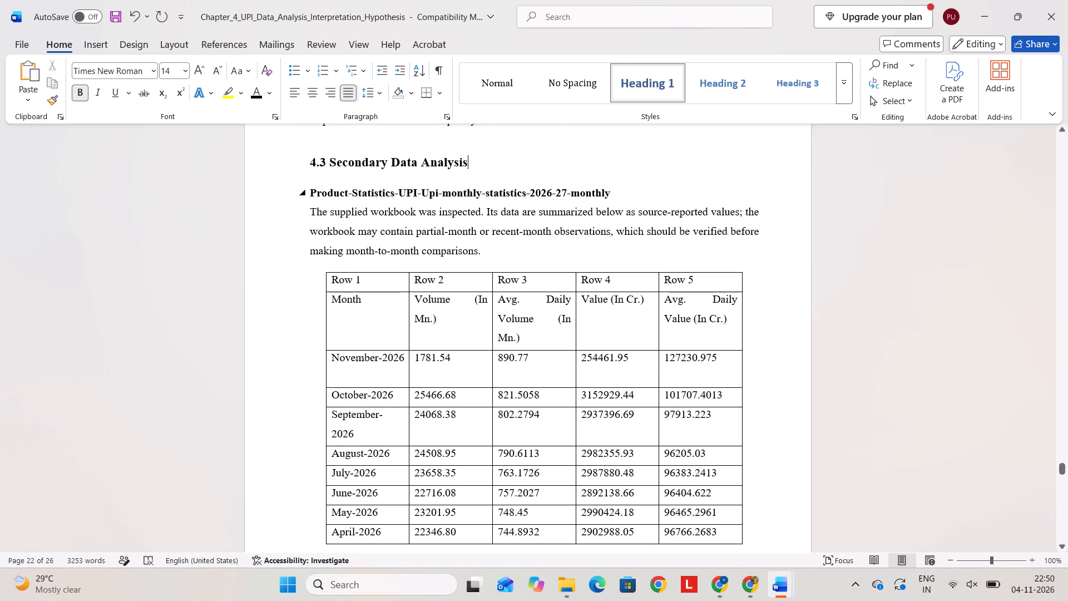
Insert two blank lines after the paragraph under the September 2026 downtime heading to push the bank downtime table onto the next page.
{"action": "scroll", "coordinate": [662, 180], "scroll_direction": "down", "scroll_amount": 5}
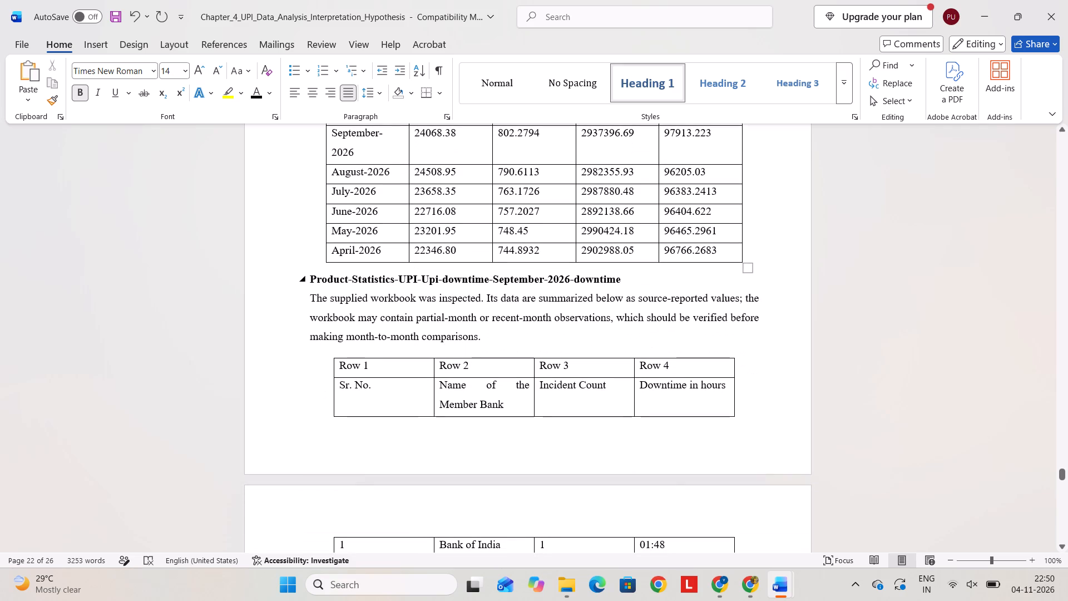
{"action": "scroll", "coordinate": [327, 372], "scroll_direction": "down", "scroll_amount": 1}
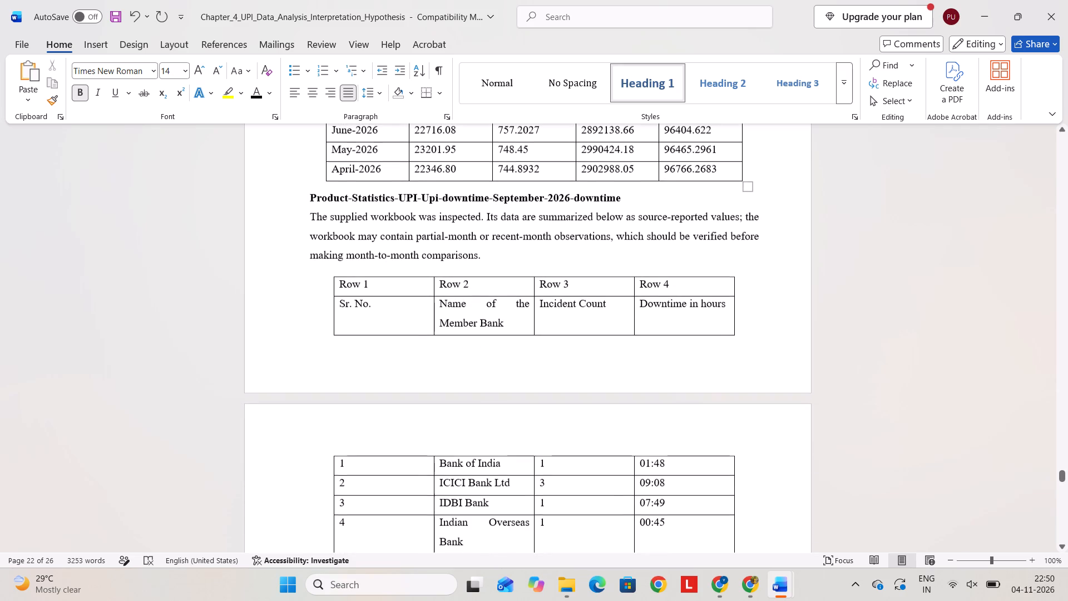
{"action": "scroll", "coordinate": [459, 311], "scroll_direction": "down", "scroll_amount": 1}
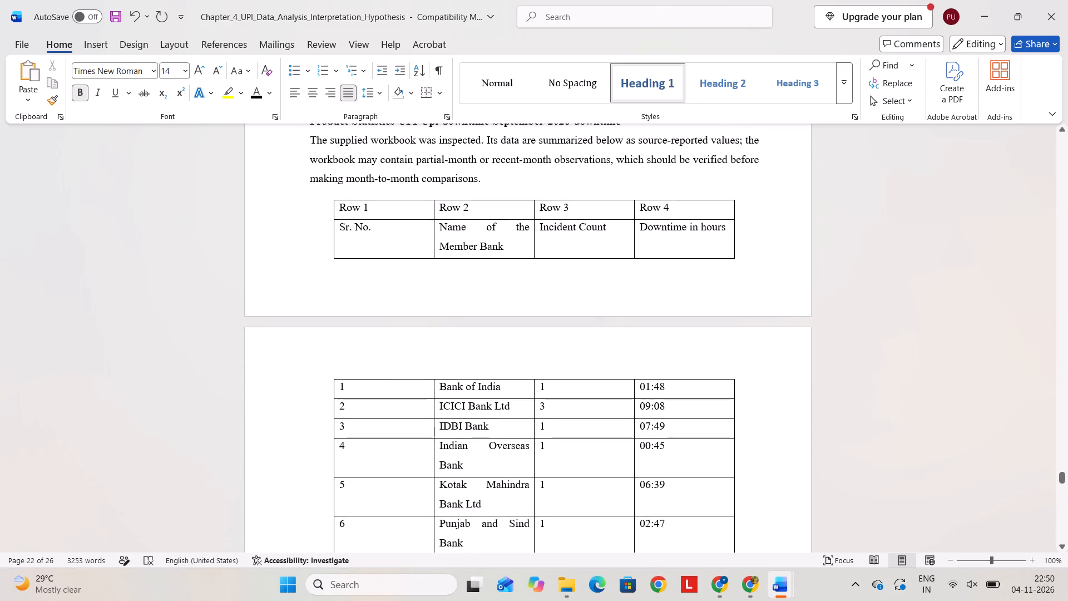
{"action": "left_click", "coordinate": [331, 200]}
{"action": "left_click", "coordinate": [306, 216]}
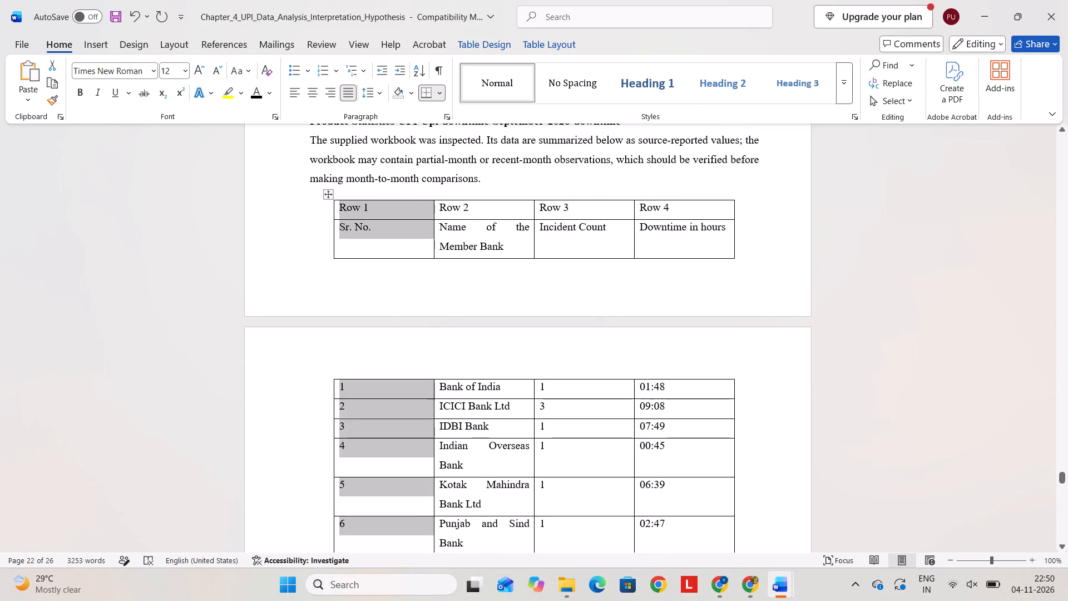
{"action": "left_click", "coordinate": [617, 190]}
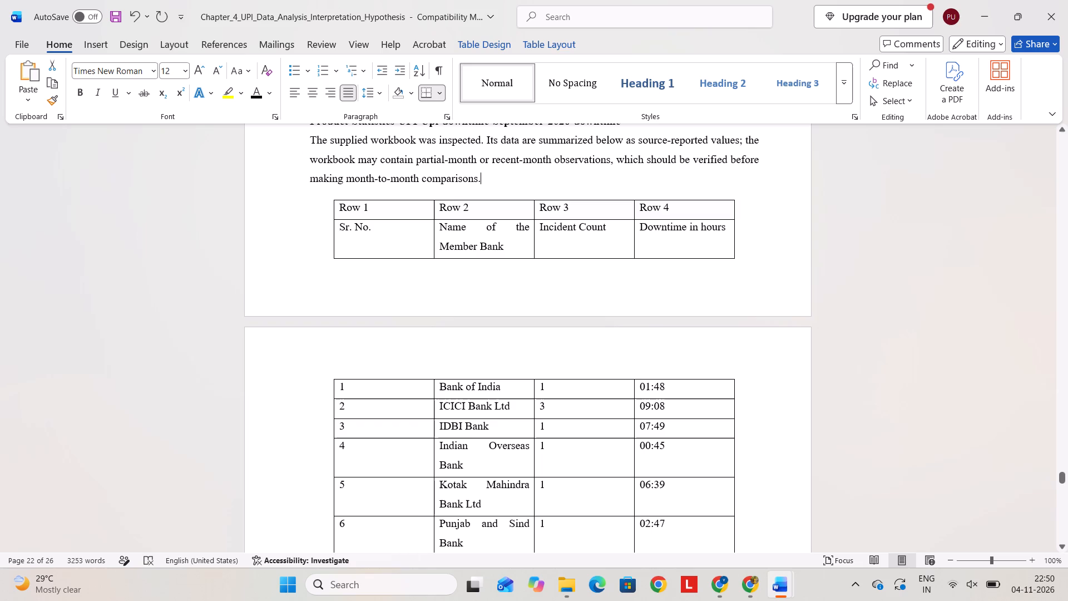
{"action": "key", "text": "Return"}
{"action": "key", "text": "Return"}
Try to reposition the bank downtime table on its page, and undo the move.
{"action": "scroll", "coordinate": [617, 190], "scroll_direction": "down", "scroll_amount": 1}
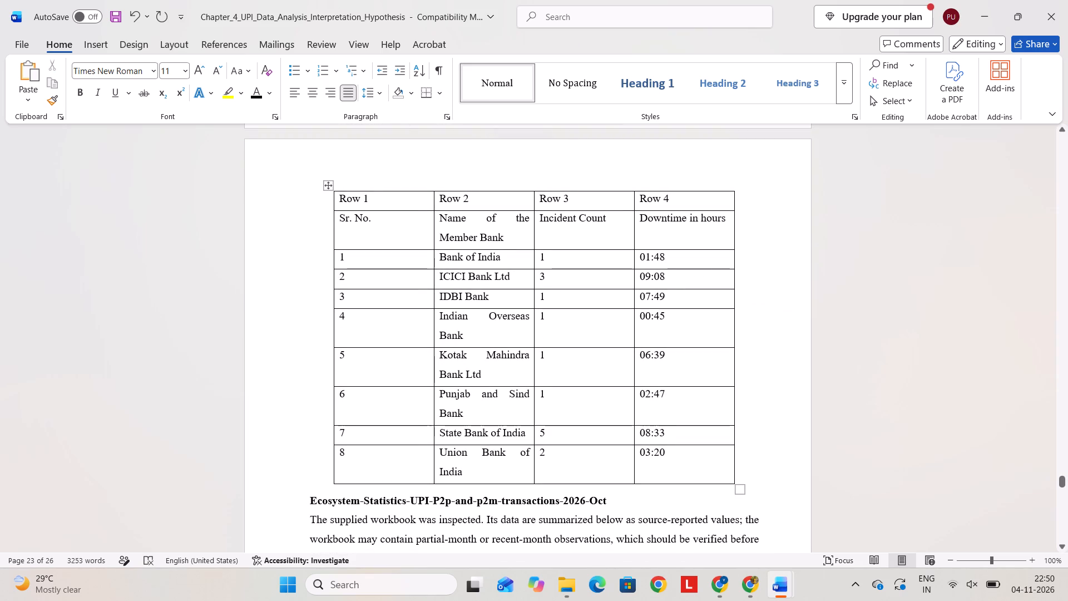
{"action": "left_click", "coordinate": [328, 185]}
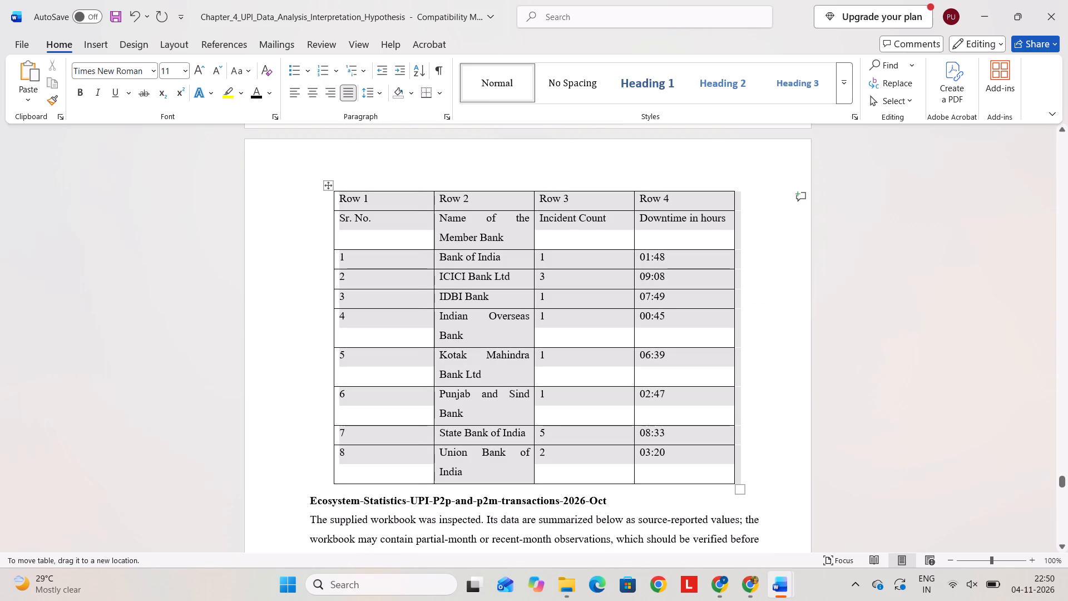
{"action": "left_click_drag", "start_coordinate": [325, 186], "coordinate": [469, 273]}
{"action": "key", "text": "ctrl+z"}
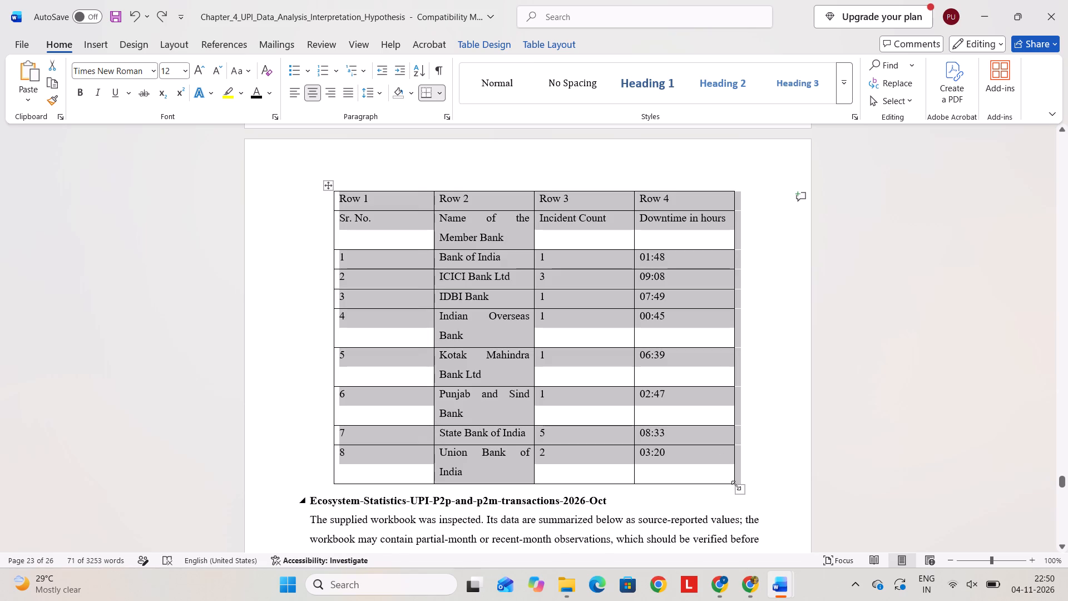
Enlarge the bank downtime table slightly in both width and height.
{"action": "left_click_drag", "start_coordinate": [736, 485], "coordinate": [756, 503]}
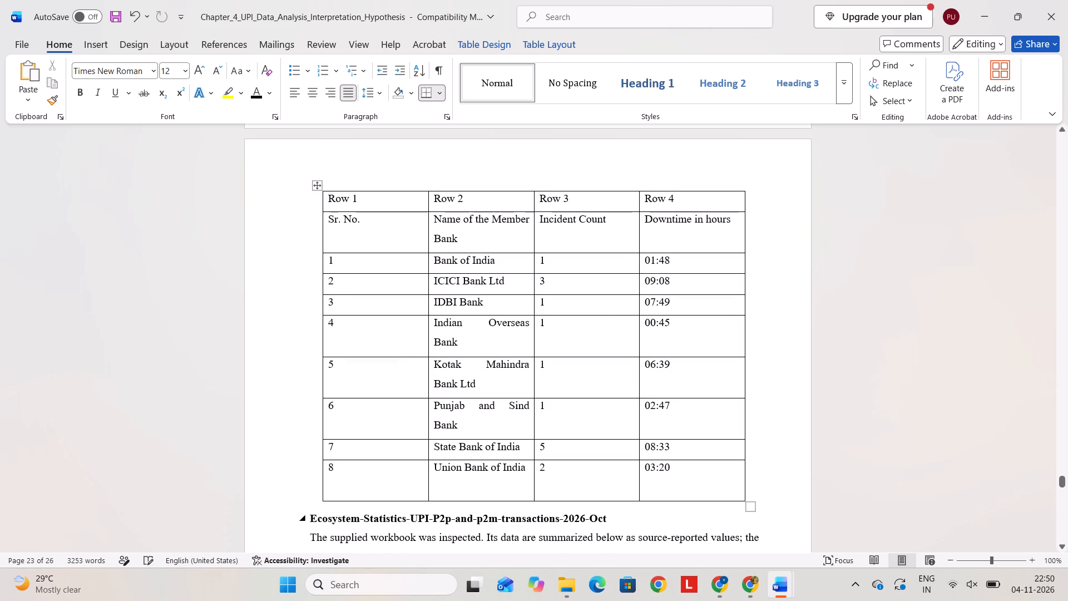
{"action": "left_click", "coordinate": [779, 385]}
Delete the "(1)" at the end of the heading Product-Statistics-UPI-Product-statistics-upi-2026-27-Monthly.
{"action": "scroll", "coordinate": [779, 385], "scroll_direction": "down", "scroll_amount": 1}
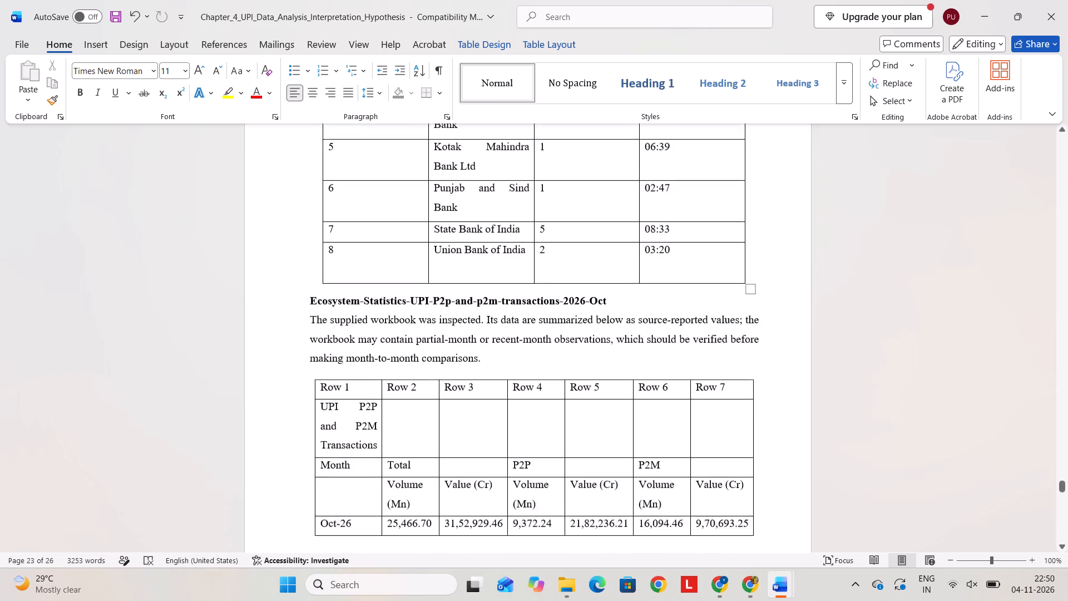
{"action": "scroll", "coordinate": [779, 385], "scroll_direction": "down", "scroll_amount": 1}
{"action": "scroll", "coordinate": [436, 435], "scroll_direction": "down", "scroll_amount": 3}
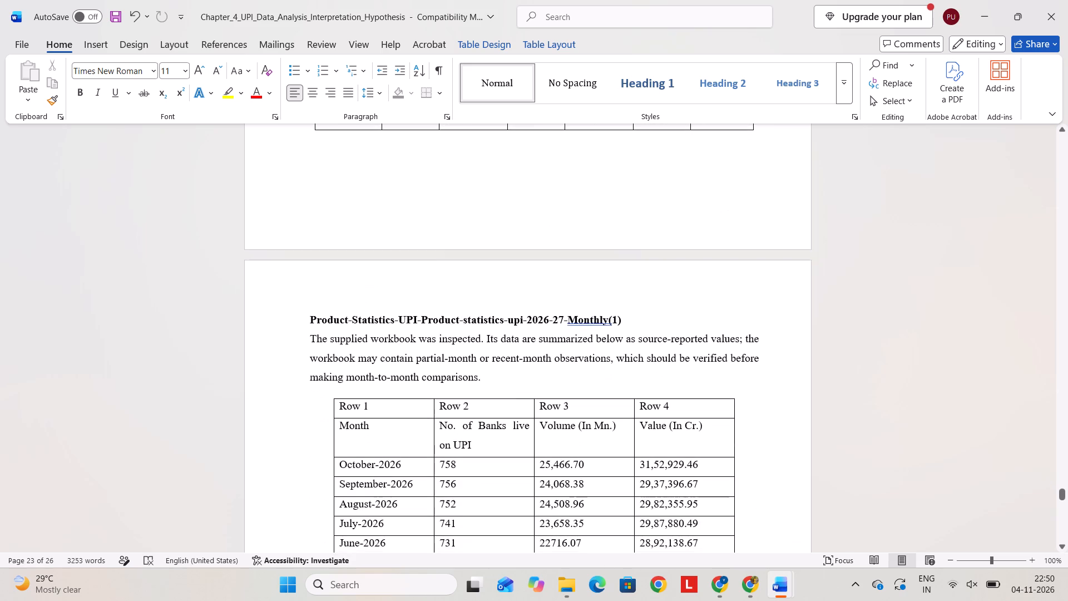
{"action": "scroll", "coordinate": [436, 435], "scroll_direction": "down", "scroll_amount": 2}
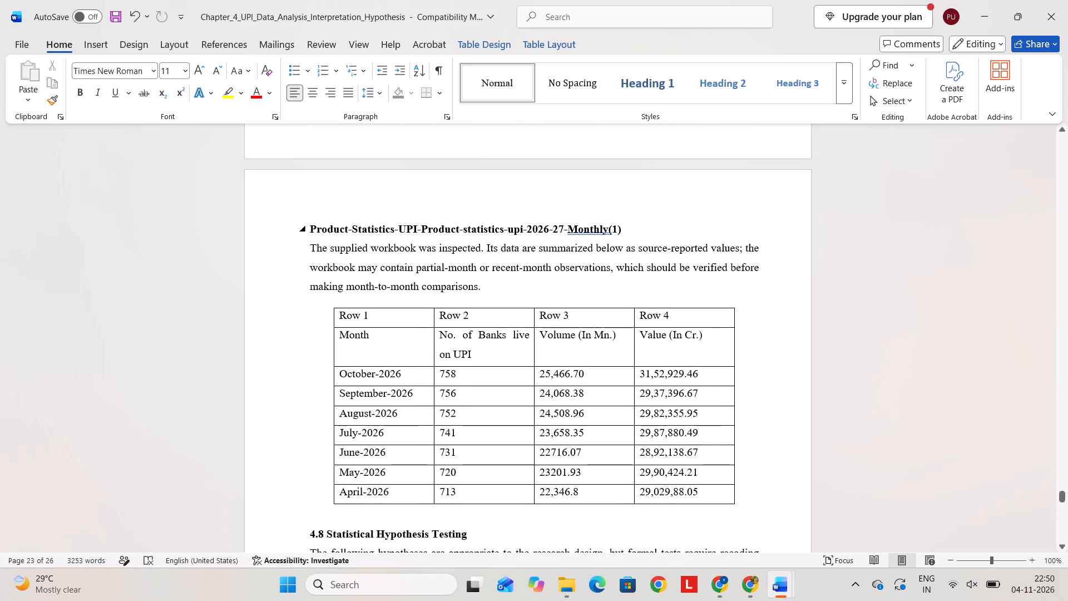
{"action": "left_click", "coordinate": [624, 225]}
{"action": "key", "text": "BackSpace"}
{"action": "key", "text": "BackSpace"}
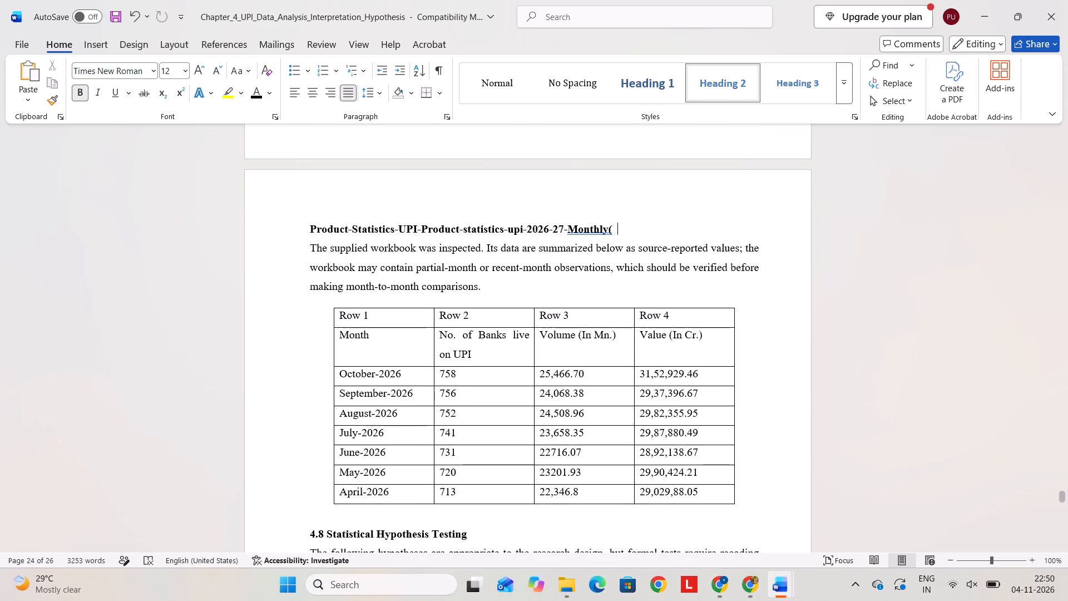
{"action": "key", "text": "BackSpace"}
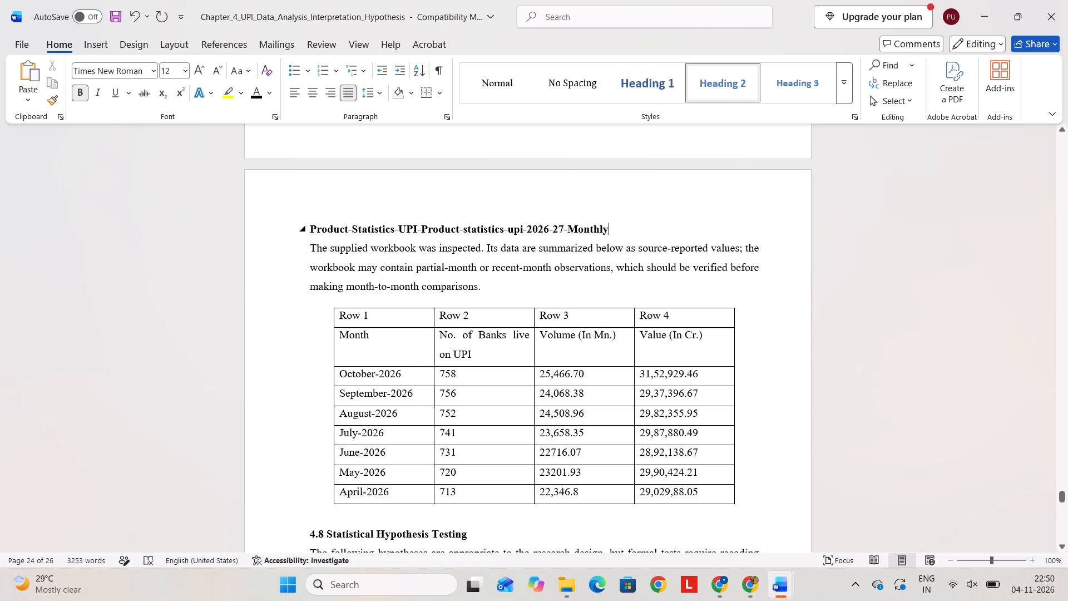
Enlarge the monthly product statistics table above 4.8 Statistical Hypothesis Testing slightly in width and height.
{"action": "scroll", "coordinate": [616, 237], "scroll_direction": "down", "scroll_amount": 2}
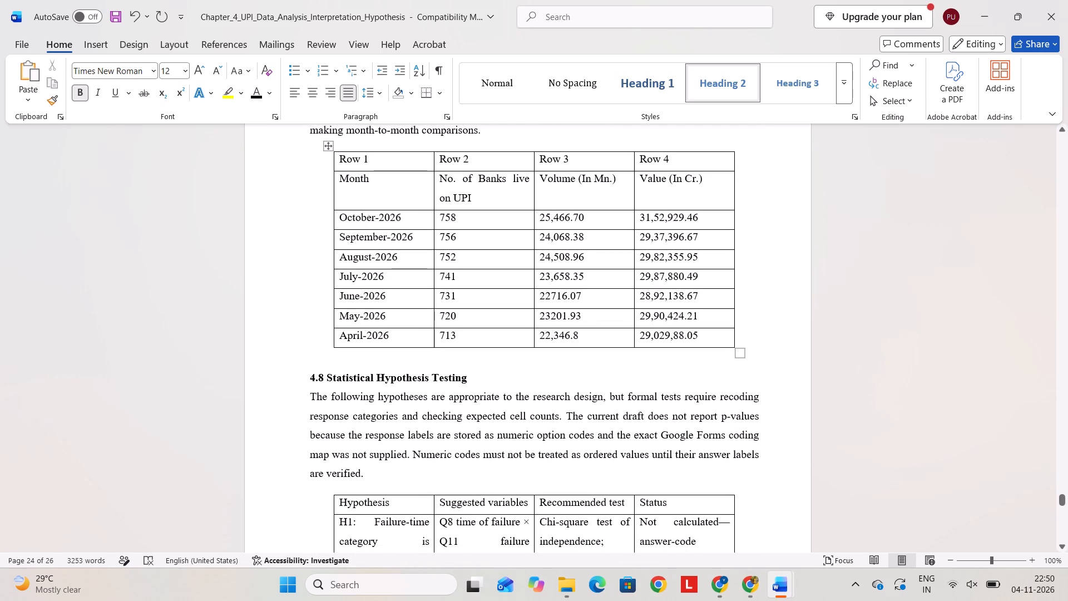
{"action": "left_click_drag", "start_coordinate": [738, 352], "coordinate": [746, 367]}
Insert a blank line between the hypothesis table in section 4.8 and the "Decision rule" paragraph.
{"action": "scroll", "coordinate": [746, 367], "scroll_direction": "down", "scroll_amount": 2}
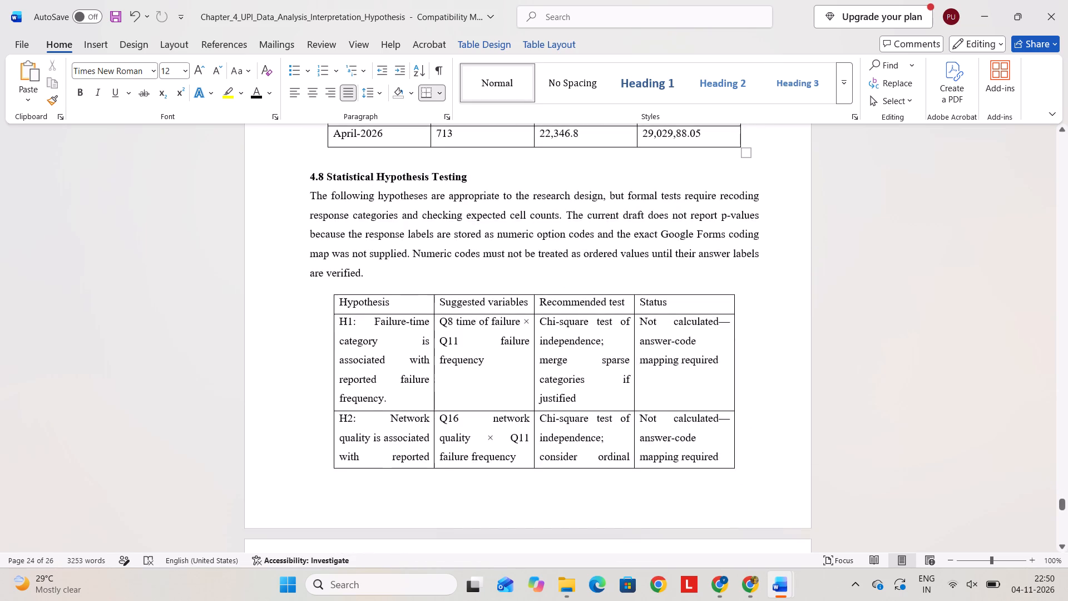
{"action": "scroll", "coordinate": [746, 367], "scroll_direction": "down", "scroll_amount": 3}
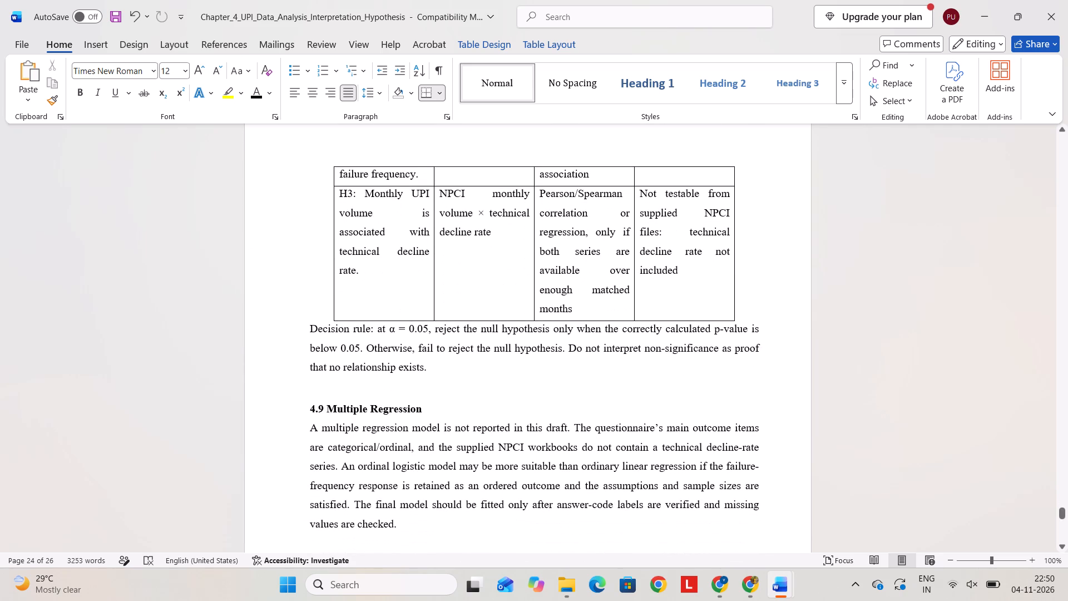
{"action": "left_click", "coordinate": [750, 310]}
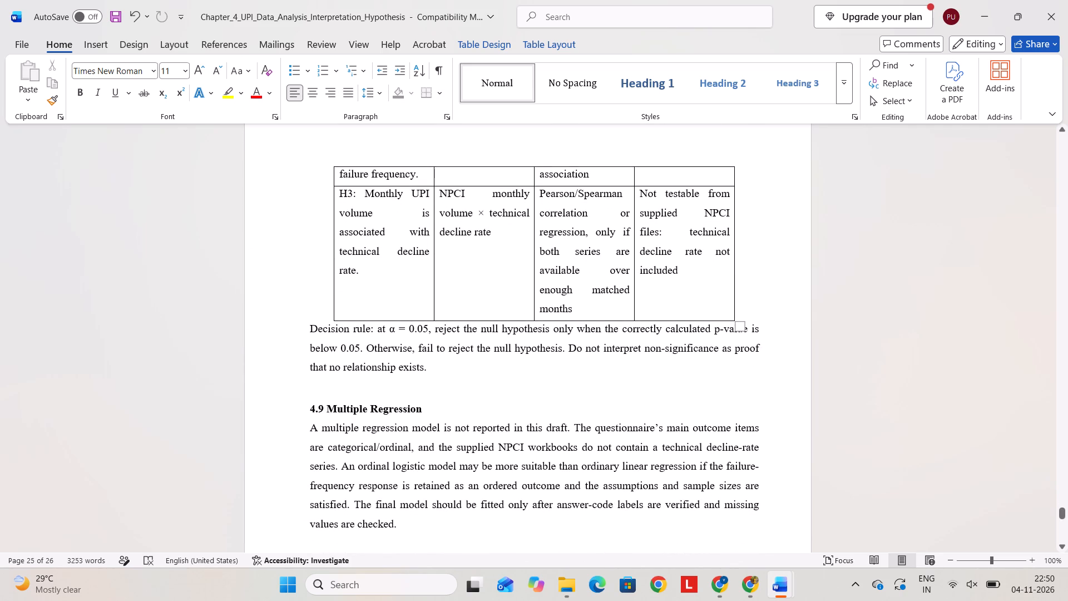
{"action": "left_click", "coordinate": [308, 328]}
{"action": "key", "text": "Return"}
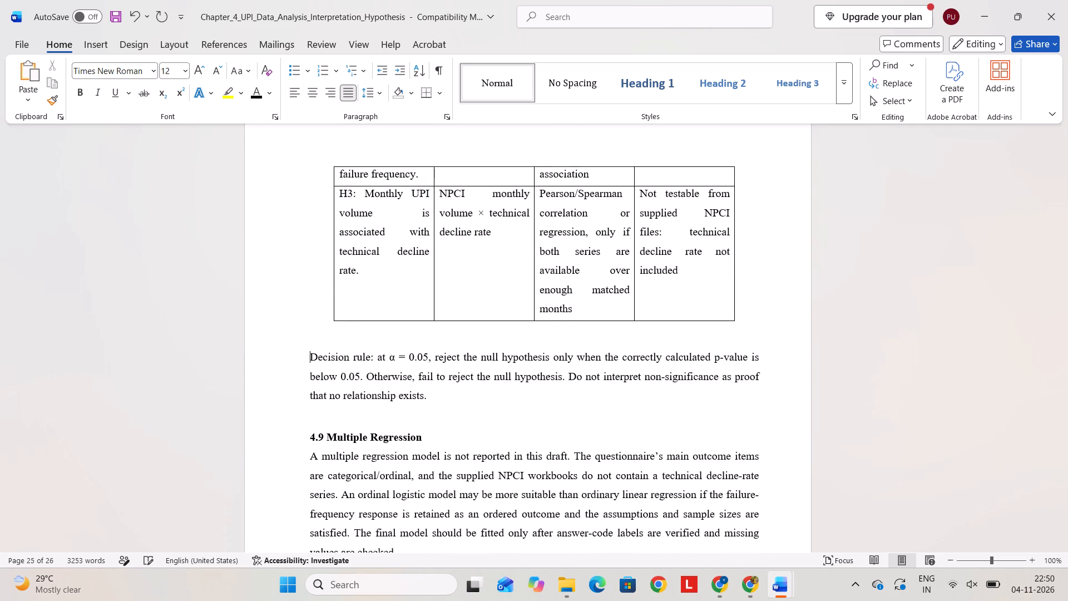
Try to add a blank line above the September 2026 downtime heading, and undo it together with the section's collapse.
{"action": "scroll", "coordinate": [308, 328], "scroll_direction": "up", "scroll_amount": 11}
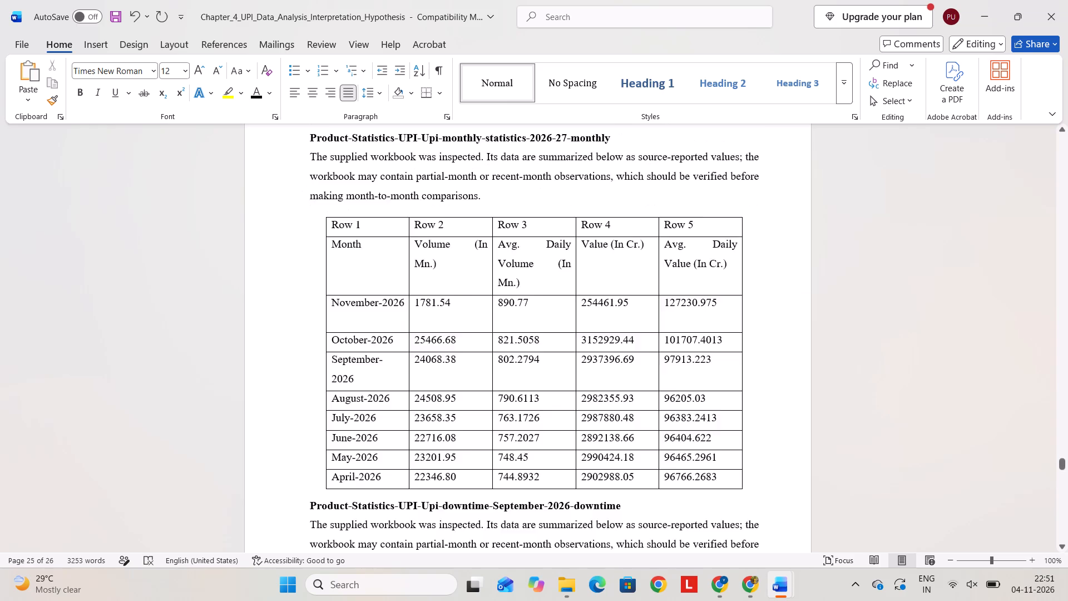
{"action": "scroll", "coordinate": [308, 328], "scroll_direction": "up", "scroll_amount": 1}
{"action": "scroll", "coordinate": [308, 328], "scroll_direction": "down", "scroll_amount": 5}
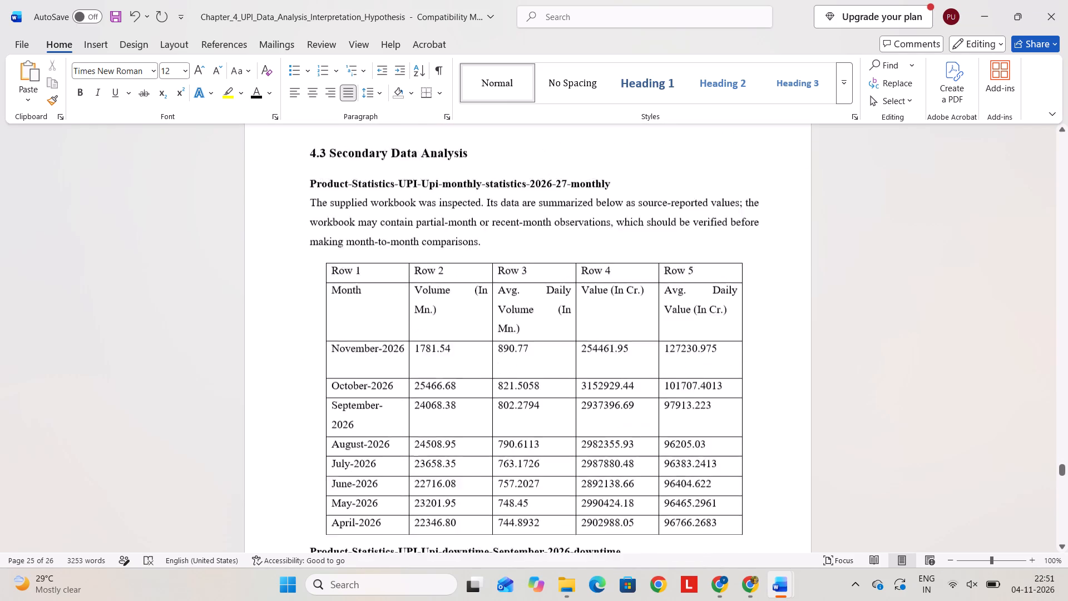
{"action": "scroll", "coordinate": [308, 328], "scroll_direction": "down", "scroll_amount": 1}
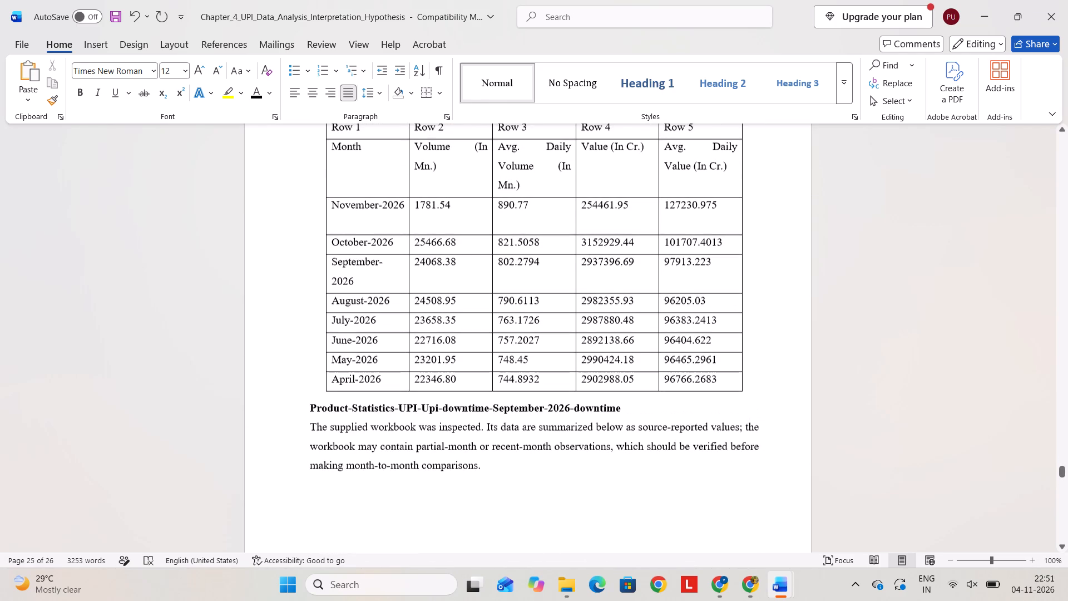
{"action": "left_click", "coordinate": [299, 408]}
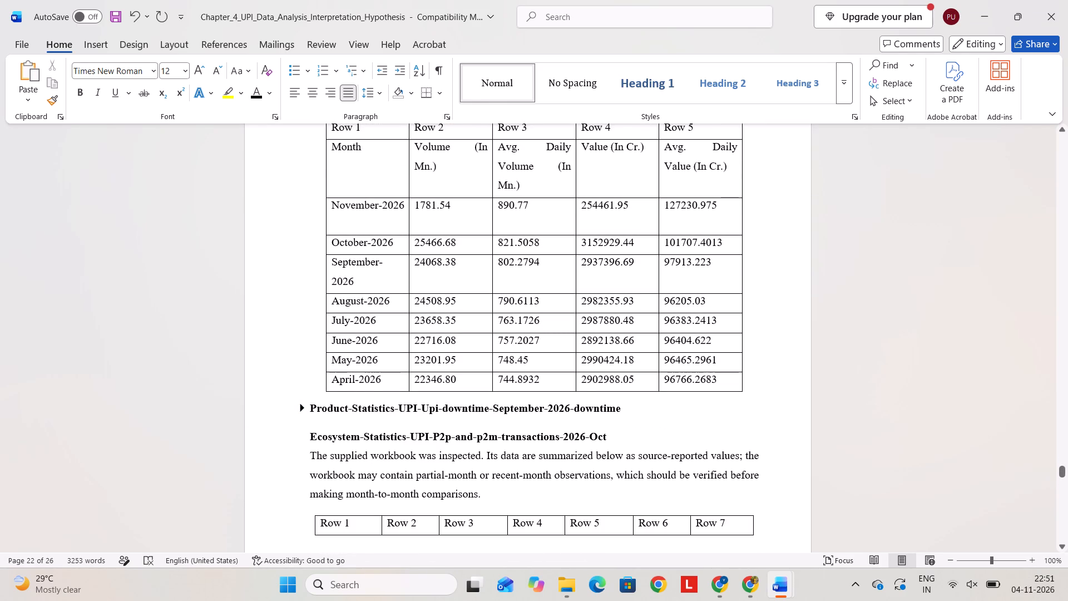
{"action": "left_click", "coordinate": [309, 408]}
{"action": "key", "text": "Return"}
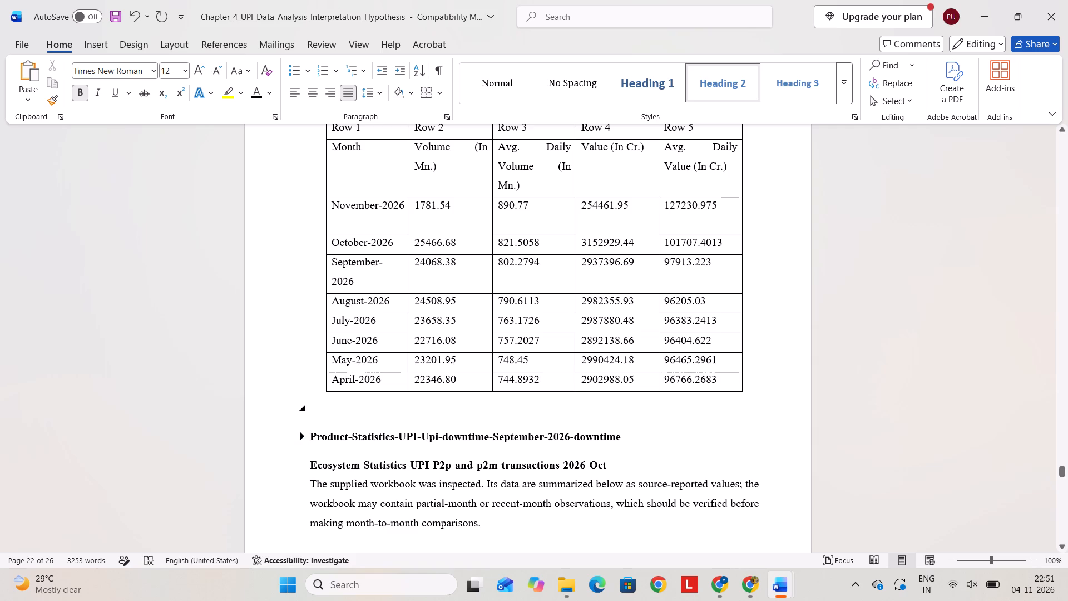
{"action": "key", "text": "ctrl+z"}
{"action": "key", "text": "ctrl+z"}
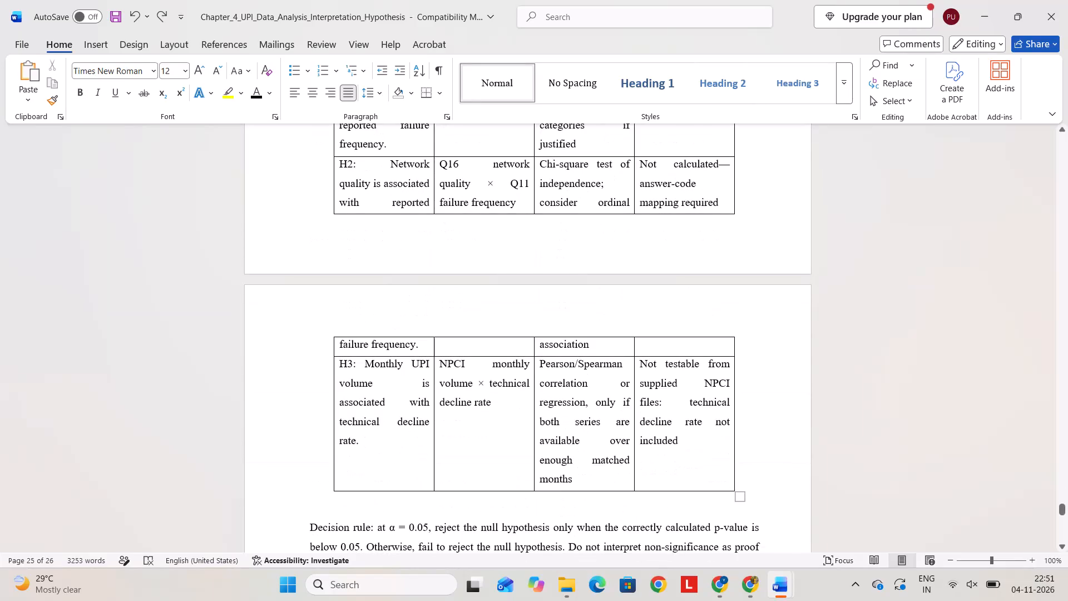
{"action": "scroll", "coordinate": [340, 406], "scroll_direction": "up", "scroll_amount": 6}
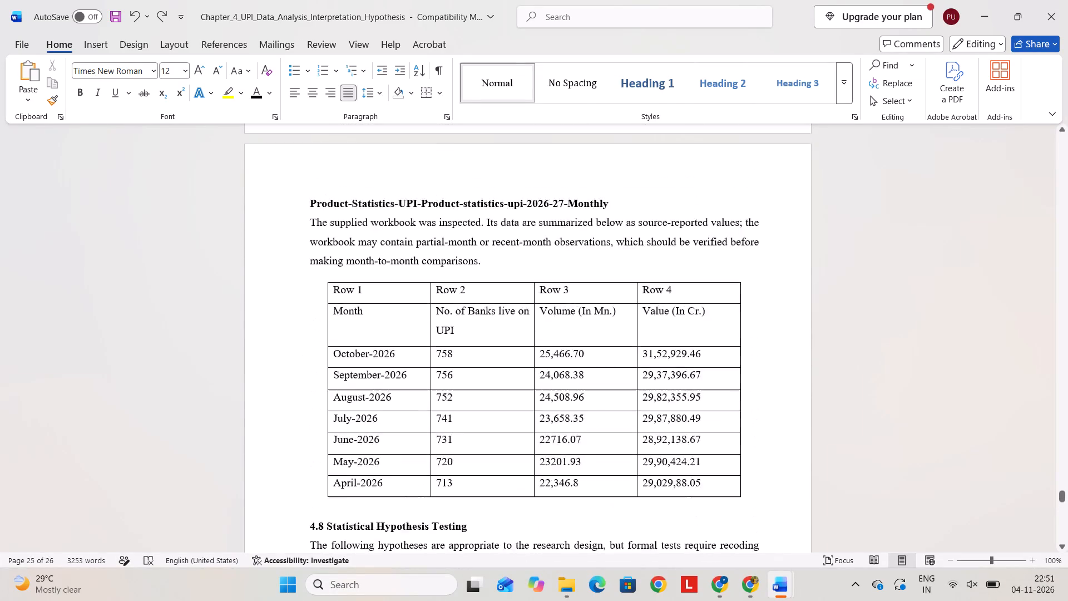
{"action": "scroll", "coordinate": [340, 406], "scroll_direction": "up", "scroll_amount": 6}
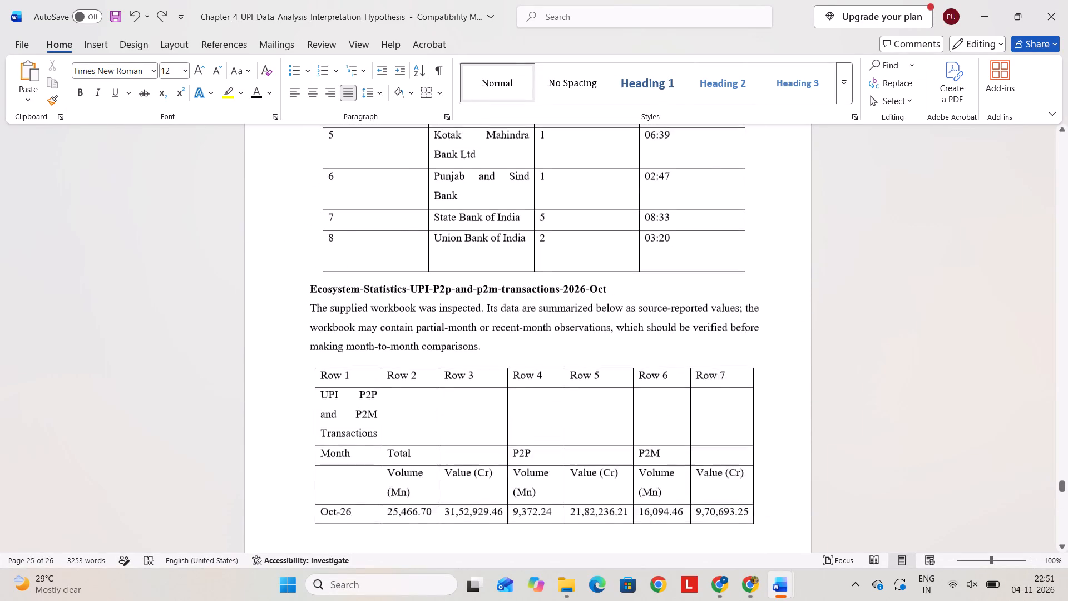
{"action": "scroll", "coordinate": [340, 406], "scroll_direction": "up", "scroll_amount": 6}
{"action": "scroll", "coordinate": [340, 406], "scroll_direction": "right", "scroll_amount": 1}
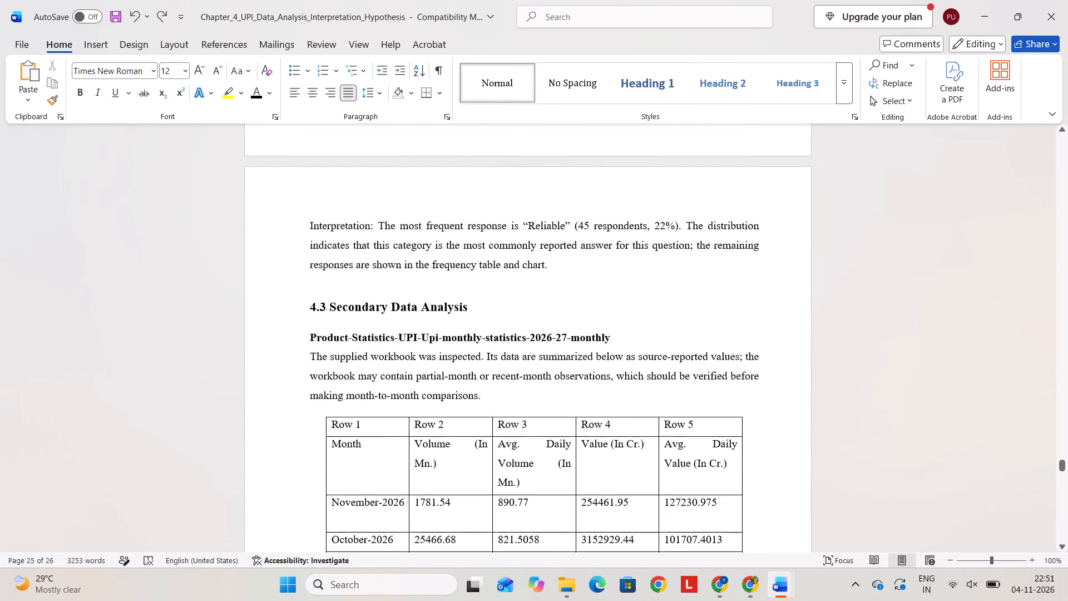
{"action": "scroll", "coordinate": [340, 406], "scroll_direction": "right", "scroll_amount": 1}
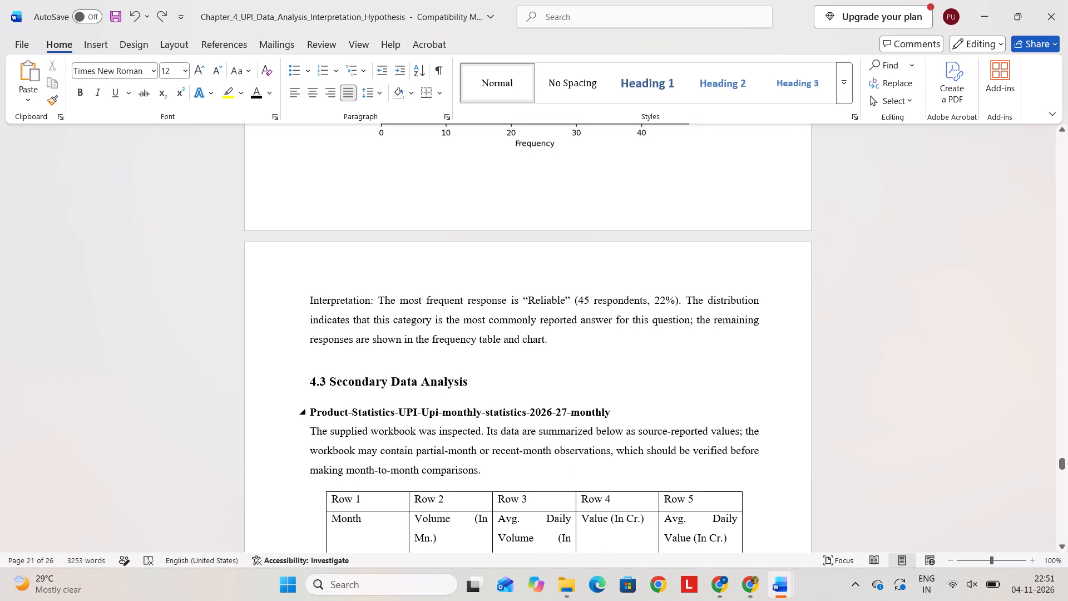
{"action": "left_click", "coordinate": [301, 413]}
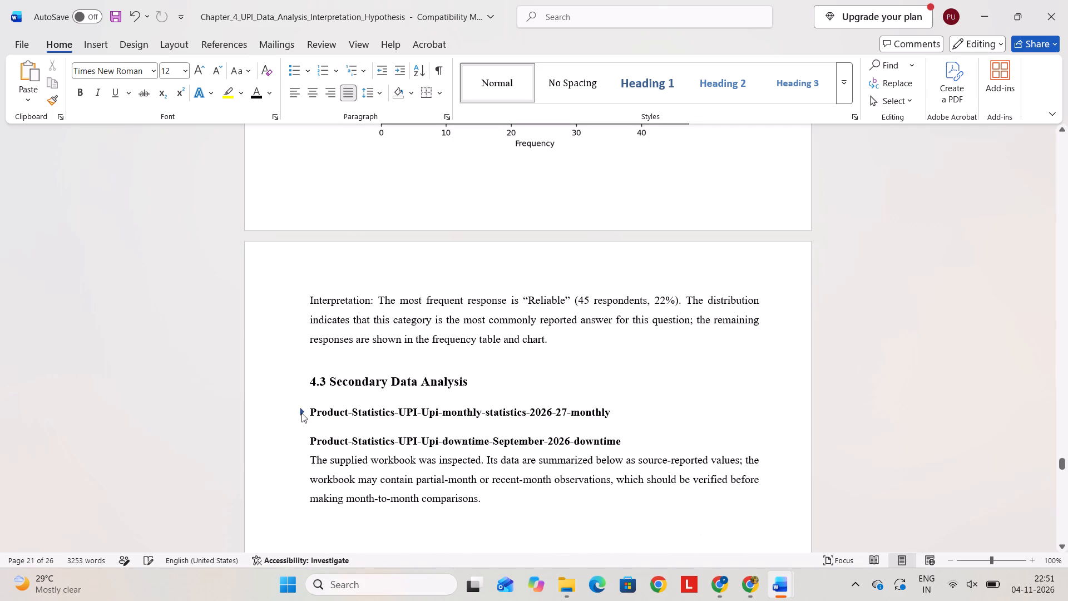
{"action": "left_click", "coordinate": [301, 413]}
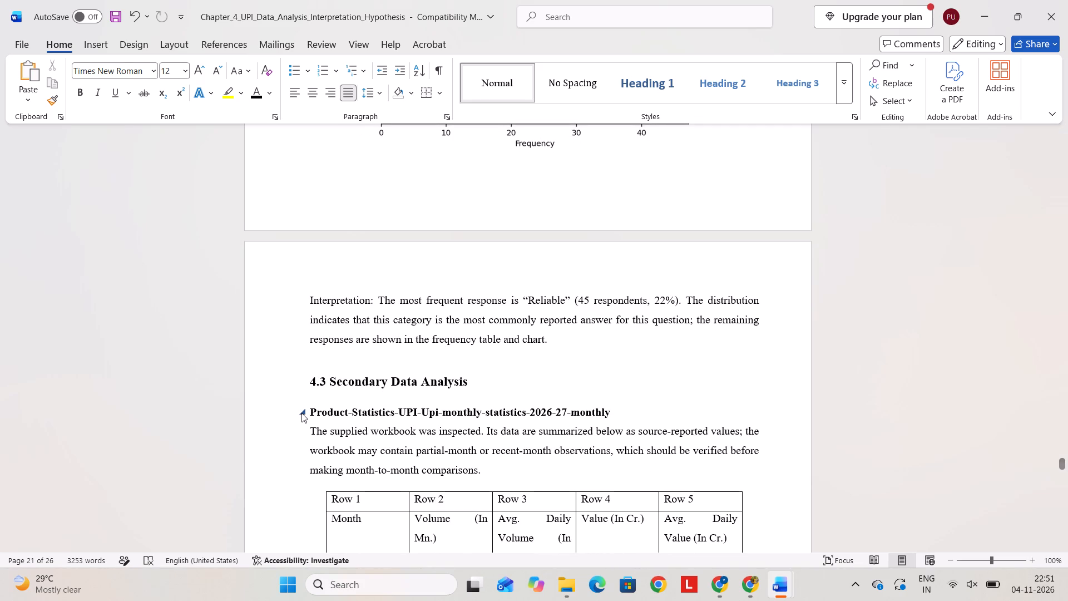
Insert a blank line between the monthly statistics table and the Product-Statistics-UPI-Upi-downtime-September-2026-downtime heading.
{"action": "scroll", "coordinate": [301, 413], "scroll_direction": "down", "scroll_amount": 2}
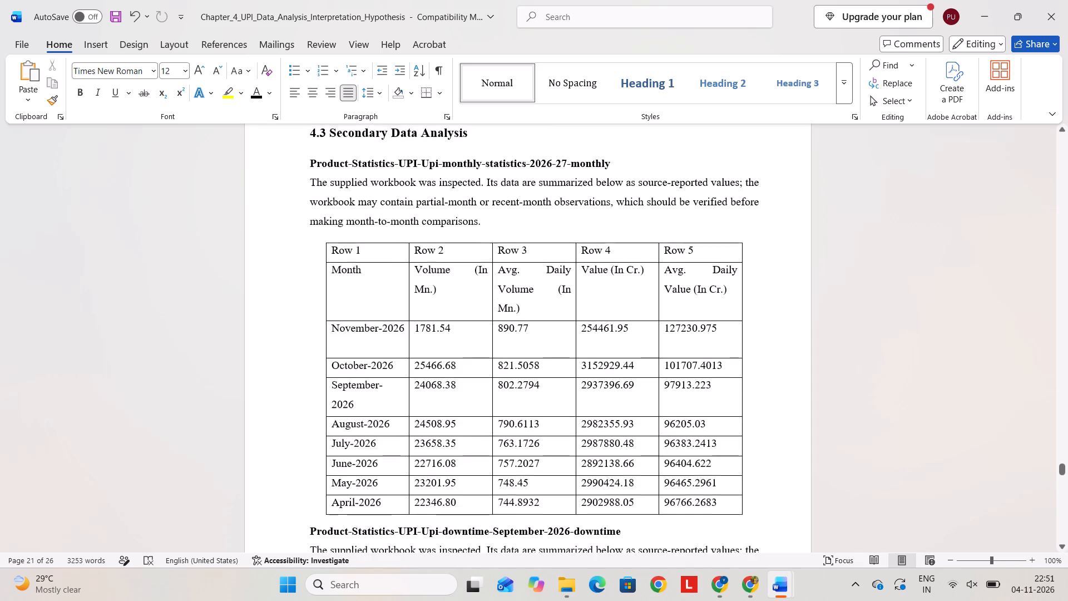
{"action": "scroll", "coordinate": [301, 413], "scroll_direction": "down", "scroll_amount": 4}
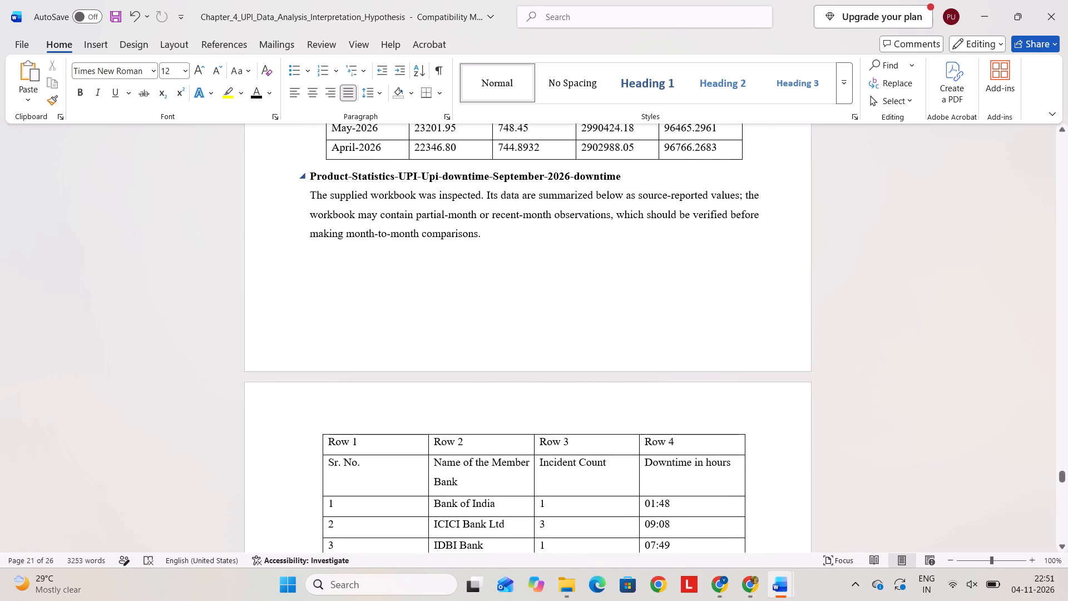
{"action": "left_click", "coordinate": [322, 181]}
{"action": "key", "text": "Left"}
{"action": "key", "text": "Left"}
{"action": "key", "text": "Return"}
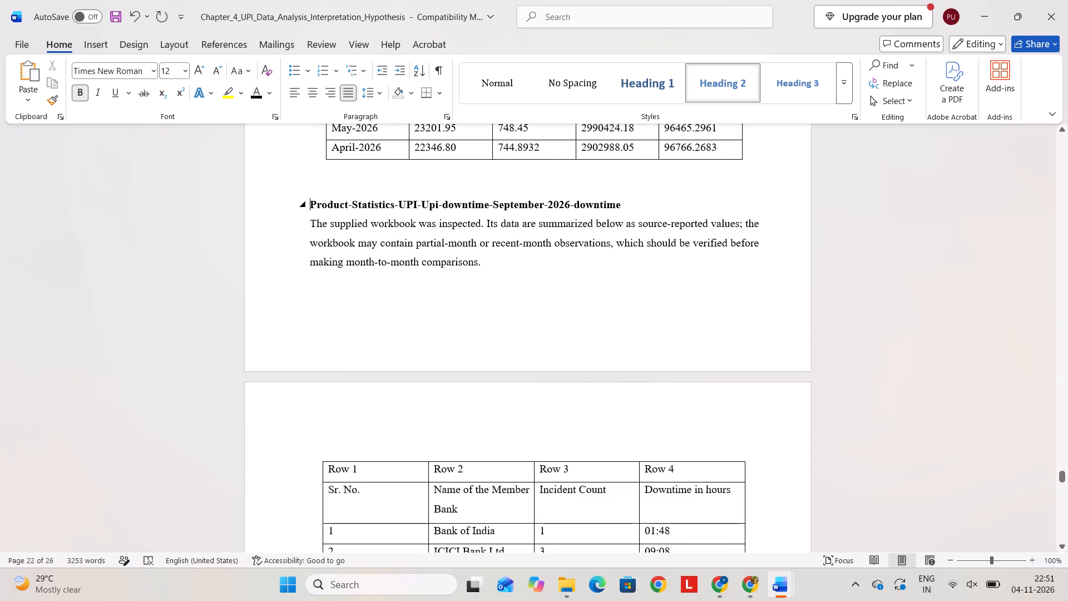
Delete the empty line above the member bank downtime table at the top of its page.
{"action": "scroll", "coordinate": [535, 334], "scroll_direction": "down", "scroll_amount": 4}
{"action": "scroll", "coordinate": [392, 295], "scroll_direction": "up", "scroll_amount": 1}
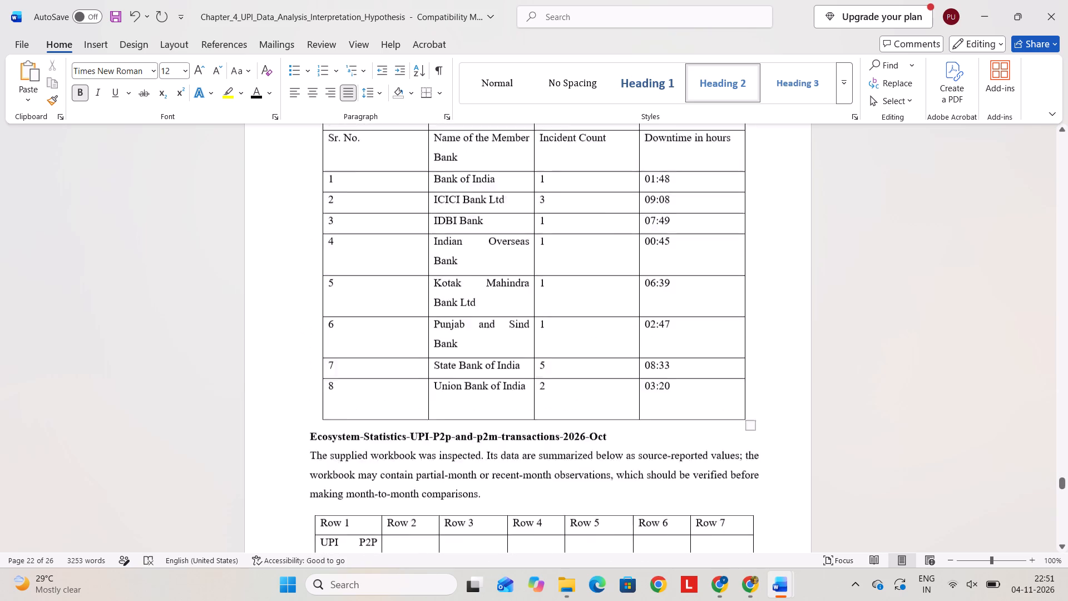
{"action": "scroll", "coordinate": [392, 295], "scroll_direction": "up", "scroll_amount": 1}
{"action": "left_click", "coordinate": [311, 229]}
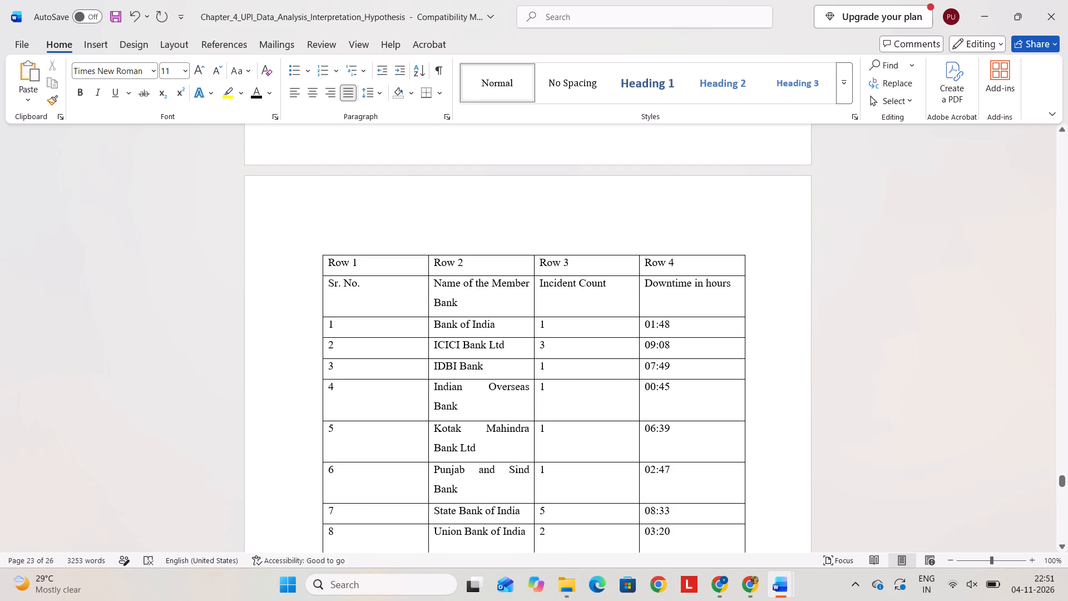
{"action": "key", "text": "BackSpace"}
Review the secondary data section from Question 25 to 4.8 for table spacing and heading numbering.
{"action": "scroll", "coordinate": [311, 229], "scroll_direction": "down", "scroll_amount": 1}
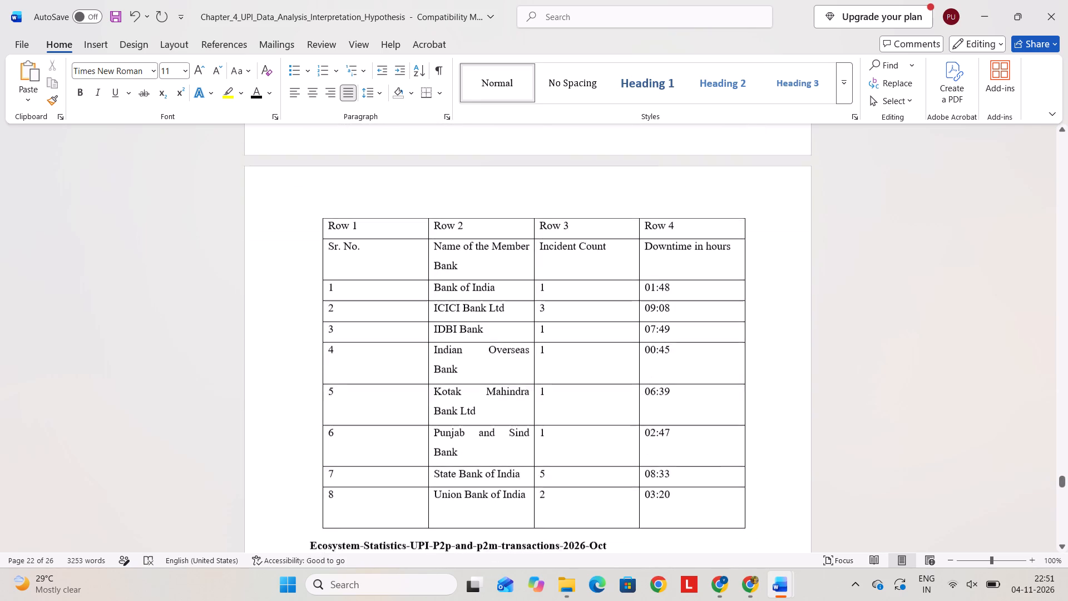
{"action": "scroll", "coordinate": [311, 229], "scroll_direction": "down", "scroll_amount": 1}
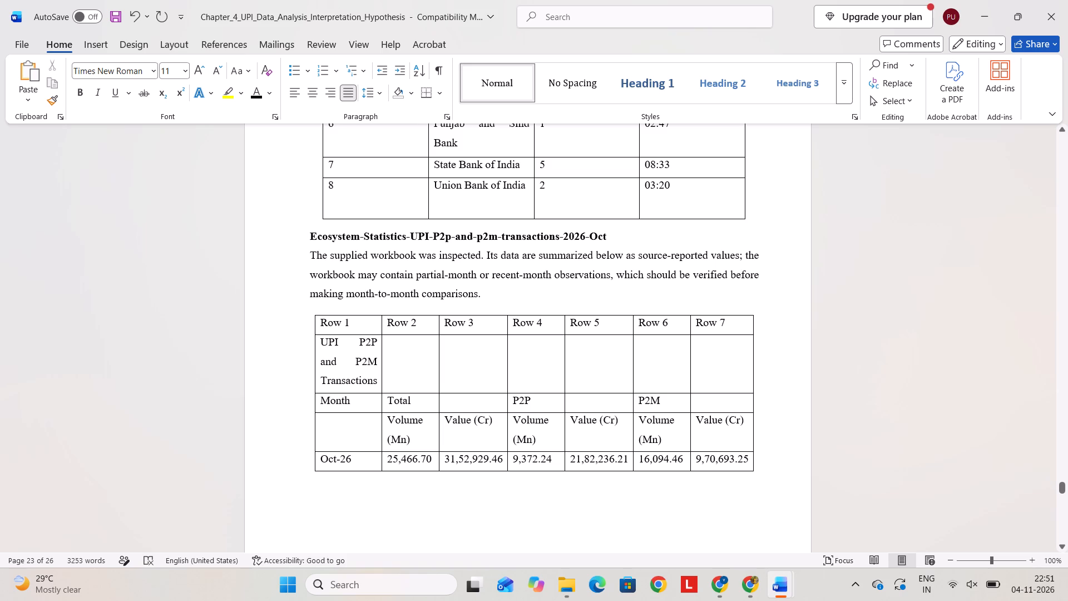
{"action": "scroll", "coordinate": [357, 378], "scroll_direction": "down", "scroll_amount": 7}
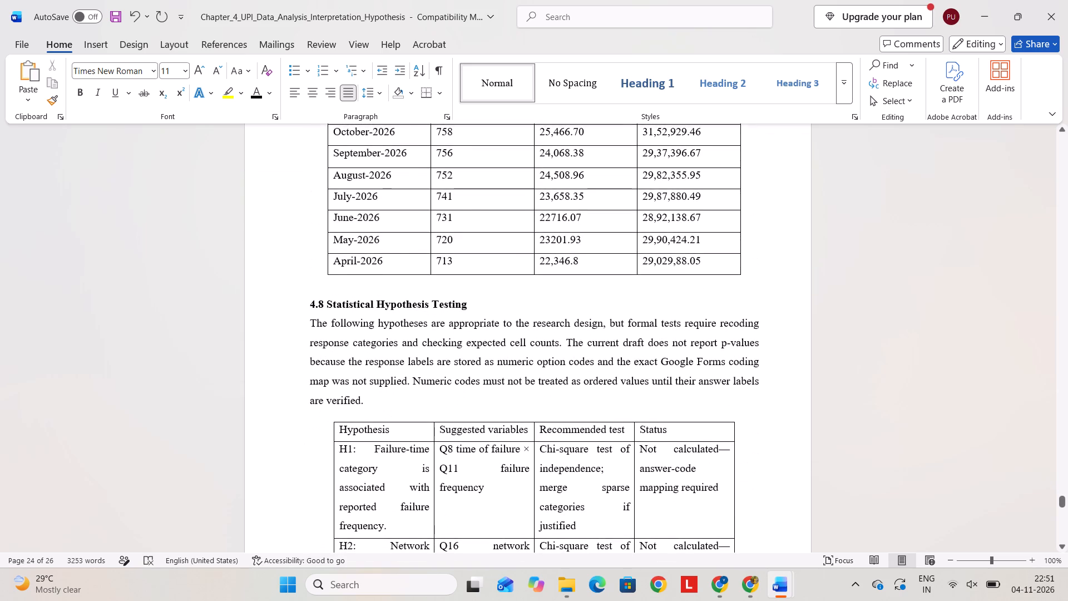
{"action": "scroll", "coordinate": [357, 378], "scroll_direction": "up", "scroll_amount": 10}
{"action": "scroll", "coordinate": [357, 378], "scroll_direction": "right", "scroll_amount": 1}
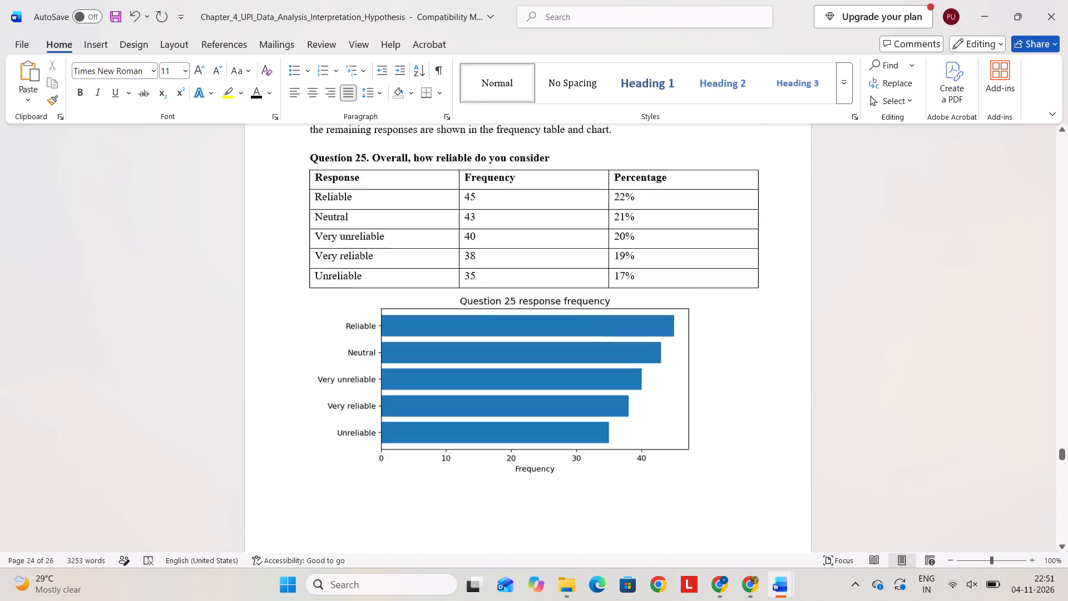
{"action": "scroll", "coordinate": [357, 378], "scroll_direction": "right", "scroll_amount": 1}
{"action": "scroll", "coordinate": [357, 378], "scroll_direction": "down", "scroll_amount": 1}
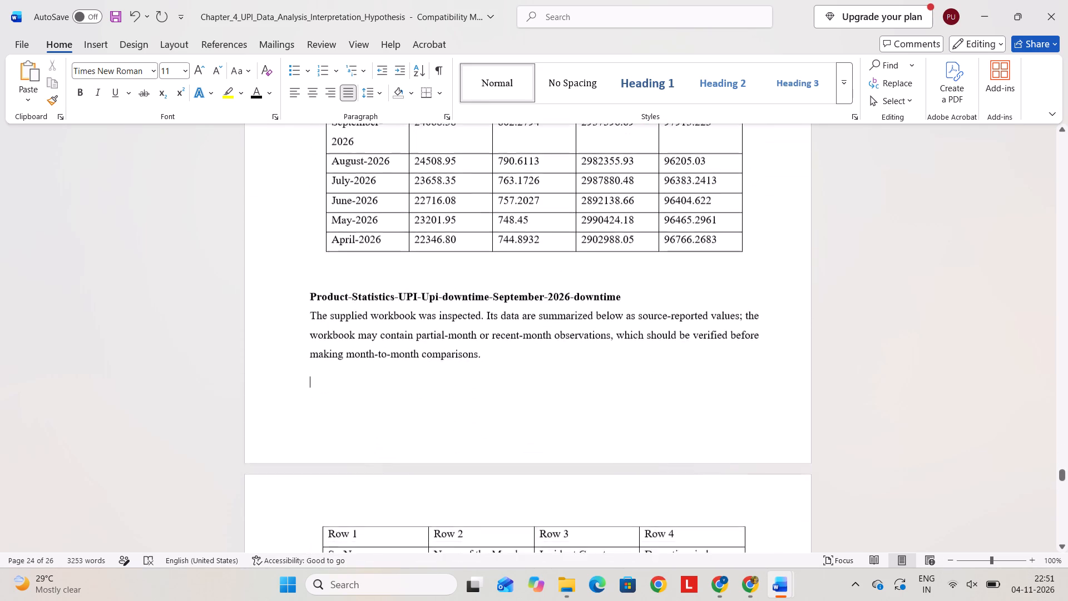
{"action": "scroll", "coordinate": [357, 378], "scroll_direction": "down", "scroll_amount": 6}
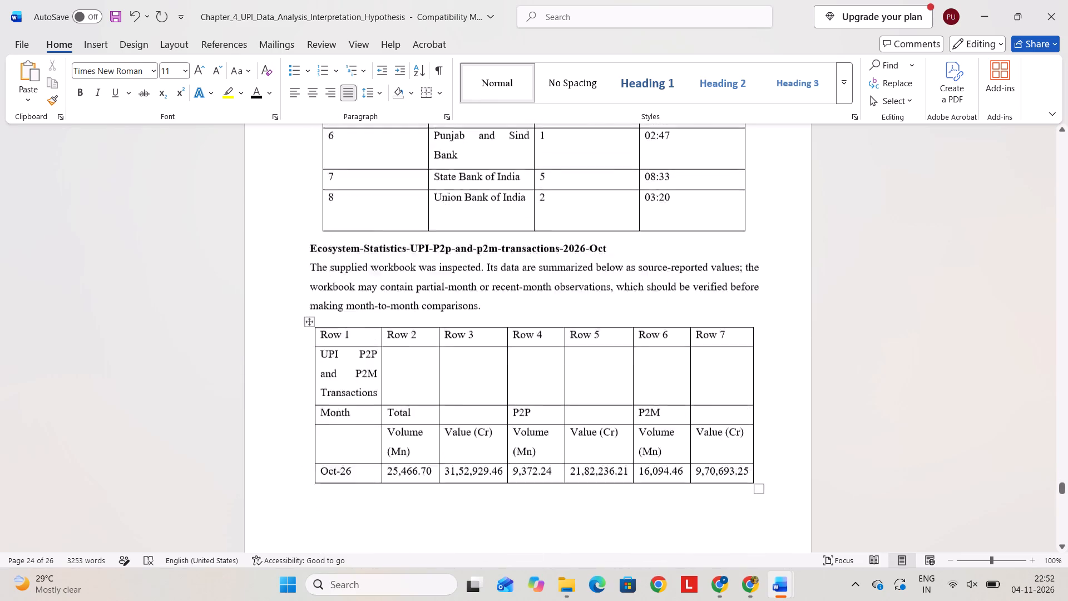
Renumber the Statistical Hypothesis Testing heading as 4.4 and set its font size to 14.
{"action": "scroll", "coordinate": [357, 378], "scroll_direction": "down", "scroll_amount": 3}
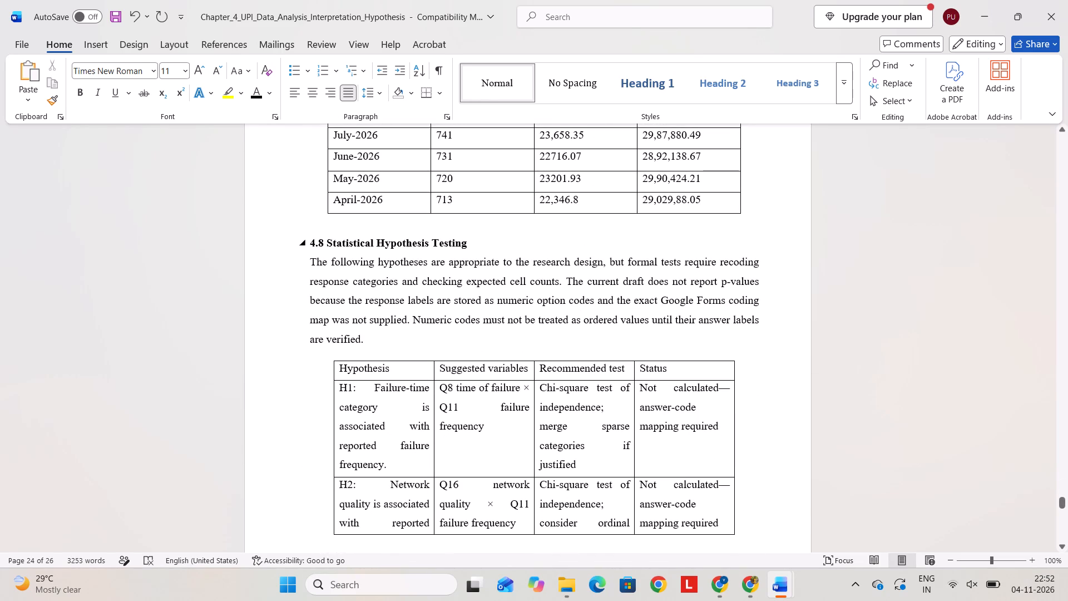
{"action": "left_click", "coordinate": [322, 240]}
{"action": "key", "text": "BackSpace"}
{"action": "key", "text": "4"}
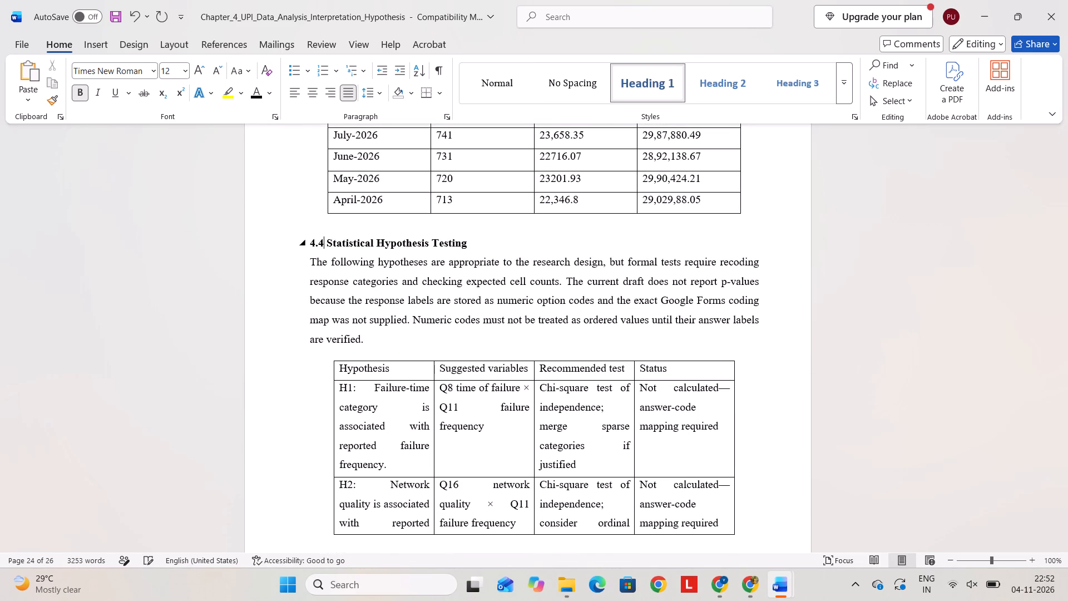
{"action": "left_click_drag", "start_coordinate": [478, 247], "coordinate": [295, 245]}
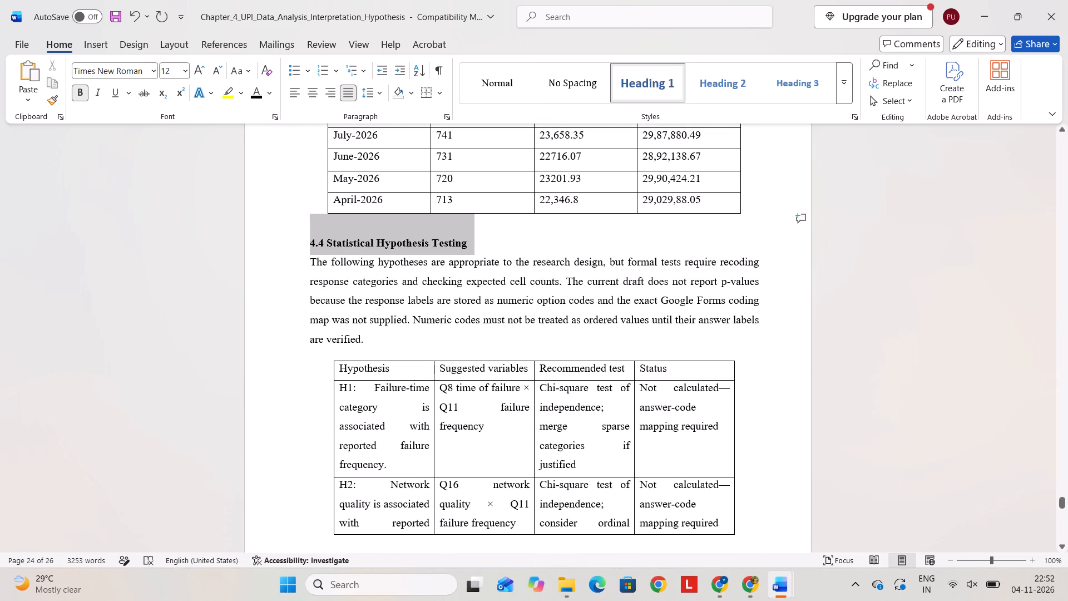
{"action": "left_click_drag", "start_coordinate": [295, 245], "coordinate": [295, 244]}
{"action": "left_click", "coordinate": [392, 198]}
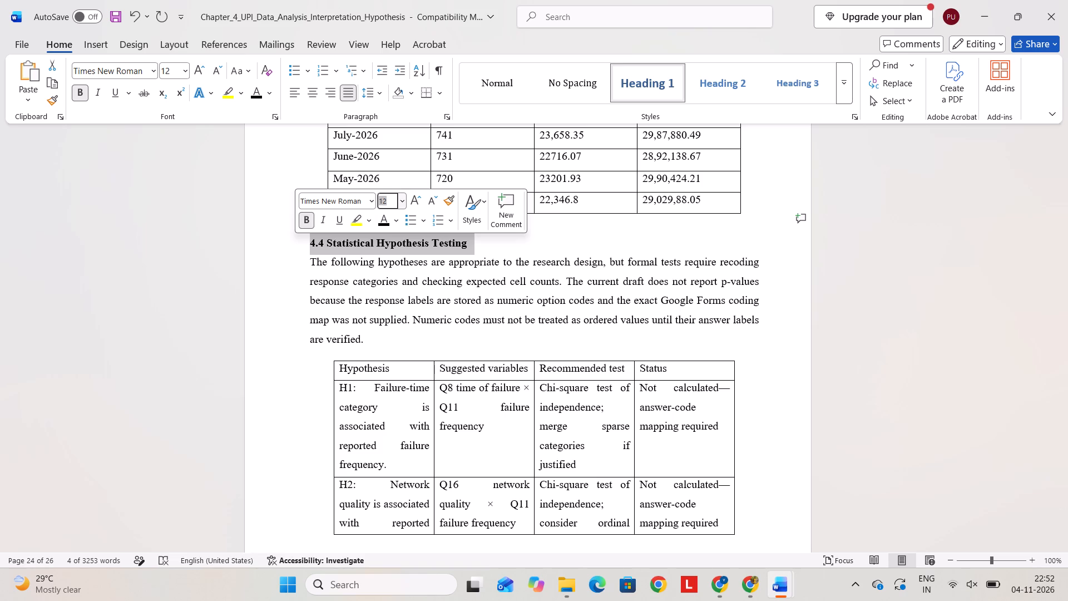
{"action": "type", "text": "14"}
{"action": "left_click", "coordinate": [454, 354]}
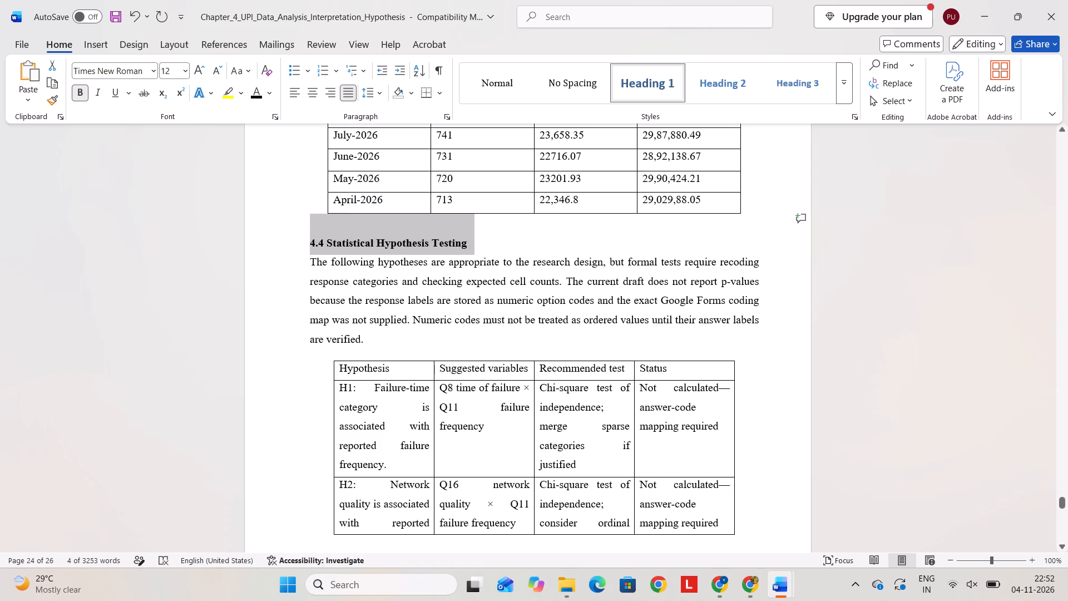
Set the Multiple Regression heading to font size 14 and renumber it as 4.5.
{"action": "scroll", "coordinate": [454, 354], "scroll_direction": "down", "scroll_amount": 4}
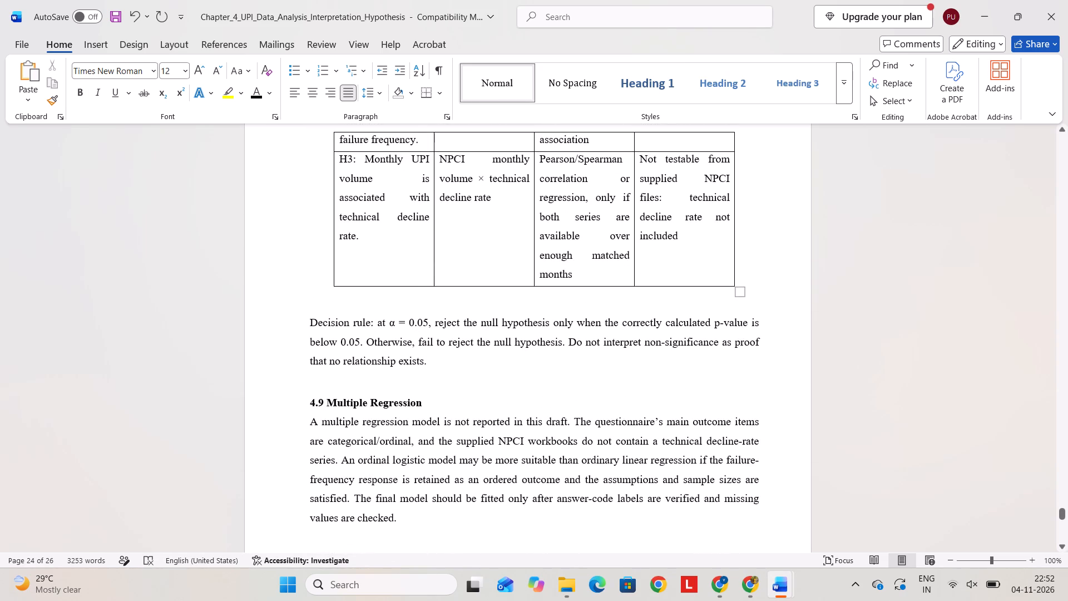
{"action": "left_click_drag", "start_coordinate": [432, 409], "coordinate": [298, 408]}
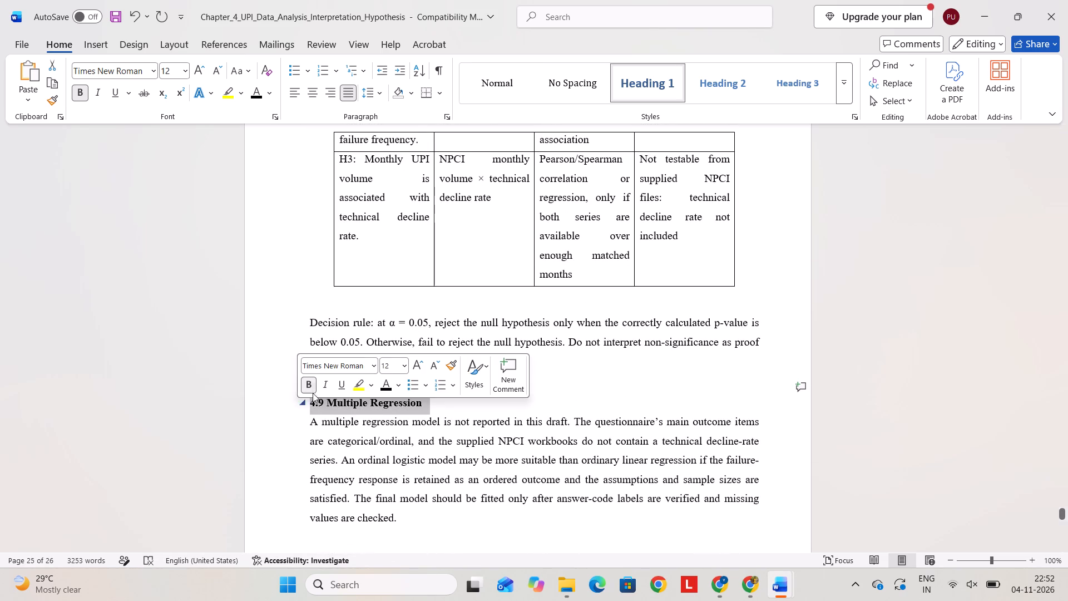
{"action": "left_click", "coordinate": [392, 371]}
{"action": "left_click", "coordinate": [391, 363]}
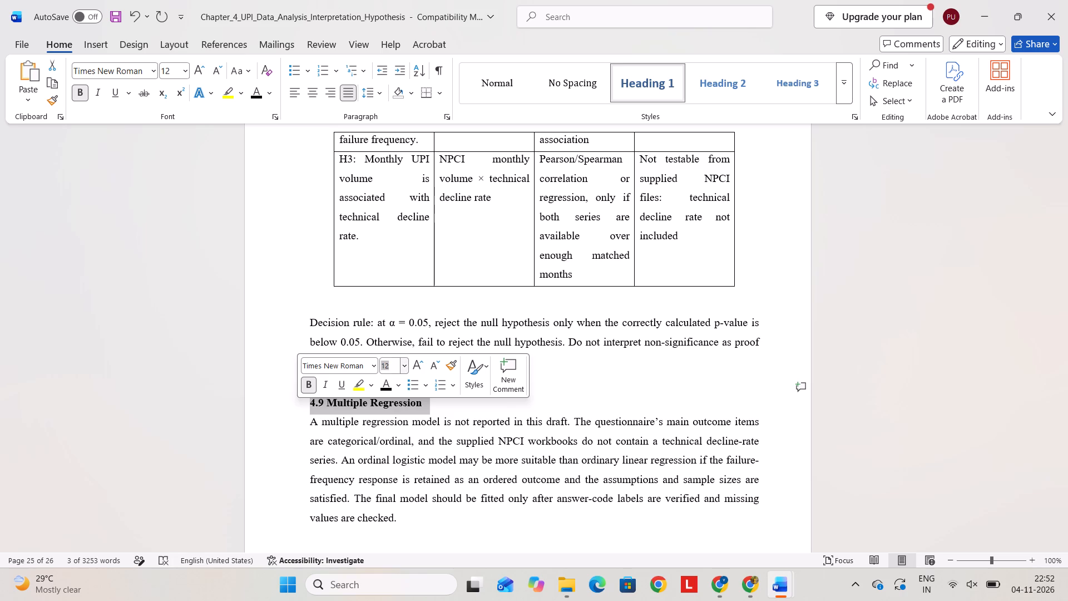
{"action": "type", "text": "14"}
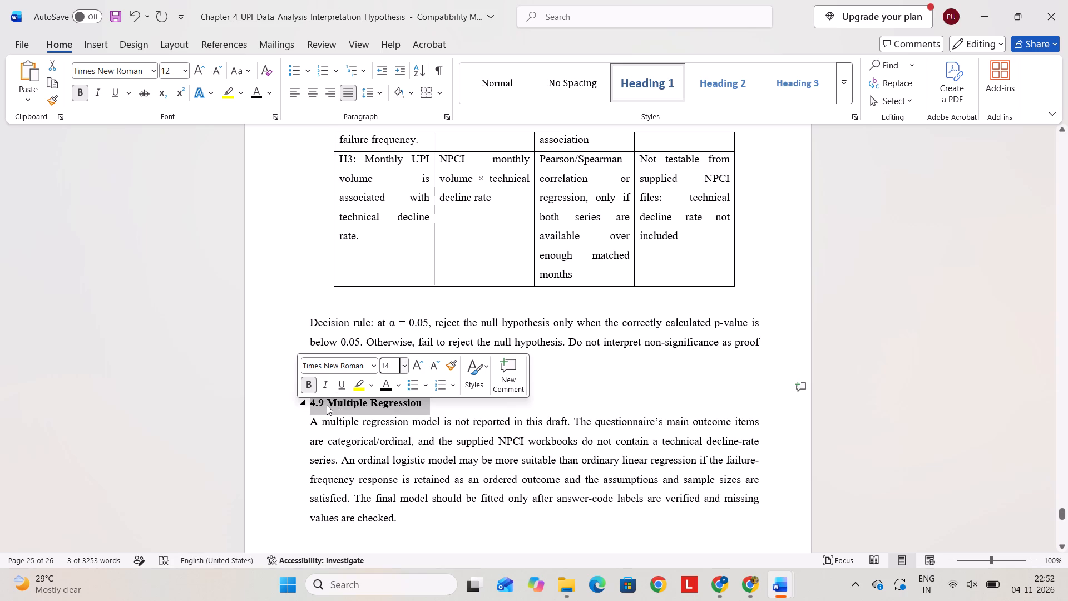
{"action": "left_click", "coordinate": [327, 405]}
{"action": "key", "text": "BackSpace"}
{"action": "key", "text": "5"}
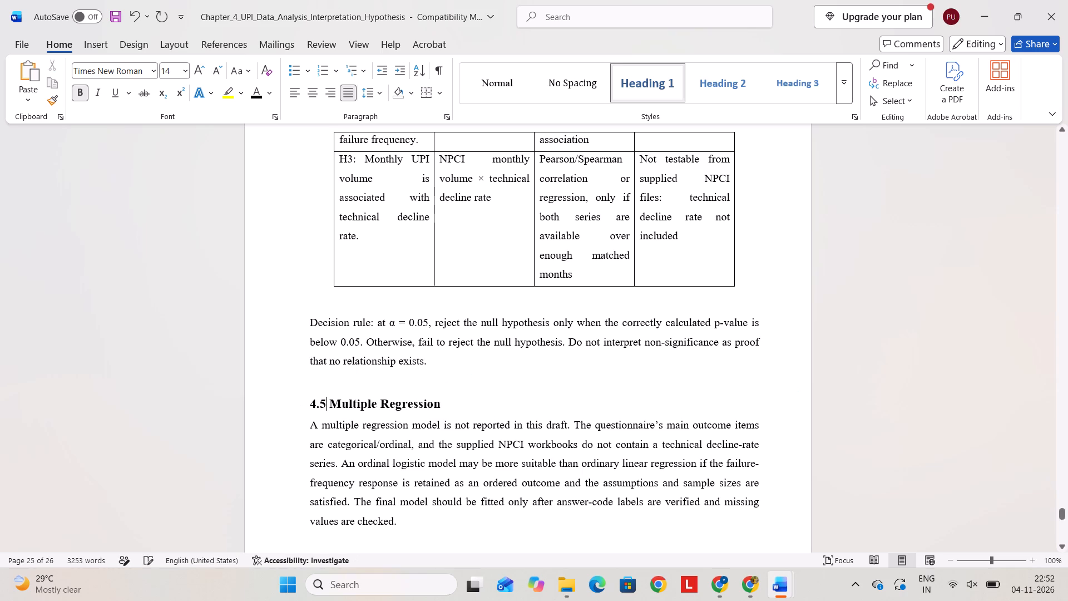
Set the AI-Based Time-Series Anomaly Detection heading to font size 14 and renumber it as 4.6.
{"action": "scroll", "coordinate": [392, 481], "scroll_direction": "down", "scroll_amount": 3}
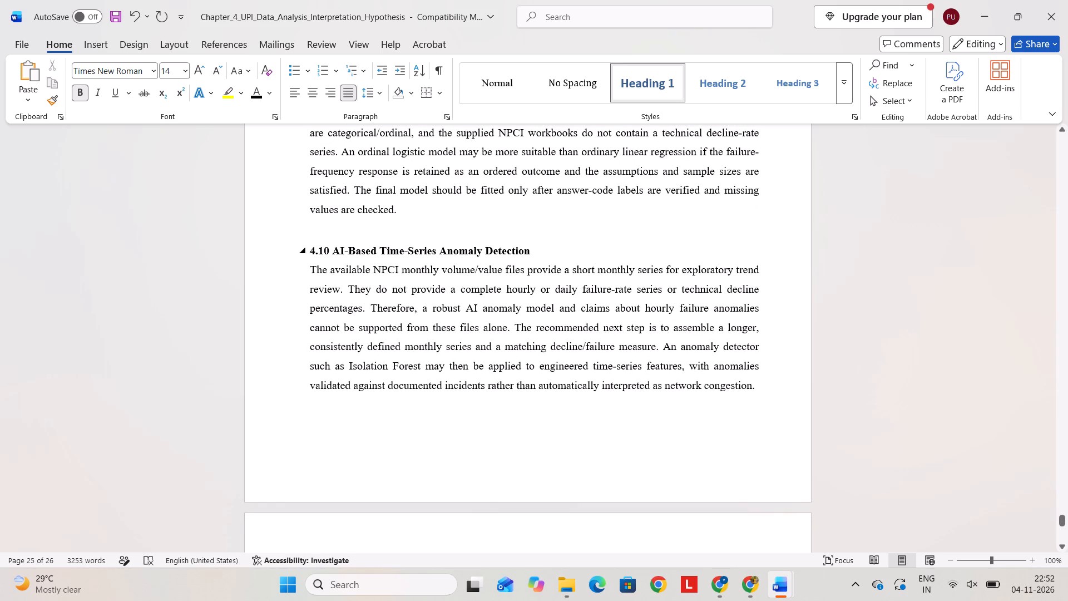
{"action": "left_click_drag", "start_coordinate": [547, 246], "coordinate": [268, 246]}
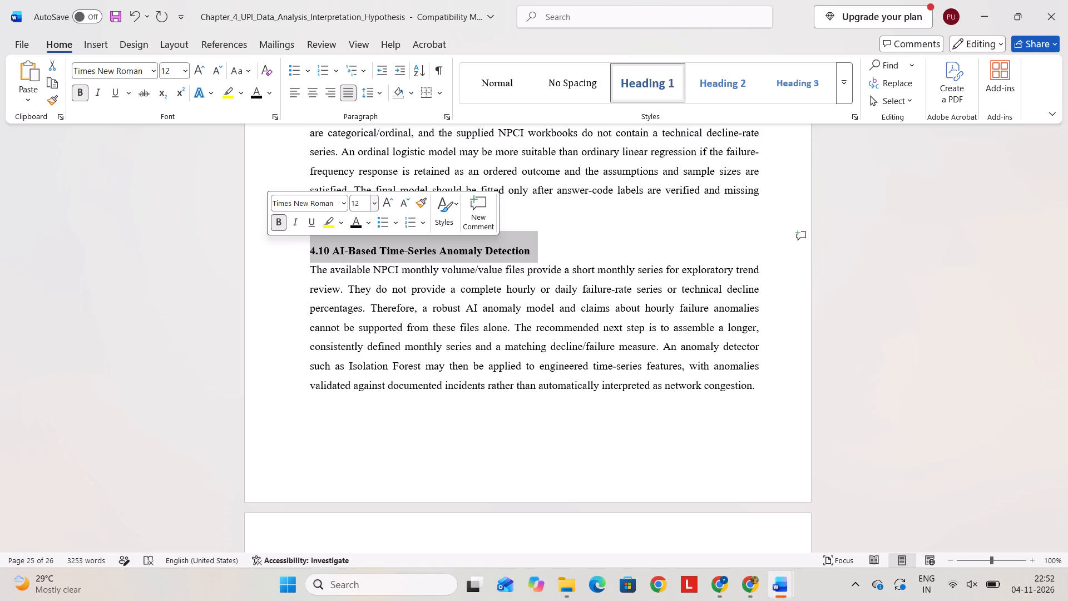
{"action": "left_click", "coordinate": [362, 204]}
{"action": "type", "text": "14"}
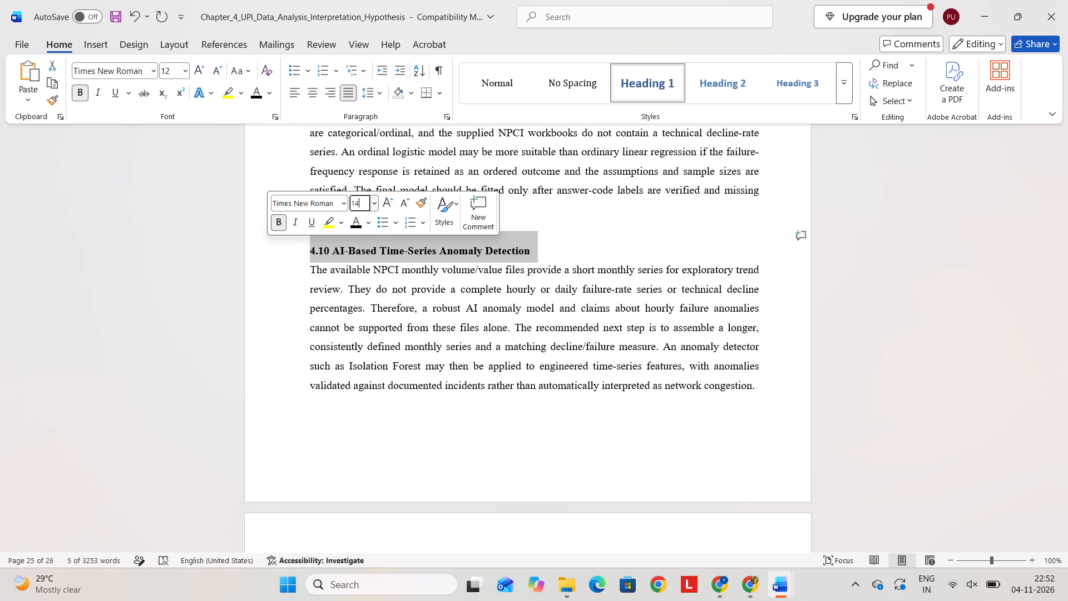
{"action": "left_click", "coordinate": [324, 250]}
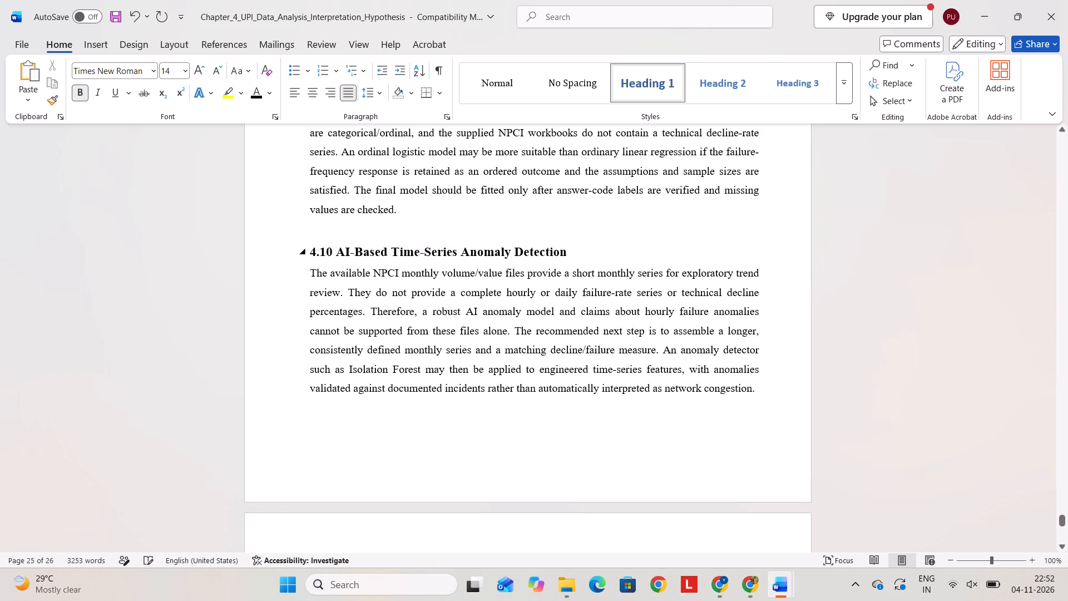
{"action": "key", "text": "Right"}
{"action": "key", "text": "BackSpace"}
{"action": "key", "text": "BackSpace"}
{"action": "key", "text": "6"}
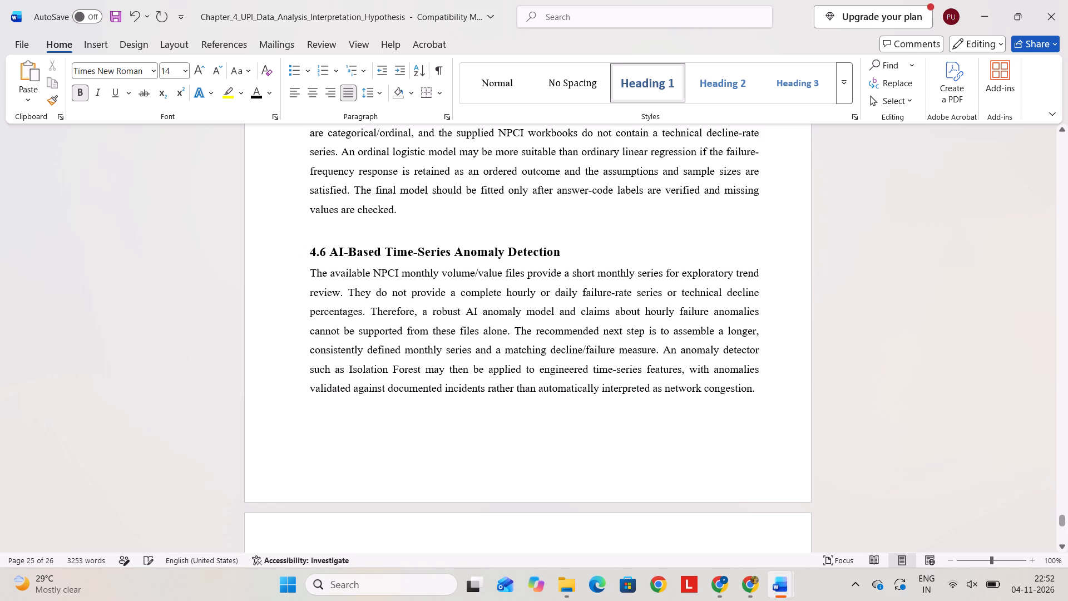
Set the Interpretation and Limitations heading to font size 14 and renumber it as 4.7.
{"action": "scroll", "coordinate": [446, 358], "scroll_direction": "down", "scroll_amount": 2}
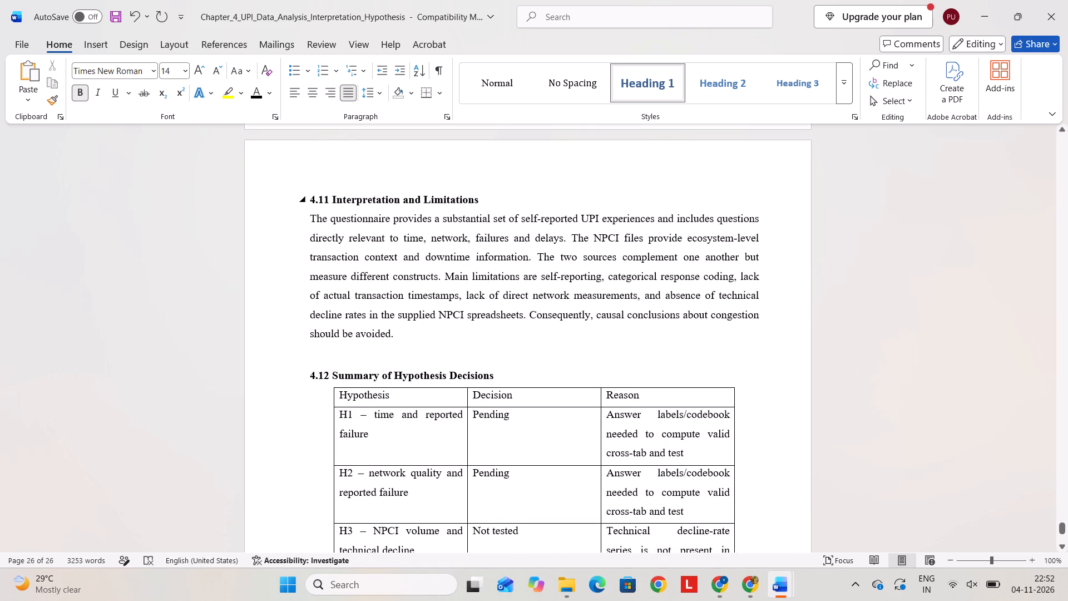
{"action": "left_click_drag", "start_coordinate": [487, 200], "coordinate": [293, 201]}
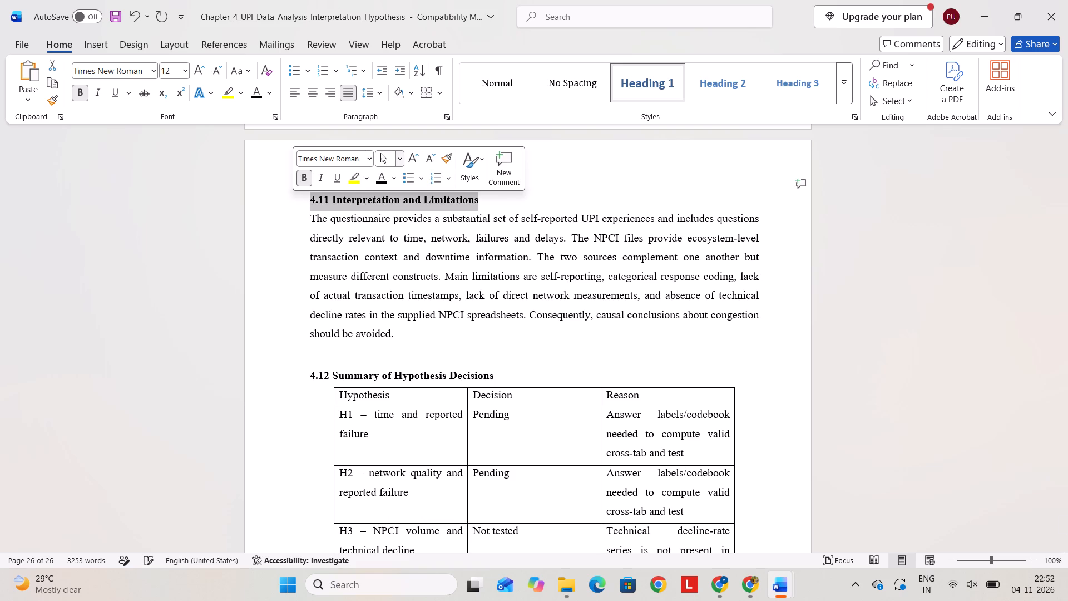
{"action": "left_click", "coordinate": [383, 155]}
{"action": "type", "text": "14"}
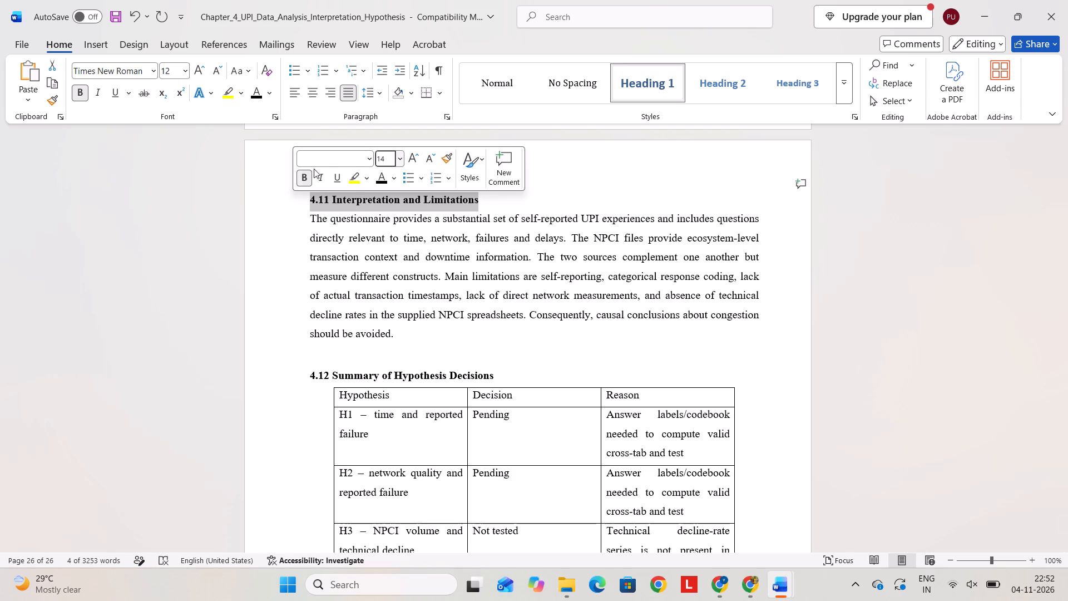
{"action": "left_click", "coordinate": [319, 196]}
{"action": "key", "text": "Right"}
{"action": "key", "text": "Right"}
{"action": "key", "text": "BackSpace"}
{"action": "key", "text": "BackSpace"}
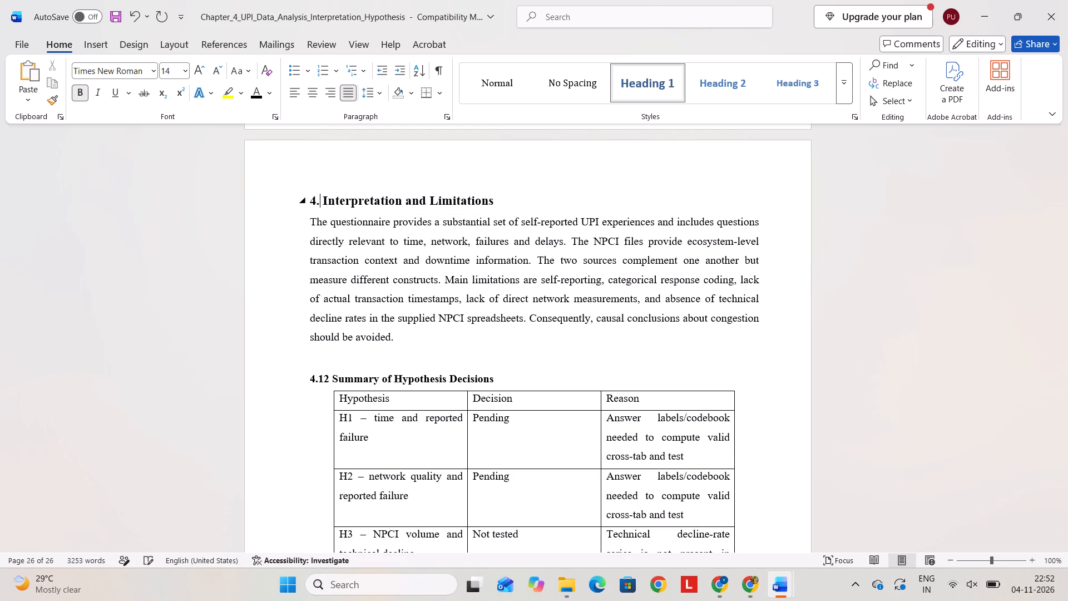
{"action": "key", "text": "7"}
Set the Summary of Hypothesis Decisions heading to font size 14 and renumber it as 4.8.
{"action": "scroll", "coordinate": [380, 351], "scroll_direction": "down", "scroll_amount": 1}
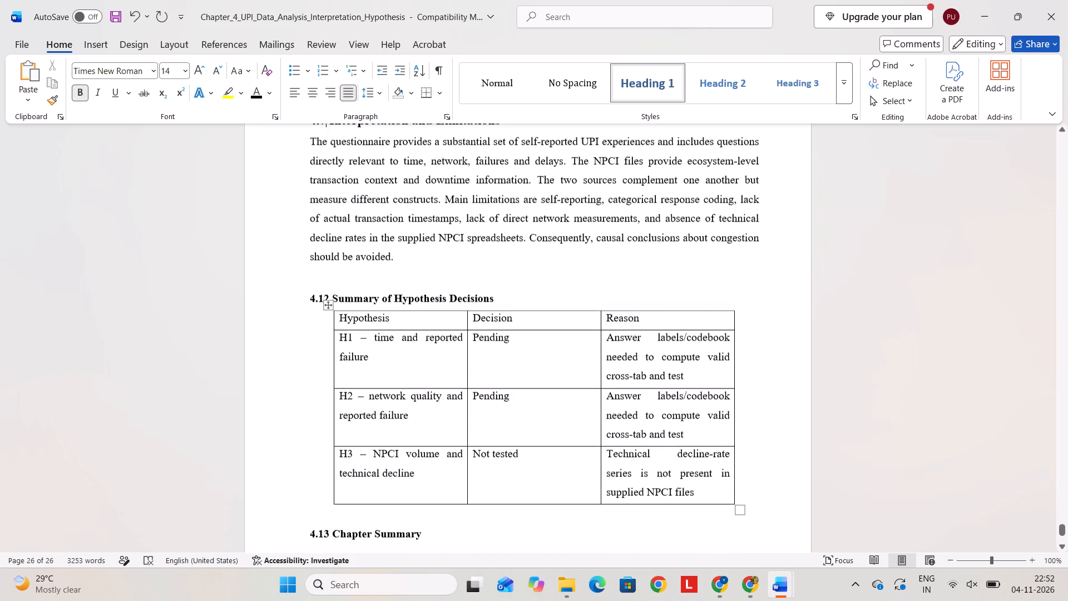
{"action": "left_click_drag", "start_coordinate": [525, 290], "coordinate": [300, 280]}
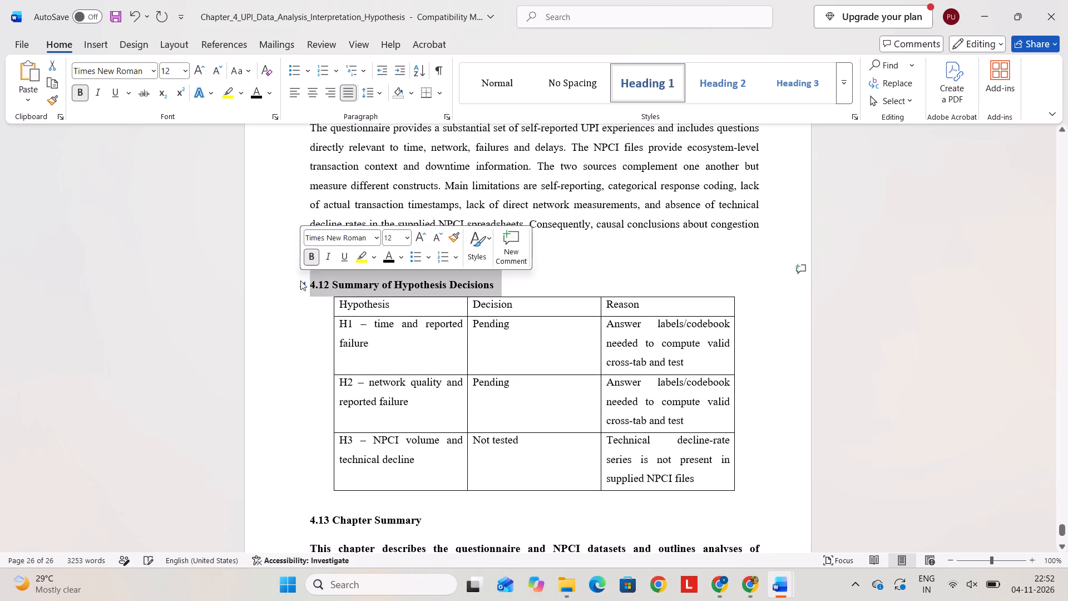
{"action": "left_click", "coordinate": [393, 238]}
{"action": "type", "text": "14"}
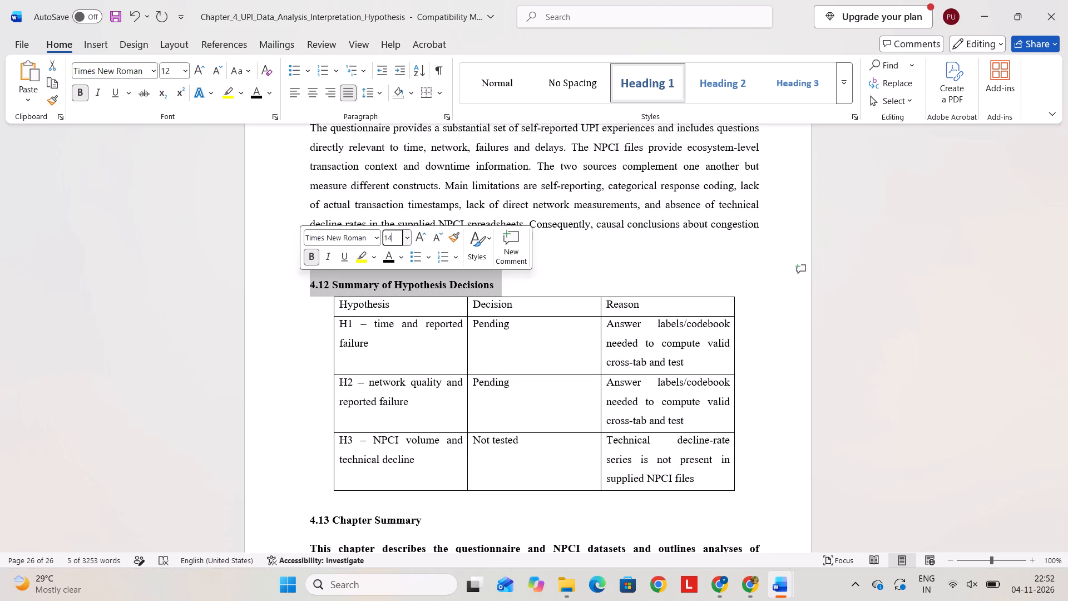
{"action": "left_click", "coordinate": [333, 279]}
{"action": "left_click", "coordinate": [333, 279]}
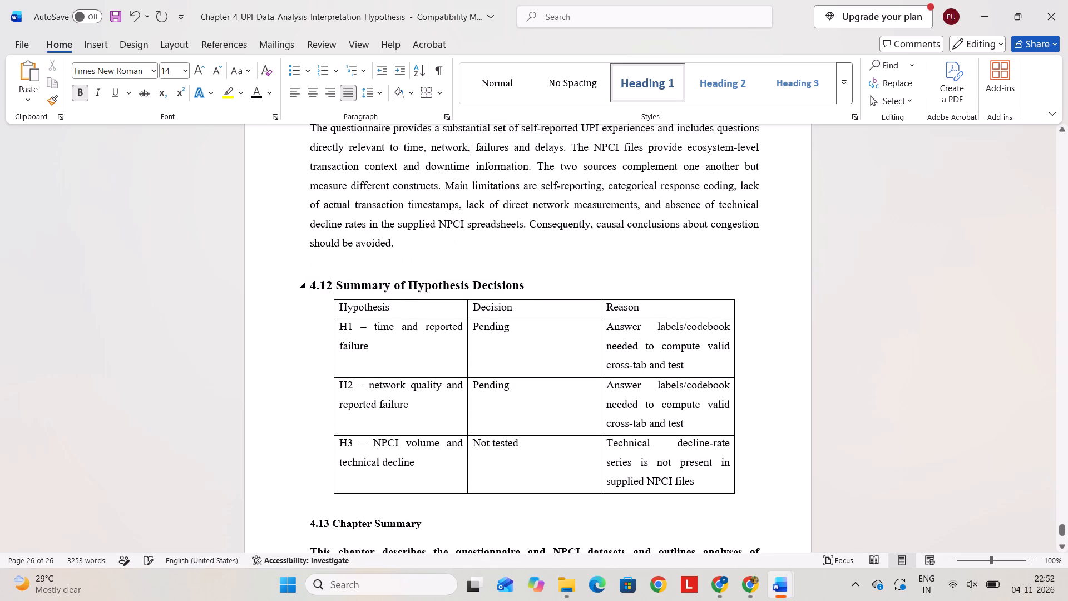
{"action": "key", "text": "BackSpace"}
{"action": "key", "text": "BackSpace"}
{"action": "key", "text": "8"}
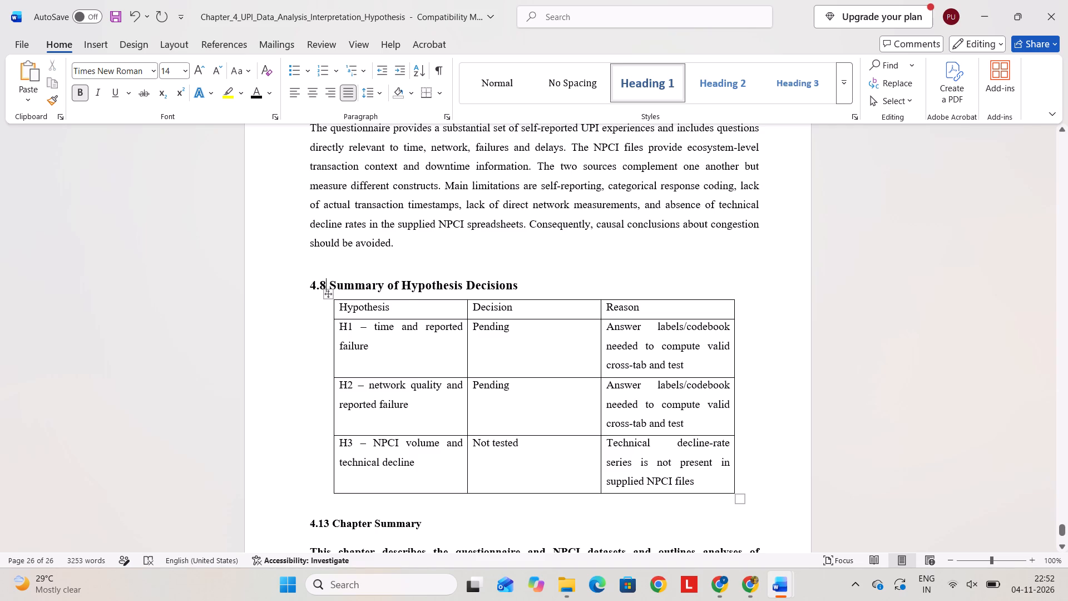
Renumber the Chapter Summary heading as 4.9 and set its font size to 14.
{"action": "scroll", "coordinate": [445, 455], "scroll_direction": "down", "scroll_amount": 1}
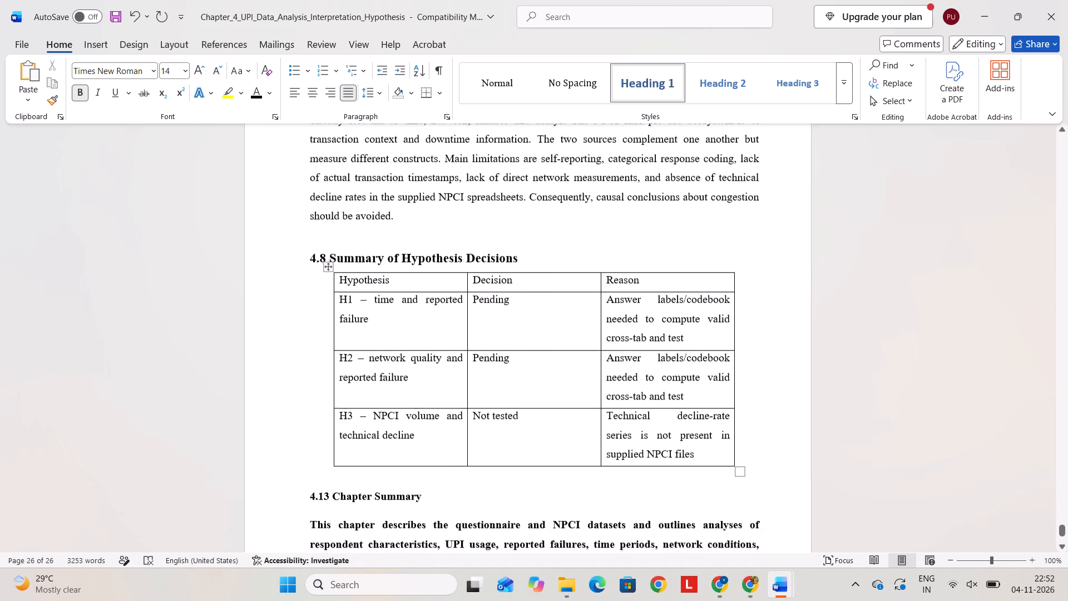
{"action": "scroll", "coordinate": [445, 455], "scroll_direction": "down", "scroll_amount": 1}
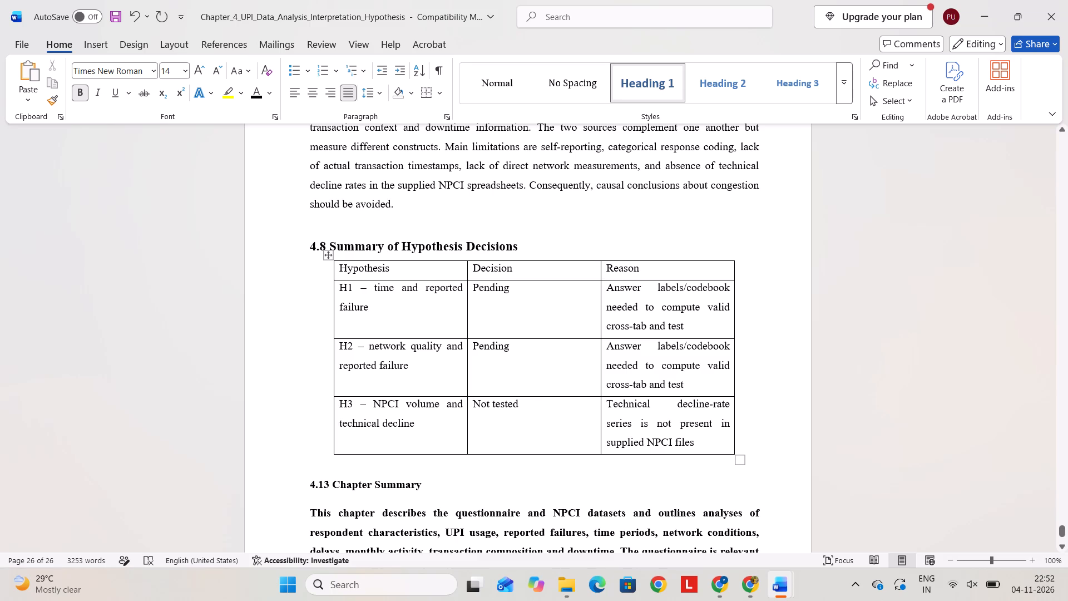
{"action": "scroll", "coordinate": [445, 455], "scroll_direction": "down", "scroll_amount": 1}
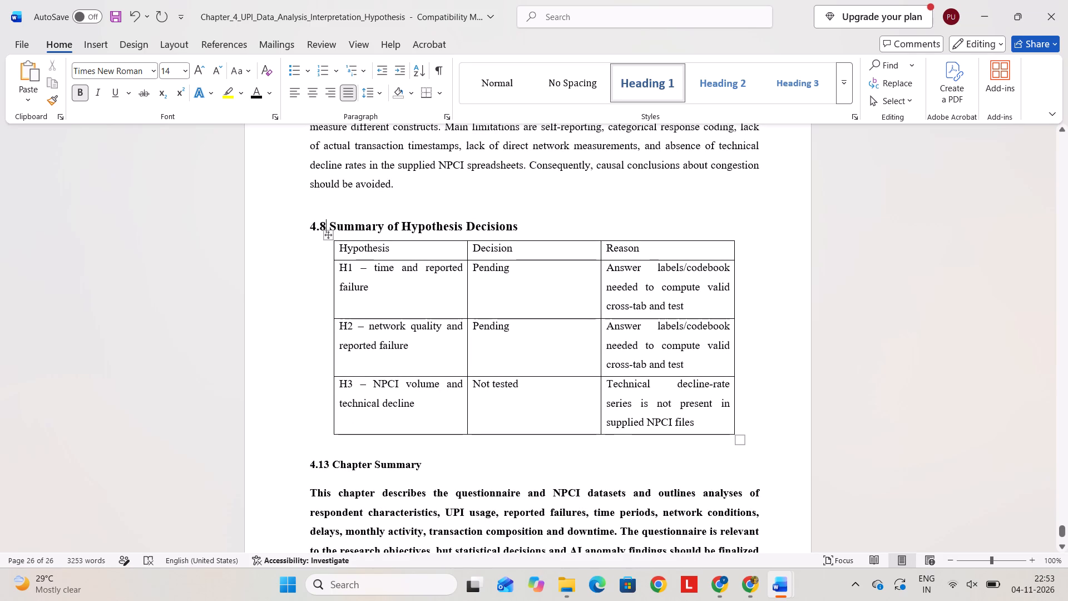
{"action": "scroll", "coordinate": [348, 399], "scroll_direction": "down", "scroll_amount": 1}
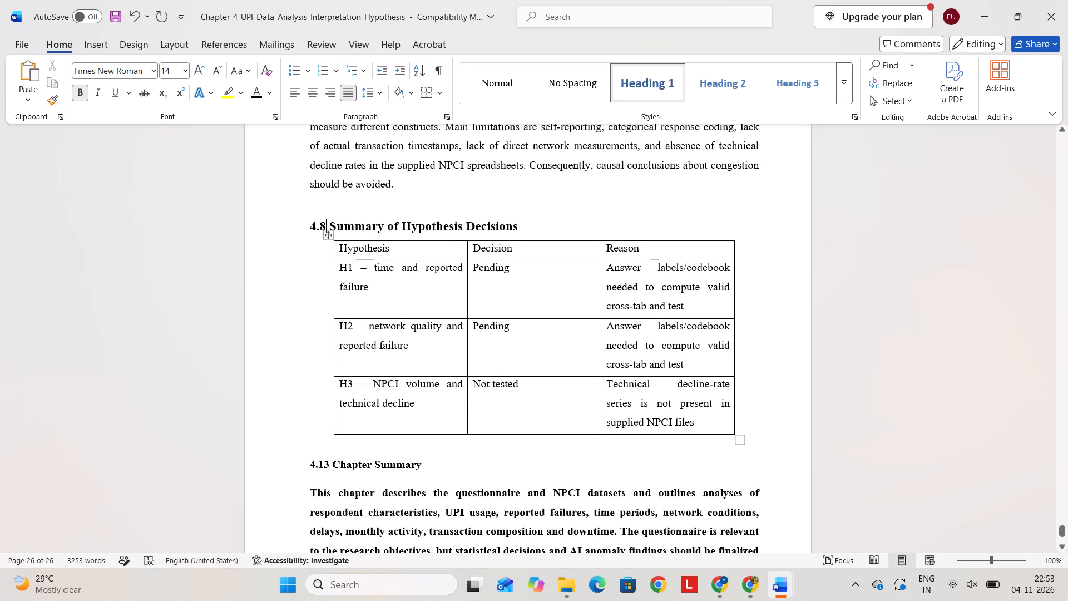
{"action": "scroll", "coordinate": [348, 399], "scroll_direction": "down", "scroll_amount": 1}
{"action": "left_click", "coordinate": [327, 432]}
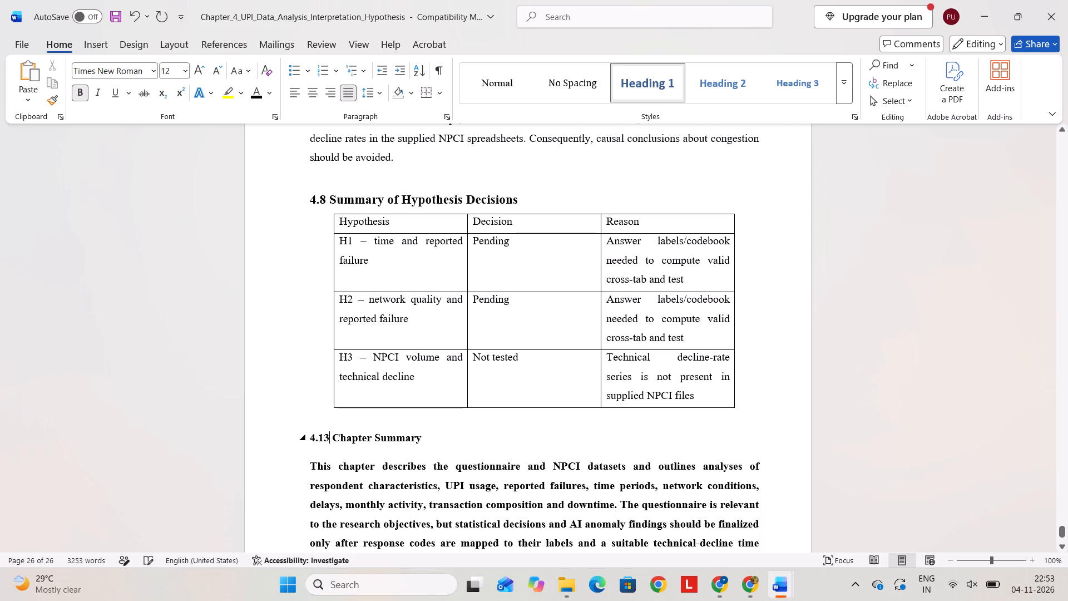
{"action": "key", "text": "BackSpace"}
{"action": "key", "text": "BackSpace"}
{"action": "key", "text": "9"}
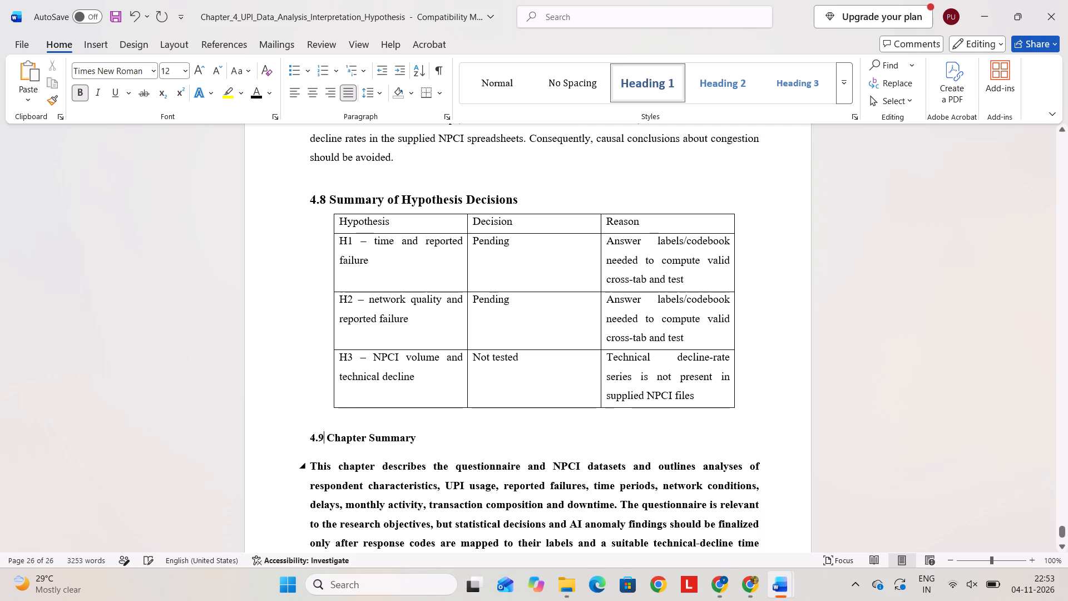
{"action": "left_click_drag", "start_coordinate": [435, 439], "coordinate": [299, 428]}
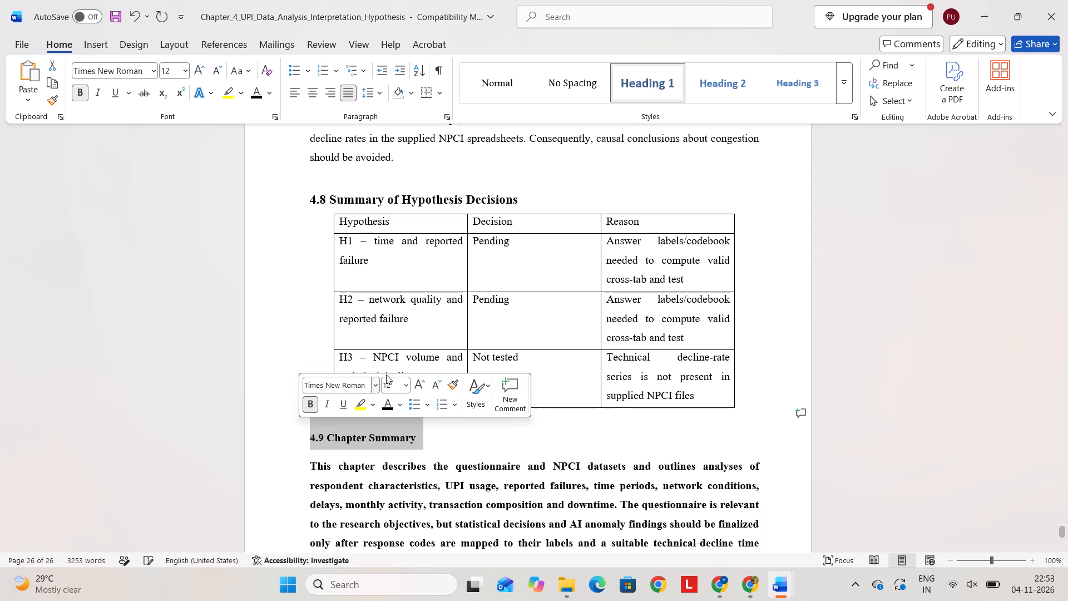
{"action": "left_click", "coordinate": [392, 388]}
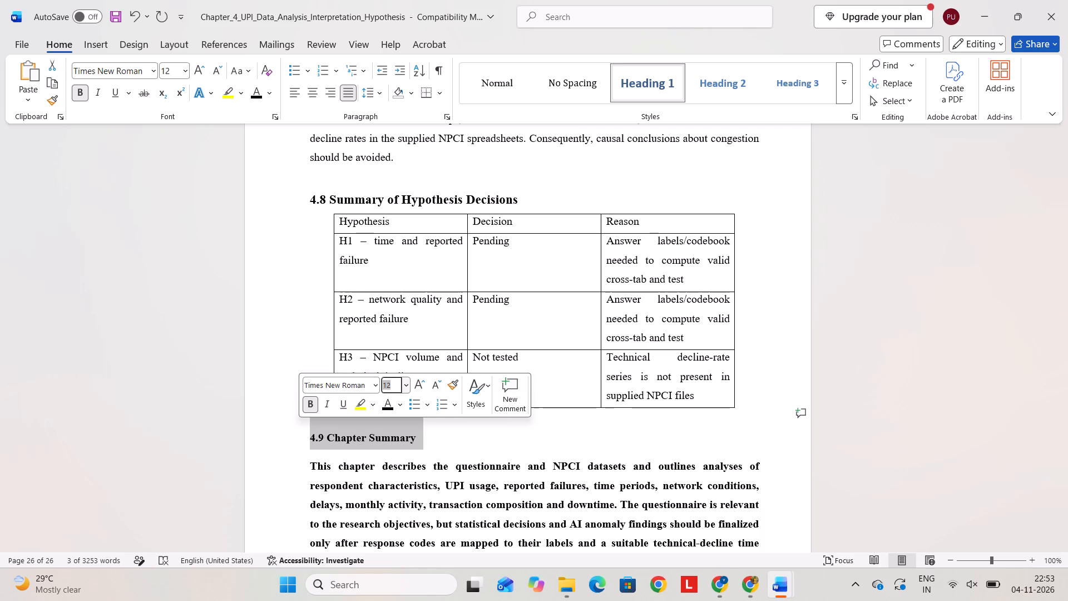
{"action": "type", "text": "14"}
{"action": "left_click", "coordinate": [491, 513]}
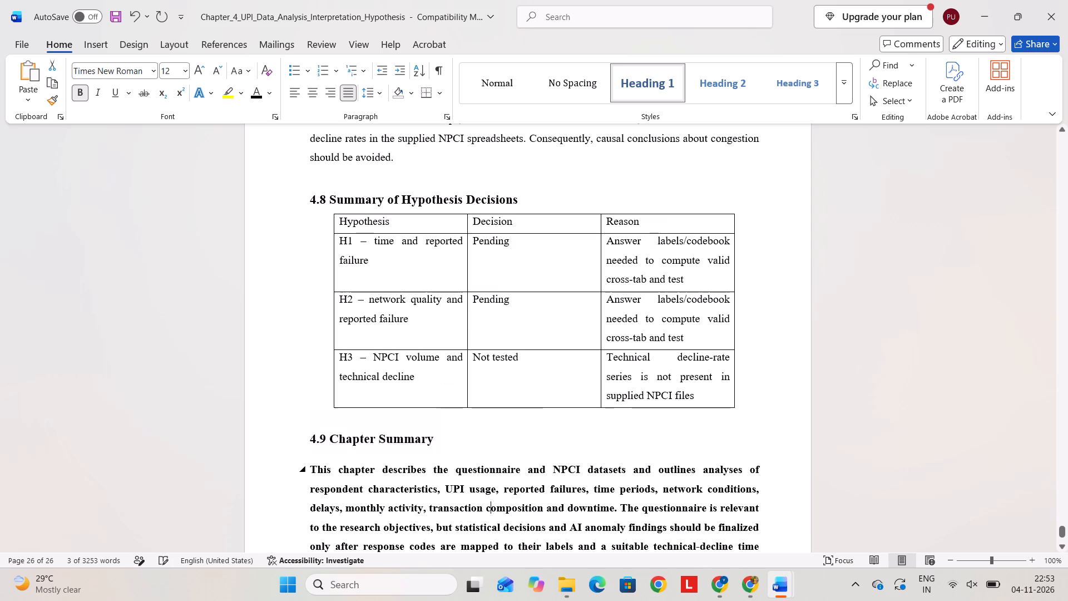
Remove the bold formatting from the whole paragraph under the Chapter Summary heading.
{"action": "scroll", "coordinate": [491, 513], "scroll_direction": "down", "scroll_amount": 1}
{"action": "left_click_drag", "start_coordinate": [473, 443], "coordinate": [316, 349]}
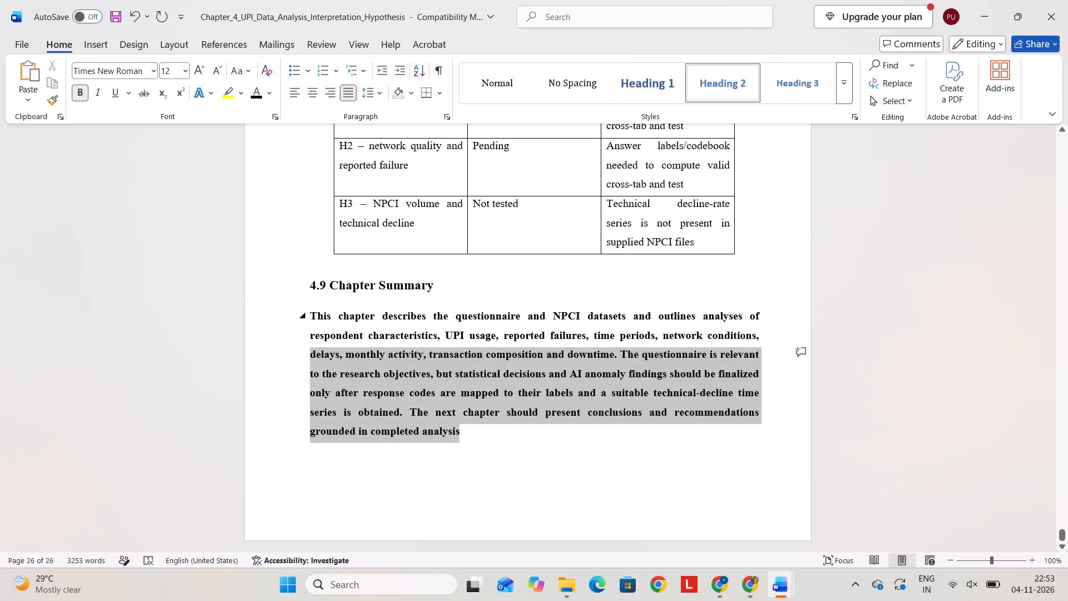
{"action": "left_click_drag", "start_coordinate": [316, 349], "coordinate": [307, 316]}
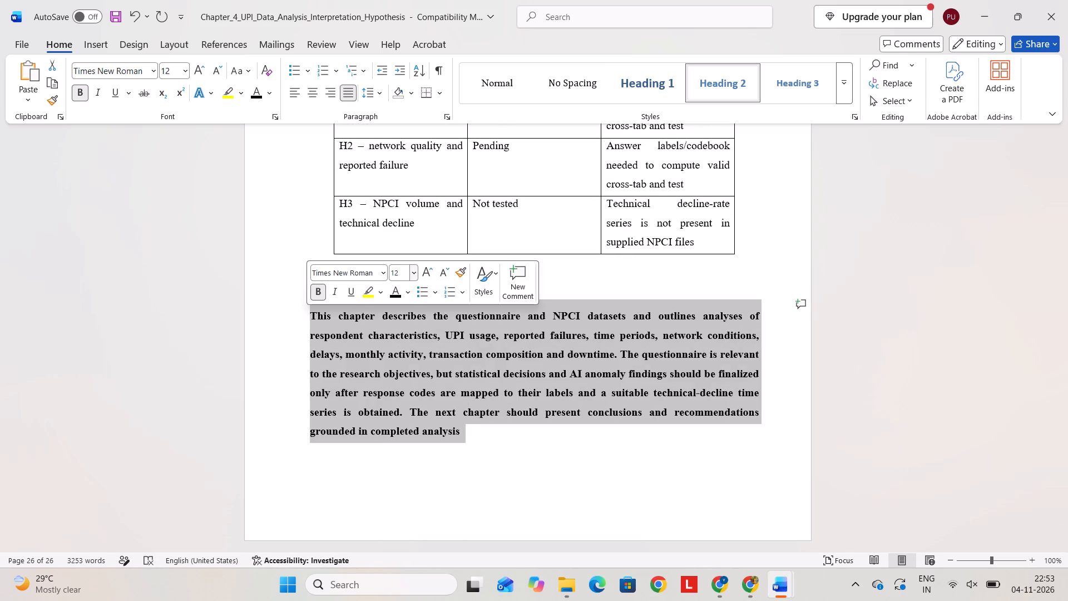
{"action": "left_click", "coordinate": [314, 296]}
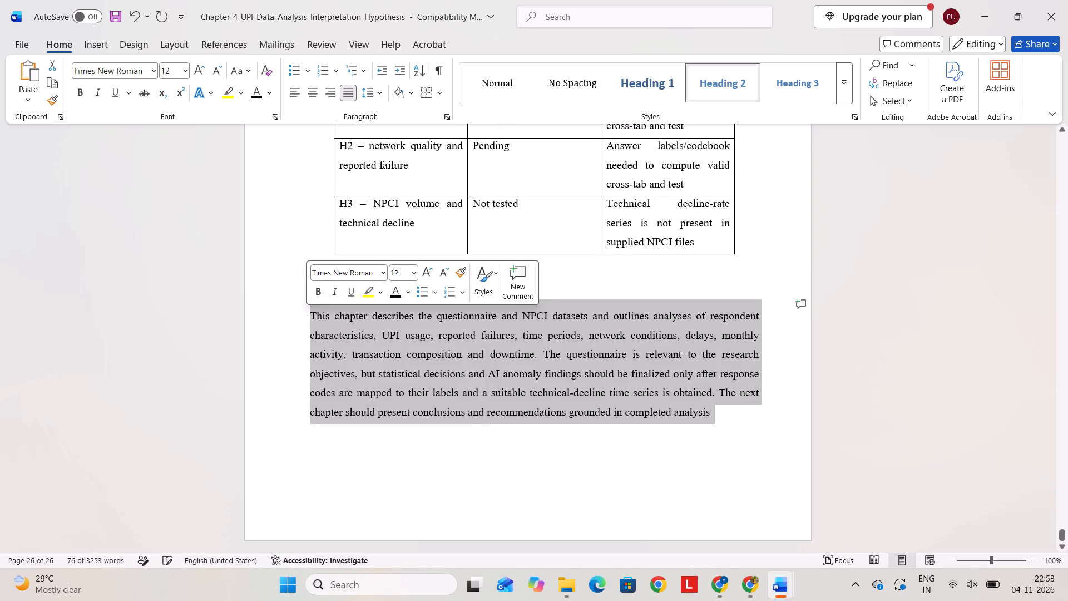
{"action": "left_click", "coordinate": [467, 478]}
Center the CHAPTER 4 line and the data analysis, interpretation and hypothesis testing title at the document's start.
{"action": "scroll", "coordinate": [467, 478], "scroll_direction": "up", "scroll_amount": 20}
{"action": "scroll", "coordinate": [467, 478], "scroll_direction": "up", "scroll_amount": 1}
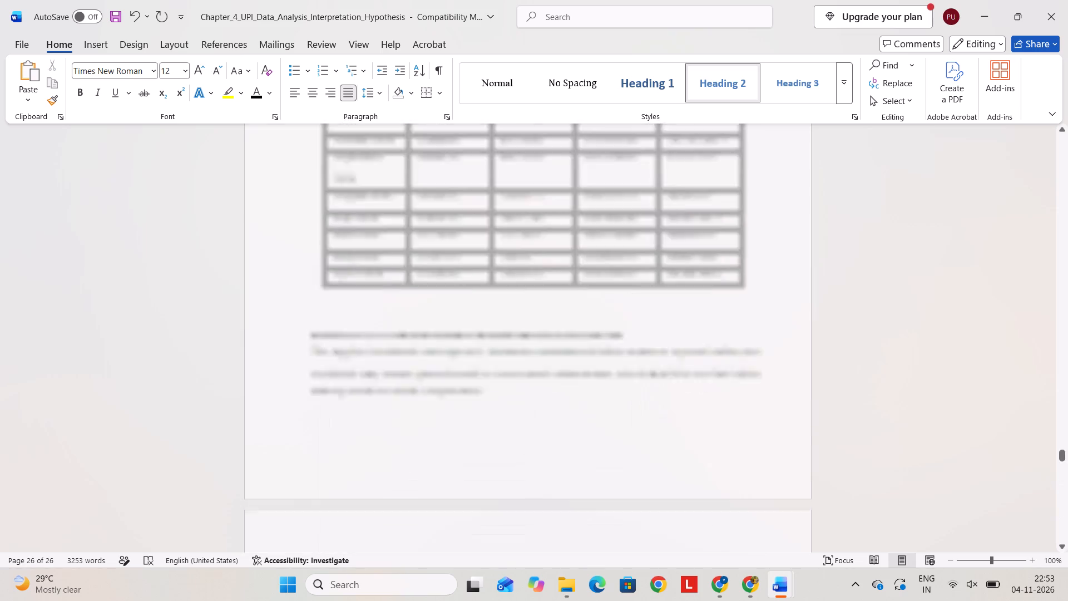
{"action": "scroll", "coordinate": [467, 478], "scroll_direction": "up", "scroll_amount": 15}
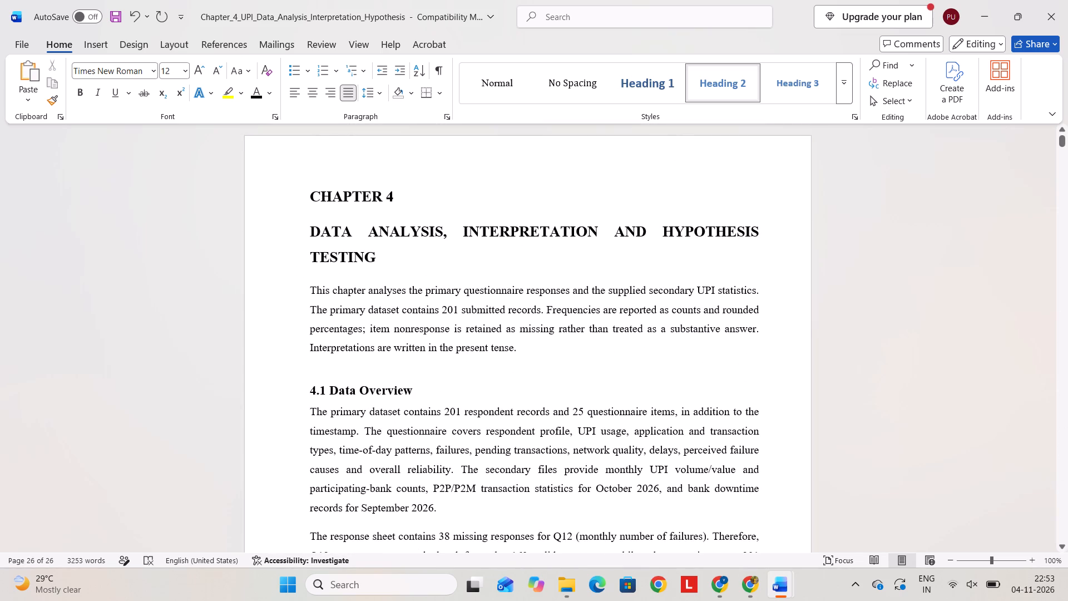
{"action": "left_click_drag", "start_coordinate": [387, 258], "coordinate": [316, 184]}
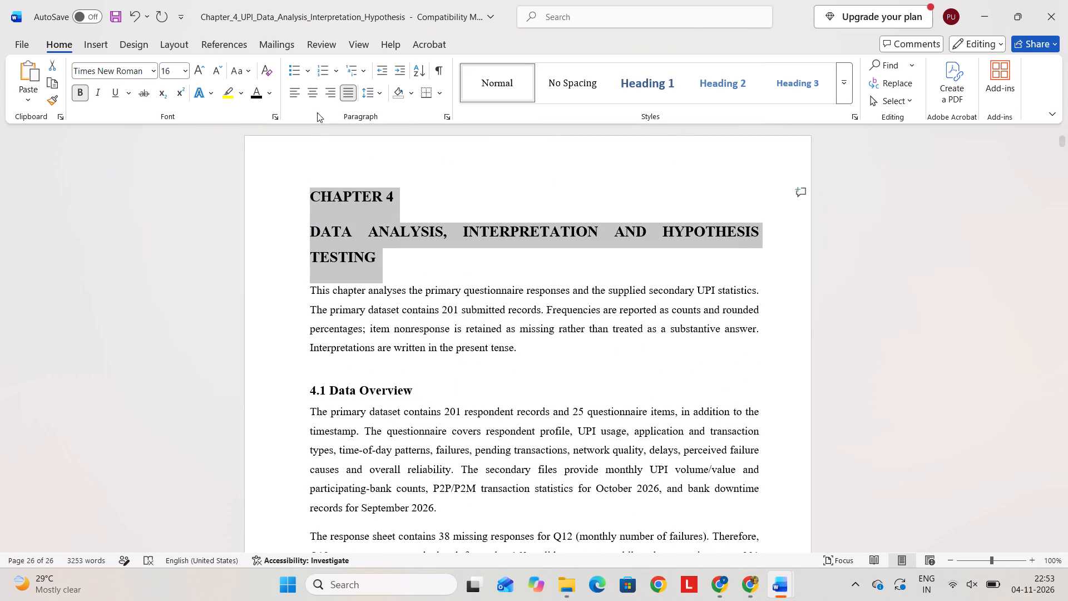
{"action": "left_click", "coordinate": [311, 98]}
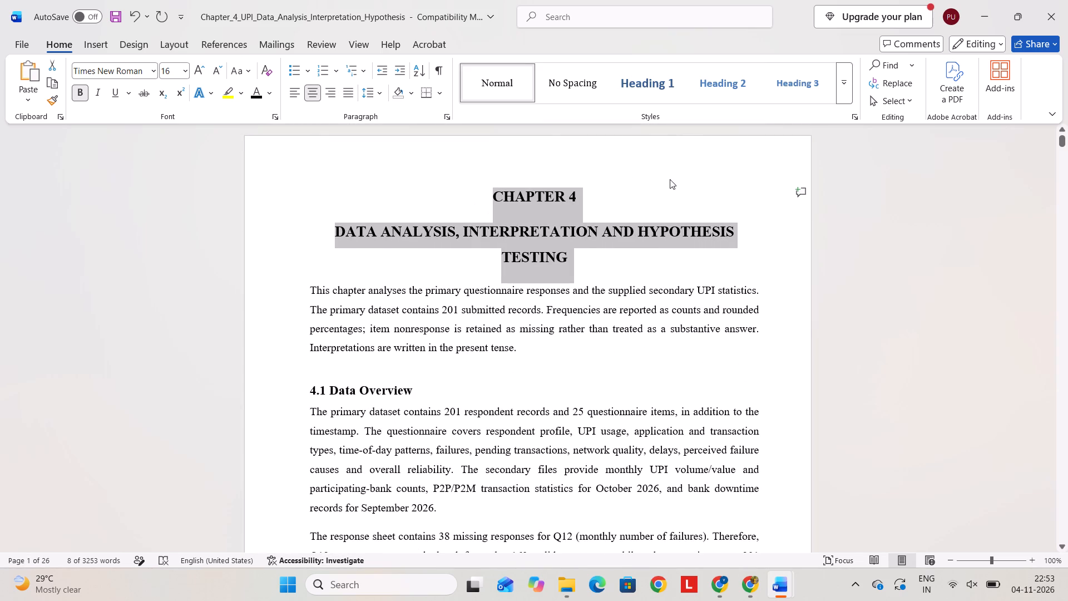
{"action": "left_click", "coordinate": [670, 179]}
Close two of the open Chapter 4 document windows.
{"action": "scroll", "coordinate": [548, 380], "scroll_direction": "down", "scroll_amount": 1}
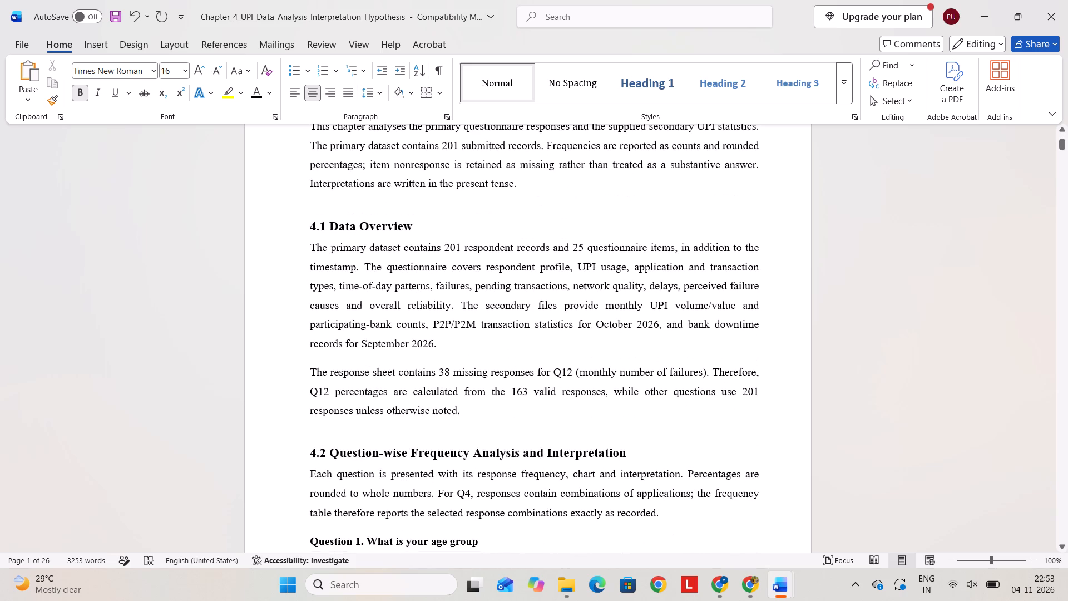
{"action": "scroll", "coordinate": [457, 416], "scroll_direction": "down", "scroll_amount": 3}
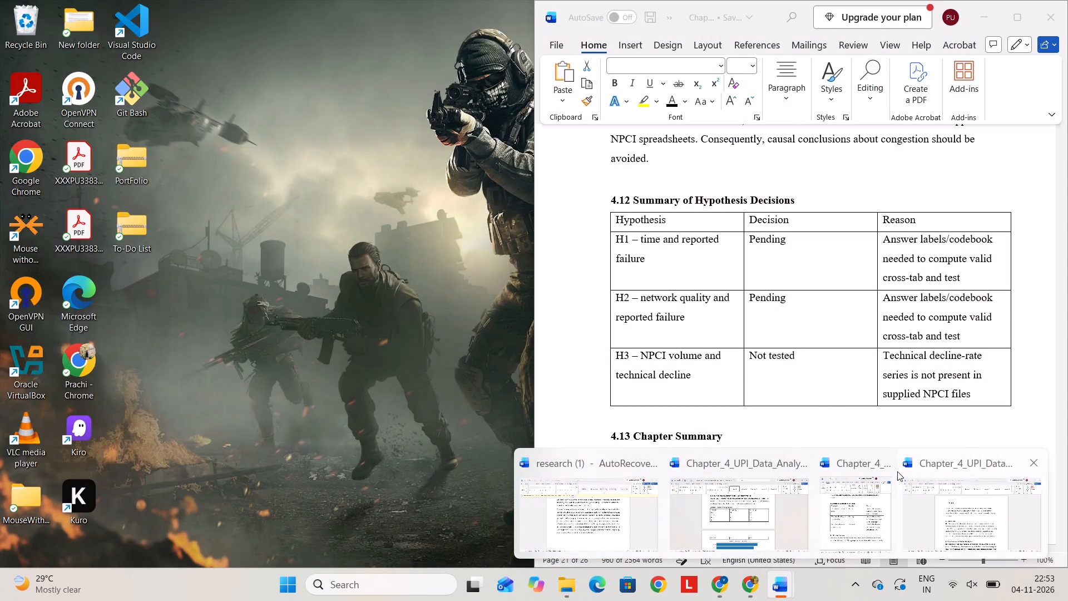
{"action": "left_click", "coordinate": [886, 463]}
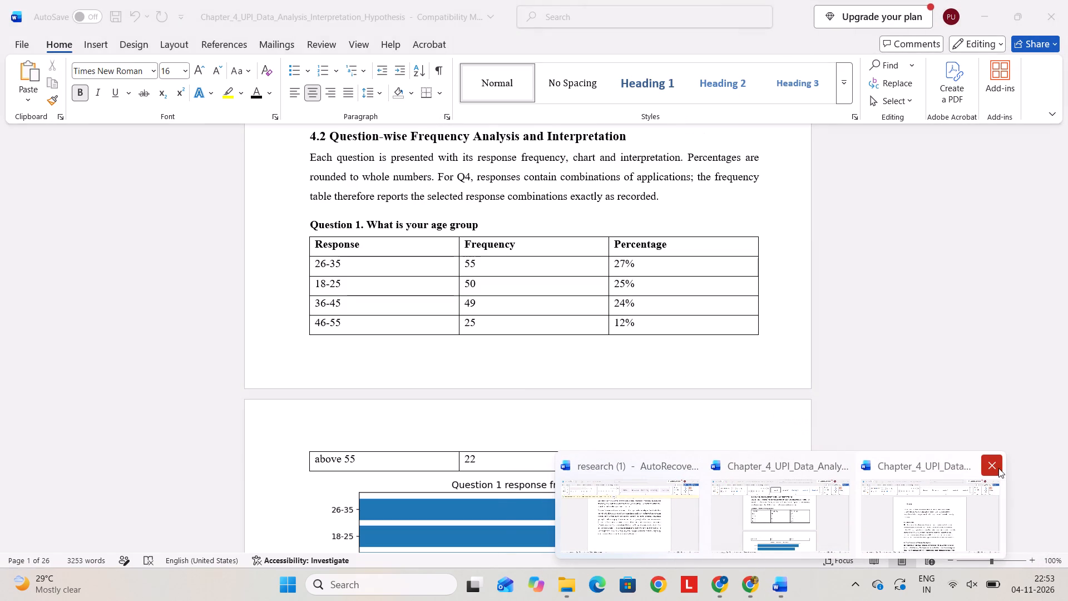
{"action": "left_click", "coordinate": [996, 467]}
Examine how Chapter 4 of the recovered research document lays out its question headings, frequency tables, charts, figure captions and interpretations.
{"action": "left_click", "coordinate": [763, 499]}
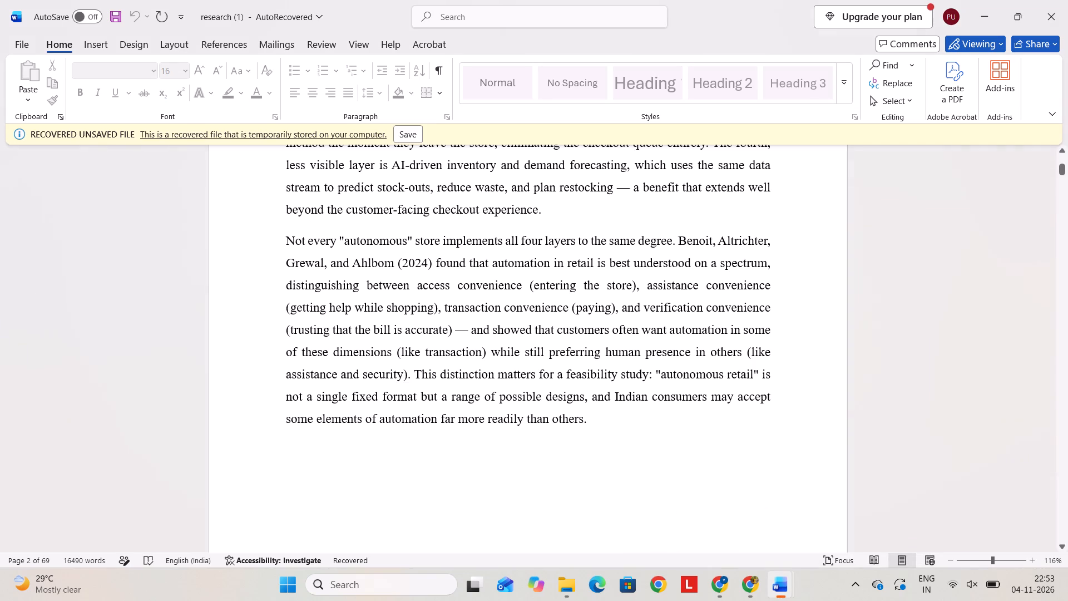
{"action": "scroll", "coordinate": [446, 275], "scroll_direction": "down", "scroll_amount": 13}
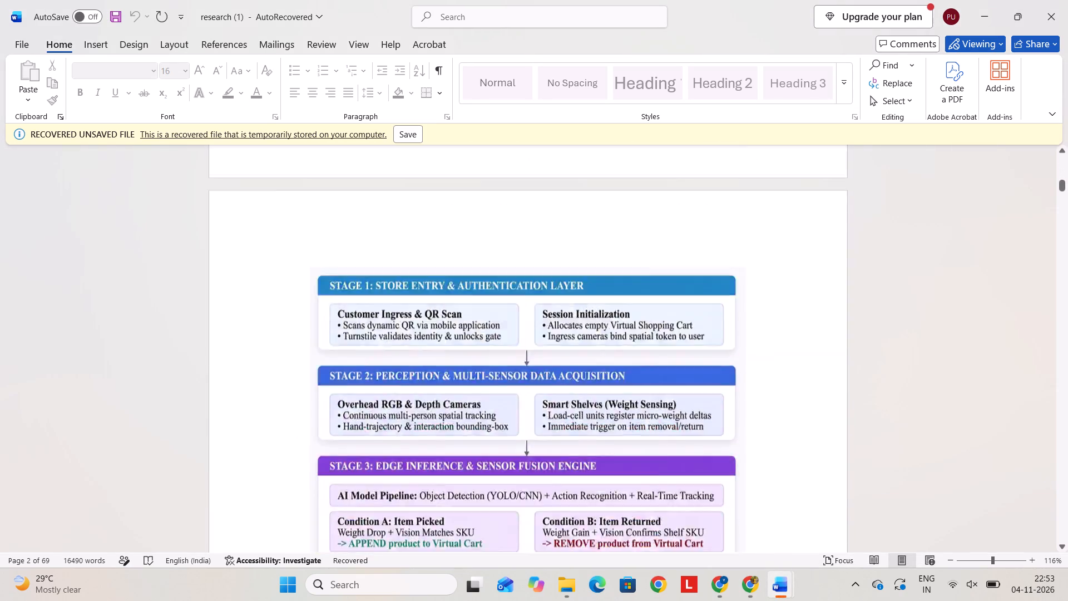
{"action": "scroll", "coordinate": [446, 275], "scroll_direction": "down", "scroll_amount": 13}
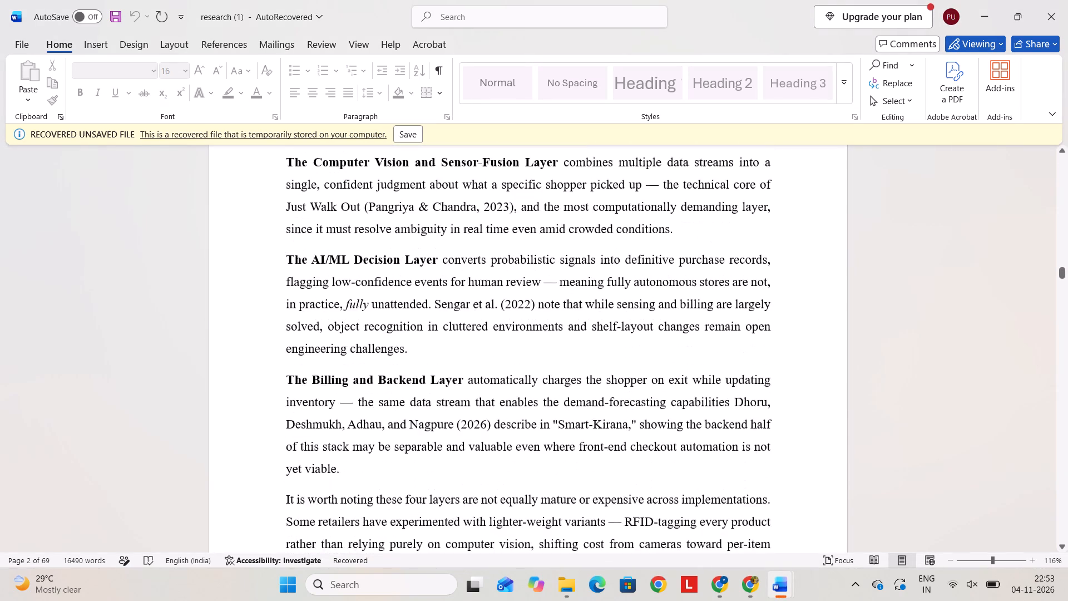
{"action": "scroll", "coordinate": [446, 275], "scroll_direction": "down", "scroll_amount": 17}
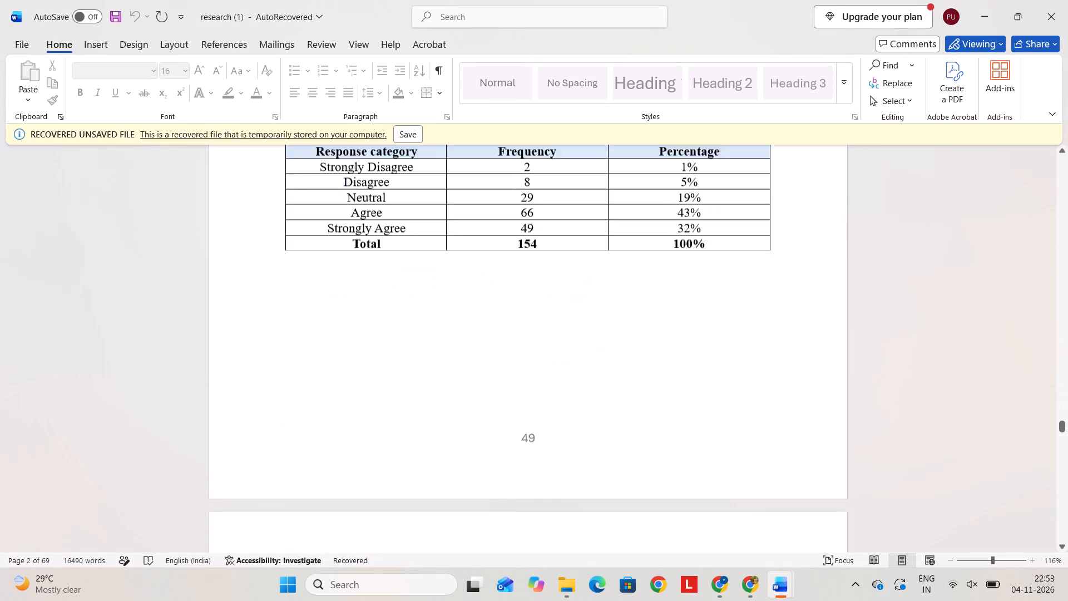
{"action": "scroll", "coordinate": [446, 275], "scroll_direction": "up", "scroll_amount": 3}
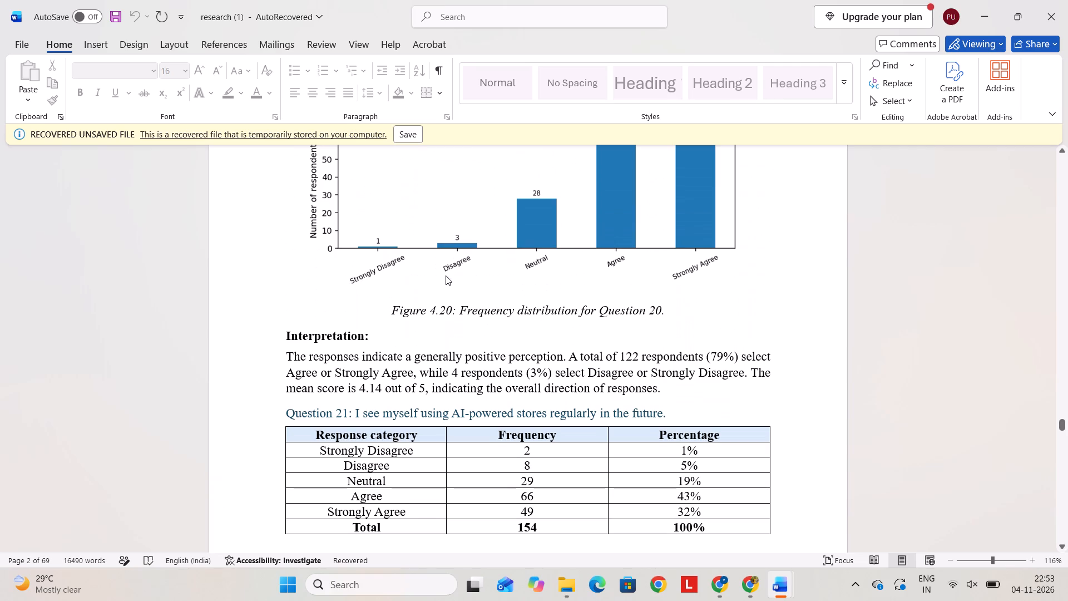
{"action": "scroll", "coordinate": [431, 388], "scroll_direction": "up", "scroll_amount": 5}
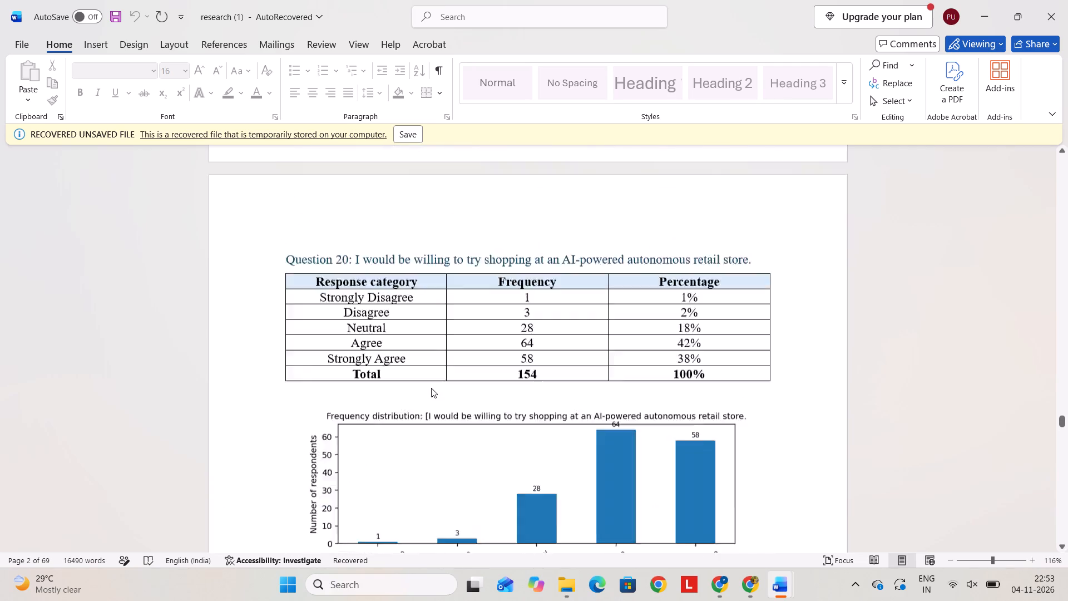
{"action": "scroll", "coordinate": [431, 388], "scroll_direction": "up", "scroll_amount": 15}
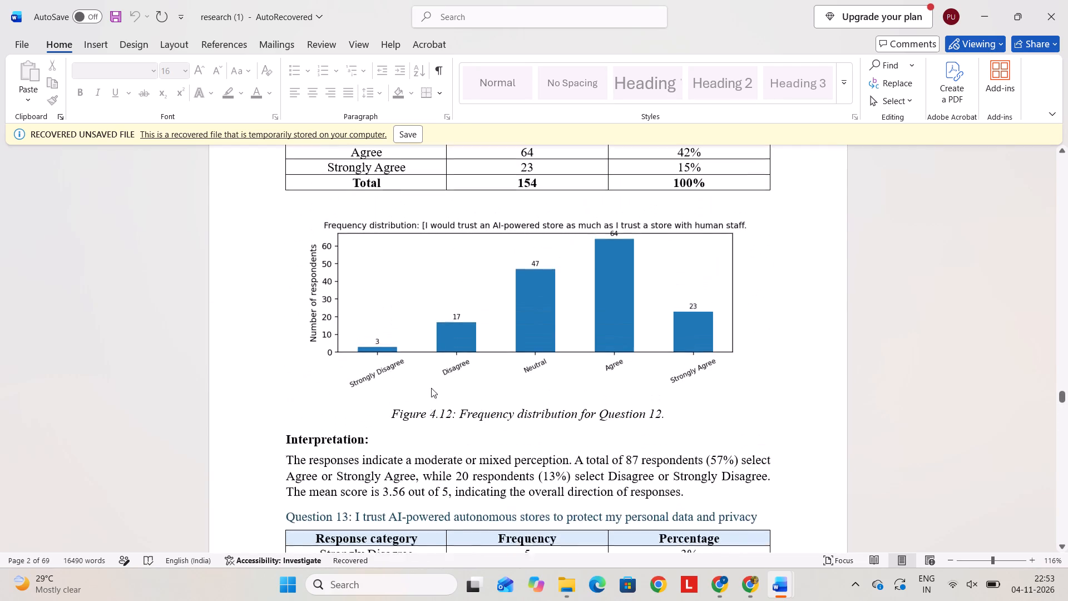
{"action": "scroll", "coordinate": [431, 388], "scroll_direction": "up", "scroll_amount": 3}
{"action": "scroll", "coordinate": [597, 457], "scroll_direction": "up", "scroll_amount": 2}
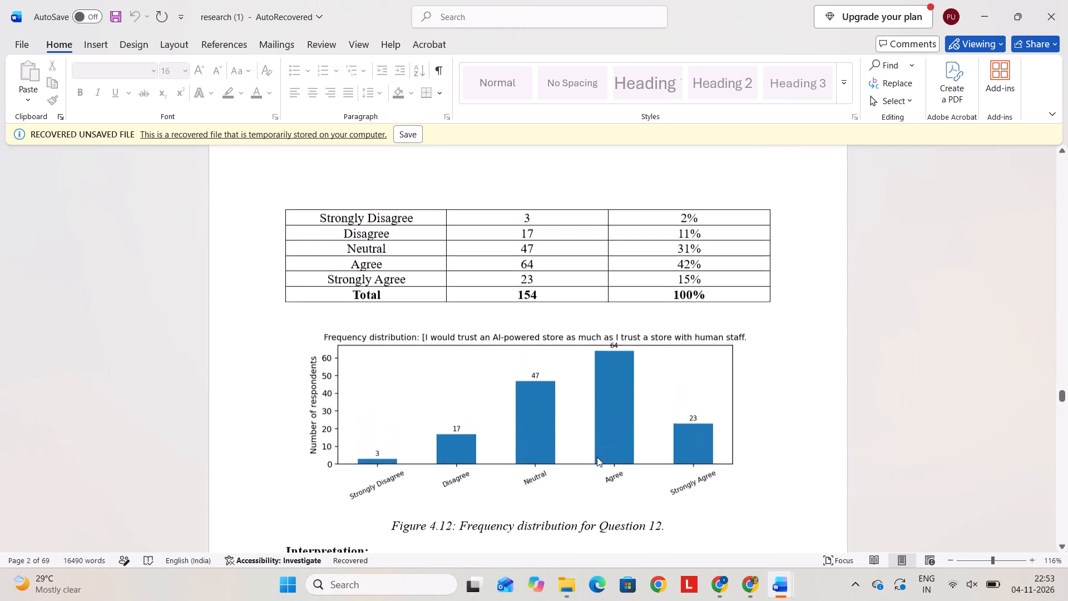
{"action": "scroll", "coordinate": [597, 457], "scroll_direction": "up", "scroll_amount": 3}
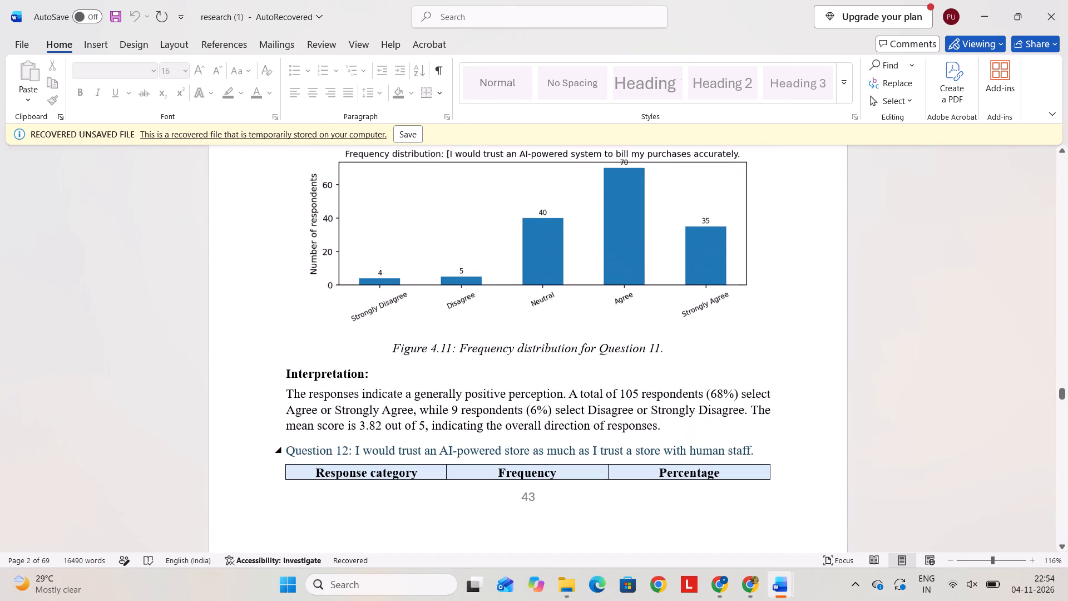
{"action": "scroll", "coordinate": [623, 378], "scroll_direction": "up", "scroll_amount": 5}
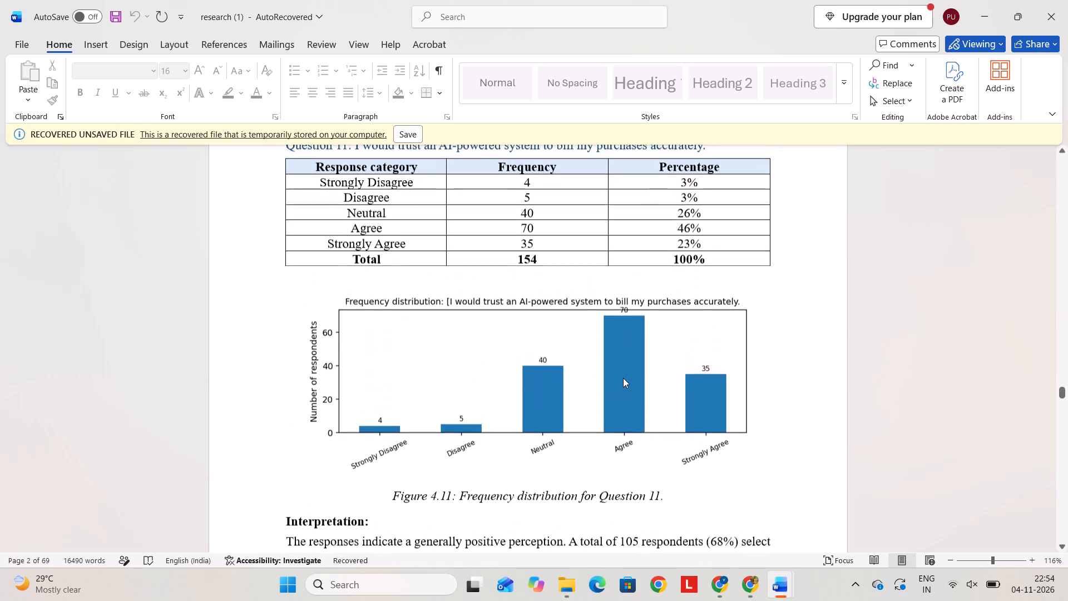
{"action": "scroll", "coordinate": [623, 378], "scroll_direction": "up", "scroll_amount": 10}
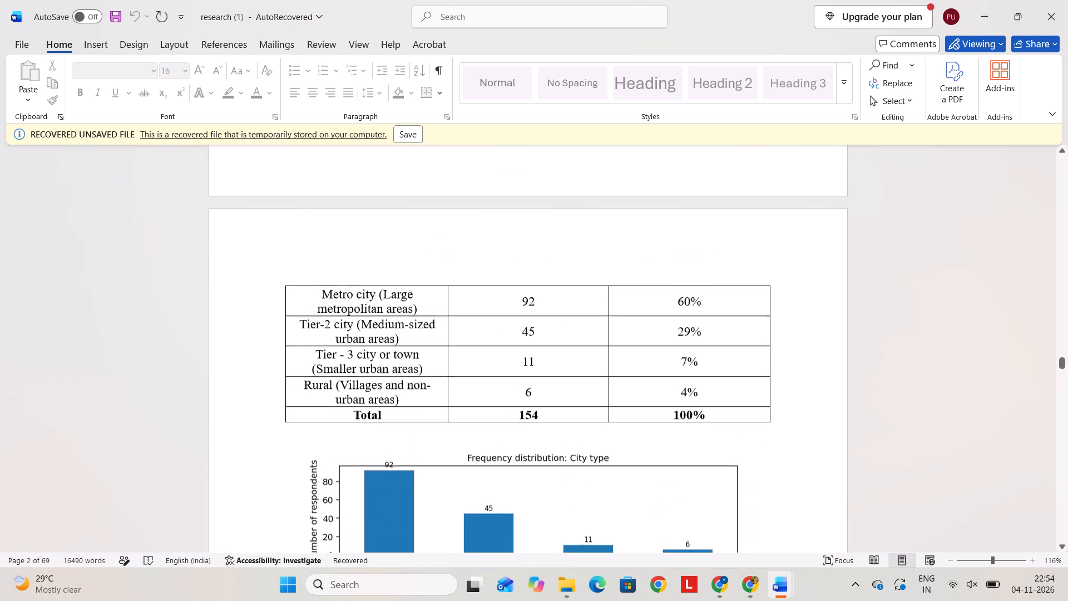
{"action": "scroll", "coordinate": [623, 378], "scroll_direction": "up", "scroll_amount": 7}
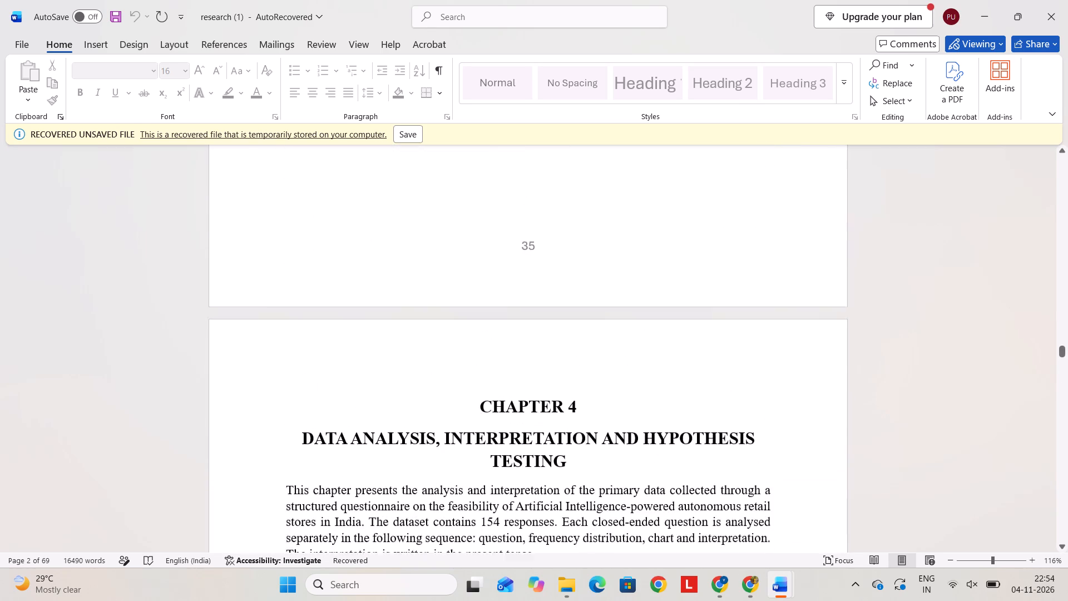
{"action": "scroll", "coordinate": [623, 378], "scroll_direction": "down", "scroll_amount": 5}
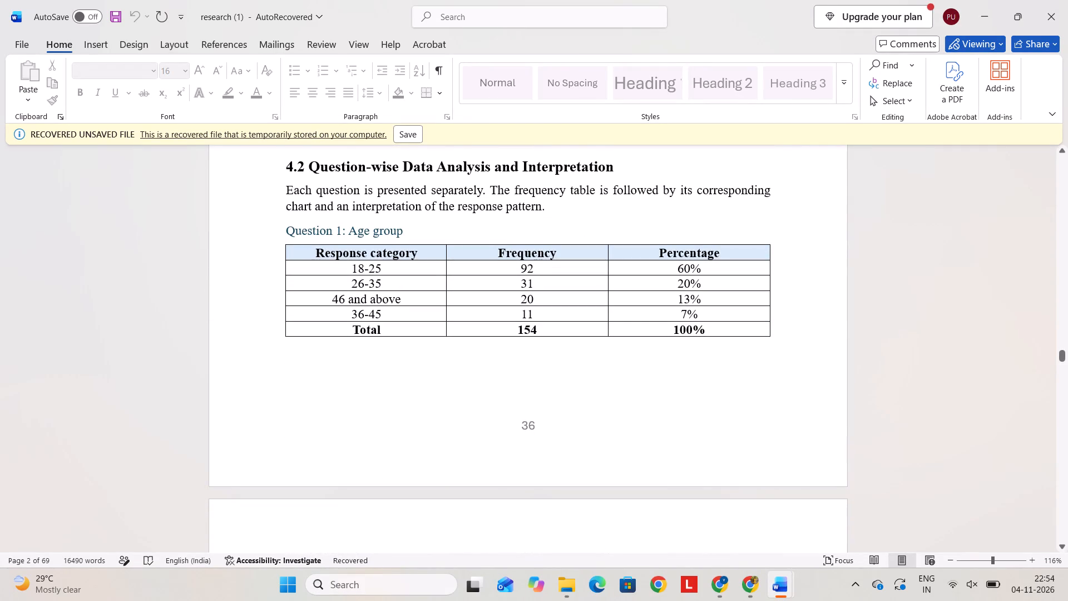
{"action": "scroll", "coordinate": [453, 367], "scroll_direction": "down", "scroll_amount": 5}
{"action": "scroll", "coordinate": [453, 367], "scroll_direction": "up", "scroll_amount": 1}
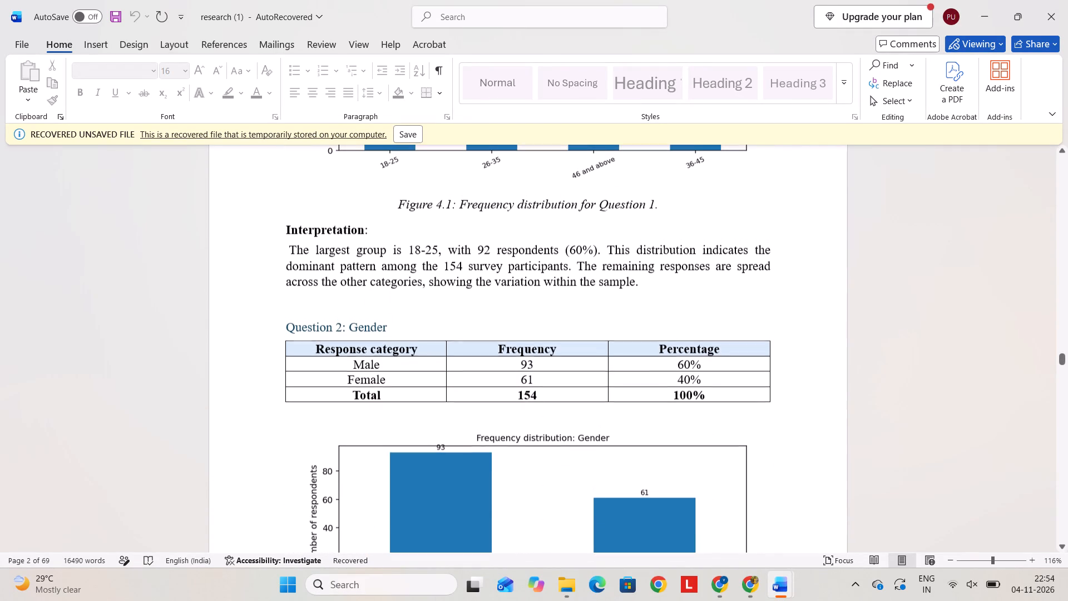
Arrange the Chapter 4 document and the recovered research document side by side.
{"action": "left_click", "coordinate": [1018, 16]}
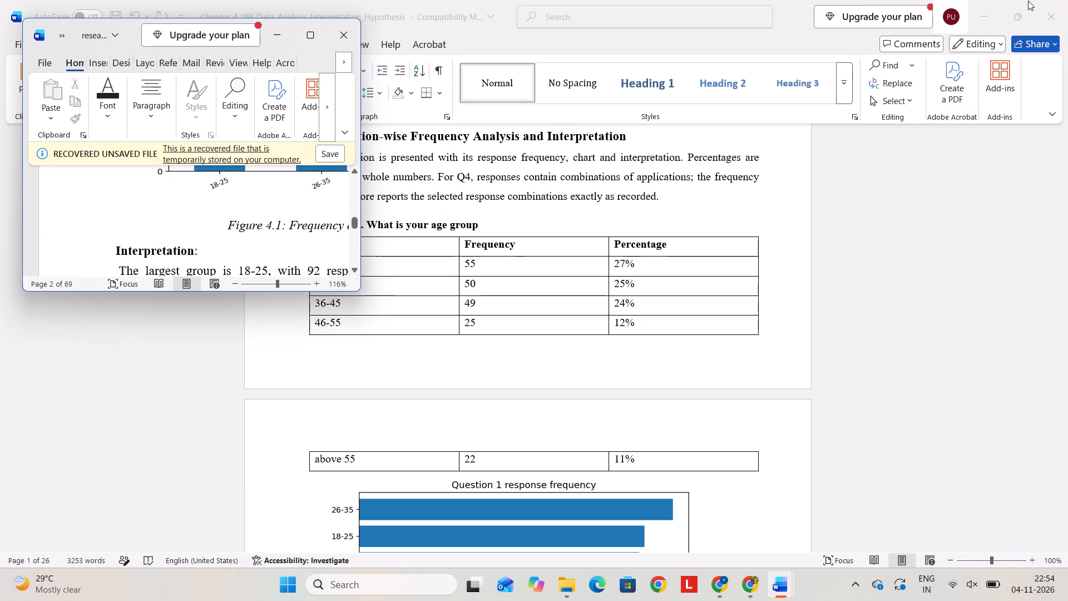
{"action": "left_click", "coordinate": [955, 37]}
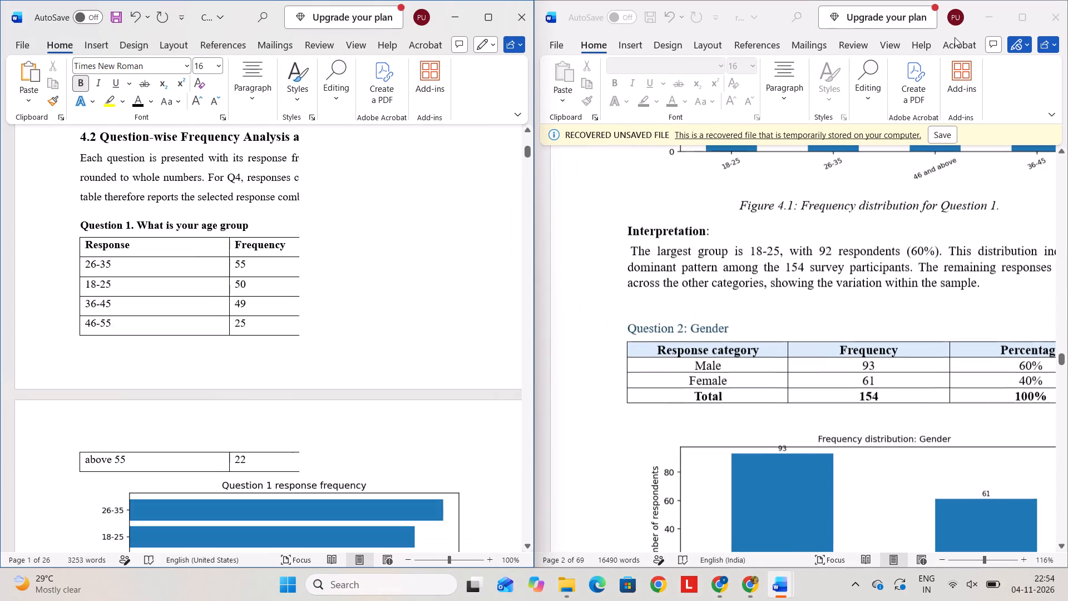
Insert blank lines above the "Question 1. What is your age group" heading to move it and its table onto the next page.
{"action": "scroll", "coordinate": [718, 352], "scroll_direction": "down", "scroll_amount": 2, "text": "ctrl"}
{"action": "scroll", "coordinate": [718, 352], "scroll_direction": "up", "scroll_amount": 1}
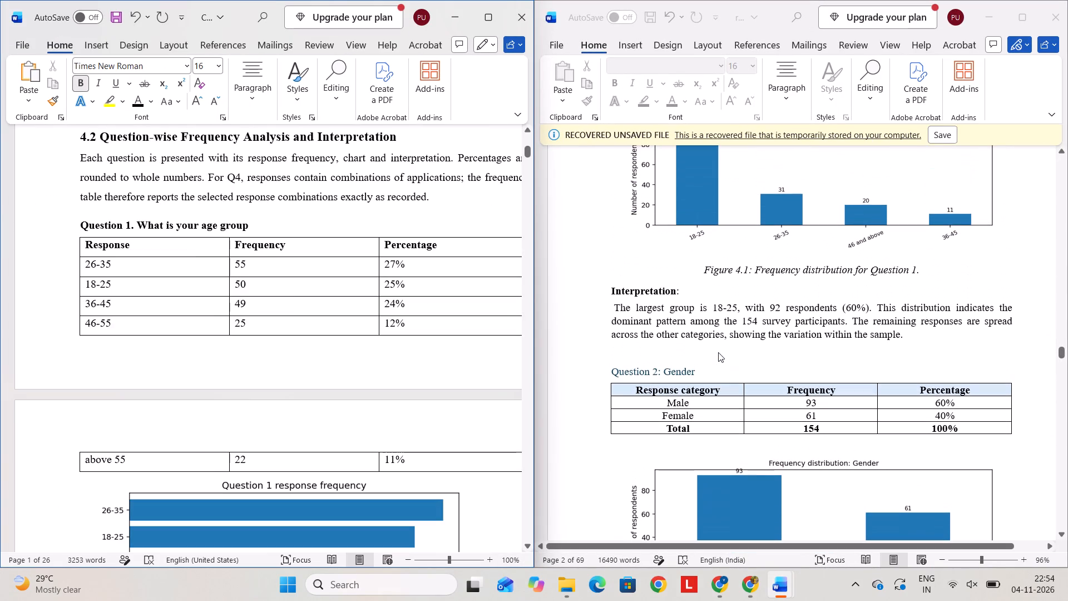
{"action": "scroll", "coordinate": [337, 336], "scroll_direction": "down", "scroll_amount": 3}
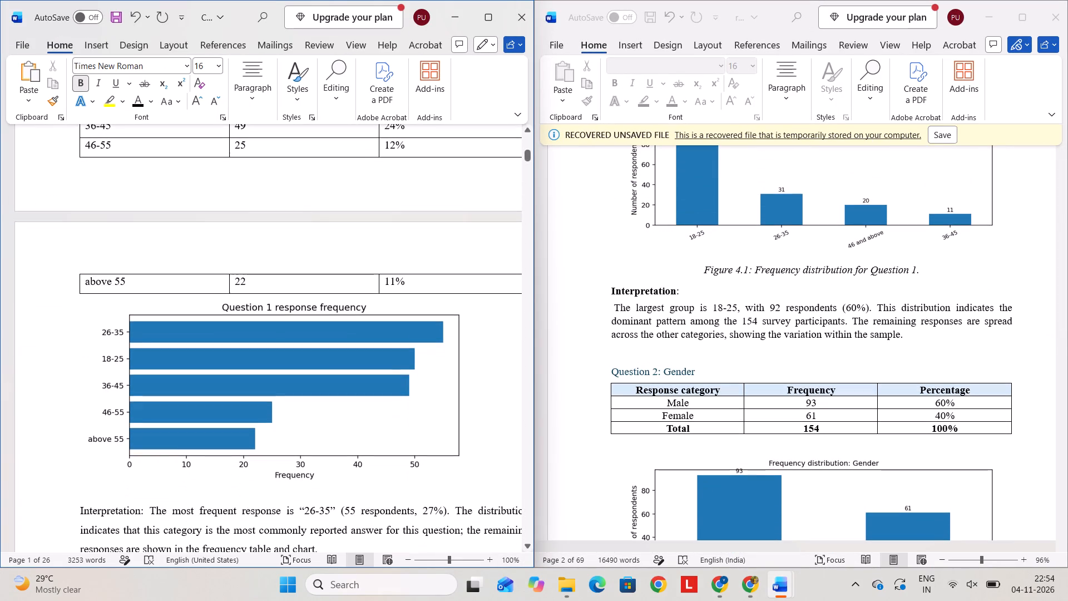
{"action": "scroll", "coordinate": [286, 341], "scroll_direction": "up", "scroll_amount": 2}
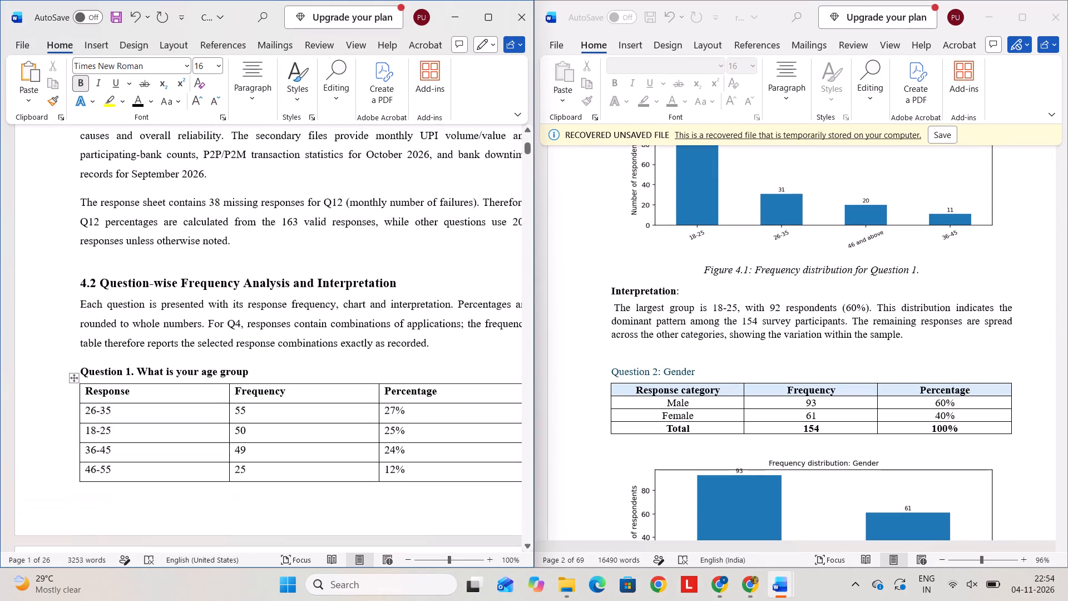
{"action": "left_click", "coordinate": [79, 358]}
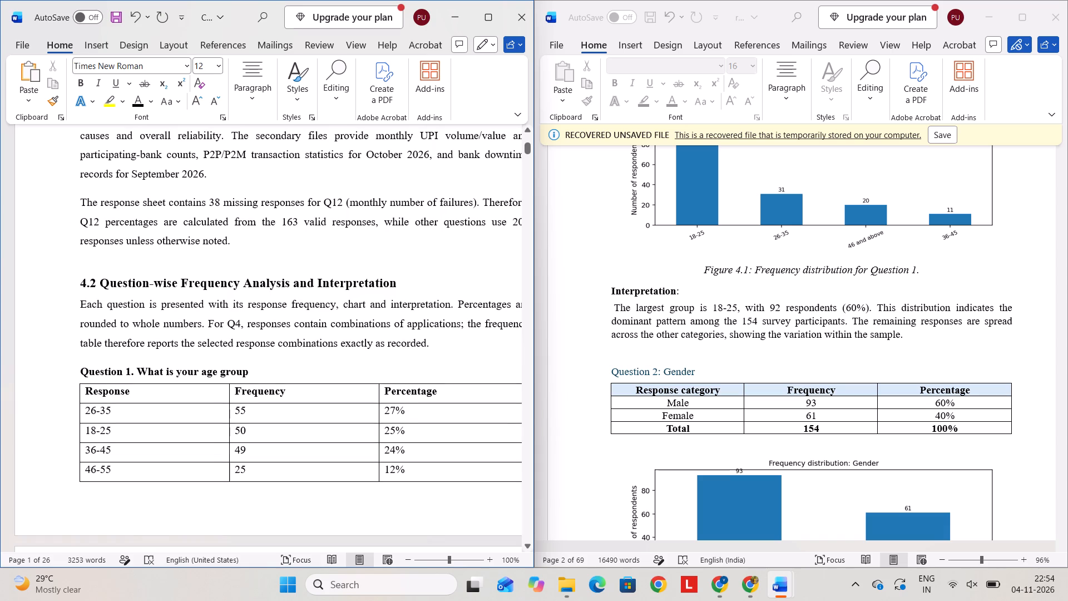
{"action": "key", "text": "Down"}
{"action": "key", "text": "Return"}
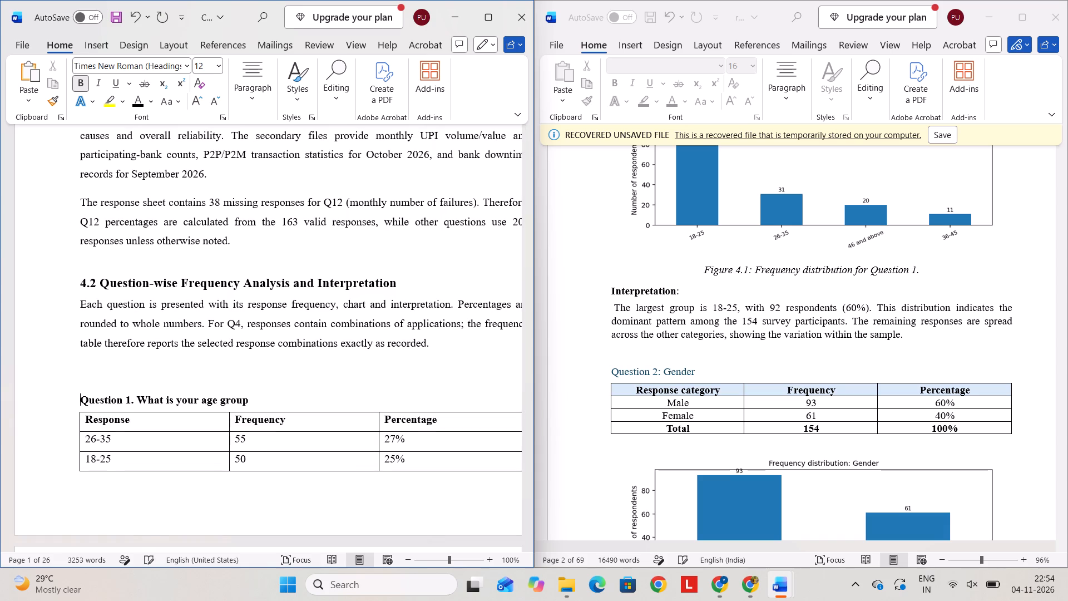
{"action": "key", "text": "Return"}
{"action": "key", "text": "Return"}
{"action": "key", "text": "BackSpace"}
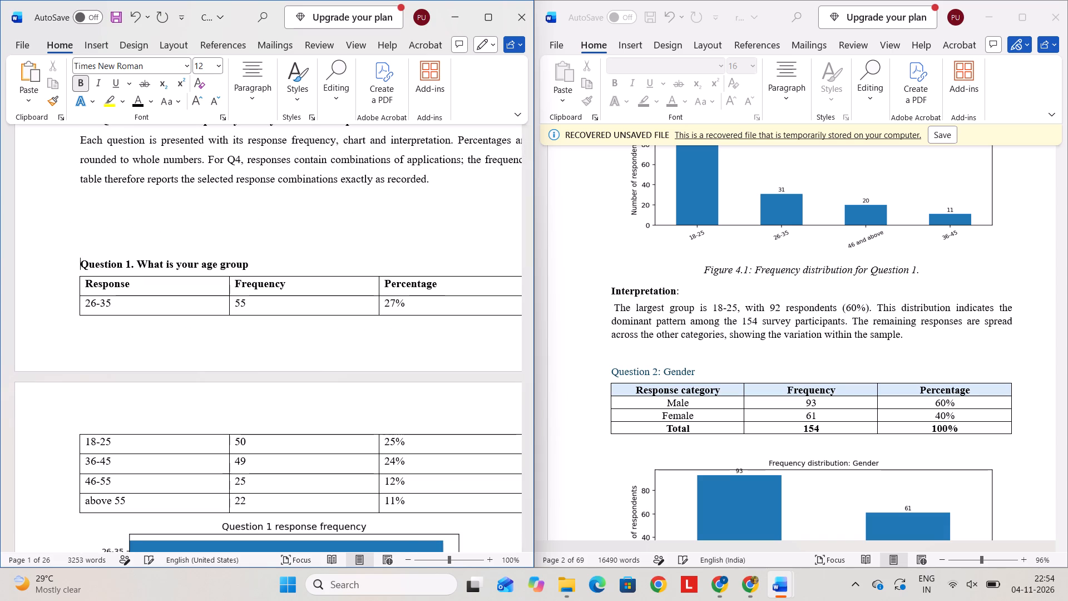
{"action": "key", "text": "Return"}
{"action": "key", "text": "Up"}
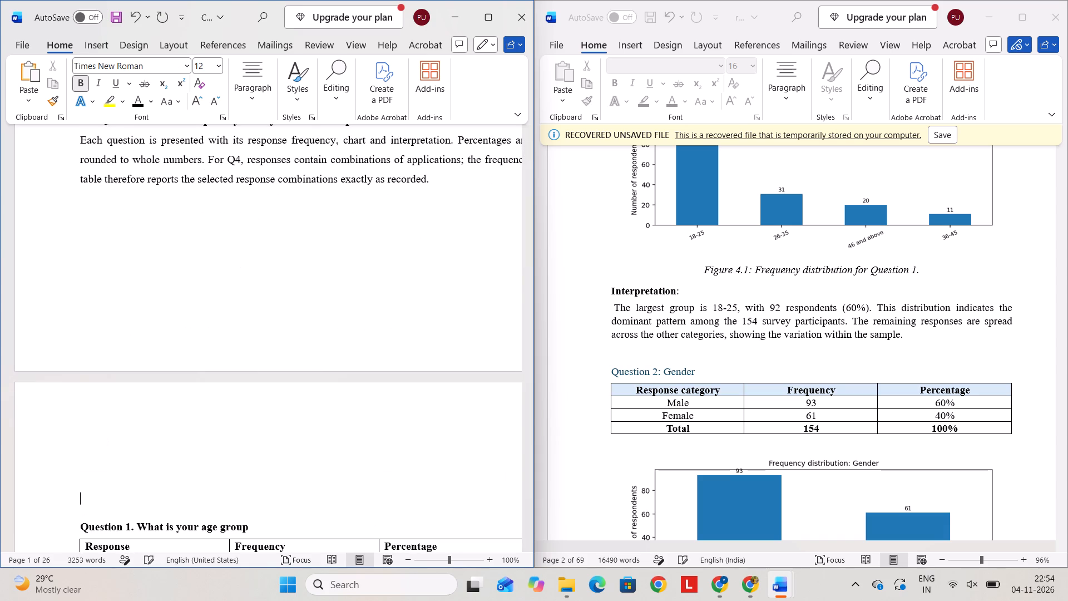
{"action": "key", "text": "BackSpace"}
{"action": "key", "text": "Return"}
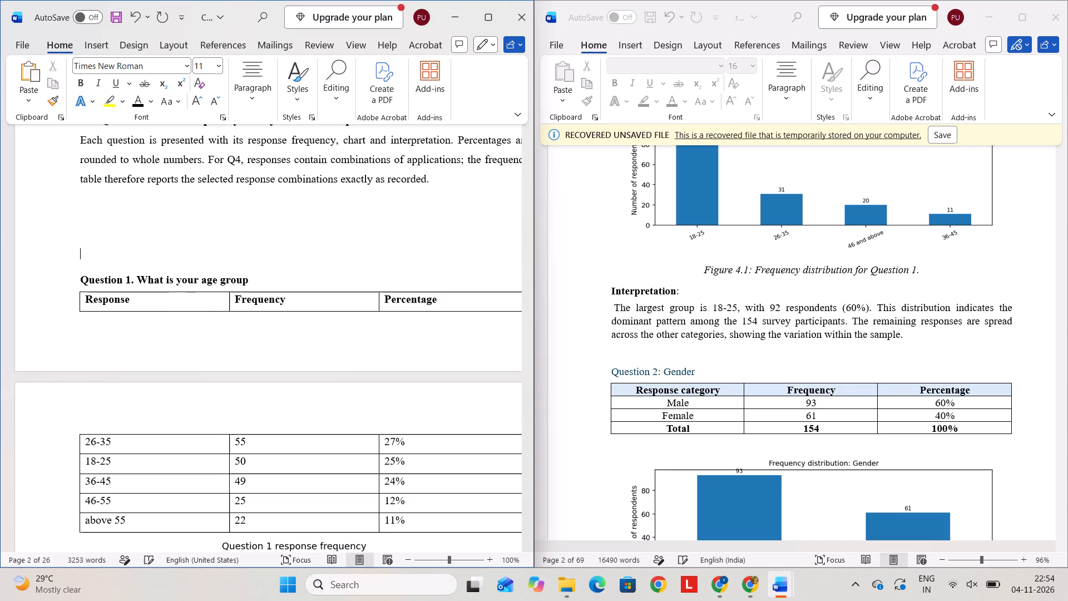
{"action": "key", "text": "Return"}
Compare the table, chart and interpretation layout of the first questions with Question 1 in the recovered research document.
{"action": "scroll", "coordinate": [119, 358], "scroll_direction": "down", "scroll_amount": 2}
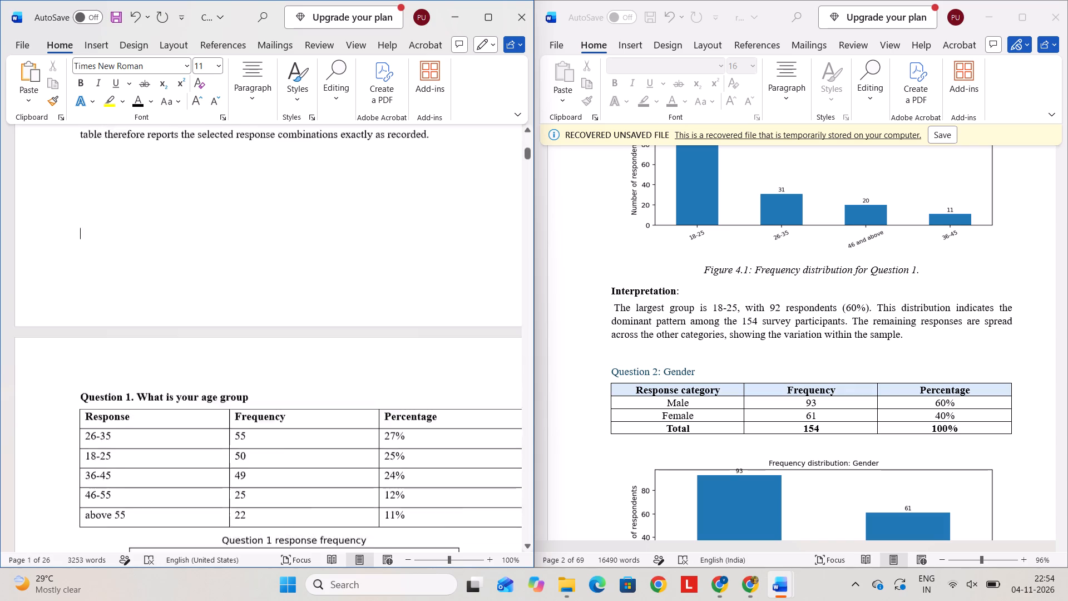
{"action": "scroll", "coordinate": [119, 358], "scroll_direction": "down", "scroll_amount": 2}
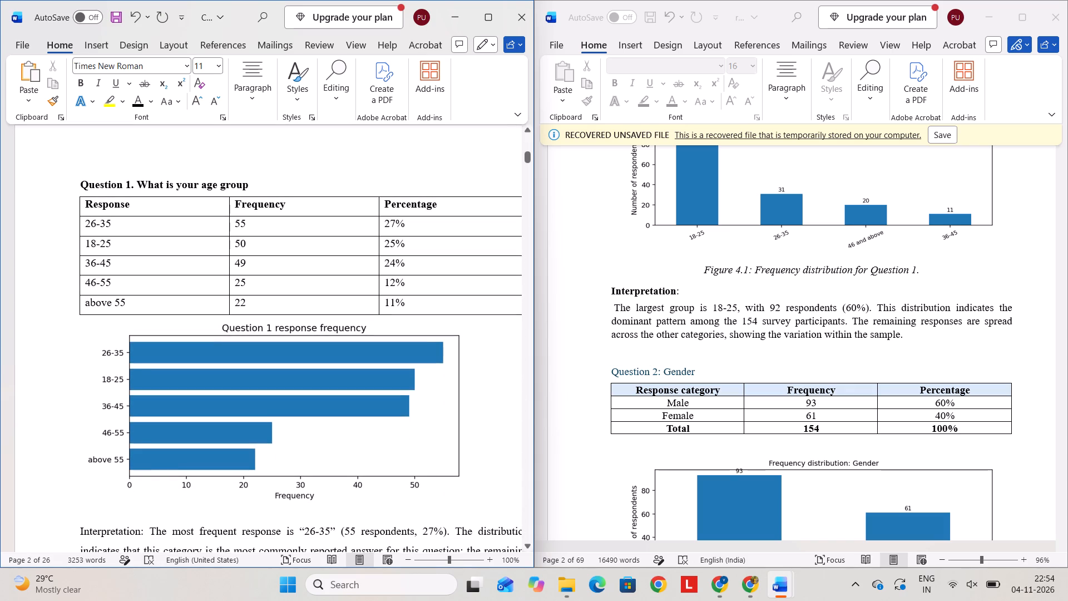
{"action": "scroll", "coordinate": [752, 373], "scroll_direction": "up", "scroll_amount": 1}
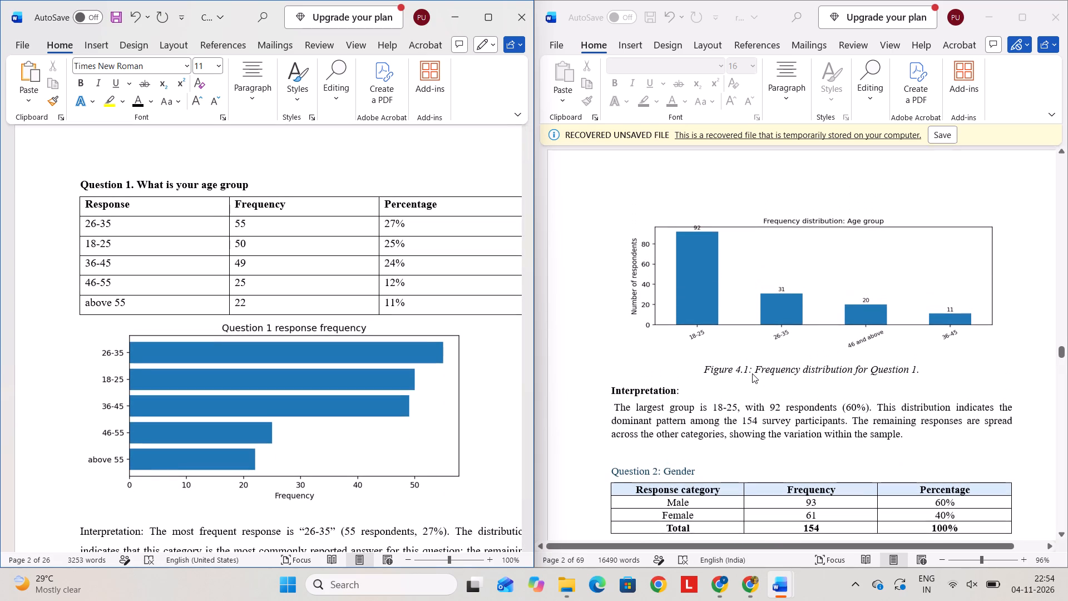
{"action": "scroll", "coordinate": [752, 373], "scroll_direction": "up", "scroll_amount": 1}
{"action": "scroll", "coordinate": [384, 358], "scroll_direction": "down", "scroll_amount": 4}
{"action": "scroll", "coordinate": [384, 358], "scroll_direction": "up", "scroll_amount": 1}
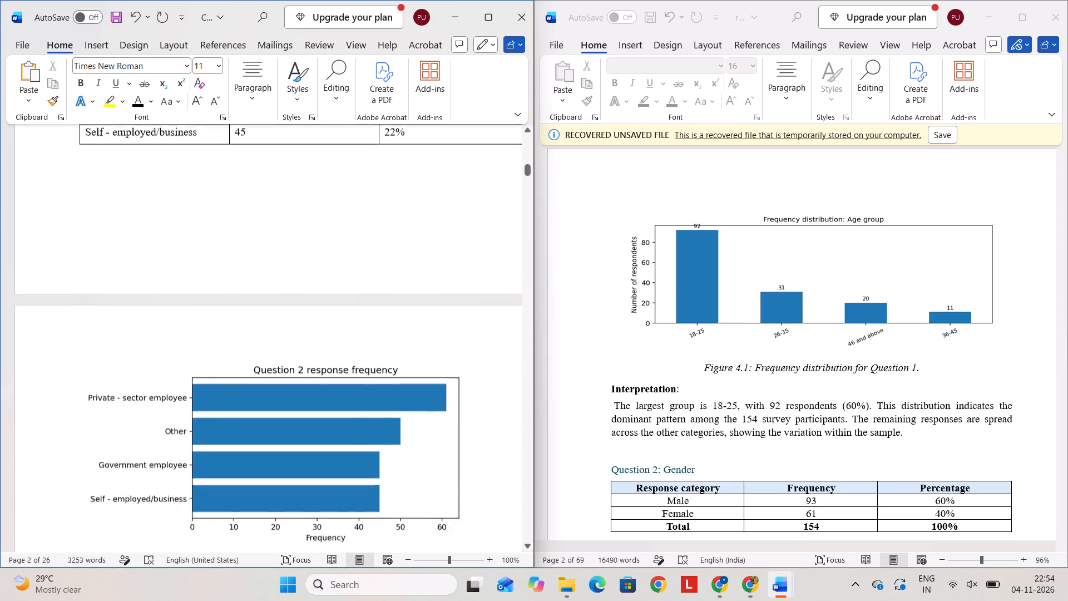
{"action": "scroll", "coordinate": [384, 358], "scroll_direction": "up", "scroll_amount": 1}
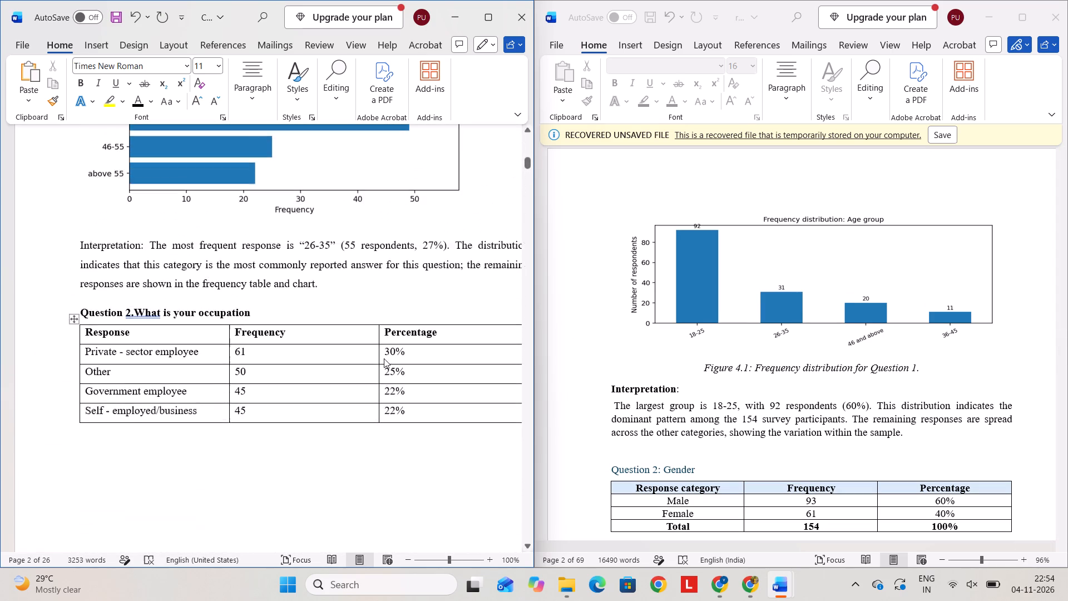
{"action": "scroll", "coordinate": [384, 358], "scroll_direction": "up", "scroll_amount": 1}
{"action": "scroll", "coordinate": [263, 318], "scroll_direction": "up", "scroll_amount": 1}
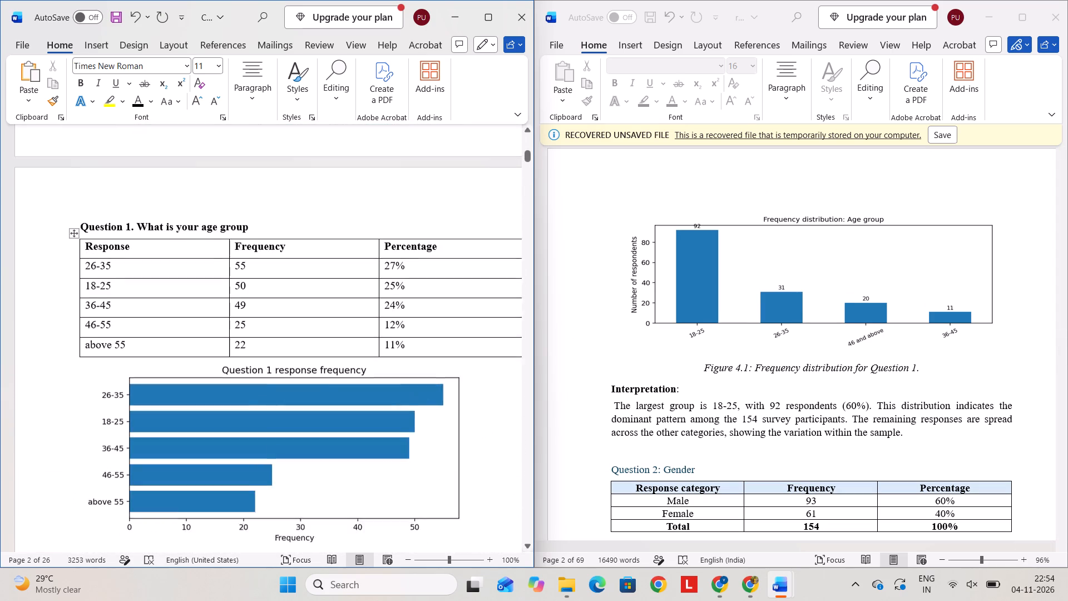
{"action": "scroll", "coordinate": [263, 318], "scroll_direction": "up", "scroll_amount": 1}
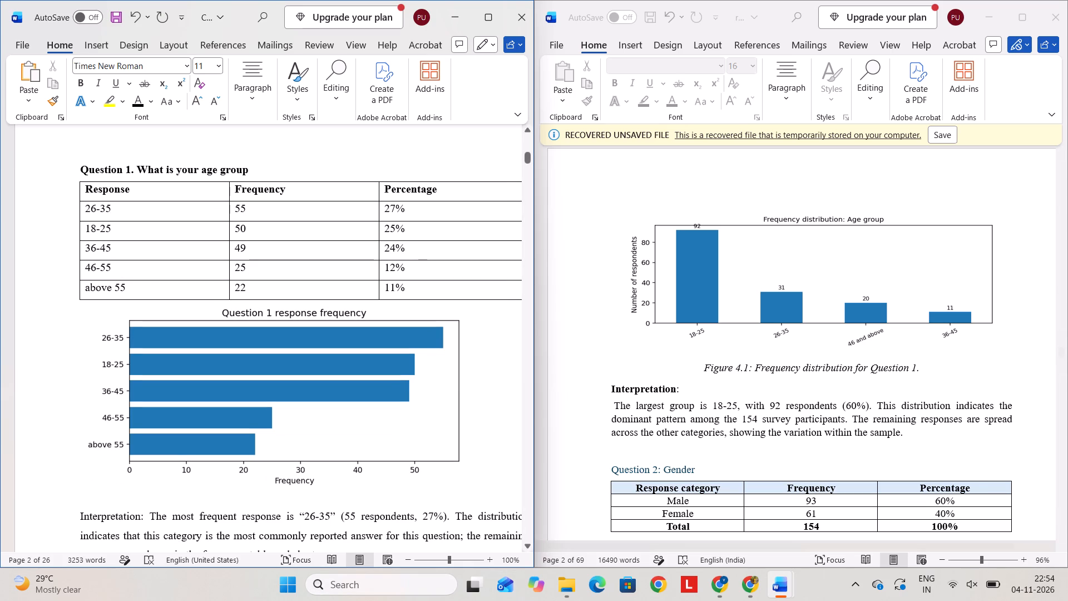
Copy the caption "Figure 4.1: Frequency distribution for Question 1." from the recovered research document.
{"action": "left_click", "coordinate": [938, 363]}
{"action": "left_click_drag", "start_coordinate": [933, 368], "coordinate": [681, 353]}
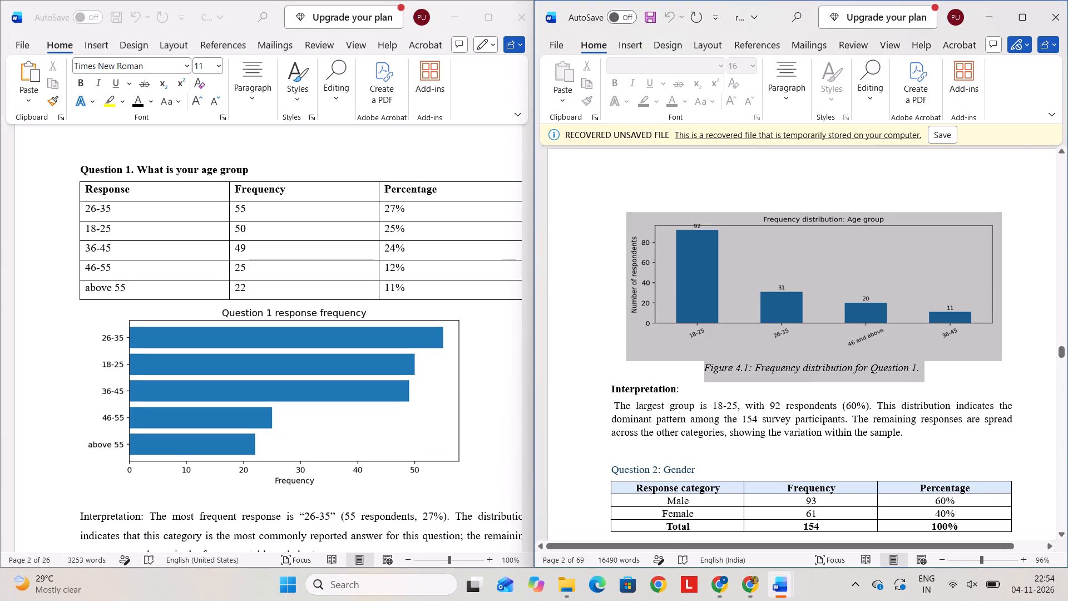
{"action": "left_click_drag", "start_coordinate": [681, 353], "coordinate": [696, 377]}
{"action": "key", "text": "ctrl+c"}
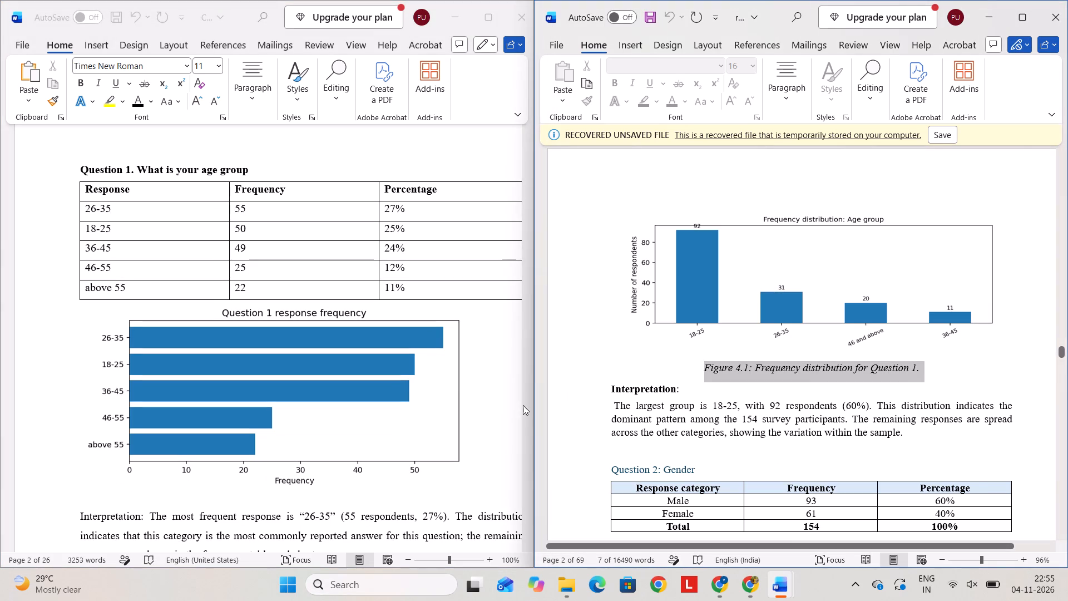
Centre the Question 1 response frequency chart in the Chapter 4 document.
{"action": "left_click", "coordinate": [320, 496]}
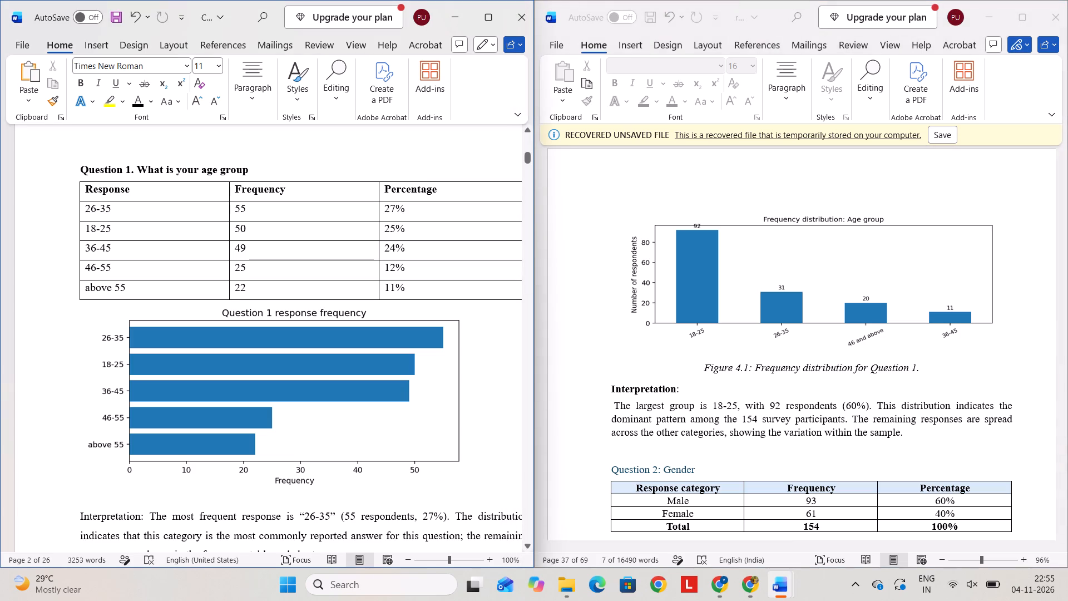
{"action": "left_click", "coordinate": [295, 501]}
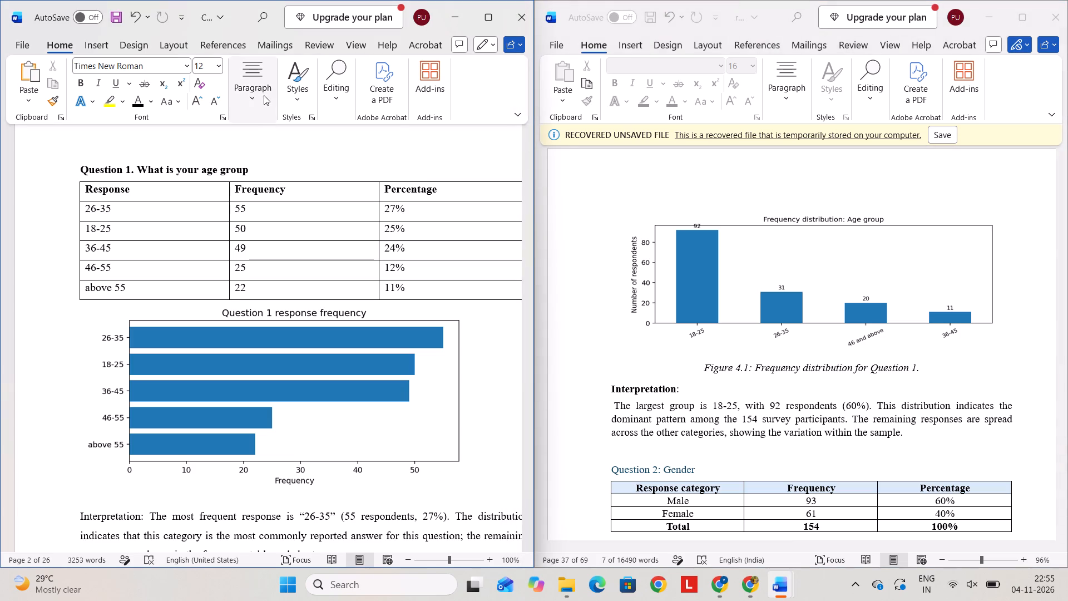
{"action": "left_click", "coordinate": [257, 101]}
{"action": "left_click", "coordinate": [262, 157]}
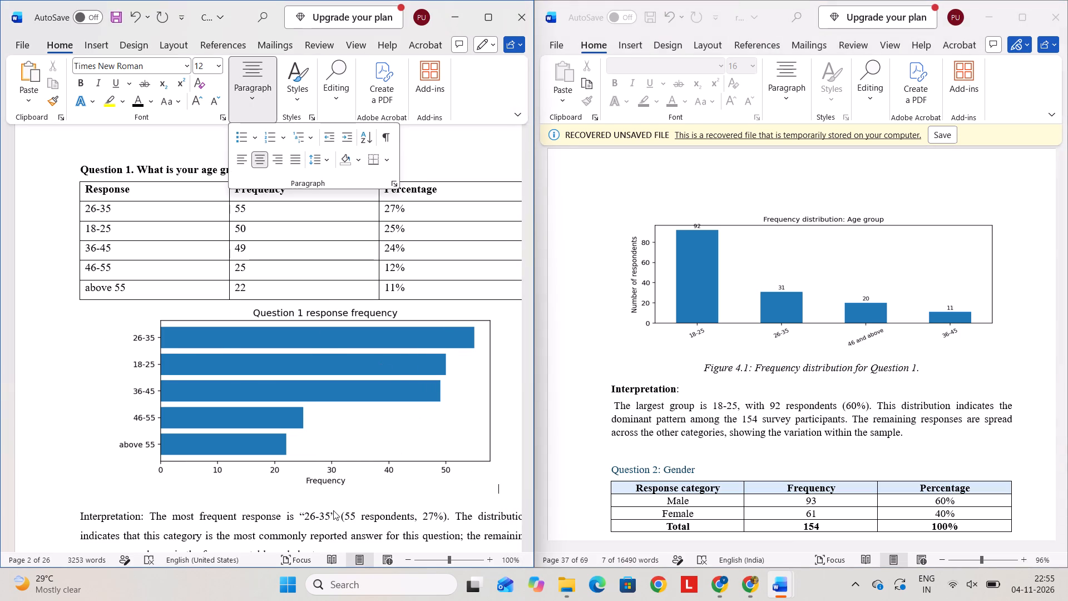
Paste the copied Figure 4.1 caption on a new line below the Question 1 chart and remove the blank lines before the interpretation.
{"action": "key", "text": "ctrl+v"}
{"action": "left_click", "coordinate": [485, 25]}
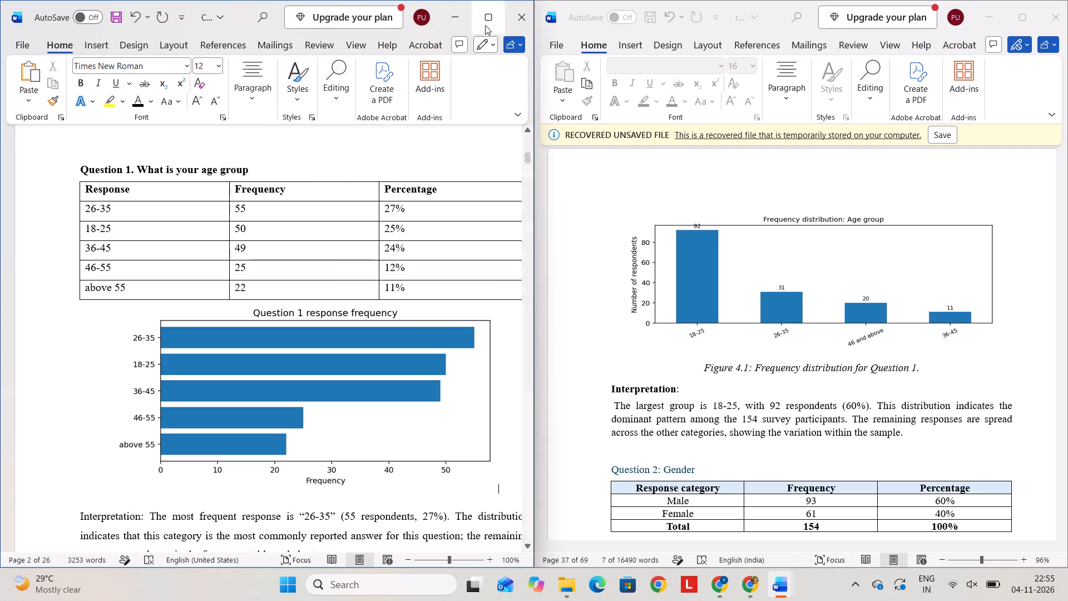
{"action": "left_click", "coordinate": [539, 489]}
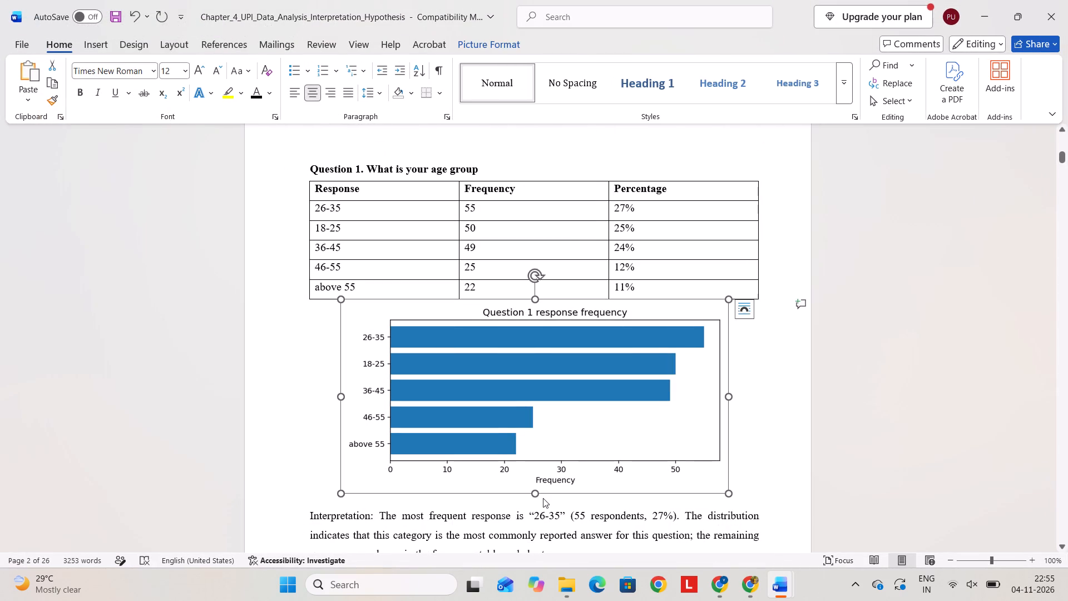
{"action": "left_click", "coordinate": [555, 502]}
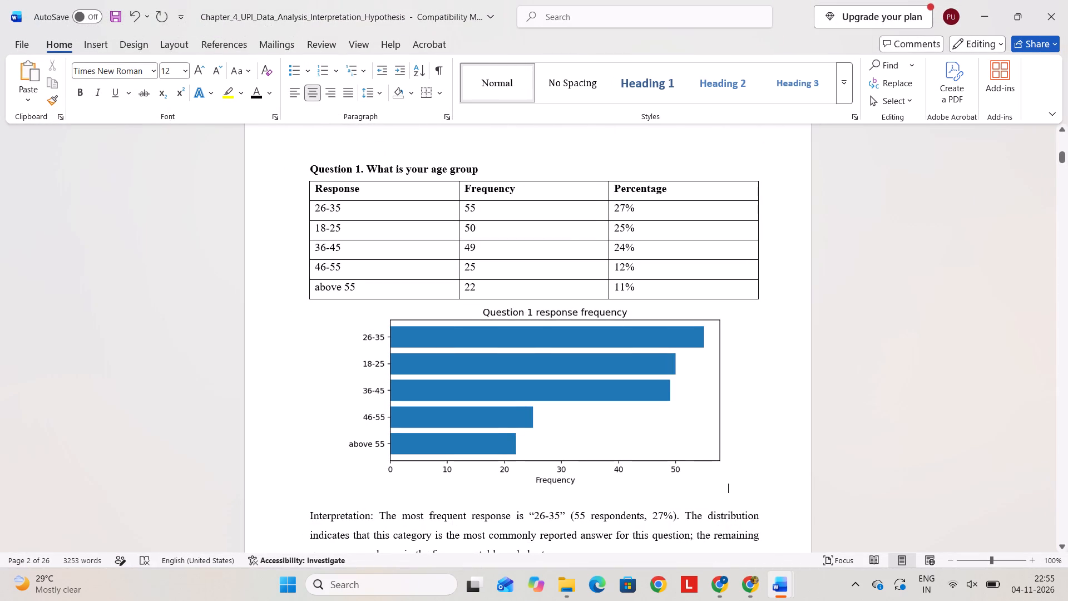
{"action": "key", "text": "Return"}
{"action": "key", "text": "ctrl+v"}
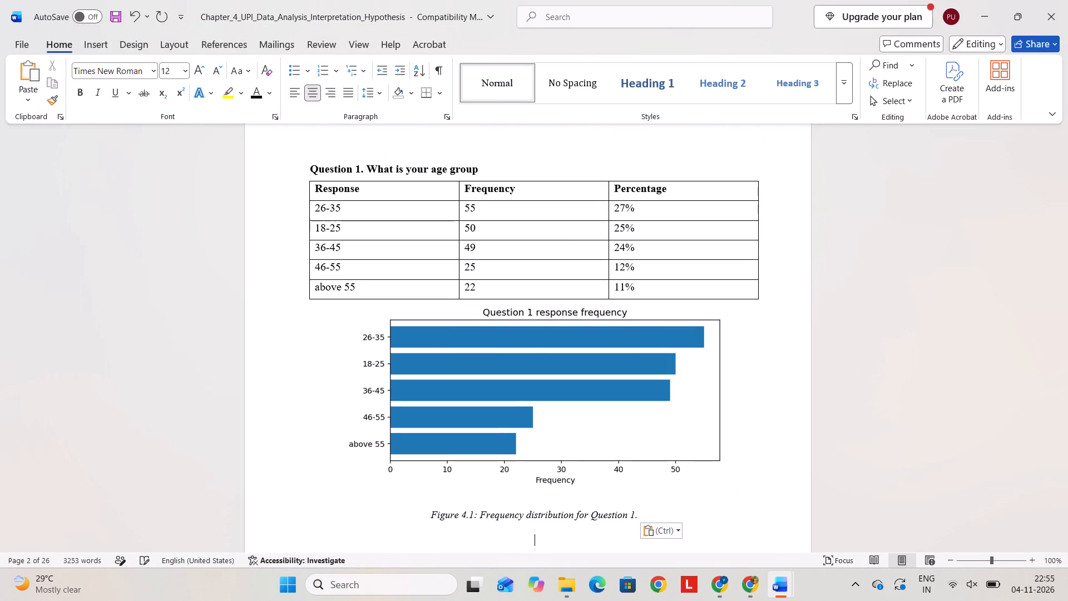
{"action": "scroll", "coordinate": [790, 451], "scroll_direction": "down", "scroll_amount": 4}
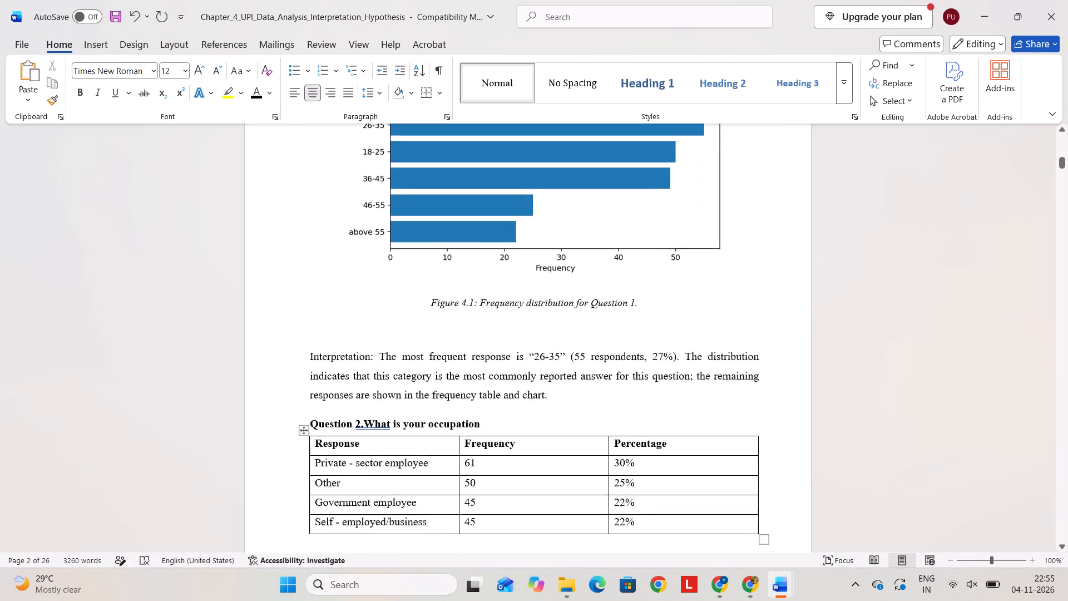
{"action": "key", "text": "BackSpace"}
{"action": "key", "text": "BackSpace"}
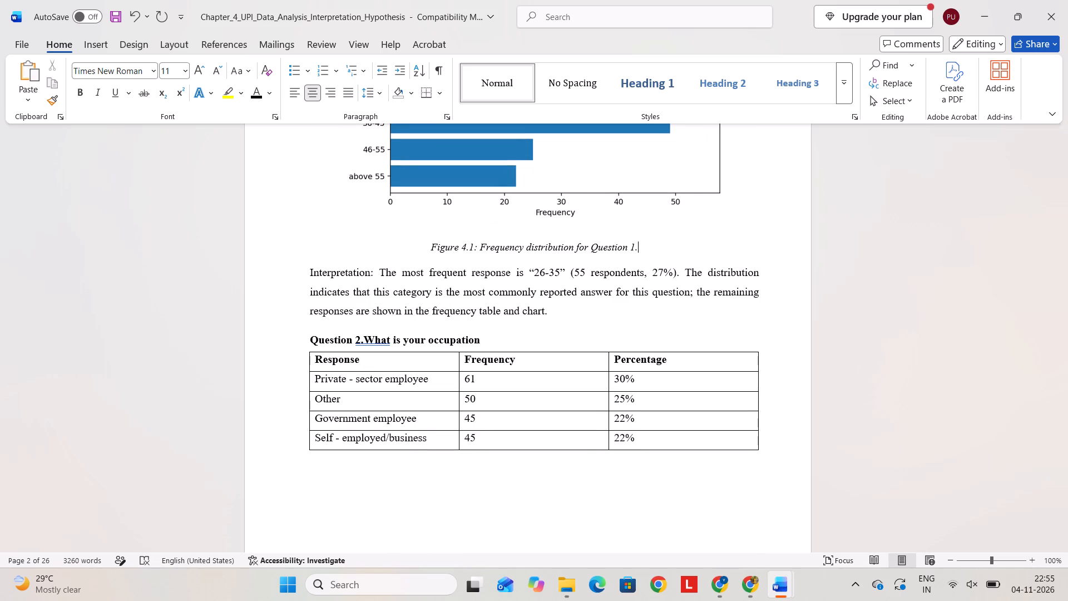
{"action": "left_click", "coordinate": [970, 324]}
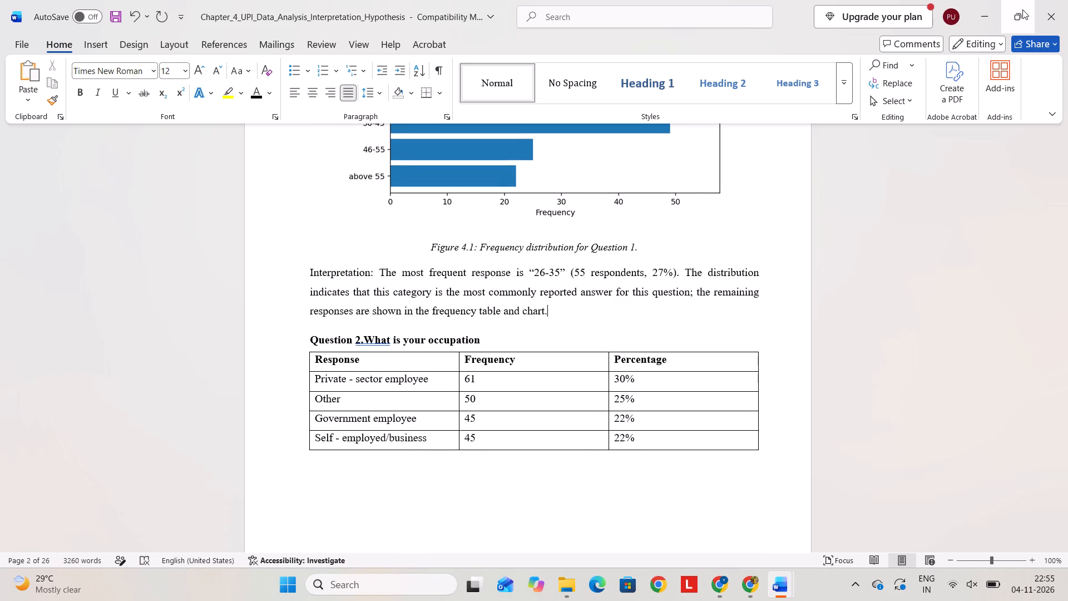
Arrange the Chapter 4 document beside the recovered research document again.
{"action": "left_click", "coordinate": [1022, 9]}
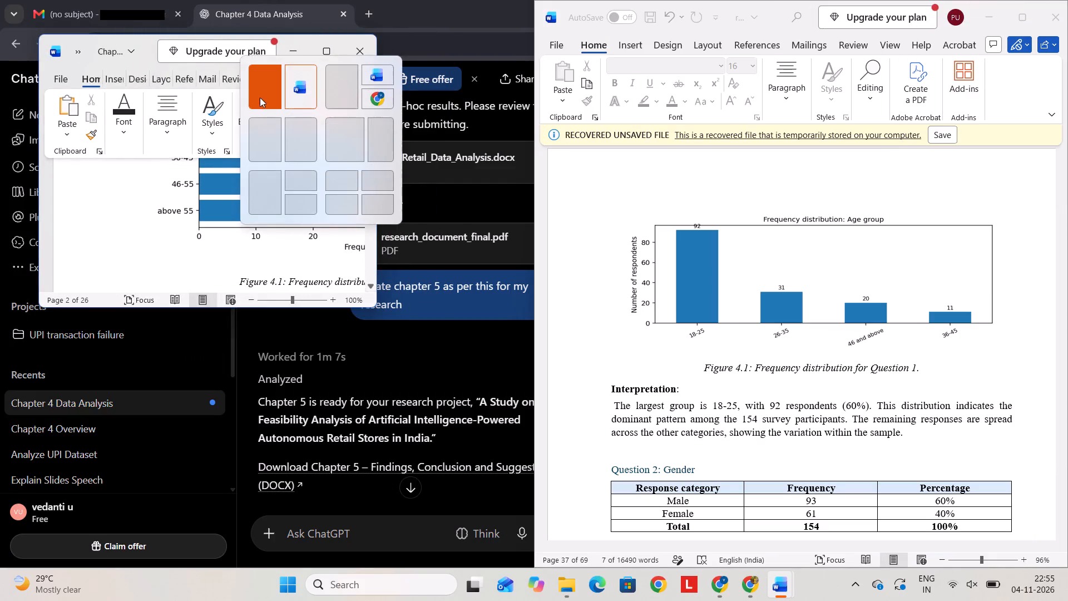
{"action": "left_click", "coordinate": [258, 96]}
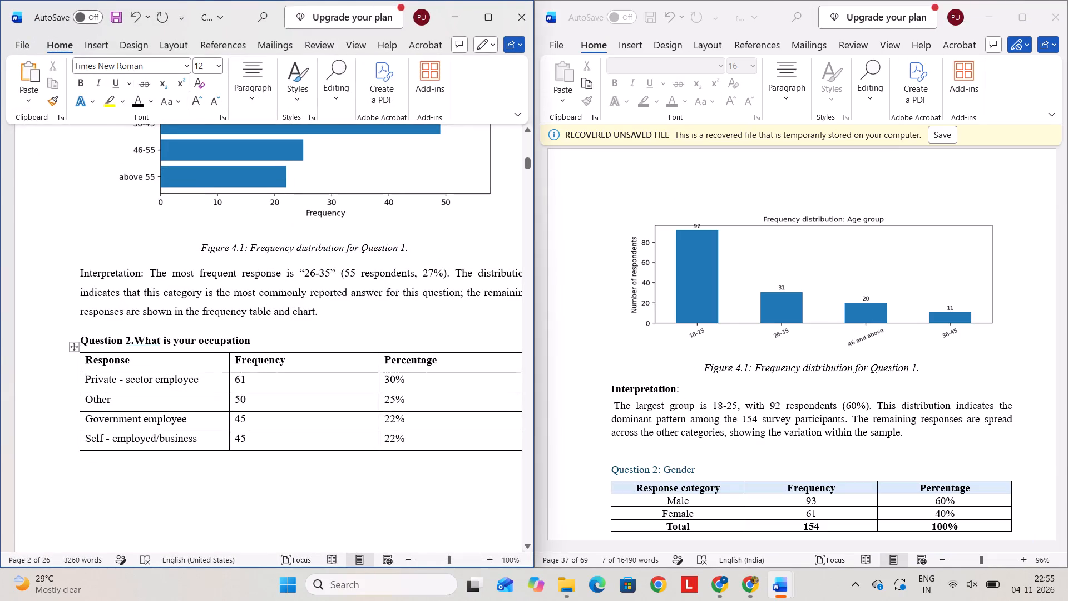
Insert a space between "Question 2." and "What" in the occupation question heading.
{"action": "left_click", "coordinate": [135, 342]}
{"action": "key", "text": "space"}
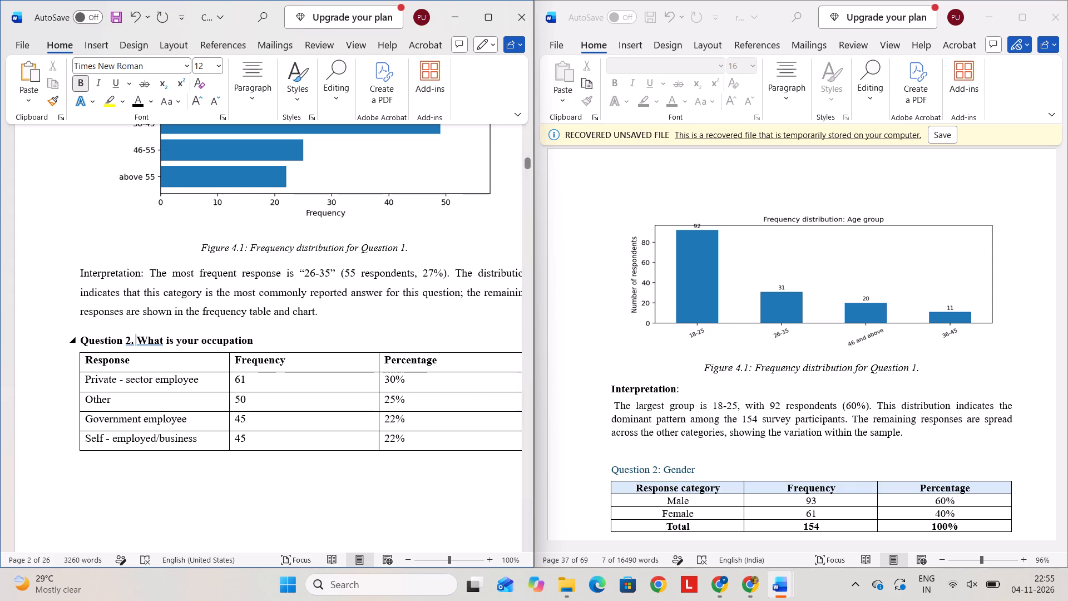
Add a centred blank line below the Question 2 response frequency chart in the Chapter 4 document.
{"action": "scroll", "coordinate": [306, 430], "scroll_direction": "down", "scroll_amount": 2}
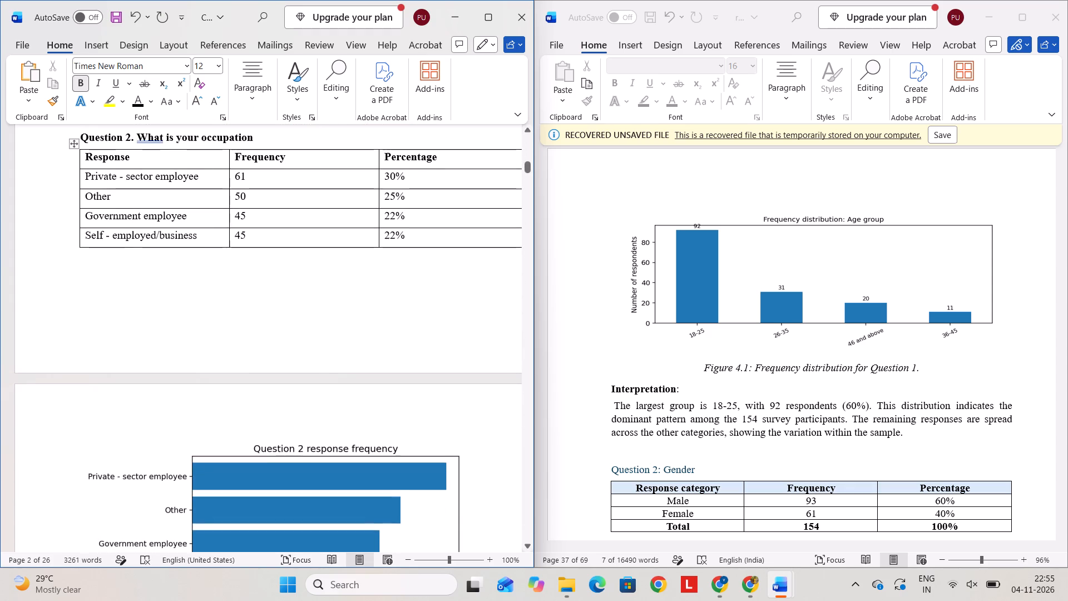
{"action": "scroll", "coordinate": [306, 430], "scroll_direction": "down", "scroll_amount": 1}
{"action": "scroll", "coordinate": [639, 412], "scroll_direction": "down", "scroll_amount": 1}
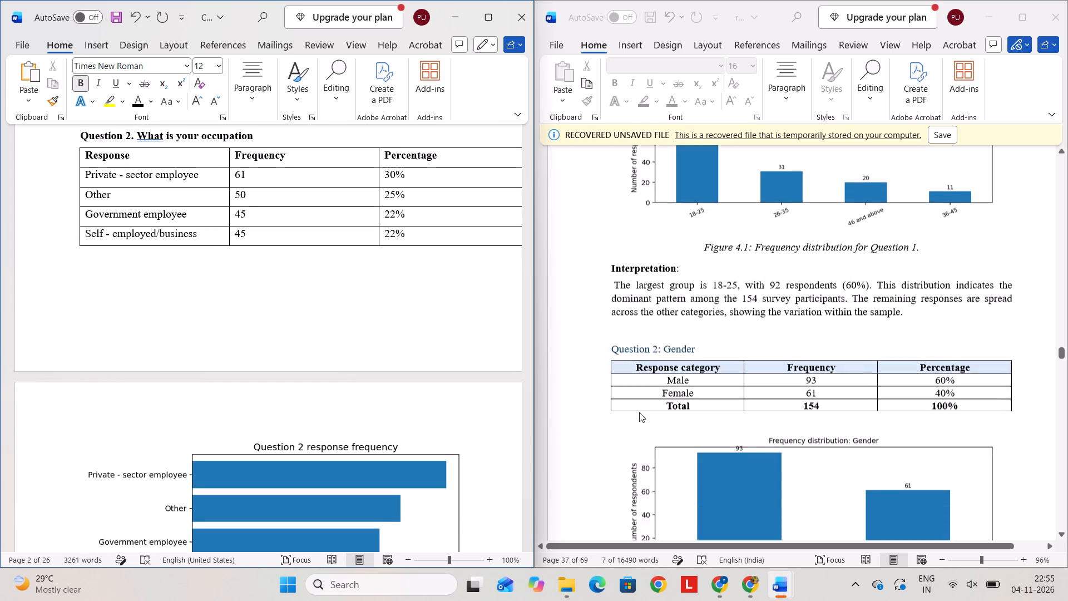
{"action": "scroll", "coordinate": [639, 412], "scroll_direction": "down", "scroll_amount": 2}
{"action": "scroll", "coordinate": [323, 366], "scroll_direction": "down", "scroll_amount": 3}
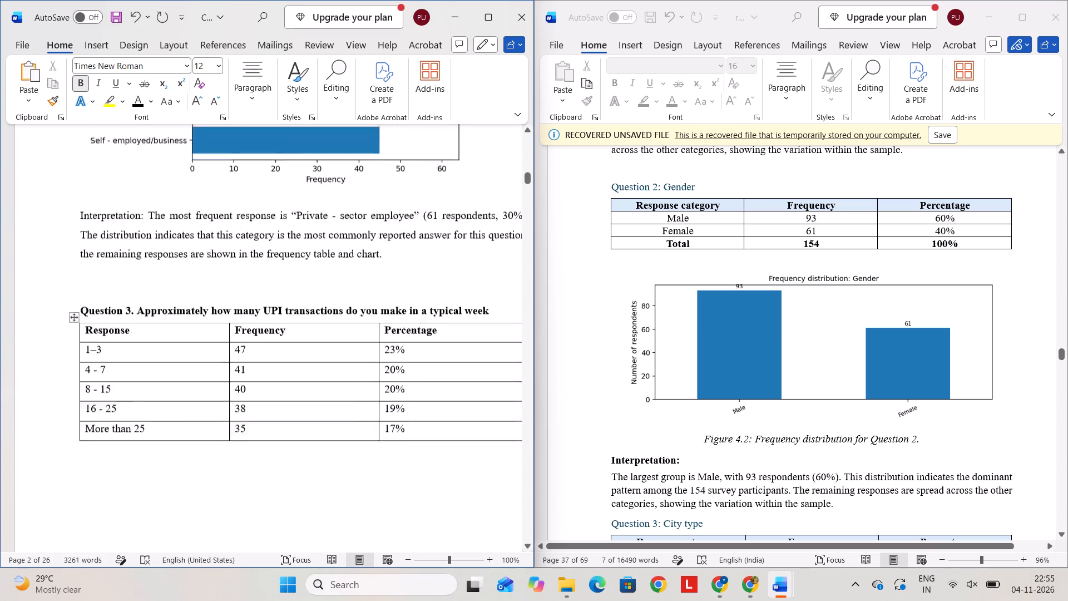
{"action": "scroll", "coordinate": [323, 366], "scroll_direction": "up", "scroll_amount": 1}
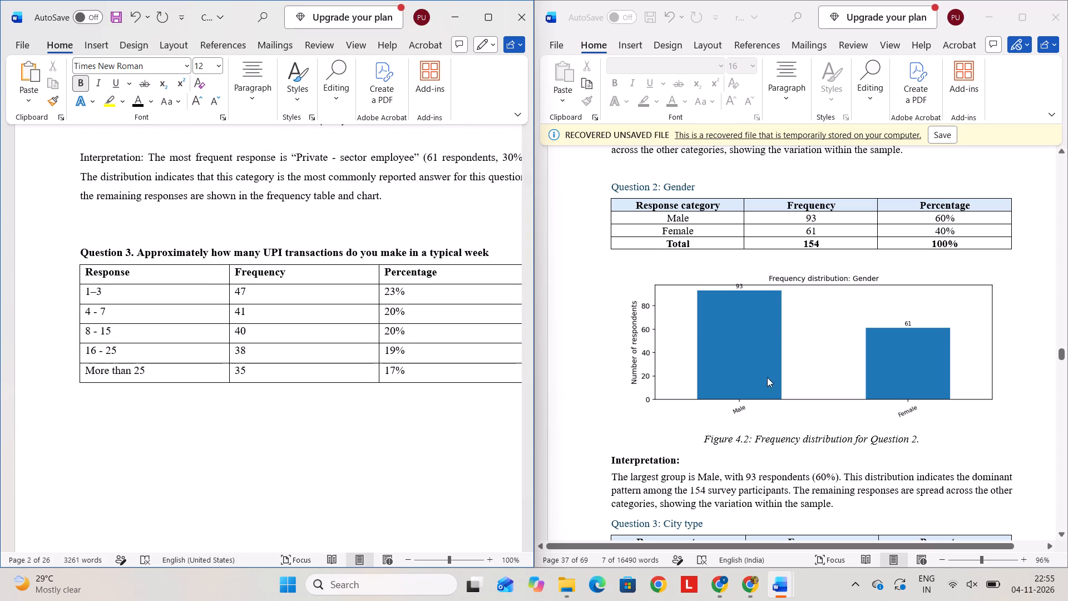
{"action": "scroll", "coordinate": [515, 386], "scroll_direction": "up", "scroll_amount": 1}
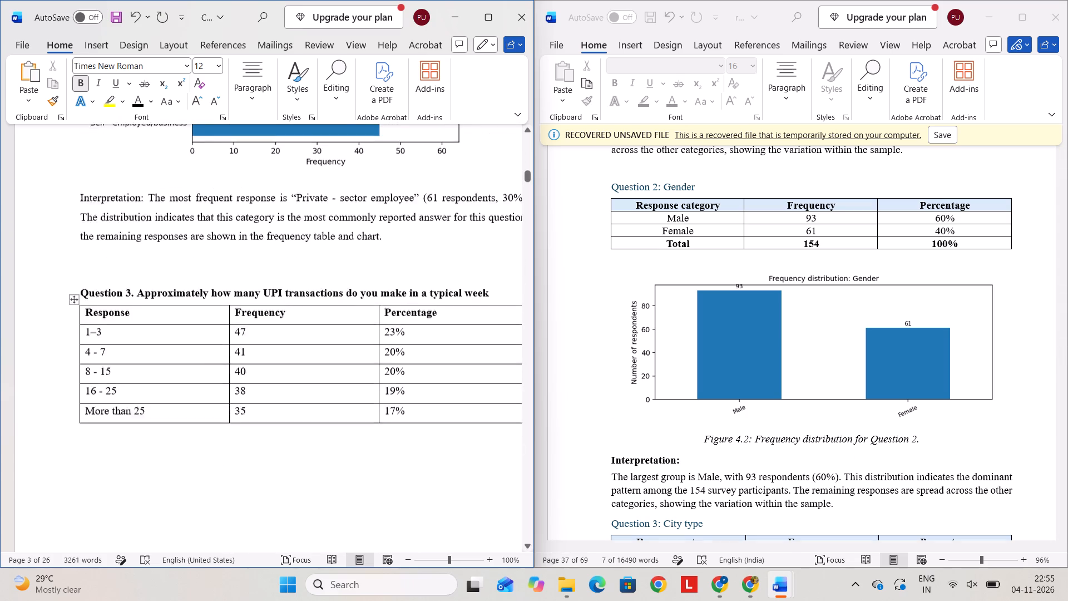
{"action": "scroll", "coordinate": [515, 386], "scroll_direction": "up", "scroll_amount": 2}
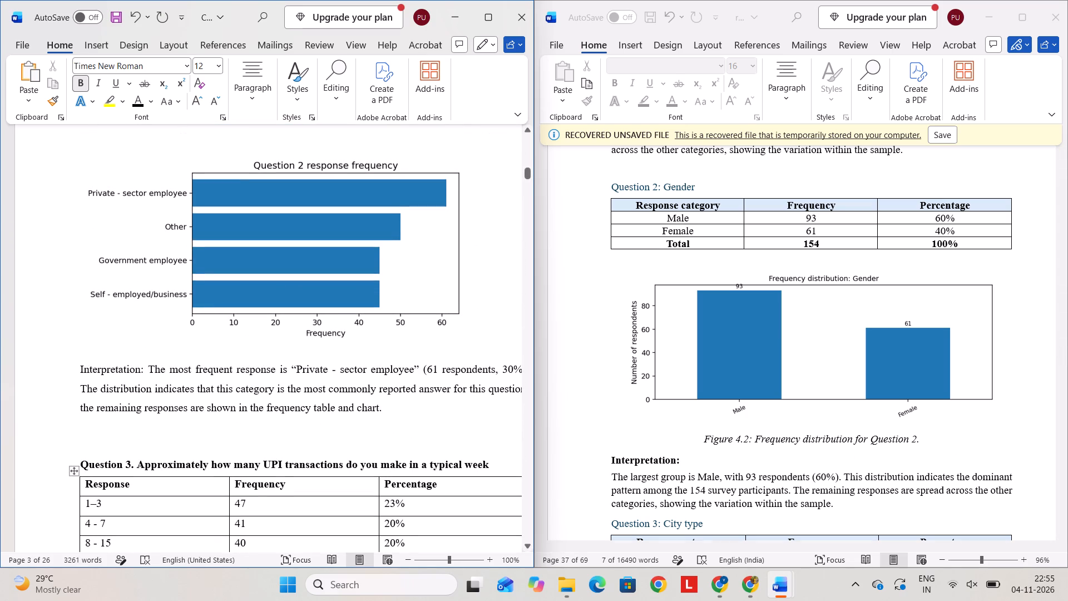
{"action": "left_click", "coordinate": [438, 282]}
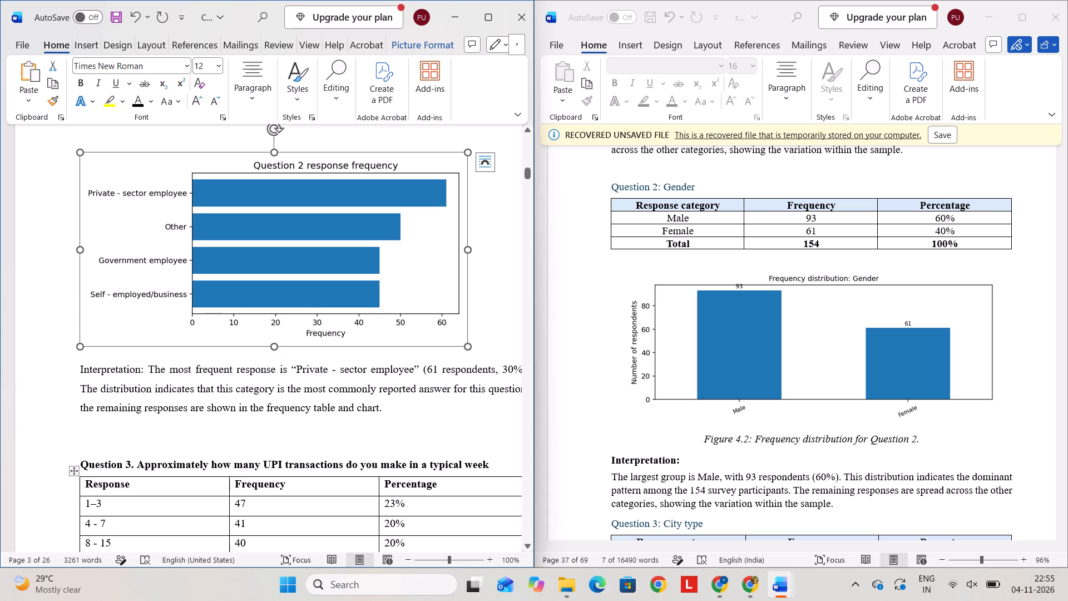
{"action": "left_click", "coordinate": [480, 354]}
{"action": "key", "text": "Return"}
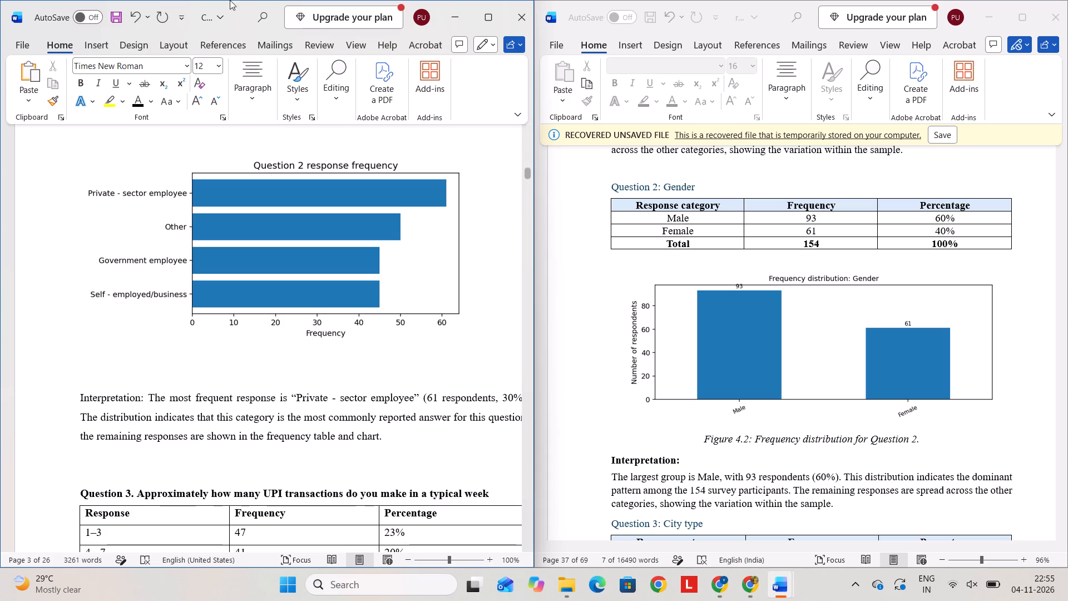
{"action": "left_click", "coordinate": [265, 81]}
{"action": "left_click", "coordinate": [254, 154]}
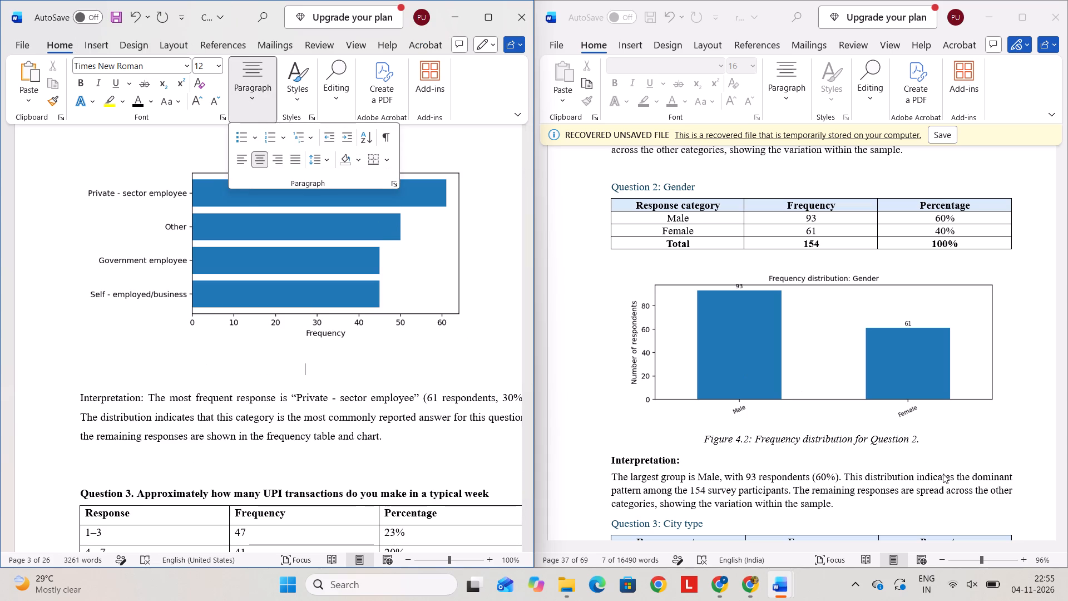
Copy the "Figure 4.2: Frequency distribution for Question 2." caption from the recovered document under the Question 2 chart, leaving no blank line before the interpretation.
{"action": "left_click_drag", "start_coordinate": [942, 445], "coordinate": [763, 435]}
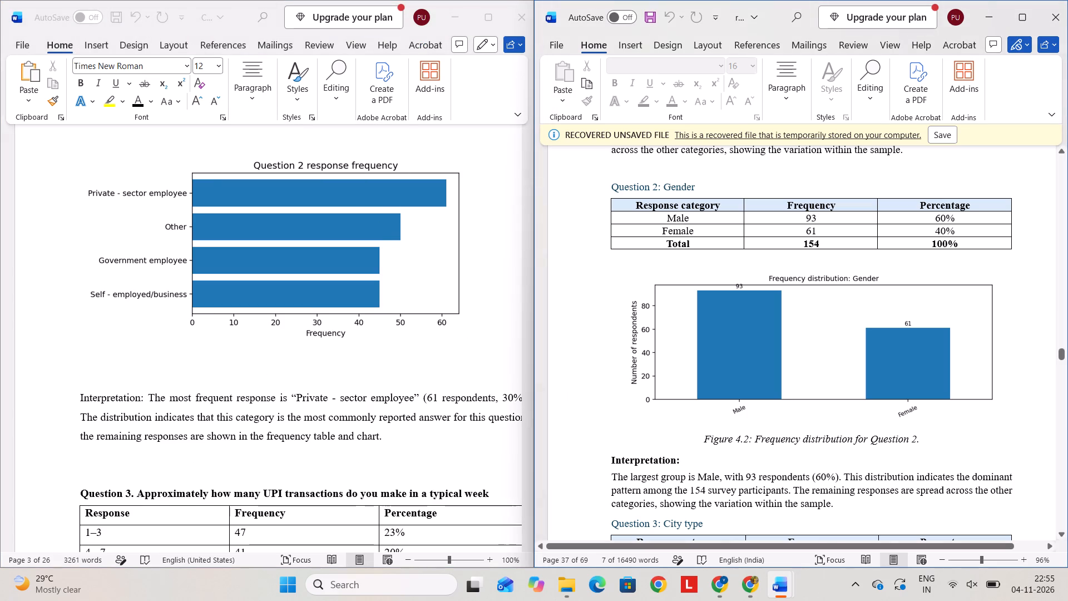
{"action": "left_click_drag", "start_coordinate": [707, 436], "coordinate": [932, 439]}
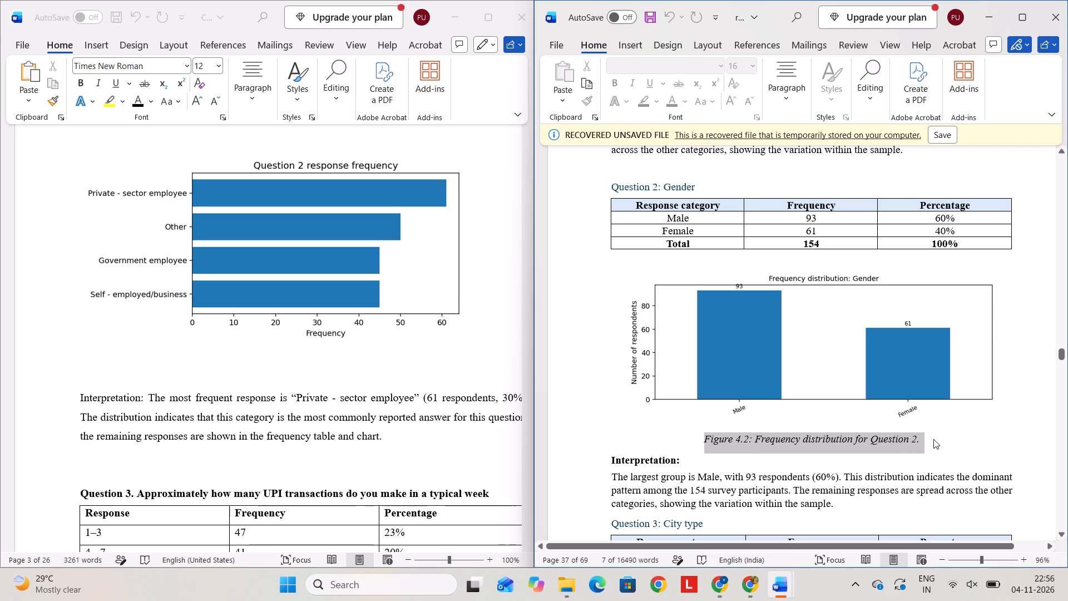
{"action": "key", "text": "ctrl+c"}
{"action": "left_click", "coordinate": [319, 369]}
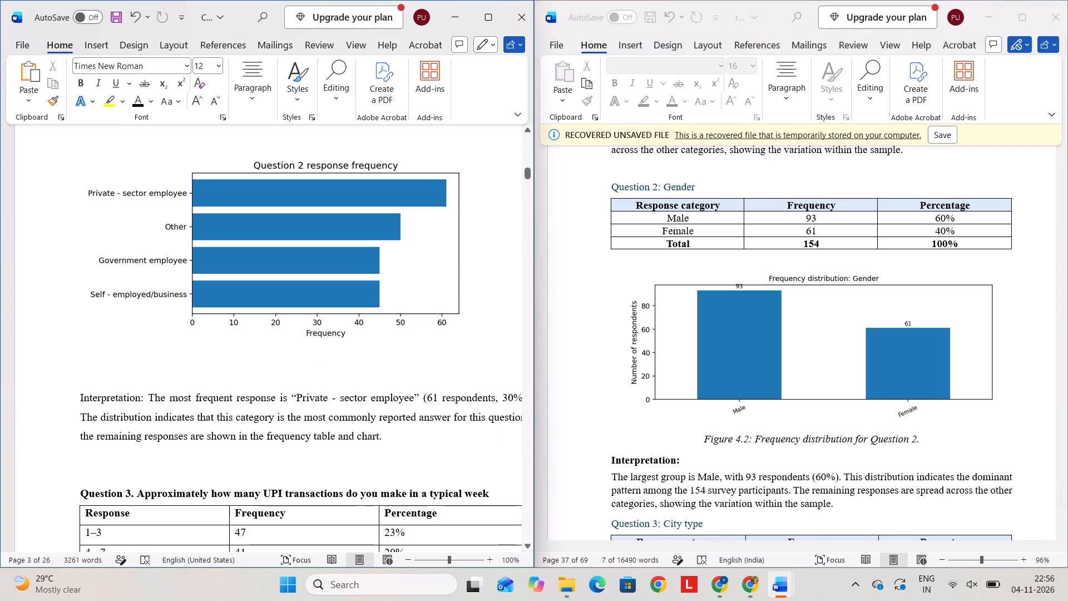
{"action": "key", "text": "ctrl+v"}
{"action": "key", "text": "BackSpace"}
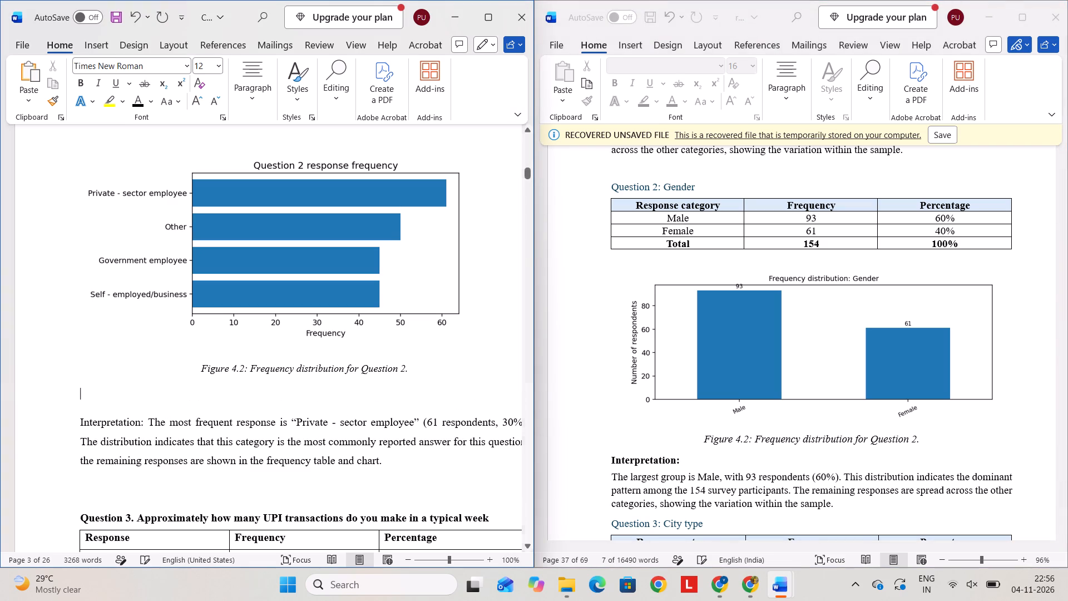
{"action": "key", "text": "BackSpace"}
Delete the blank line above the Question 3 heading about UPI transactions in a typical week.
{"action": "scroll", "coordinate": [144, 412], "scroll_direction": "down", "scroll_amount": 2}
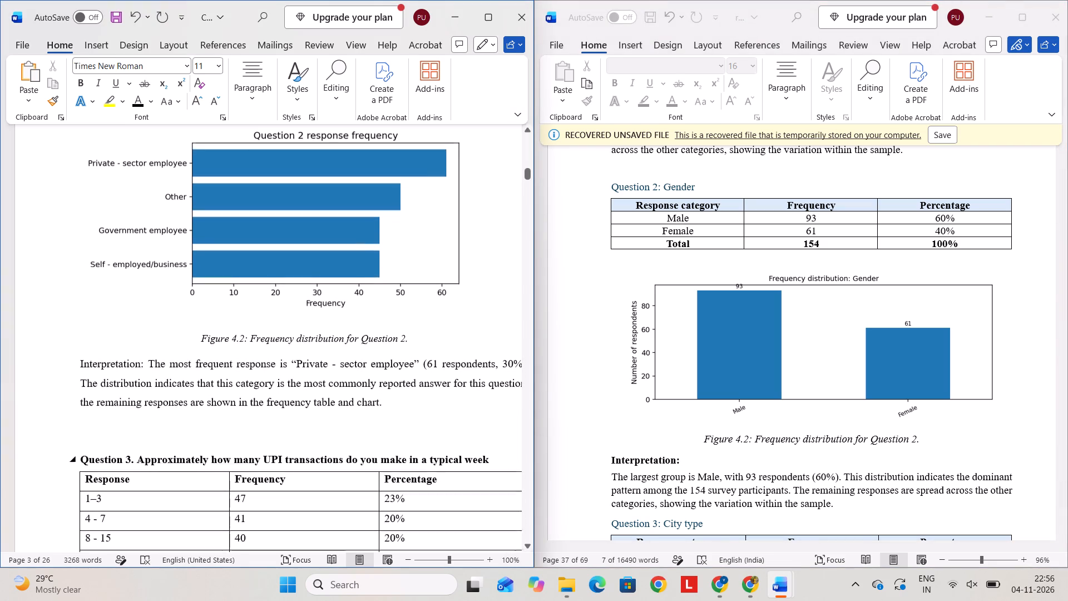
{"action": "left_click", "coordinate": [114, 444]}
{"action": "key", "text": "BackSpace"}
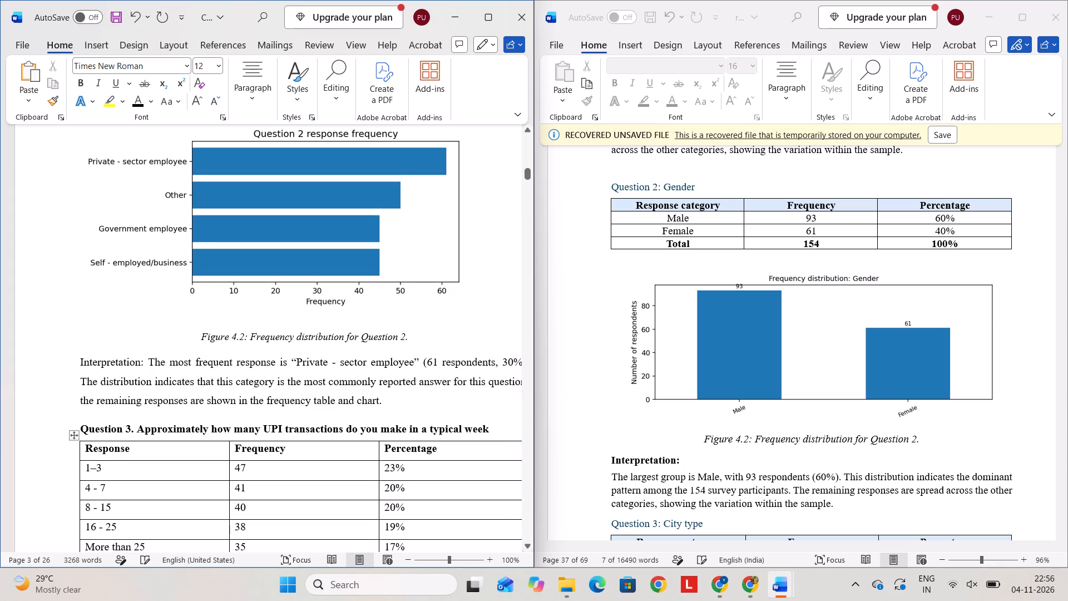
Check the flagged word "What" in the "Question 2. What is your occupation" heading.
{"action": "scroll", "coordinate": [152, 438], "scroll_direction": "up", "scroll_amount": 1}
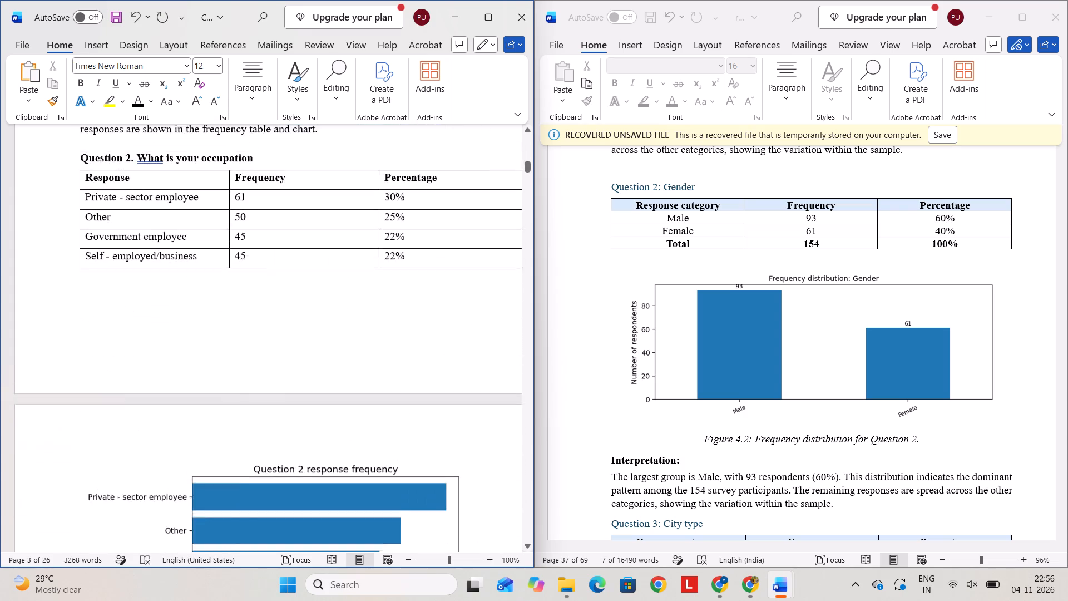
{"action": "scroll", "coordinate": [154, 426], "scroll_direction": "up", "scroll_amount": 1}
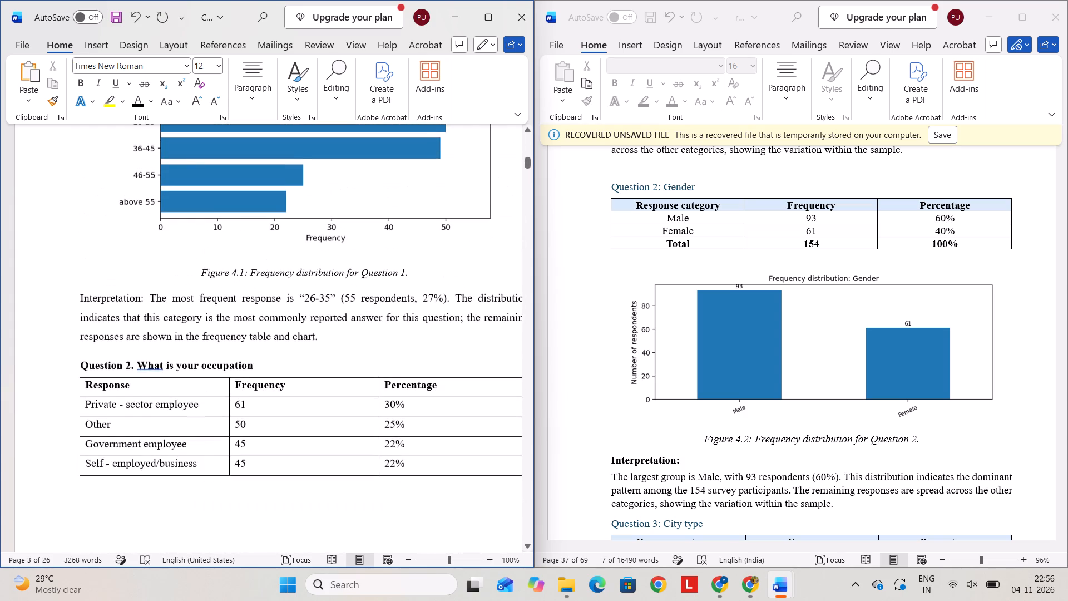
{"action": "scroll", "coordinate": [154, 426], "scroll_direction": "up", "scroll_amount": 1}
{"action": "right_click", "coordinate": [155, 367]}
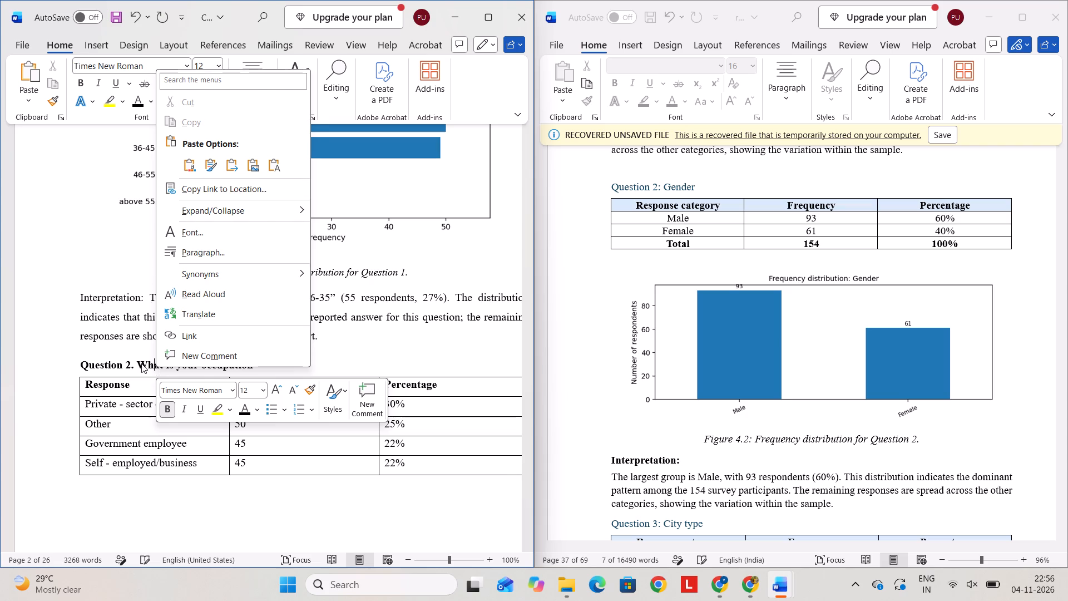
{"action": "left_click", "coordinate": [141, 363]}
{"action": "left_click", "coordinate": [150, 364]}
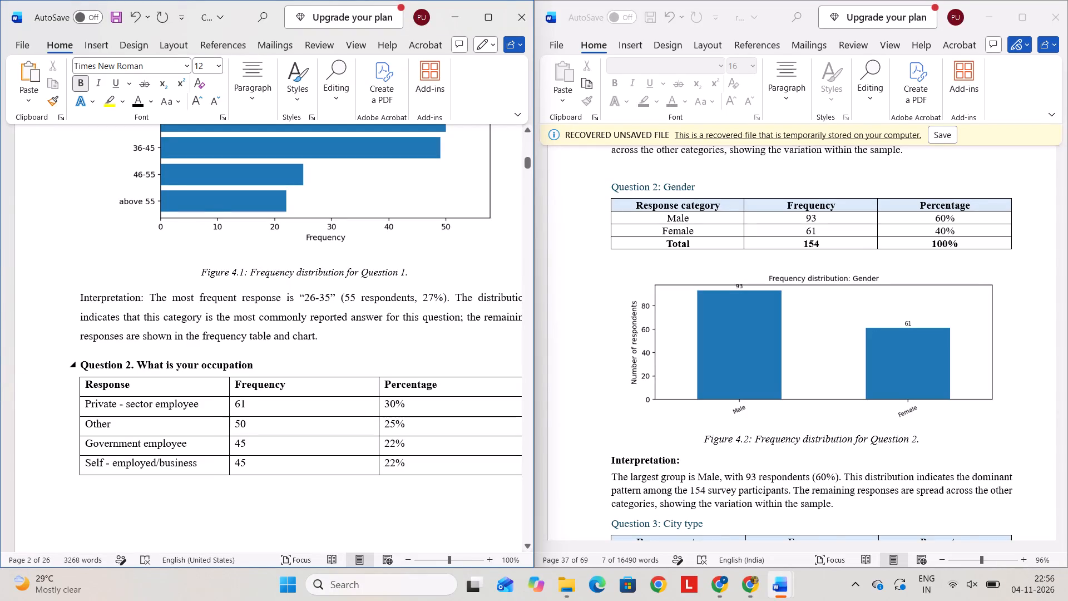
Insert a blank line above the Question 3 heading about UPI transactions in a typical week in the Chapter 4 document.
{"action": "left_click", "coordinate": [271, 359]}
{"action": "scroll", "coordinate": [282, 364], "scroll_direction": "down", "scroll_amount": 1}
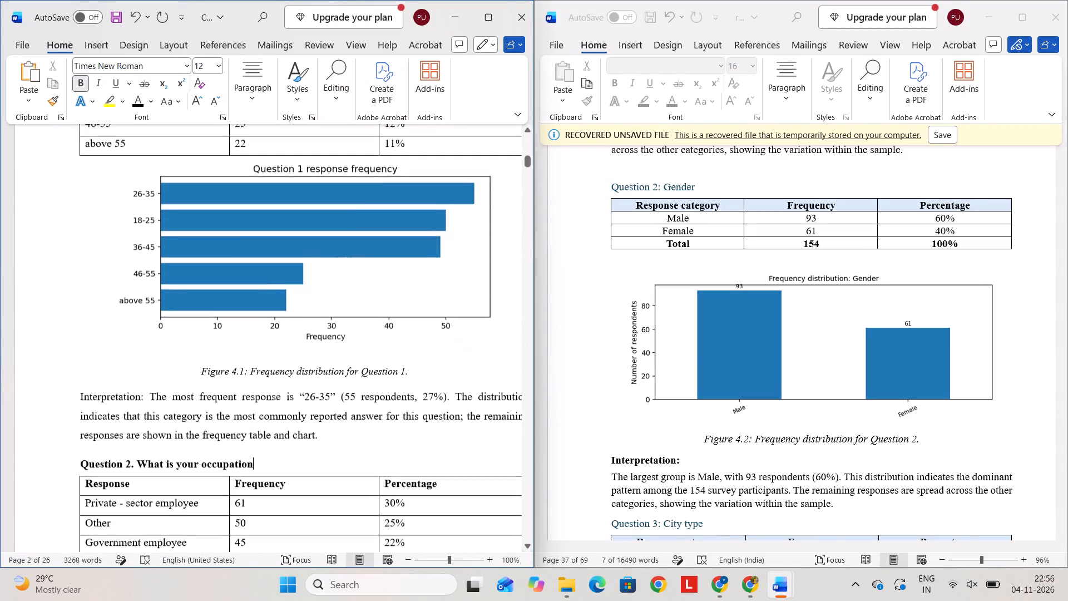
{"action": "scroll", "coordinate": [282, 364], "scroll_direction": "down", "scroll_amount": 1}
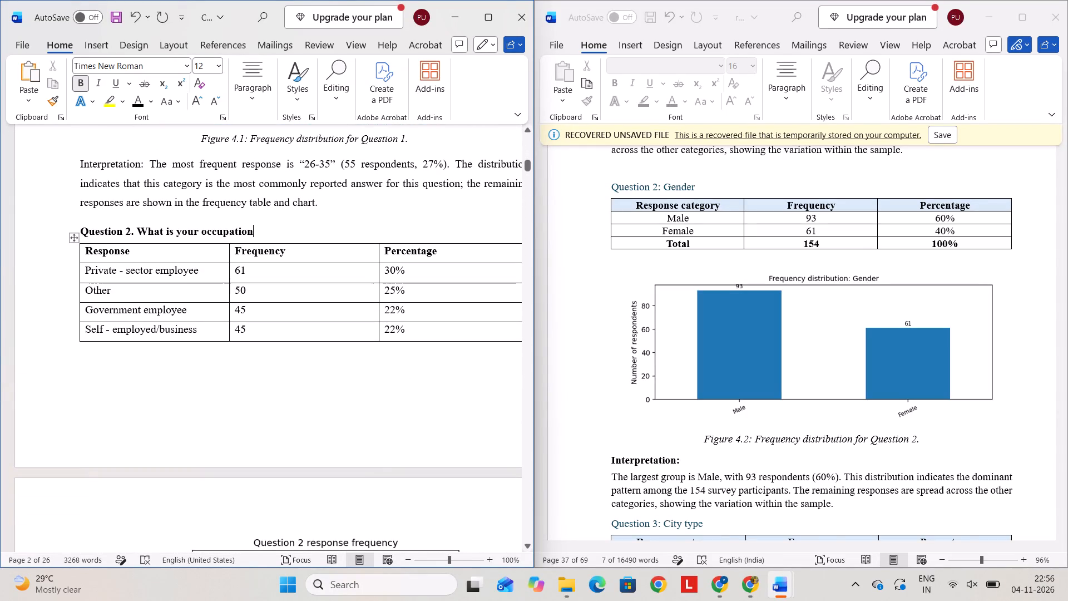
{"action": "scroll", "coordinate": [282, 364], "scroll_direction": "down", "scroll_amount": 2}
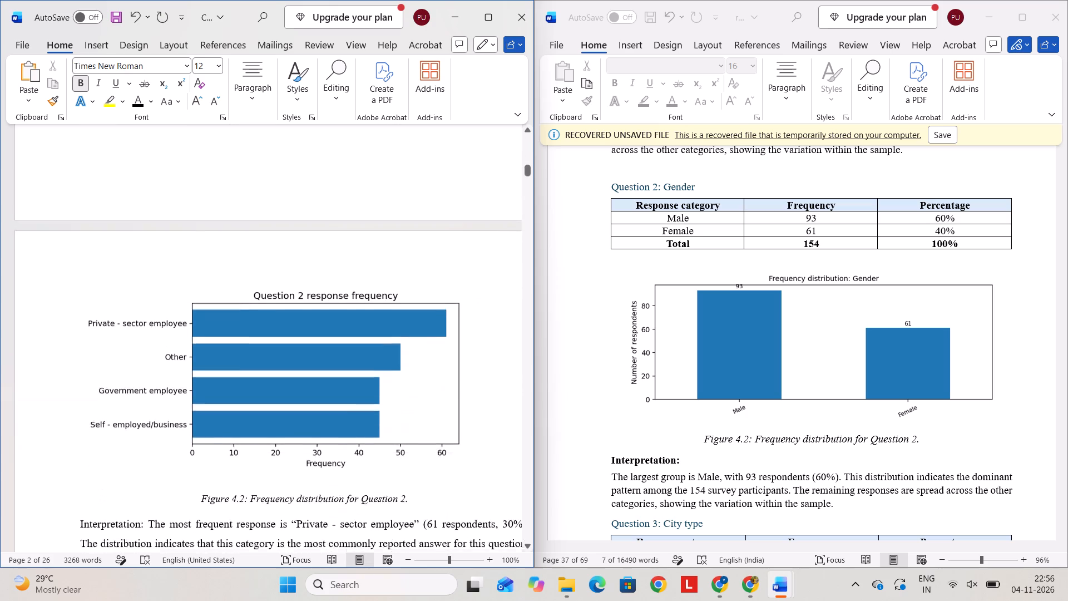
{"action": "scroll", "coordinate": [282, 364], "scroll_direction": "down", "scroll_amount": 2}
{"action": "scroll", "coordinate": [261, 409], "scroll_direction": "down", "scroll_amount": 2}
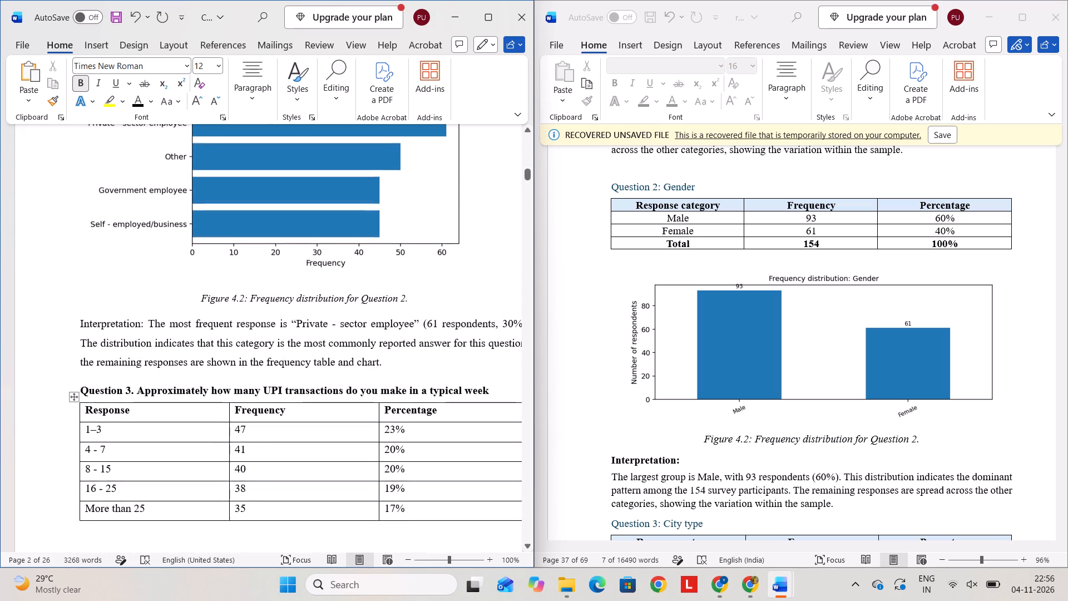
{"action": "scroll", "coordinate": [293, 287], "scroll_direction": "down", "scroll_amount": 3}
{"action": "scroll", "coordinate": [266, 449], "scroll_direction": "up", "scroll_amount": 1}
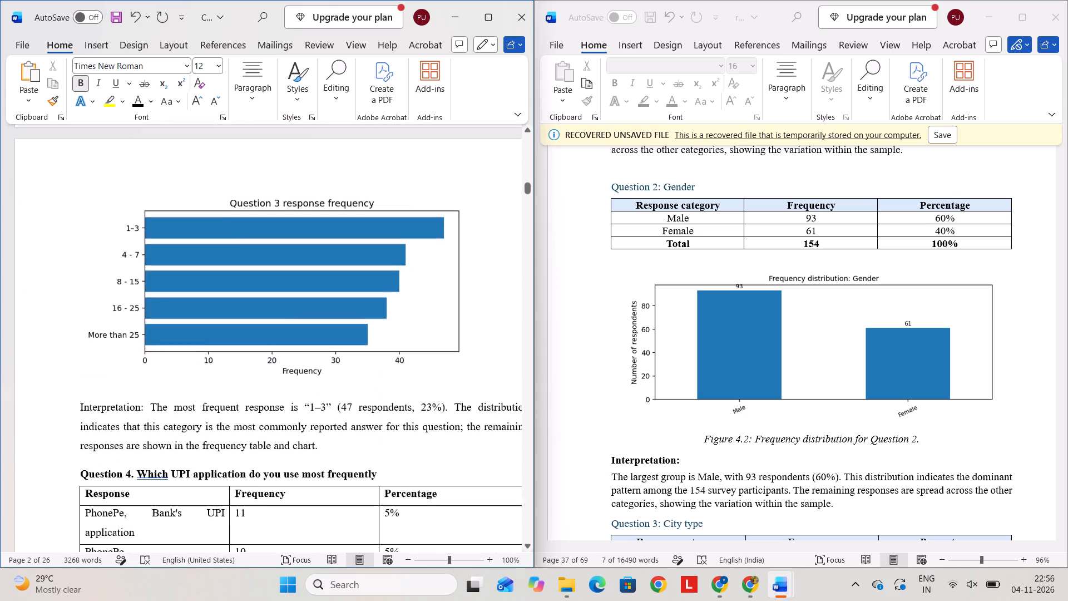
{"action": "scroll", "coordinate": [260, 402], "scroll_direction": "up", "scroll_amount": 1}
{"action": "left_click", "coordinate": [81, 268]}
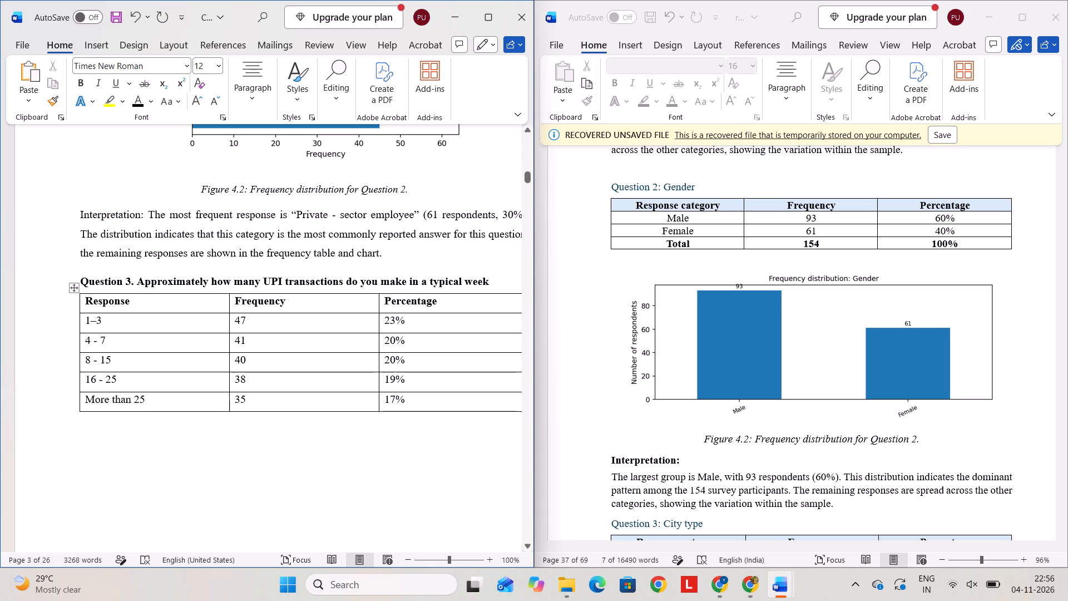
{"action": "key", "text": "Down"}
{"action": "key", "text": "Return"}
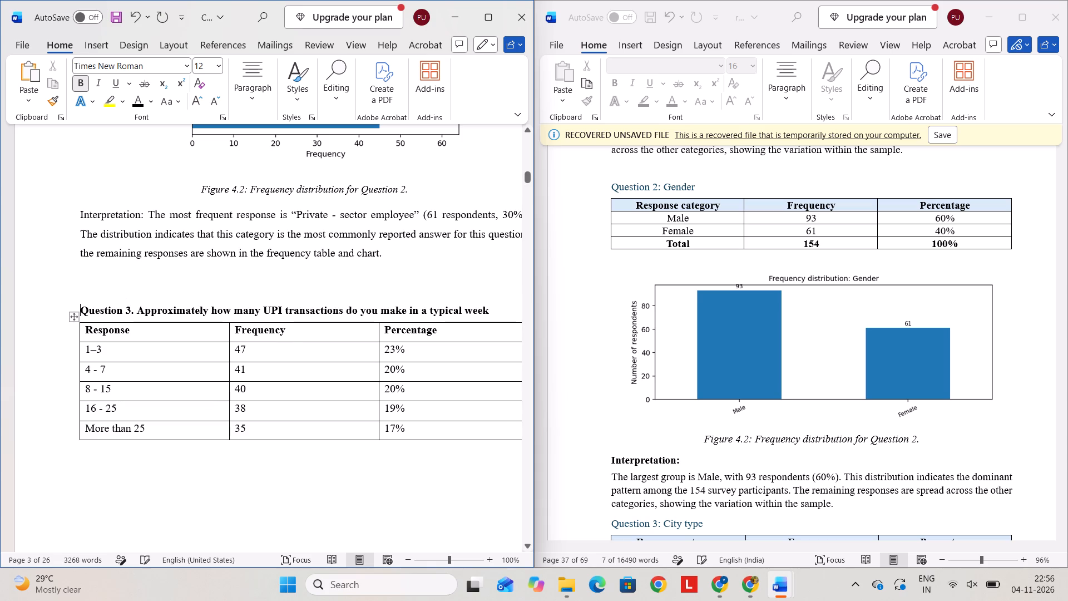
Copy the "Figure 4.3: Frequency distribution for Question 3" caption from below the City type chart in the recovered document.
{"action": "scroll", "coordinate": [305, 440], "scroll_direction": "down", "scroll_amount": 5}
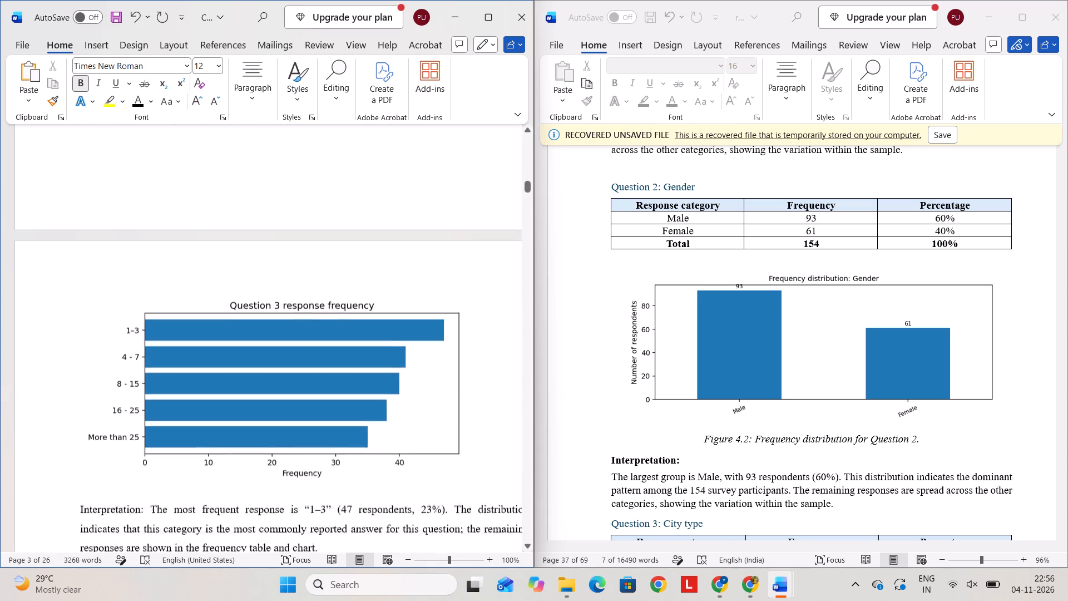
{"action": "left_click", "coordinate": [466, 368]}
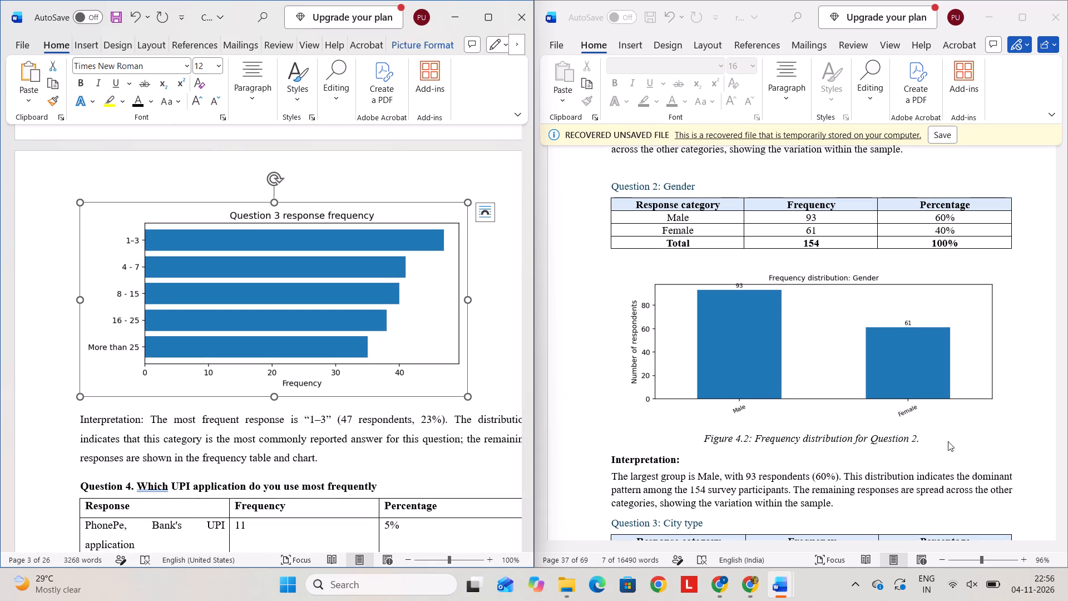
{"action": "scroll", "coordinate": [962, 462], "scroll_direction": "down", "scroll_amount": 3}
{"action": "scroll", "coordinate": [863, 432], "scroll_direction": "down", "scroll_amount": 3}
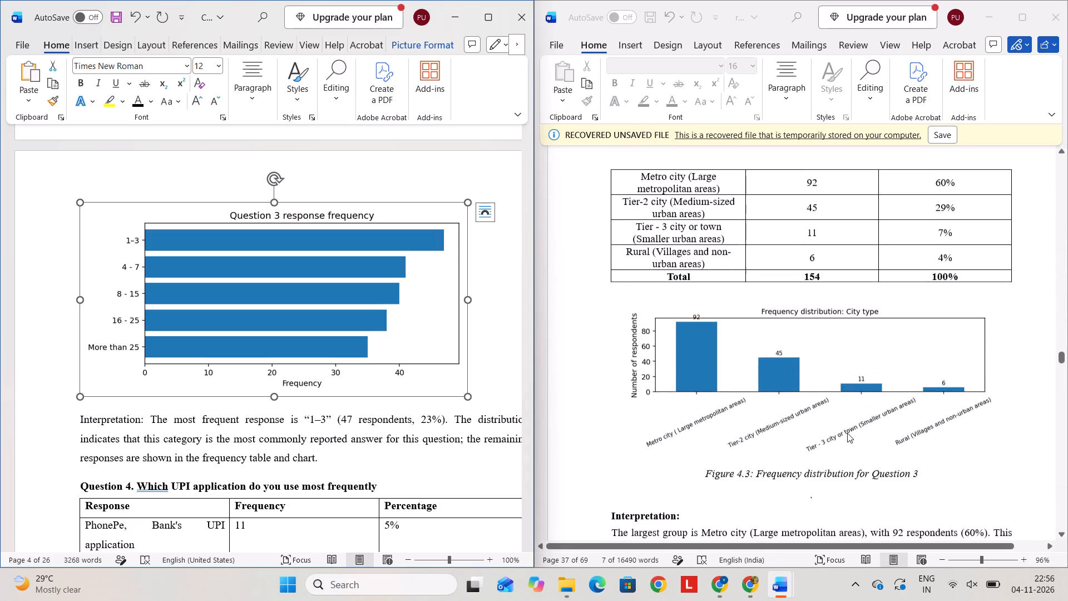
{"action": "scroll", "coordinate": [847, 433], "scroll_direction": "down", "scroll_amount": 1}
{"action": "left_click", "coordinate": [925, 450]}
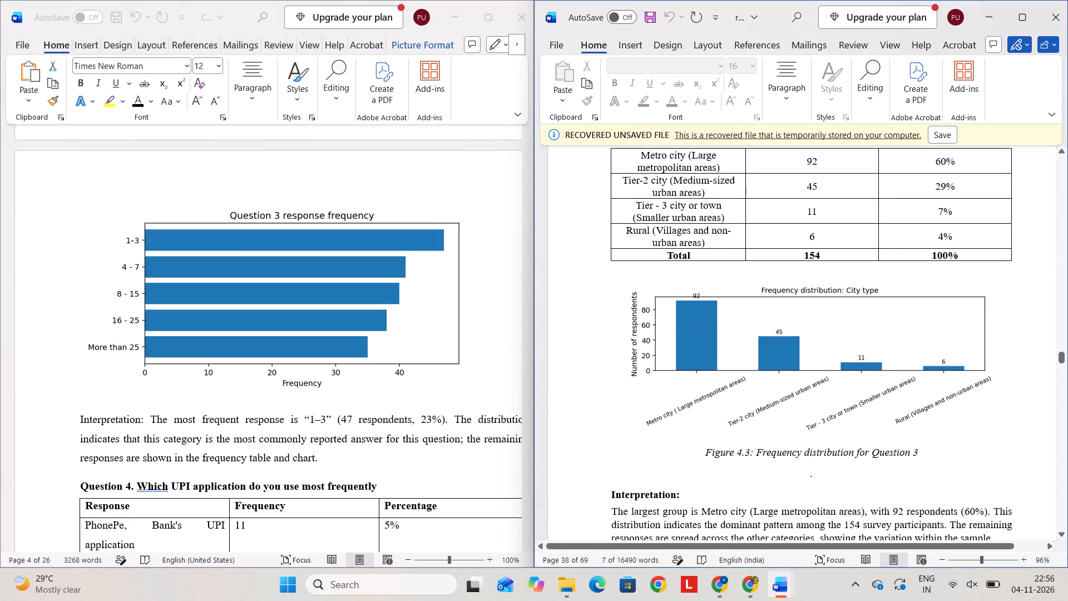
{"action": "left_click_drag", "start_coordinate": [927, 450], "coordinate": [707, 466]}
{"action": "key", "text": "ctrl+c"}
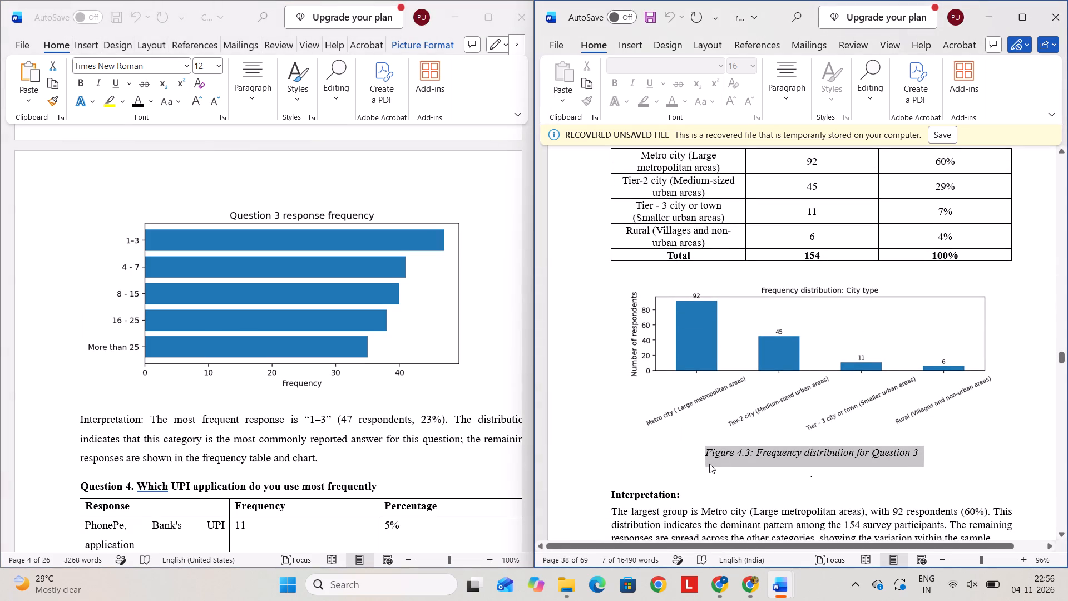
Add a centred blank line below the Question 3 response frequency chart in the Chapter 4 document.
{"action": "left_click", "coordinate": [477, 373]}
{"action": "left_click", "coordinate": [497, 396]}
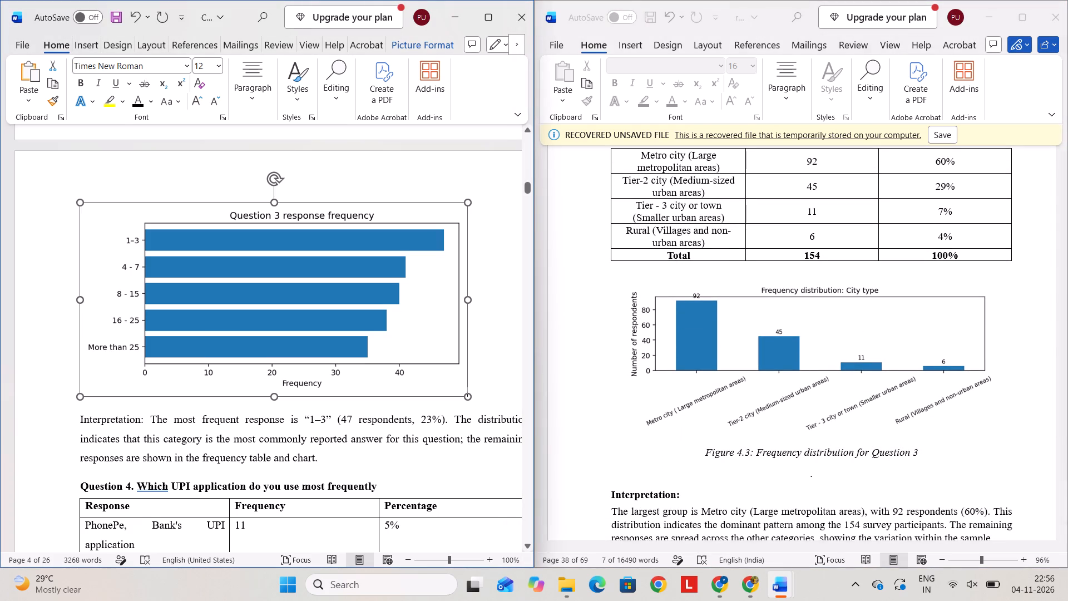
{"action": "key", "text": "Return"}
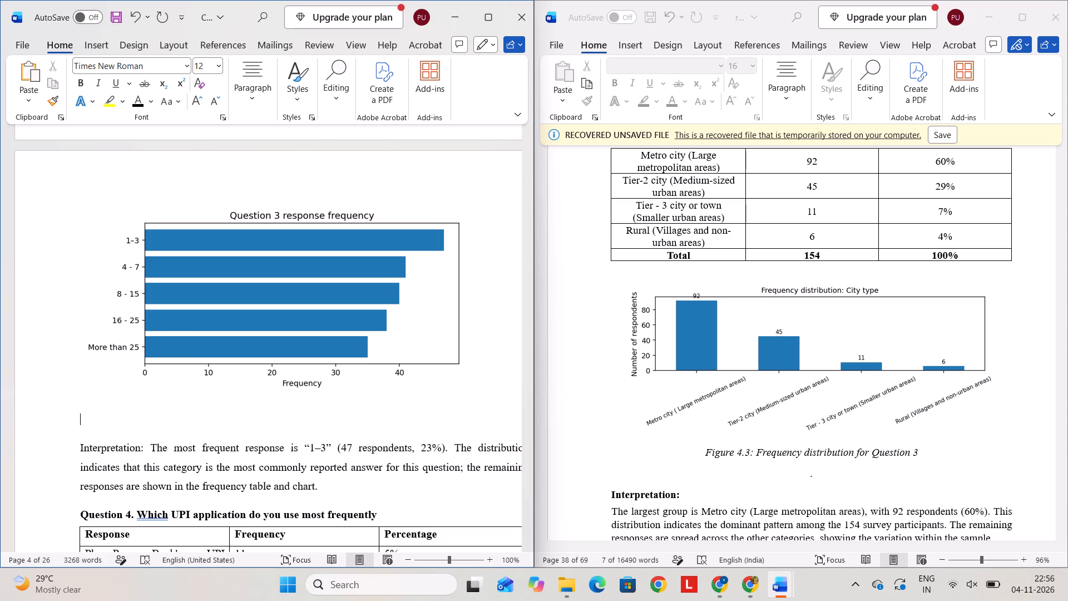
{"action": "left_click", "coordinate": [257, 97]}
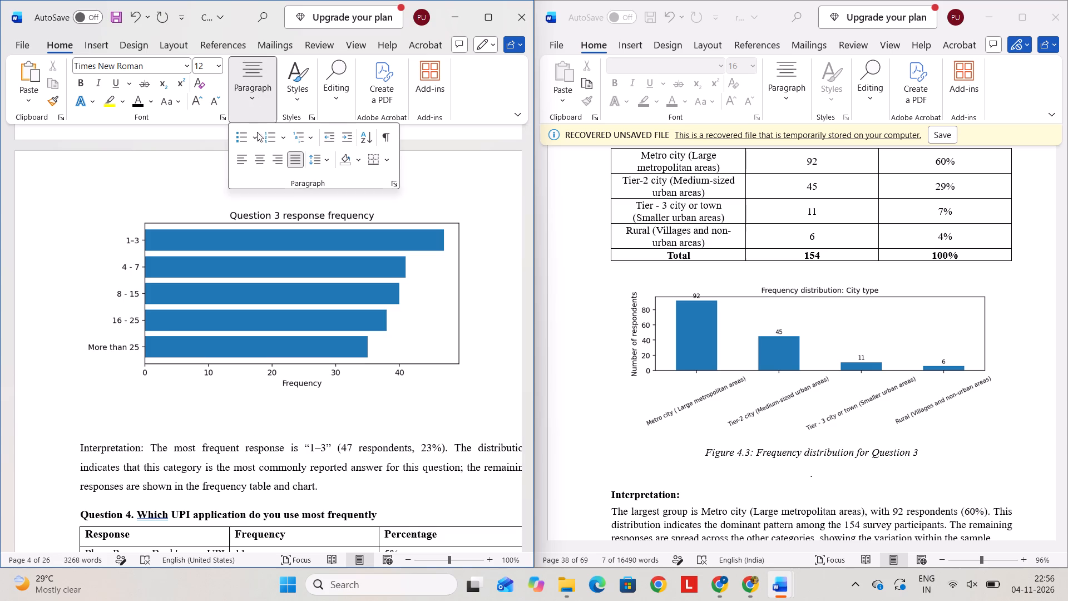
{"action": "left_click", "coordinate": [264, 162]}
Paste the Figure 4.3 caption under the Question 3 chart, leaving no blank line before the interpretation.
{"action": "key", "text": "ctrl+v"}
{"action": "left_click", "coordinate": [310, 418]}
{"action": "key", "text": "ctrl+v"}
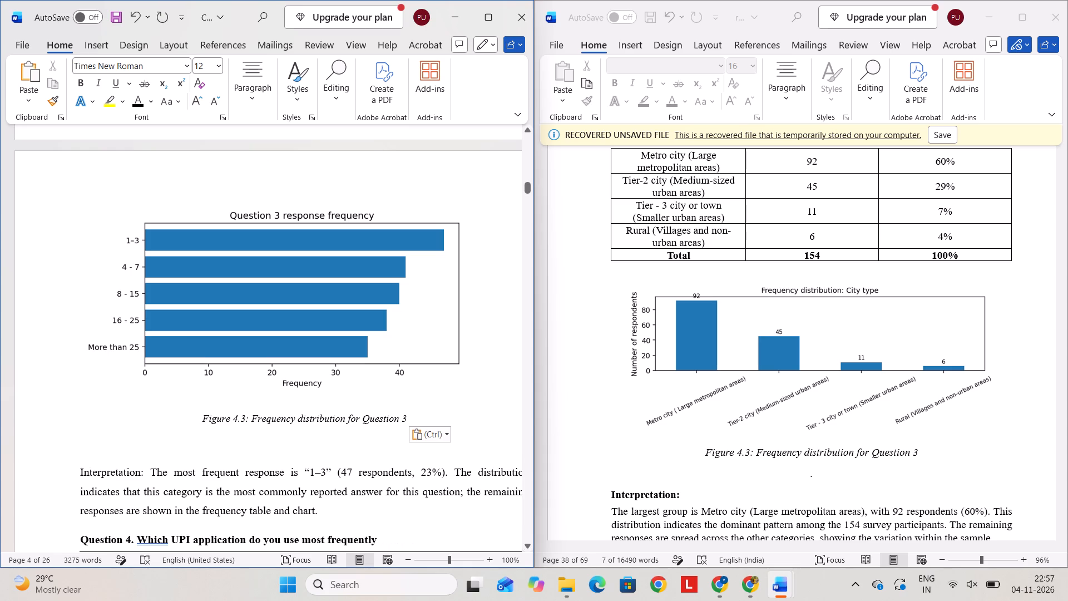
{"action": "key", "text": "BackSpace"}
{"action": "key", "text": "BackSpace"}
Add a centred blank line between the Question 4 UPI application chart and its interpretation.
{"action": "scroll", "coordinate": [332, 459], "scroll_direction": "down", "scroll_amount": 2}
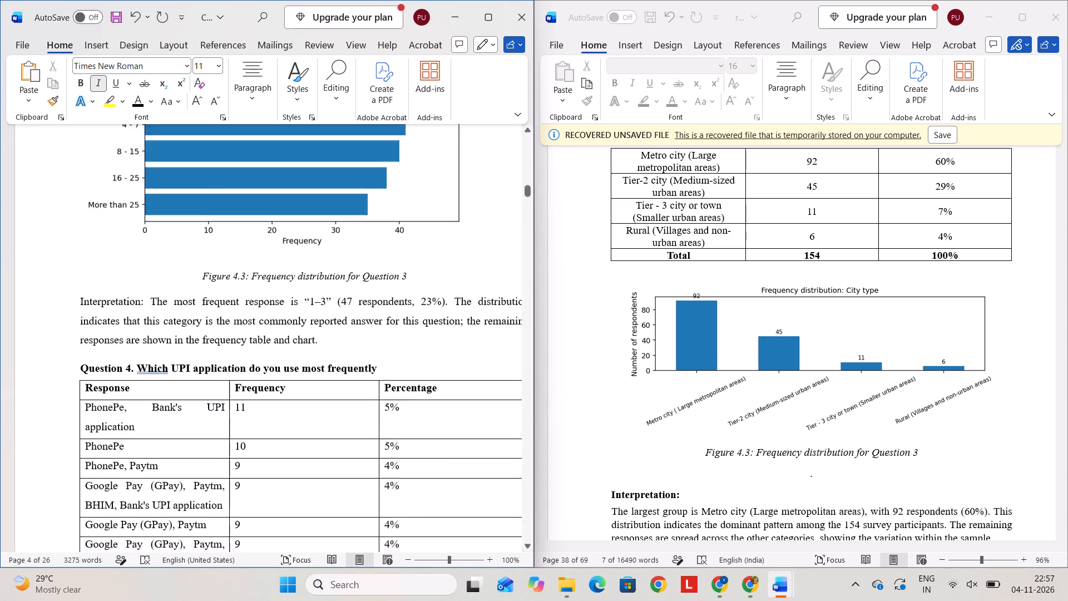
{"action": "scroll", "coordinate": [330, 458], "scroll_direction": "down", "scroll_amount": 8}
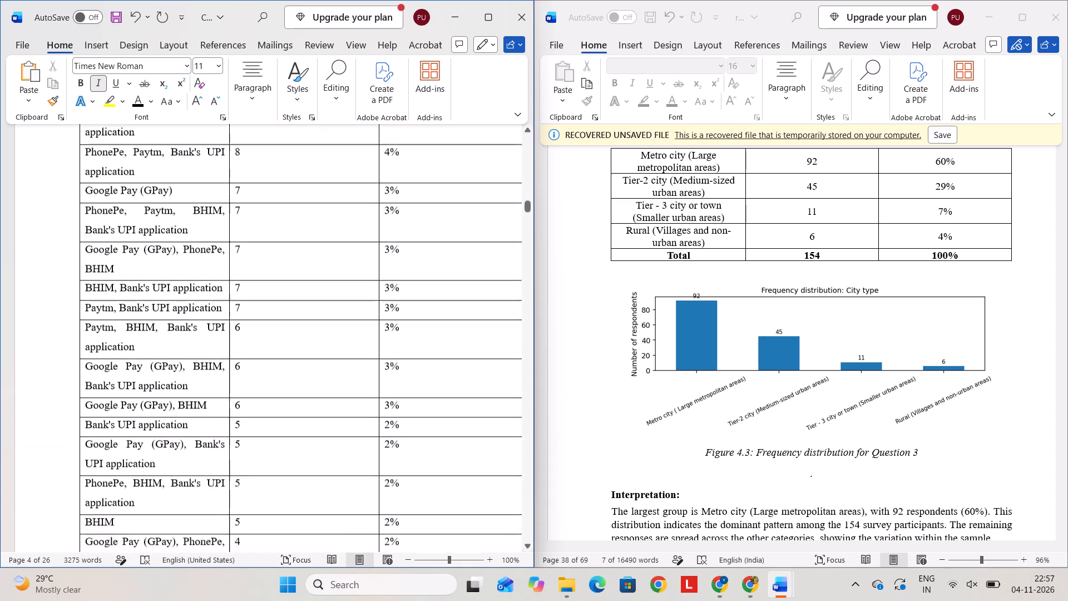
{"action": "scroll", "coordinate": [330, 459], "scroll_direction": "up", "scroll_amount": 1}
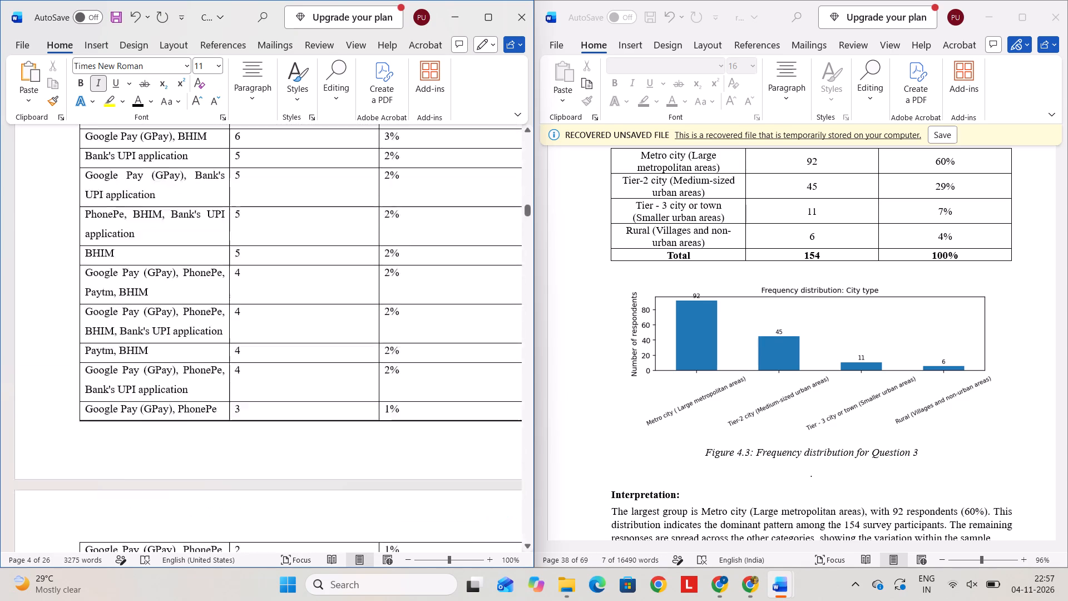
{"action": "scroll", "coordinate": [330, 459], "scroll_direction": "up", "scroll_amount": 2}
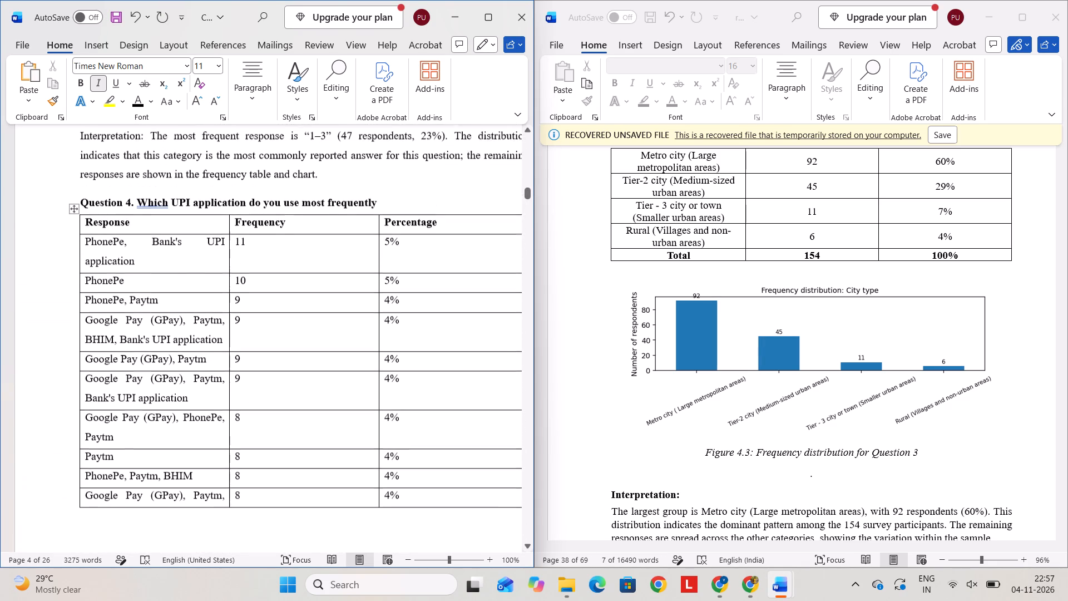
{"action": "left_click", "coordinate": [330, 459]}
{"action": "scroll", "coordinate": [330, 459], "scroll_direction": "down", "scroll_amount": 1}
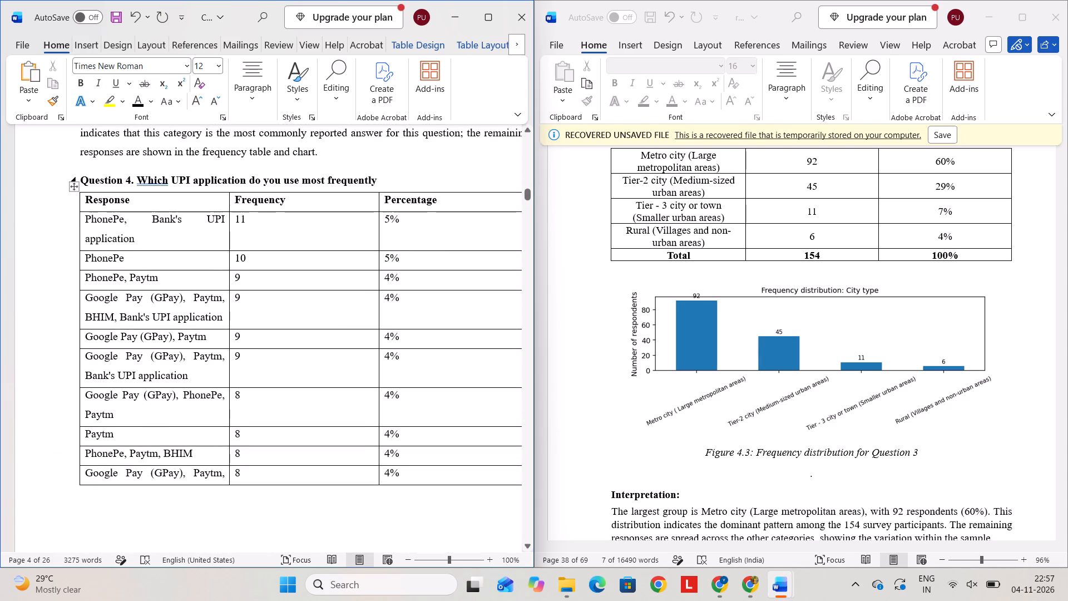
{"action": "scroll", "coordinate": [170, 183], "scroll_direction": "down", "scroll_amount": 3}
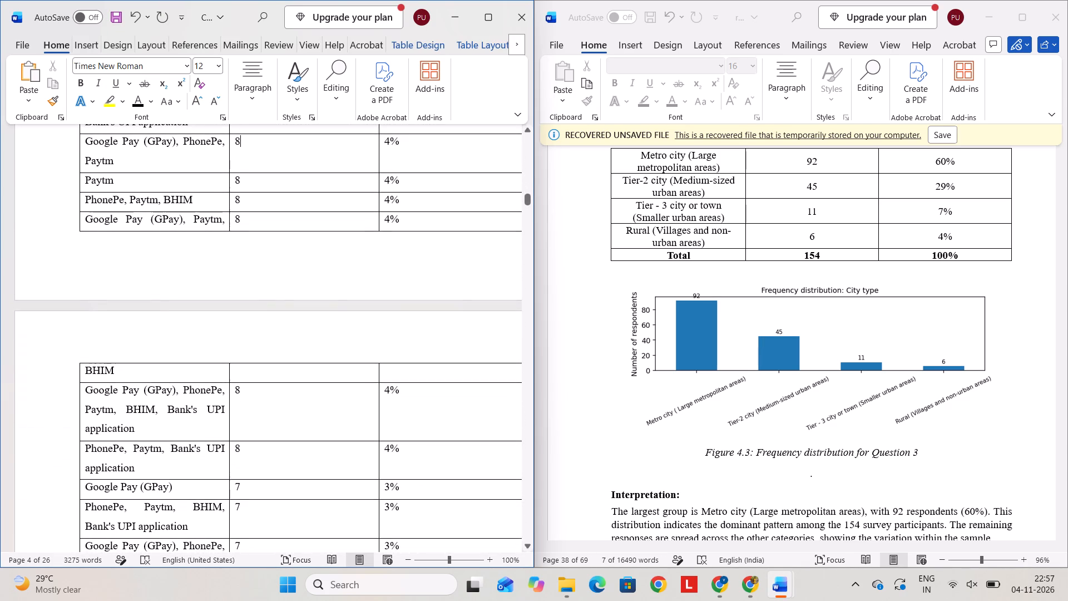
{"action": "scroll", "coordinate": [212, 185], "scroll_direction": "down", "scroll_amount": 8}
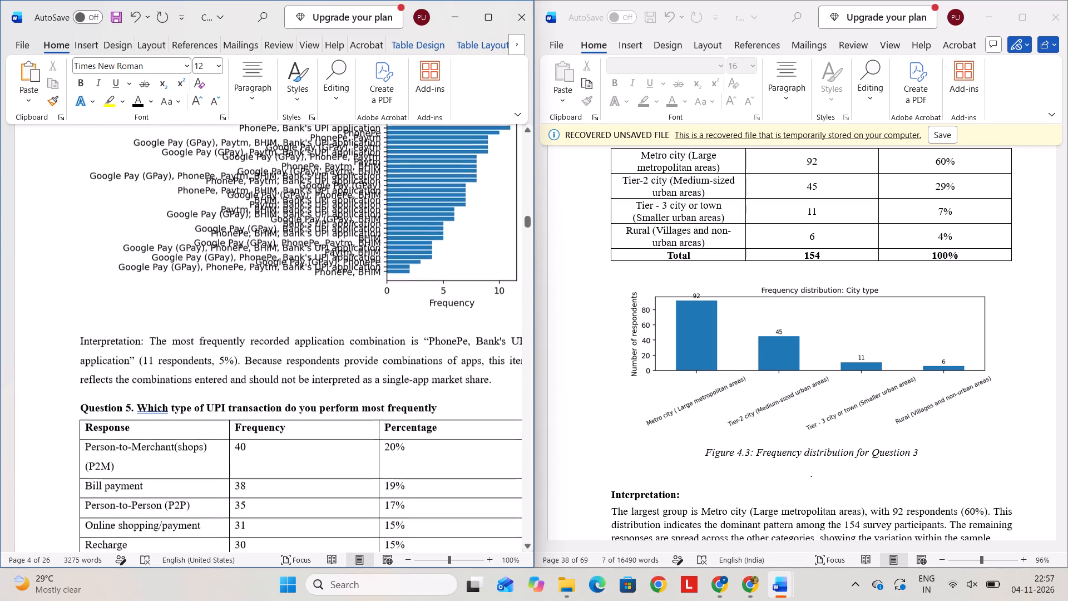
{"action": "left_click", "coordinate": [311, 306]}
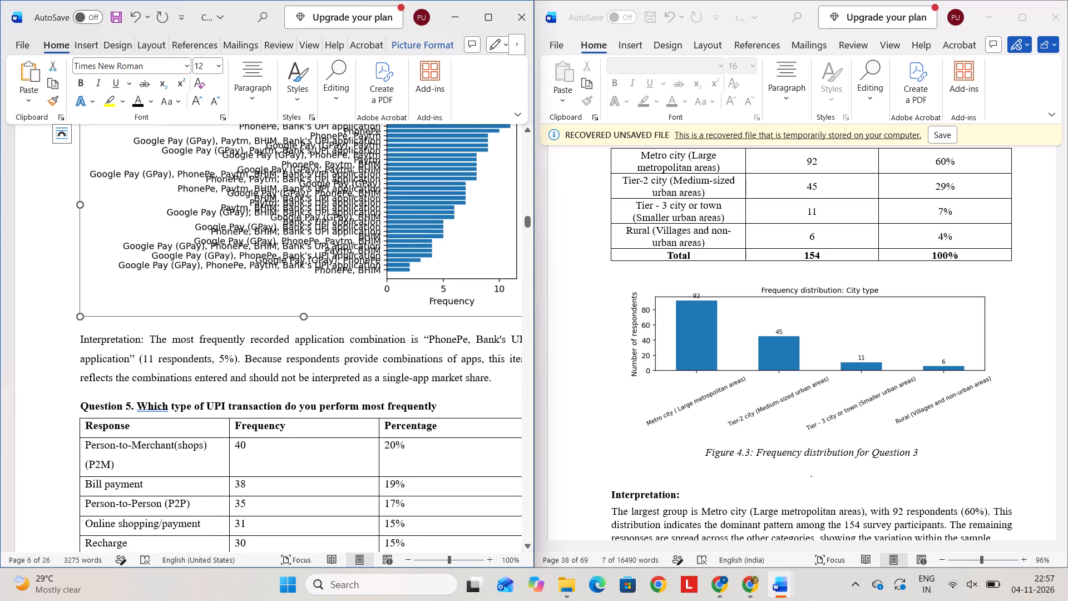
{"action": "key", "text": "Right"}
{"action": "key", "text": "Return"}
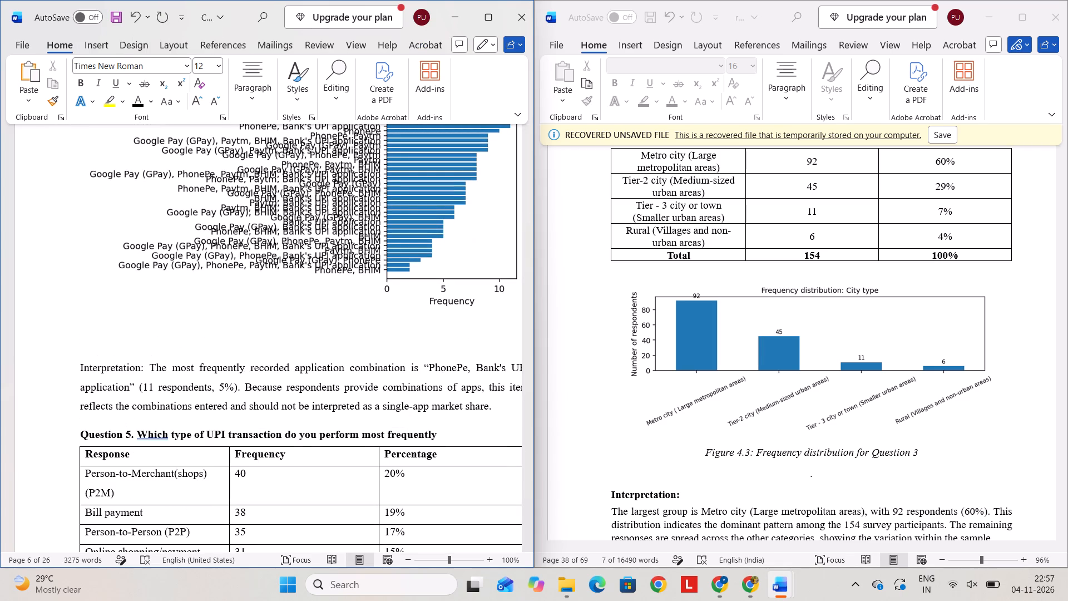
{"action": "left_click", "coordinate": [249, 105]}
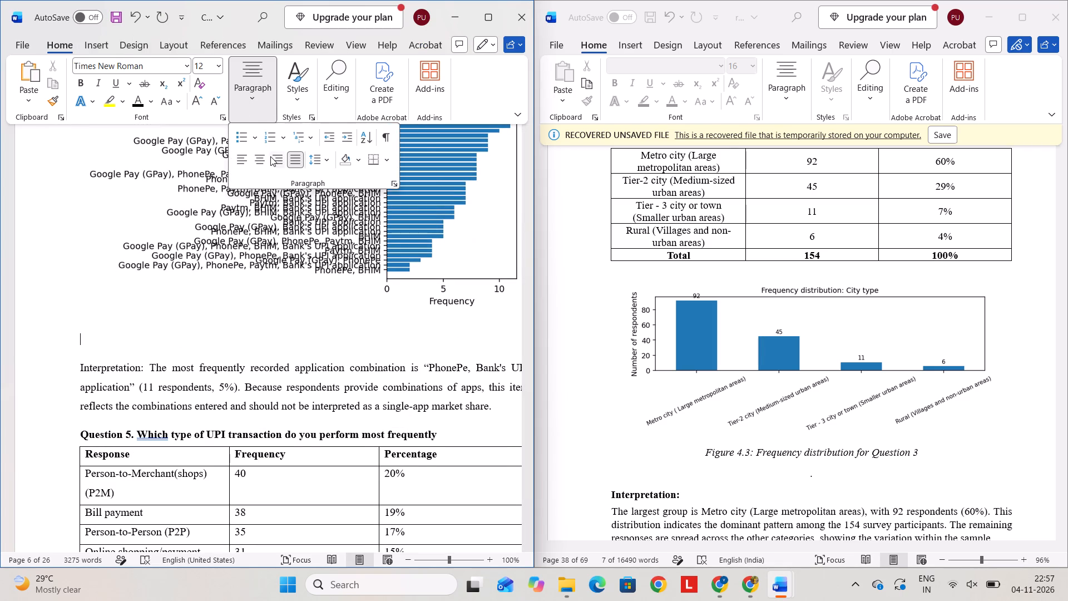
{"action": "left_click", "coordinate": [264, 159]}
Paste the copied caption under the Question 4 chart and renumber it to "Figure 4.4: Frequency distribution for Question 4".
{"action": "key", "text": "ctrl+v"}
{"action": "left_click", "coordinate": [295, 341]}
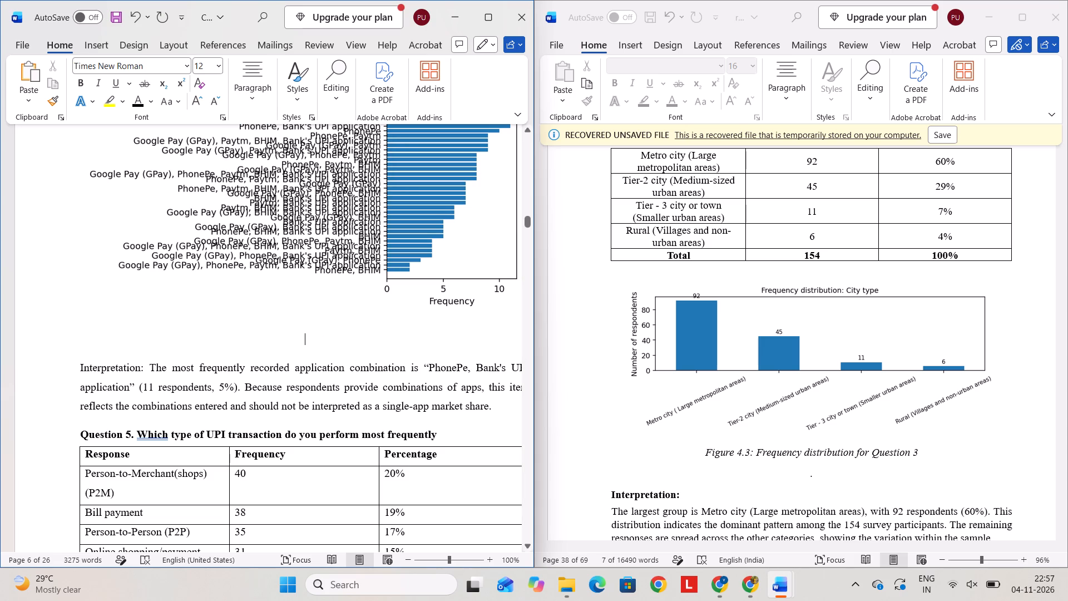
{"action": "key", "text": "ctrl+v"}
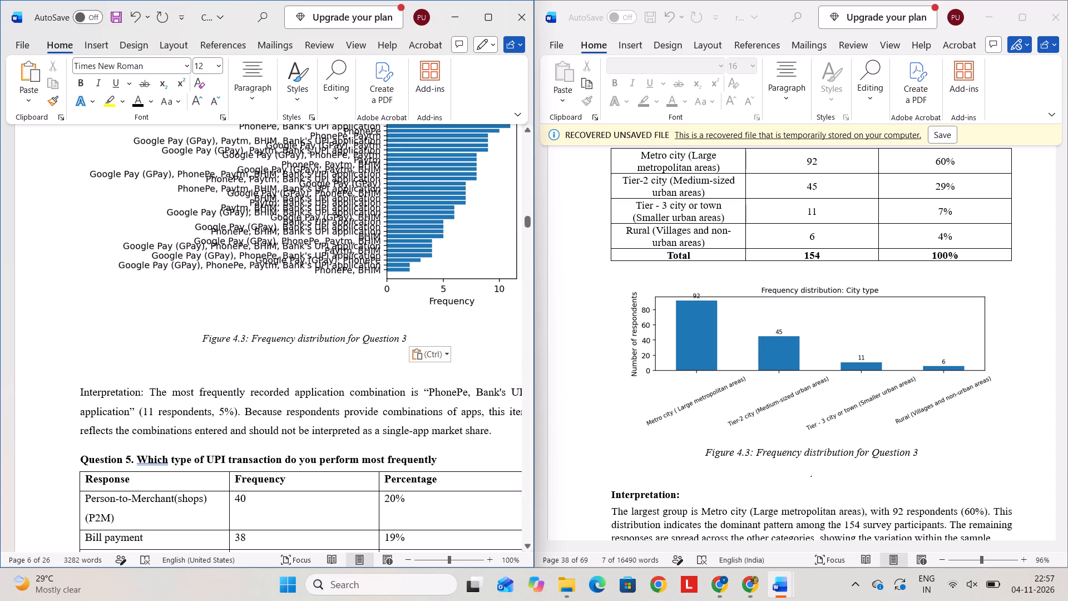
{"action": "left_click", "coordinate": [244, 344]}
{"action": "key", "text": "Delete"}
{"action": "key", "text": "4"}
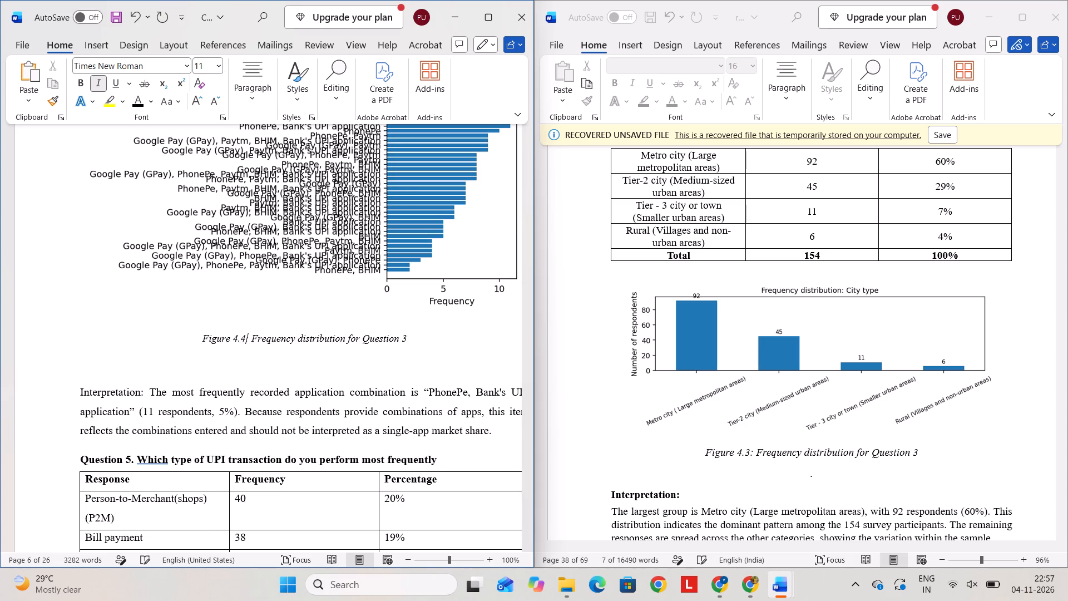
{"action": "left_click", "coordinate": [407, 346]}
{"action": "key", "text": "BackSpace"}
{"action": "key", "text": "4"}
Remove the blank line between the Figure 4.4 caption and the Question 4 interpretation.
{"action": "scroll", "coordinate": [418, 416], "scroll_direction": "down", "scroll_amount": 1}
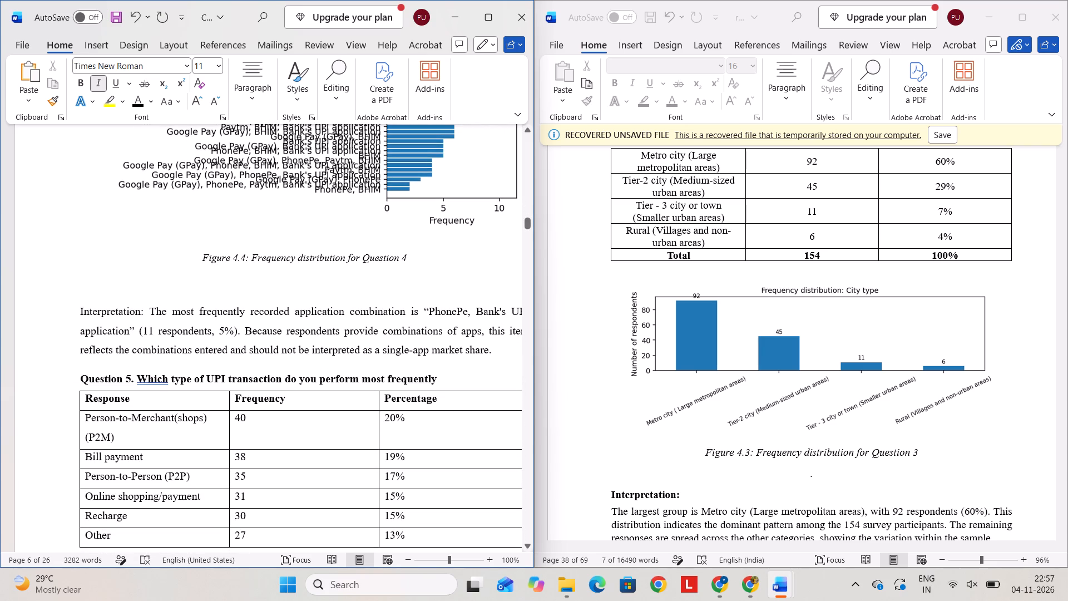
{"action": "left_click", "coordinate": [298, 303]}
{"action": "key", "text": "BackSpace"}
{"action": "key", "text": "BackSpace"}
Add a centred blank line between the Question 5 response frequency chart and its interpretation, with the Chapter 4 document window maximised.
{"action": "scroll", "coordinate": [298, 303], "scroll_direction": "down", "scroll_amount": 2}
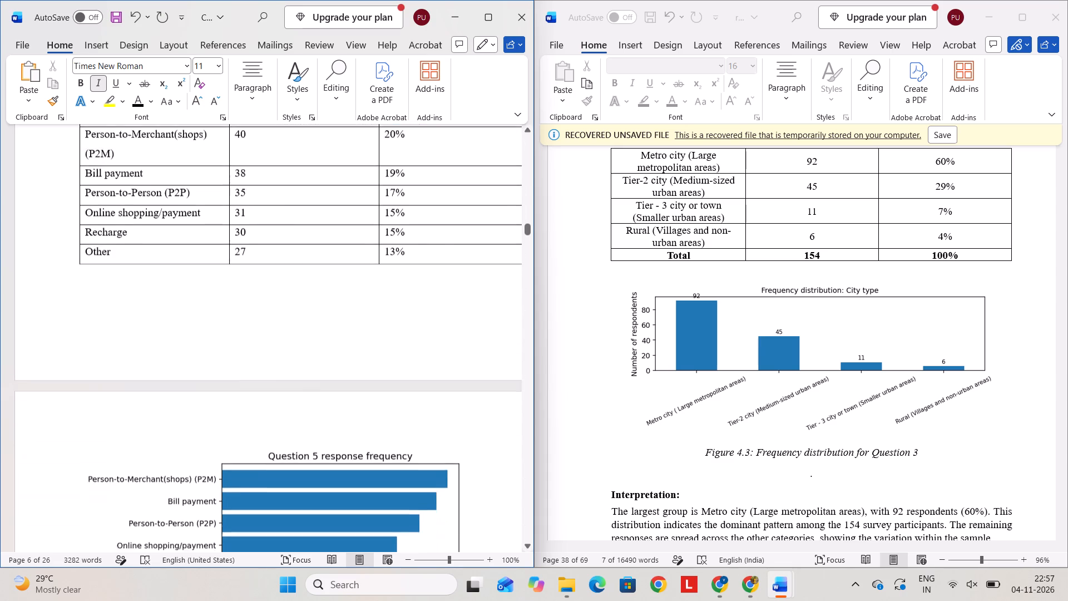
{"action": "scroll", "coordinate": [298, 303], "scroll_direction": "down", "scroll_amount": 3}
{"action": "left_click", "coordinate": [349, 345]}
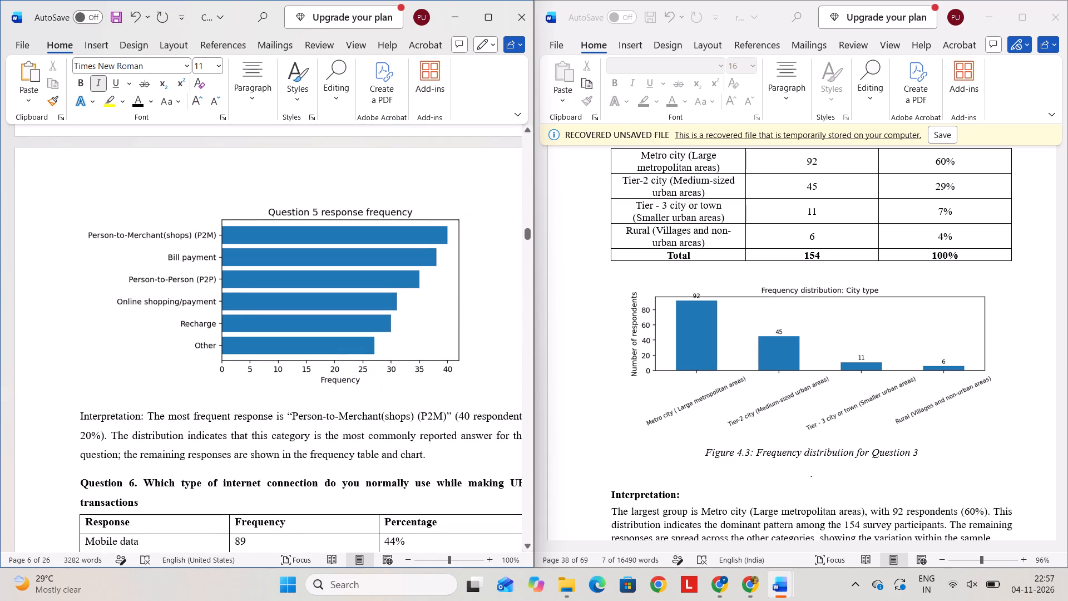
{"action": "key", "text": "Return"}
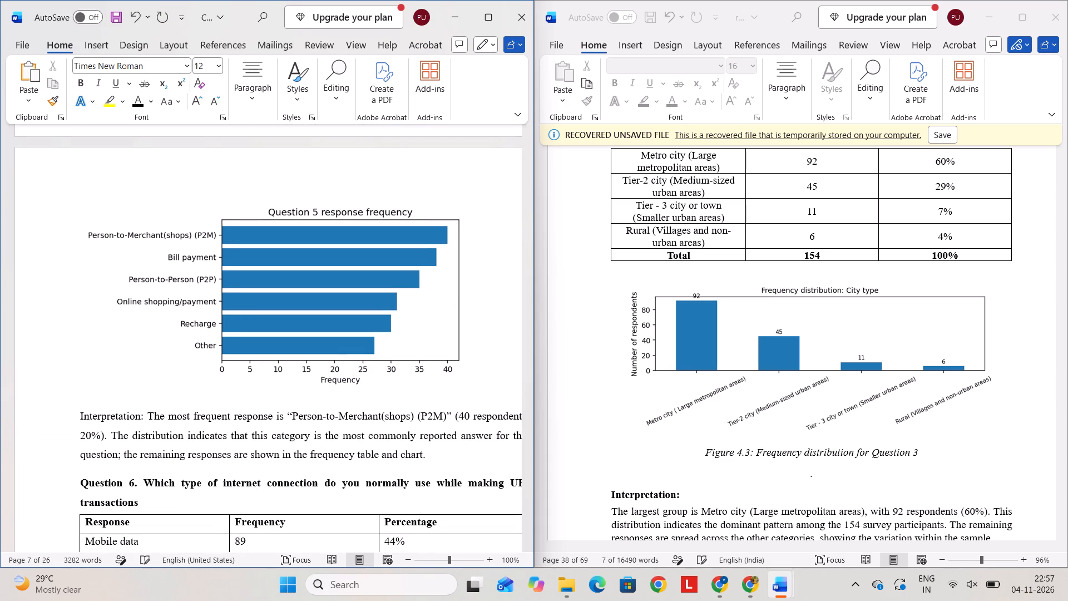
{"action": "key", "text": "ctrl+z"}
{"action": "left_click", "coordinate": [484, 327]}
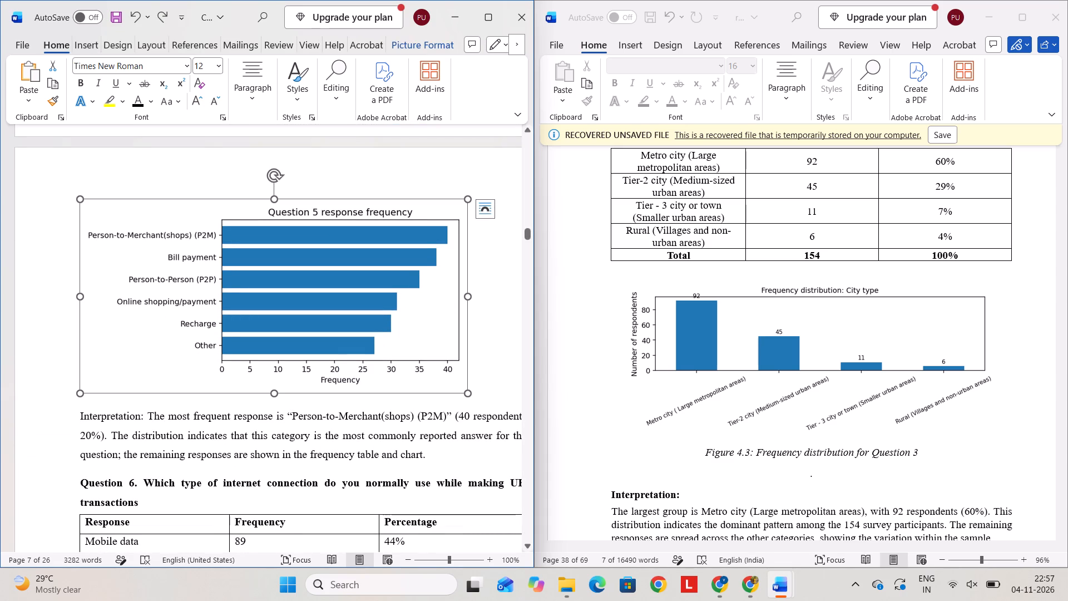
{"action": "key", "text": "Return"}
{"action": "key", "text": "backslash"}
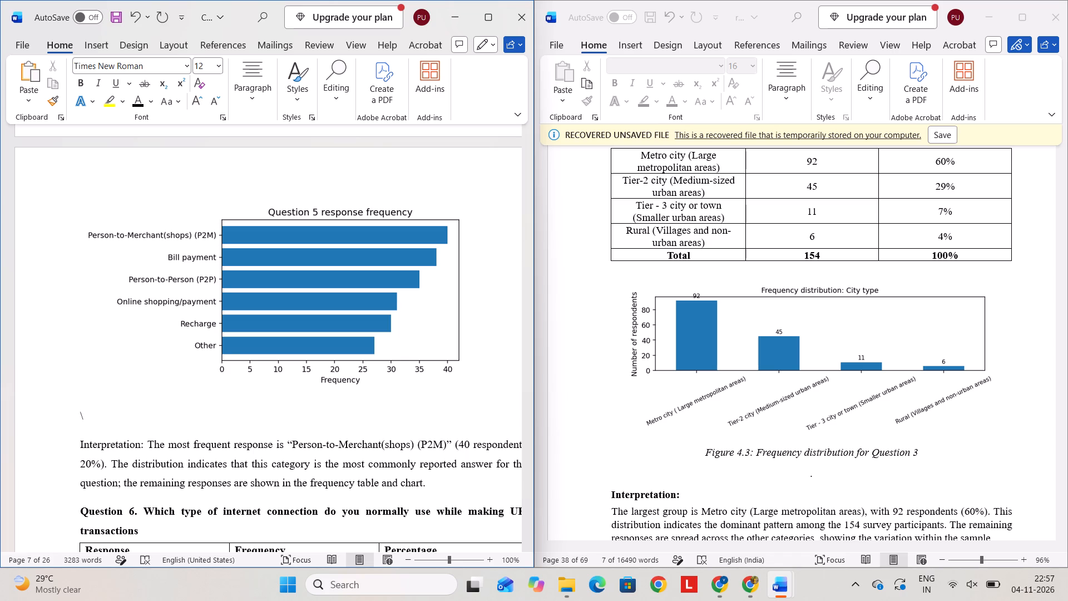
{"action": "key", "text": "BackSpace"}
{"action": "left_click_drag", "start_coordinate": [235, 46], "coordinate": [251, 90]}
{"action": "left_click_drag", "start_coordinate": [251, 90], "coordinate": [486, 1]}
{"action": "left_click", "coordinate": [486, 1]}
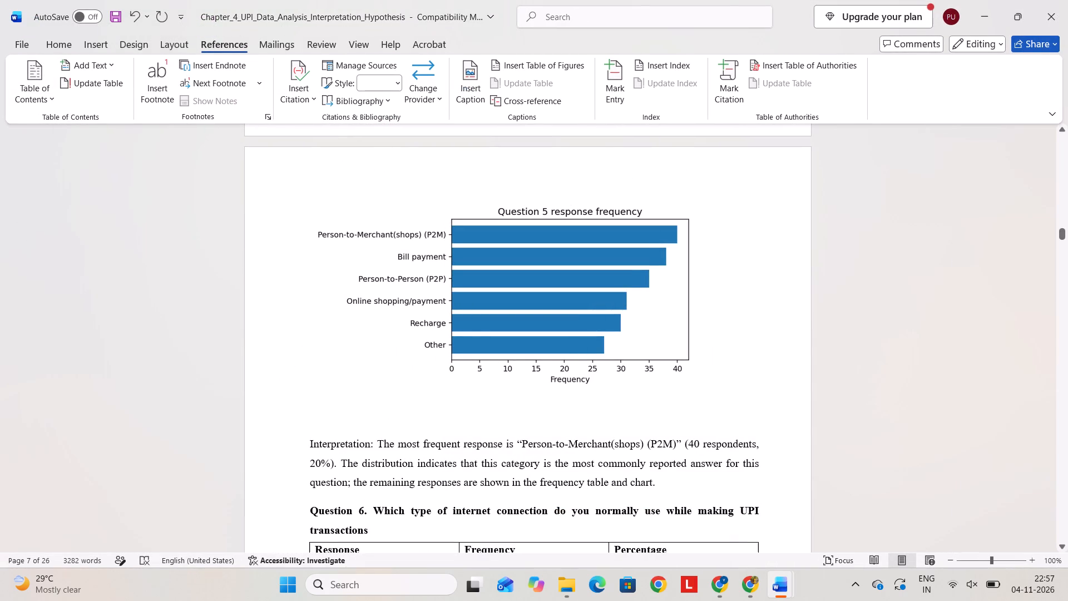
{"action": "left_click", "coordinate": [72, 46]}
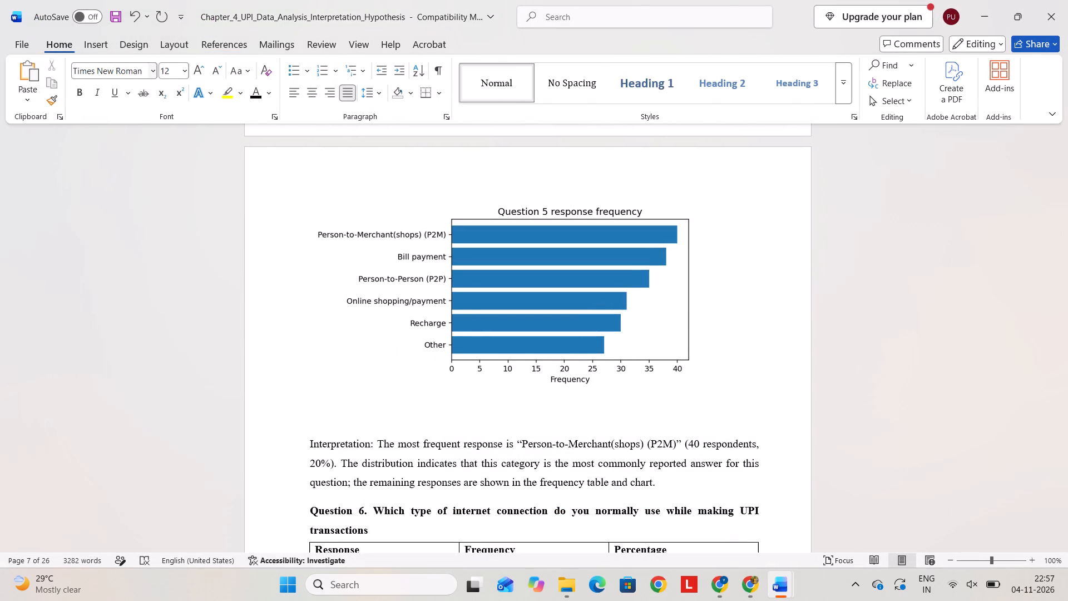
{"action": "left_click", "coordinate": [314, 88]}
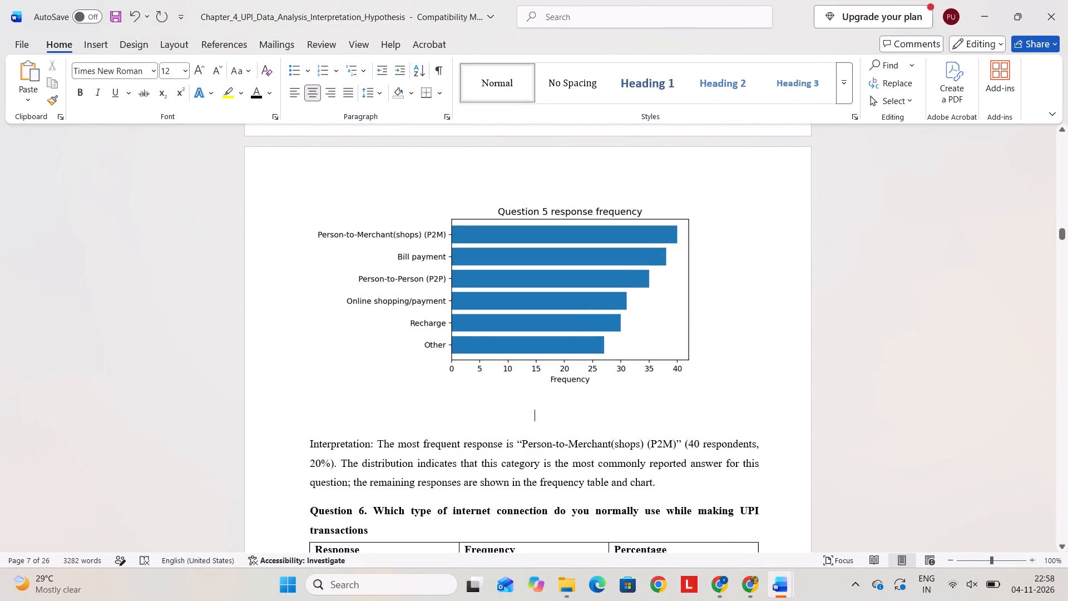
Paste the copied Figure 4.3 caption on the centred line under the Question 5 chart.
{"action": "key", "text": "ctrl+v"}
{"action": "left_click", "coordinate": [472, 410]}
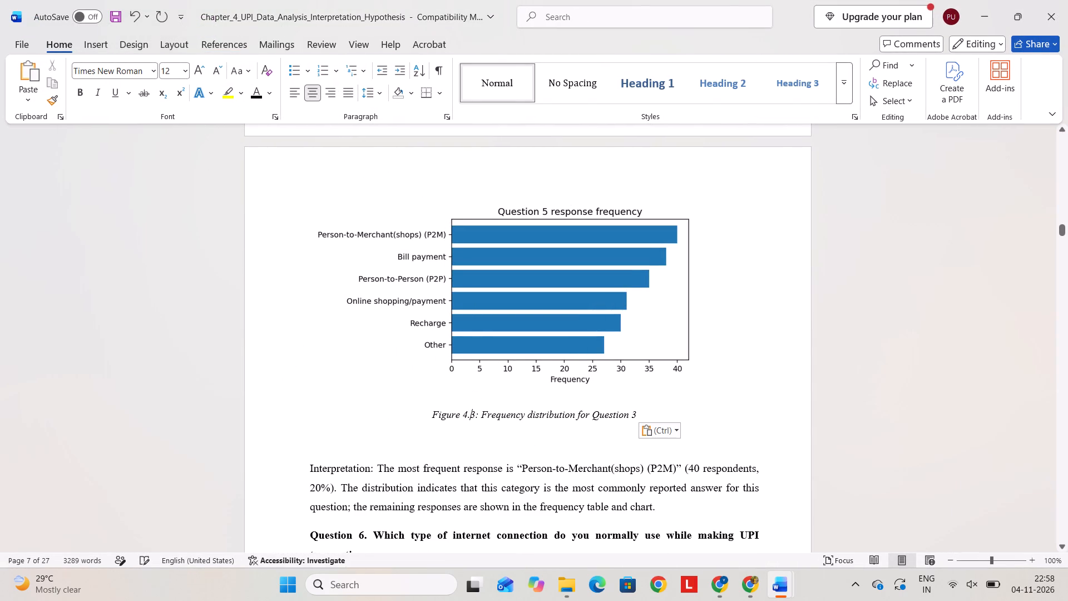
Renumber the pasted caption under the Question 5 chart to "Figure 4.5: Frequency distribution for Question 5".
{"action": "left_click", "coordinate": [473, 410]}
{"action": "left_click", "coordinate": [477, 415]}
{"action": "key", "text": "BackSpace"}
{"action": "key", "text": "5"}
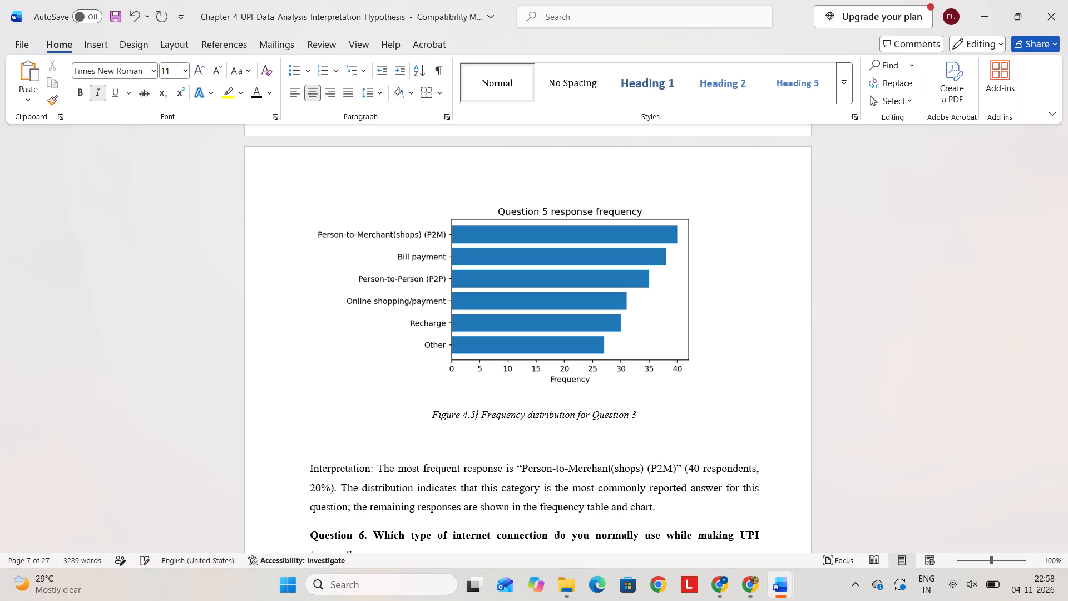
{"action": "left_click", "coordinate": [663, 422]}
{"action": "key", "text": "BackSpace"}
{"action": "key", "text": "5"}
Remove the blank line between the Figure 4.5 caption and the Question 5 interpretation.
{"action": "key", "text": "Down"}
{"action": "key", "text": "BackSpace"}
{"action": "key", "text": "BackSpace"}
Add a blank line between the Question 6 response frequency chart and its interpretation paragraph.
{"action": "scroll", "coordinate": [655, 461], "scroll_direction": "down", "scroll_amount": 3}
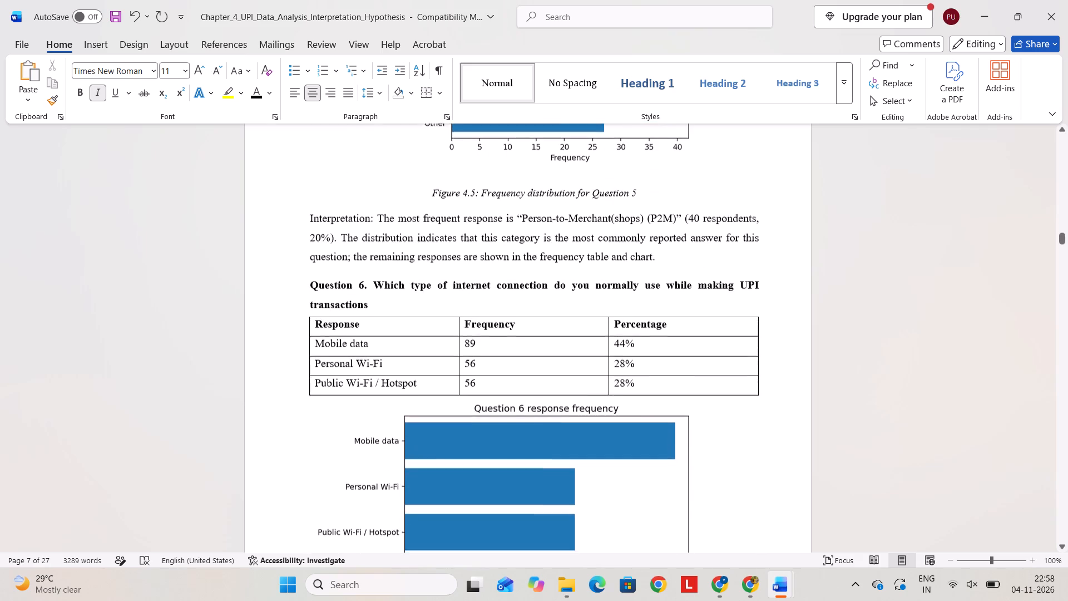
{"action": "scroll", "coordinate": [655, 461], "scroll_direction": "down", "scroll_amount": 2}
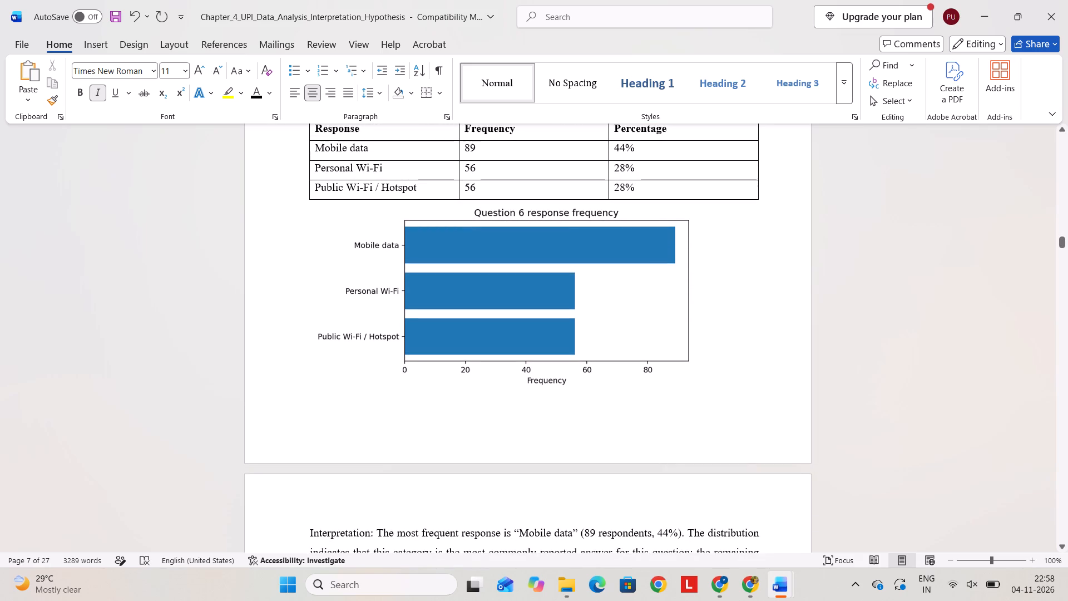
{"action": "left_click", "coordinate": [533, 421]}
{"action": "key", "text": "Return"}
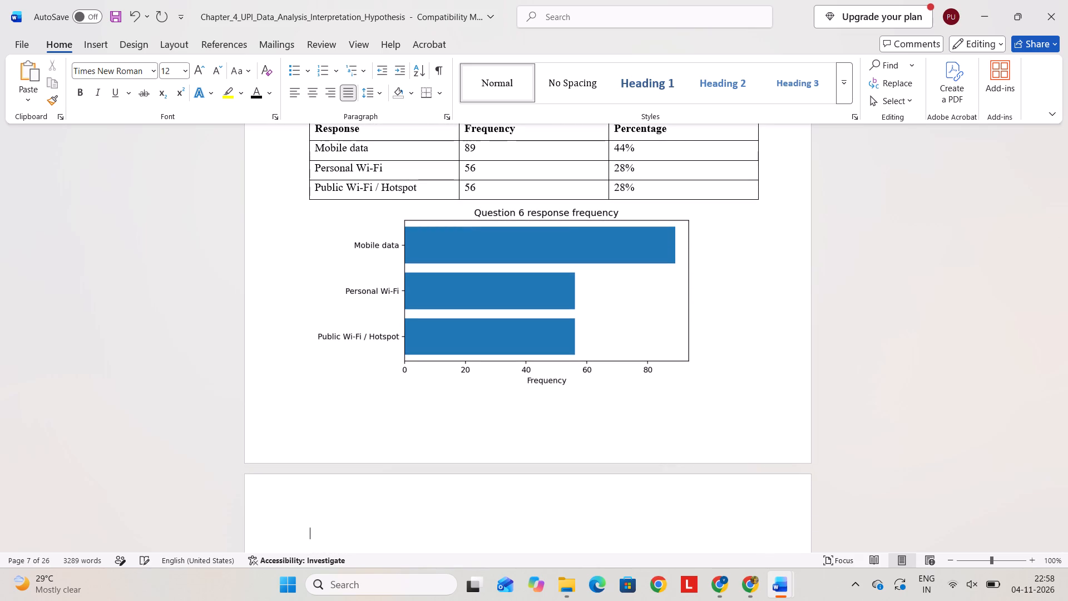
Review the layout from the Figure 4.4 caption through the Question 5 and Question 6 tables and charts.
{"action": "scroll", "coordinate": [615, 408], "scroll_direction": "up", "scroll_amount": 5}
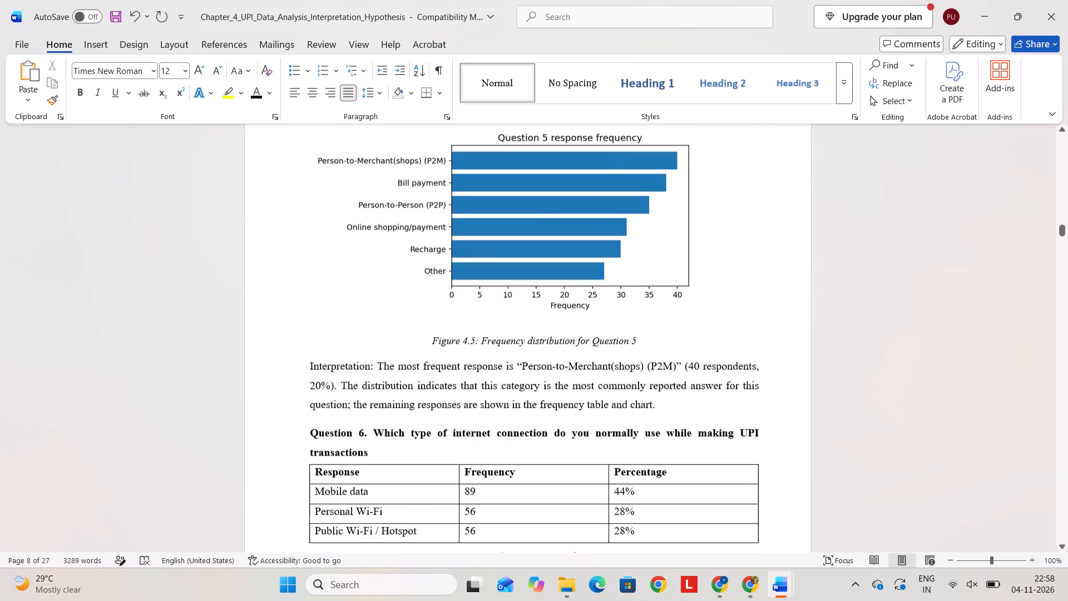
{"action": "scroll", "coordinate": [615, 408], "scroll_direction": "up", "scroll_amount": 7}
{"action": "scroll", "coordinate": [615, 408], "scroll_direction": "right", "scroll_amount": 1}
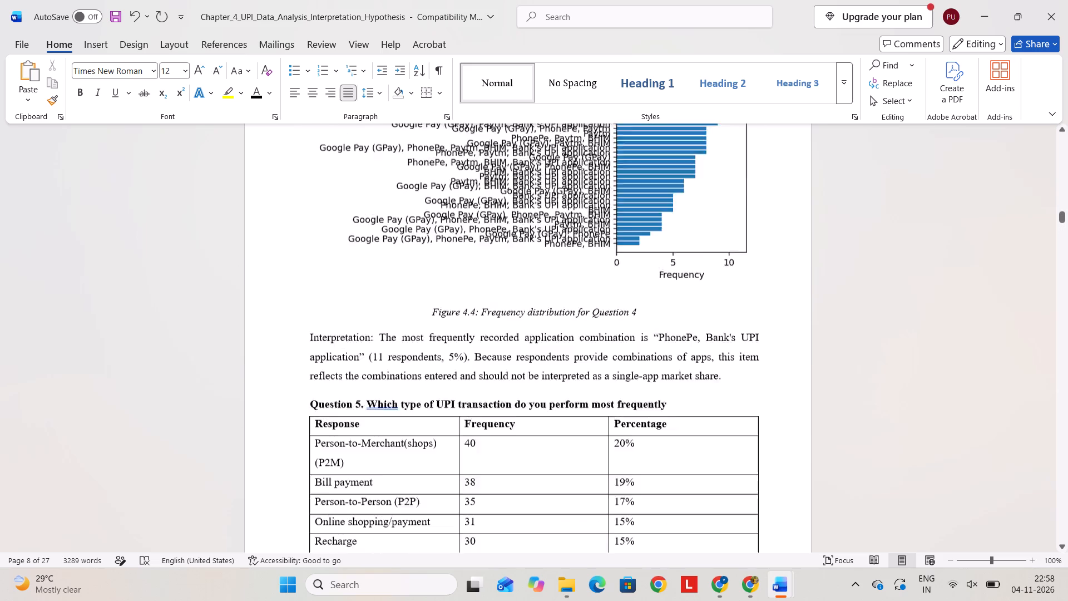
{"action": "scroll", "coordinate": [615, 408], "scroll_direction": "right", "scroll_amount": 2}
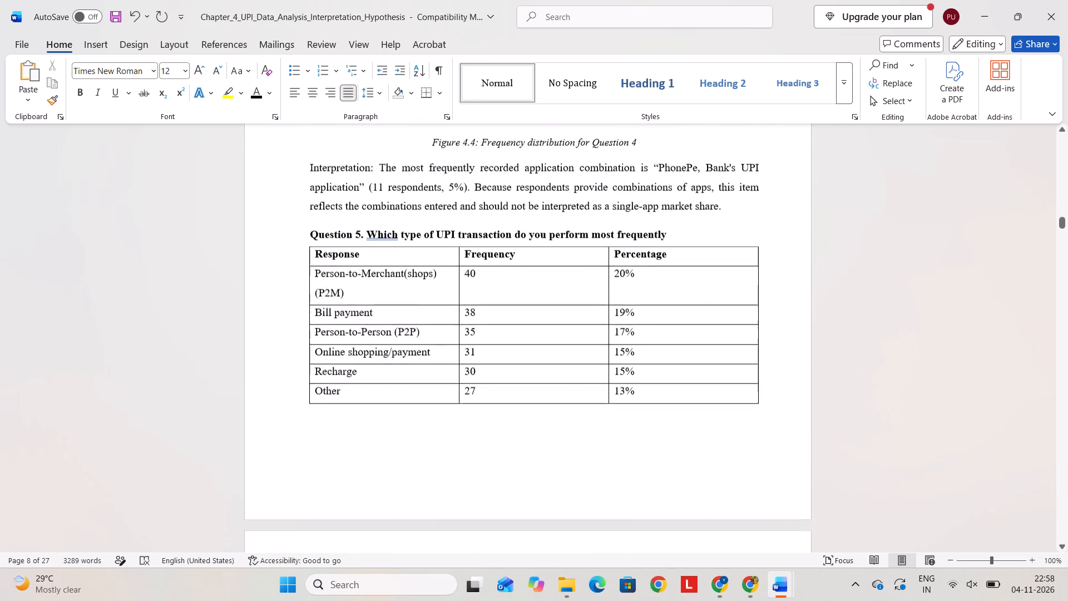
{"action": "scroll", "coordinate": [615, 408], "scroll_direction": "right", "scroll_amount": 1}
{"action": "scroll", "coordinate": [615, 408], "scroll_direction": "down", "scroll_amount": 2}
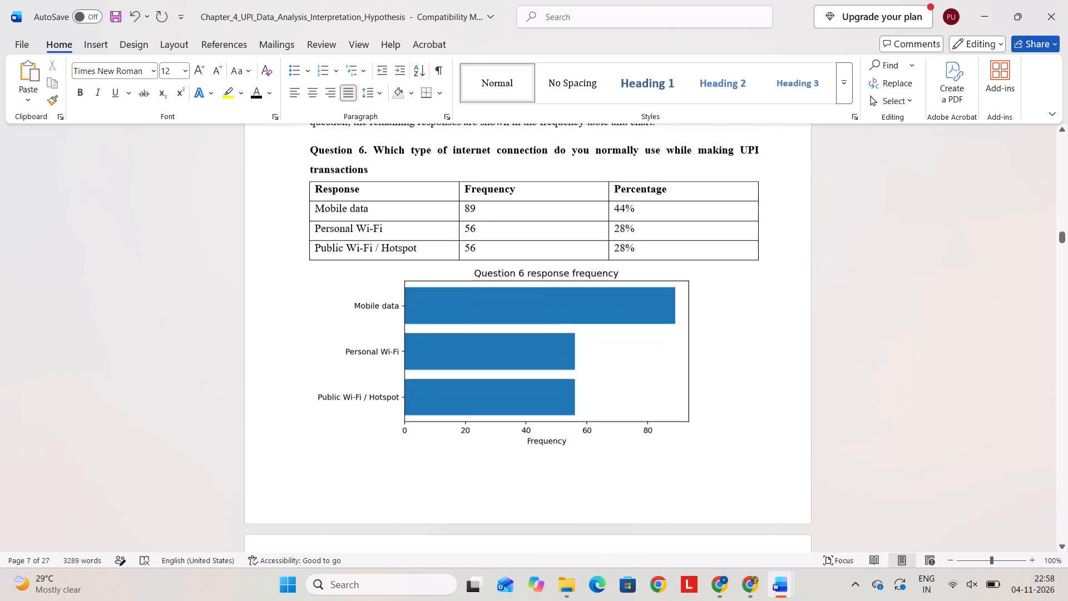
{"action": "scroll", "coordinate": [615, 408], "scroll_direction": "down", "scroll_amount": 1}
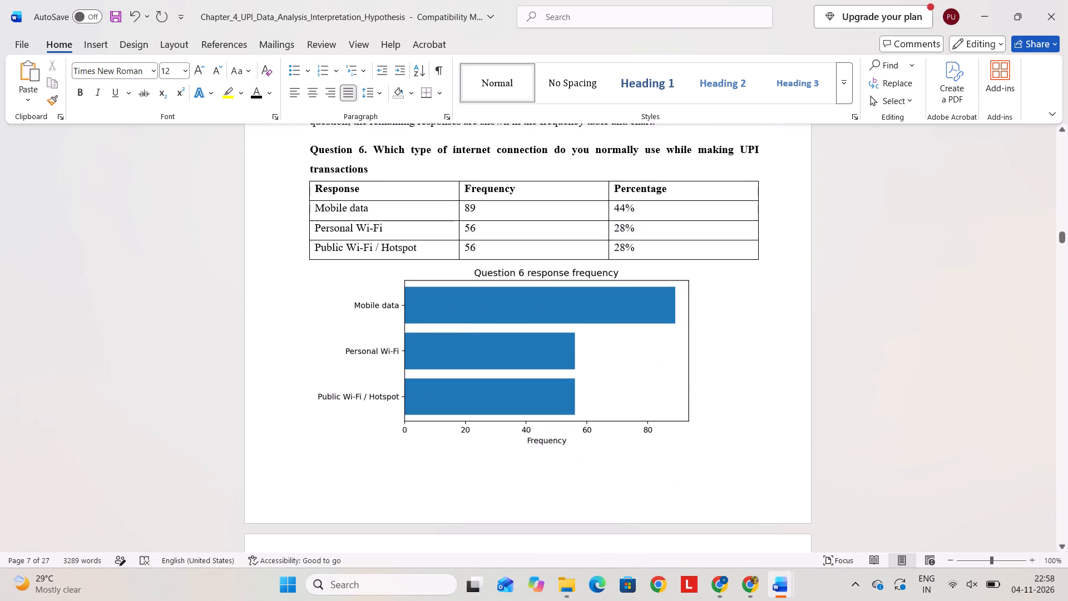
Insert a blank line between the Question 6 frequency table and its response frequency chart.
{"action": "left_click", "coordinate": [392, 293]}
{"action": "key", "text": "Return"}
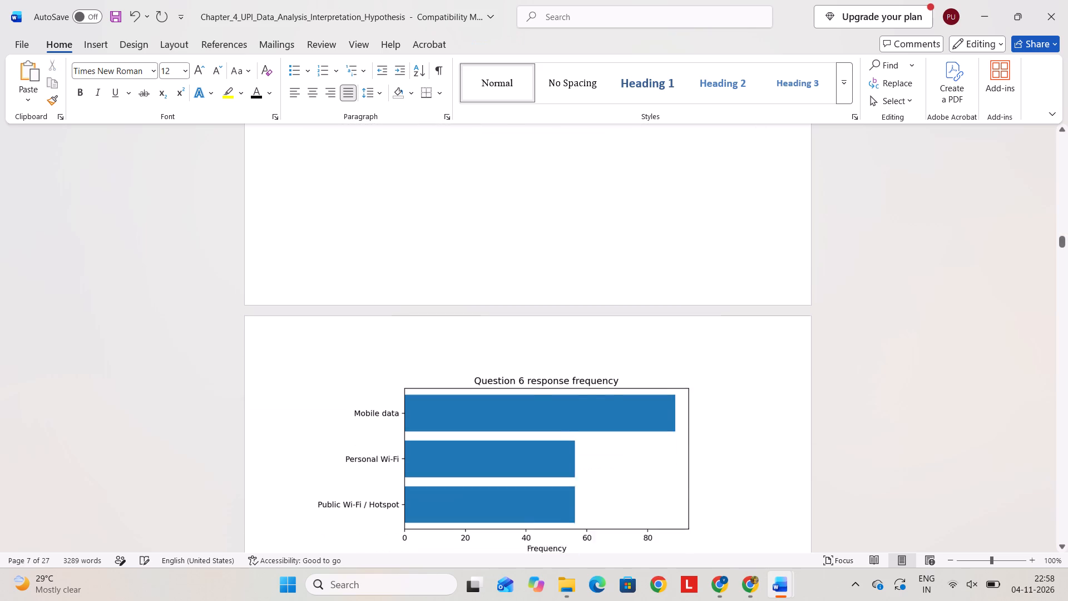
Insert a blank line between the Question 5 interpretation and the Question 6 heading.
{"action": "scroll", "coordinate": [392, 293], "scroll_direction": "up", "scroll_amount": 4}
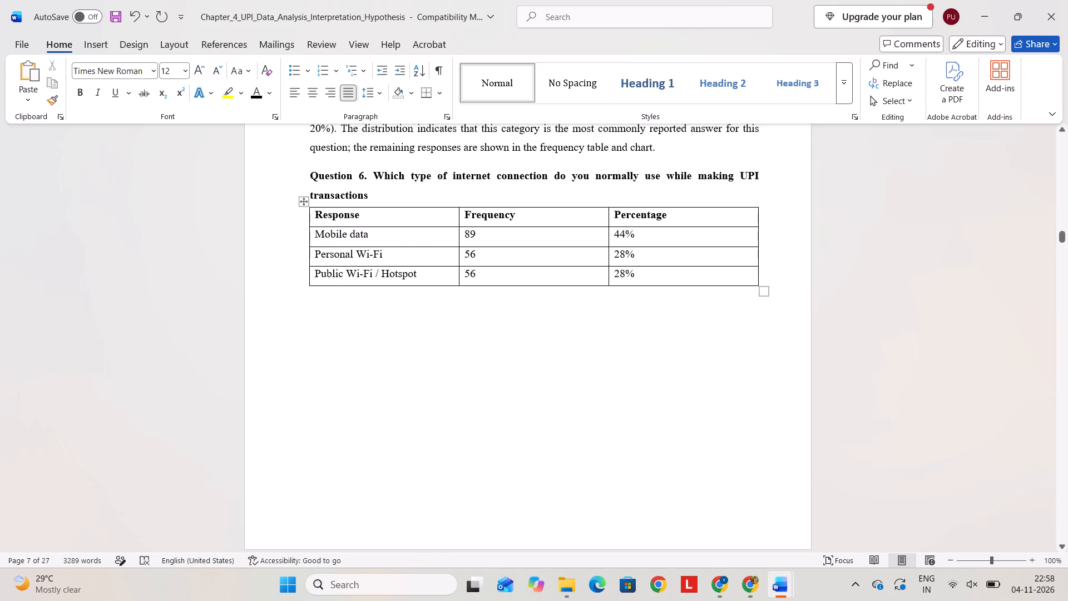
{"action": "left_click", "coordinate": [308, 166]}
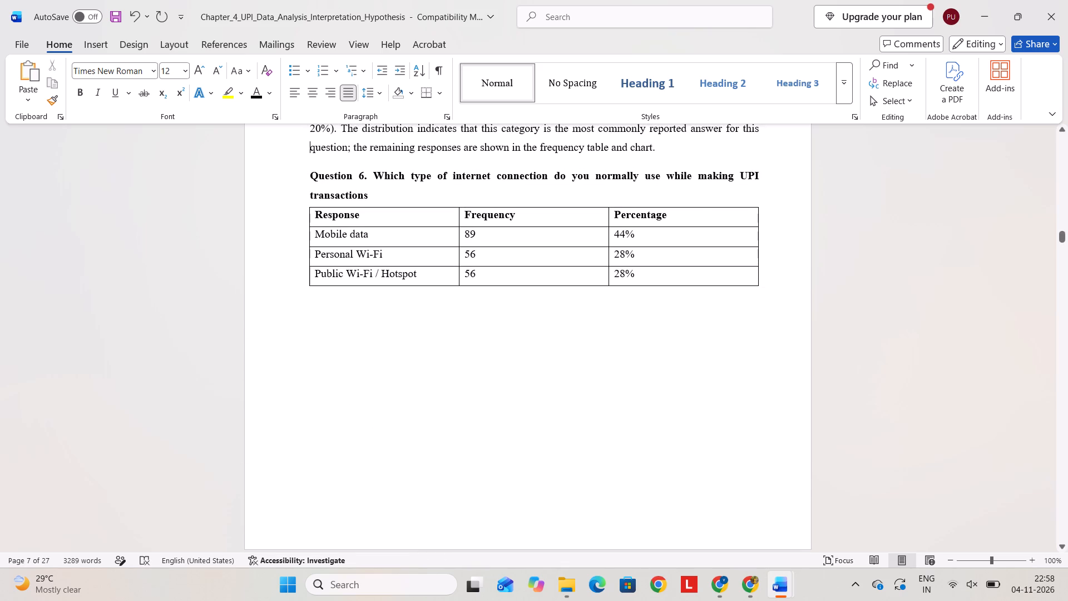
{"action": "key", "text": "Down"}
{"action": "key", "text": "Return"}
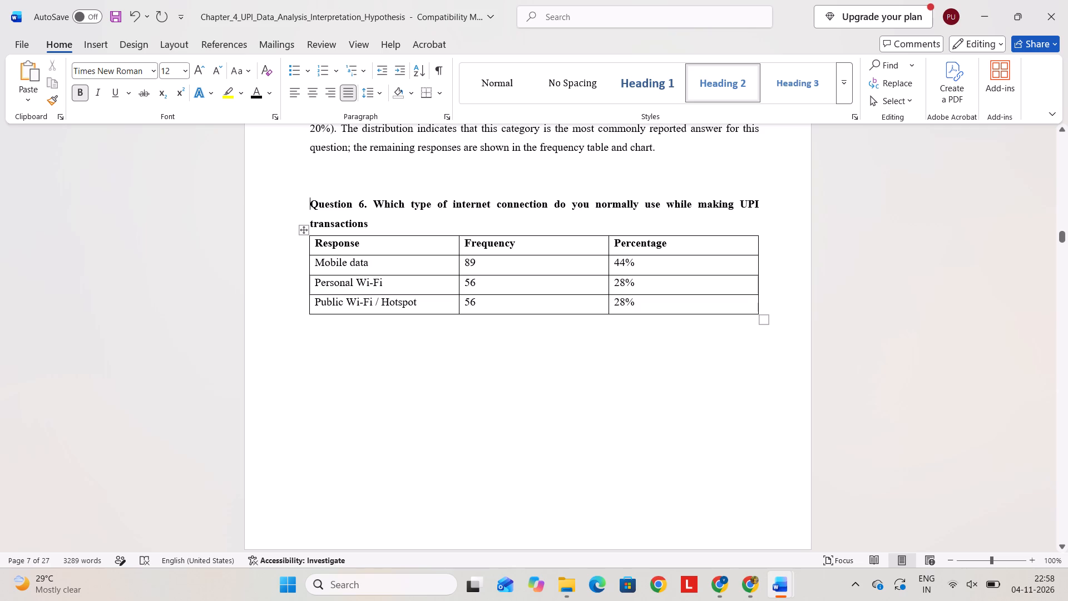
Enlarge the Question 6 response table to well over twice its height, with evenly taller rows and a slightly greater width.
{"action": "left_click_drag", "start_coordinate": [762, 318], "coordinate": [772, 422]}
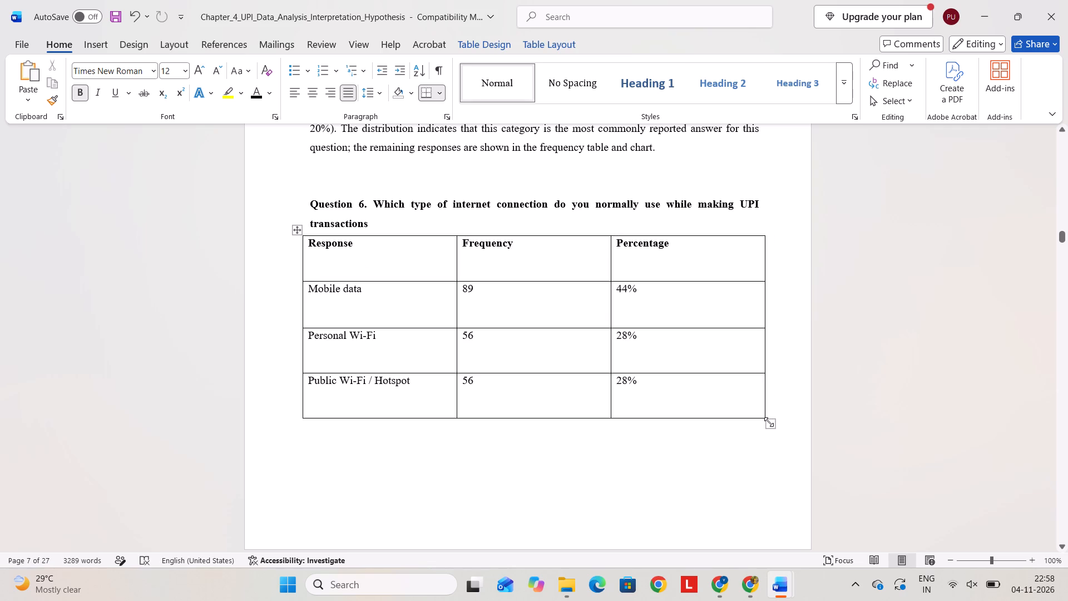
{"action": "left_click_drag", "start_coordinate": [767, 422], "coordinate": [767, 444]}
Centre the blank line between the Question 6 response frequency chart and its interpretation.
{"action": "scroll", "coordinate": [767, 444], "scroll_direction": "down", "scroll_amount": 1}
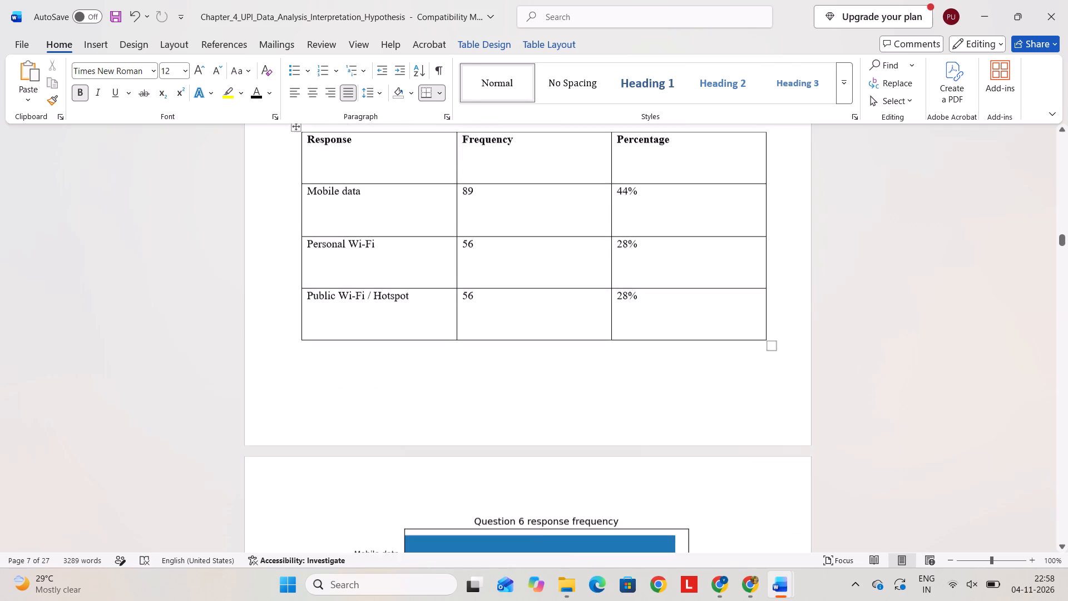
{"action": "scroll", "coordinate": [767, 444], "scroll_direction": "down", "scroll_amount": 2}
{"action": "scroll", "coordinate": [678, 457], "scroll_direction": "down", "scroll_amount": 1}
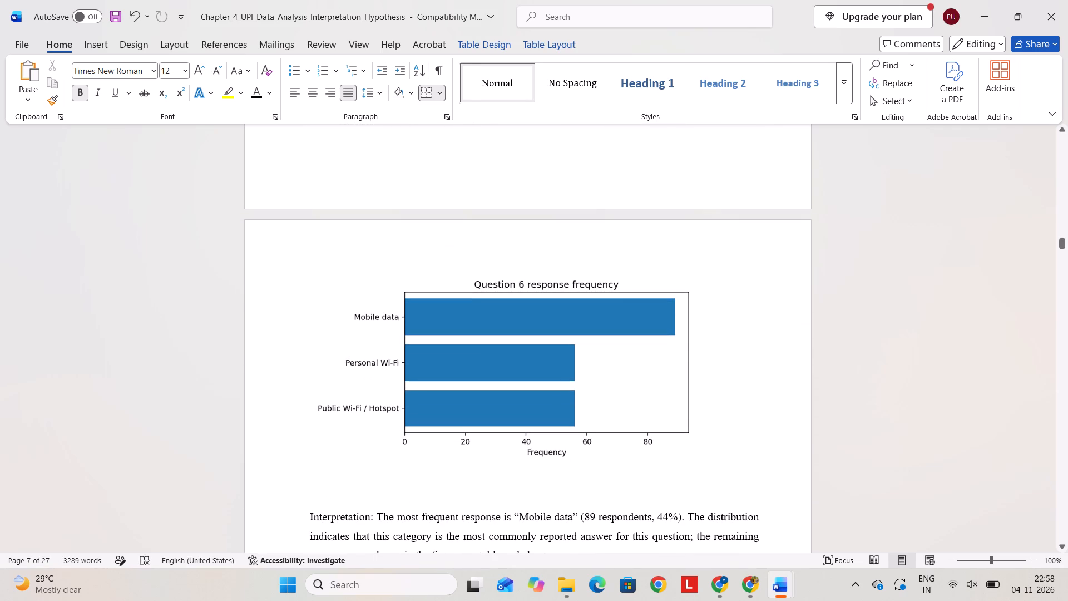
{"action": "left_click", "coordinate": [562, 512]}
{"action": "left_click", "coordinate": [550, 491]}
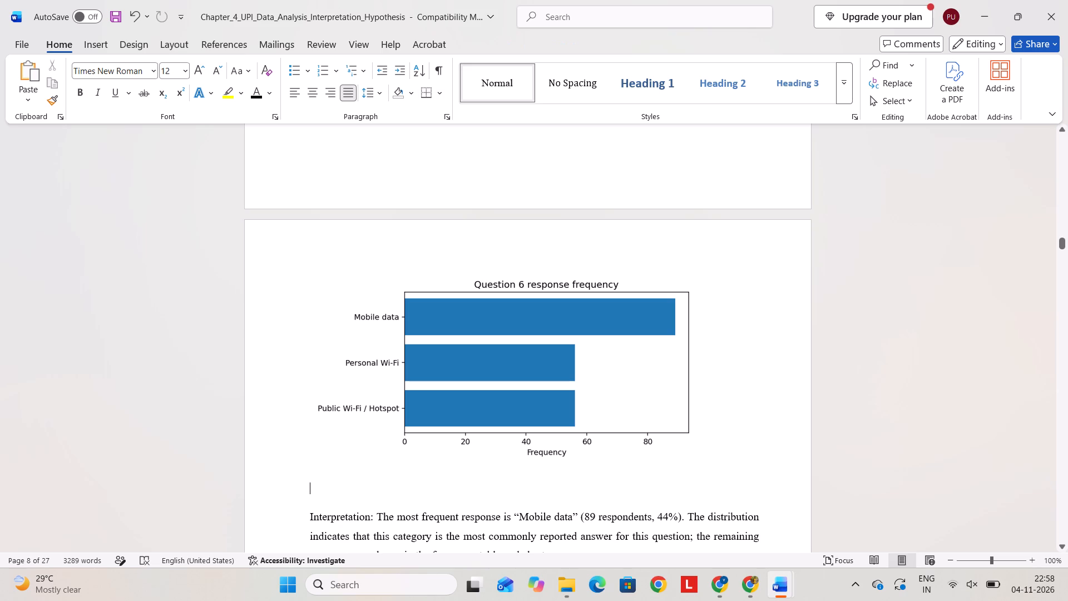
{"action": "left_click", "coordinate": [313, 86]}
Paste the copied caption under the Question 6 chart and renumber it to "Figure 4.6: Frequency distribution for Question 6".
{"action": "key", "text": "ctrl+v"}
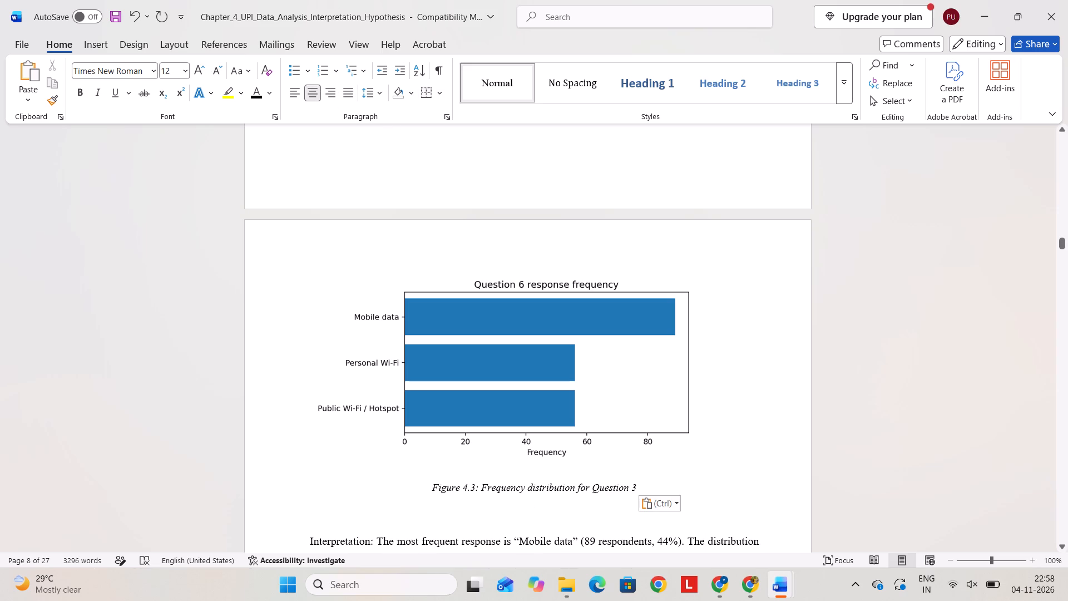
{"action": "left_click", "coordinate": [477, 487]}
{"action": "key", "text": "BackSpace"}
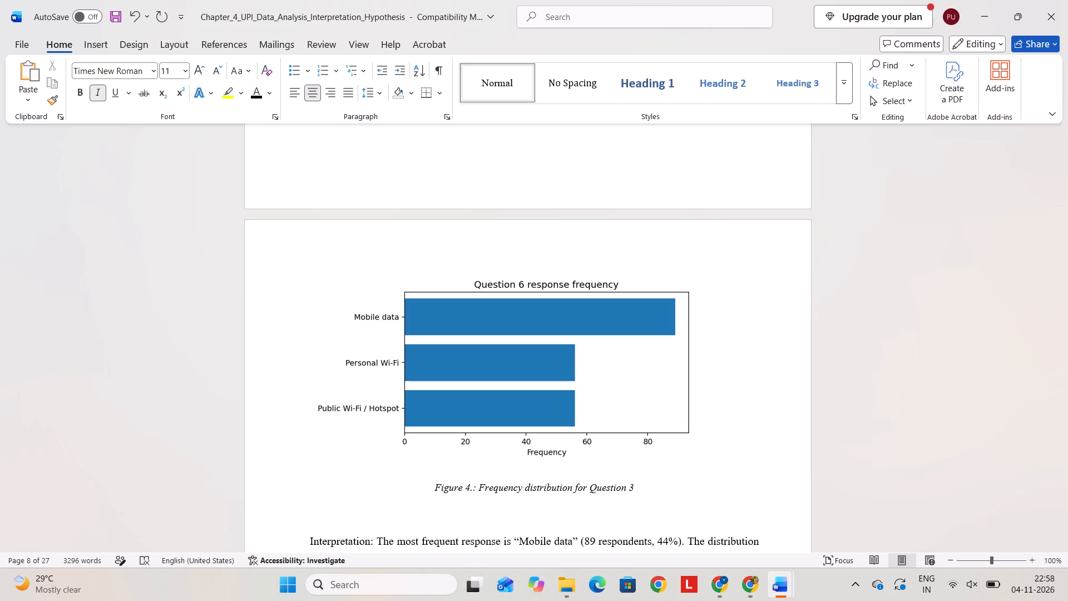
{"action": "key", "text": "6"}
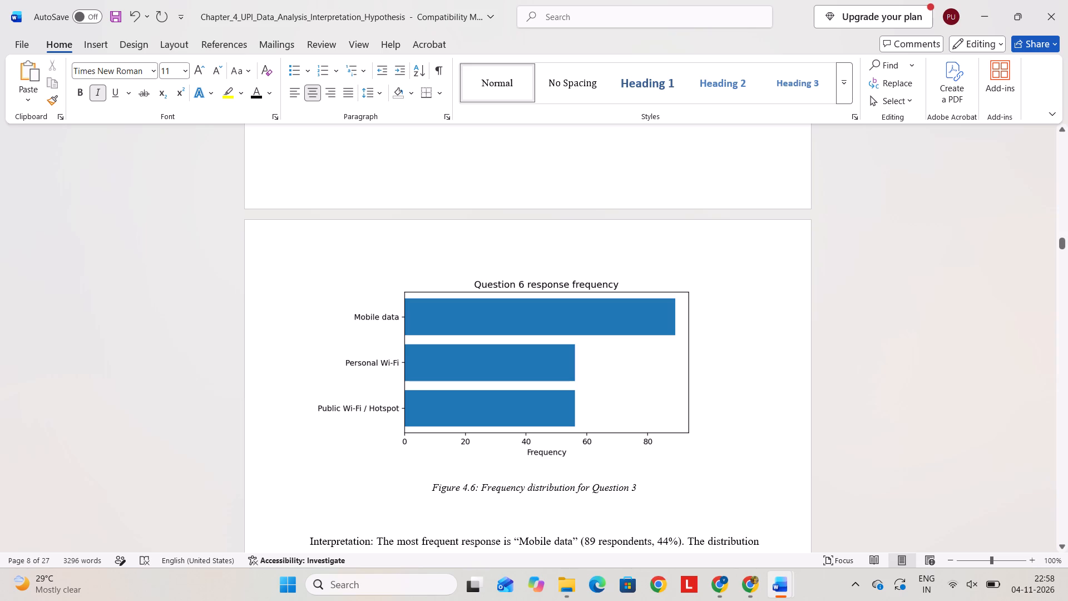
{"action": "left_click", "coordinate": [643, 484]}
{"action": "key", "text": "BackSpace"}
{"action": "key", "text": "6"}
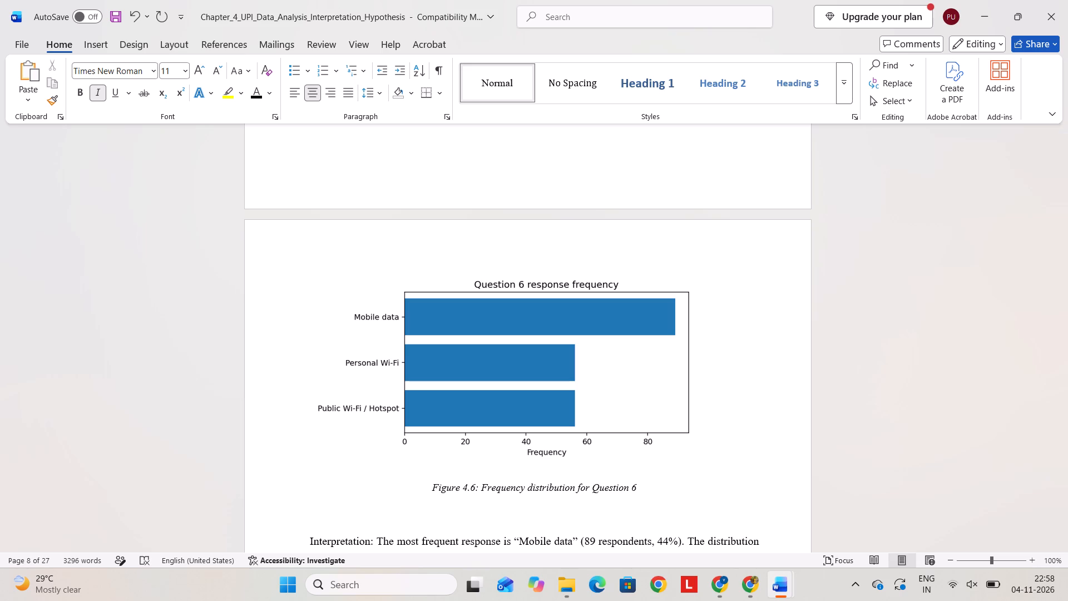
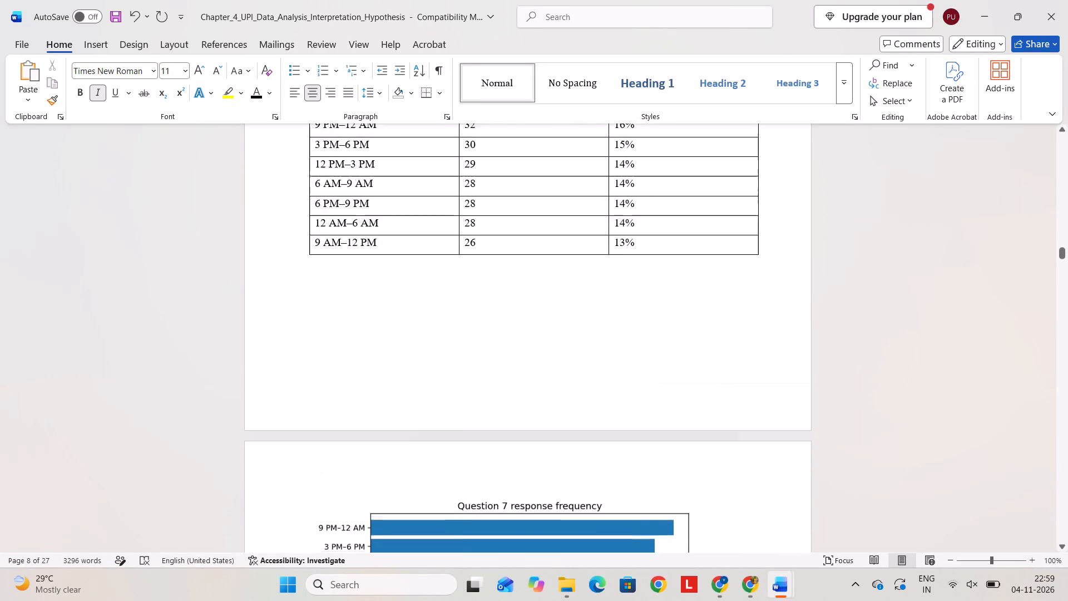
Enlarge the Question 7 response table to about one and a half times its height, with evenly taller rows.
{"action": "scroll", "coordinate": [480, 401], "scroll_direction": "up", "scroll_amount": 1}
{"action": "left_click", "coordinate": [740, 317]}
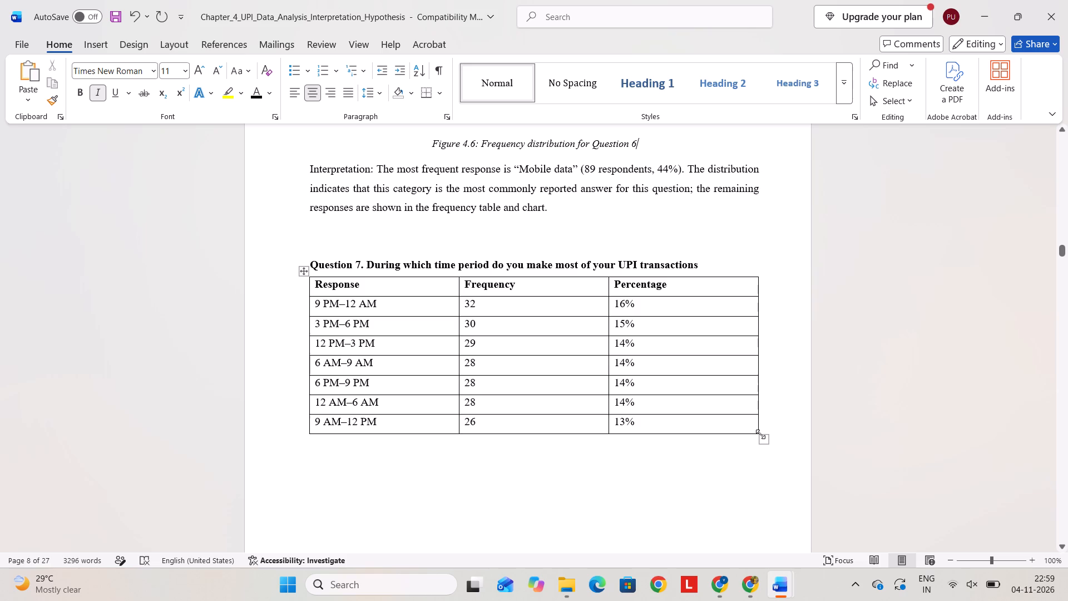
{"action": "left_click_drag", "start_coordinate": [760, 434], "coordinate": [759, 526]}
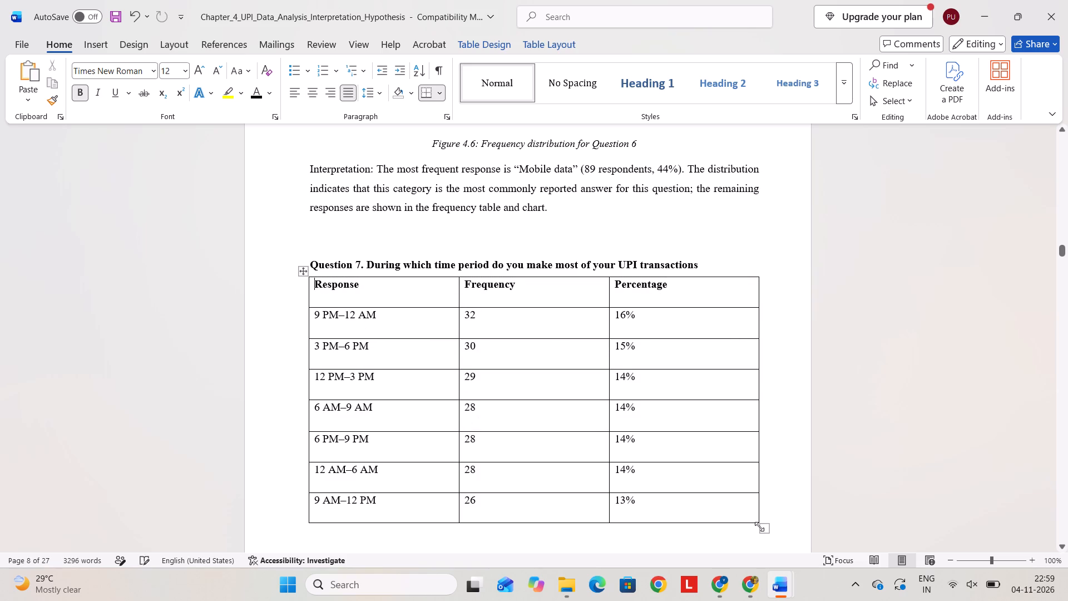
Paste the copied caption under the Question 7 chart, renumbered to "Figure 4.7: Frequency distribution for Question 7", with no blank line before the interpretation.
{"action": "scroll", "coordinate": [565, 477], "scroll_direction": "down", "scroll_amount": 4}
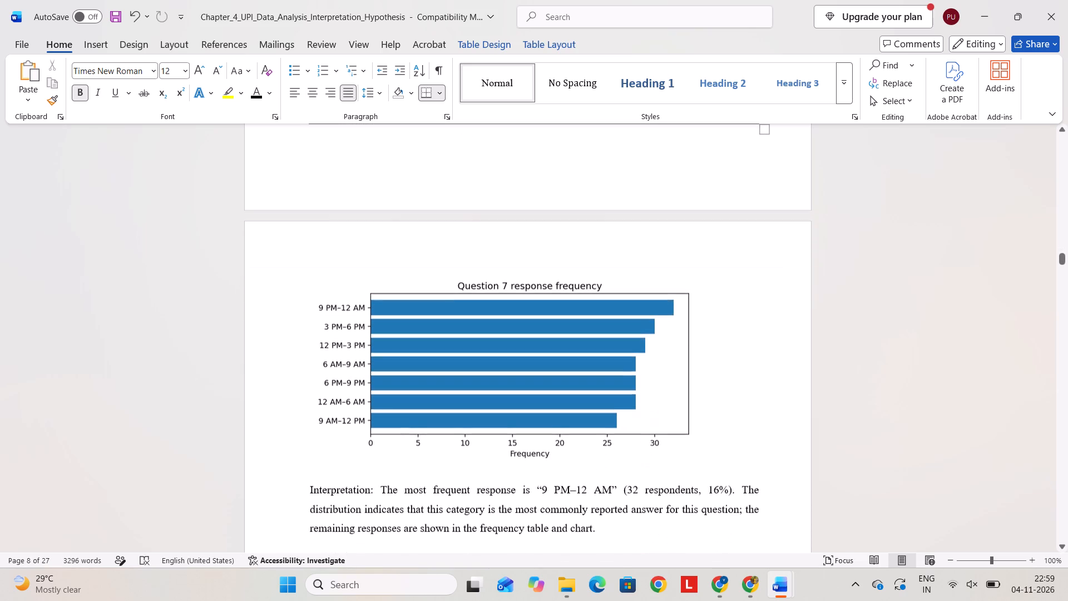
{"action": "scroll", "coordinate": [565, 477], "scroll_direction": "down", "scroll_amount": 1}
{"action": "left_click", "coordinate": [676, 432]}
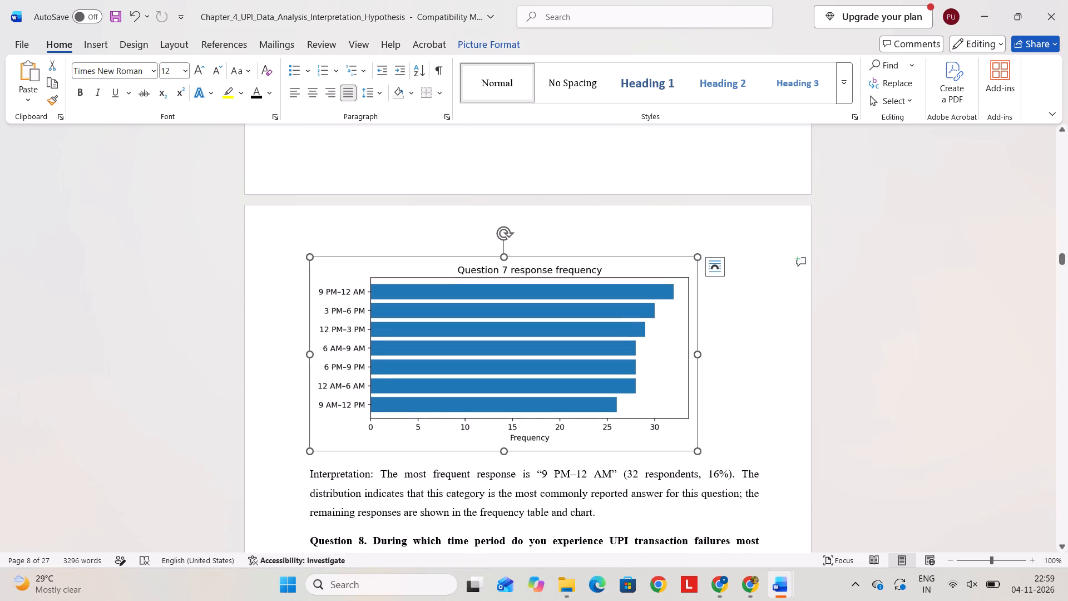
{"action": "left_click", "coordinate": [723, 427]}
{"action": "key", "text": "Return"}
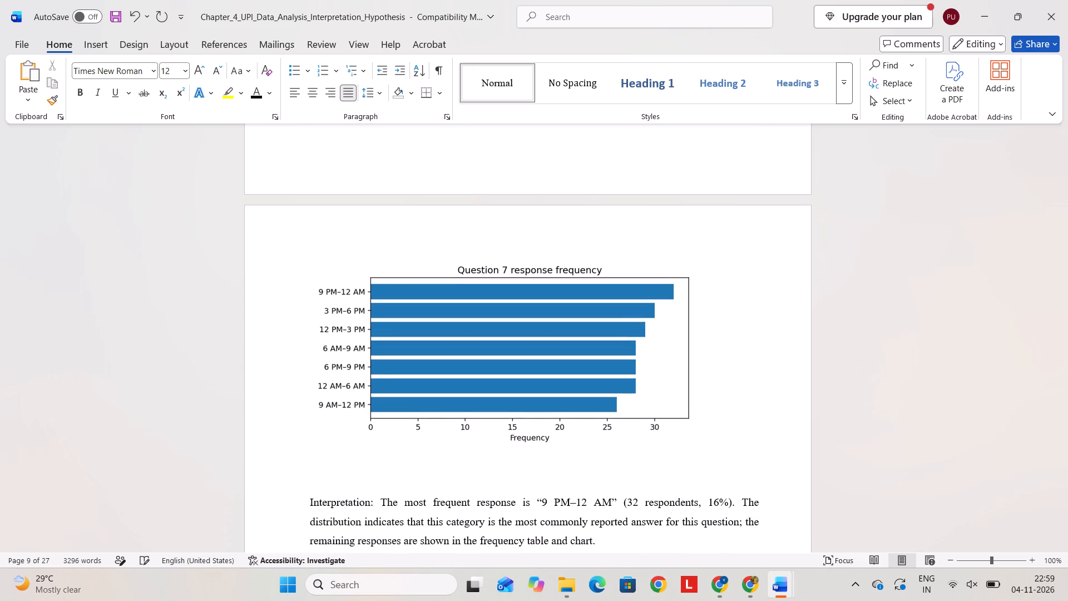
{"action": "key", "text": "ctrl+v"}
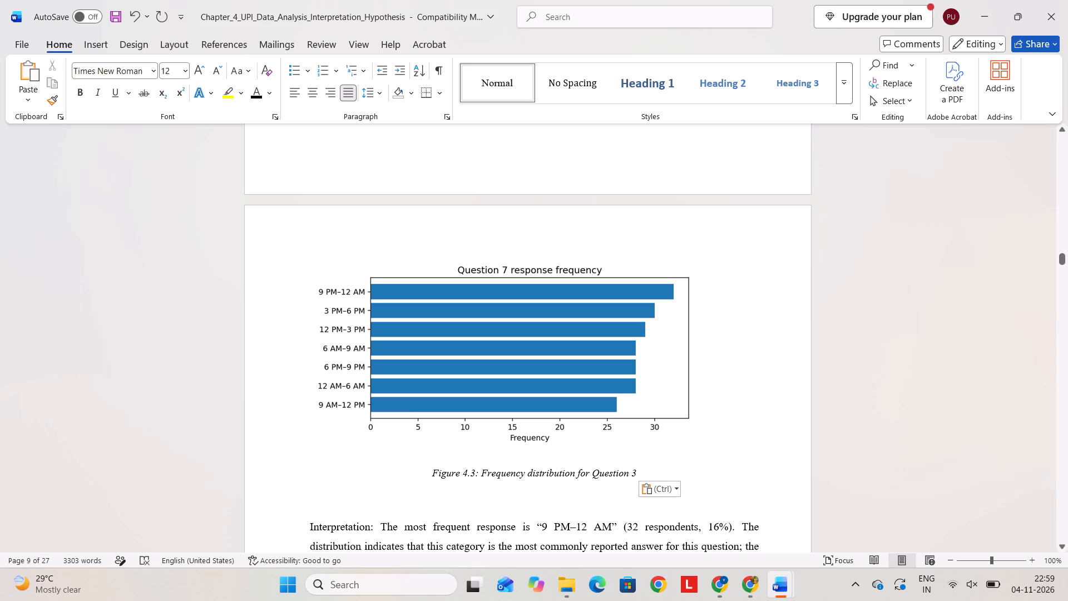
{"action": "left_click", "coordinate": [474, 479]}
{"action": "key", "text": "Delete"}
{"action": "key", "text": "7"}
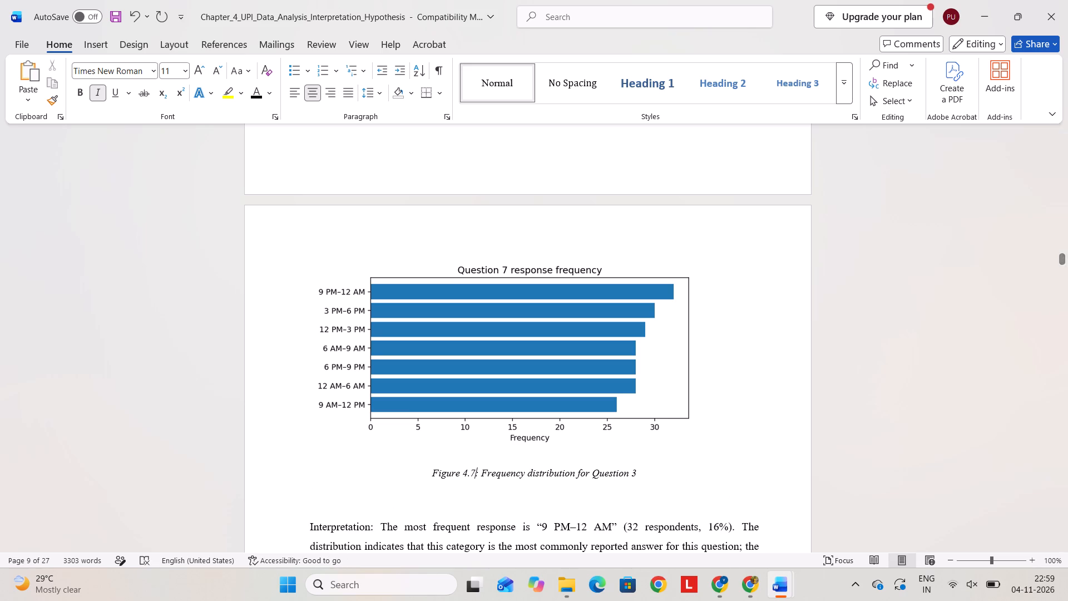
{"action": "key", "text": "Down"}
{"action": "key", "text": "Left"}
{"action": "key", "text": "BackSpace"}
{"action": "key", "text": "7"}
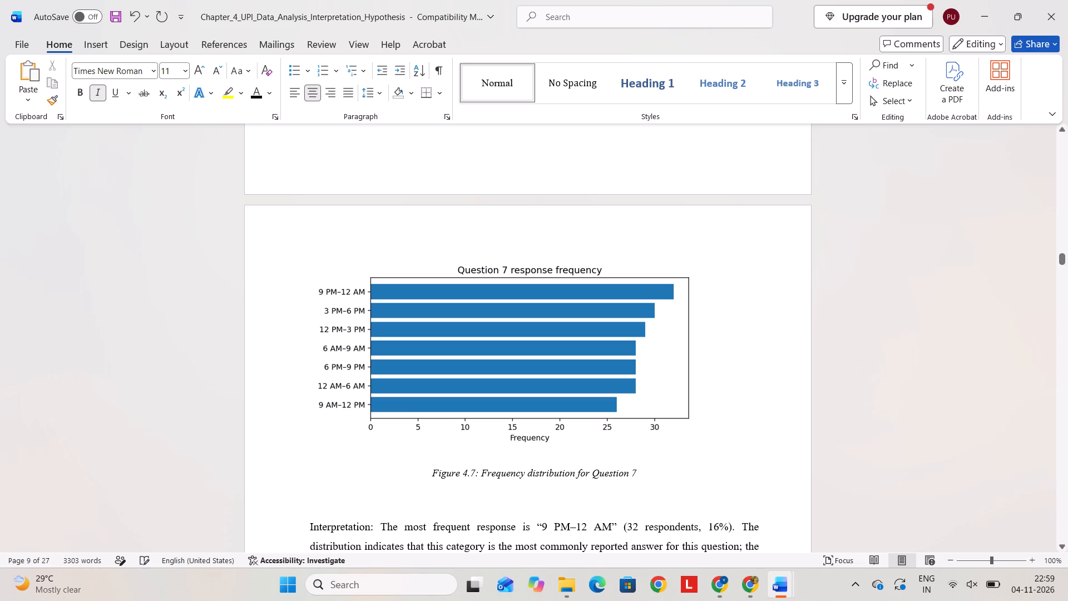
{"action": "key", "text": "Down"}
{"action": "key", "text": "BackSpace"}
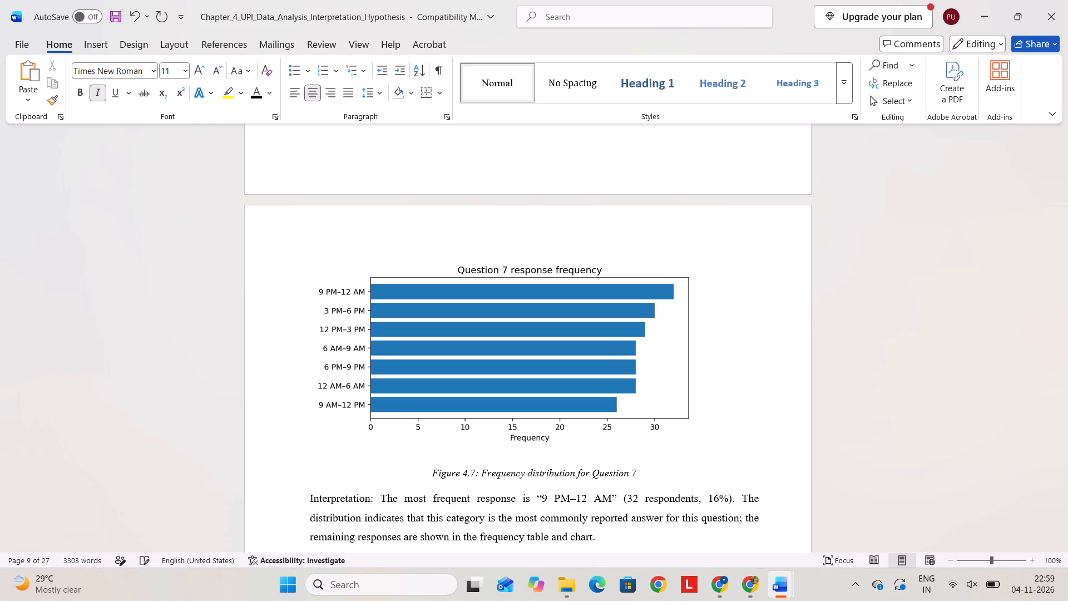
Enlarge the Question 8 response table to about one and three-quarter times its height, with evenly taller rows and a slightly greater width.
{"action": "scroll", "coordinate": [375, 517], "scroll_direction": "down", "scroll_amount": 3}
{"action": "scroll", "coordinate": [375, 594], "scroll_direction": "down", "scroll_amount": 2}
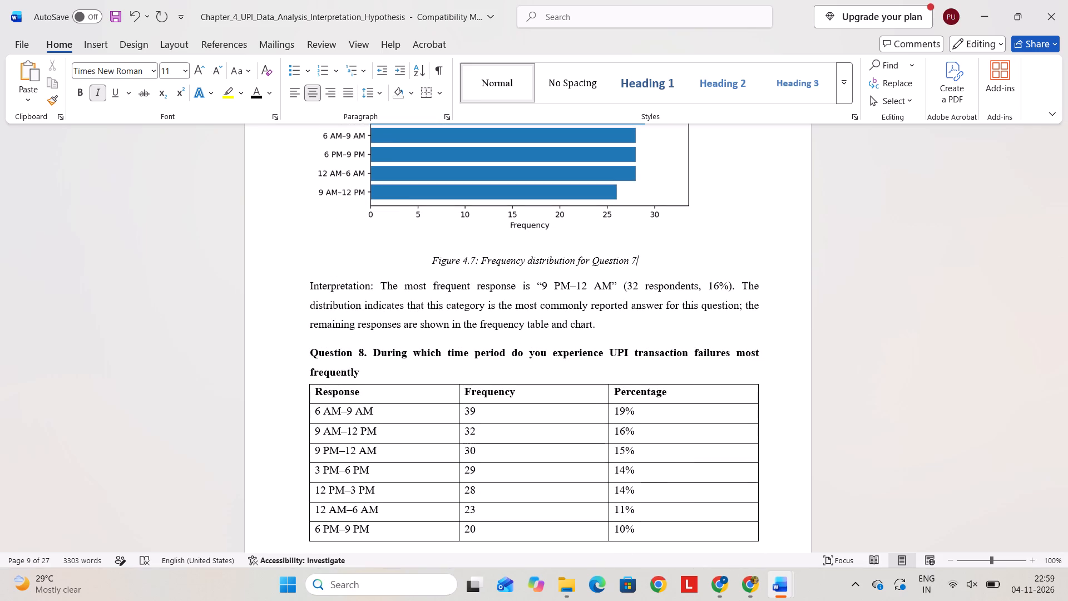
{"action": "scroll", "coordinate": [375, 594], "scroll_direction": "down", "scroll_amount": 1}
{"action": "scroll", "coordinate": [468, 442], "scroll_direction": "down", "scroll_amount": 2}
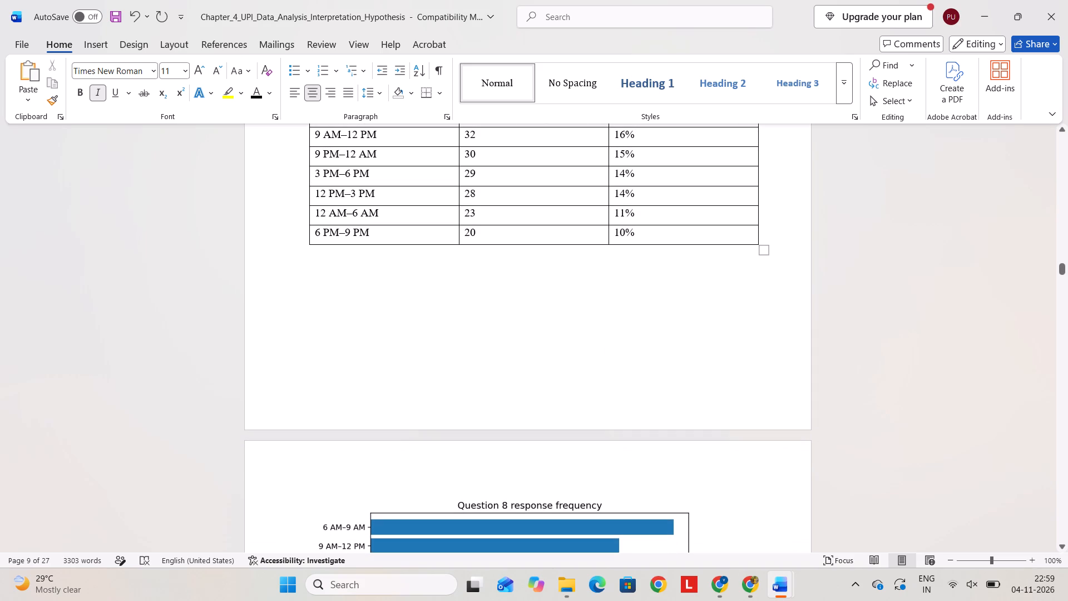
{"action": "left_click", "coordinate": [755, 244]}
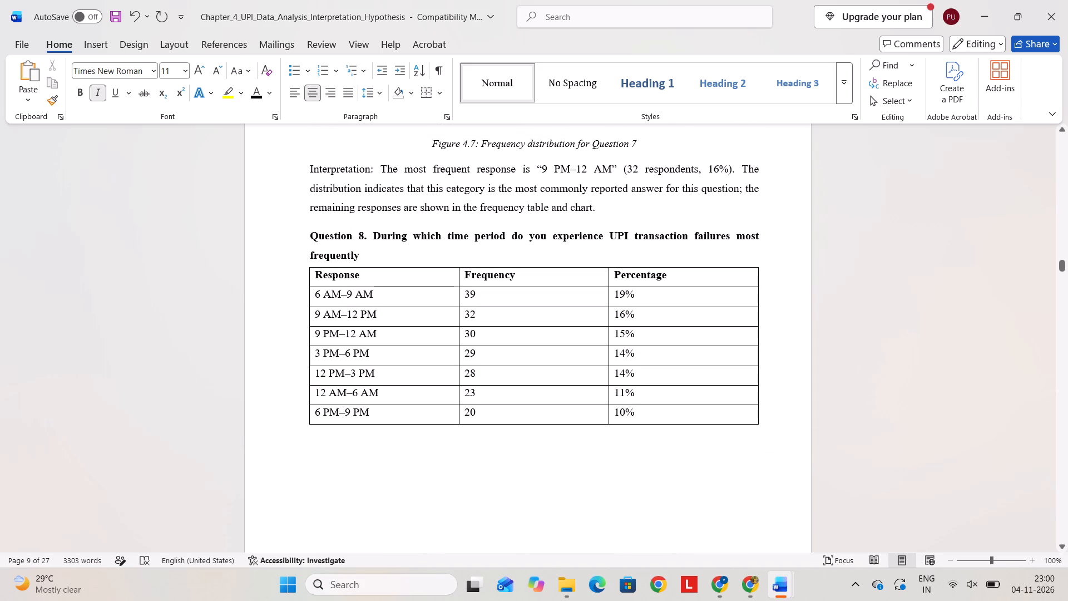
{"action": "left_click_drag", "start_coordinate": [760, 427], "coordinate": [765, 454]}
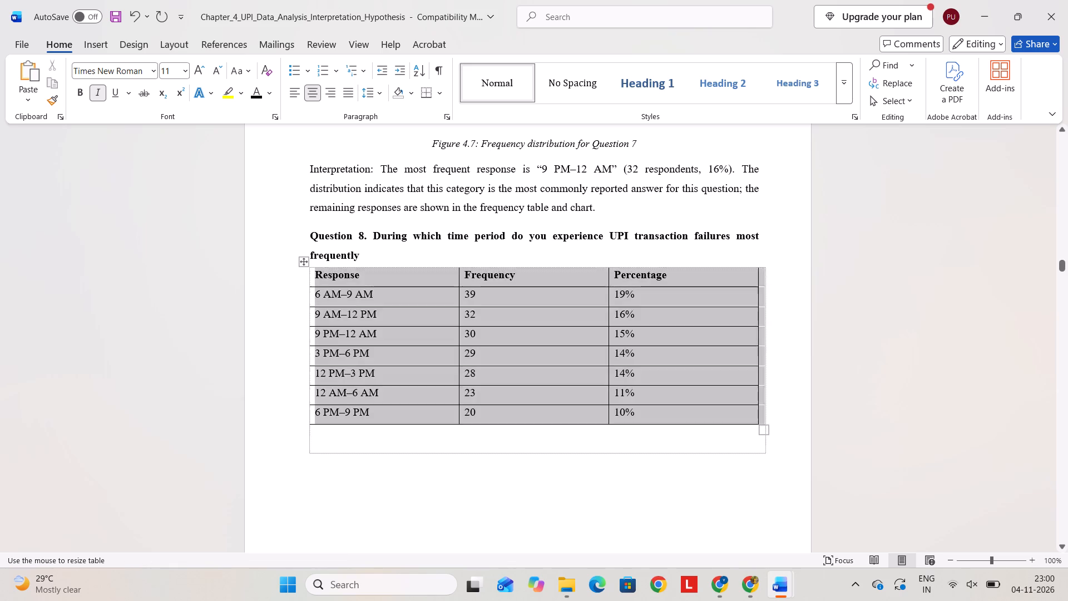
{"action": "left_click_drag", "start_coordinate": [765, 454], "coordinate": [765, 545]}
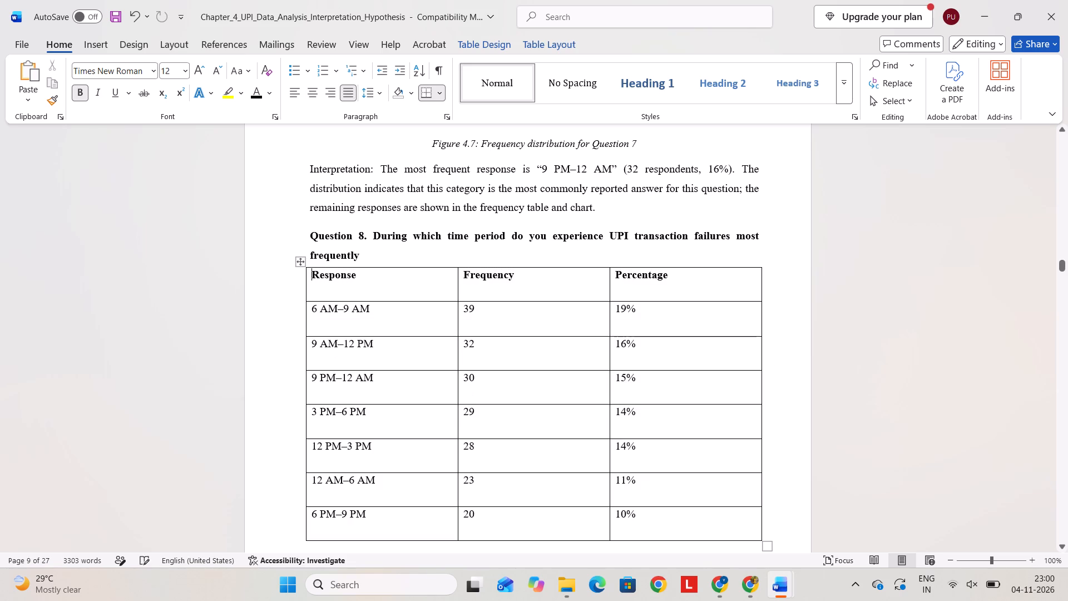
Paste the copied caption under the Question 8 chart, renumbered to "Figure 4.8: Frequency distribution for Question 8", with no blank line before the interpretation.
{"action": "scroll", "coordinate": [708, 522], "scroll_direction": "down", "scroll_amount": 5}
{"action": "scroll", "coordinate": [513, 412], "scroll_direction": "down", "scroll_amount": 1}
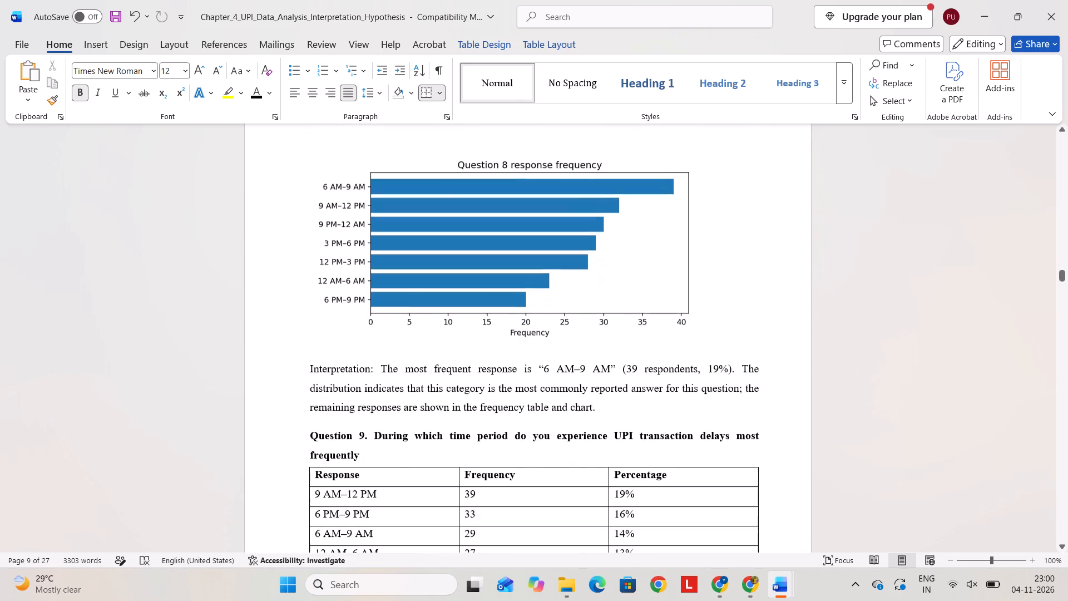
{"action": "left_click", "coordinate": [711, 322]}
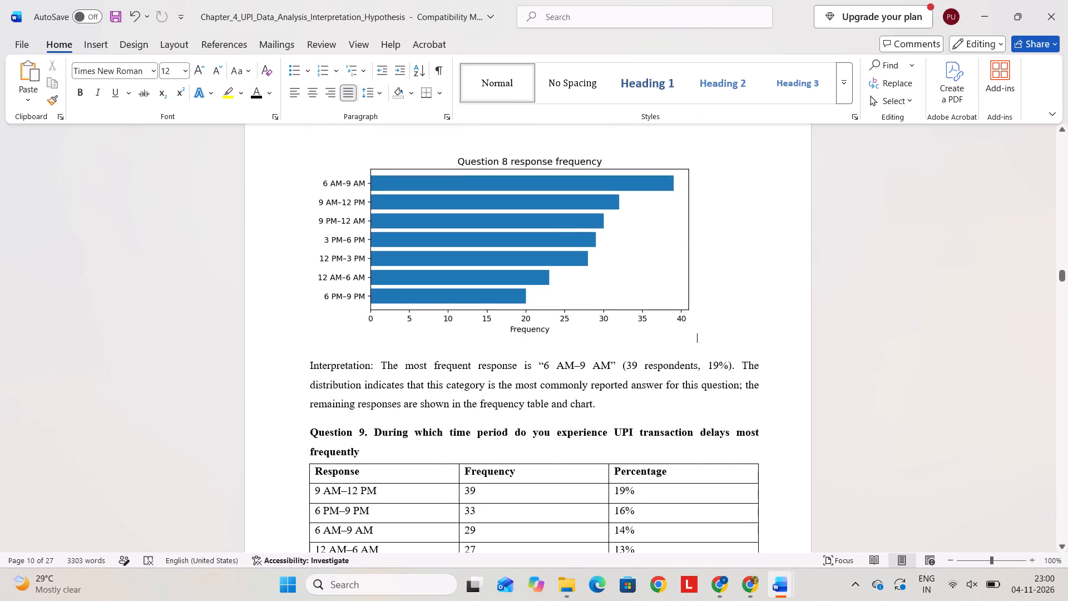
{"action": "key", "text": "Return"}
{"action": "key", "text": "ctrl+v"}
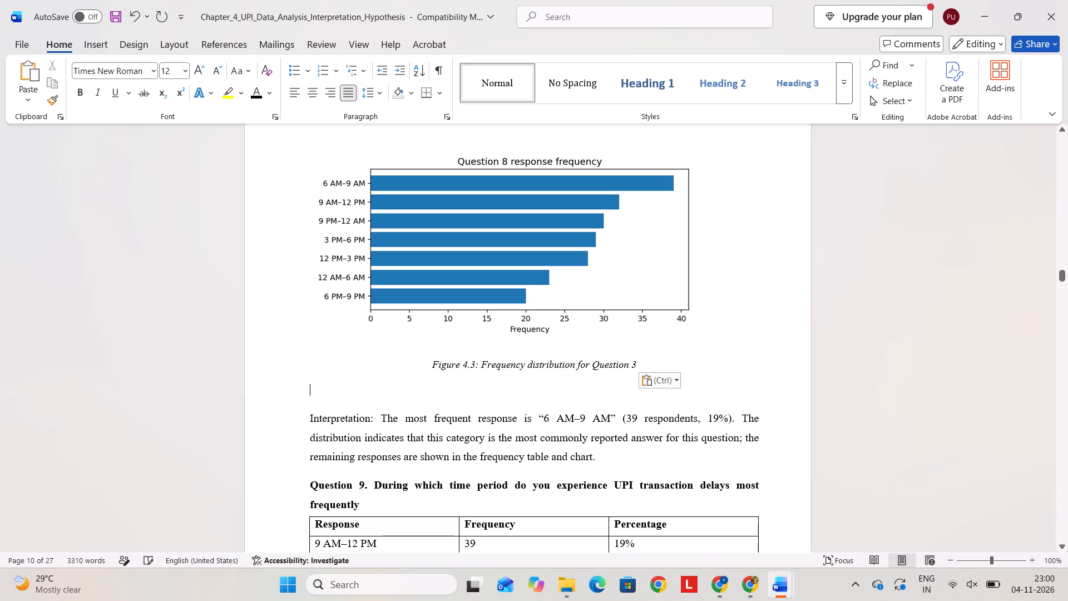
{"action": "left_click", "coordinate": [474, 367]}
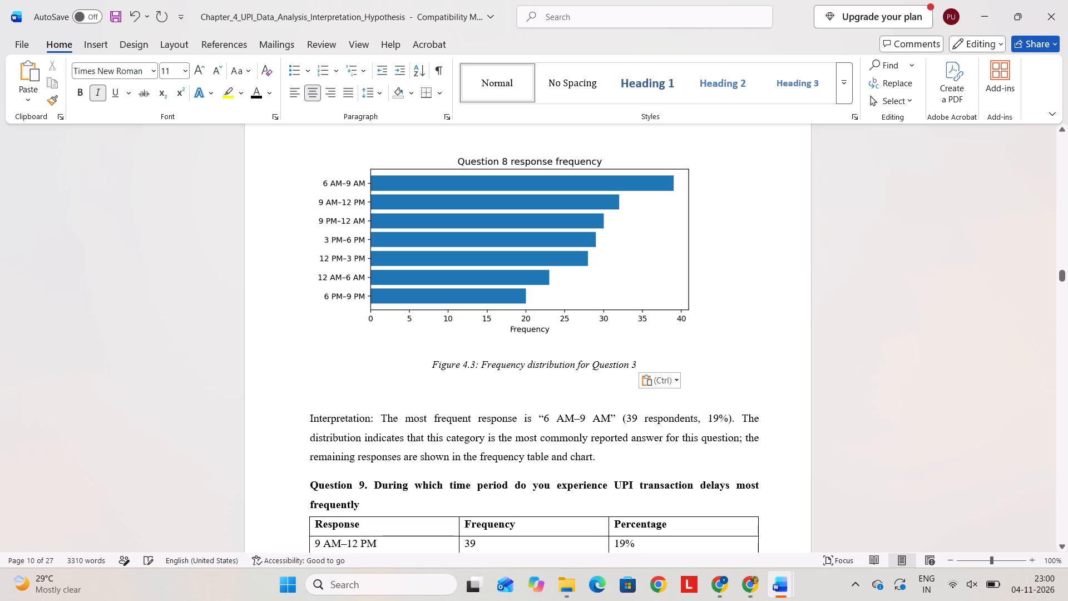
{"action": "key", "text": "Delete"}
{"action": "key", "text": "8"}
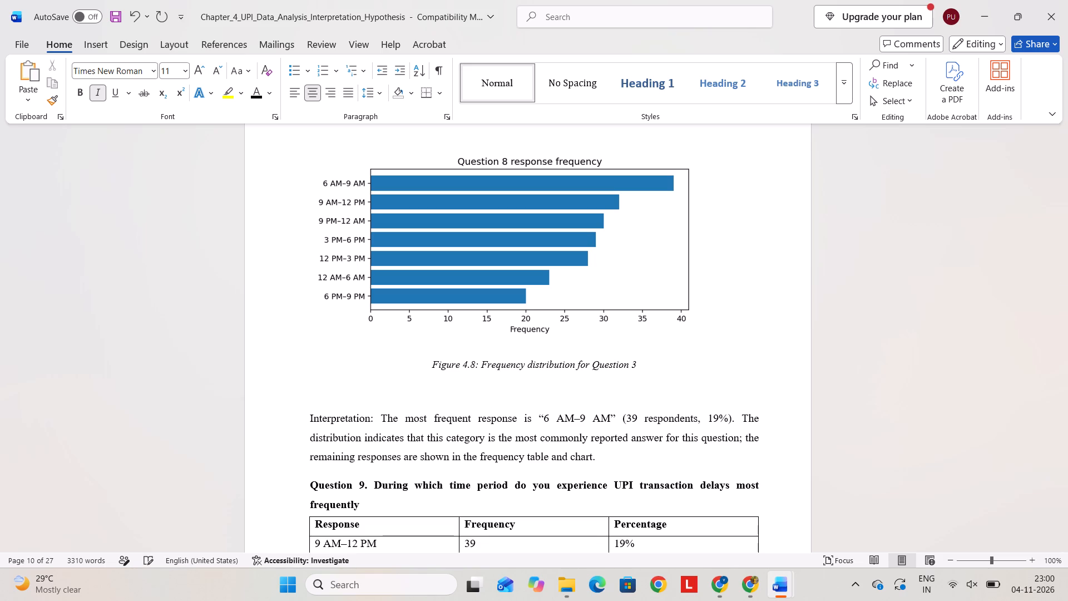
{"action": "key", "text": "Down"}
{"action": "key", "text": "Left"}
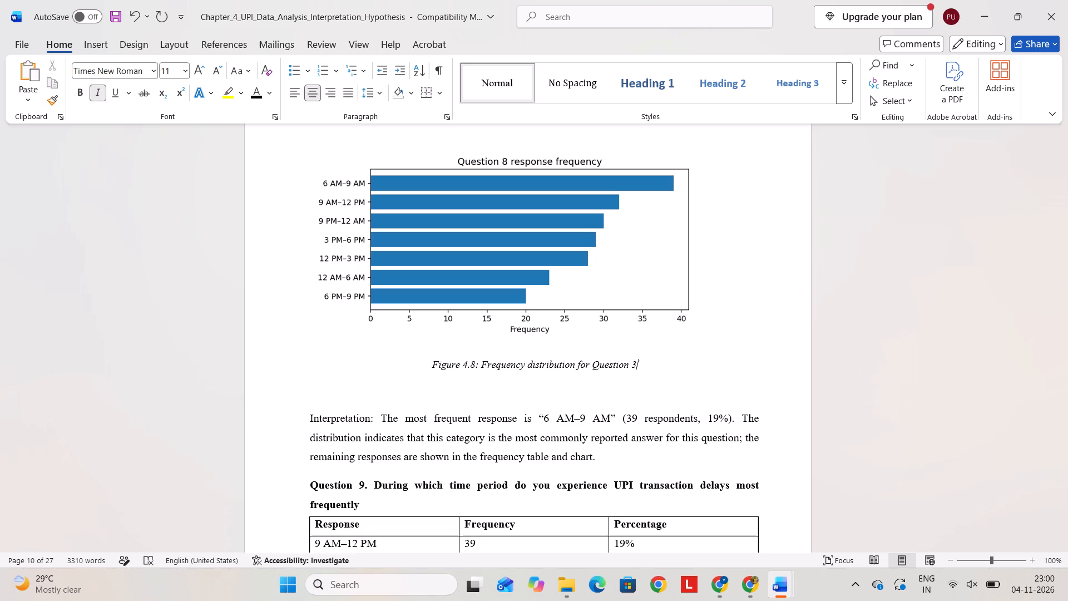
{"action": "key", "text": "BackSpace"}
{"action": "key", "text": "8"}
{"action": "key", "text": "Down"}
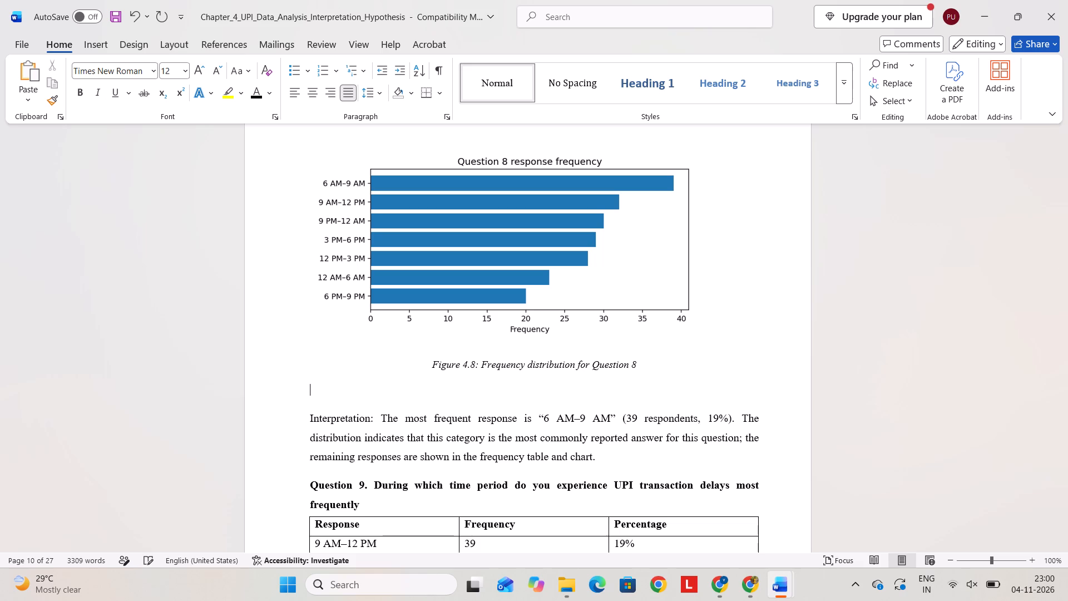
{"action": "key", "text": "BackSpace"}
Resize the Question 9 response table to about one and a half times its height and slightly narrower, keeping all rows on one page.
{"action": "scroll", "coordinate": [472, 367], "scroll_direction": "down", "scroll_amount": 2}
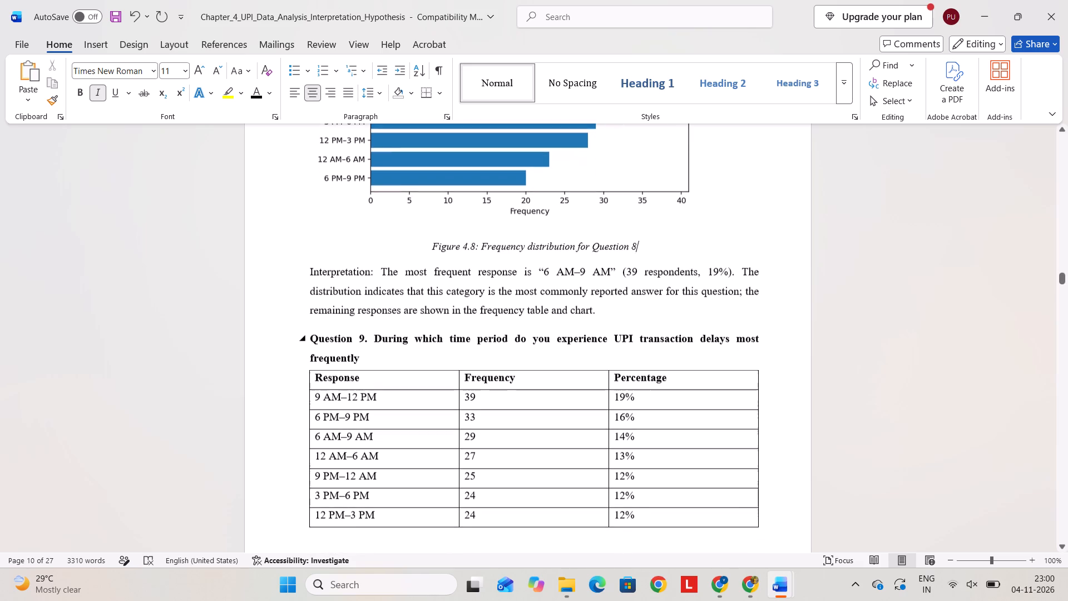
{"action": "scroll", "coordinate": [472, 367], "scroll_direction": "down", "scroll_amount": 2}
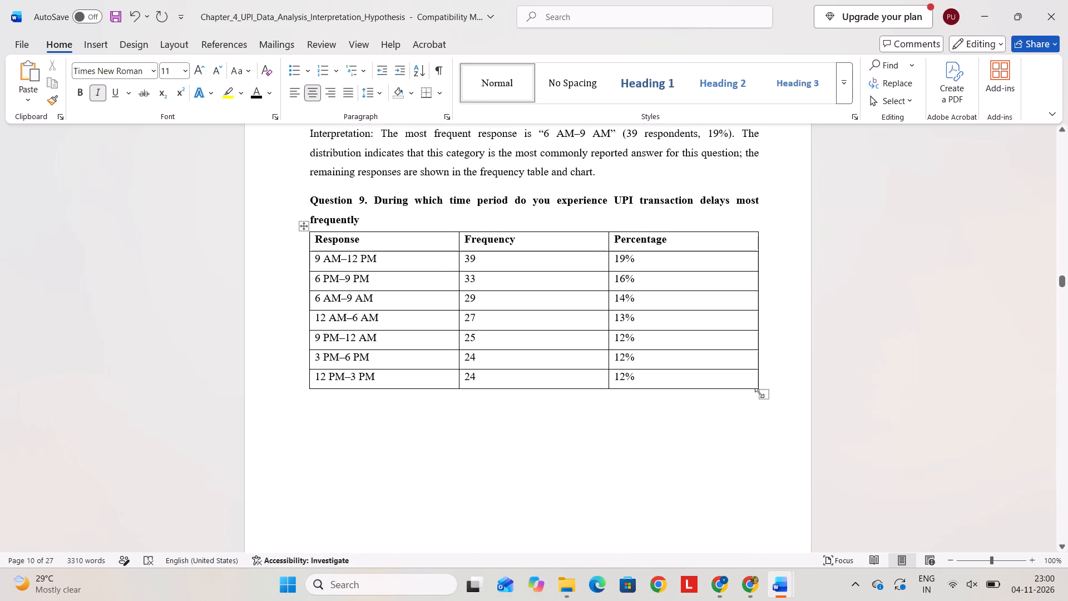
{"action": "left_click_drag", "start_coordinate": [759, 393], "coordinate": [765, 530]}
{"action": "scroll", "coordinate": [640, 495], "scroll_direction": "down", "scroll_amount": 1}
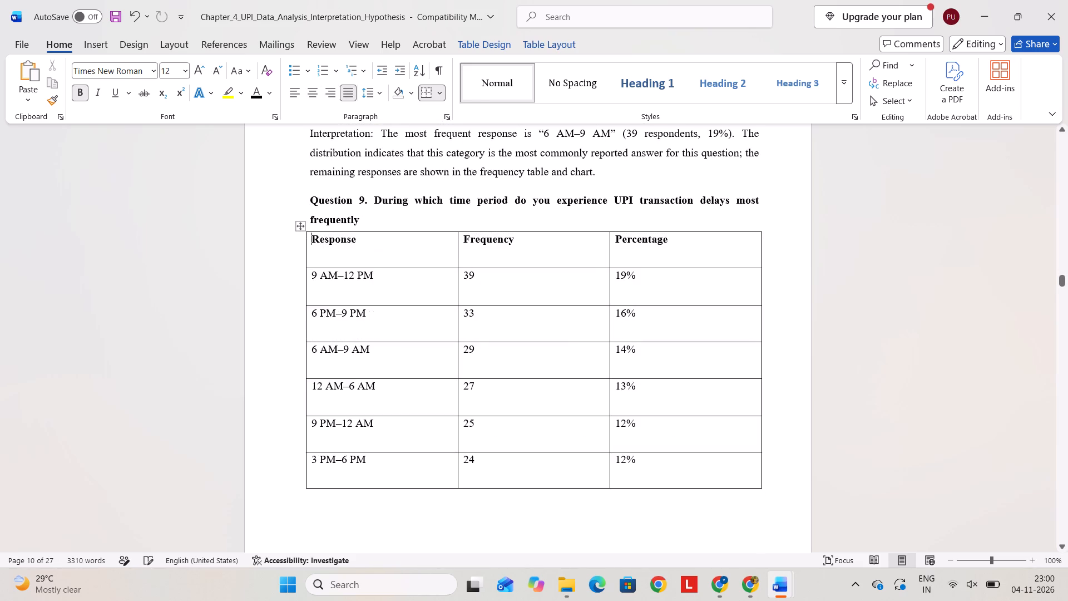
{"action": "scroll", "coordinate": [621, 489], "scroll_direction": "down", "scroll_amount": 1}
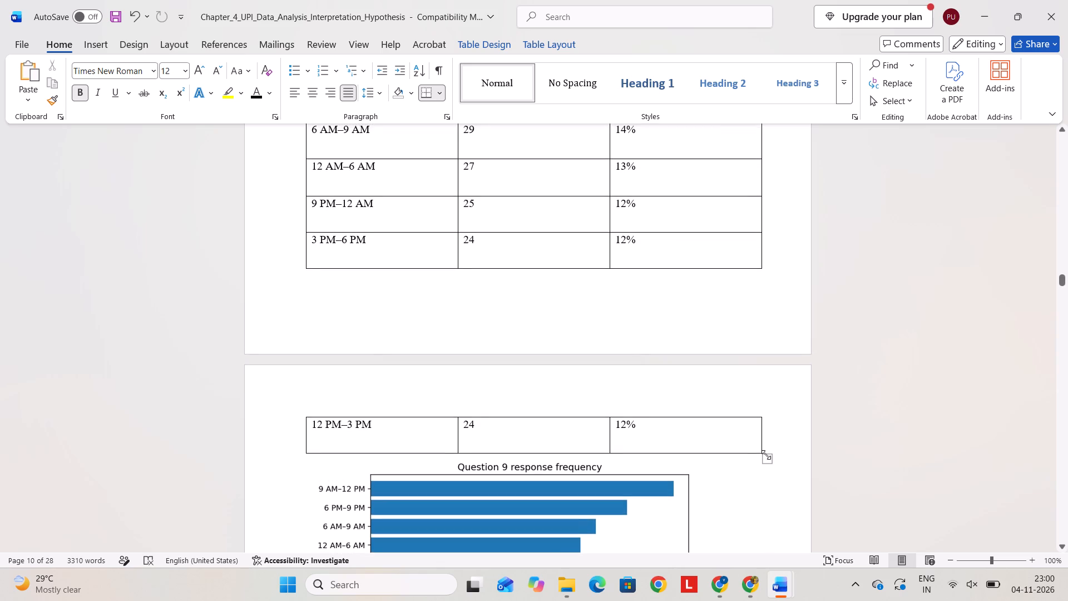
{"action": "left_click_drag", "start_coordinate": [766, 455], "coordinate": [744, 343]}
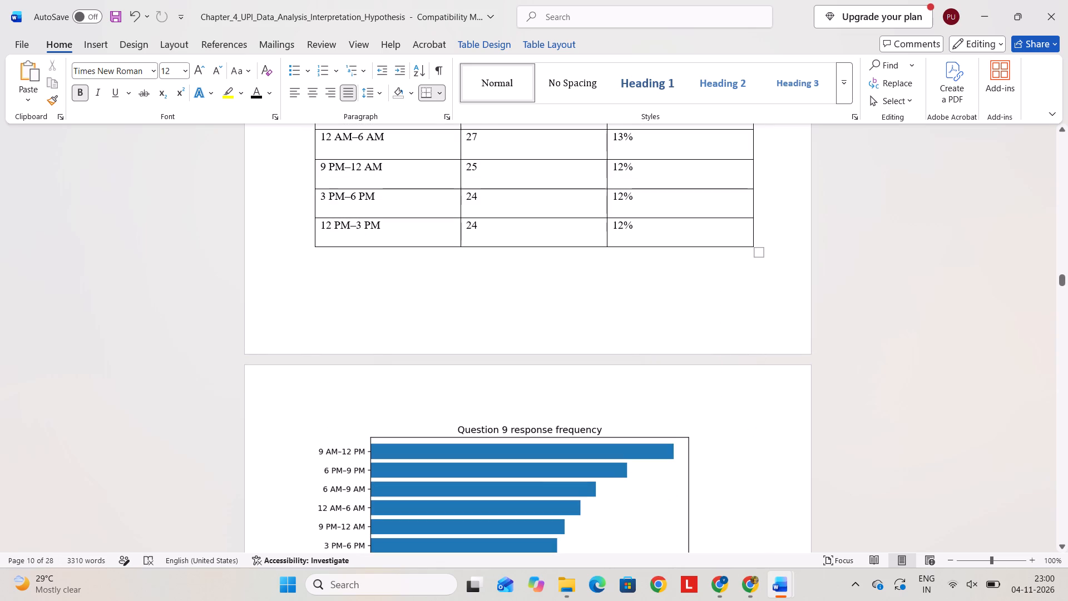
Paste the copied caption under the Question 9 chart, renumbered to "Figure 4.9: Frequency distribution for Question 9", with no blank line before the interpretation.
{"action": "scroll", "coordinate": [703, 395], "scroll_direction": "down", "scroll_amount": 1}
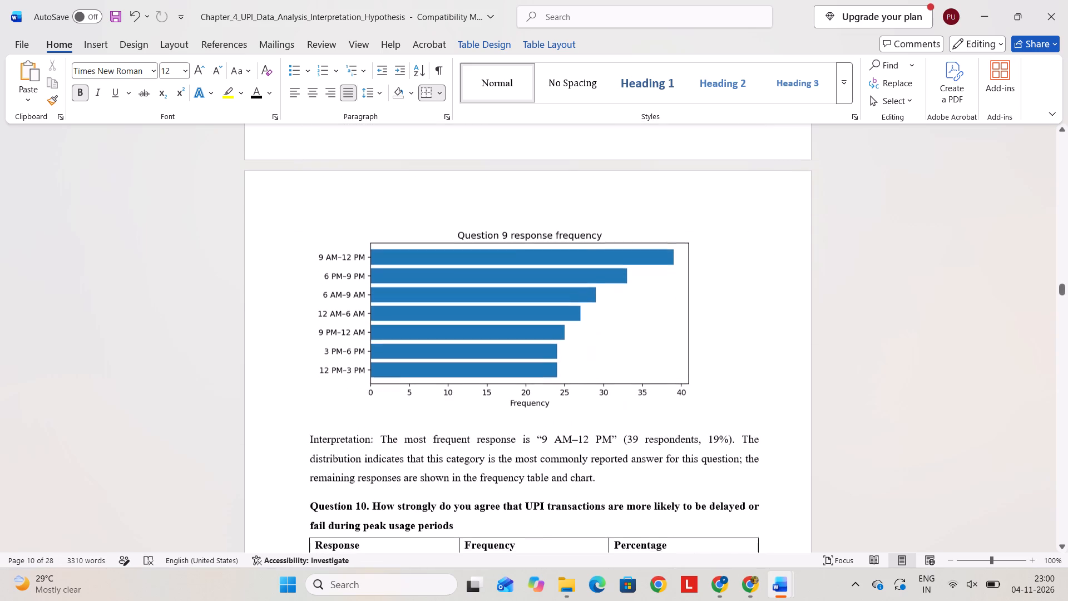
{"action": "scroll", "coordinate": [651, 425], "scroll_direction": "down", "scroll_amount": 1}
{"action": "left_click", "coordinate": [719, 386]}
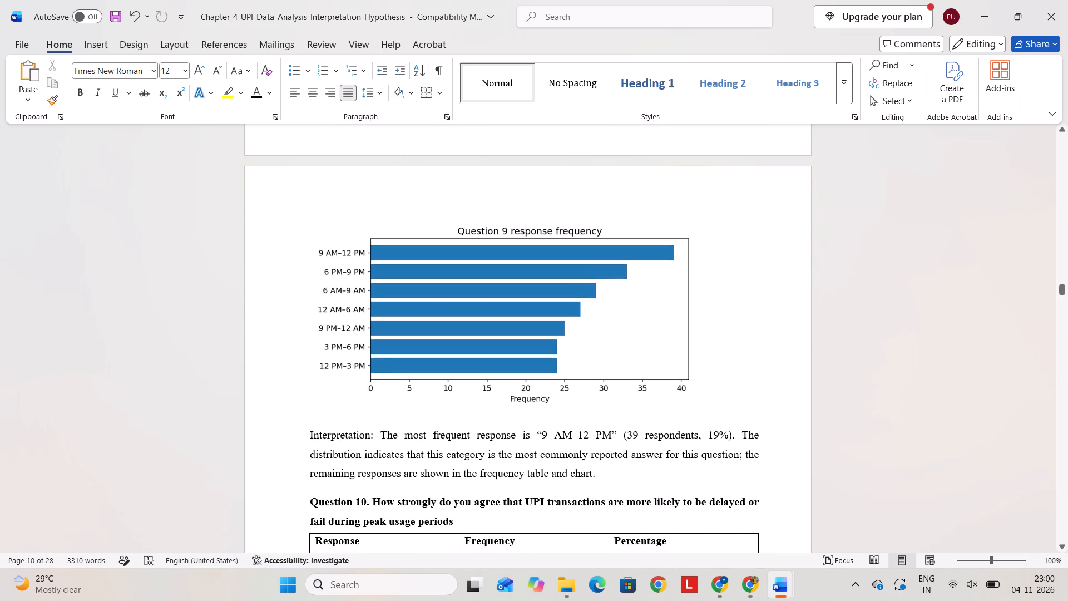
{"action": "key", "text": "Return"}
{"action": "key", "text": "ctrl+v"}
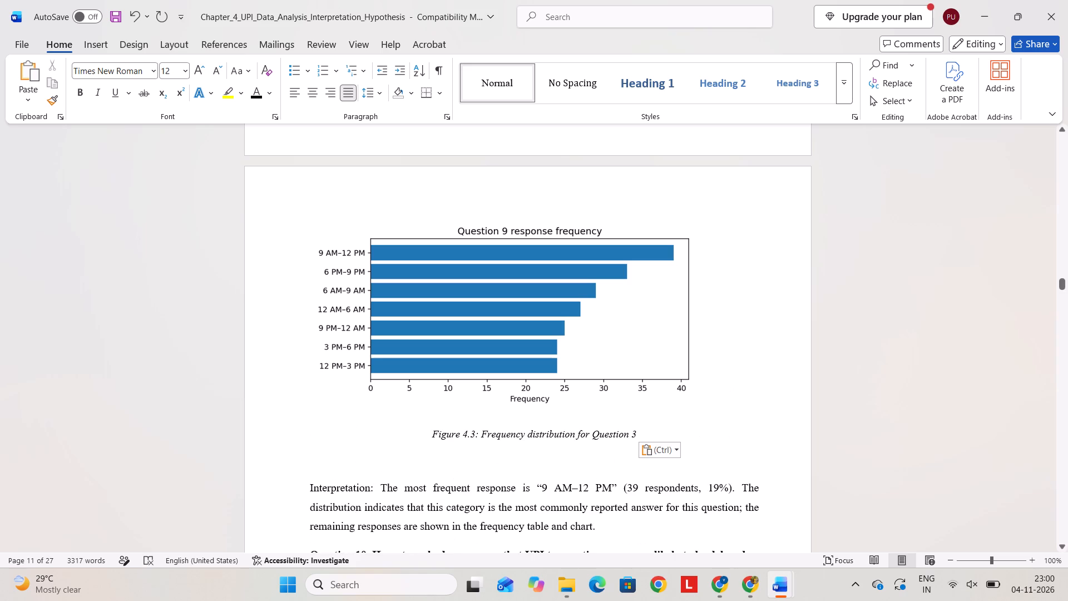
{"action": "key", "text": "BackSpace"}
{"action": "key", "text": "BackSpace"}
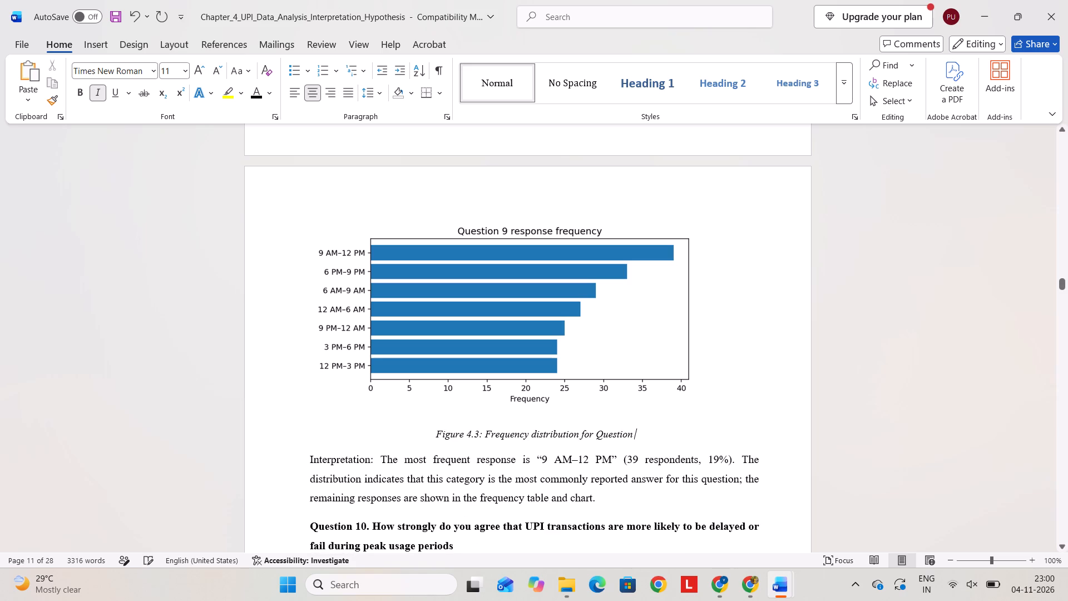
{"action": "key", "text": "9"}
{"action": "left_click", "coordinate": [476, 440]}
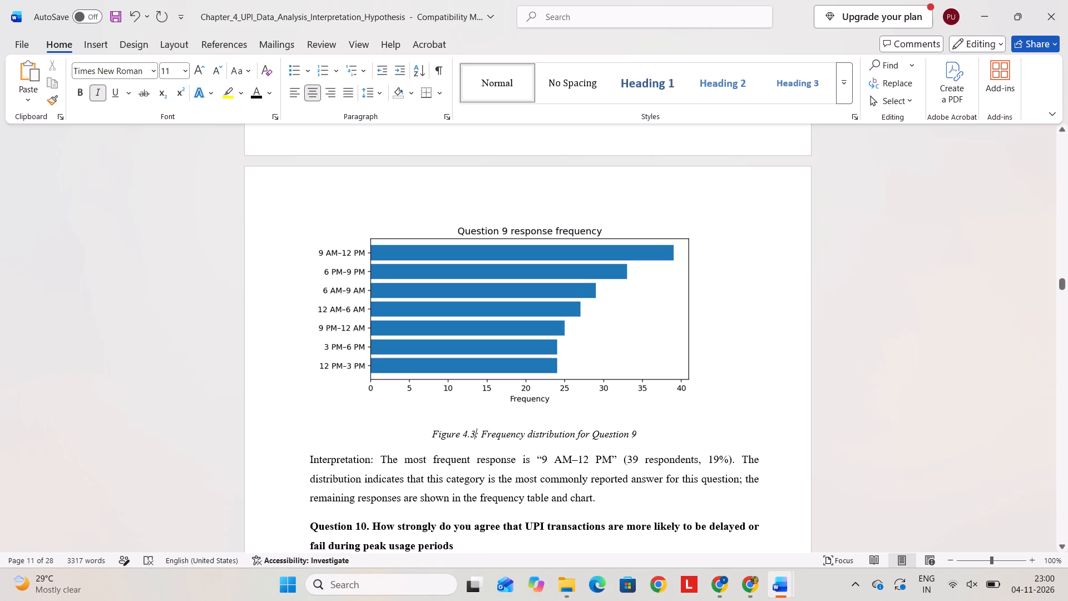
{"action": "key", "text": "BackSpace"}
{"action": "key", "text": "9"}
Enlarge the Question 10 response table to about twice its height, with evenly taller rows and a slightly greater width.
{"action": "scroll", "coordinate": [611, 470], "scroll_direction": "down", "scroll_amount": 3}
{"action": "scroll", "coordinate": [664, 492], "scroll_direction": "down", "scroll_amount": 1}
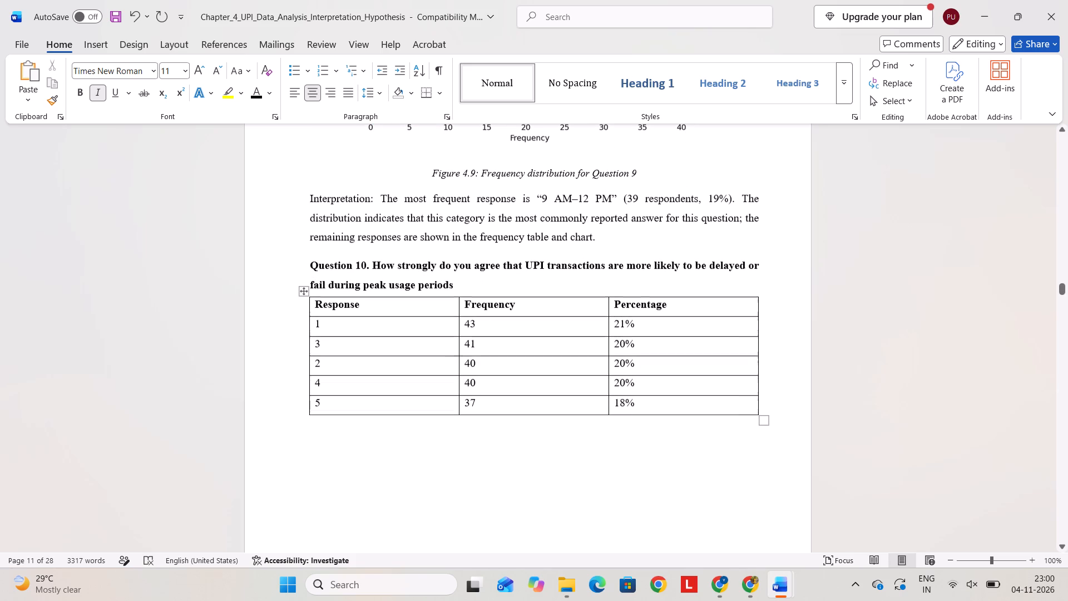
{"action": "left_click_drag", "start_coordinate": [759, 416], "coordinate": [772, 514]}
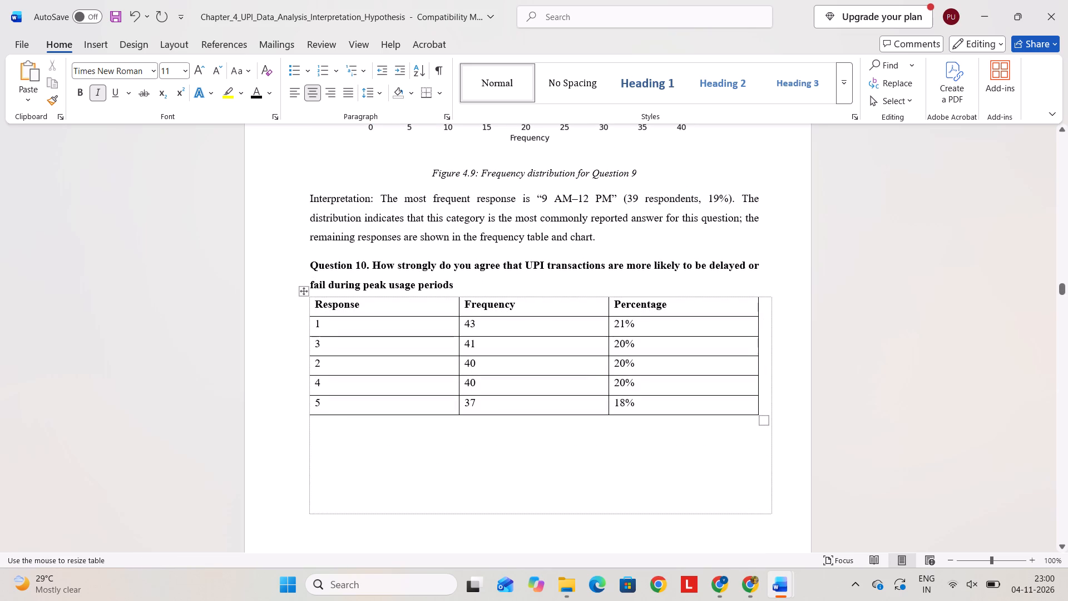
{"action": "left_click_drag", "start_coordinate": [772, 514], "coordinate": [775, 533]}
Open the research_document_final PDF from the Downloads folder and skim its chapters and table of contents.
{"action": "scroll", "coordinate": [780, 533], "scroll_direction": "down", "scroll_amount": 3}
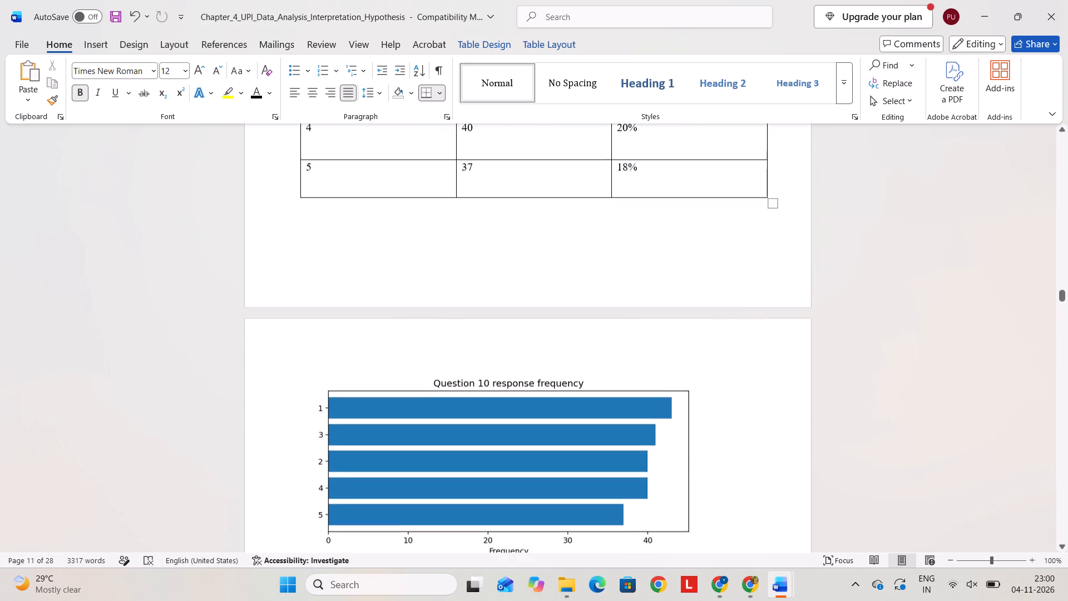
{"action": "scroll", "coordinate": [648, 491], "scroll_direction": "down", "scroll_amount": 2}
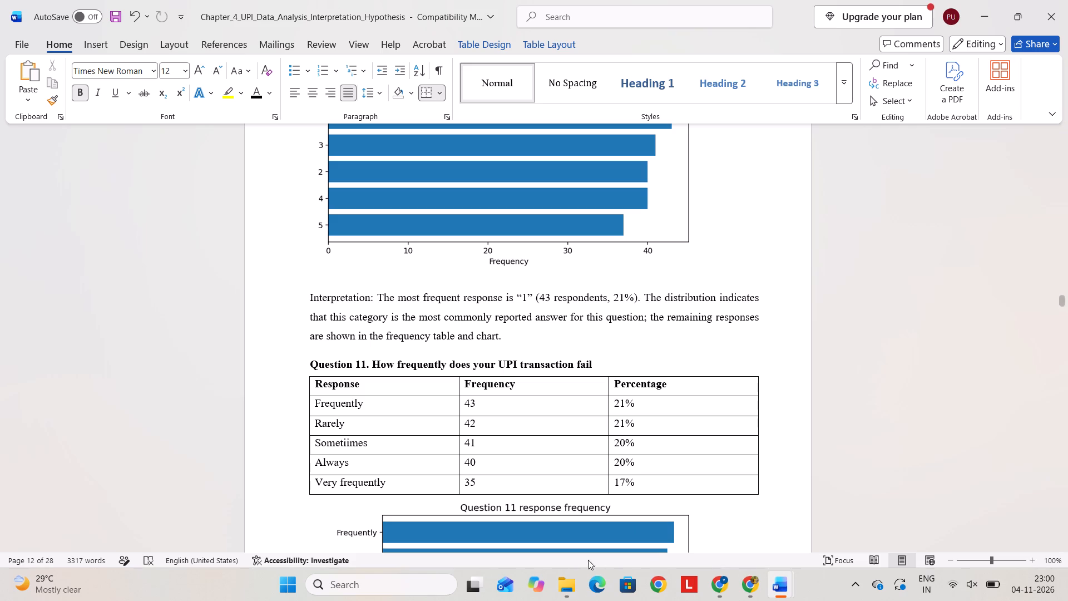
{"action": "left_click", "coordinate": [573, 585]}
{"action": "double_click", "coordinate": [264, 184]}
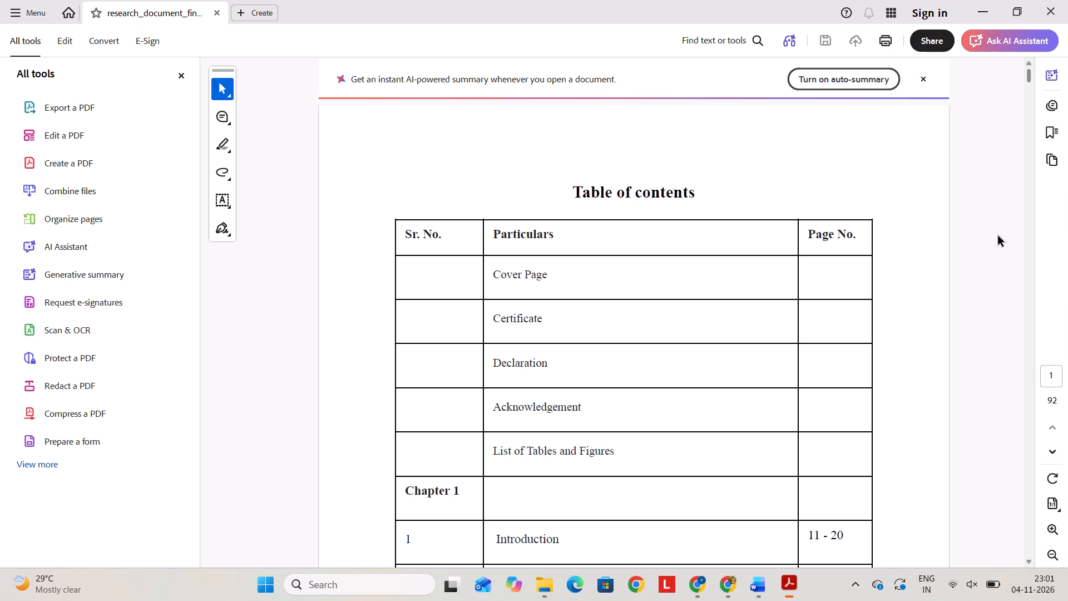
{"action": "left_click_drag", "start_coordinate": [1029, 80], "coordinate": [1035, 311]}
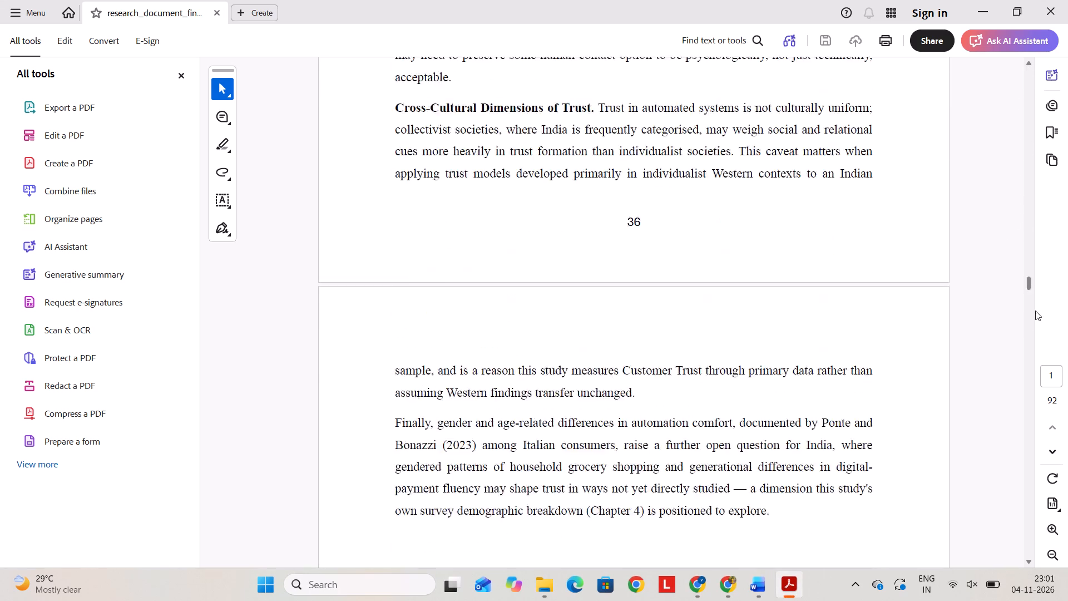
{"action": "left_click_drag", "start_coordinate": [1035, 311], "coordinate": [1036, 401]}
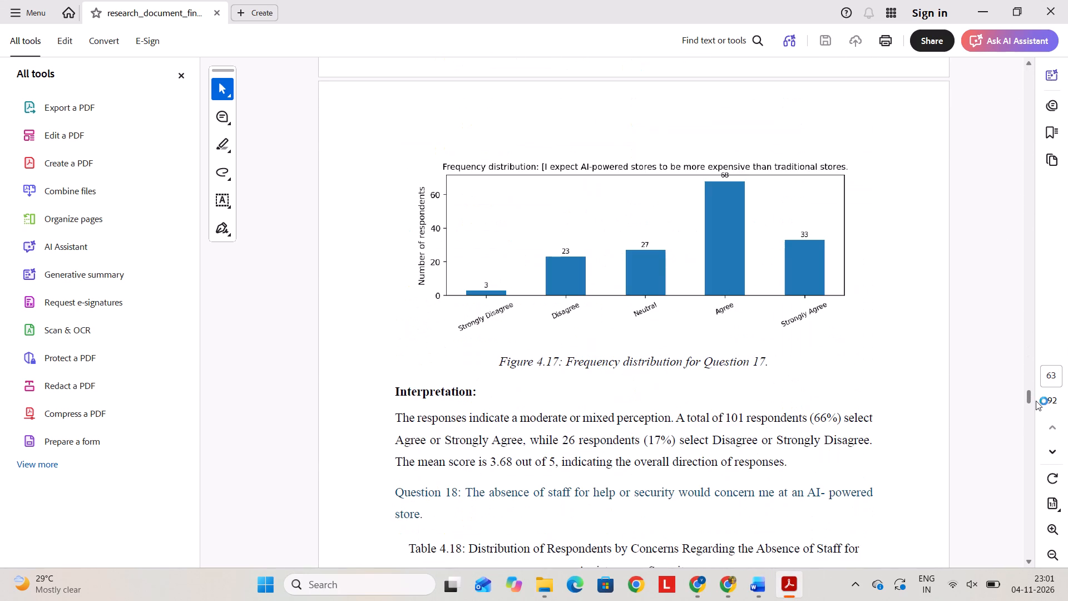
{"action": "left_click_drag", "start_coordinate": [1036, 401], "coordinate": [1041, 510]}
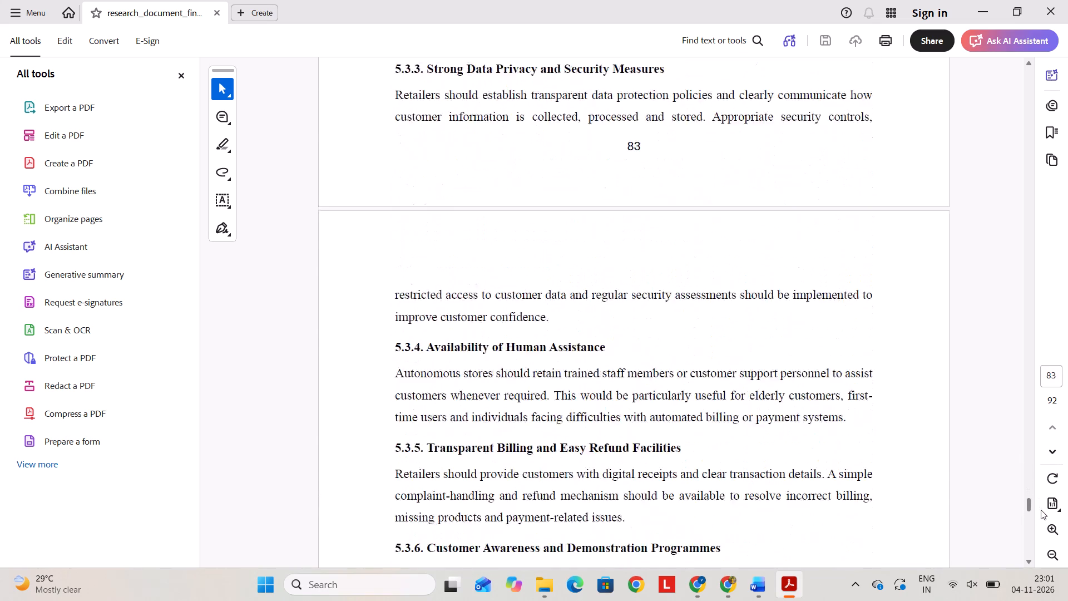
{"action": "left_click_drag", "start_coordinate": [1041, 510], "coordinate": [1024, 599]}
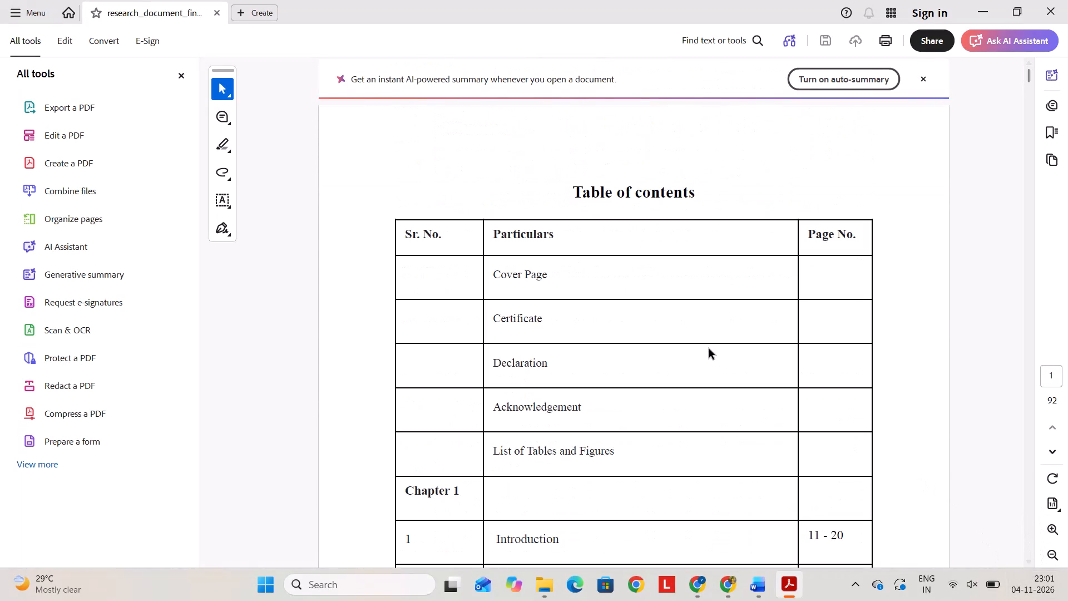
{"action": "scroll", "coordinate": [709, 349], "scroll_direction": "up", "scroll_amount": 1}
{"action": "scroll", "coordinate": [709, 349], "scroll_direction": "down", "scroll_amount": 5}
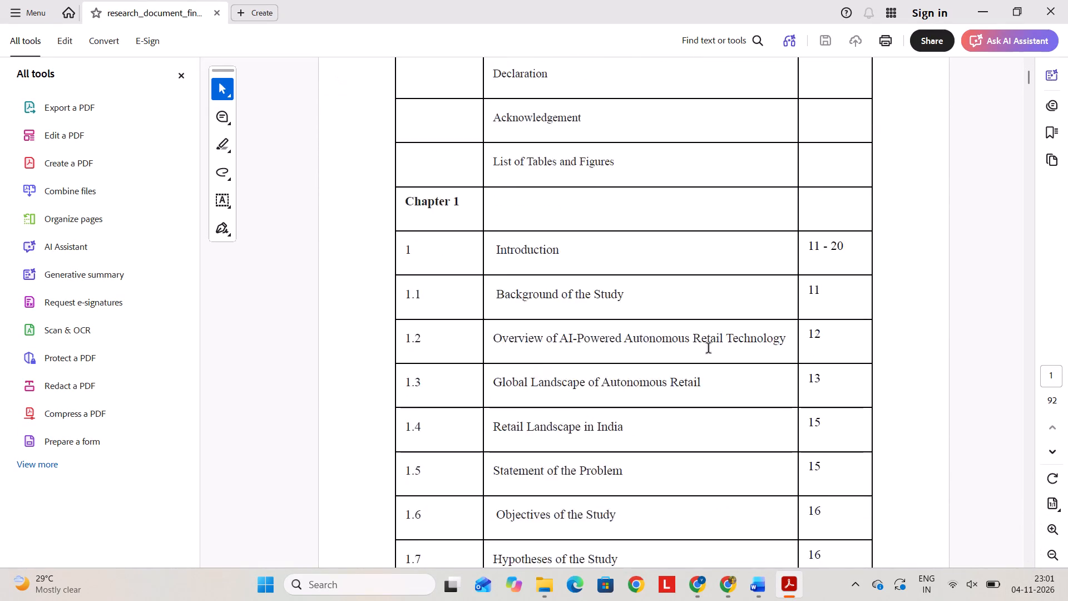
{"action": "scroll", "coordinate": [709, 349], "scroll_direction": "down", "scroll_amount": 6}
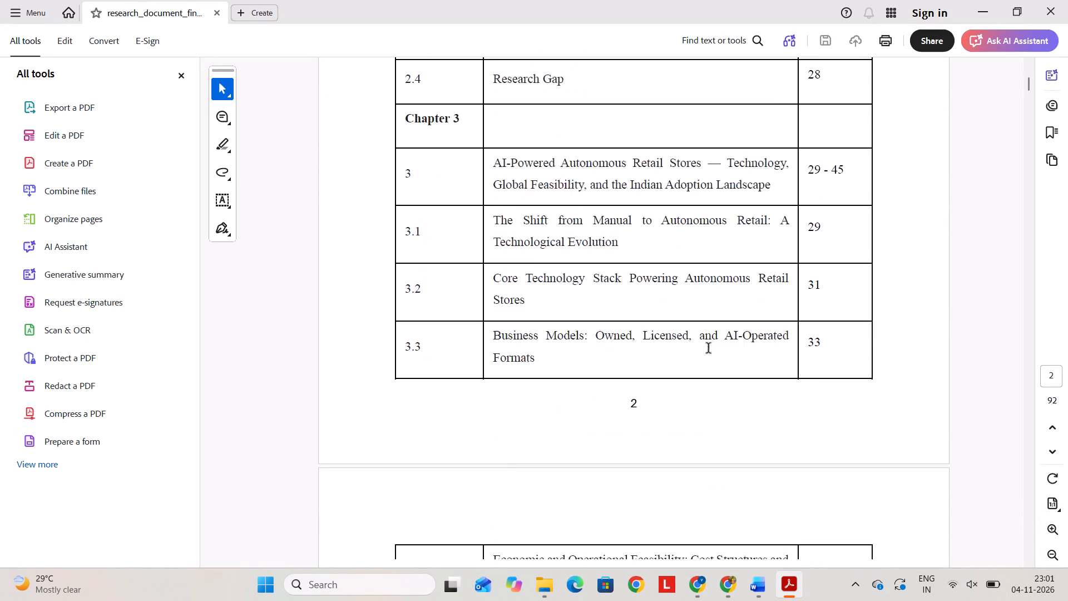
{"action": "scroll", "coordinate": [709, 349], "scroll_direction": "down", "scroll_amount": 6}
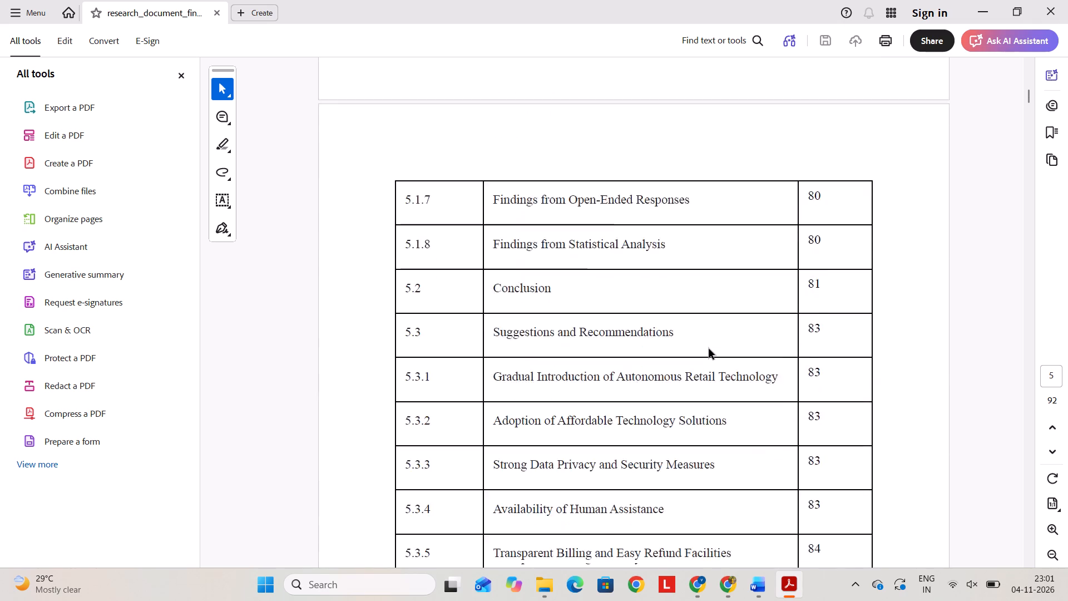
Examine how the PDF's List of Tables and List of figures number and title the Chapter 4 entries.
{"action": "scroll", "coordinate": [709, 349], "scroll_direction": "down", "scroll_amount": 3}
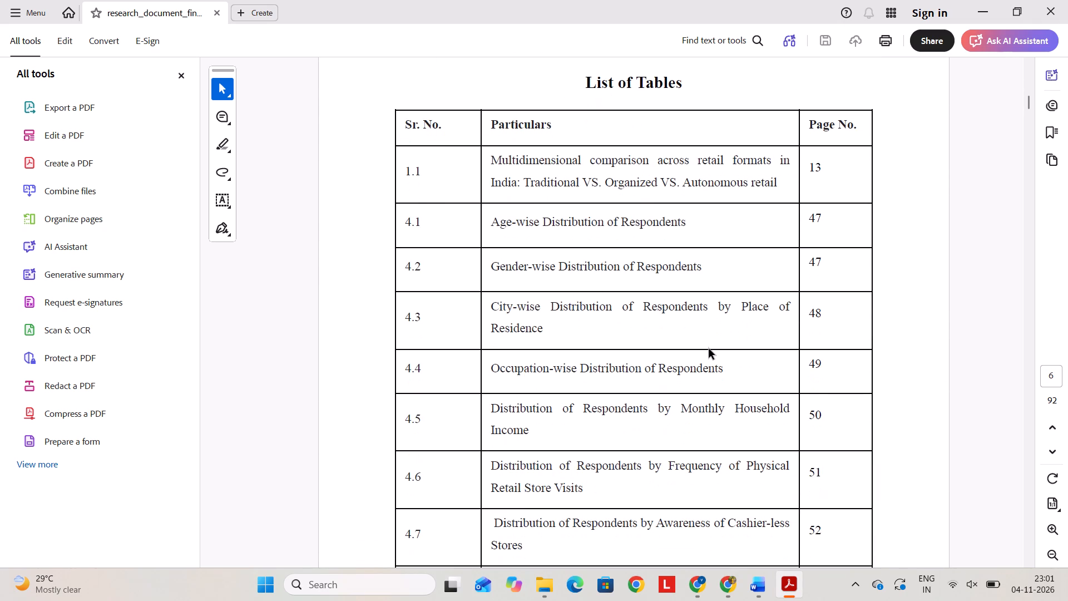
{"action": "scroll", "coordinate": [709, 349], "scroll_direction": "down", "scroll_amount": 2}
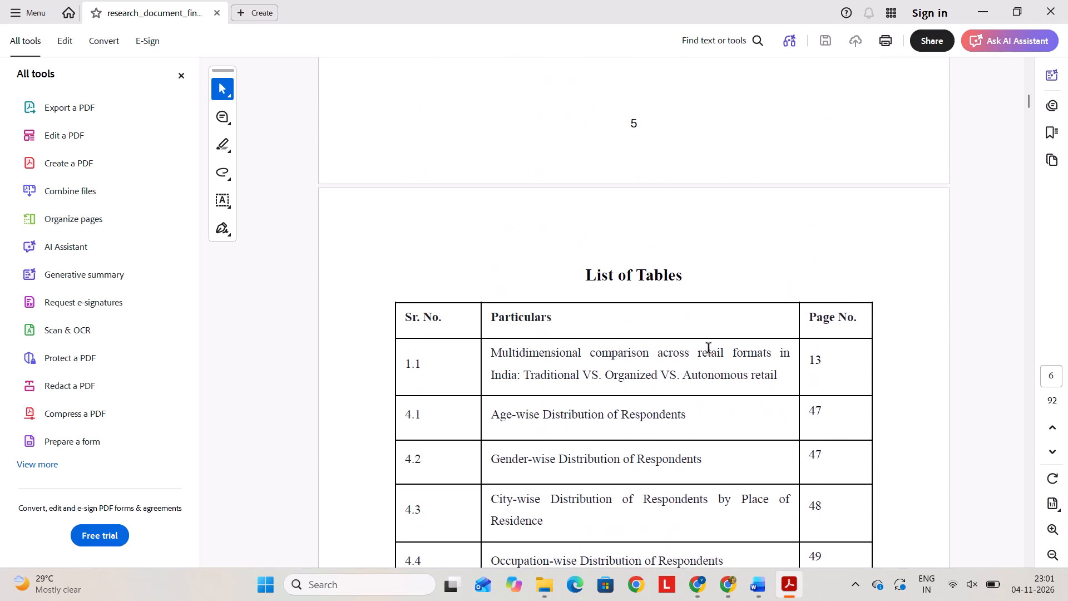
{"action": "scroll", "coordinate": [709, 349], "scroll_direction": "down", "scroll_amount": 4}
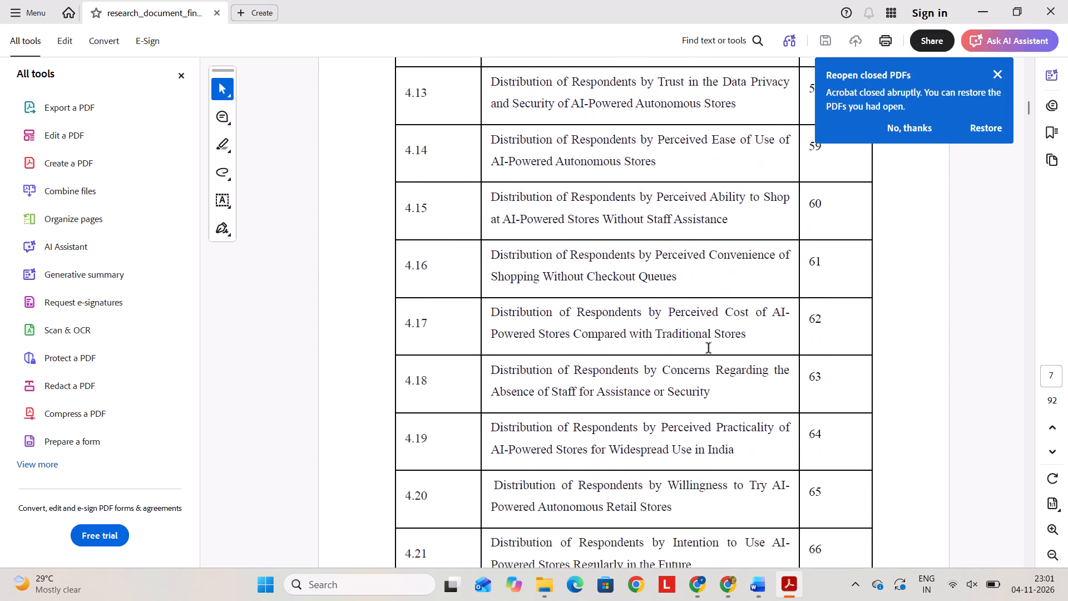
{"action": "scroll", "coordinate": [709, 349], "scroll_direction": "down", "scroll_amount": 4}
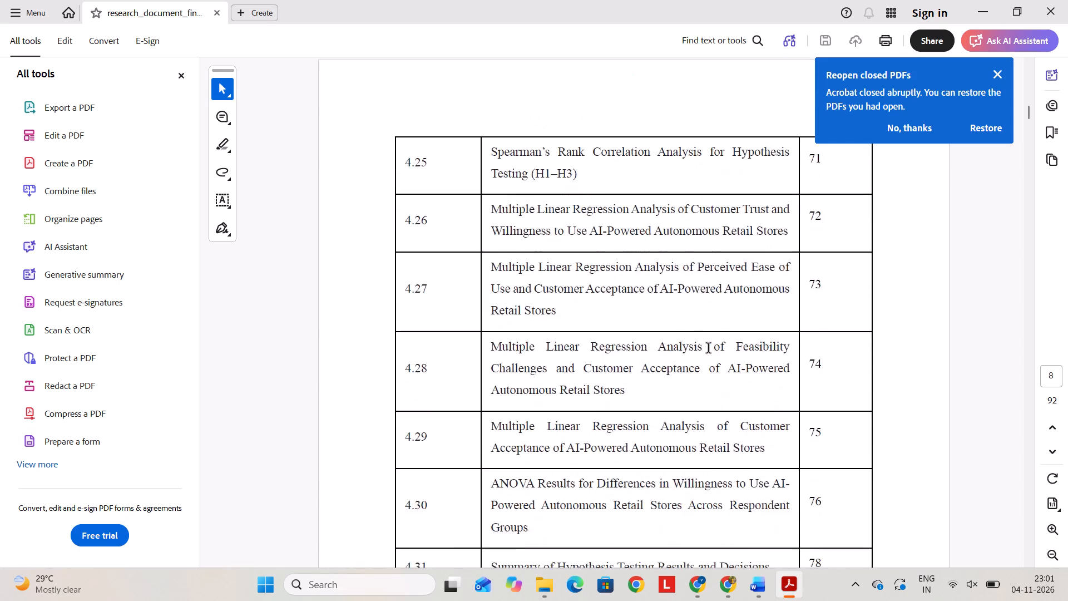
{"action": "scroll", "coordinate": [709, 349], "scroll_direction": "down", "scroll_amount": 2}
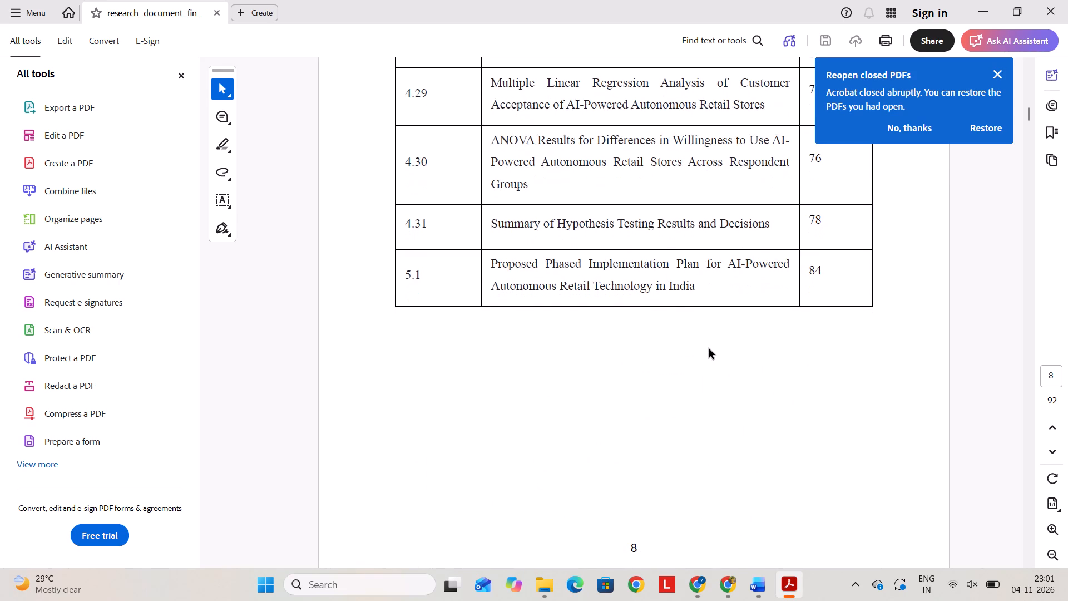
{"action": "scroll", "coordinate": [709, 349], "scroll_direction": "down", "scroll_amount": 1}
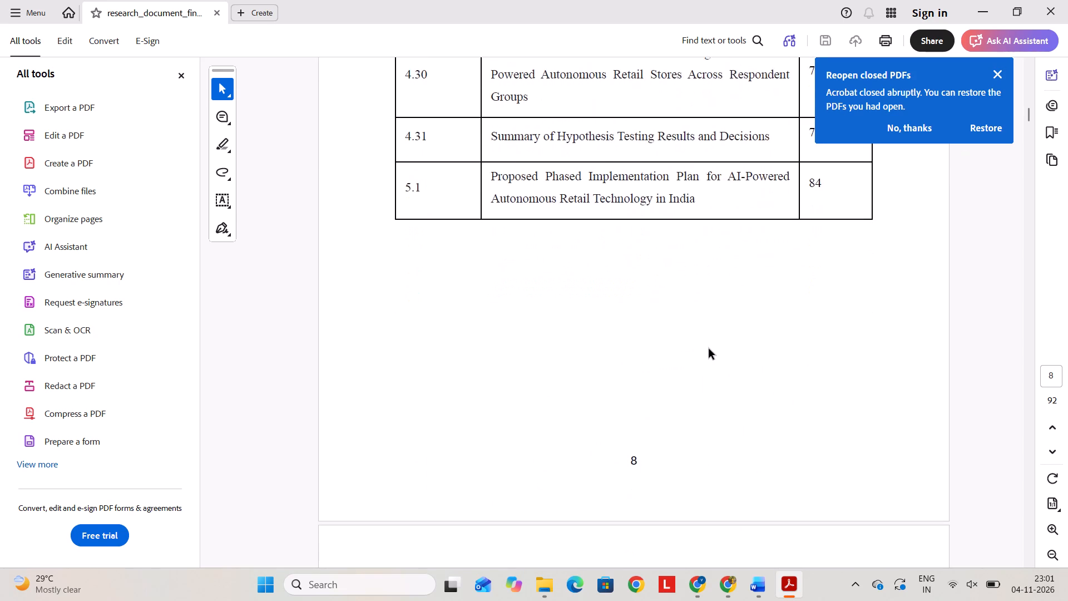
{"action": "scroll", "coordinate": [709, 349], "scroll_direction": "down", "scroll_amount": 1}
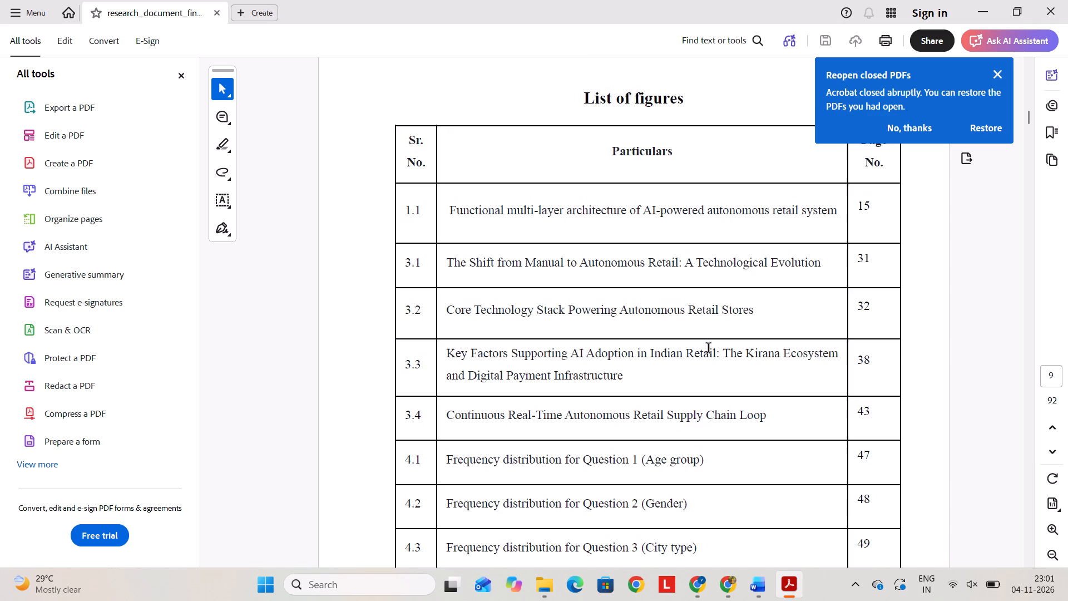
{"action": "scroll", "coordinate": [709, 349], "scroll_direction": "down", "scroll_amount": 2}
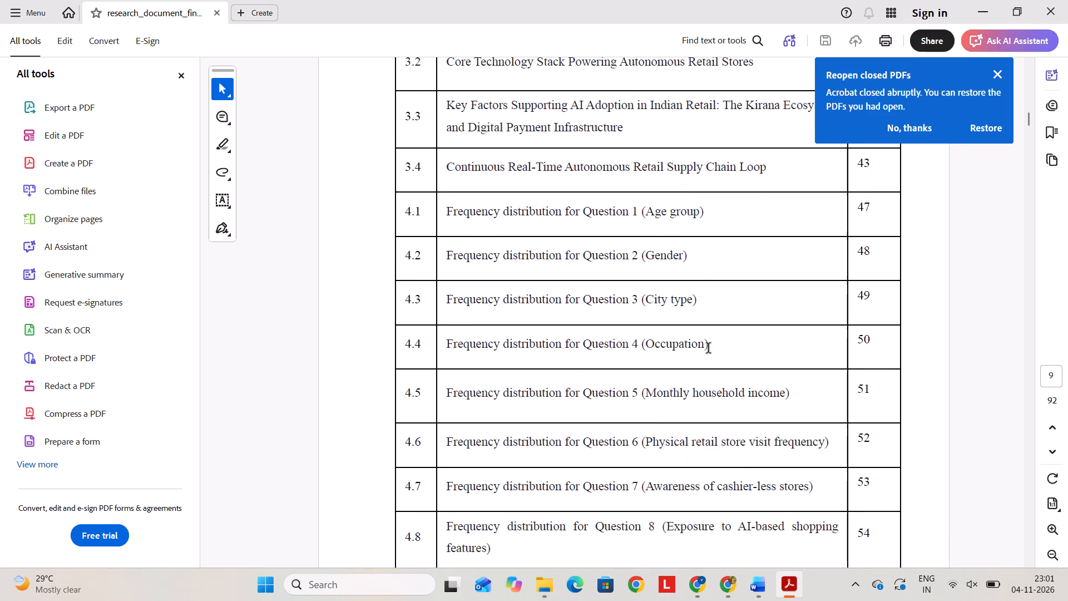
{"action": "scroll", "coordinate": [709, 349], "scroll_direction": "down", "scroll_amount": 1}
{"action": "scroll", "coordinate": [709, 349], "scroll_direction": "up", "scroll_amount": 3}
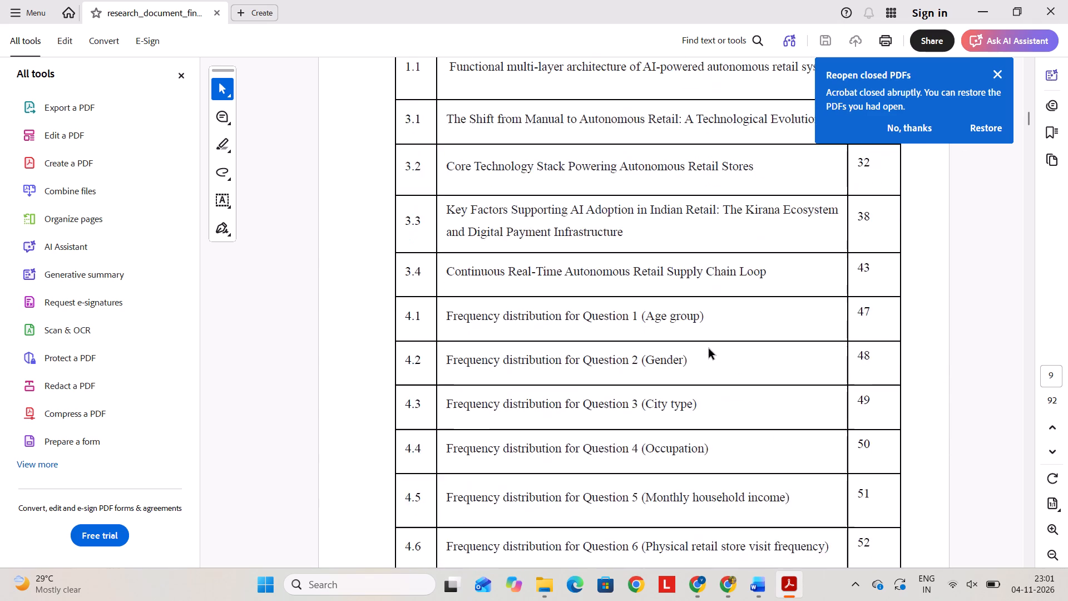
Review the Chapter 4 entries in the PDF's List of Tables again and browse onward into the body chapters.
{"action": "scroll", "coordinate": [709, 349], "scroll_direction": "up", "scroll_amount": 2}
{"action": "scroll", "coordinate": [556, 253], "scroll_direction": "up", "scroll_amount": 2}
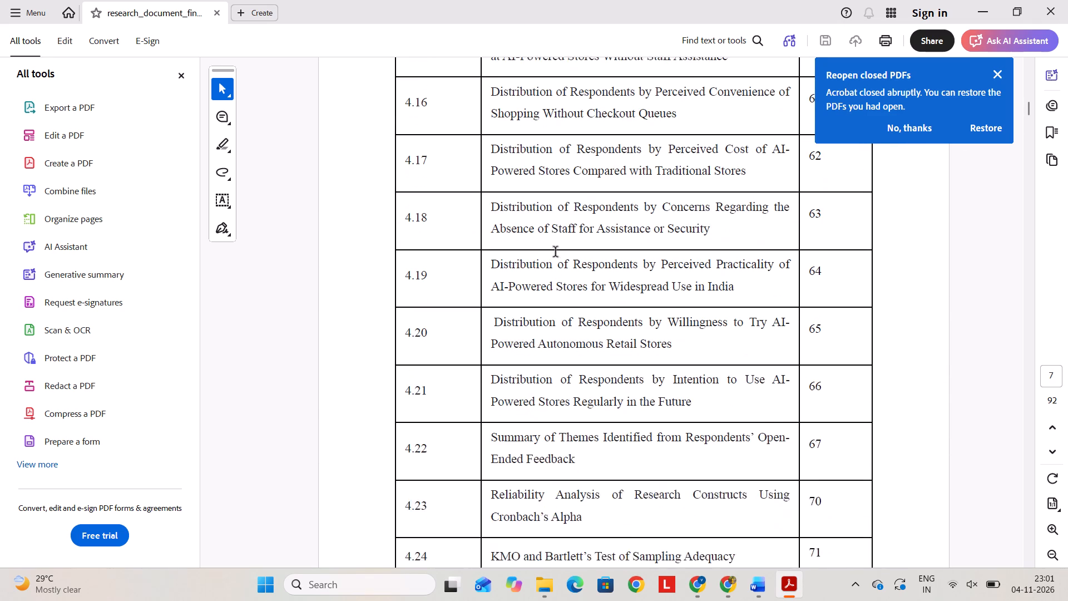
{"action": "scroll", "coordinate": [556, 253], "scroll_direction": "up", "scroll_amount": 1}
{"action": "scroll", "coordinate": [631, 233], "scroll_direction": "up", "scroll_amount": 1}
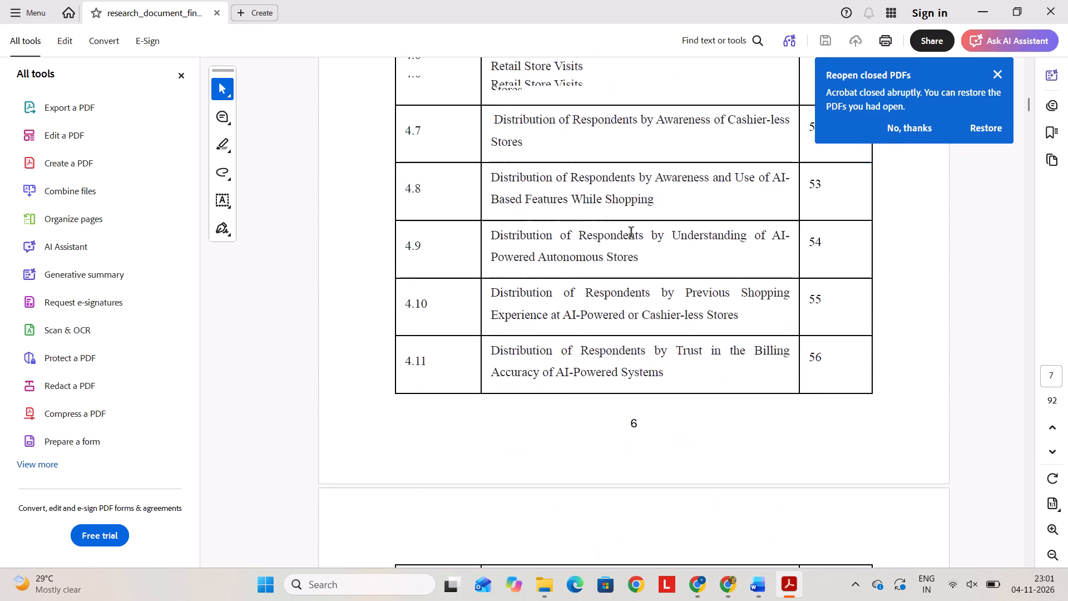
{"action": "scroll", "coordinate": [631, 233], "scroll_direction": "up", "scroll_amount": 3}
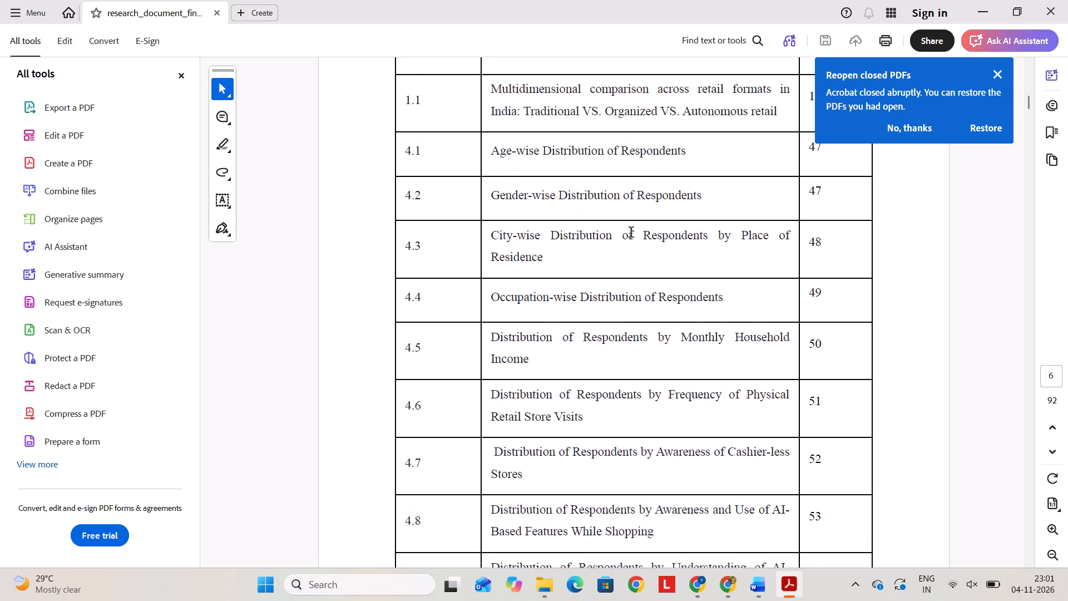
{"action": "scroll", "coordinate": [631, 233], "scroll_direction": "up", "scroll_amount": 1}
{"action": "scroll", "coordinate": [631, 233], "scroll_direction": "down", "scroll_amount": 6}
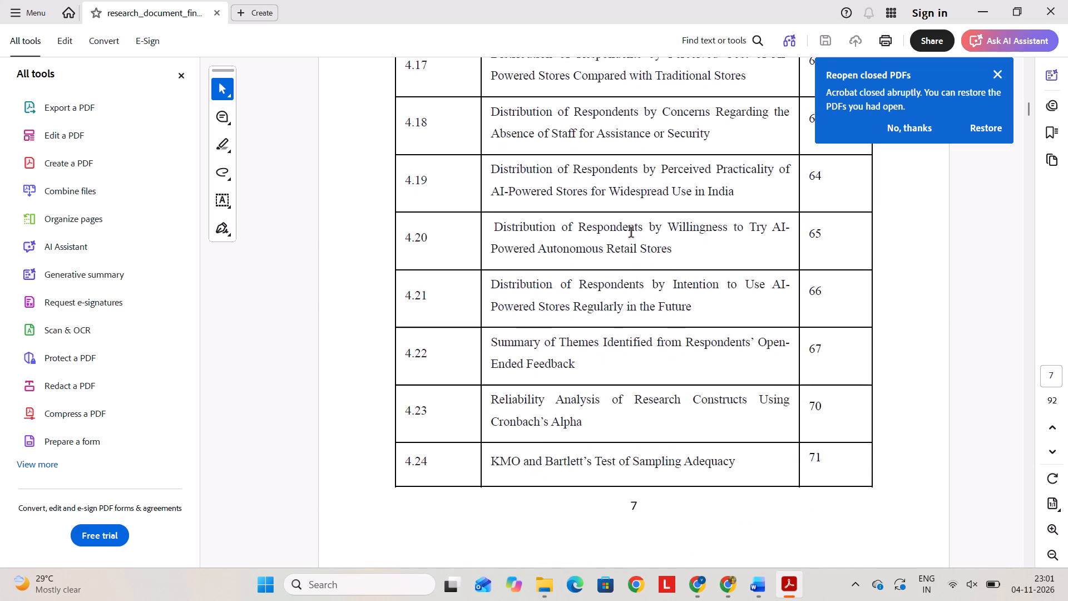
{"action": "scroll", "coordinate": [631, 233], "scroll_direction": "down", "scroll_amount": 1}
{"action": "scroll", "coordinate": [636, 566], "scroll_direction": "down", "scroll_amount": 6}
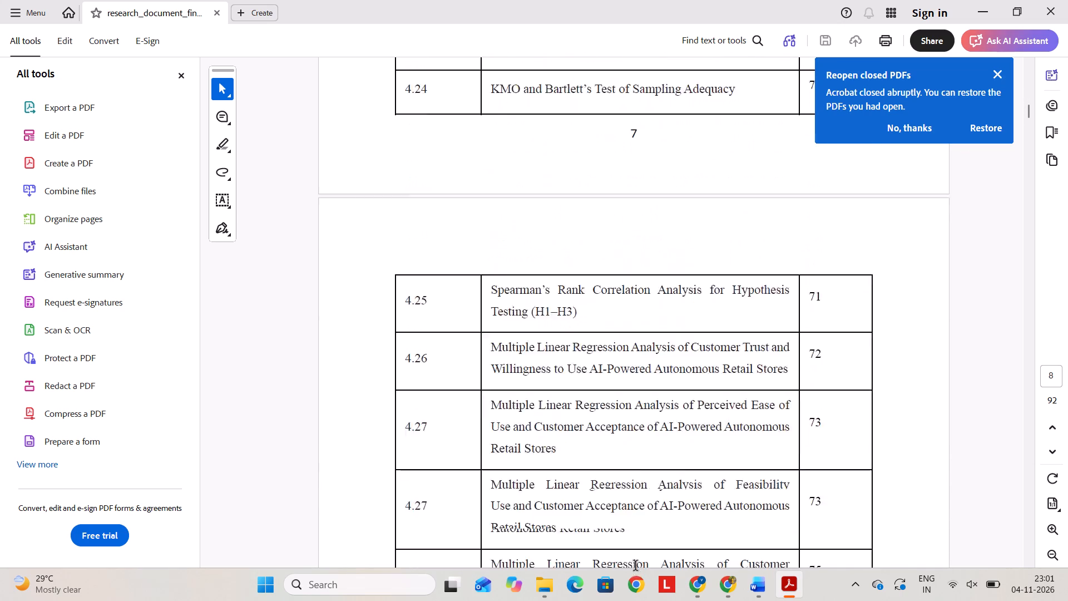
{"action": "scroll", "coordinate": [636, 566], "scroll_direction": "down", "scroll_amount": 5}
{"action": "scroll", "coordinate": [726, 199], "scroll_direction": "down", "scroll_amount": 20}
{"action": "scroll", "coordinate": [726, 199], "scroll_direction": "down", "scroll_amount": 11}
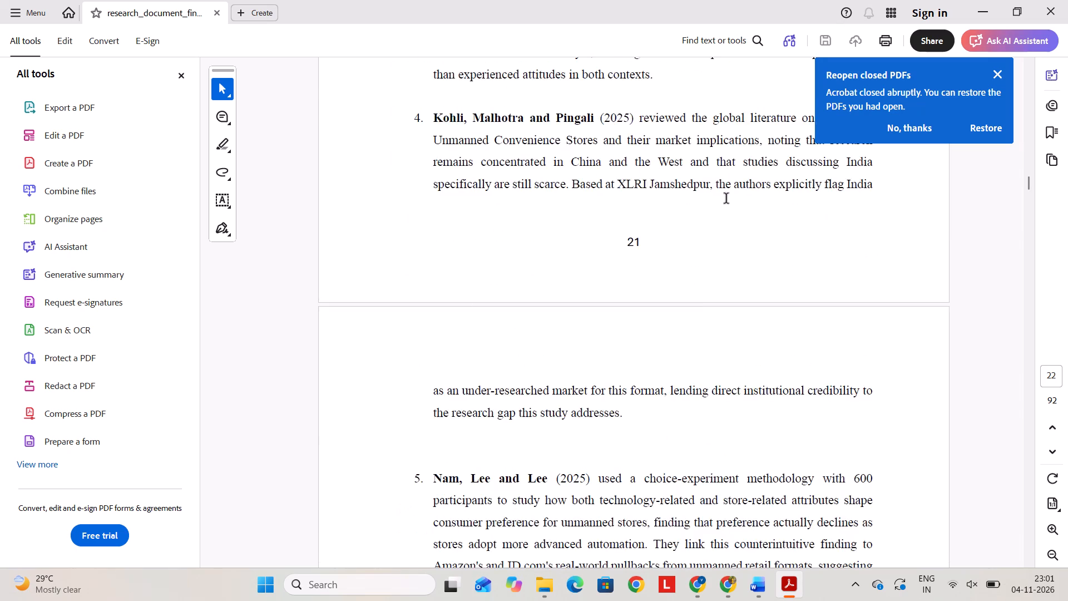
{"action": "scroll", "coordinate": [726, 199], "scroll_direction": "down", "scroll_amount": 13}
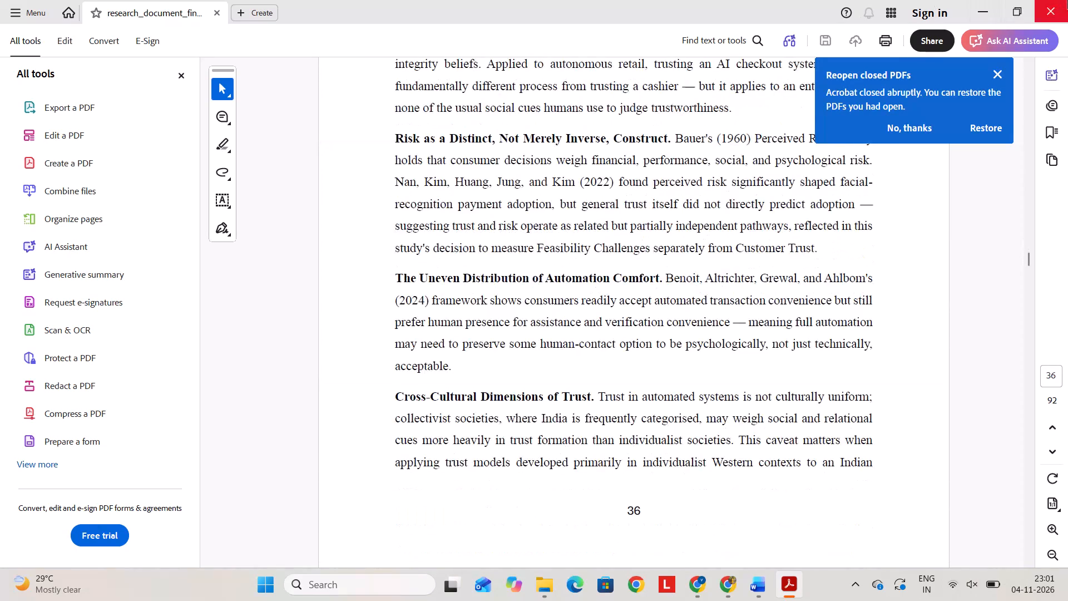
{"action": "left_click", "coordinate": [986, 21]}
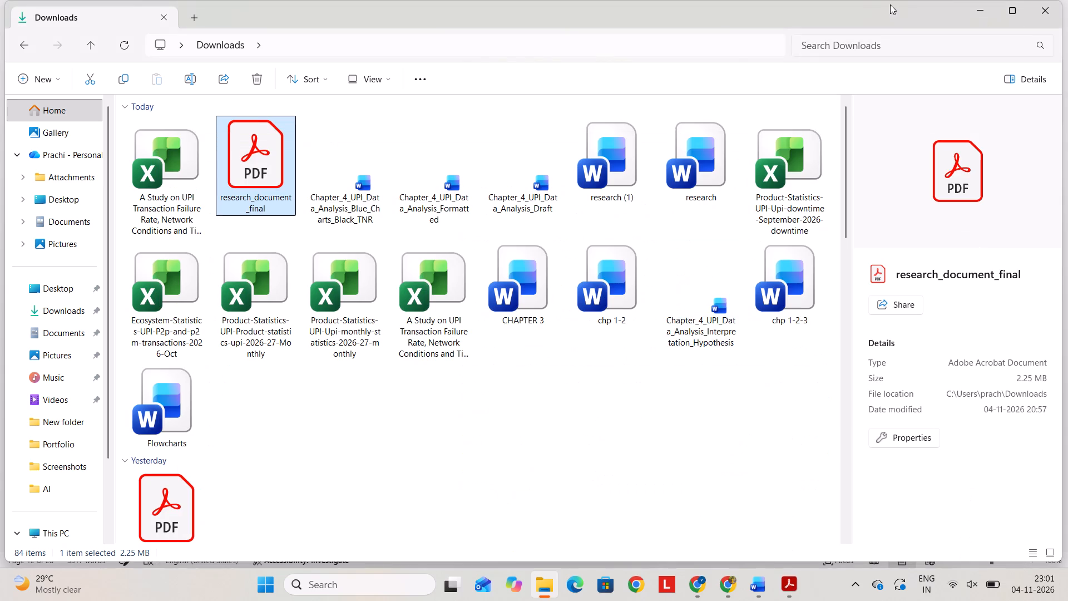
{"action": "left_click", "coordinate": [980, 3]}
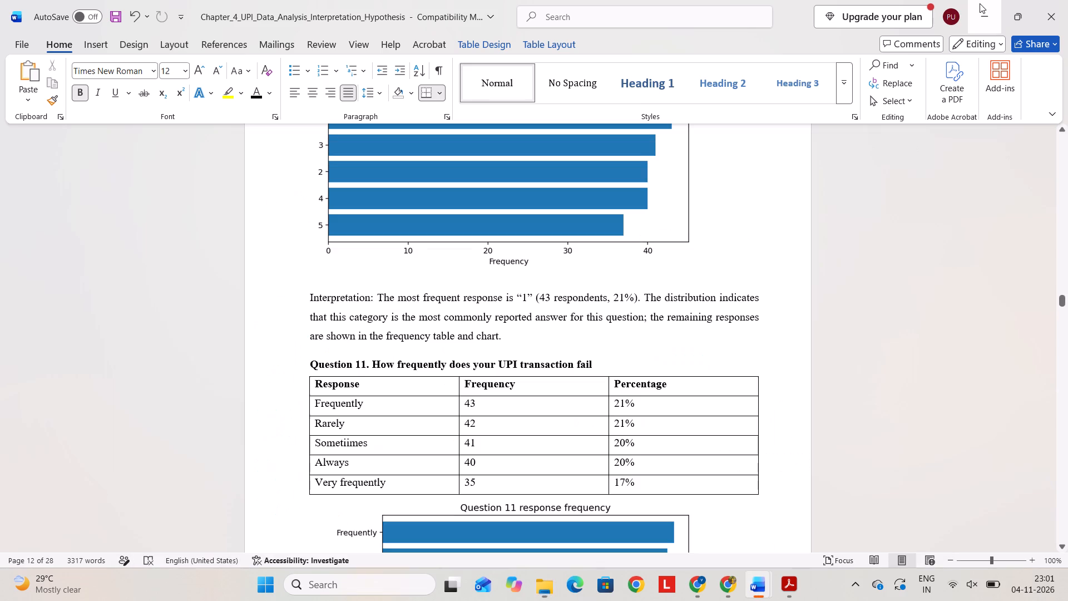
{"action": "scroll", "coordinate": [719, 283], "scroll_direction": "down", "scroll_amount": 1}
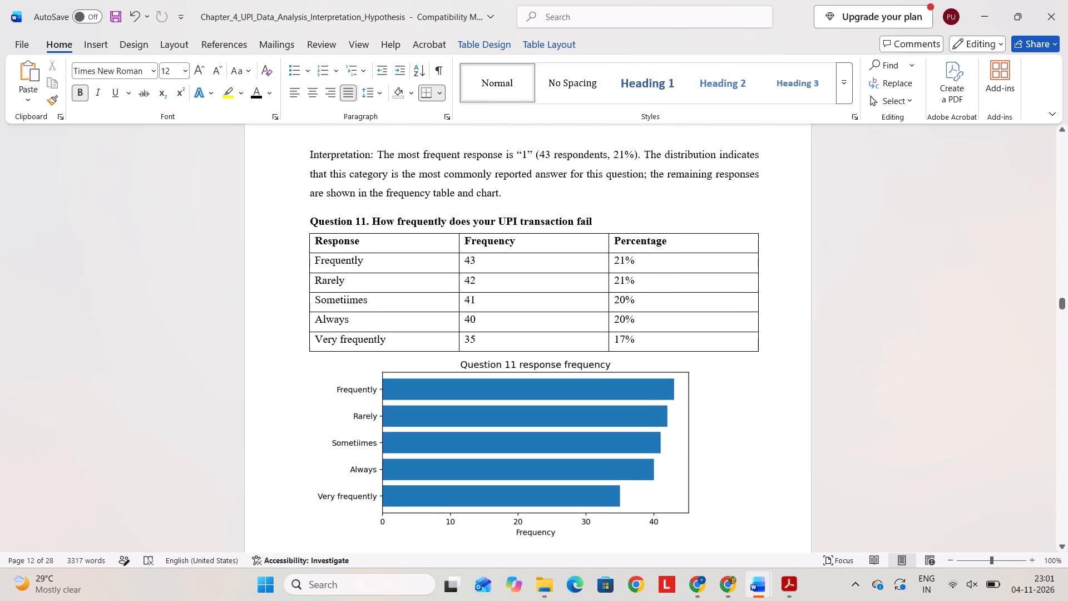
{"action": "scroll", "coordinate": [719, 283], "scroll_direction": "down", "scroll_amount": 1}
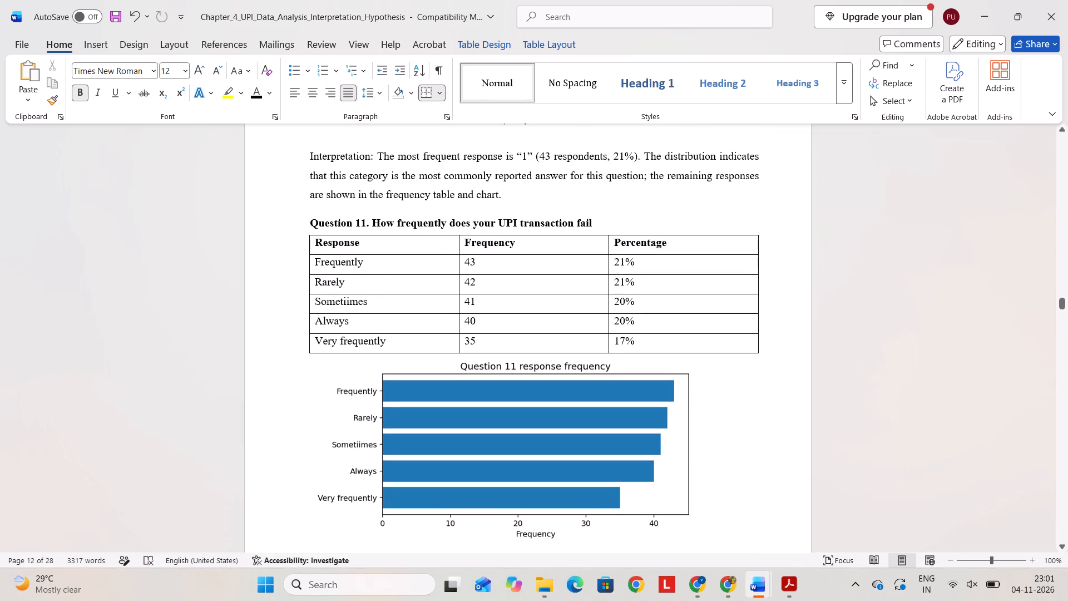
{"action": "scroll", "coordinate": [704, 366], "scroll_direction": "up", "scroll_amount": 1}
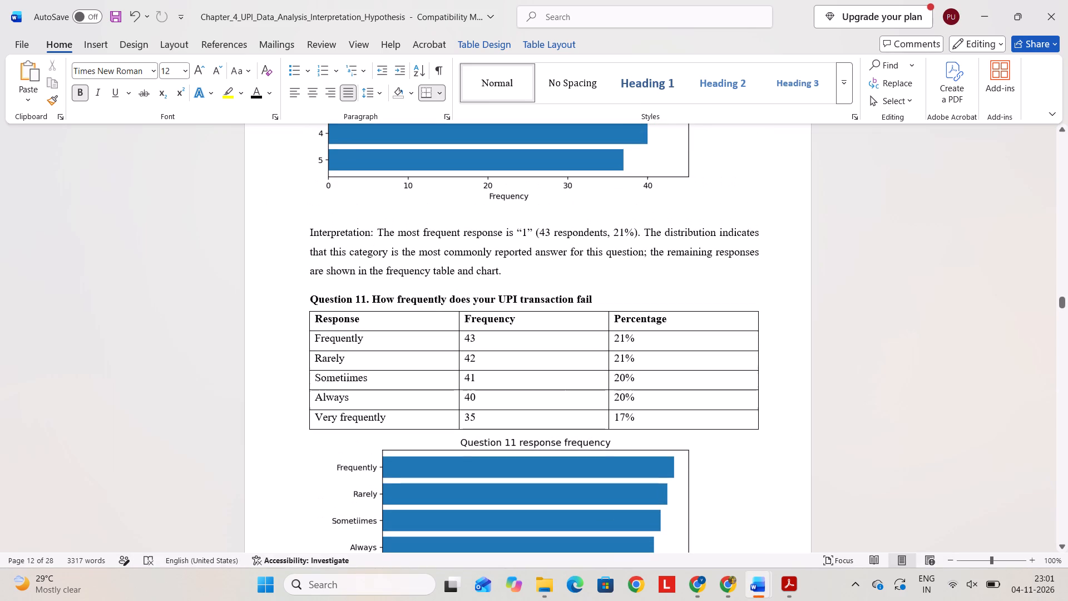
In the research PDF, examine how Chapter 4 lays out each question's heading, table title, response table, chart caption and interpretation.
{"action": "left_click", "coordinate": [780, 577]}
{"action": "scroll", "coordinate": [523, 330], "scroll_direction": "down", "scroll_amount": 2}
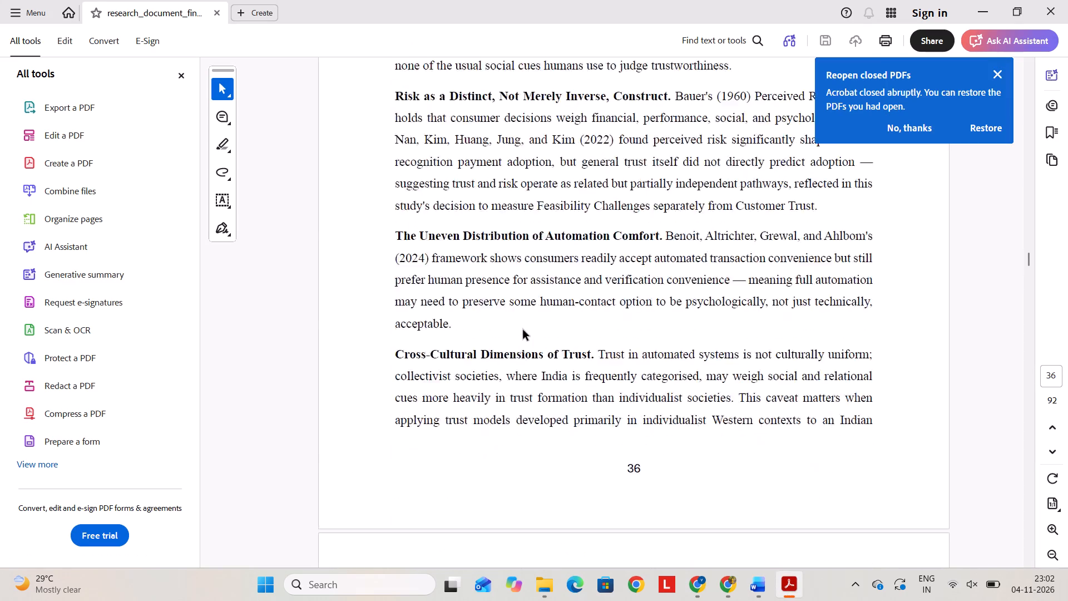
{"action": "scroll", "coordinate": [523, 330], "scroll_direction": "down", "scroll_amount": 20}
{"action": "scroll", "coordinate": [523, 330], "scroll_direction": "down", "scroll_amount": 10}
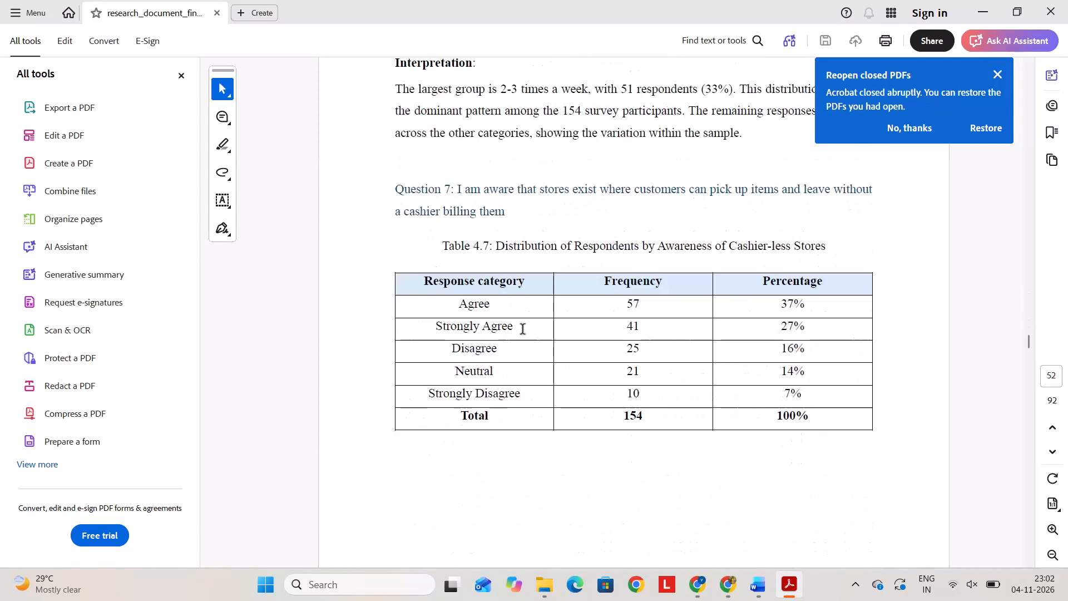
{"action": "scroll", "coordinate": [523, 330], "scroll_direction": "right", "scroll_amount": 1}
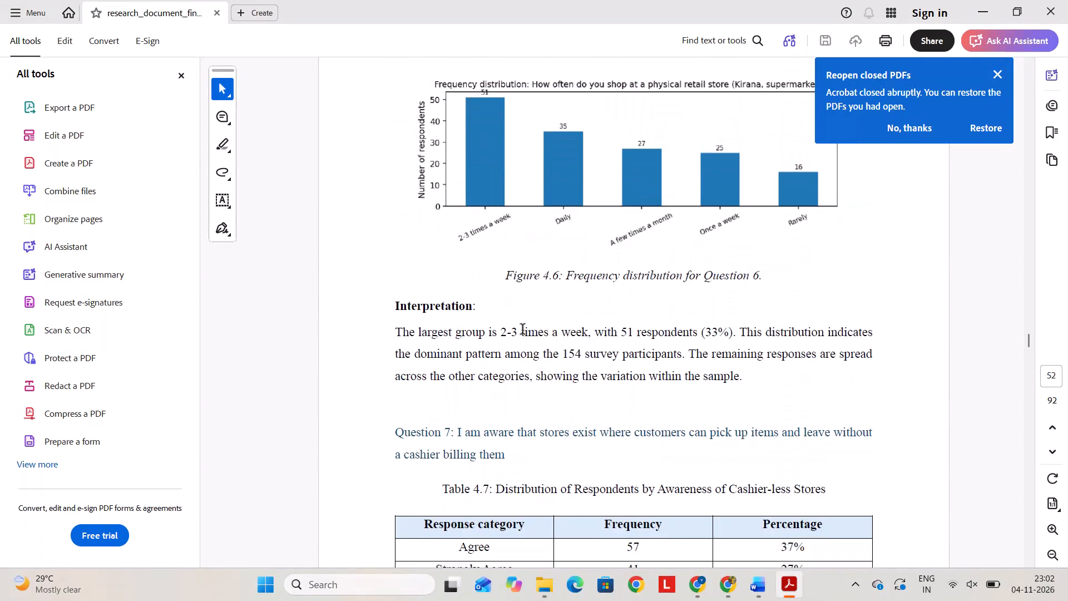
{"action": "scroll", "coordinate": [523, 330], "scroll_direction": "right", "scroll_amount": 1}
{"action": "scroll", "coordinate": [523, 330], "scroll_direction": "up", "scroll_amount": 1}
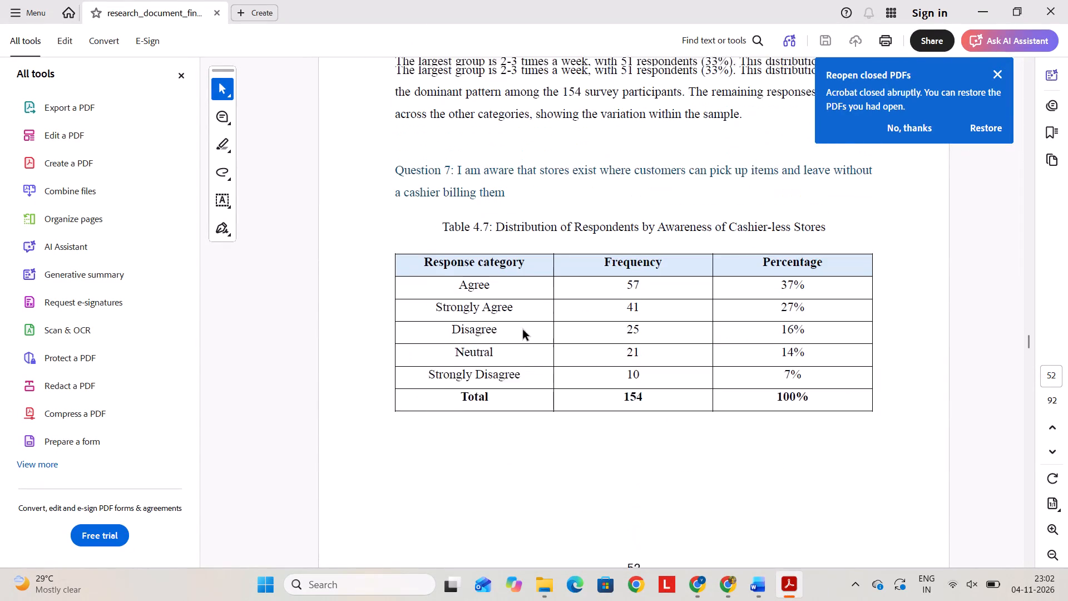
{"action": "scroll", "coordinate": [523, 330], "scroll_direction": "up", "scroll_amount": 3}
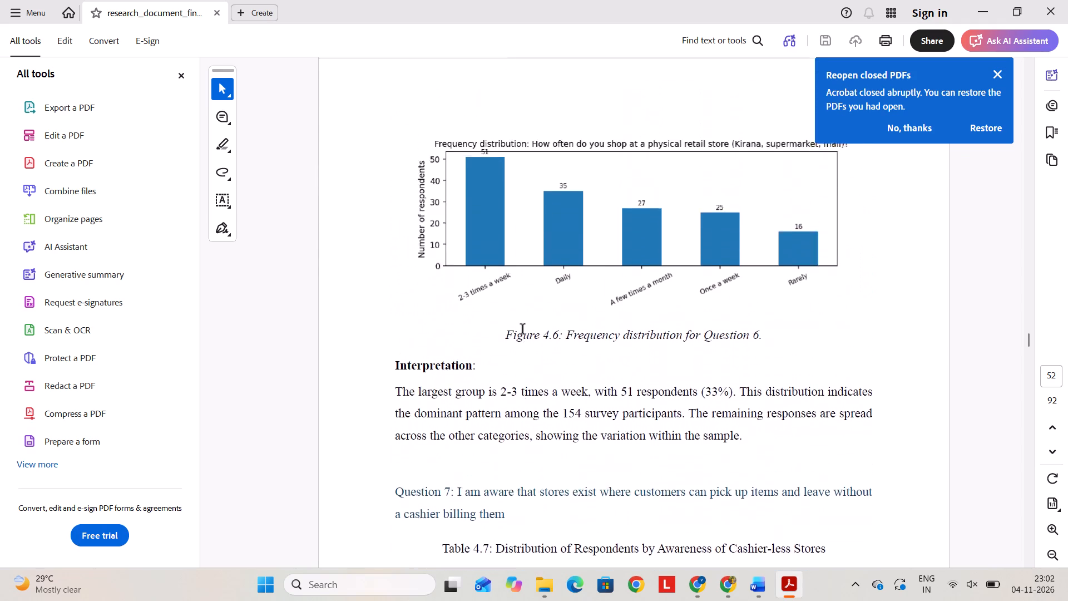
{"action": "scroll", "coordinate": [523, 330], "scroll_direction": "up", "scroll_amount": 2}
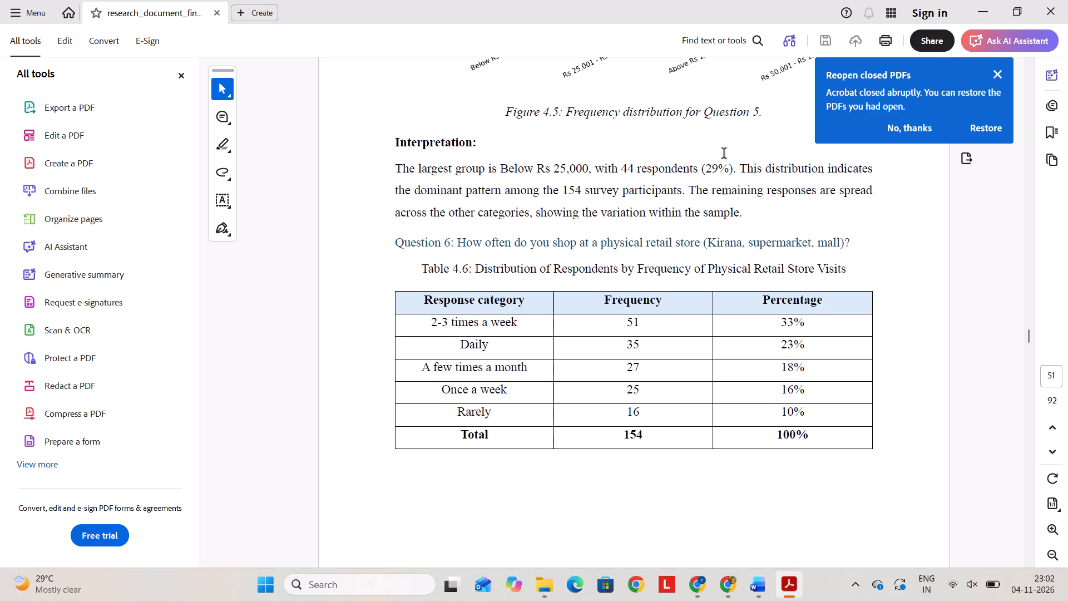
{"action": "scroll", "coordinate": [634, 335], "scroll_direction": "up", "scroll_amount": 2}
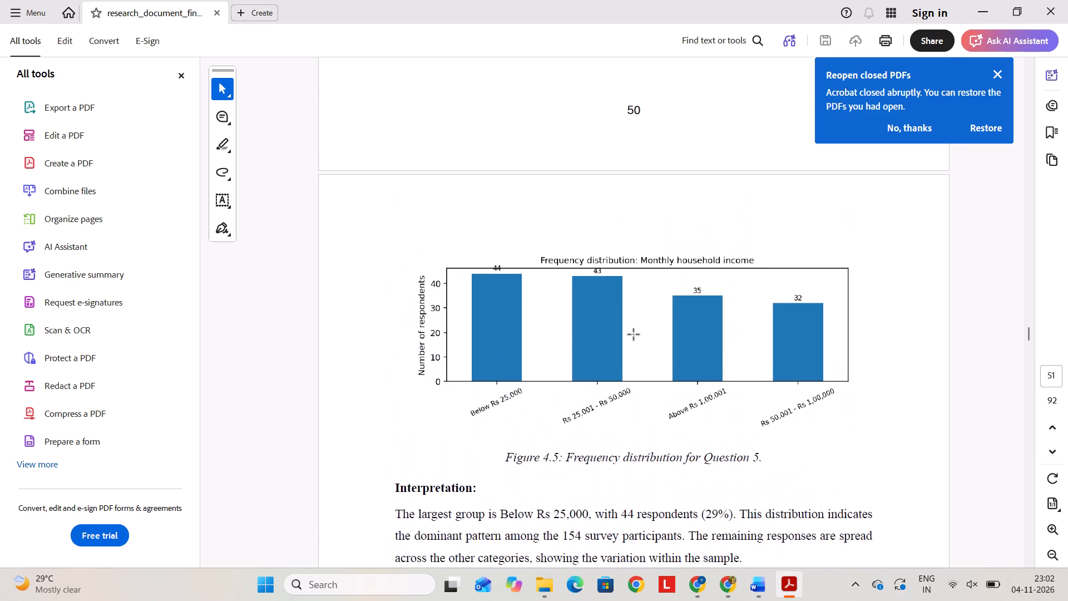
{"action": "scroll", "coordinate": [634, 335], "scroll_direction": "up", "scroll_amount": 2}
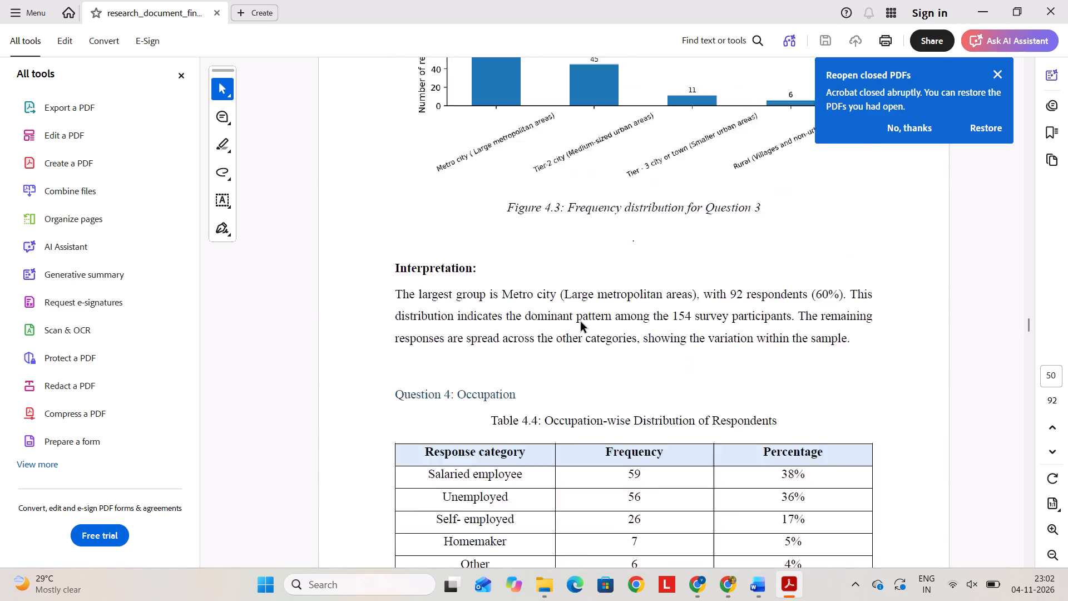
{"action": "scroll", "coordinate": [581, 322], "scroll_direction": "up", "scroll_amount": 1}
{"action": "scroll", "coordinate": [580, 321], "scroll_direction": "down", "scroll_amount": 2}
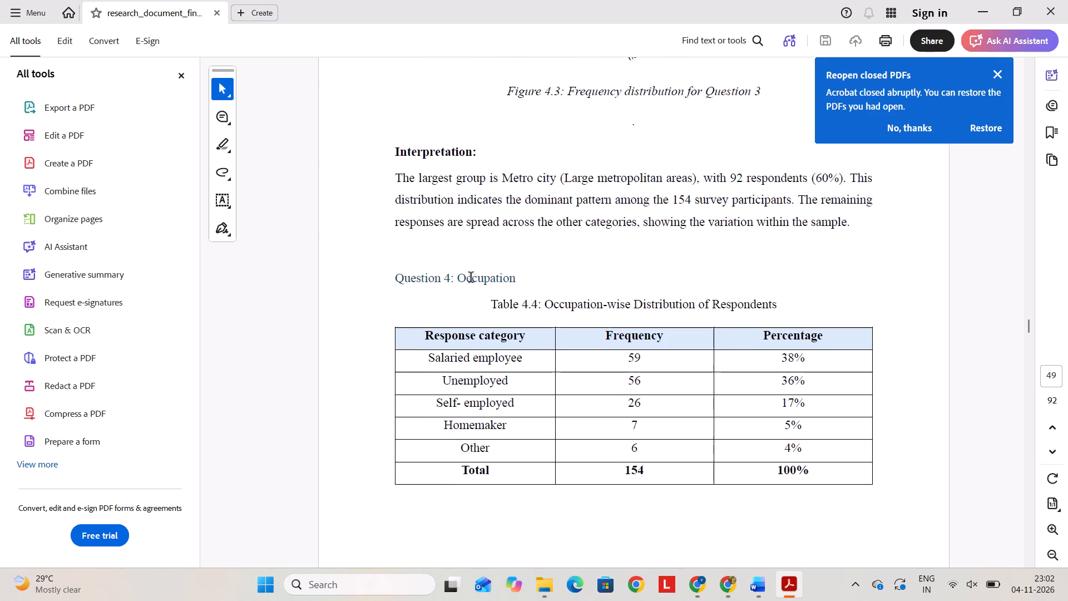
{"action": "scroll", "coordinate": [471, 278], "scroll_direction": "down", "scroll_amount": 2}
{"action": "scroll", "coordinate": [498, 100], "scroll_direction": "up", "scroll_amount": 1}
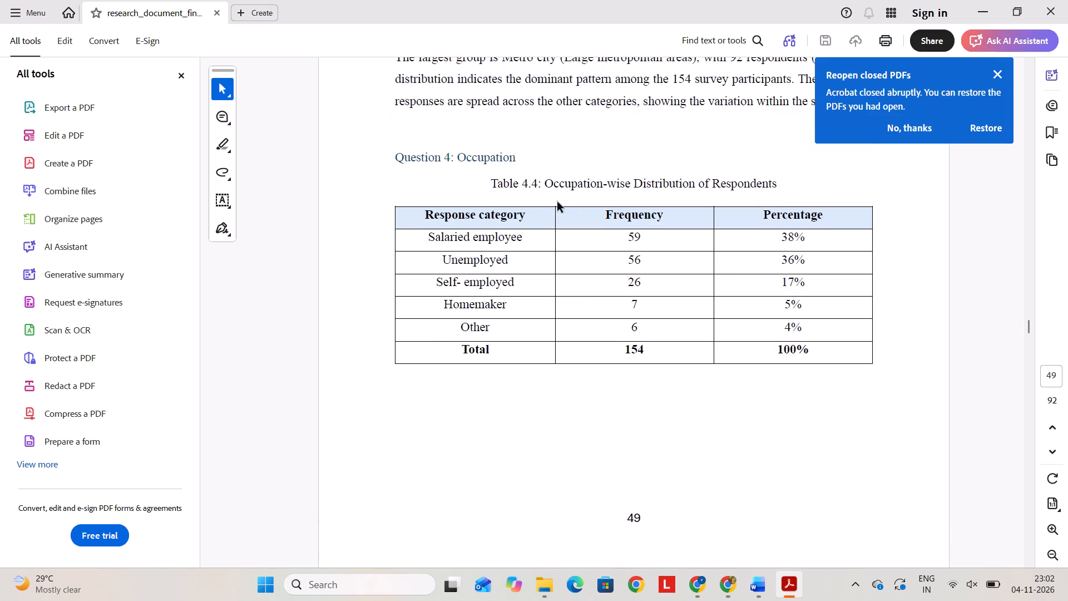
In the Word document, paste the copied figure caption below the Question 10 chart and set its question number to 10.
{"action": "left_click", "coordinate": [973, 4]}
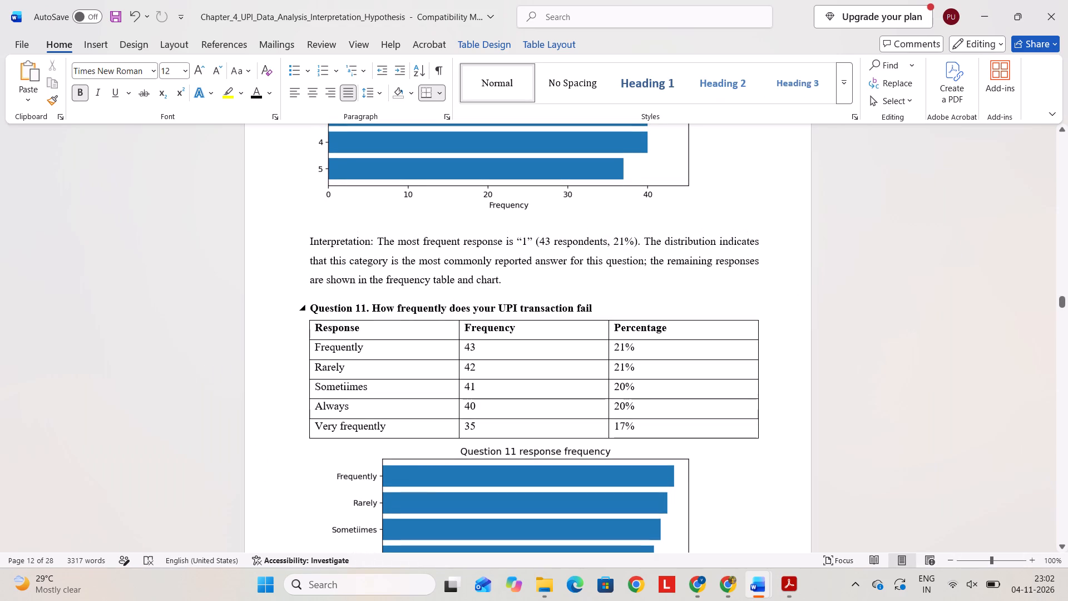
{"action": "scroll", "coordinate": [605, 347], "scroll_direction": "up", "scroll_amount": 1}
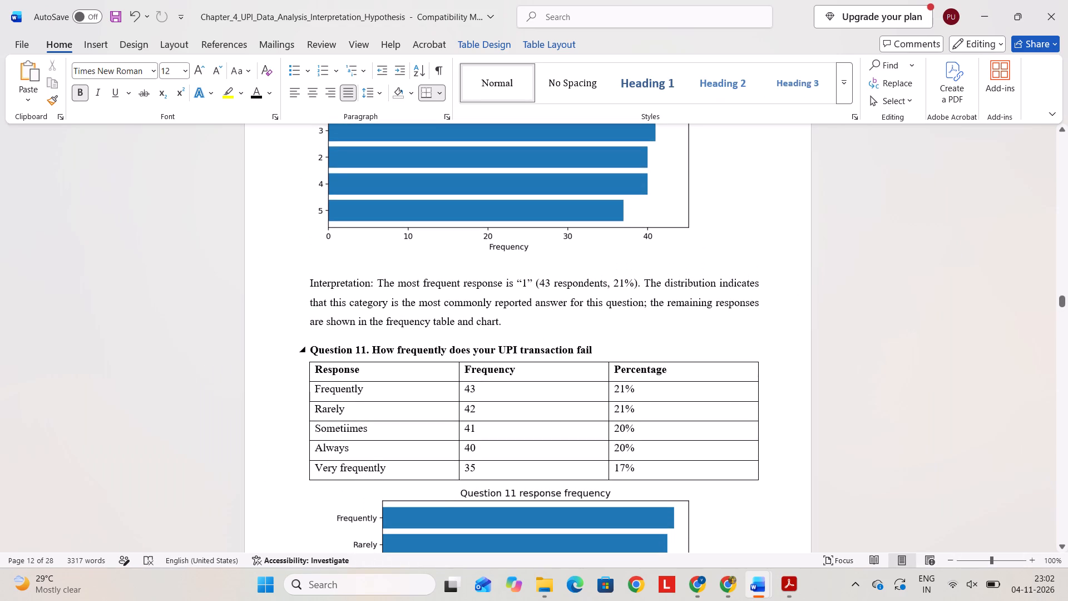
{"action": "scroll", "coordinate": [605, 347], "scroll_direction": "up", "scroll_amount": 3}
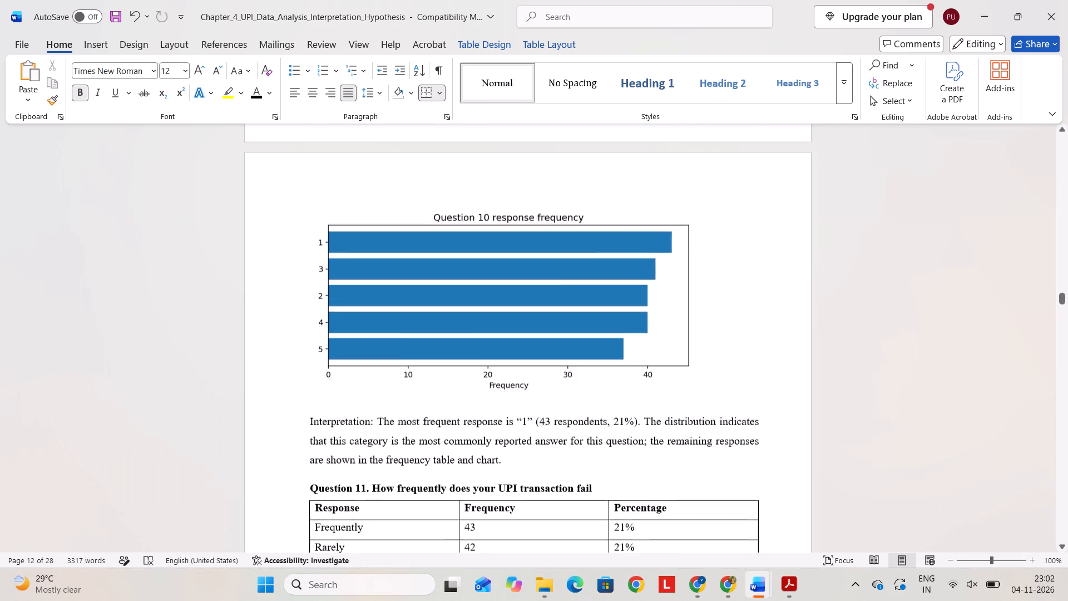
{"action": "scroll", "coordinate": [605, 347], "scroll_direction": "up", "scroll_amount": 3}
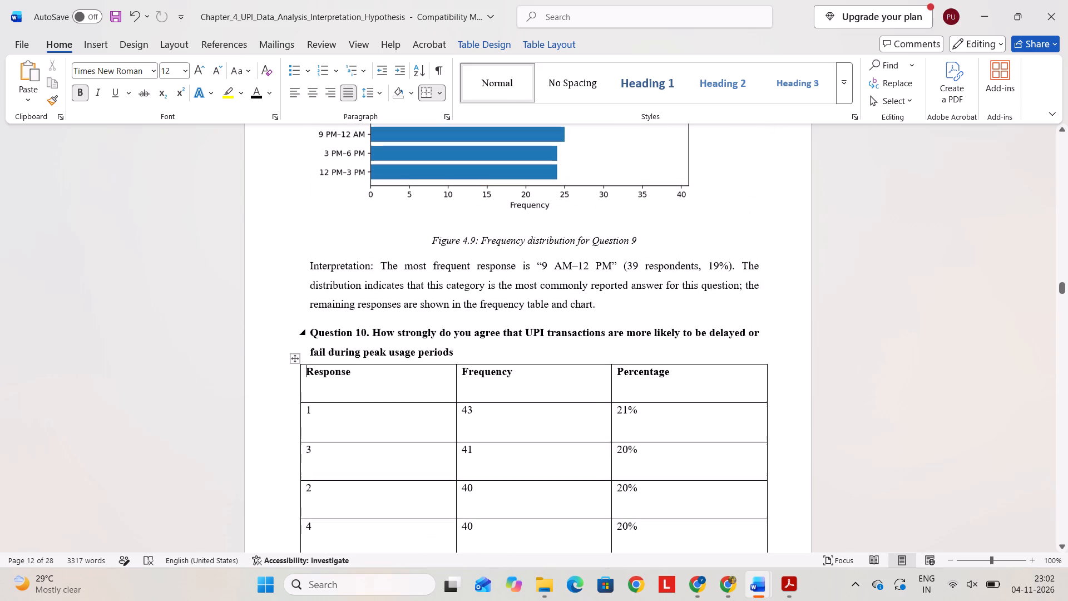
{"action": "scroll", "coordinate": [605, 347], "scroll_direction": "down", "scroll_amount": 6}
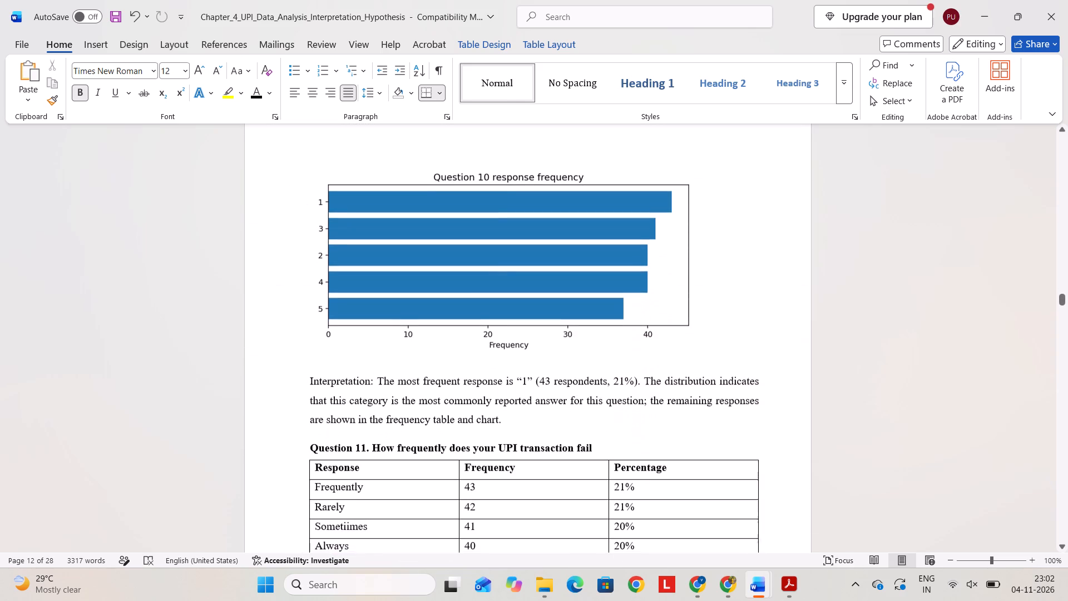
{"action": "left_click", "coordinate": [708, 321]}
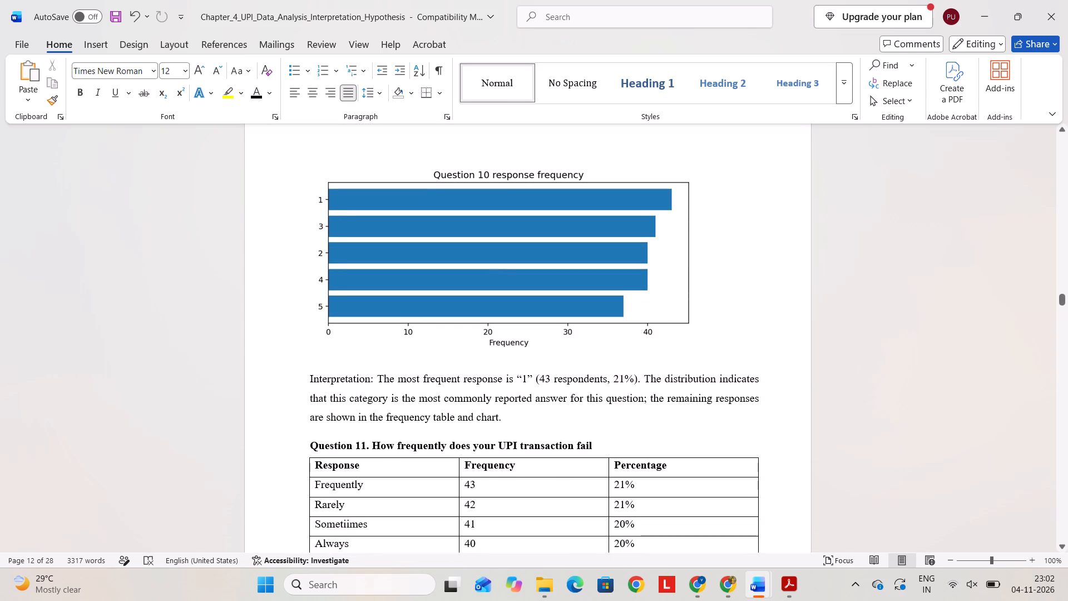
{"action": "key", "text": "Return"}
{"action": "key", "text": "ctrl+v"}
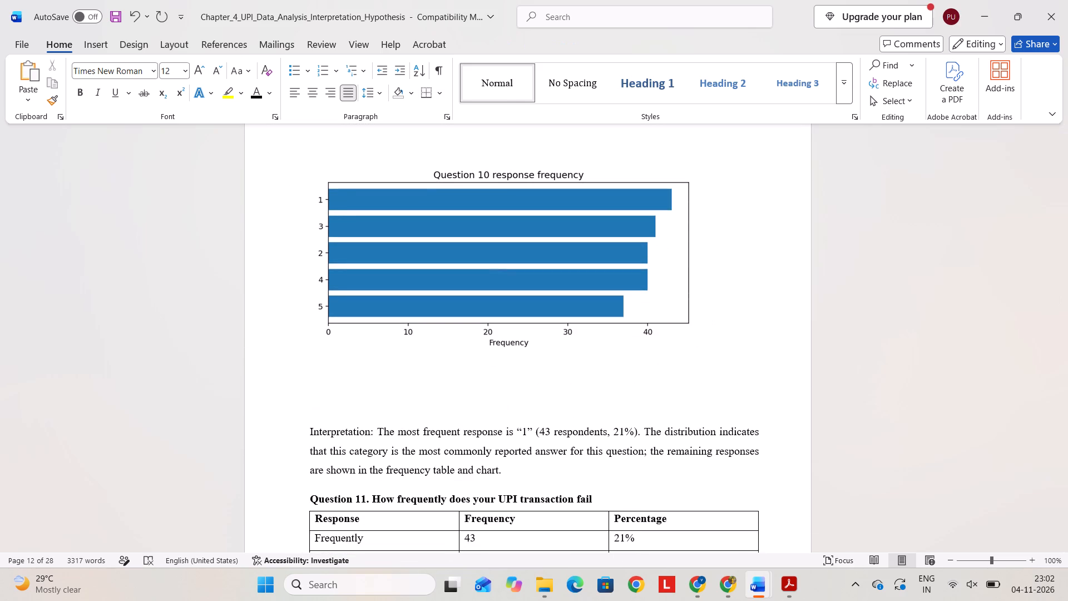
{"action": "key", "text": "BackSpace"}
{"action": "key", "text": "BackSpace"}
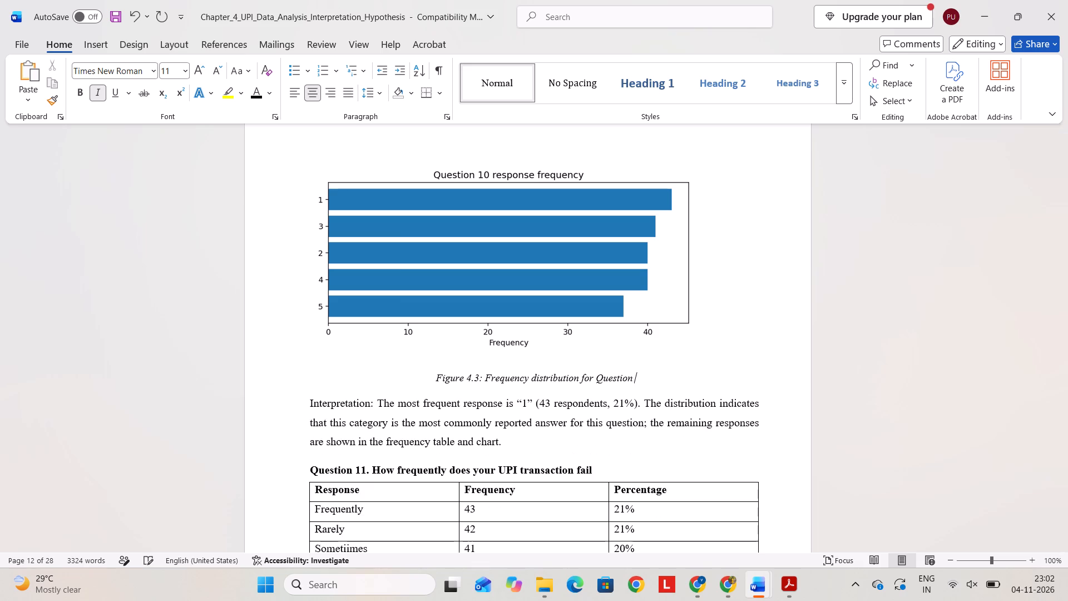
{"action": "type", "text": "10"}
Set the figure number in the Question 10 chart's caption to 4.10.
{"action": "key", "text": "Left"}
{"action": "key", "text": "Left"}
{"action": "key", "text": "Left"}
{"action": "key", "text": "Left"}
{"action": "key", "text": "Left"}
{"action": "key", "text": "Left"}
{"action": "key", "text": "Left"}
{"action": "key", "text": "Left"}
{"action": "key", "text": "Left"}
{"action": "key", "text": "Left"}
{"action": "key", "text": "Left"}
{"action": "key", "text": "Left"}
{"action": "key", "text": "Left"}
{"action": "key", "text": "Left"}
{"action": "key", "text": "Left"}
{"action": "key", "text": "Left"}
{"action": "key", "text": "Left"}
{"action": "key", "text": "Left"}
{"action": "key", "text": "Left"}
{"action": "key", "text": "Left"}
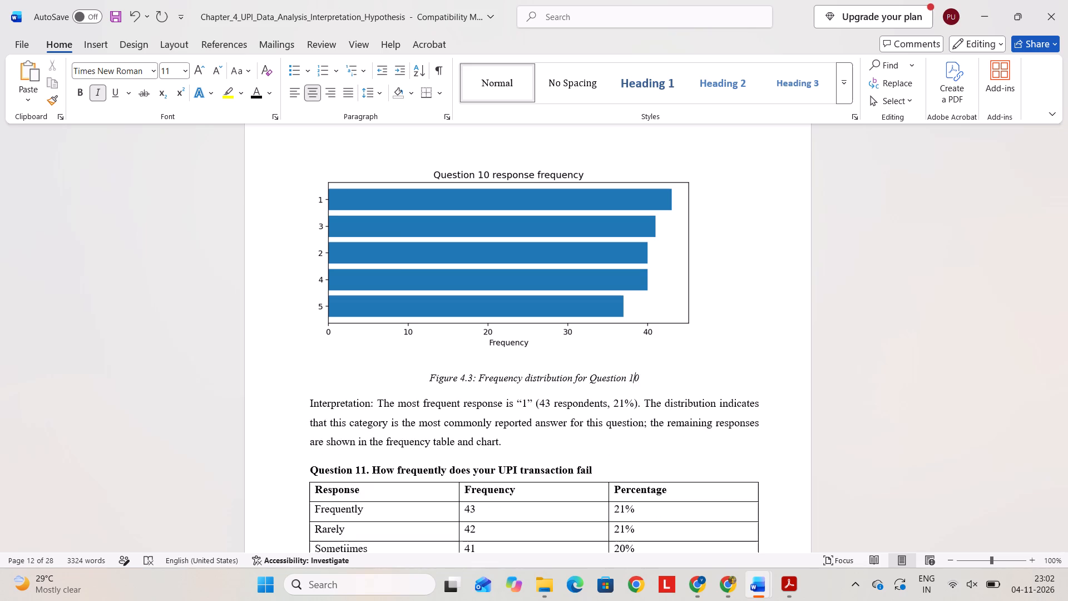
{"action": "key", "text": "Left"}
{"action": "key", "text": "Left"}
{"action": "key", "text": "Left"}
{"action": "key", "text": "Left"}
{"action": "key", "text": "Left"}
{"action": "key", "text": "Left"}
{"action": "key", "text": "Left"}
{"action": "key", "text": "Left"}
{"action": "key", "text": "BackSpace"}
{"action": "type", "text": "10"}
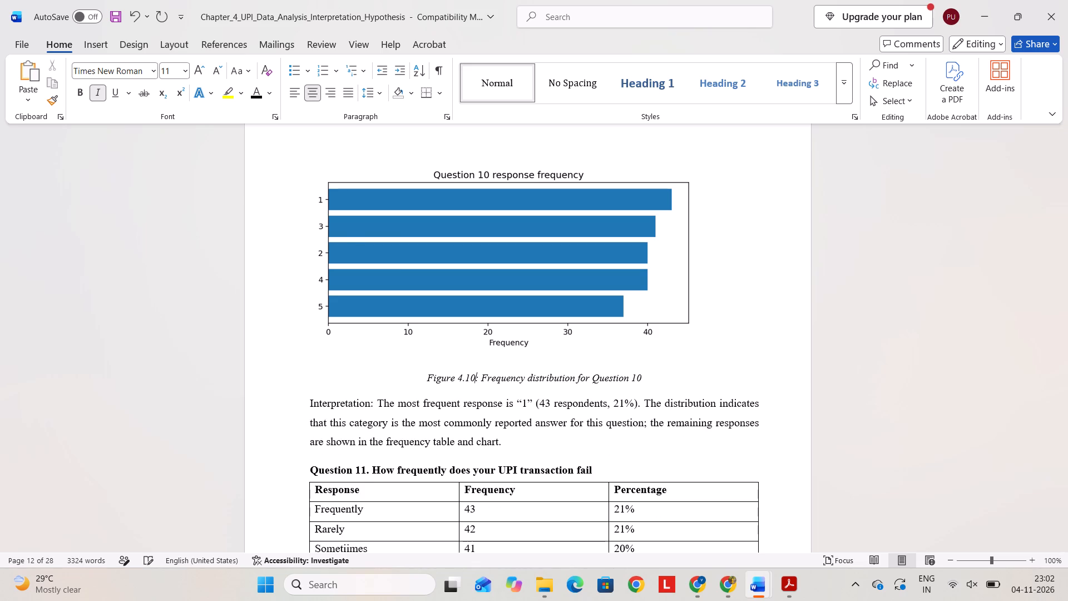
Resize the Question 11 response table to about twice its height and three-quarters of its width, keeping all rows on one page.
{"action": "scroll", "coordinate": [800, 316], "scroll_direction": "down", "scroll_amount": 2}
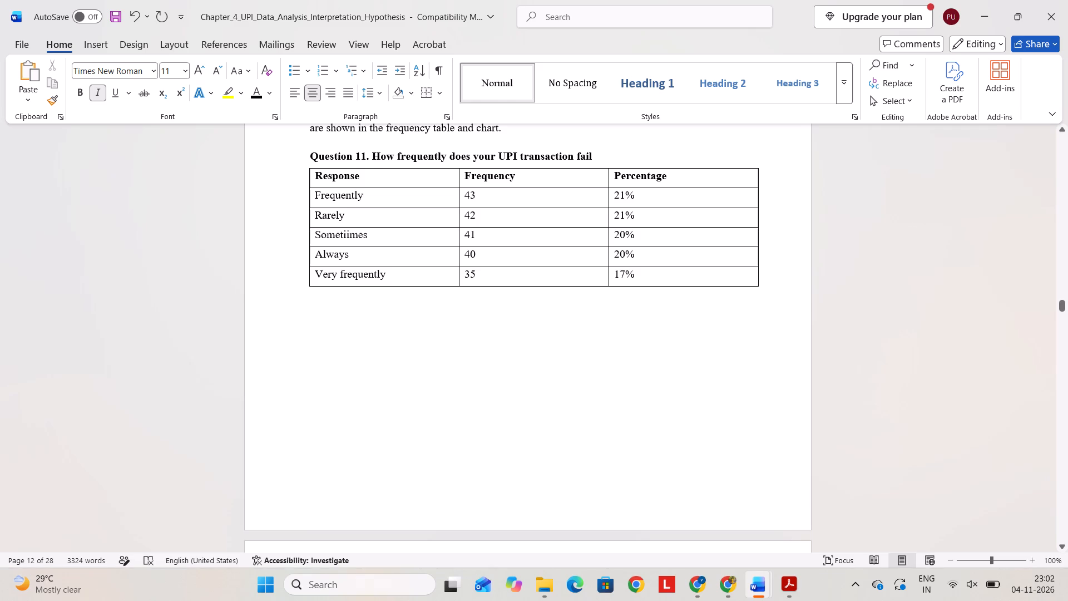
{"action": "left_click", "coordinate": [749, 257]}
{"action": "left_click_drag", "start_coordinate": [763, 289], "coordinate": [767, 308]}
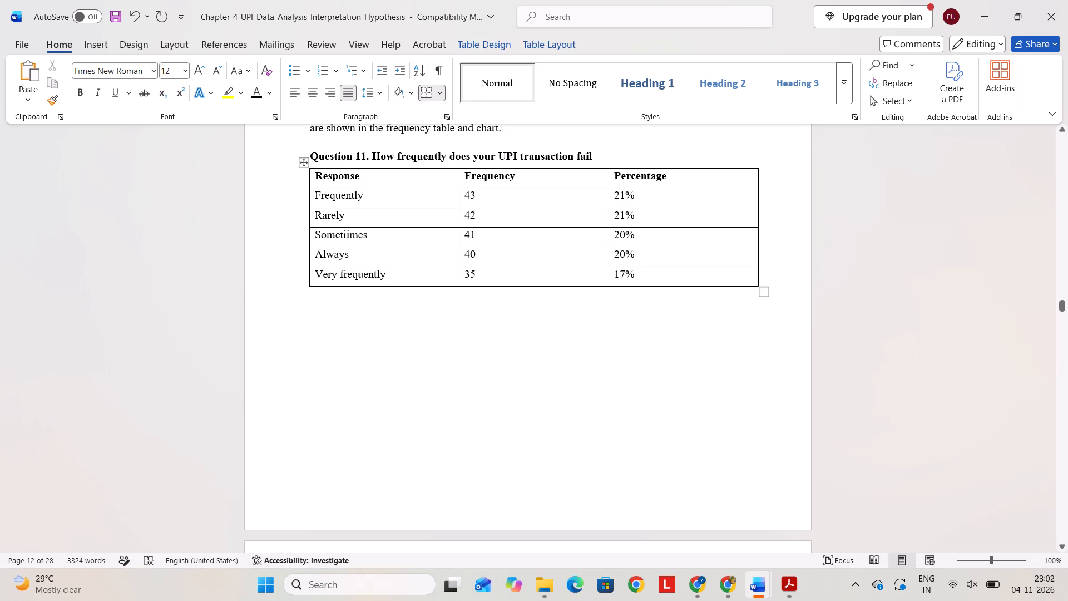
{"action": "left_click_drag", "start_coordinate": [767, 308], "coordinate": [763, 505]}
{"action": "scroll", "coordinate": [763, 505], "scroll_direction": "down", "scroll_amount": 2}
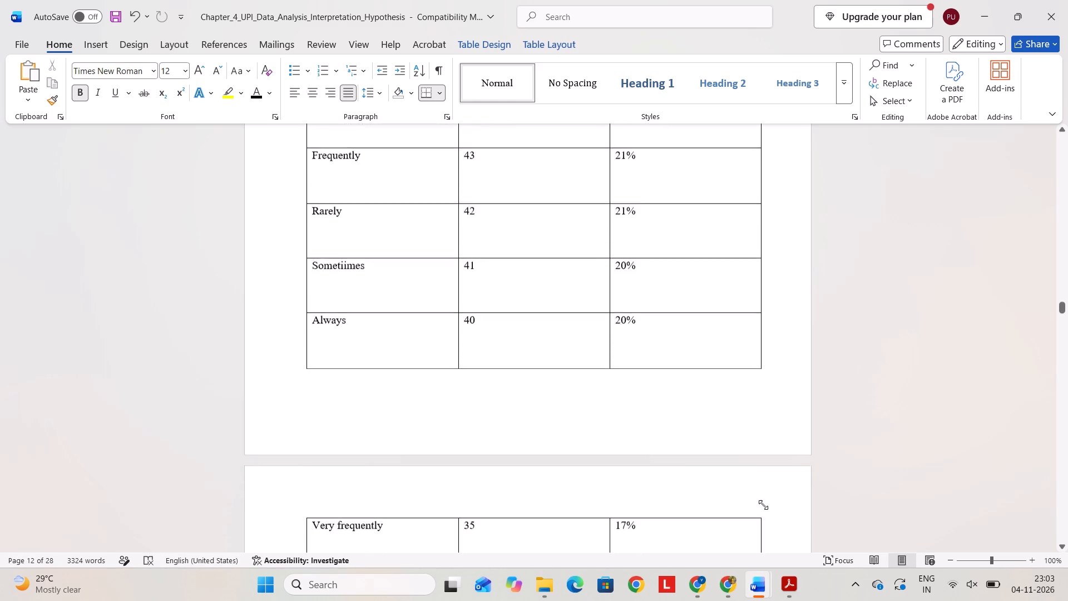
{"action": "scroll", "coordinate": [763, 505], "scroll_direction": "down", "scroll_amount": 2}
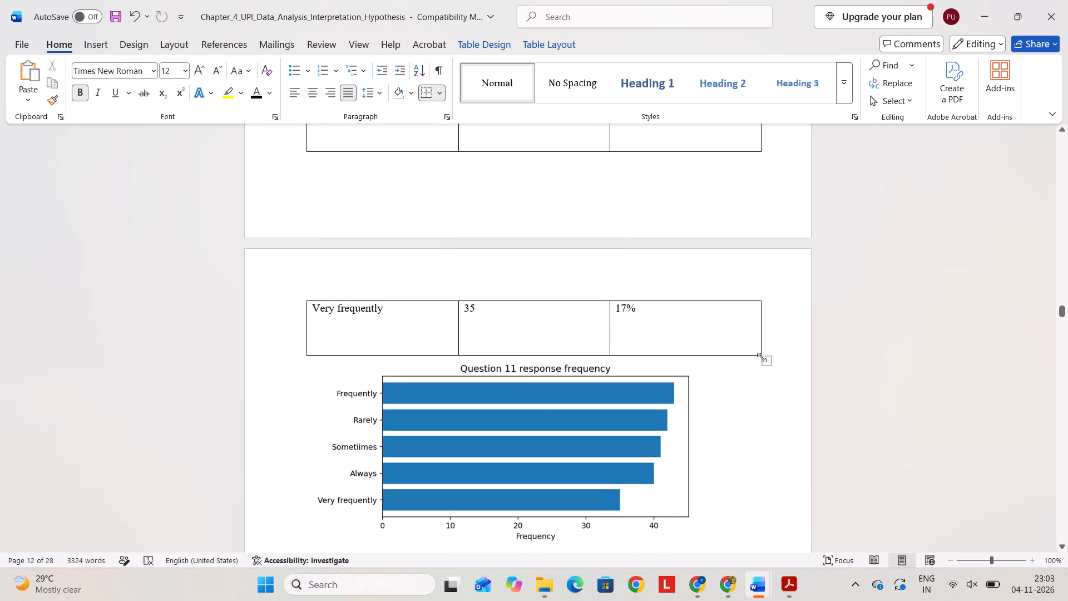
{"action": "left_click_drag", "start_coordinate": [762, 356], "coordinate": [647, 250]}
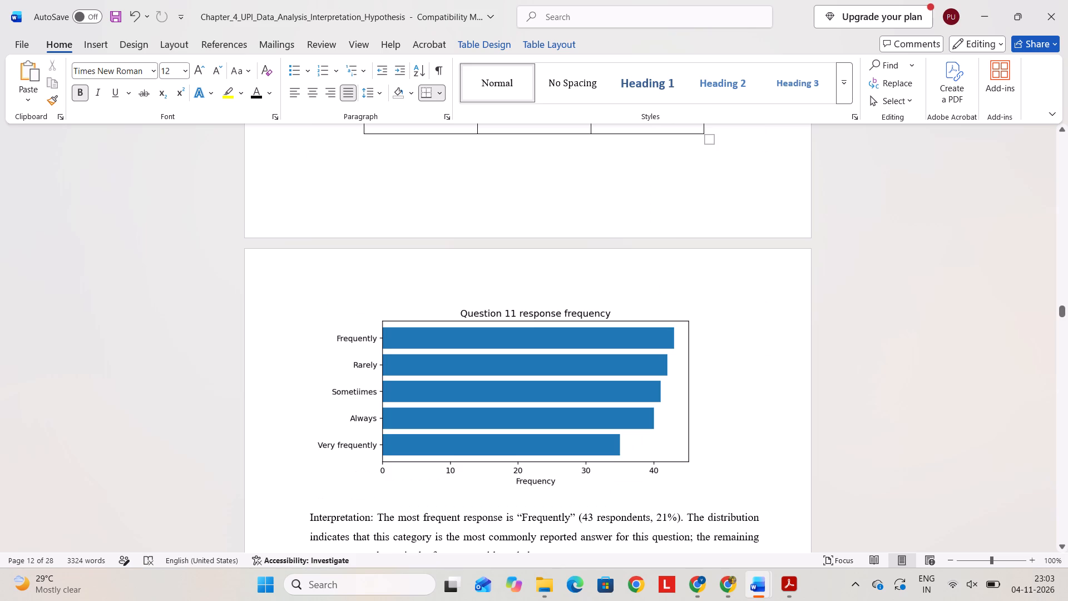
Paste the copied figure caption below the Question 11 chart and set its question number to 11.
{"action": "scroll", "coordinate": [647, 250], "scroll_direction": "down", "scroll_amount": 1}
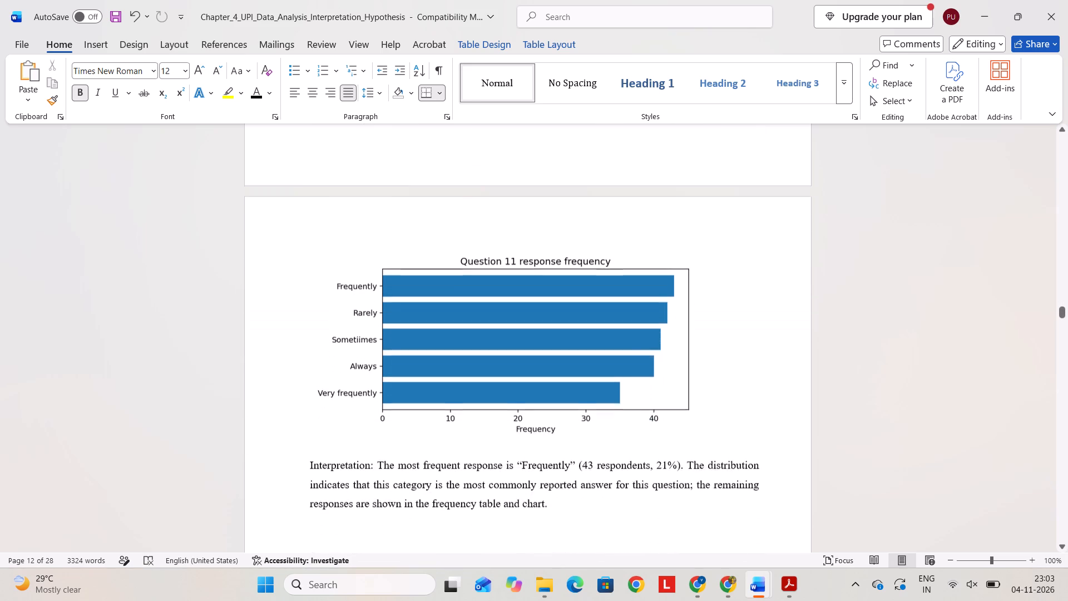
{"action": "scroll", "coordinate": [647, 250], "scroll_direction": "down", "scroll_amount": 1}
{"action": "left_click", "coordinate": [719, 368]}
{"action": "key", "text": "Return"}
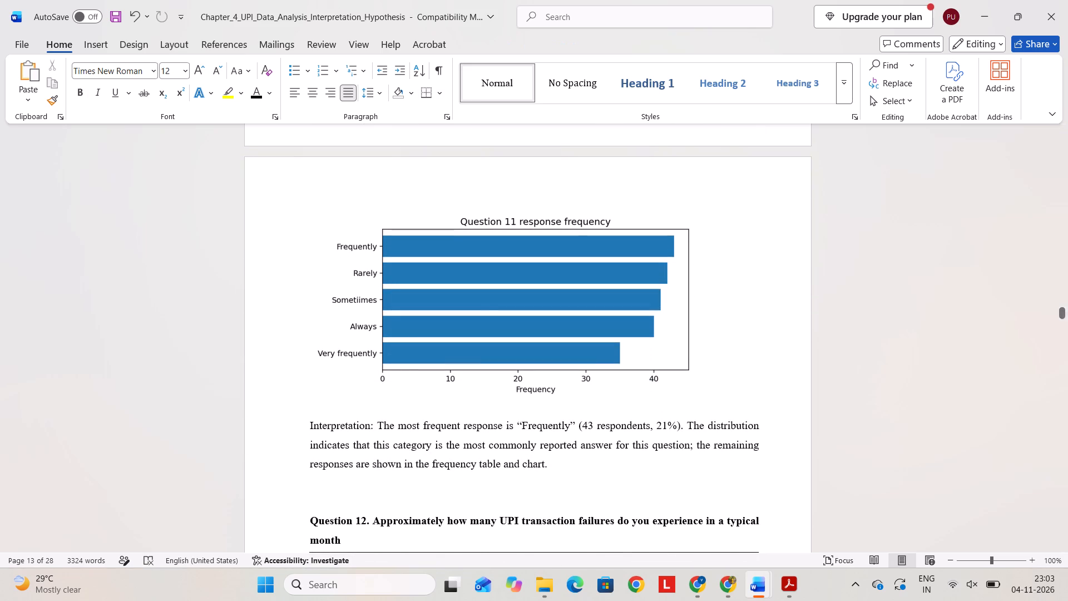
{"action": "key", "text": "ctrl+v"}
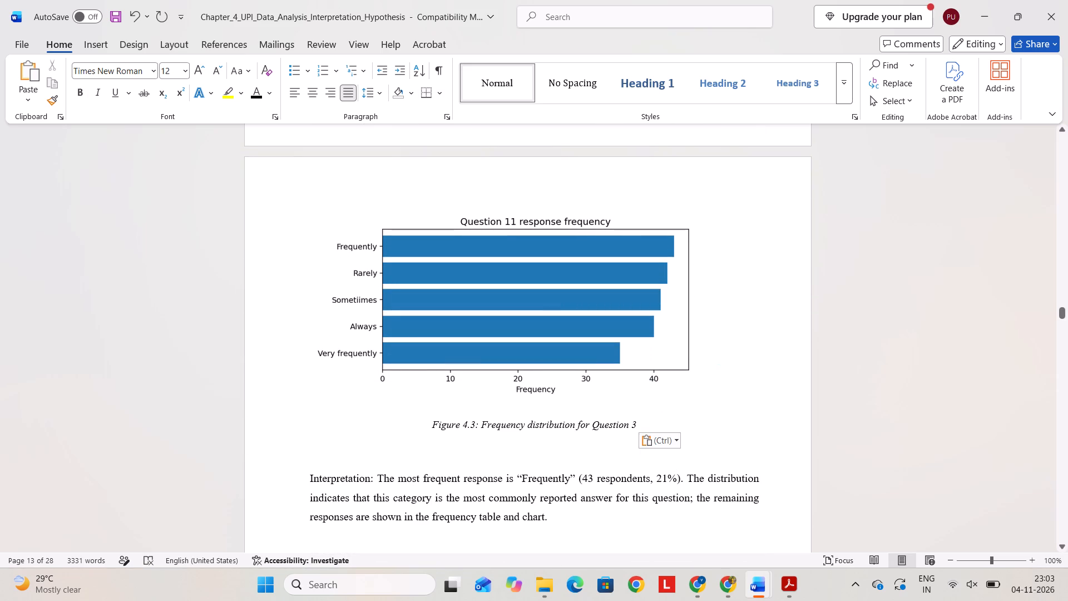
{"action": "key", "text": "BackSpace"}
{"action": "key", "text": "BackSpace"}
{"action": "type", "text": "11"}
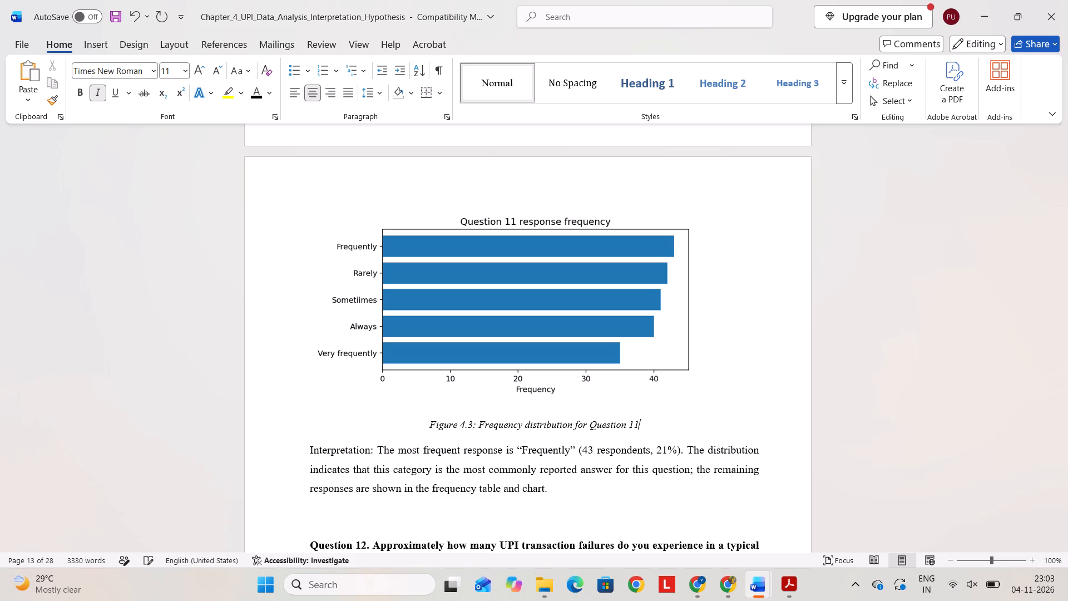
Set the figure number in the Question 11 chart's caption to 4.11.
{"action": "left_click", "coordinate": [471, 419]}
{"action": "key", "text": "Delete"}
{"action": "type", "text": "11"}
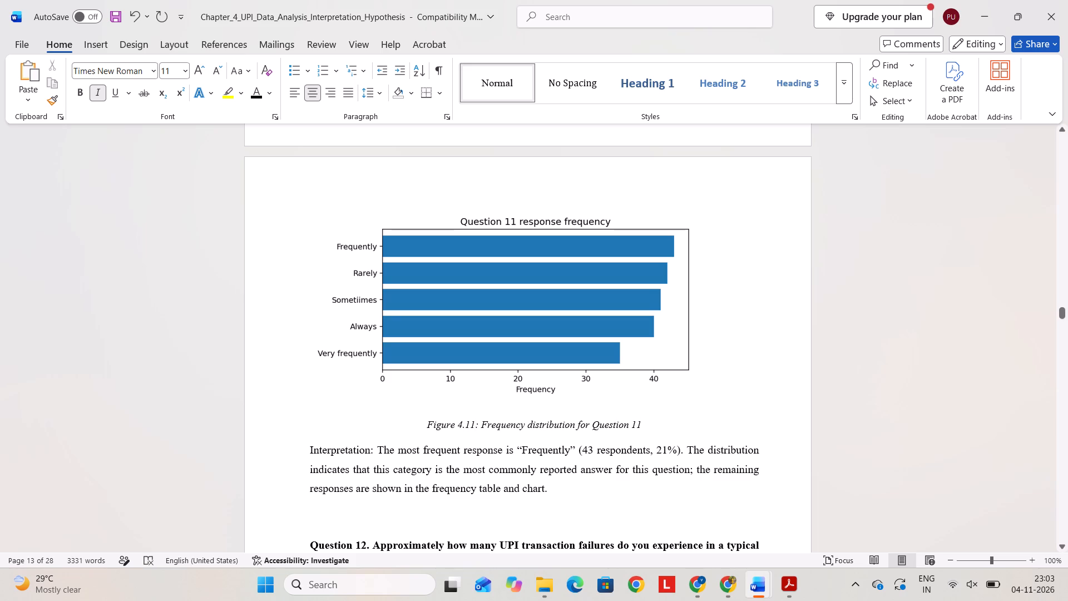
Resize the Question 12 response table to taller rows and a slightly narrower width, keeping all rows on one page.
{"action": "scroll", "coordinate": [483, 472], "scroll_direction": "down", "scroll_amount": 2}
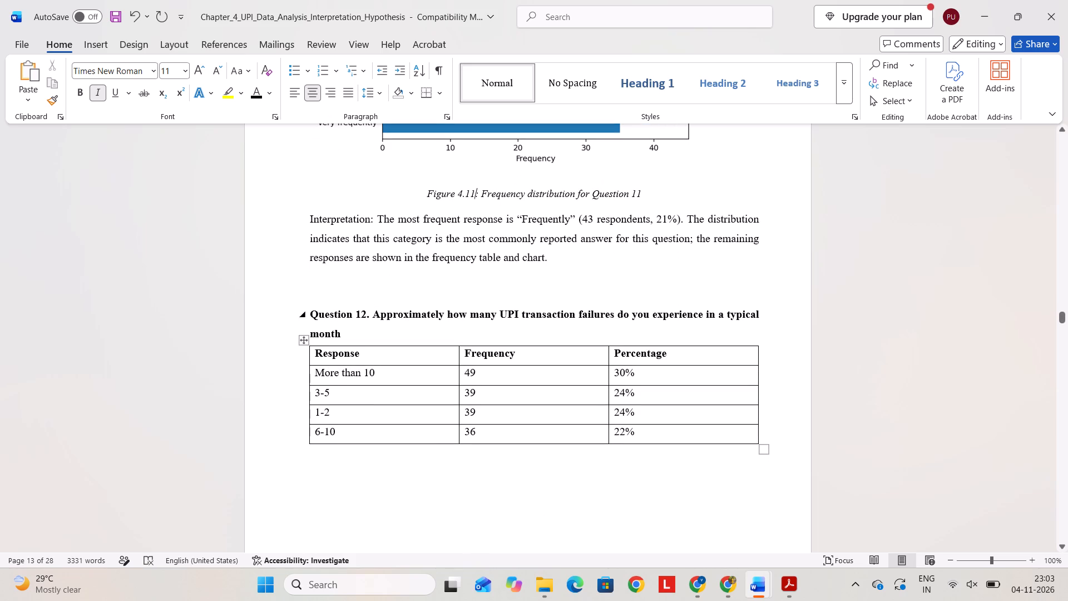
{"action": "left_click", "coordinate": [758, 438]}
{"action": "left_click_drag", "start_coordinate": [762, 448], "coordinate": [764, 539]}
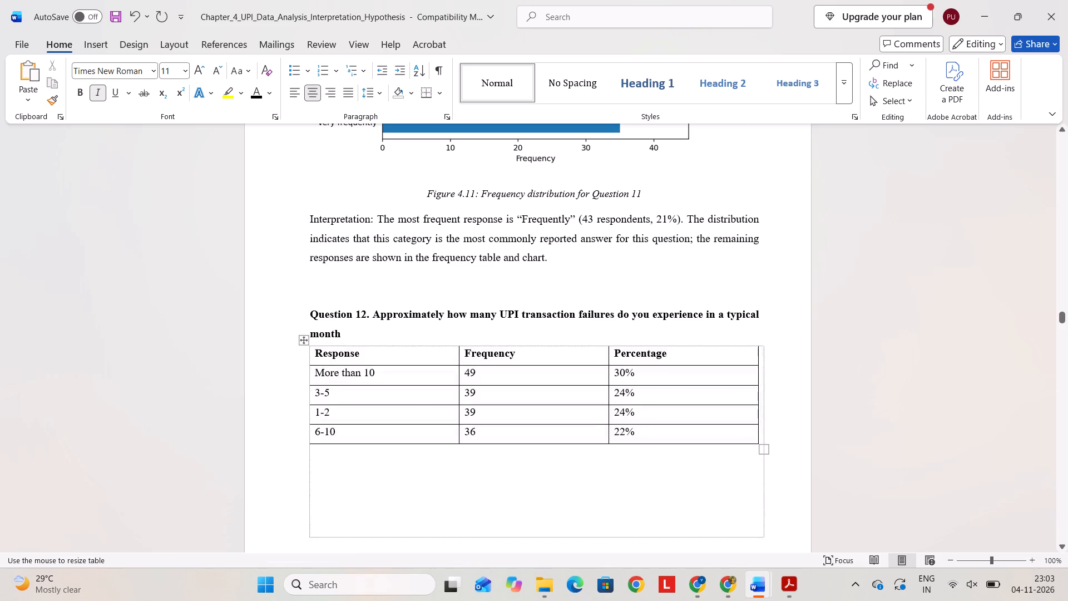
{"action": "left_click_drag", "start_coordinate": [764, 539], "coordinate": [764, 554]}
{"action": "scroll", "coordinate": [665, 477], "scroll_direction": "down", "scroll_amount": 2}
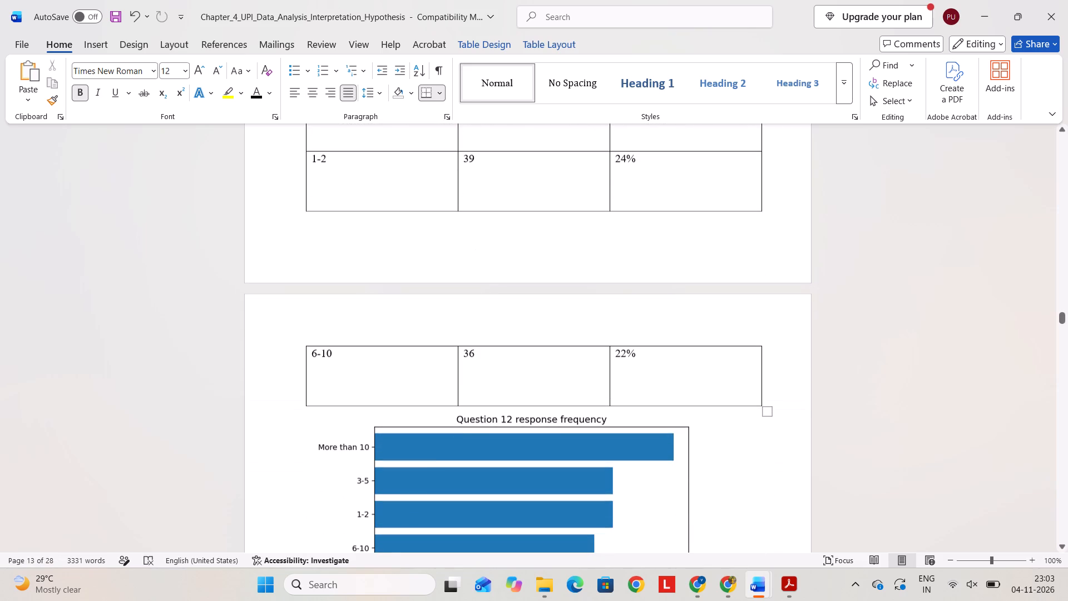
{"action": "left_click_drag", "start_coordinate": [764, 410], "coordinate": [684, 359]}
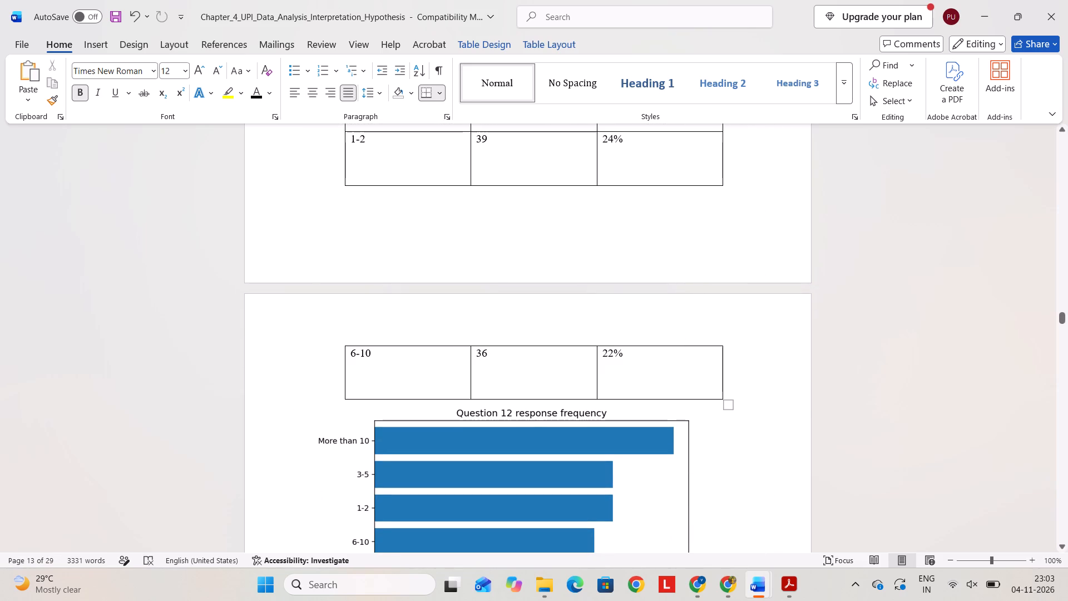
{"action": "left_click_drag", "start_coordinate": [723, 403], "coordinate": [732, 259]}
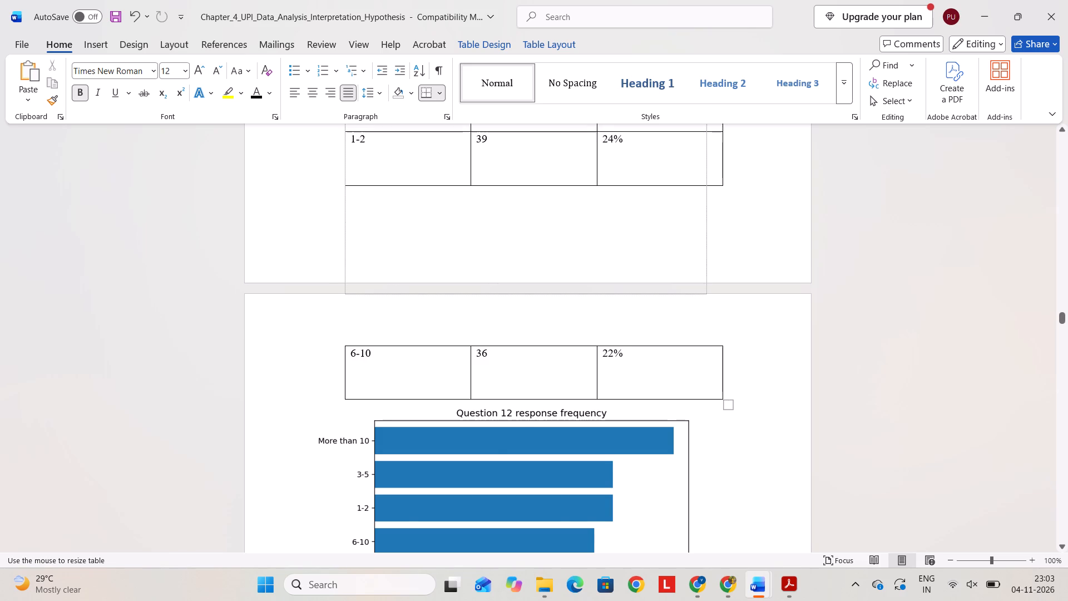
{"action": "left_click_drag", "start_coordinate": [732, 259], "coordinate": [733, 259]}
Paste the copied figure caption below the Question 12 chart and set its question number to 12.
{"action": "scroll", "coordinate": [709, 292], "scroll_direction": "down", "scroll_amount": 2}
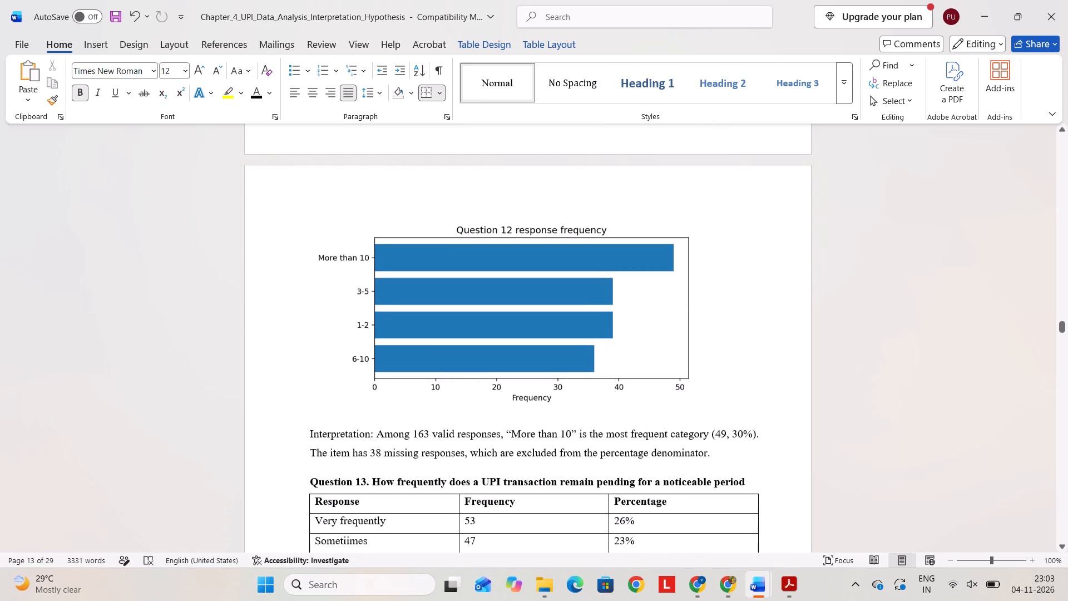
{"action": "left_click", "coordinate": [750, 385]}
{"action": "key", "text": "Return"}
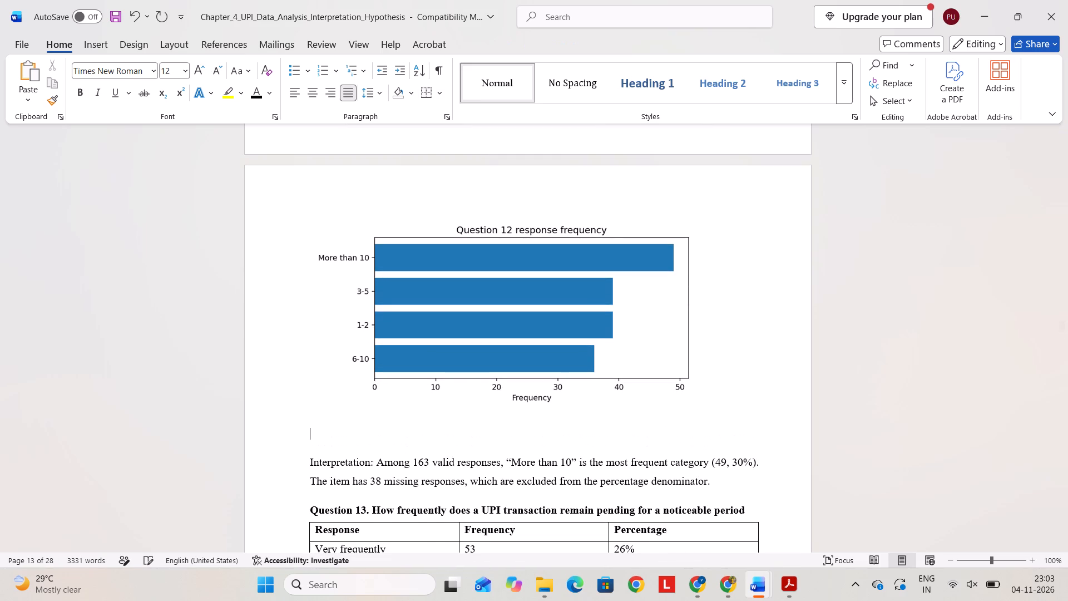
{"action": "key", "text": "ctrl+v"}
{"action": "key", "text": "BackSpace"}
{"action": "key", "text": "BackSpace"}
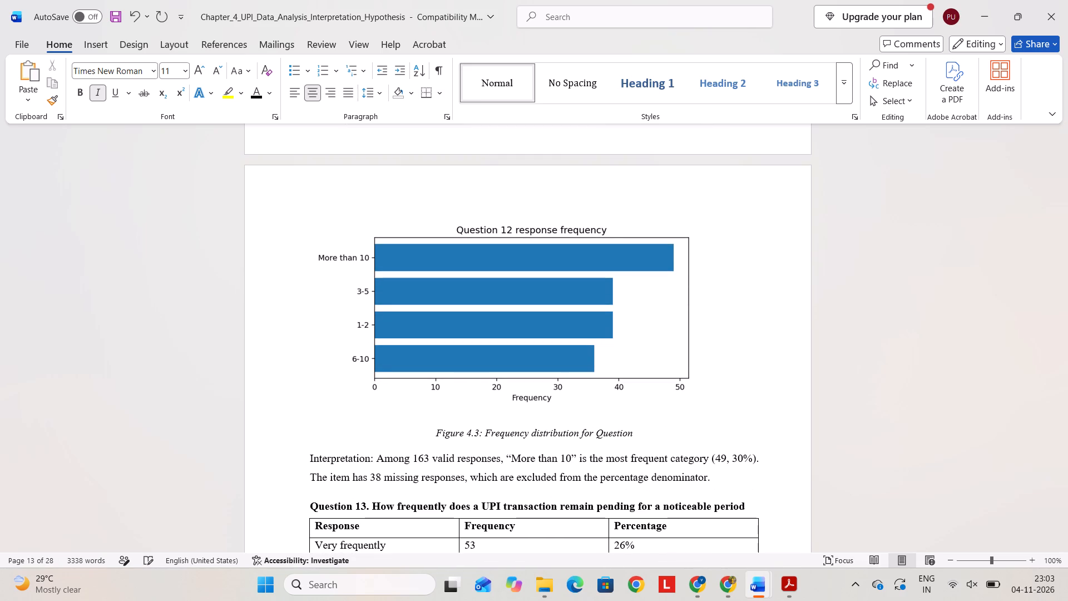
{"action": "type", "text": "12"}
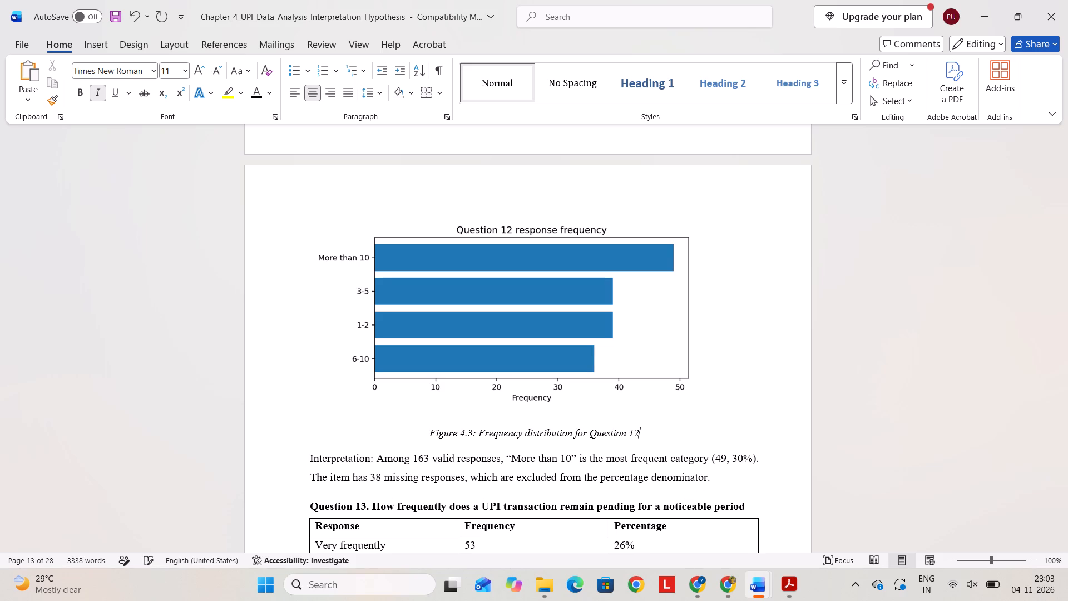
Set the figure number in the Question 12 chart's caption to 4.12.
{"action": "left_click", "coordinate": [468, 437]}
{"action": "key", "text": "Delete"}
{"action": "type", "text": "12"}
Paste the copied figure caption below the Question 13 chart and set its question number to 13.
{"action": "scroll", "coordinate": [468, 437], "scroll_direction": "down", "scroll_amount": 1}
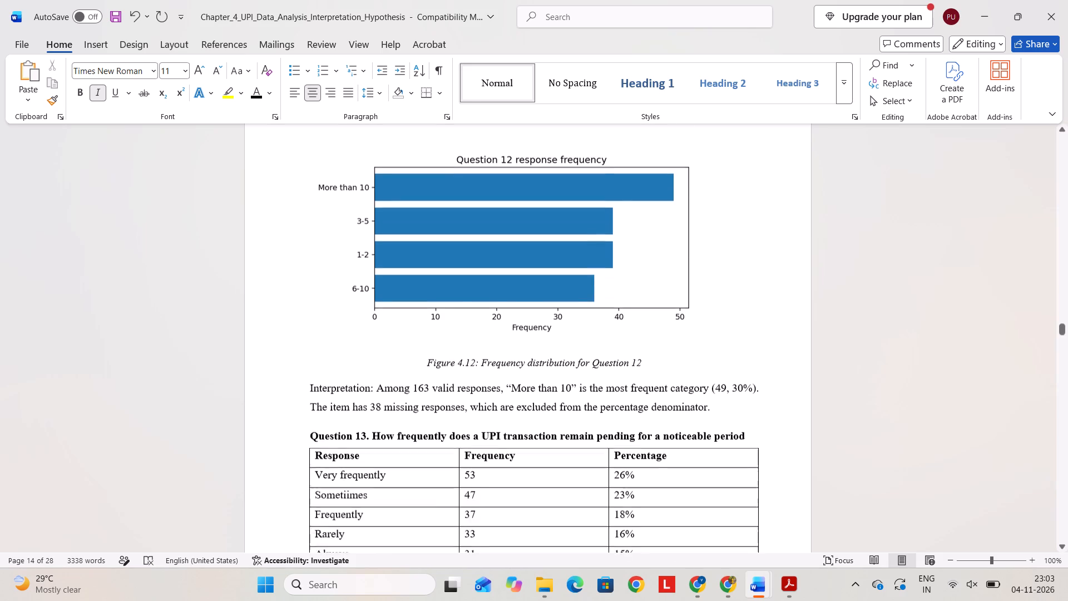
{"action": "scroll", "coordinate": [468, 437], "scroll_direction": "down", "scroll_amount": 2}
{"action": "scroll", "coordinate": [496, 410], "scroll_direction": "up", "scroll_amount": 1}
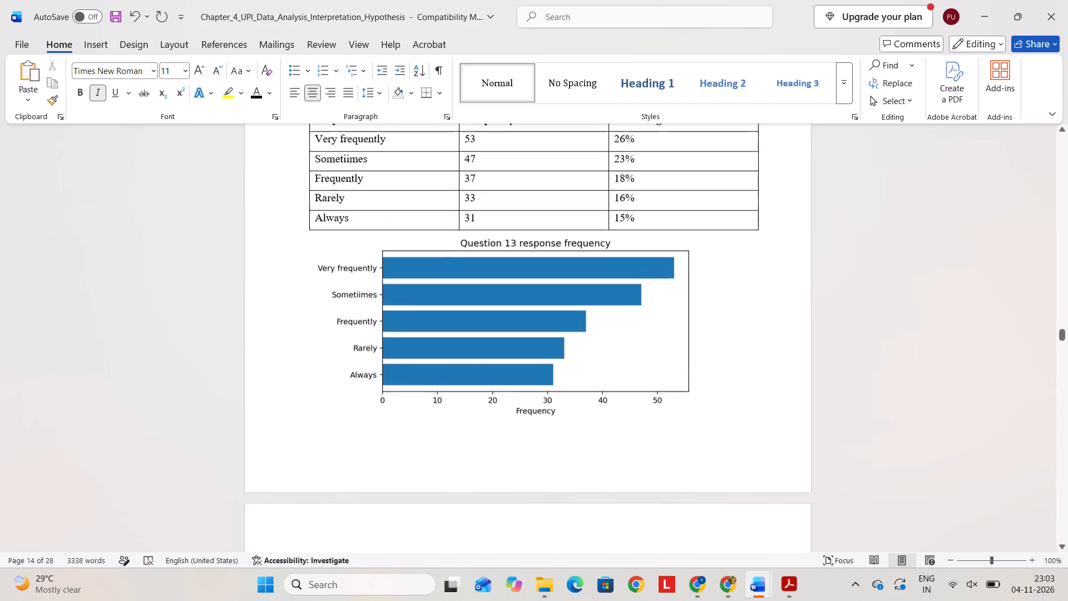
{"action": "scroll", "coordinate": [496, 410], "scroll_direction": "up", "scroll_amount": 1}
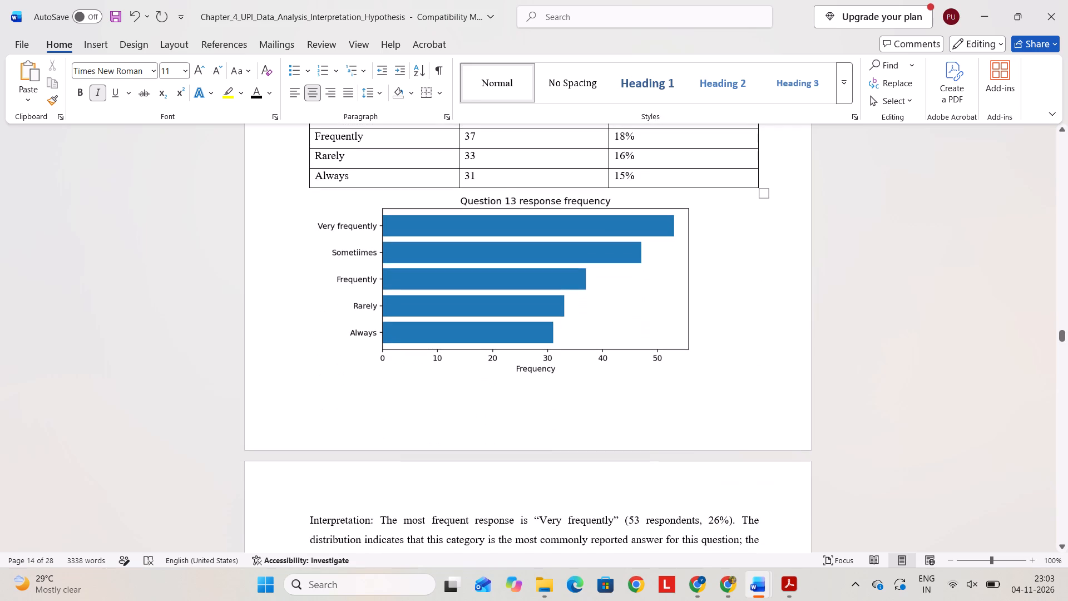
{"action": "left_click", "coordinate": [695, 339]}
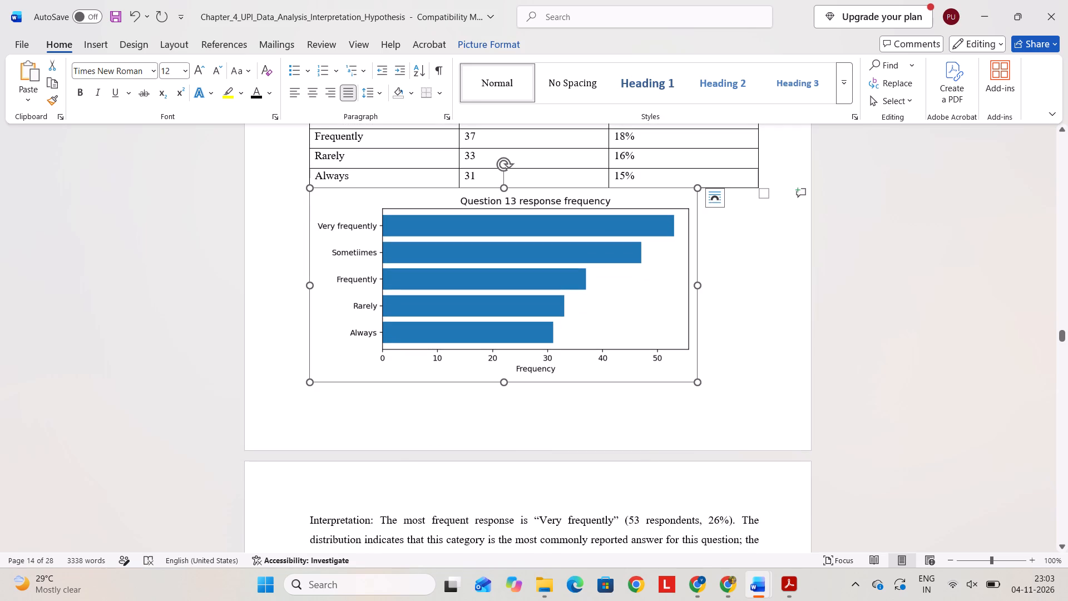
{"action": "left_click", "coordinate": [731, 362]}
{"action": "key", "text": "Return"}
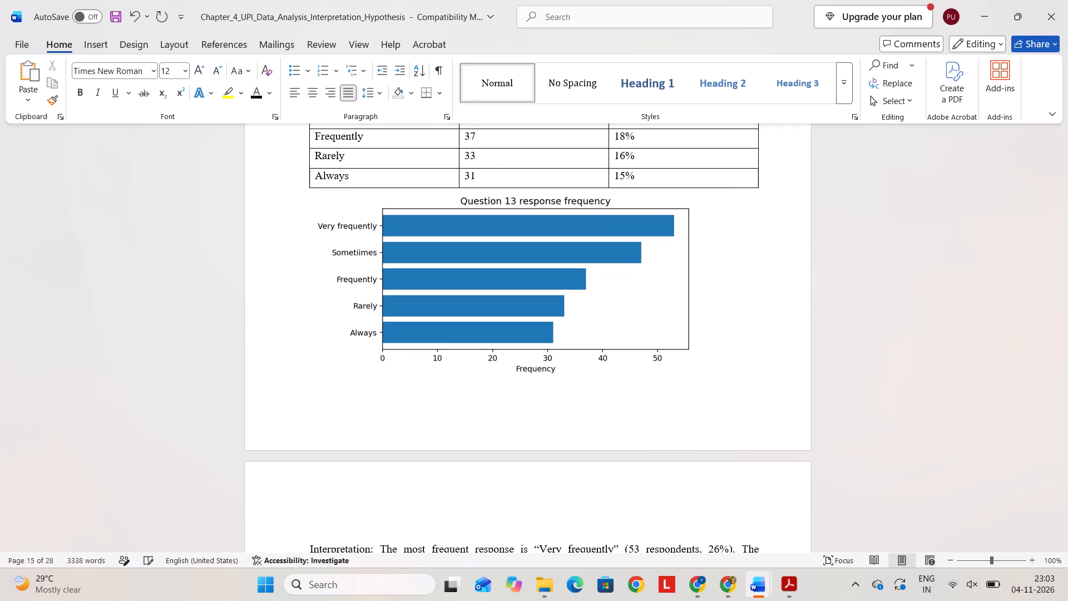
{"action": "key", "text": "ctrl+v"}
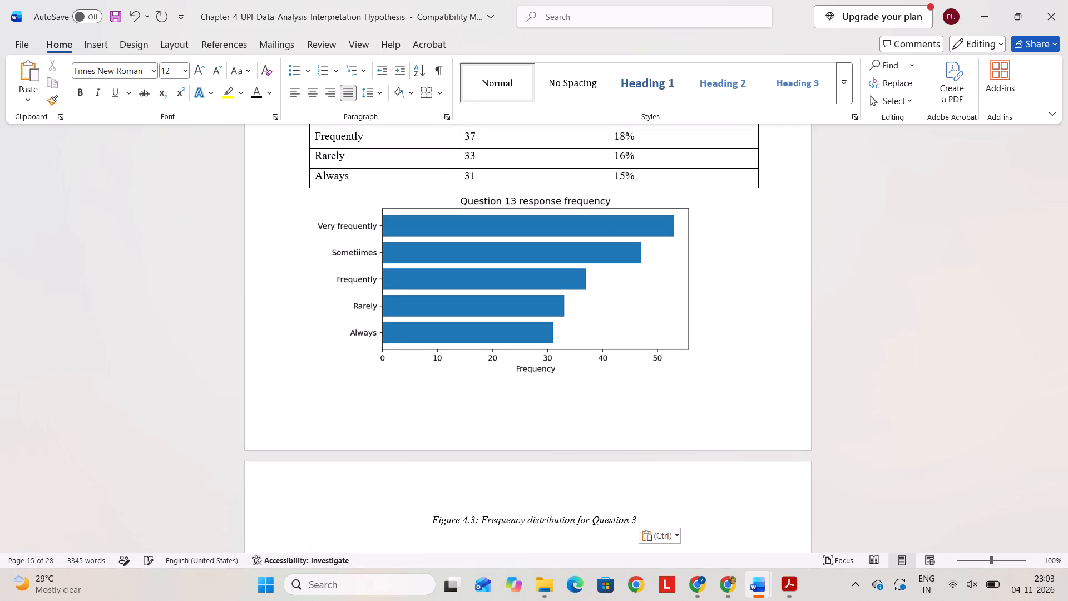
{"action": "key", "text": "BackSpace"}
{"action": "key", "text": "Left"}
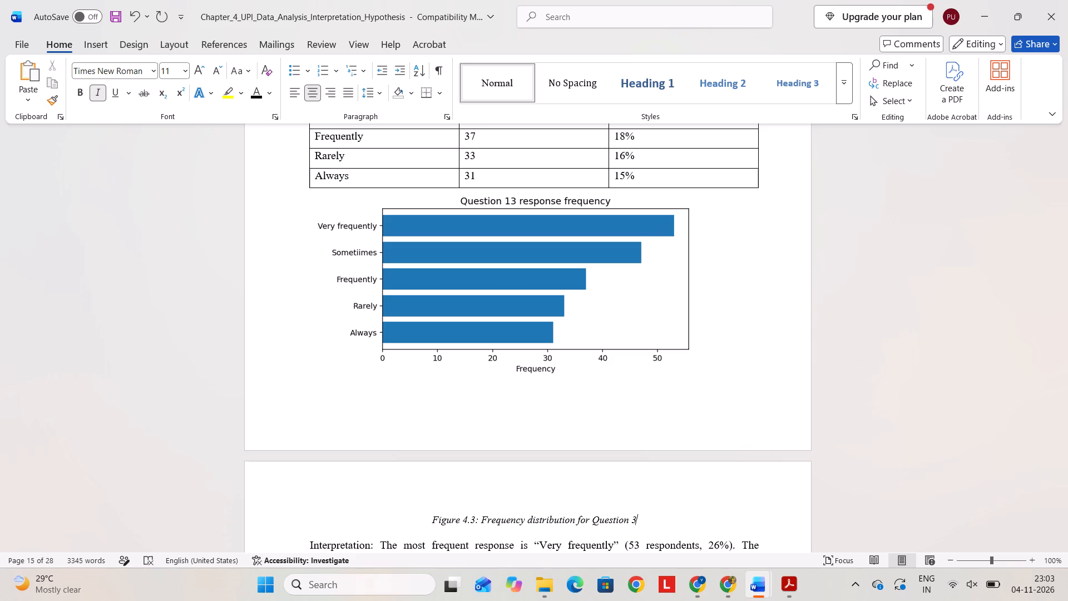
{"action": "key", "text": "1"}
Set the figure number in the Question 13 chart's caption to 4.13.
{"action": "key", "text": "Left"}
{"action": "key", "text": "Left"}
{"action": "key", "text": "Left"}
{"action": "key", "text": "Left"}
{"action": "key", "text": "Left"}
{"action": "key", "text": "Left"}
{"action": "key", "text": "Left"}
{"action": "key", "text": "Left"}
{"action": "key", "text": "Left"}
{"action": "key", "text": "Left"}
{"action": "key", "text": "Left"}
{"action": "key", "text": "Left"}
{"action": "key", "text": "Left"}
{"action": "key", "text": "Left"}
{"action": "key", "text": "Left"}
{"action": "key", "text": "Left"}
{"action": "key", "text": "Left"}
{"action": "key", "text": "Left"}
{"action": "key", "text": "Left"}
{"action": "key", "text": "Left"}
{"action": "key", "text": "Left"}
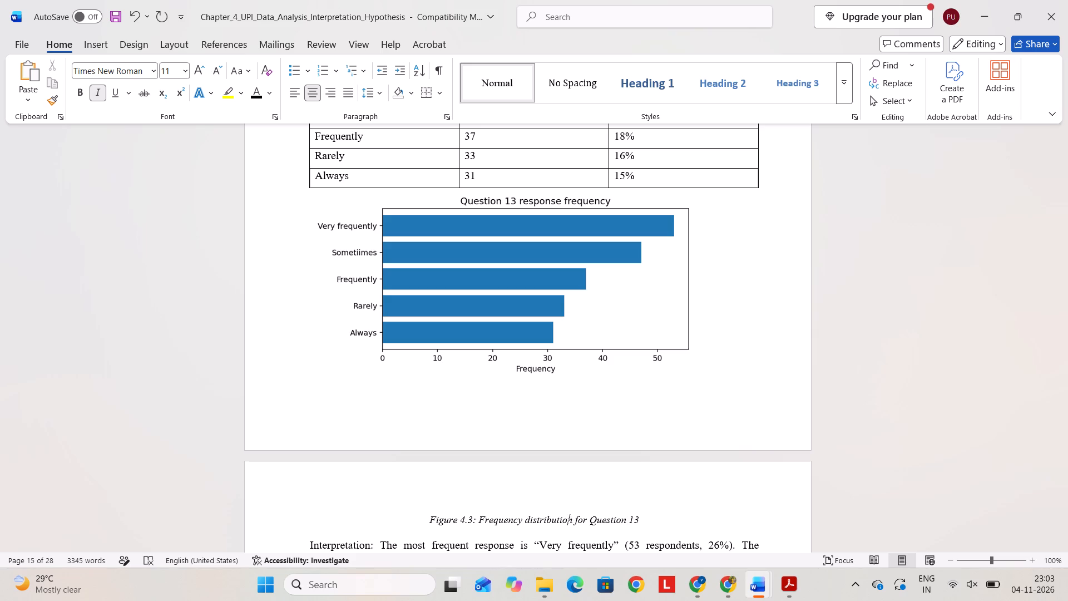
{"action": "key", "text": "Right"}
{"action": "key", "text": "Right"}
{"action": "key", "text": "Right"}
{"action": "key", "text": "1"}
Enlarge the Question 13 response table to nearly three times its height and slightly wider, keeping all rows on one page.
{"action": "scroll", "coordinate": [730, 416], "scroll_direction": "up", "scroll_amount": 1}
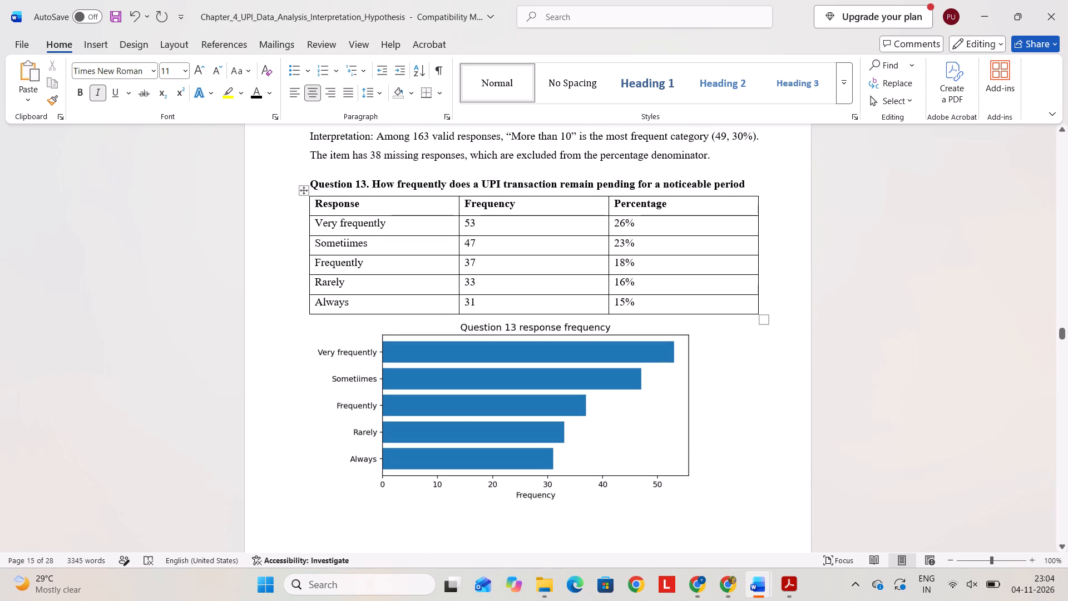
{"action": "left_click", "coordinate": [375, 328]}
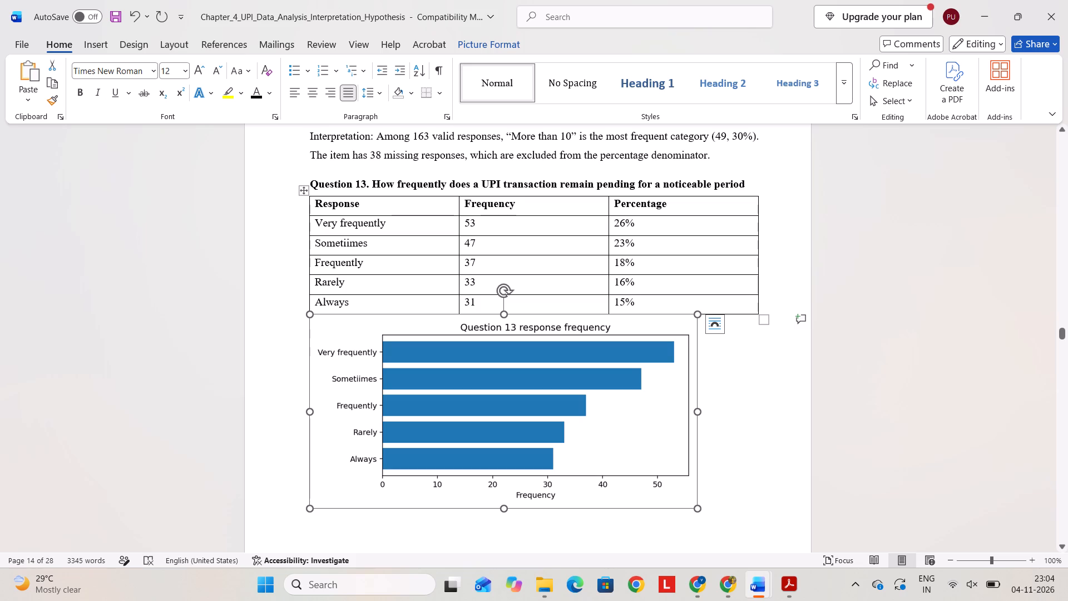
{"action": "left_click_drag", "start_coordinate": [375, 328], "coordinate": [399, 418]}
{"action": "left_click_drag", "start_coordinate": [270, 352], "coordinate": [300, 316]}
{"action": "left_click", "coordinate": [300, 316]}
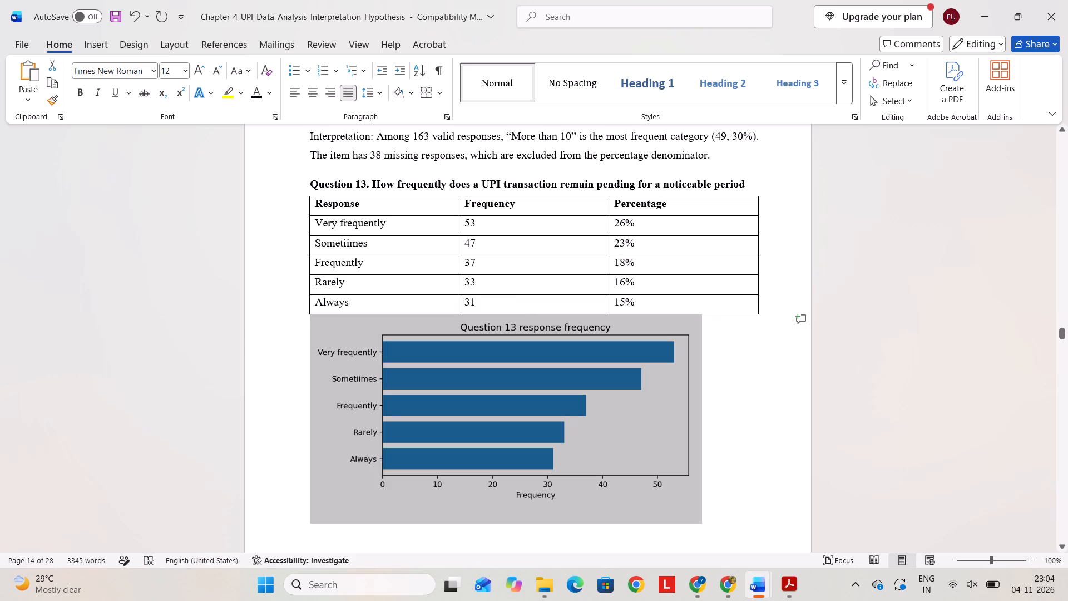
{"action": "left_click", "coordinate": [759, 312]}
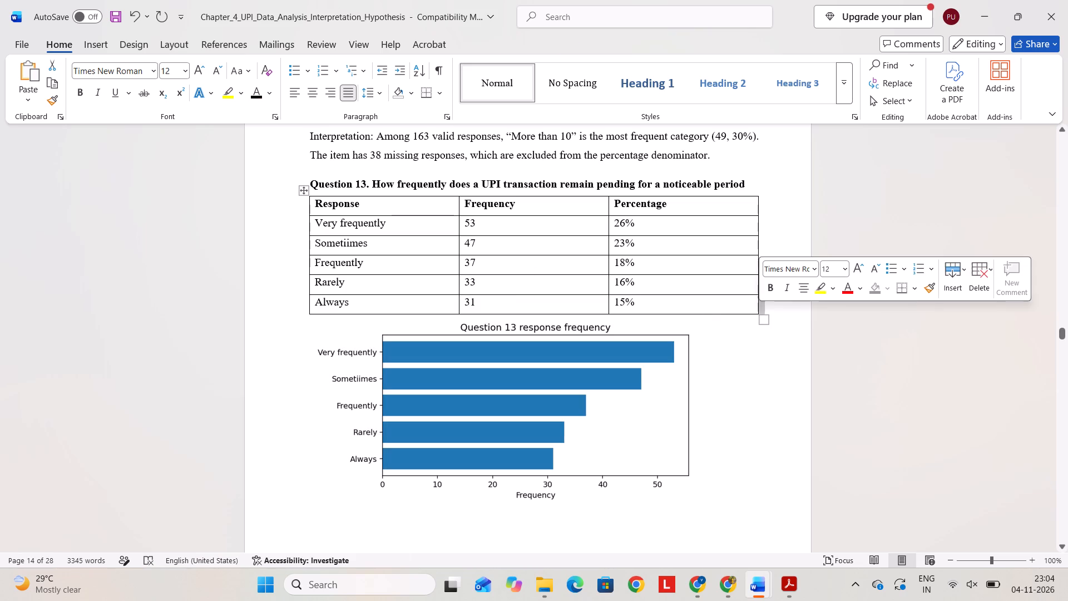
{"action": "left_click_drag", "start_coordinate": [762, 322], "coordinate": [774, 371]}
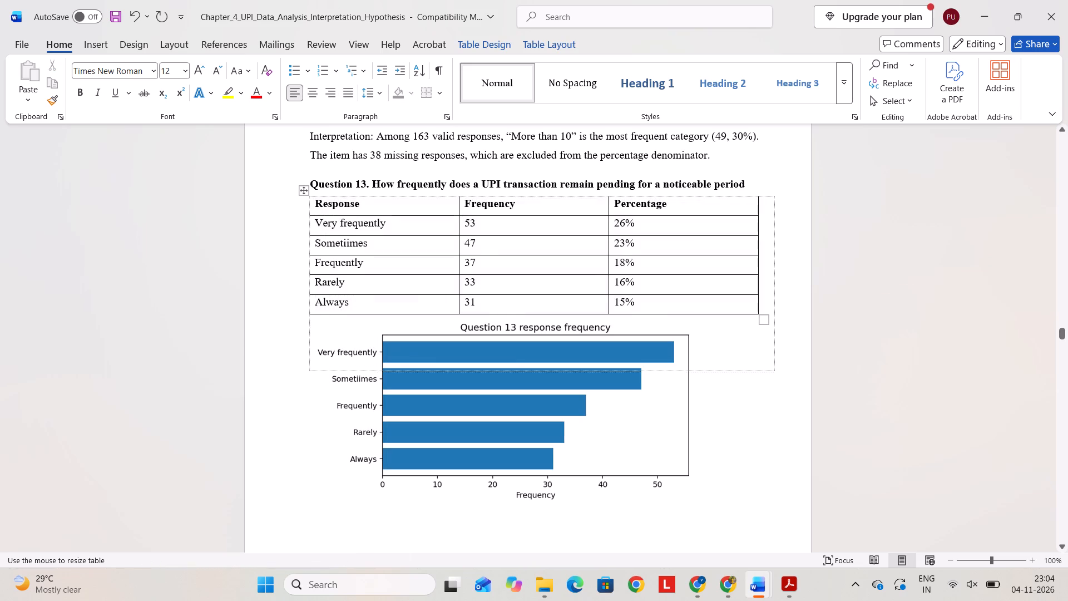
{"action": "scroll", "coordinate": [774, 371], "scroll_direction": "down", "scroll_amount": 1}
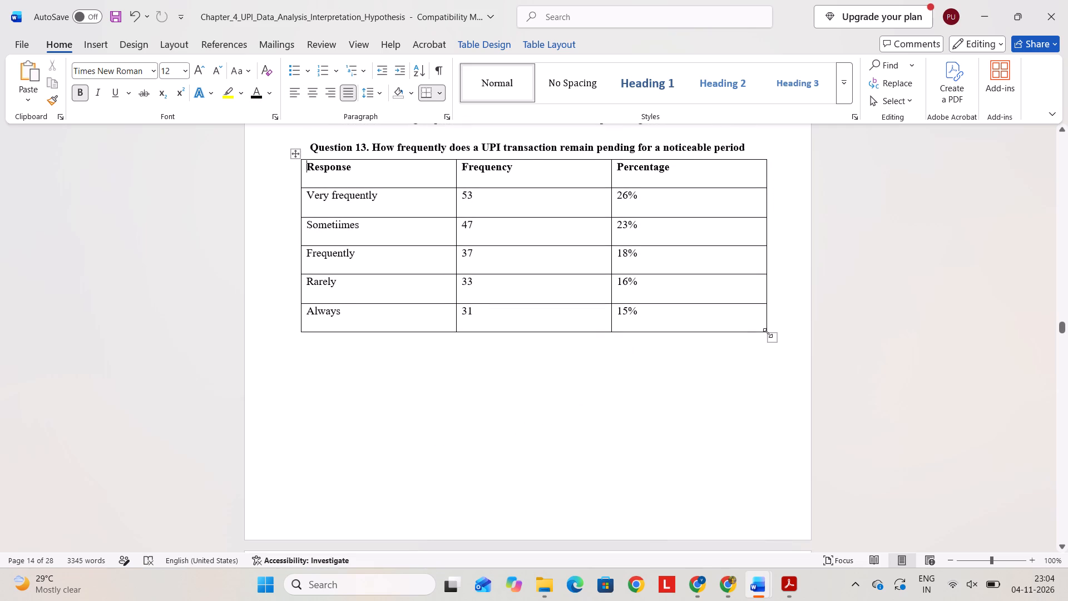
{"action": "left_click_drag", "start_coordinate": [768, 333], "coordinate": [772, 481]}
Enlarge the Question 14 response table to about twice its height at nearly the same width, keeping all rows on one page.
{"action": "scroll", "coordinate": [772, 481], "scroll_direction": "down", "scroll_amount": 1}
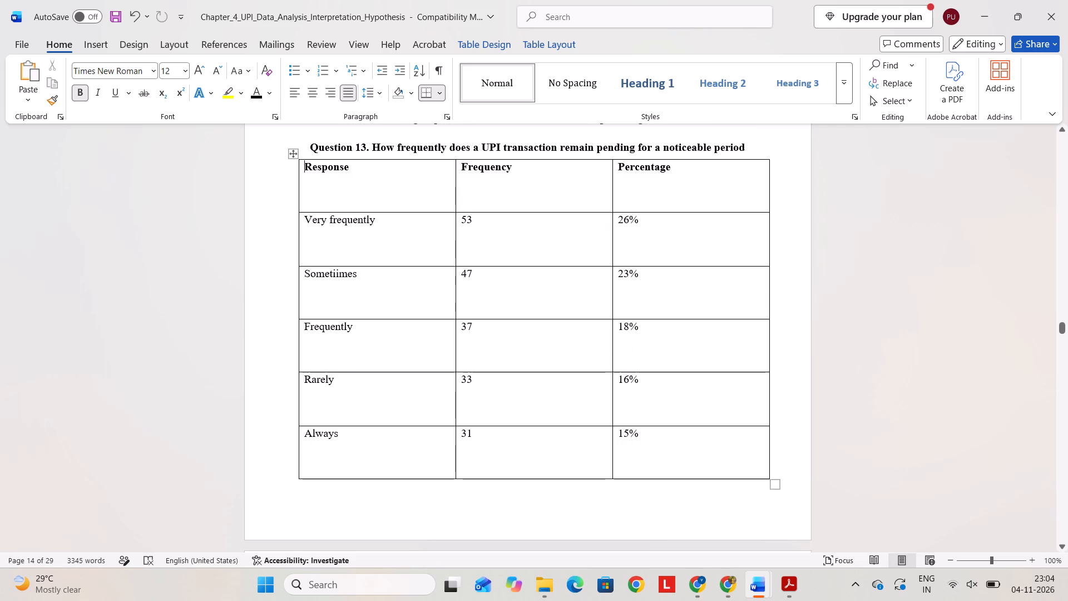
{"action": "scroll", "coordinate": [772, 481], "scroll_direction": "down", "scroll_amount": 2}
{"action": "scroll", "coordinate": [624, 481], "scroll_direction": "down", "scroll_amount": 1}
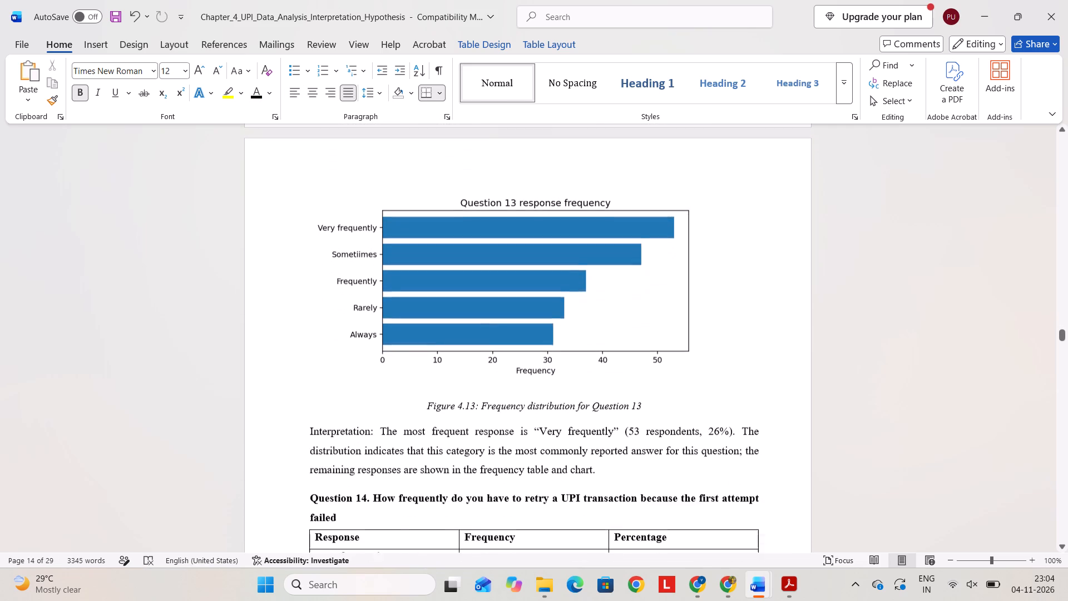
{"action": "scroll", "coordinate": [624, 481], "scroll_direction": "down", "scroll_amount": 1}
{"action": "left_click", "coordinate": [538, 361]}
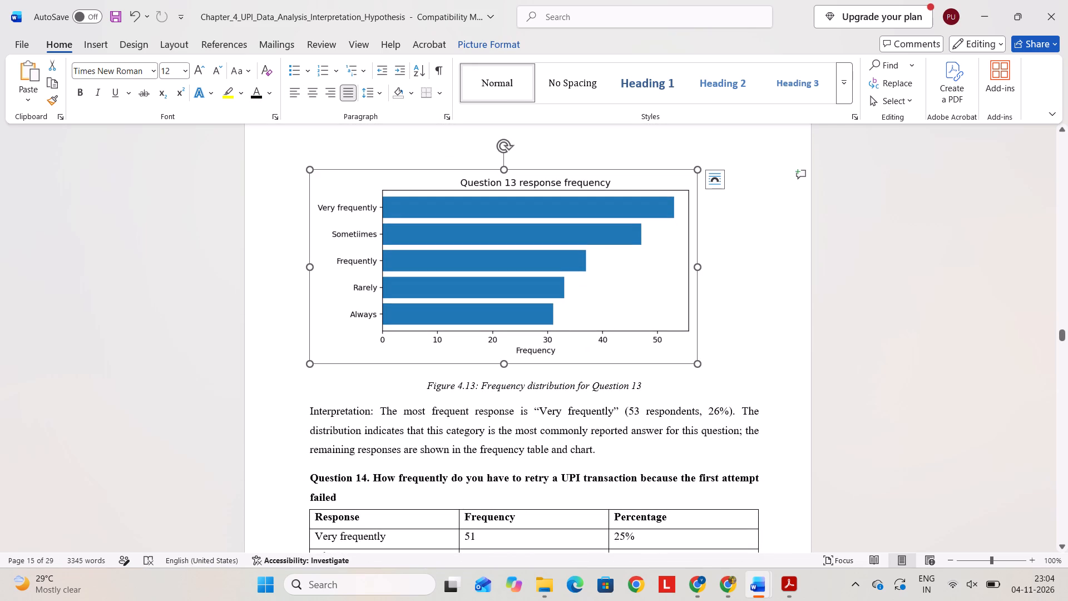
{"action": "scroll", "coordinate": [541, 388], "scroll_direction": "down", "scroll_amount": 3}
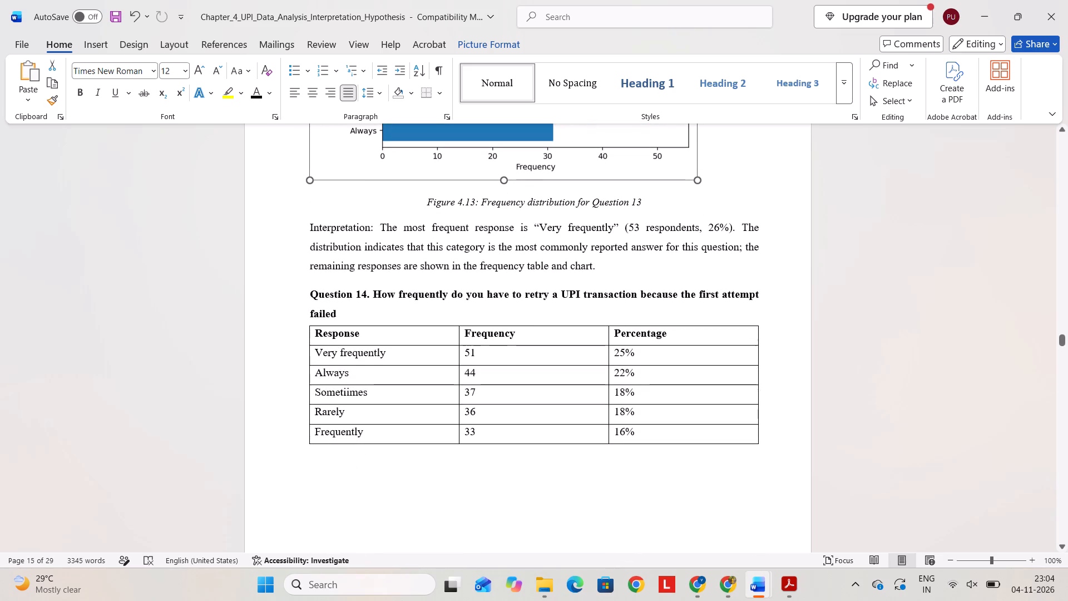
{"action": "scroll", "coordinate": [511, 418], "scroll_direction": "down", "scroll_amount": 1}
{"action": "scroll", "coordinate": [555, 380], "scroll_direction": "up", "scroll_amount": 1}
{"action": "left_click", "coordinate": [710, 208]}
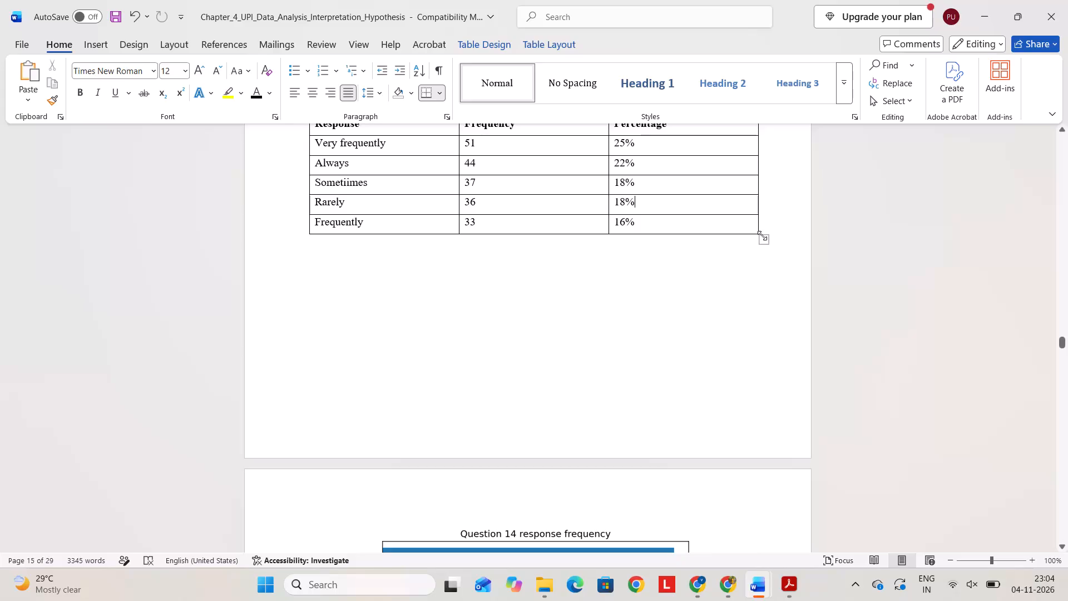
{"action": "left_click_drag", "start_coordinate": [762, 235], "coordinate": [751, 364]}
{"action": "scroll", "coordinate": [751, 364], "scroll_direction": "down", "scroll_amount": 1}
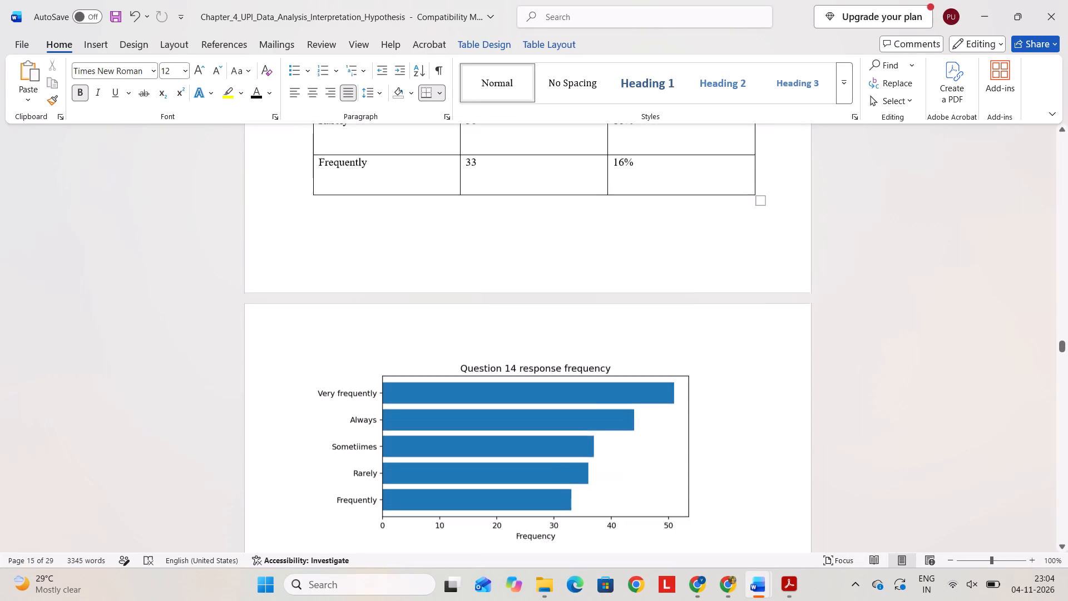
{"action": "scroll", "coordinate": [751, 364], "scroll_direction": "down", "scroll_amount": 1}
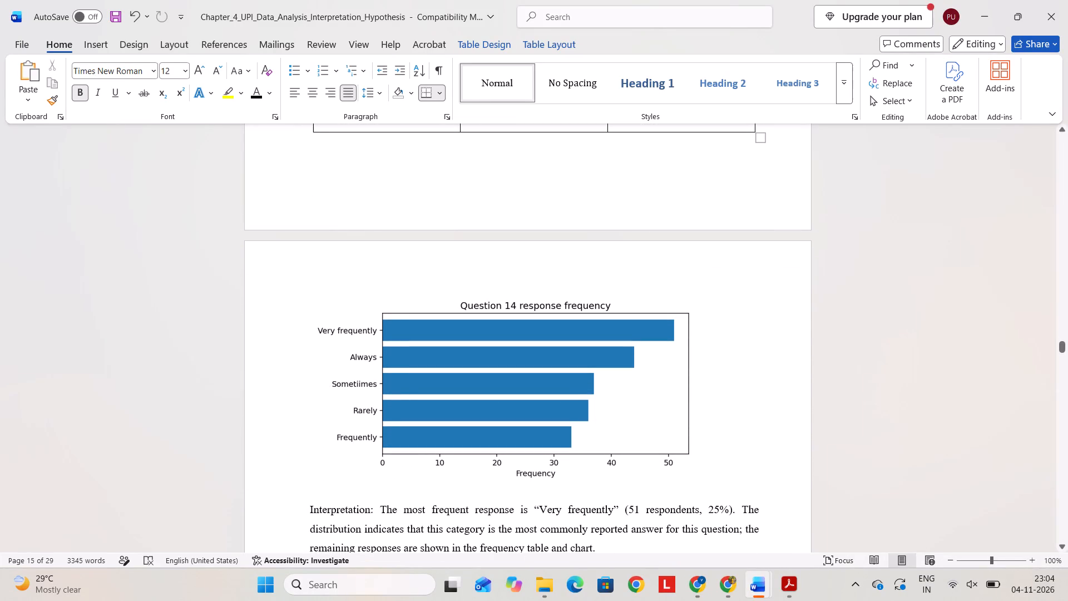
Paste the copied figure caption below the Question 14 chart and renumber it to Figure 4.14 for Question 14.
{"action": "left_click", "coordinate": [691, 476]}
{"action": "left_click", "coordinate": [719, 477]}
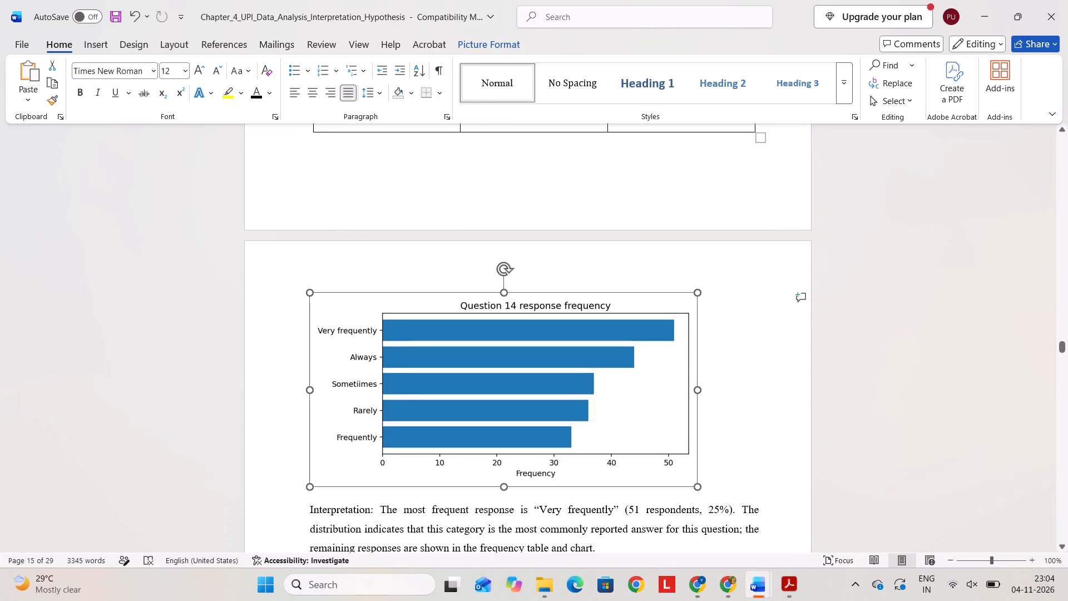
{"action": "key", "text": "Return"}
{"action": "key", "text": "ctrl+v"}
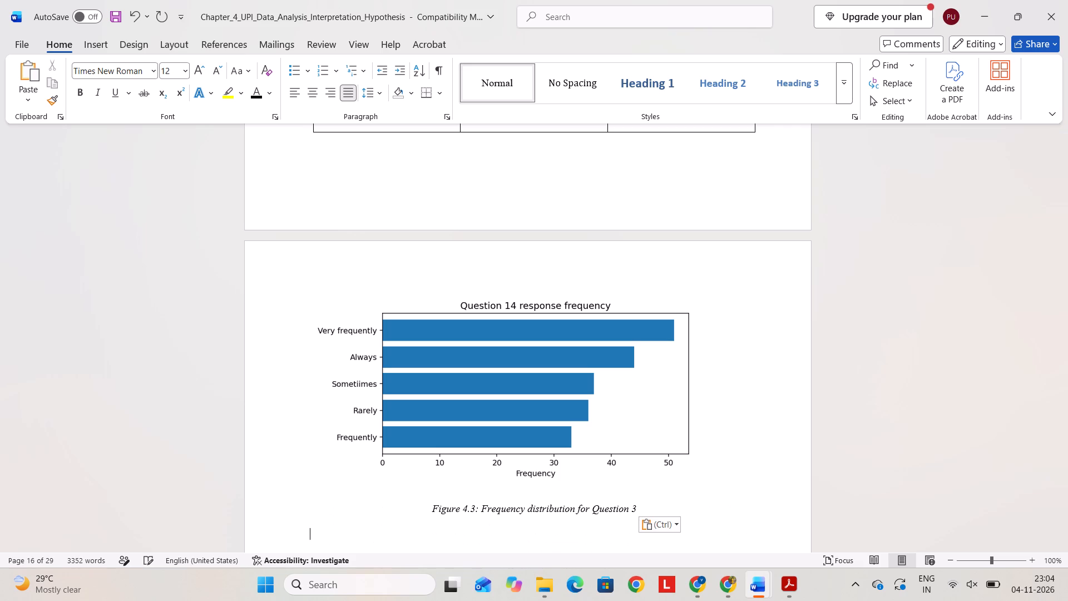
{"action": "key", "text": "BackSpace"}
{"action": "key", "text": "BackSpace"}
{"action": "type", "text": "14"}
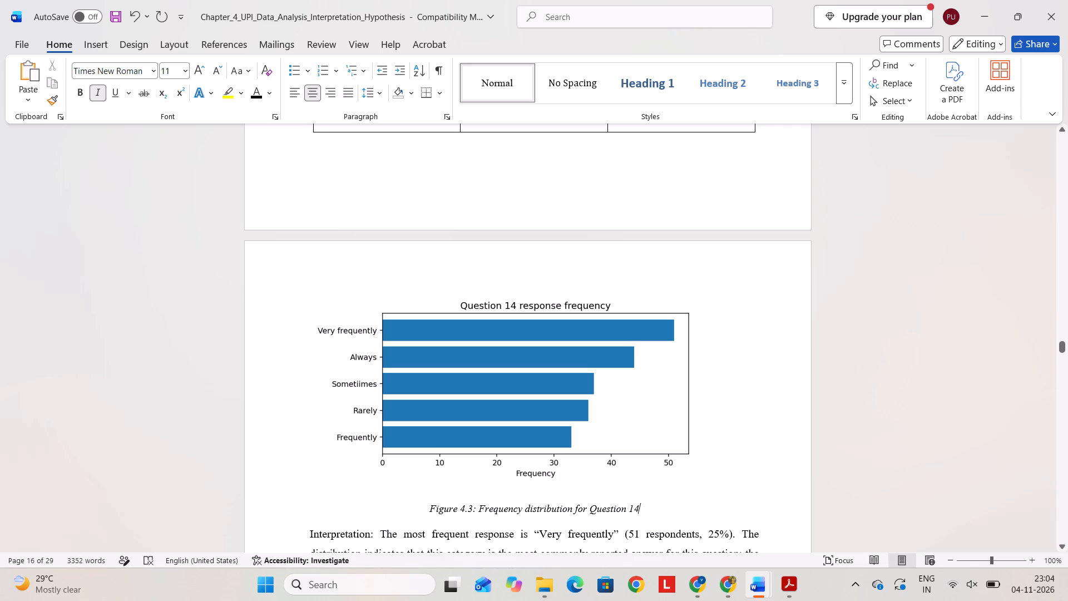
{"action": "left_click", "coordinate": [472, 505]}
{"action": "key", "text": "BackSpace"}
{"action": "type", "text": "14"}
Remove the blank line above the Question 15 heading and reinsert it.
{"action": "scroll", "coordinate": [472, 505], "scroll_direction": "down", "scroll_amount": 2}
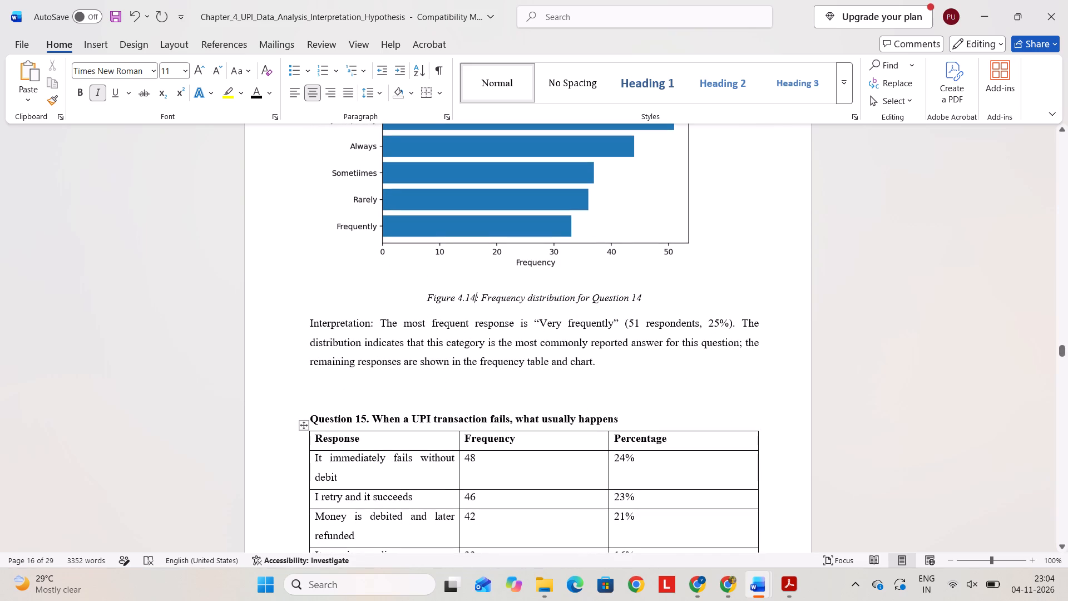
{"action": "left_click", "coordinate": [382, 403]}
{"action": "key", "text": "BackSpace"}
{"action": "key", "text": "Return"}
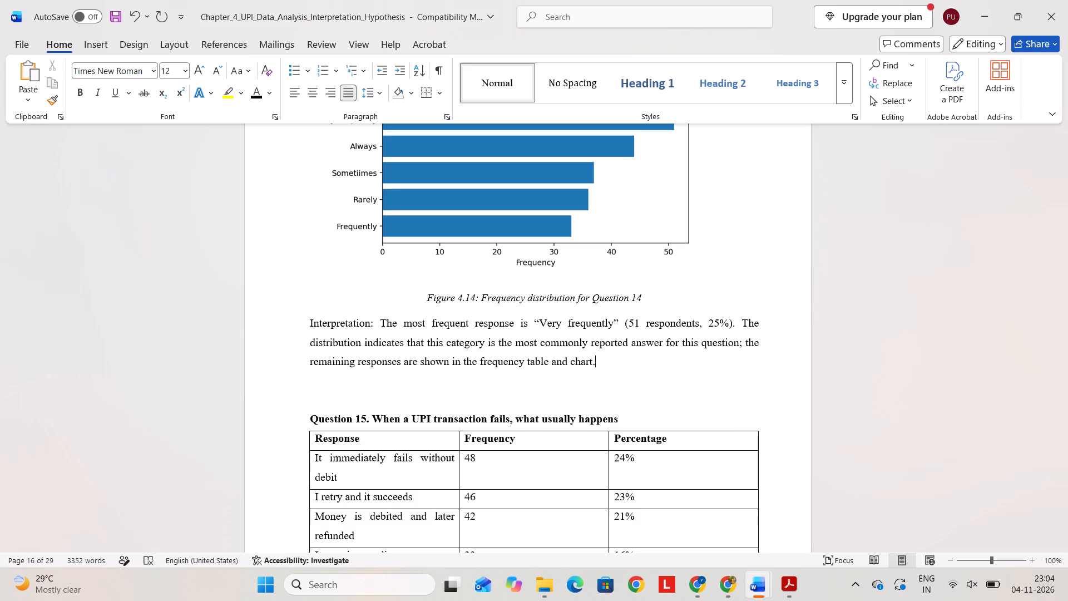
Paste the copied figure caption below the Question 15 chart and renumber it to Figure 4.15 for Question 15.
{"action": "scroll", "coordinate": [382, 403], "scroll_direction": "down", "scroll_amount": 5}
{"action": "scroll", "coordinate": [382, 403], "scroll_direction": "up", "scroll_amount": 1}
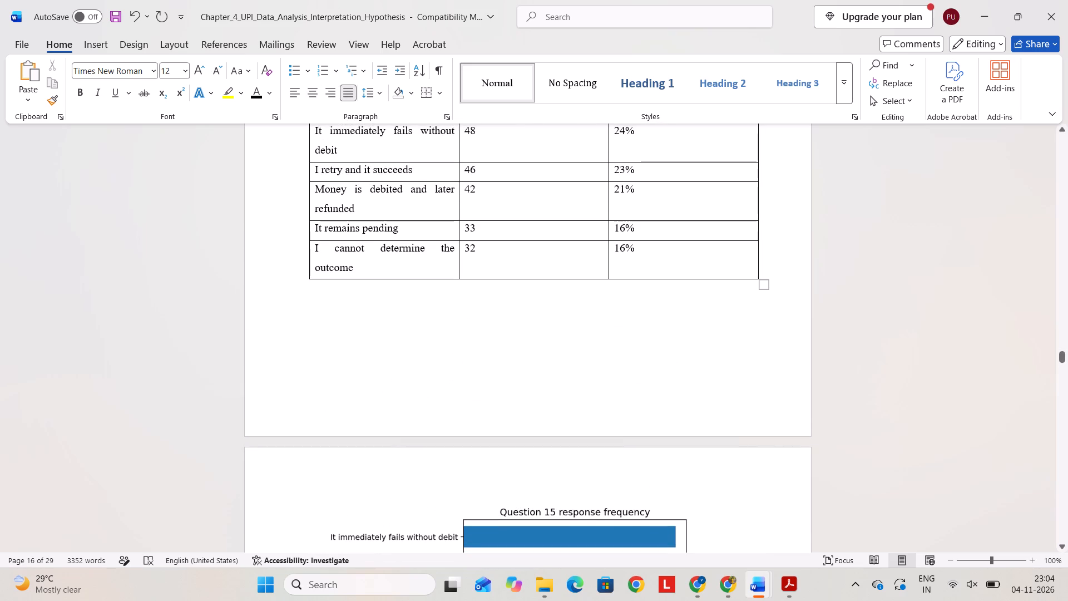
{"action": "scroll", "coordinate": [471, 513], "scroll_direction": "down", "scroll_amount": 2}
{"action": "left_click", "coordinate": [730, 413]}
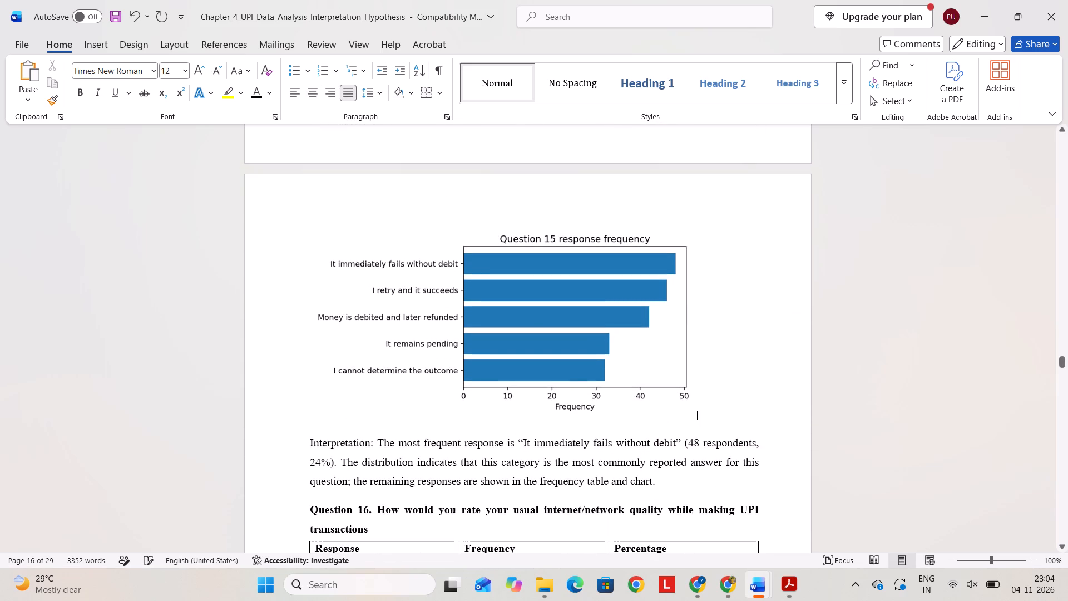
{"action": "key", "text": "Return"}
{"action": "key", "text": "ctrl+v"}
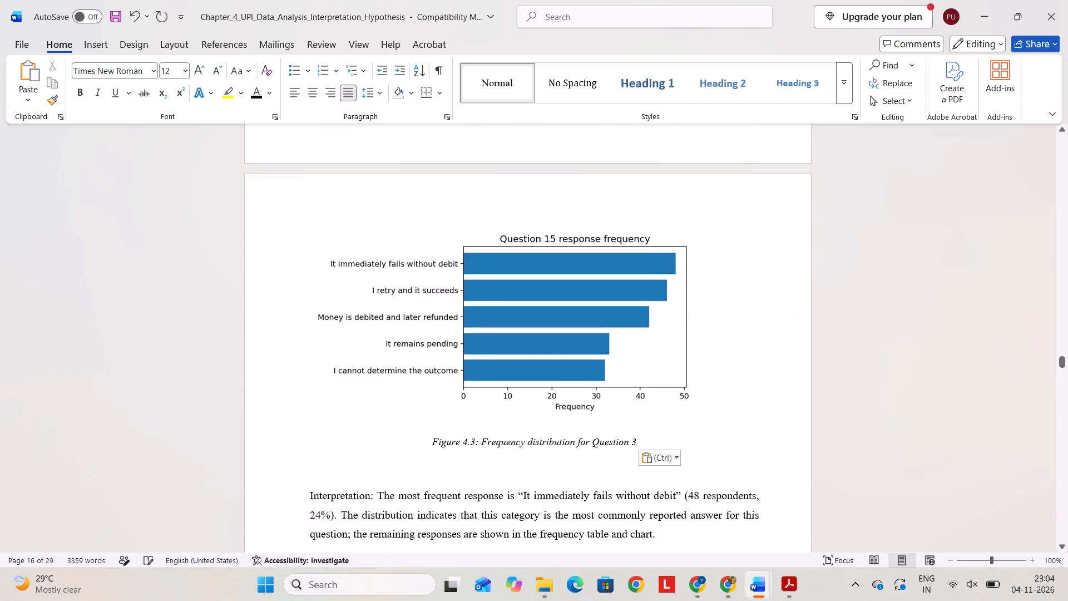
{"action": "key", "text": "BackSpace"}
{"action": "key", "text": "BackSpace"}
{"action": "type", "text": "15"}
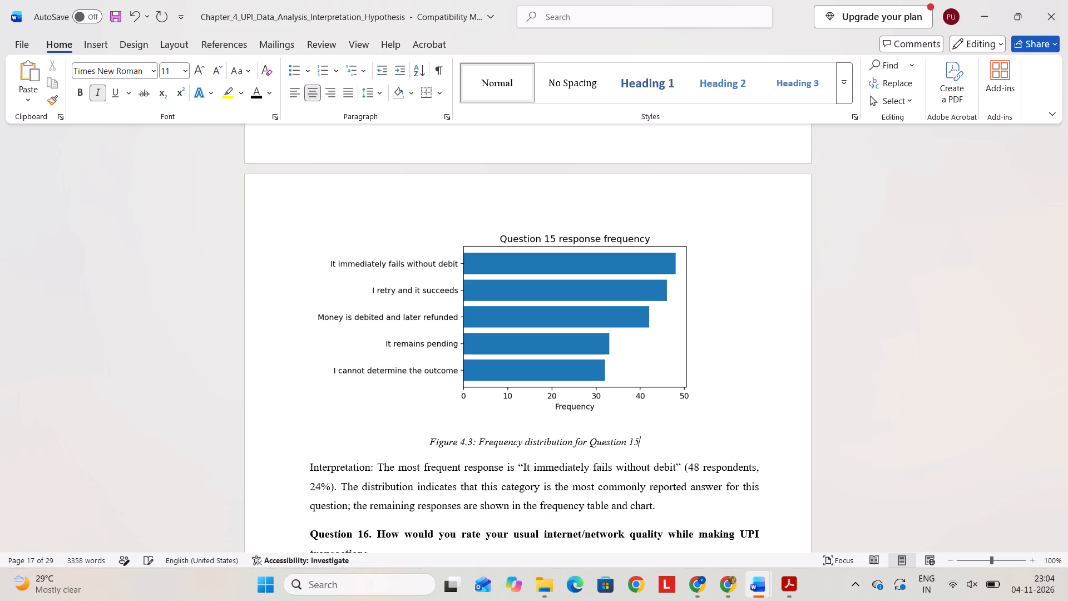
{"action": "scroll", "coordinate": [1040, 593], "scroll_direction": "left", "scroll_amount": 1}
{"action": "left_click", "coordinate": [473, 442]}
{"action": "key", "text": "BackSpace"}
{"action": "type", "text": "15"}
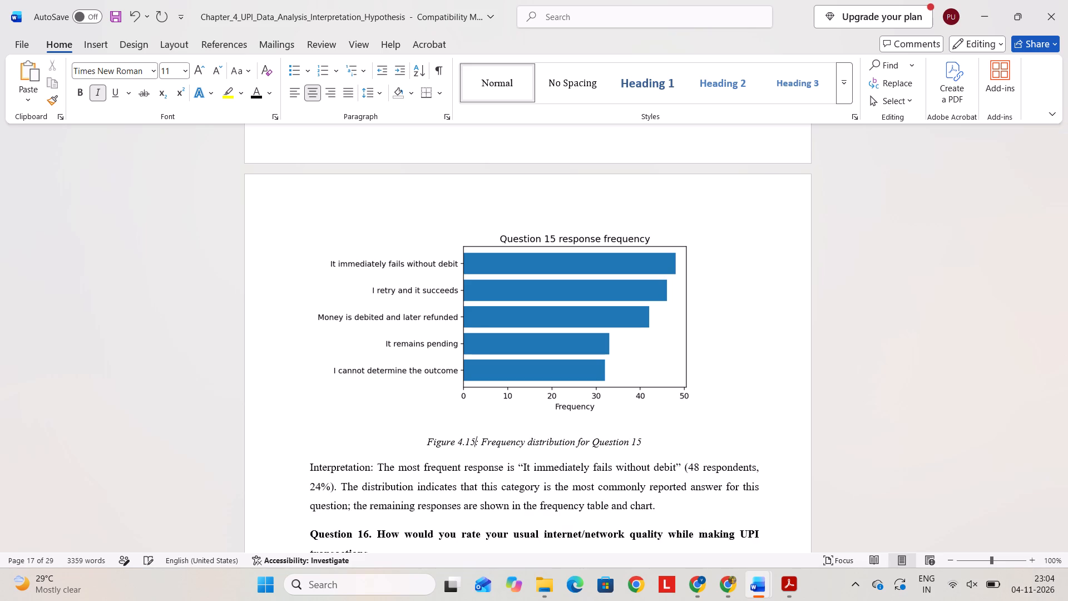
Enlarge the Question 16 response table to about twice its height at nearly the same width.
{"action": "scroll", "coordinate": [473, 442], "scroll_direction": "down", "scroll_amount": 4}
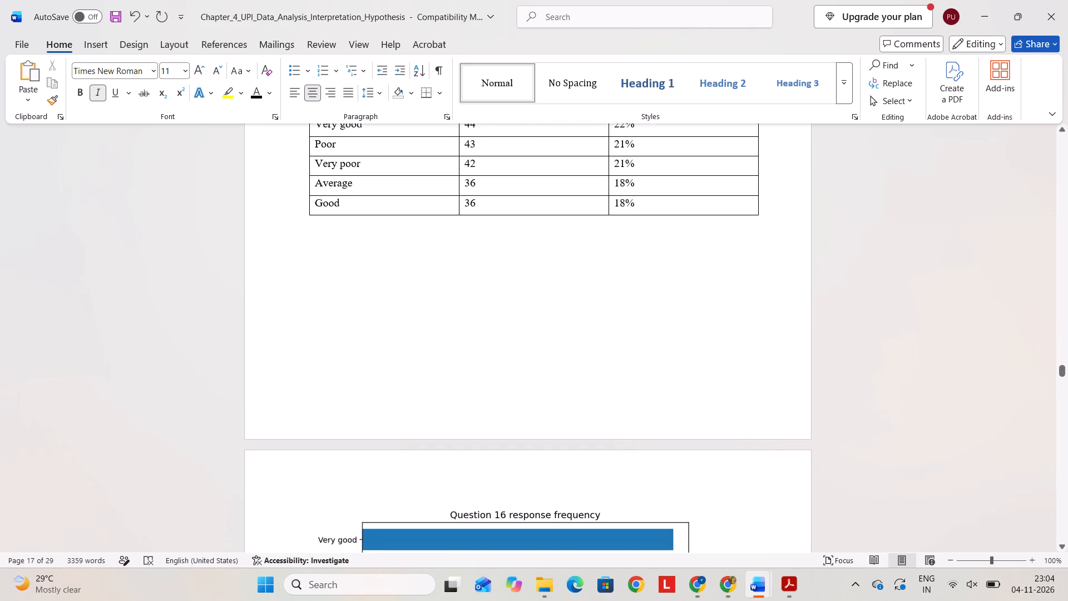
{"action": "left_click", "coordinate": [705, 198]}
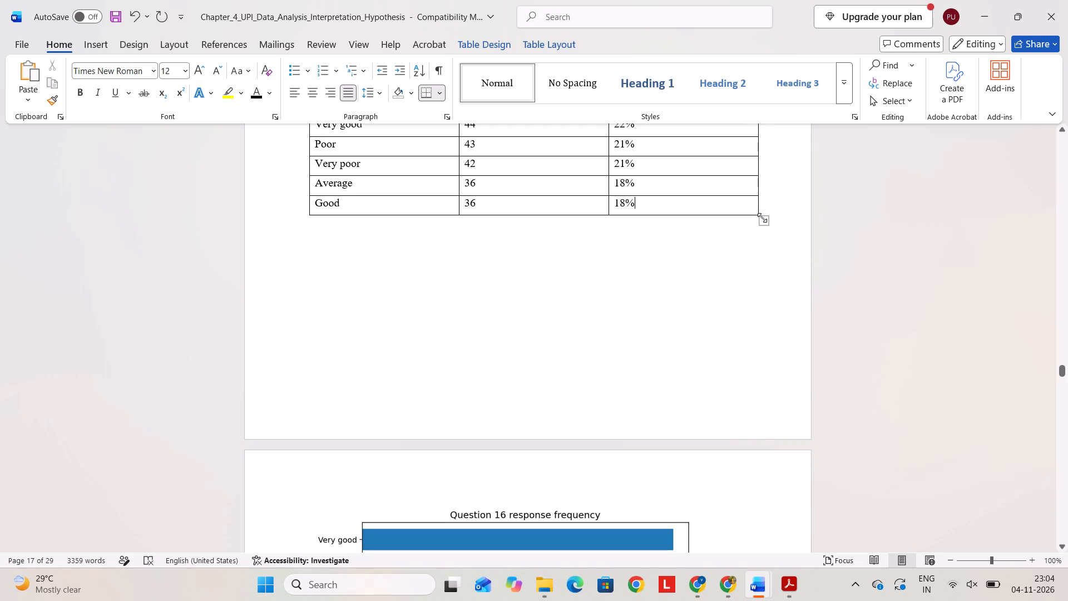
{"action": "left_click_drag", "start_coordinate": [762, 218], "coordinate": [760, 353]}
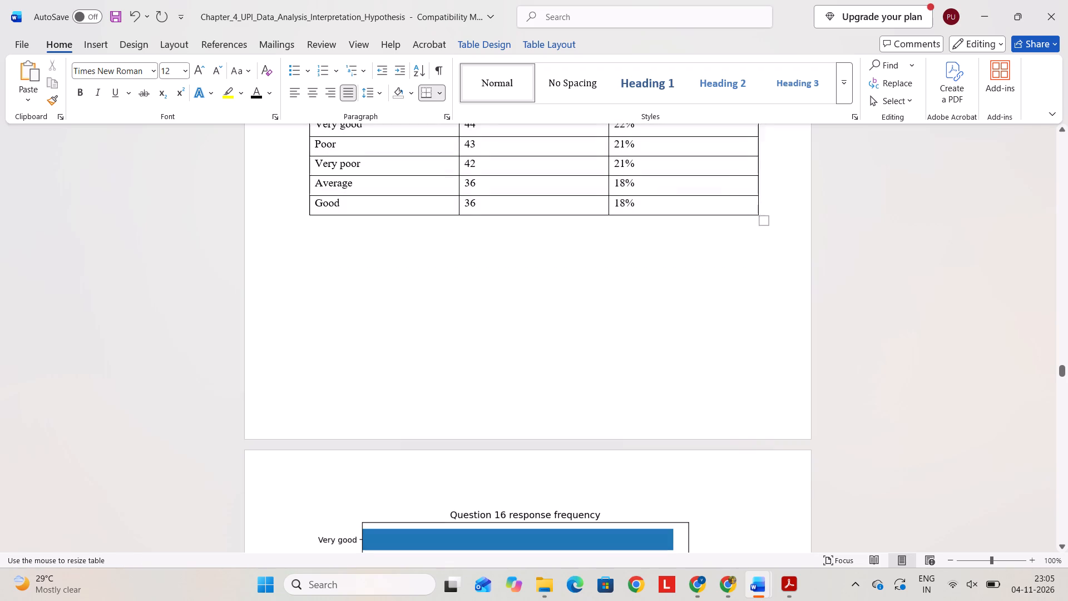
Paste the copied figure caption below the Question 16 chart and renumber it to Figure 4.16 for Question 16.
{"action": "scroll", "coordinate": [760, 353], "scroll_direction": "down", "scroll_amount": 2}
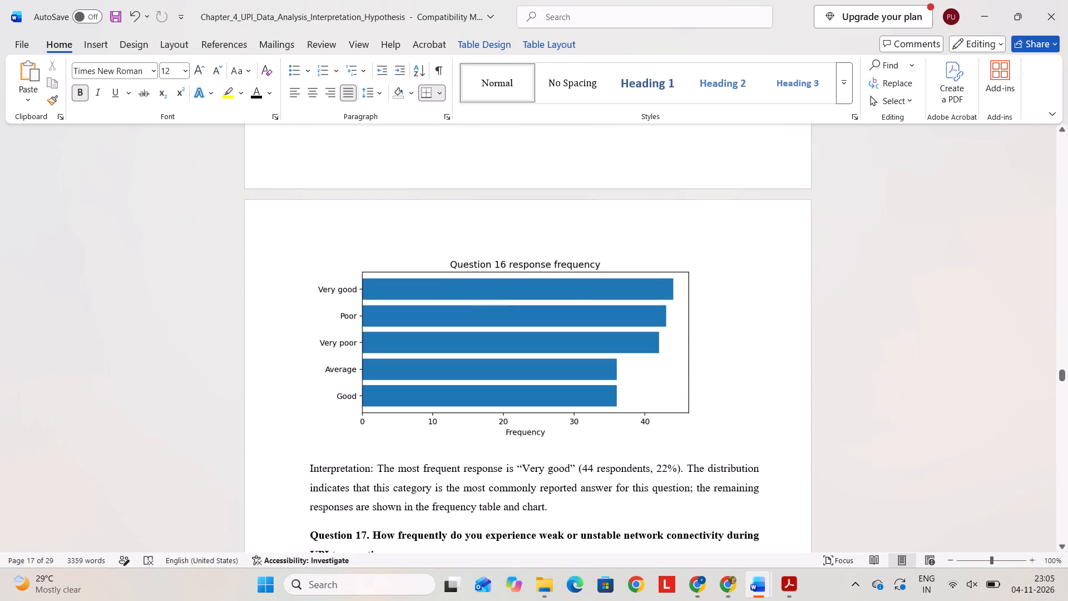
{"action": "left_click", "coordinate": [716, 417]}
{"action": "key", "text": "Return"}
{"action": "key", "text": "ctrl+v"}
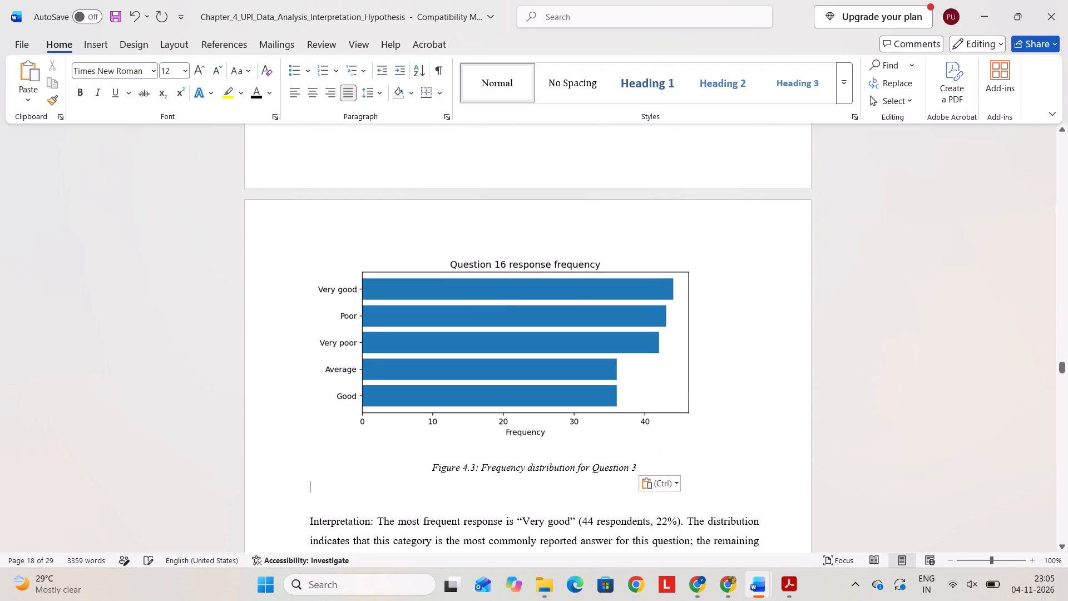
{"action": "key", "text": "BackSpace"}
{"action": "key", "text": "BackSpace"}
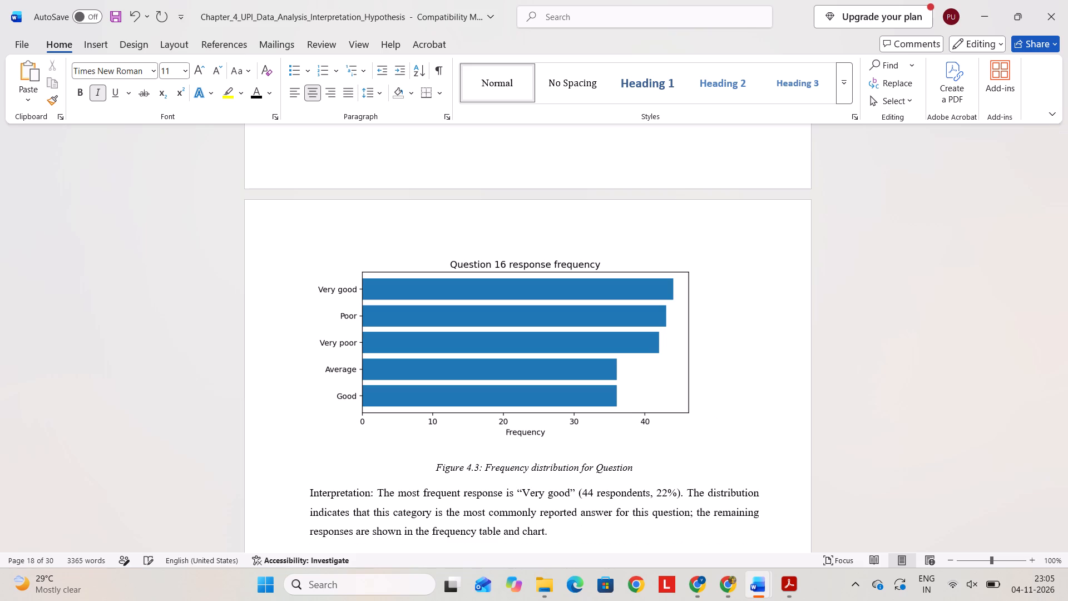
{"action": "type", "text": "16"}
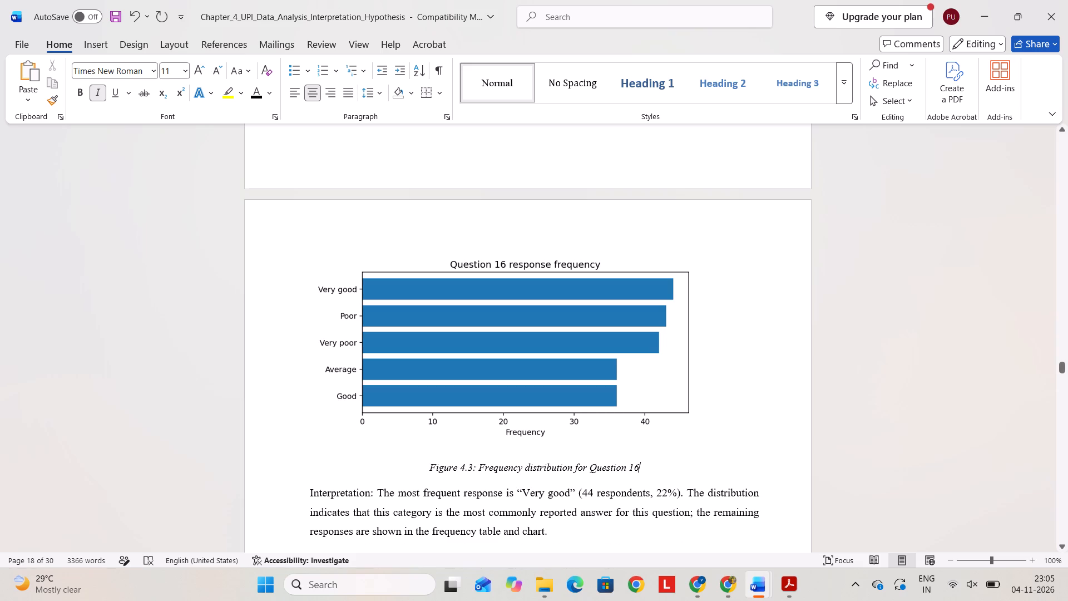
{"action": "left_click", "coordinate": [476, 462]}
{"action": "key", "text": "Left"}
{"action": "key", "text": "BackSpace"}
{"action": "type", "text": "16"}
Enlarge the Question 17 response table to a little over twice its height and slightly wider, keeping all rows on one page.
{"action": "scroll", "coordinate": [476, 462], "scroll_direction": "down", "scroll_amount": 2}
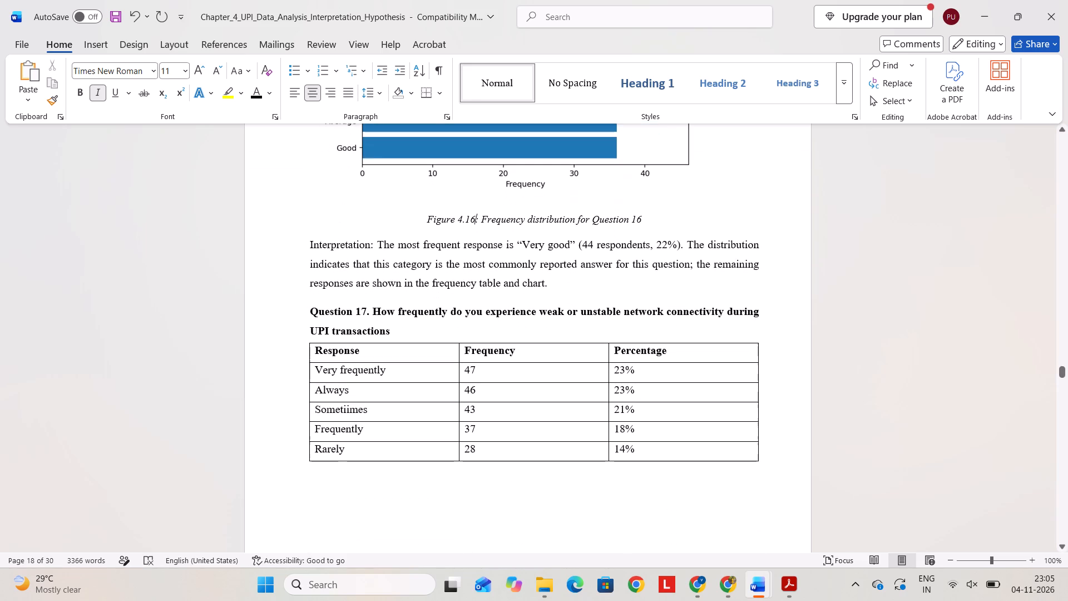
{"action": "scroll", "coordinate": [730, 448], "scroll_direction": "down", "scroll_amount": 1}
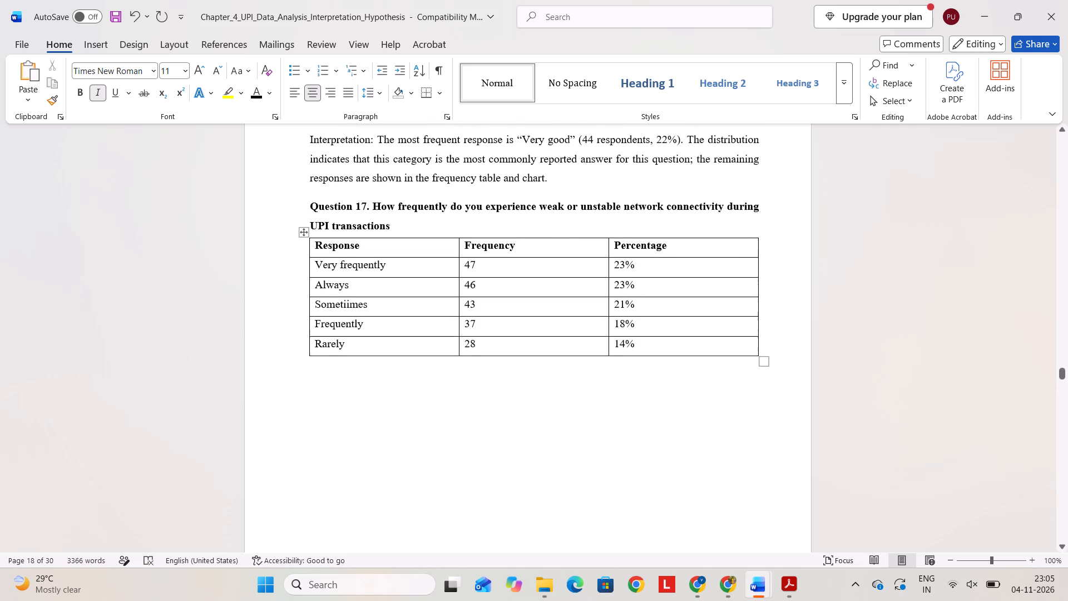
{"action": "left_click_drag", "start_coordinate": [763, 356], "coordinate": [764, 519]}
Paste the copied figure caption below the Question 17 chart and renumber it to Figure 4.17 for Question 17.
{"action": "scroll", "coordinate": [764, 519], "scroll_direction": "down", "scroll_amount": 1}
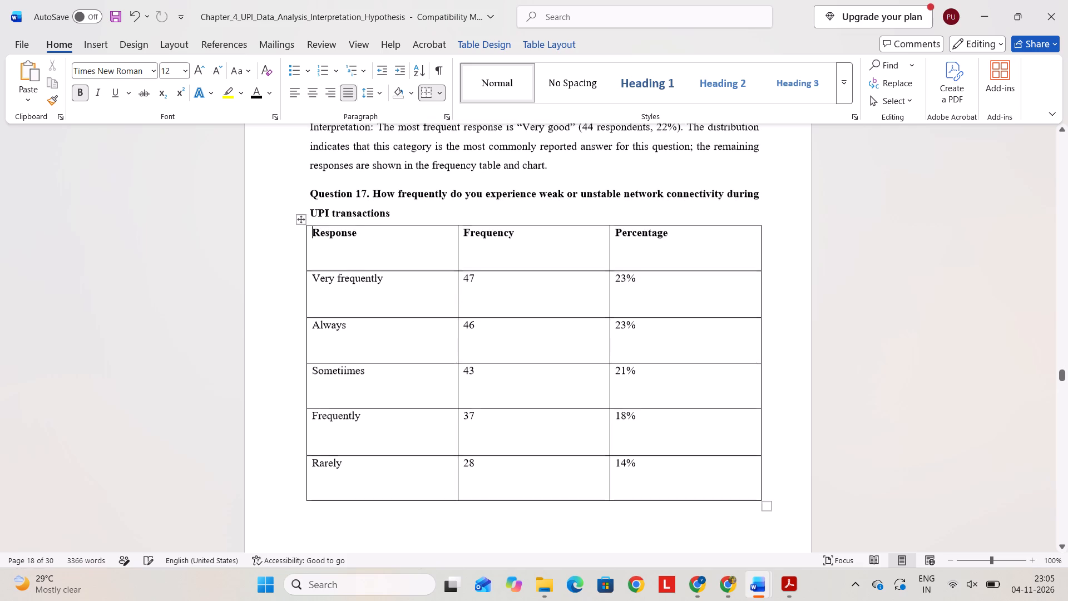
{"action": "scroll", "coordinate": [764, 519], "scroll_direction": "down", "scroll_amount": 1}
{"action": "scroll", "coordinate": [724, 448], "scroll_direction": "down", "scroll_amount": 1}
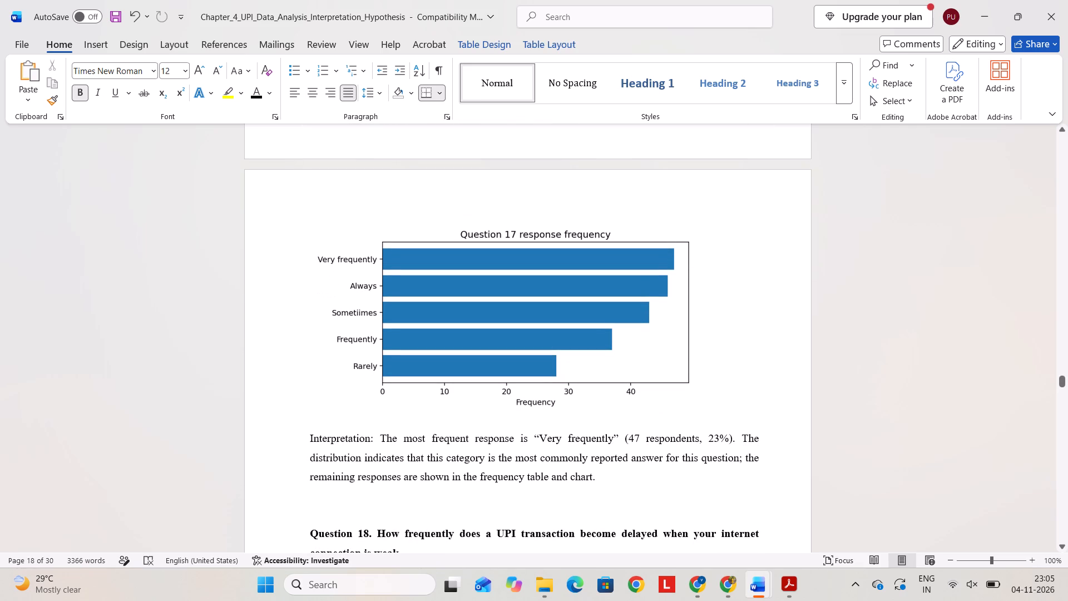
{"action": "left_click", "coordinate": [706, 378]}
{"action": "key", "text": "Return"}
{"action": "key", "text": "ctrl+v"}
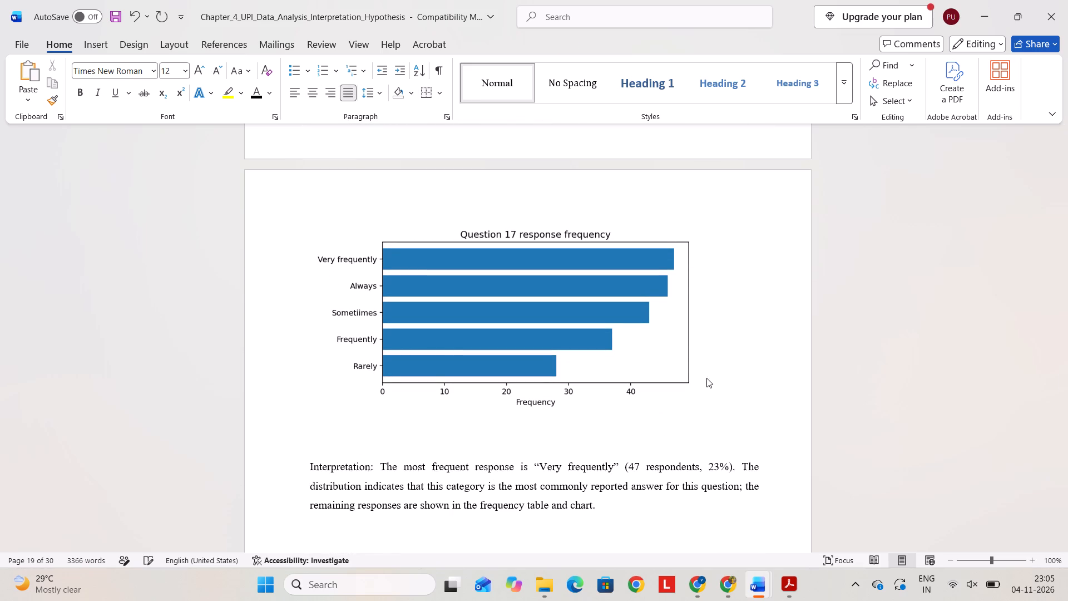
{"action": "key", "text": "BackSpace"}
{"action": "key", "text": "BackSpace"}
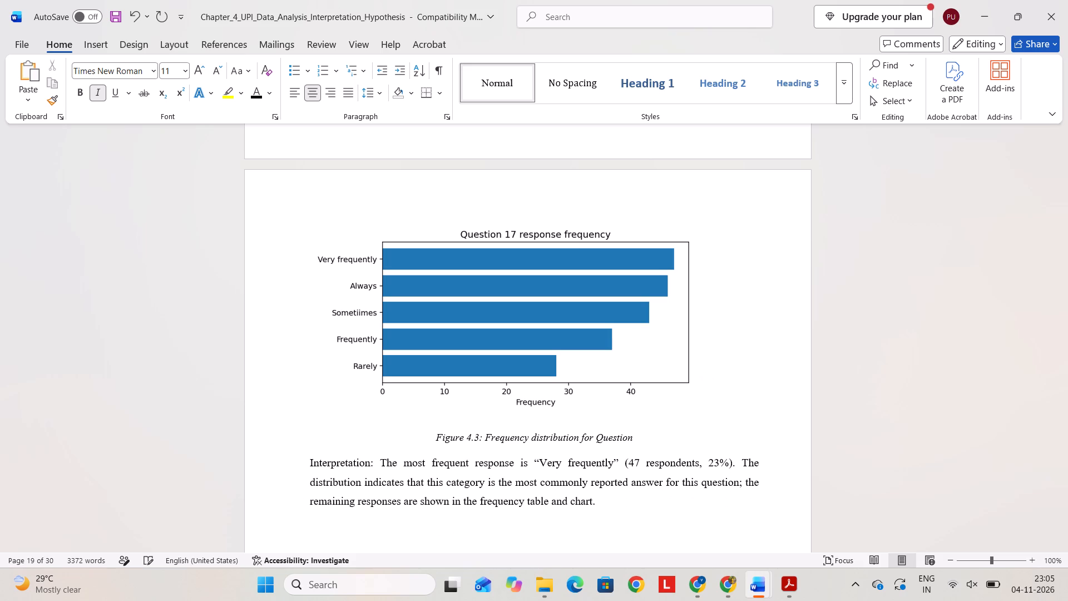
{"action": "type", "text": "17"}
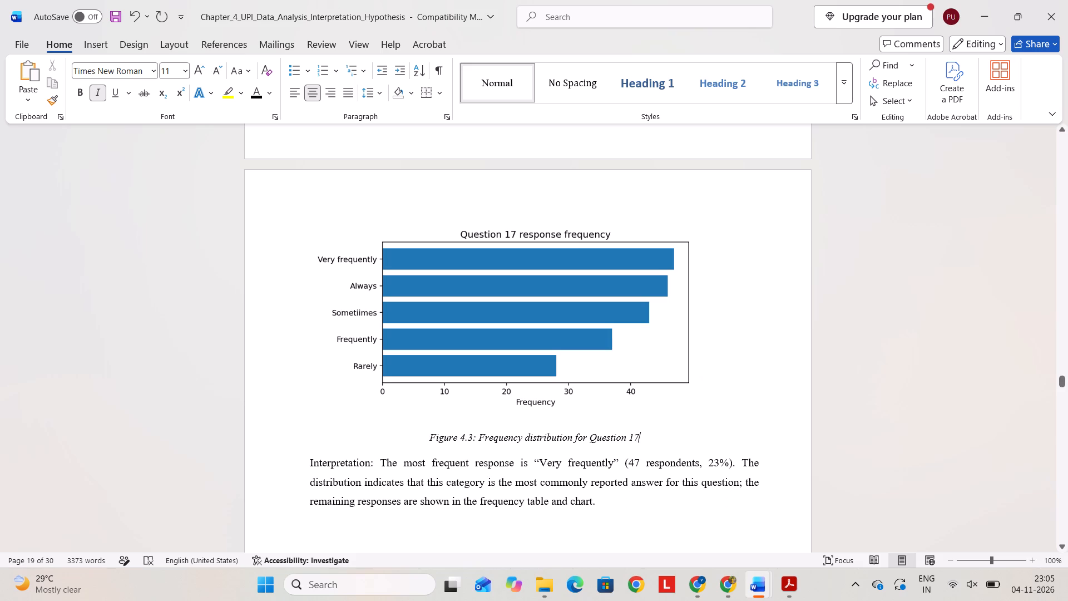
{"action": "left_click", "coordinate": [475, 440]}
{"action": "key", "text": "BackSpace"}
{"action": "type", "text": "17"}
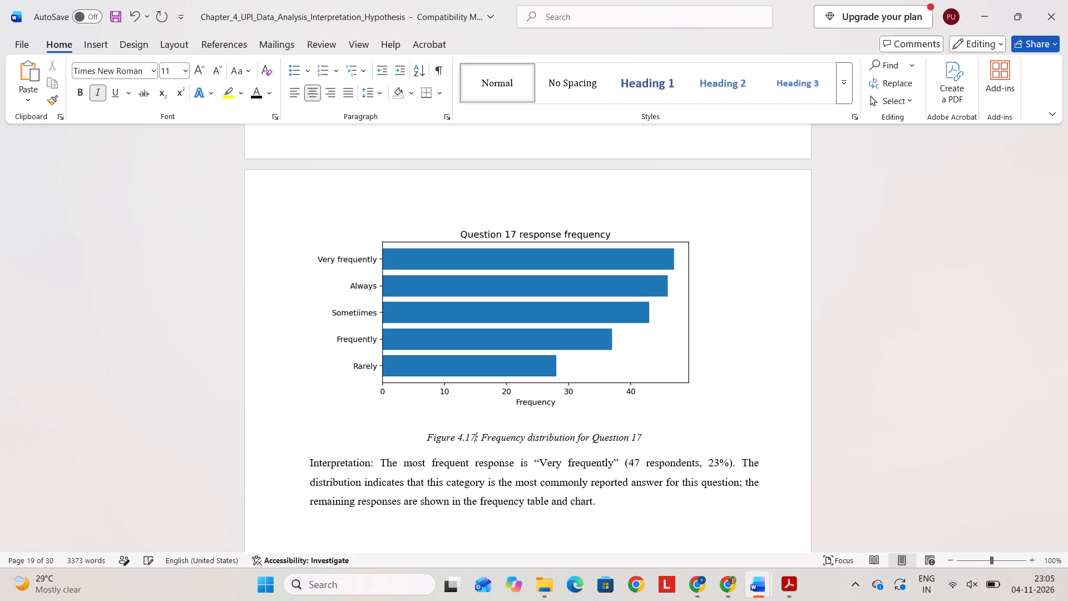
Enlarge the Question 18 response table to about twice its height and slightly narrower, keeping all rows on one page.
{"action": "scroll", "coordinate": [475, 440], "scroll_direction": "down", "scroll_amount": 3}
{"action": "scroll", "coordinate": [475, 440], "scroll_direction": "up", "scroll_amount": 1}
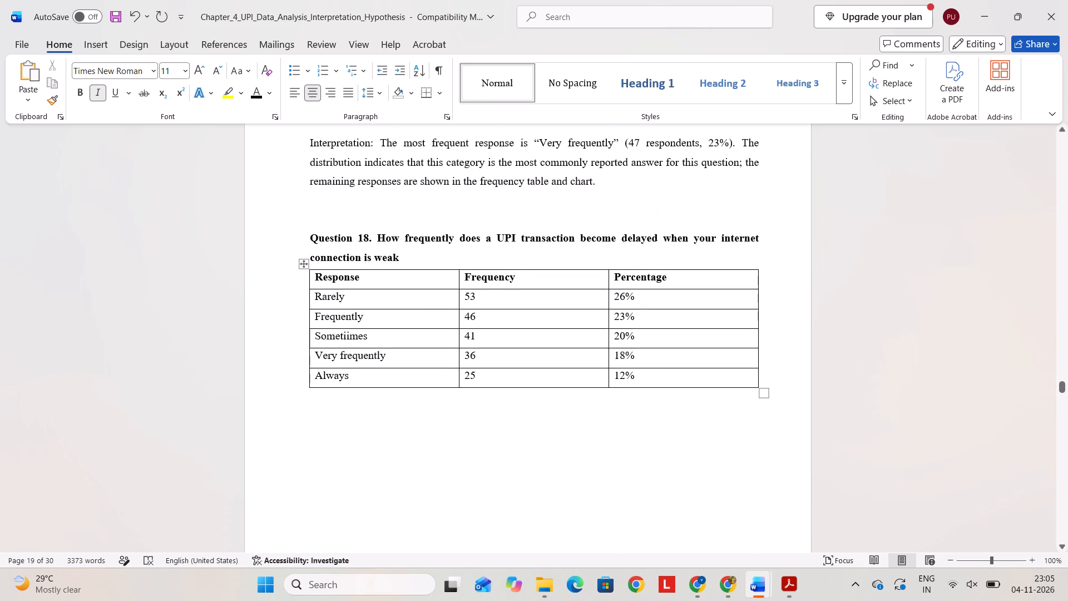
{"action": "left_click_drag", "start_coordinate": [761, 390], "coordinate": [754, 511]}
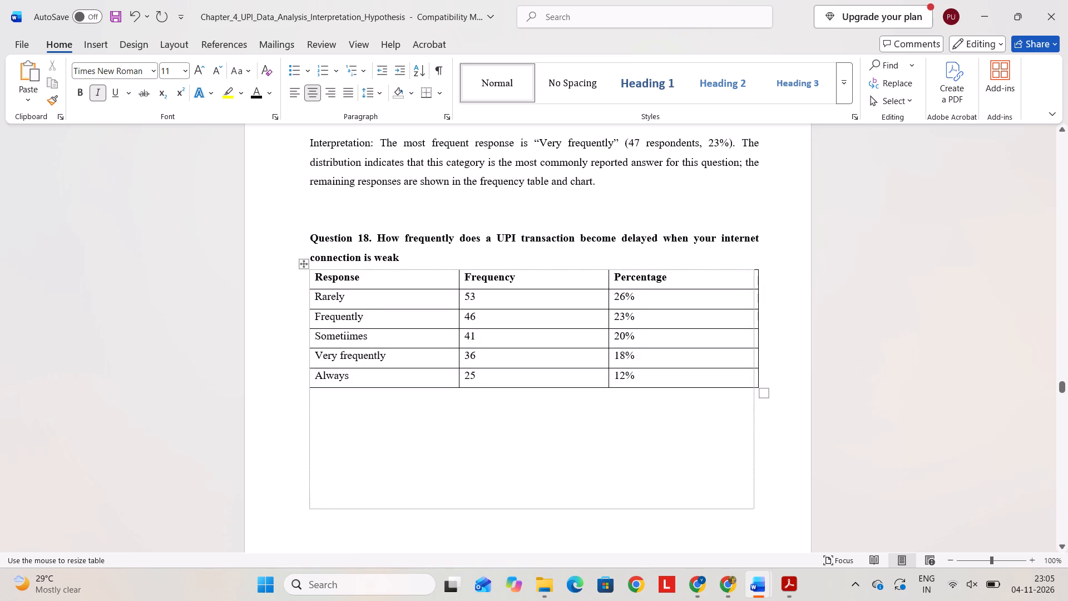
{"action": "left_click_drag", "start_coordinate": [754, 511], "coordinate": [753, 523]}
Paste the copied figure caption below the Question 18 chart and renumber it to Figure 4.18 for Question 18.
{"action": "scroll", "coordinate": [753, 523], "scroll_direction": "down", "scroll_amount": 6}
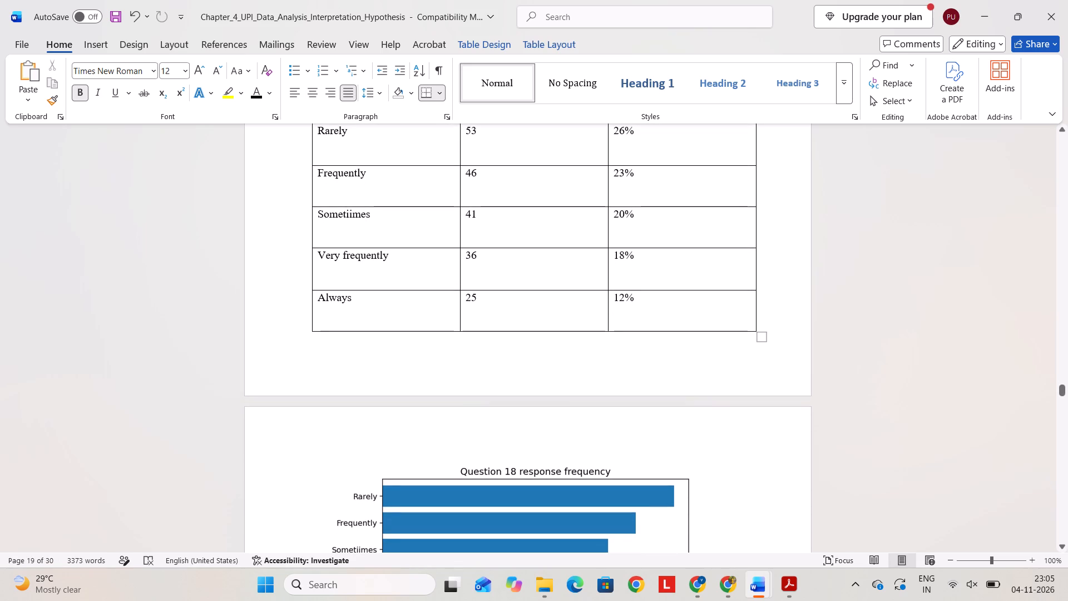
{"action": "scroll", "coordinate": [753, 523], "scroll_direction": "down", "scroll_amount": 1}
{"action": "scroll", "coordinate": [693, 368], "scroll_direction": "down", "scroll_amount": 2}
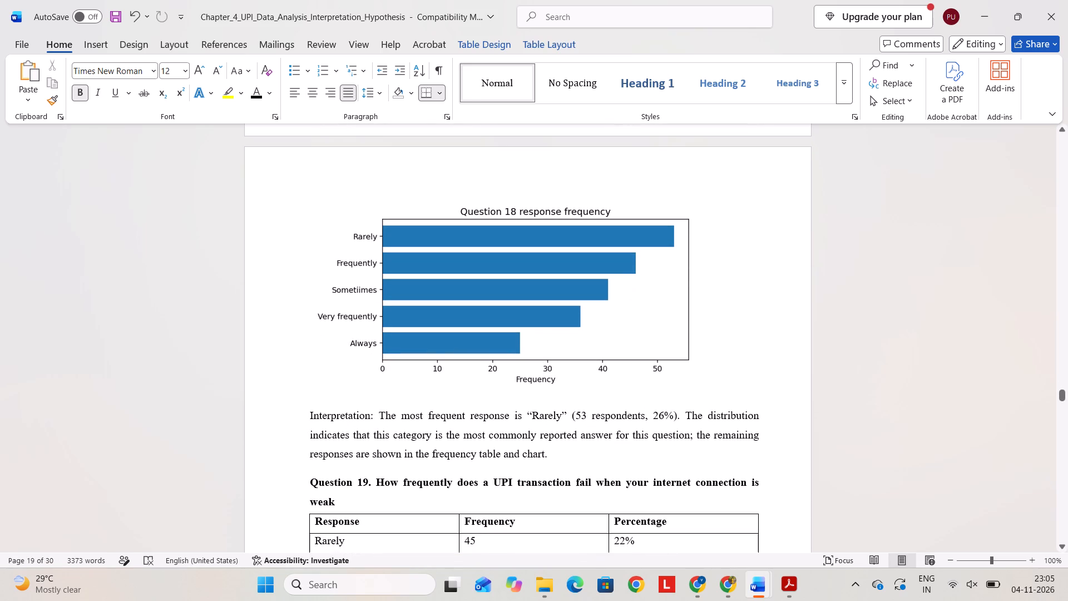
{"action": "left_click", "coordinate": [736, 351]}
{"action": "key", "text": "Return"}
{"action": "key", "text": "ctrl+v"}
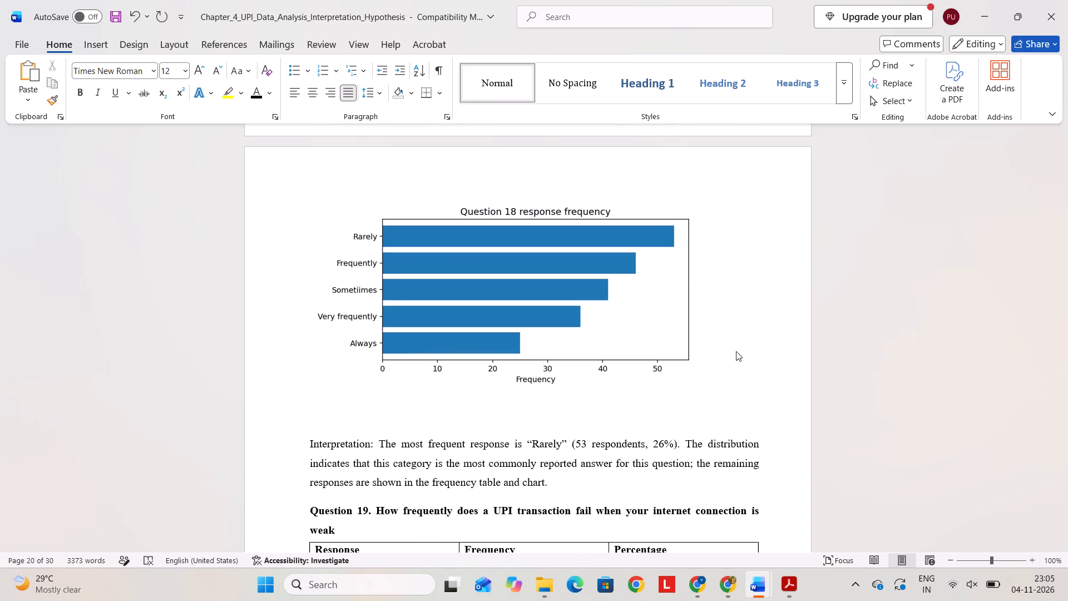
{"action": "key", "text": "BackSpace"}
{"action": "key", "text": "BackSpace"}
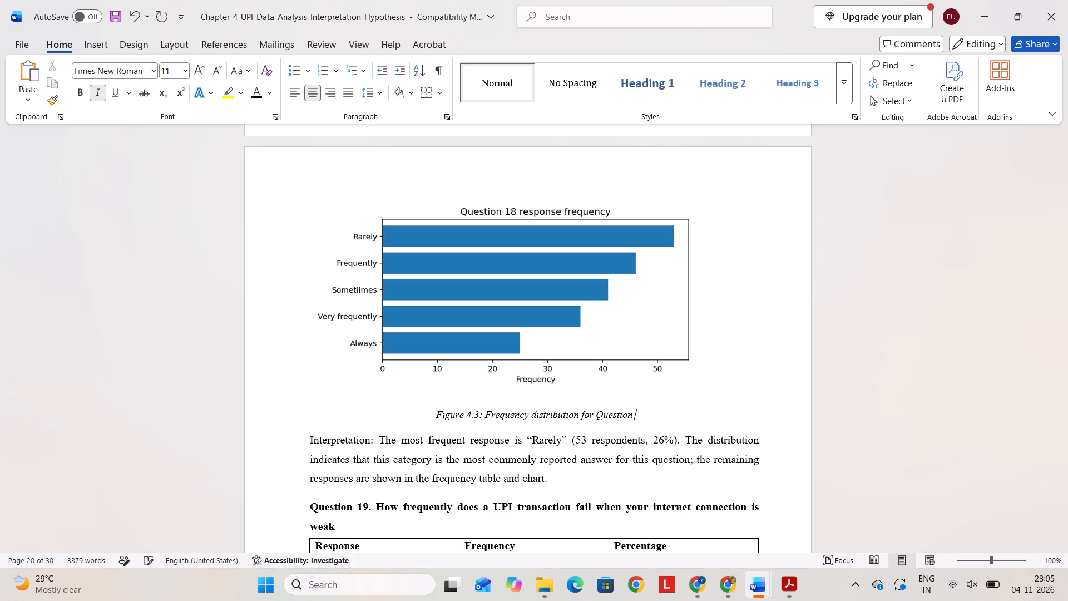
{"action": "type", "text": "18"}
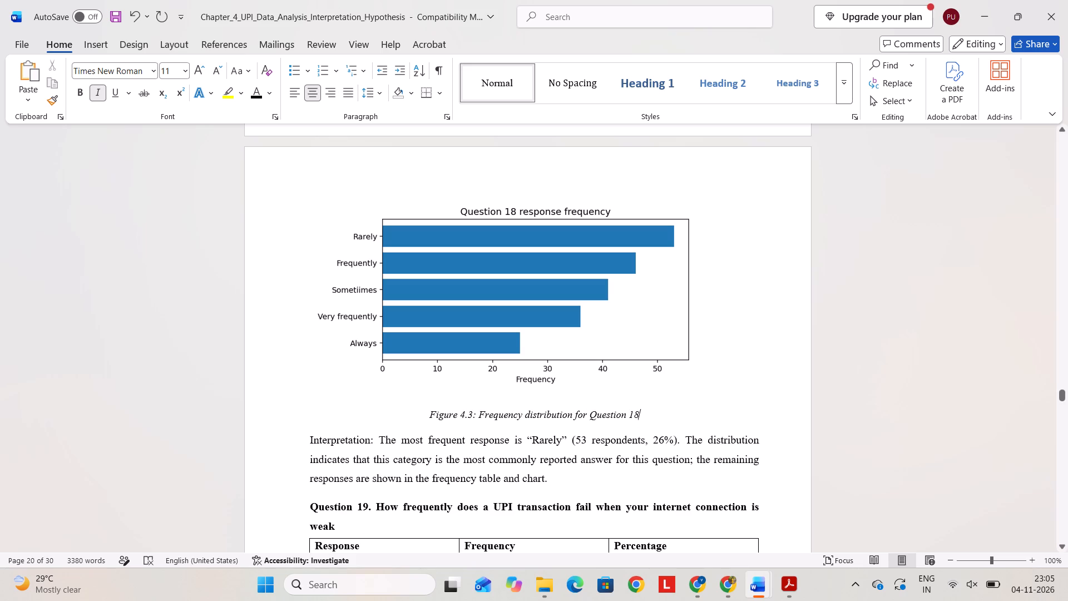
{"action": "left_click", "coordinate": [473, 416]}
{"action": "key", "text": "BackSpace"}
{"action": "type", "text": "18"}
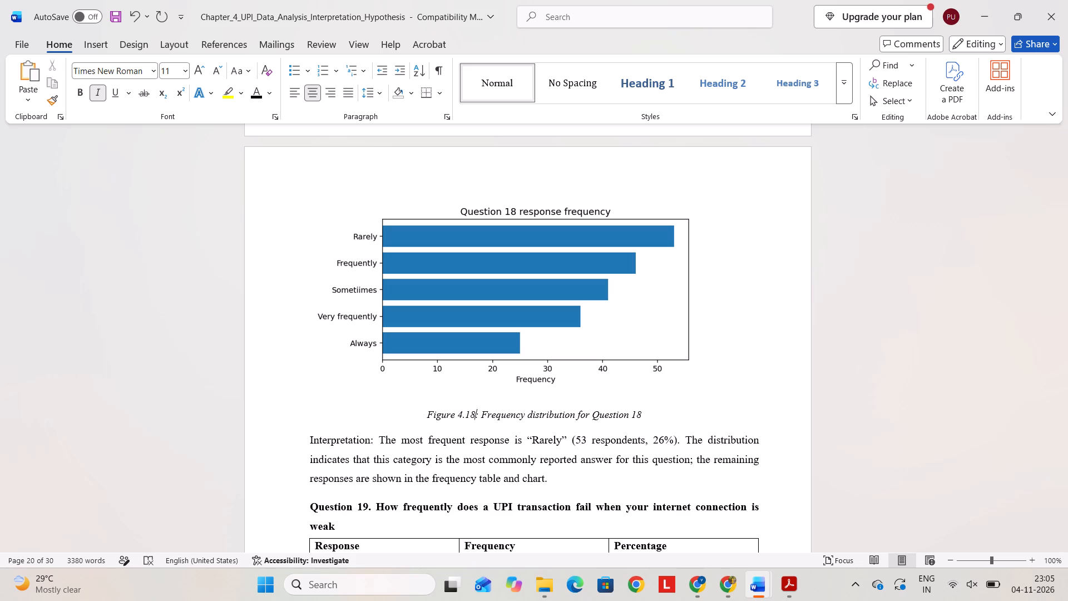
{"action": "scroll", "coordinate": [473, 416], "scroll_direction": "down", "scroll_amount": 2}
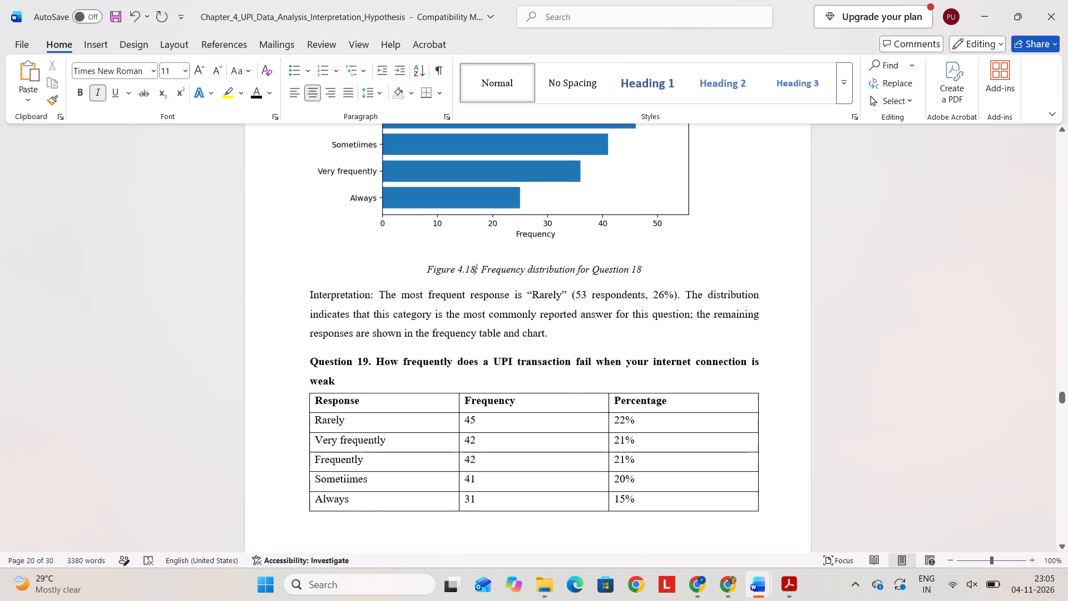
Enlarge the Question 19 response table to about two and a half times its height and slightly narrower, keeping all rows on one page.
{"action": "scroll", "coordinate": [536, 491], "scroll_direction": "down", "scroll_amount": 1}
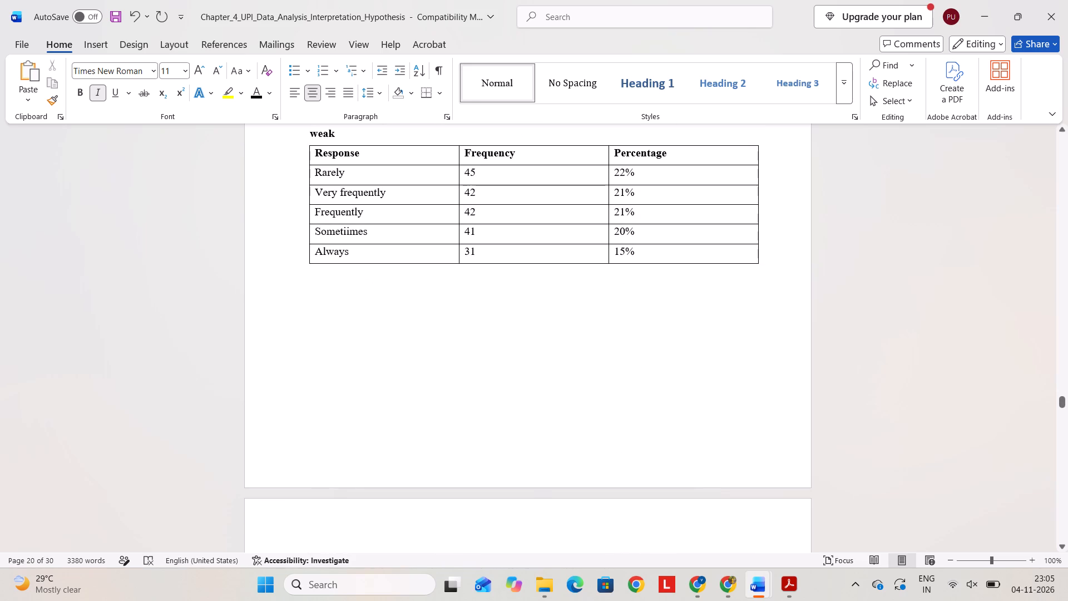
{"action": "left_click_drag", "start_coordinate": [760, 266], "coordinate": [749, 440]}
Paste the copied figure caption below the Question 19 chart and renumber it to Figure 4.19 for Question 19.
{"action": "scroll", "coordinate": [749, 440], "scroll_direction": "down", "scroll_amount": 3}
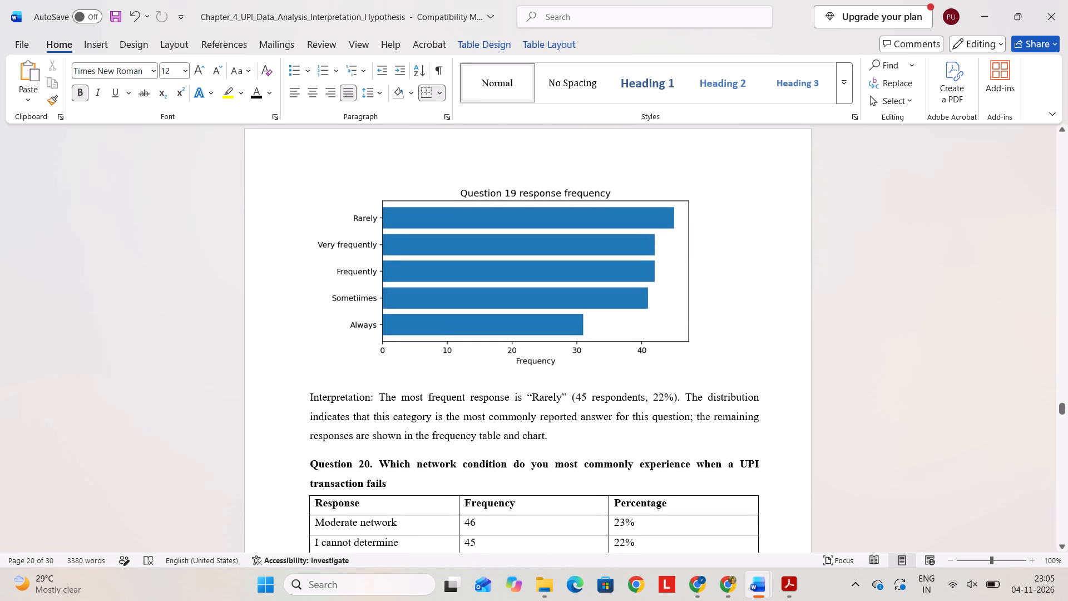
{"action": "left_click", "coordinate": [730, 366]}
{"action": "key", "text": "Return"}
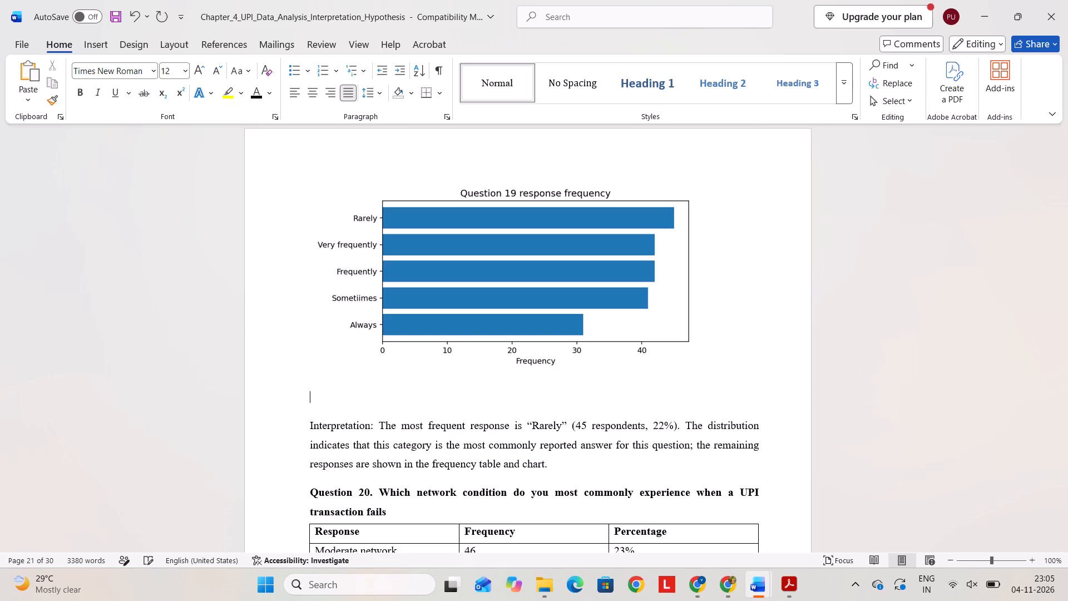
{"action": "key", "text": "ctrl+v"}
{"action": "key", "text": "BackSpace"}
{"action": "key", "text": "BackSpace"}
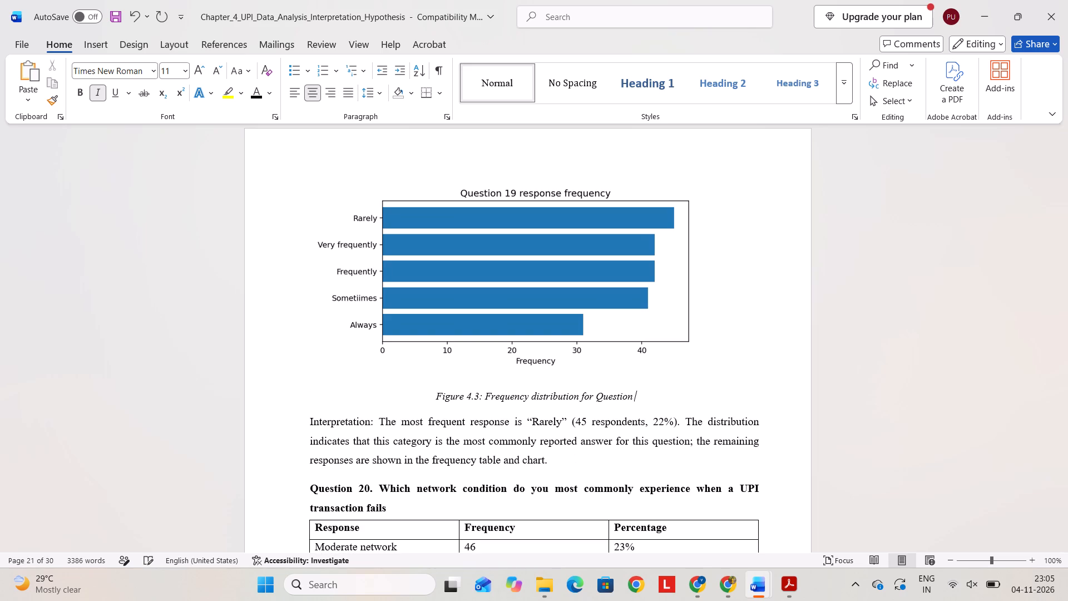
{"action": "type", "text": "19"}
{"action": "left_click", "coordinate": [468, 397]}
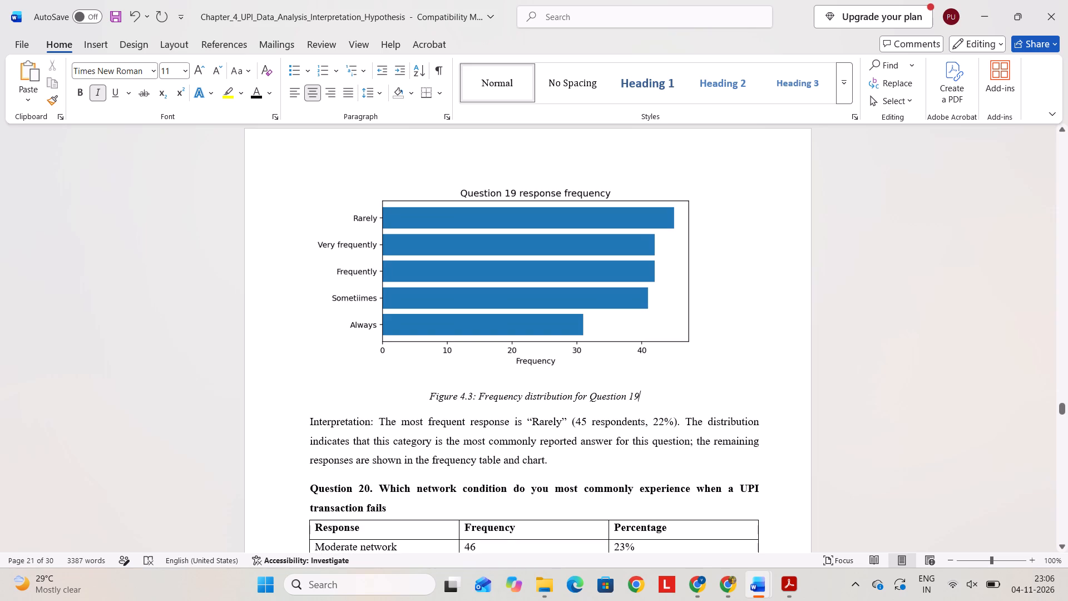
{"action": "key", "text": "Delete"}
{"action": "type", "text": "19"}
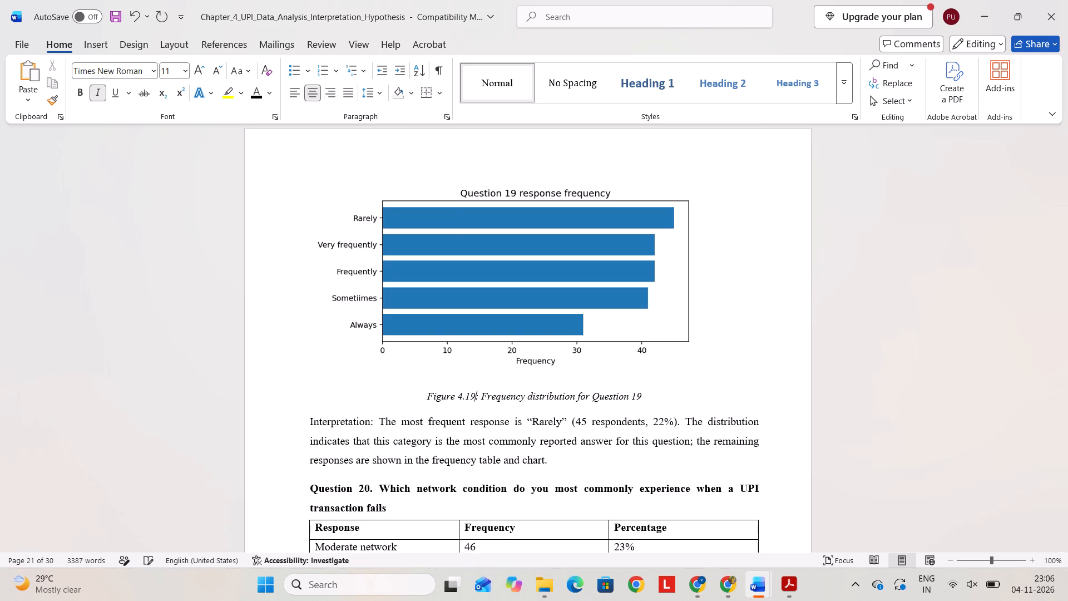
Paste the copied figure caption below the Question 20 chart and renumber it to Figure 4.20 for Question 20.
{"action": "scroll", "coordinate": [468, 397], "scroll_direction": "down", "scroll_amount": 2}
{"action": "scroll", "coordinate": [619, 362], "scroll_direction": "down", "scroll_amount": 2}
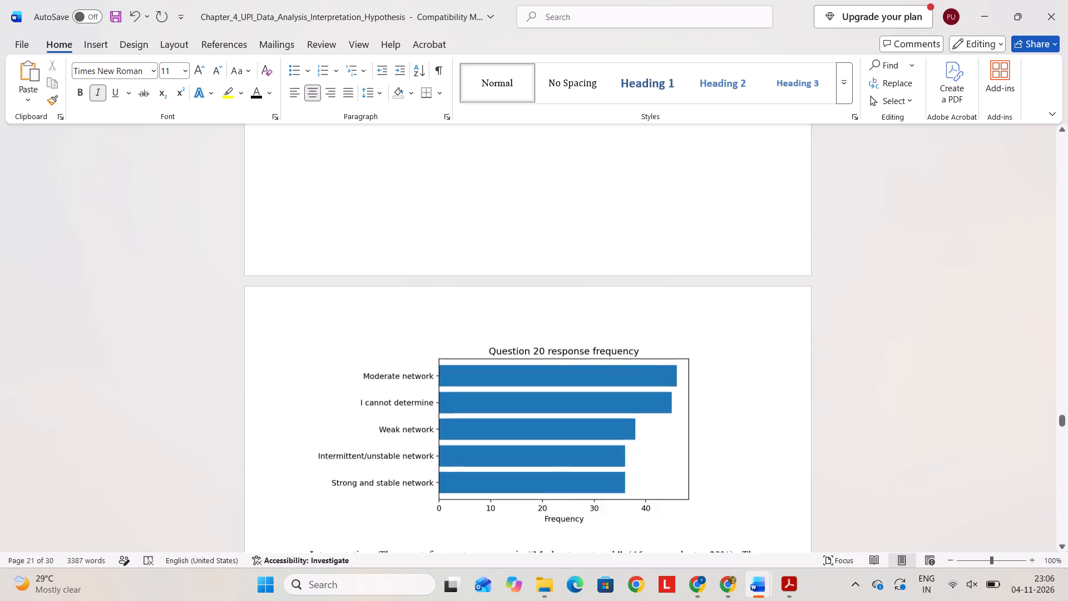
{"action": "scroll", "coordinate": [619, 362], "scroll_direction": "down", "scroll_amount": 2}
{"action": "left_click", "coordinate": [725, 291]}
{"action": "key", "text": "Return"}
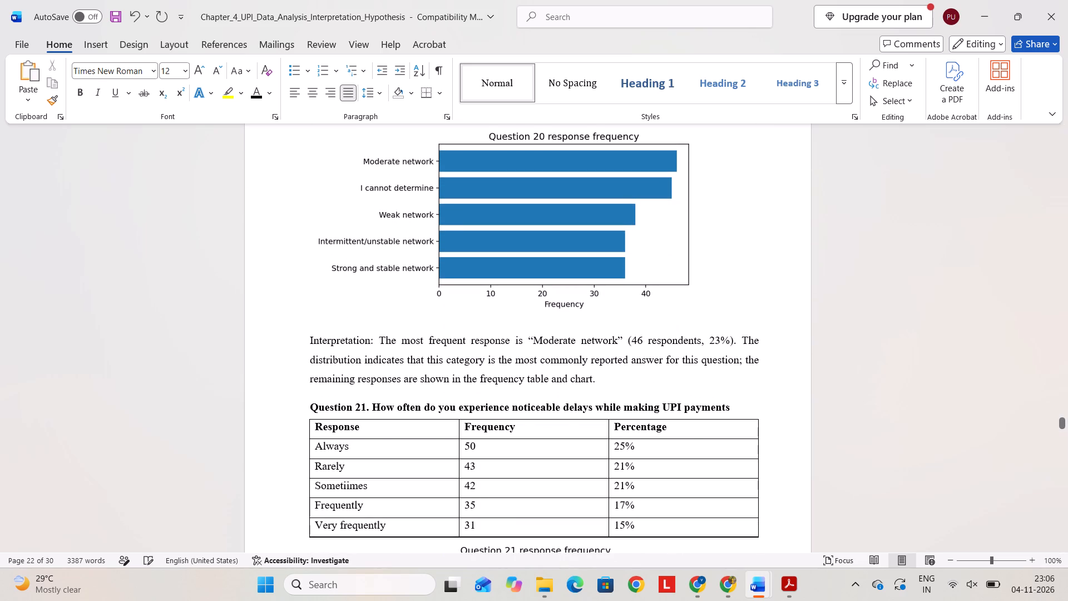
{"action": "key", "text": "ctrl+v"}
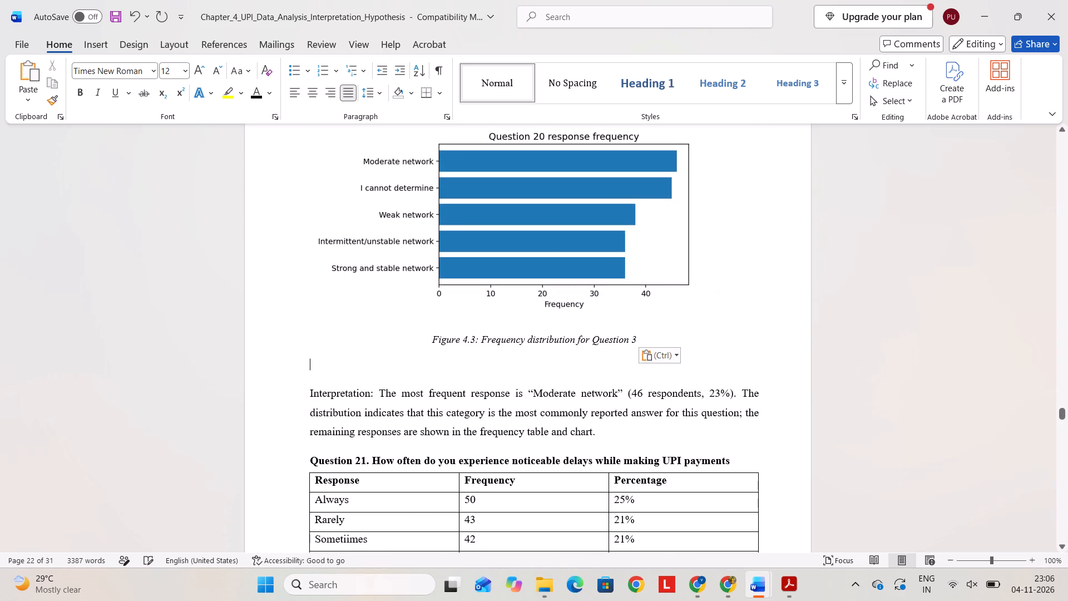
{"action": "key", "text": "BackSpace"}
{"action": "key", "text": "BackSpace"}
{"action": "type", "text": "20"}
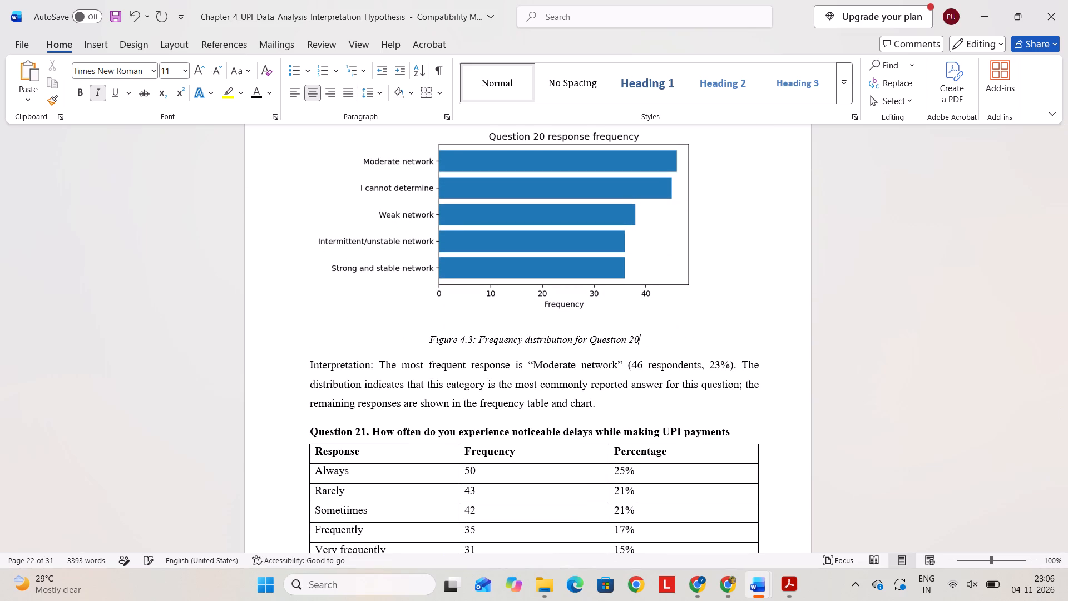
{"action": "left_click", "coordinate": [470, 338]}
{"action": "left_click", "coordinate": [470, 338]}
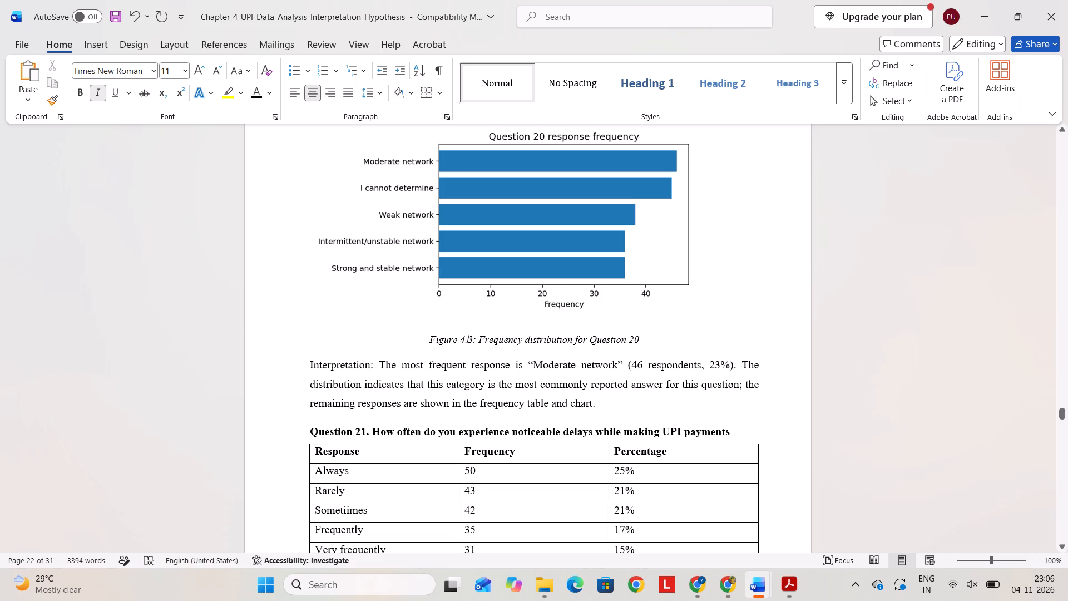
{"action": "key", "text": "Right"}
{"action": "key", "text": "BackSpace"}
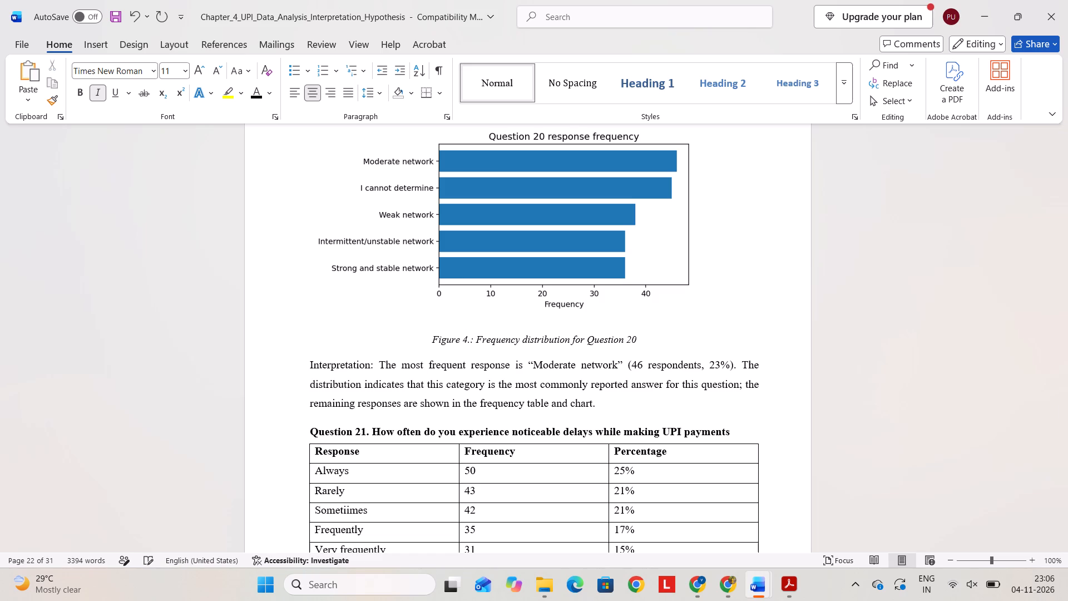
{"action": "type", "text": "20"}
Paste the copied figure caption below the Question 21 chart and renumber it to Figure 4.21 for Question 21.
{"action": "scroll", "coordinate": [470, 338], "scroll_direction": "down", "scroll_amount": 4}
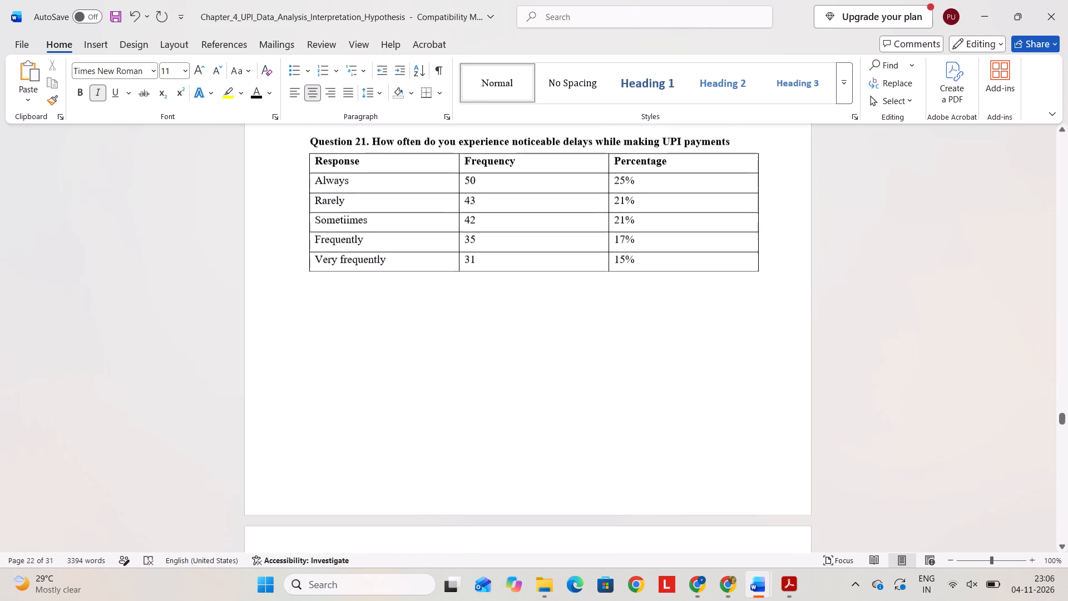
{"action": "scroll", "coordinate": [588, 373], "scroll_direction": "down", "scroll_amount": 3}
{"action": "left_click", "coordinate": [698, 425]}
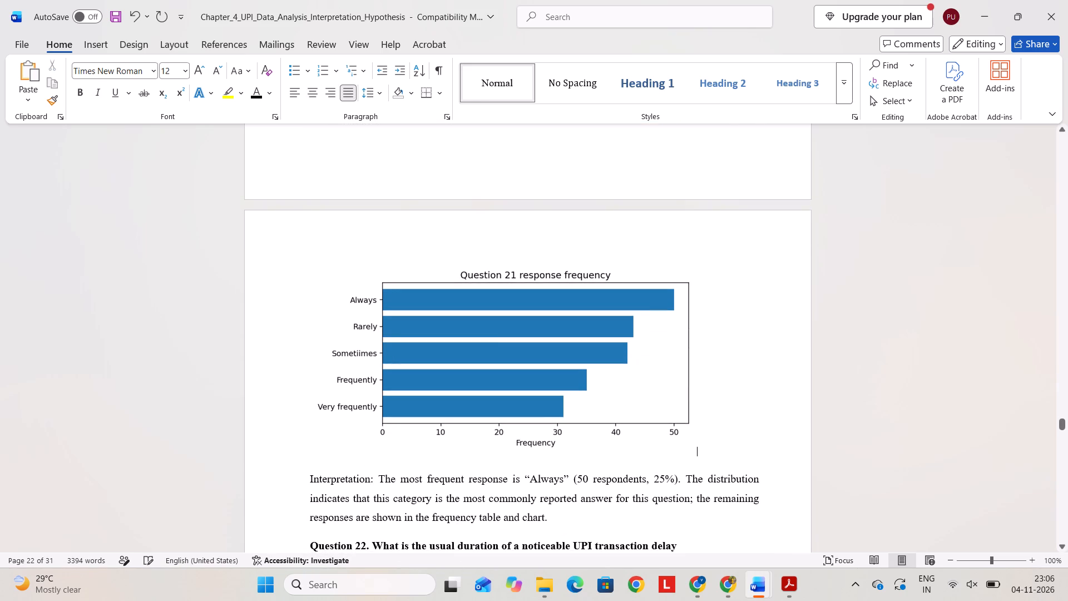
{"action": "key", "text": "Return"}
{"action": "key", "text": "ctrl+v"}
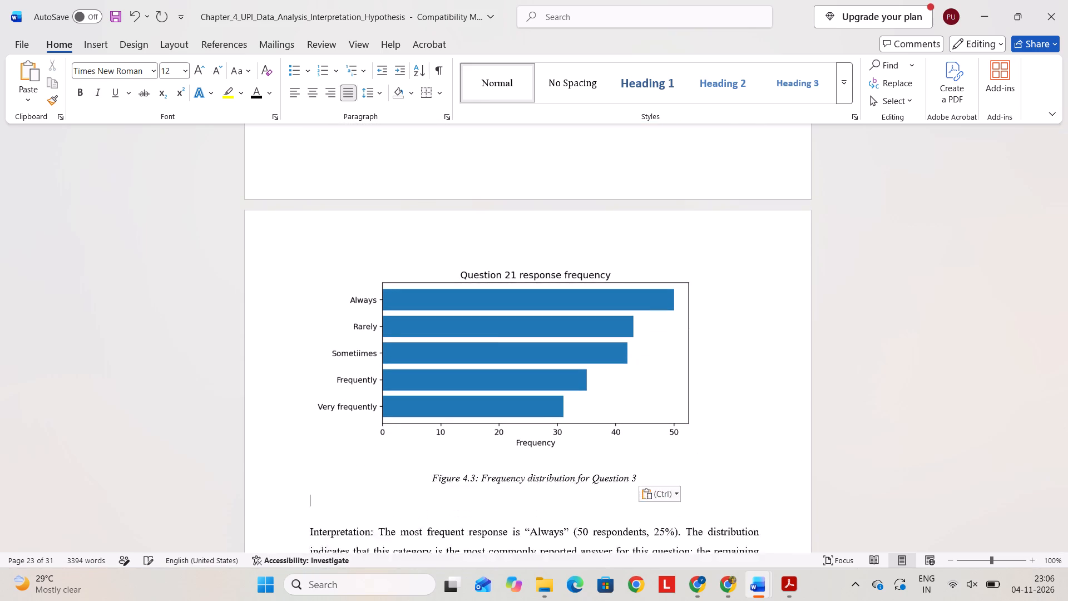
{"action": "key", "text": "BackSpace"}
{"action": "key", "text": "BackSpace"}
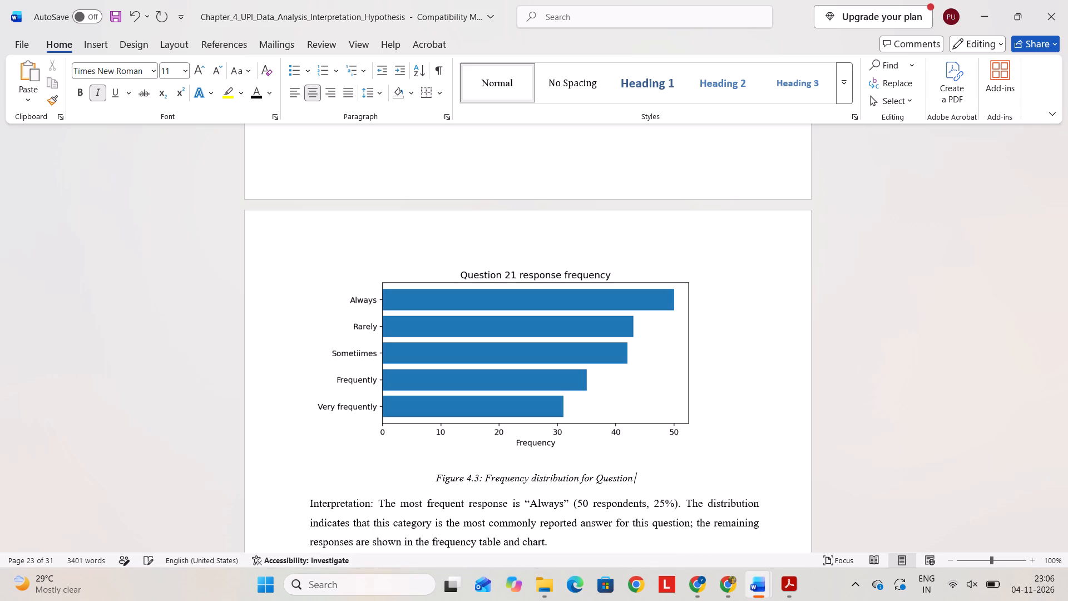
{"action": "type", "text": "21"}
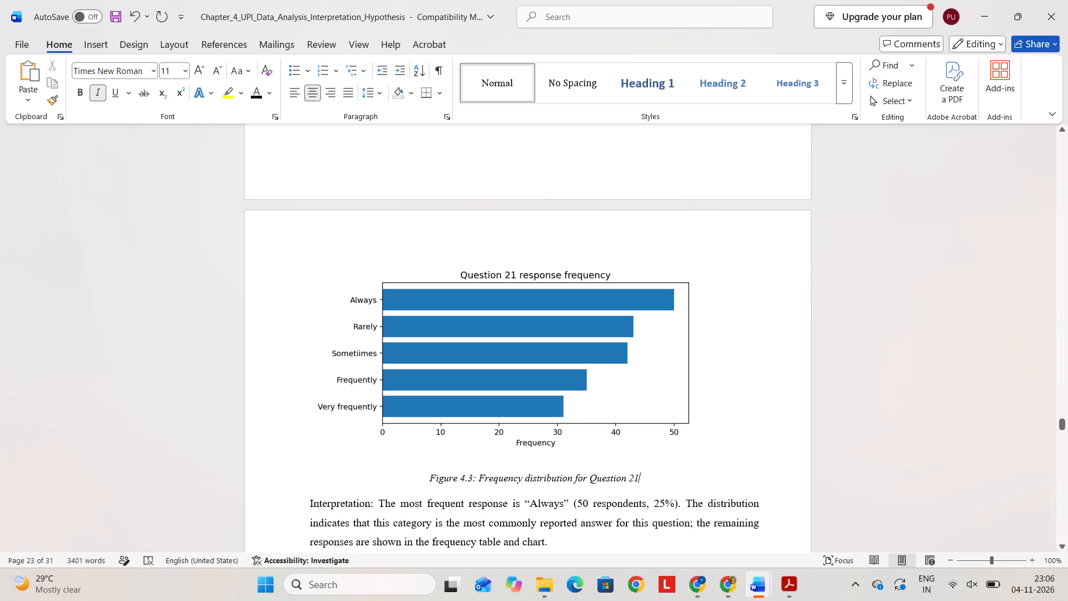
{"action": "left_click", "coordinate": [471, 481]}
{"action": "key", "text": "Right"}
{"action": "key", "text": "BackSpace"}
{"action": "type", "text": "21"}
Paste the copied figure caption below the Question 22 chart and renumber it to Figure 4.22 for Question 22.
{"action": "scroll", "coordinate": [471, 481], "scroll_direction": "down", "scroll_amount": 1}
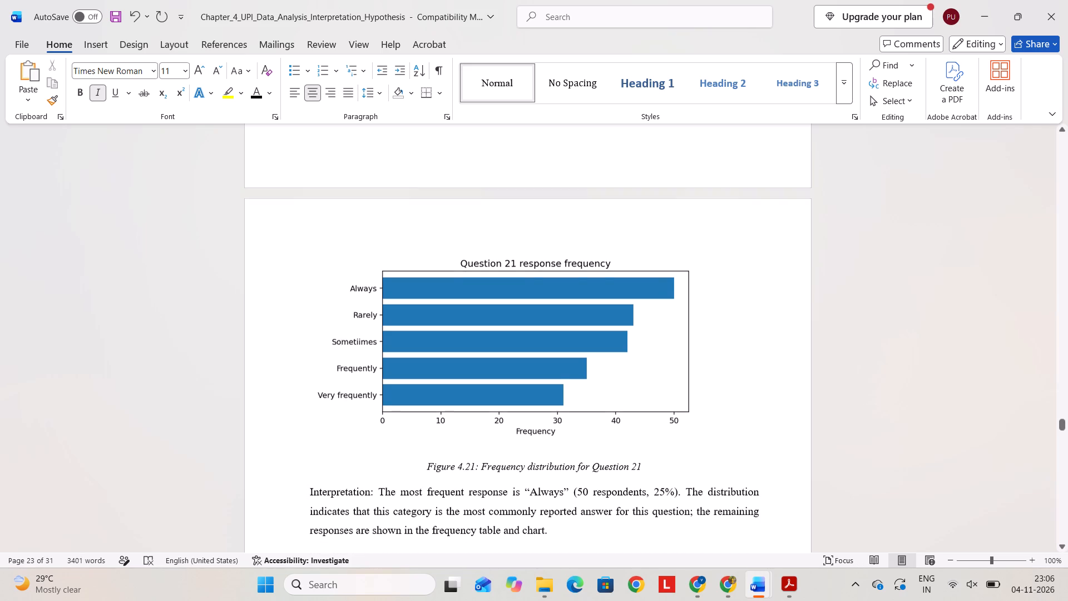
{"action": "scroll", "coordinate": [471, 481], "scroll_direction": "down", "scroll_amount": 2}
{"action": "scroll", "coordinate": [582, 454], "scroll_direction": "down", "scroll_amount": 3}
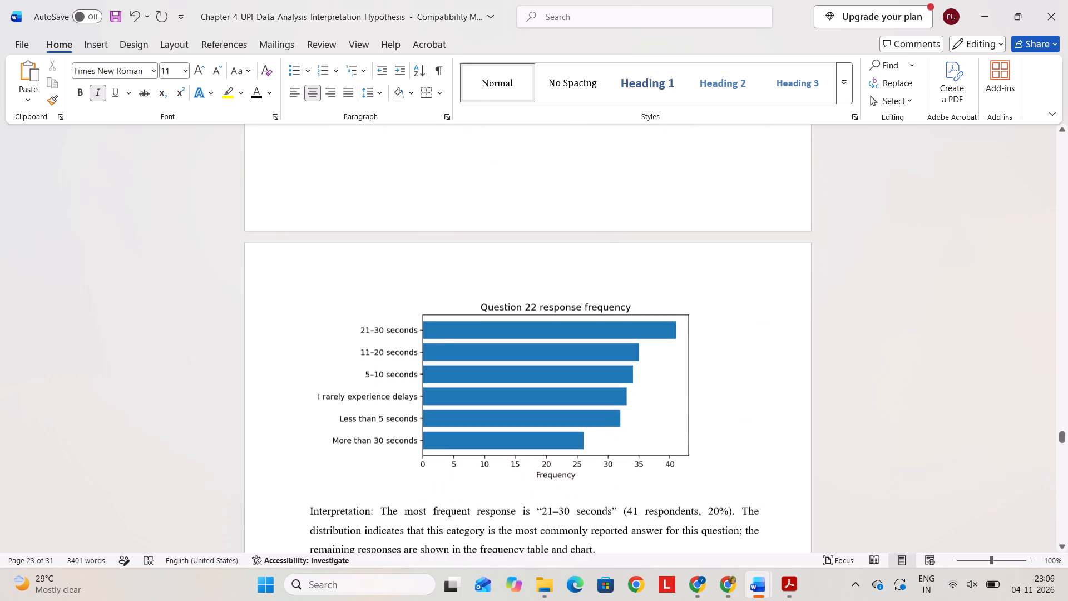
{"action": "left_click", "coordinate": [725, 471]}
{"action": "key", "text": "Return"}
{"action": "key", "text": "ctrl+v"}
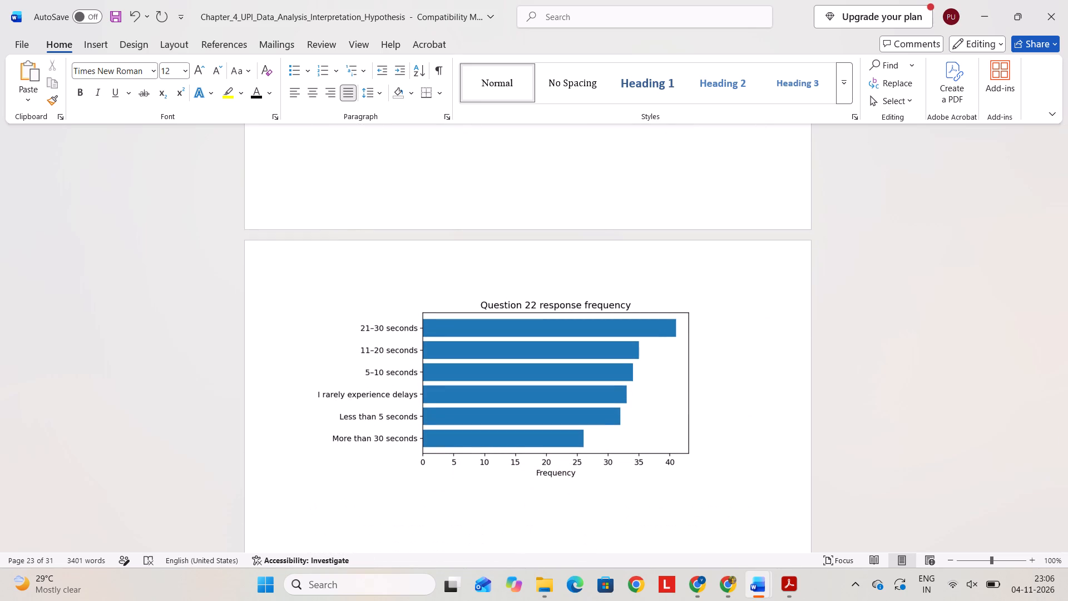
{"action": "key", "text": "BackSpace"}
{"action": "key", "text": "BackSpace"}
{"action": "type", "text": "22"}
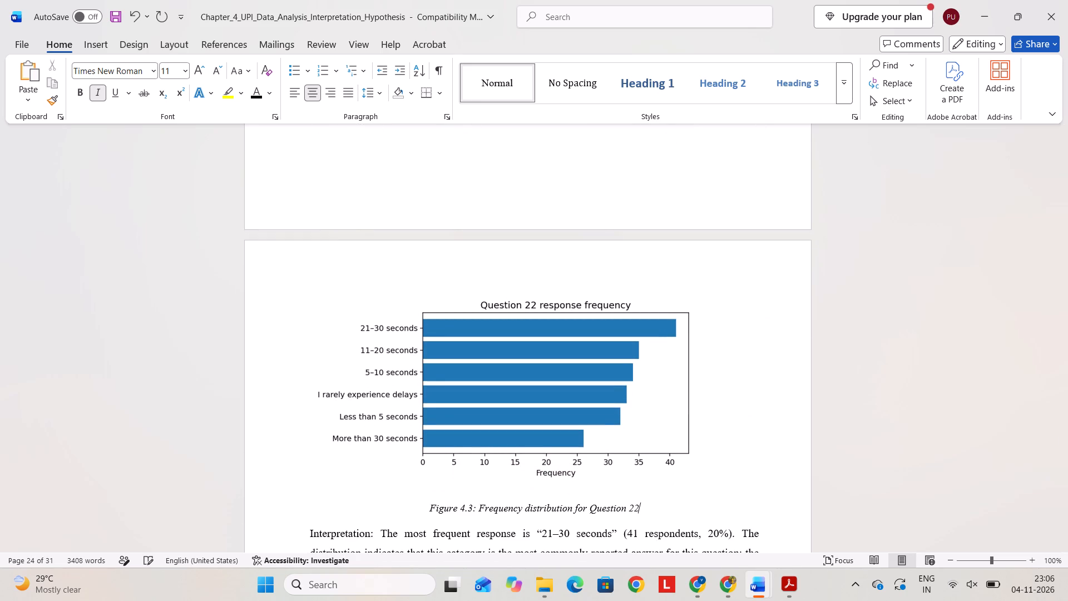
{"action": "left_click", "coordinate": [476, 514]}
{"action": "key", "text": "Left"}
{"action": "key", "text": "BackSpace"}
{"action": "type", "text": "22"}
Paste the copied figure caption below the Question 23 chart and renumber it to Figure 4.23 for Question 23.
{"action": "scroll", "coordinate": [476, 514], "scroll_direction": "down", "scroll_amount": 1}
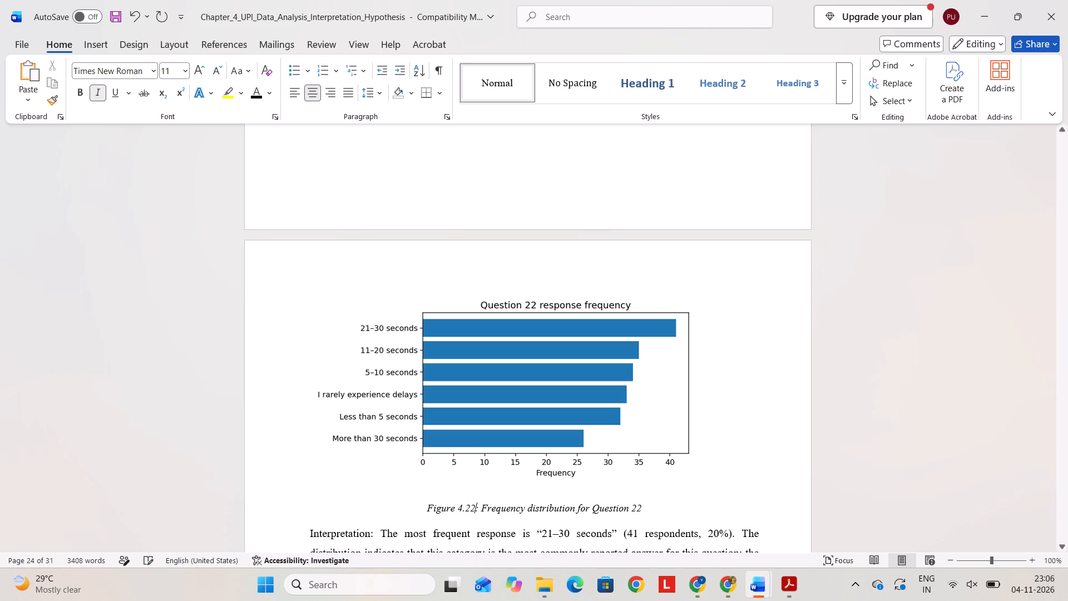
{"action": "scroll", "coordinate": [476, 514], "scroll_direction": "down", "scroll_amount": 4}
{"action": "scroll", "coordinate": [526, 454], "scroll_direction": "down", "scroll_amount": 1}
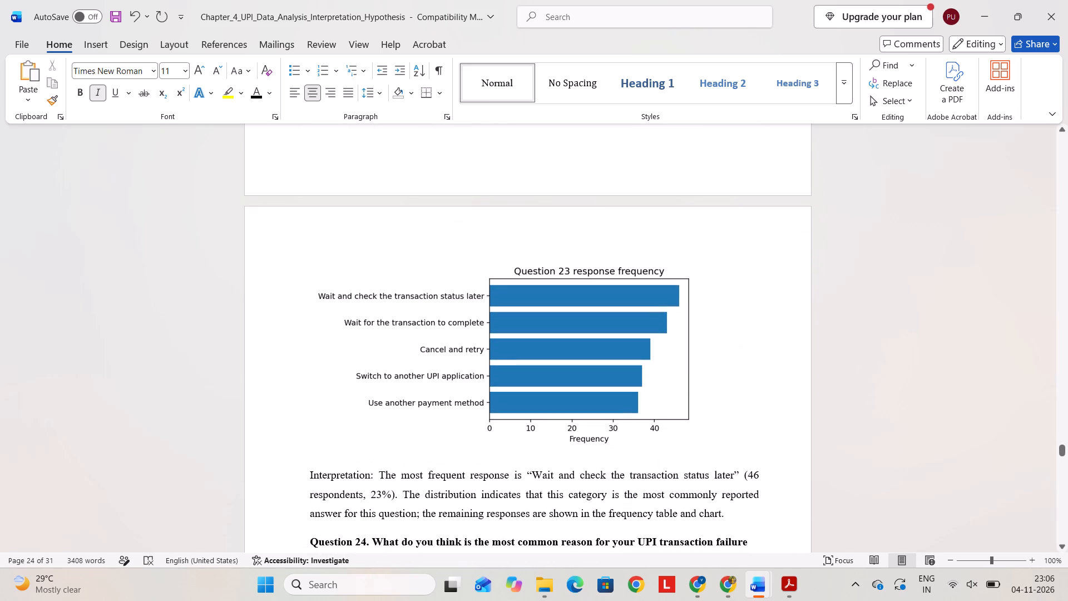
{"action": "left_click", "coordinate": [725, 423]}
{"action": "key", "text": "Return"}
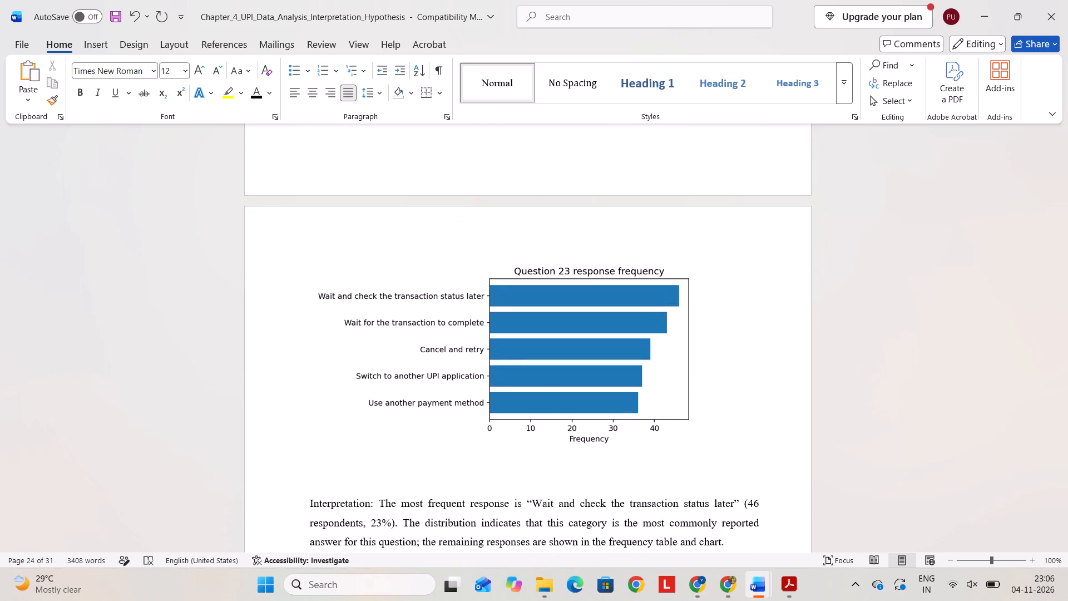
{"action": "key", "text": "ctrl+v"}
{"action": "key", "text": "BackSpace"}
{"action": "key", "text": "BackSpace"}
{"action": "type", "text": "23"}
{"action": "key", "text": "Left"}
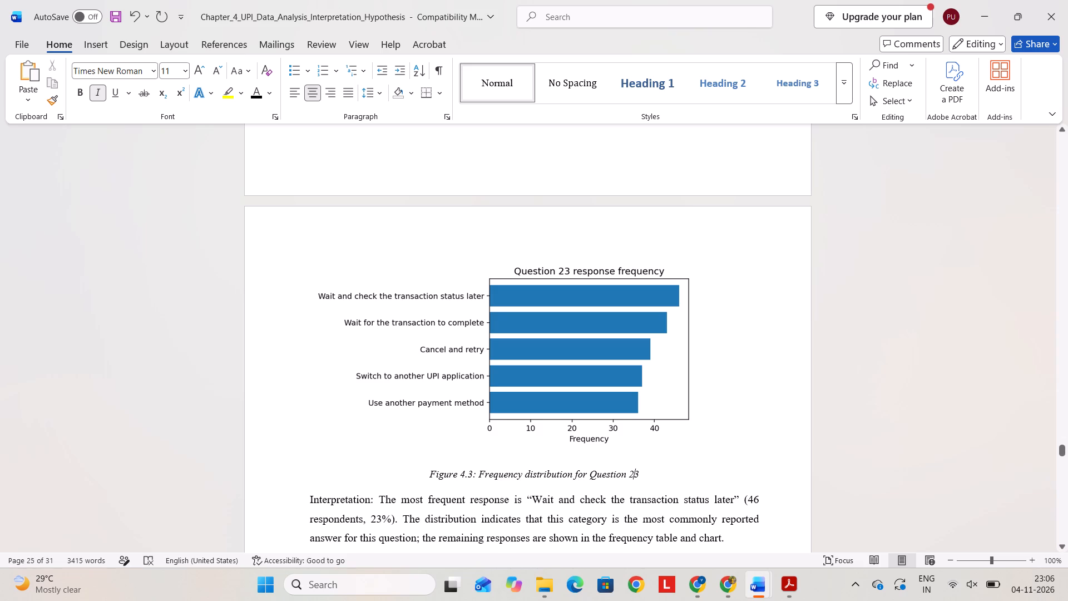
{"action": "left_click", "coordinate": [471, 473]}
{"action": "key", "text": "2"}
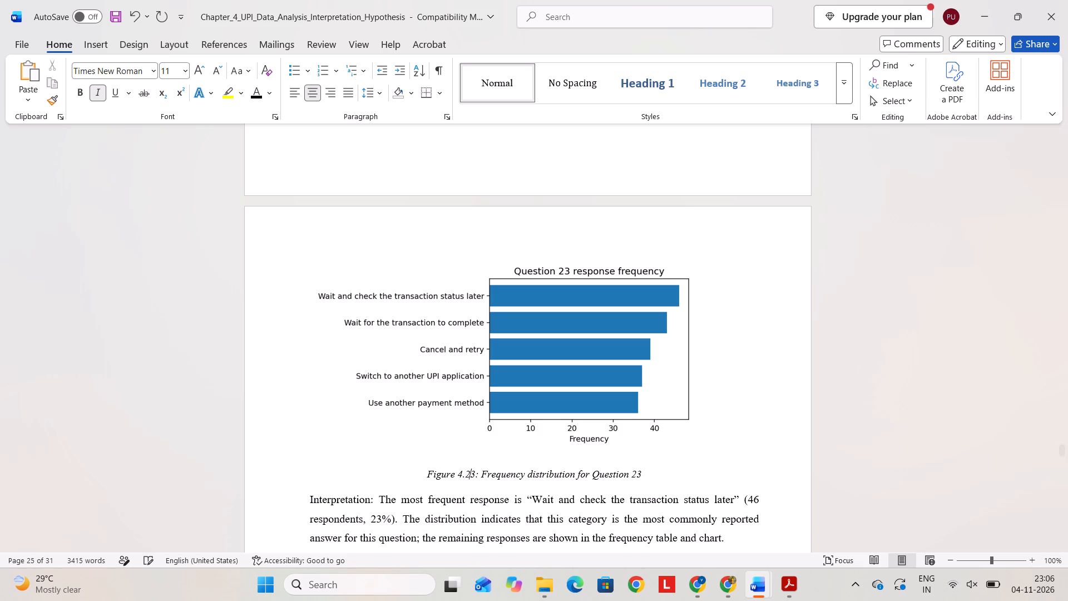
Paste the copied figure caption below the Question 24 chart and renumber it to Figure 4.24 for Question 24.
{"action": "scroll", "coordinate": [471, 473], "scroll_direction": "down", "scroll_amount": 7}
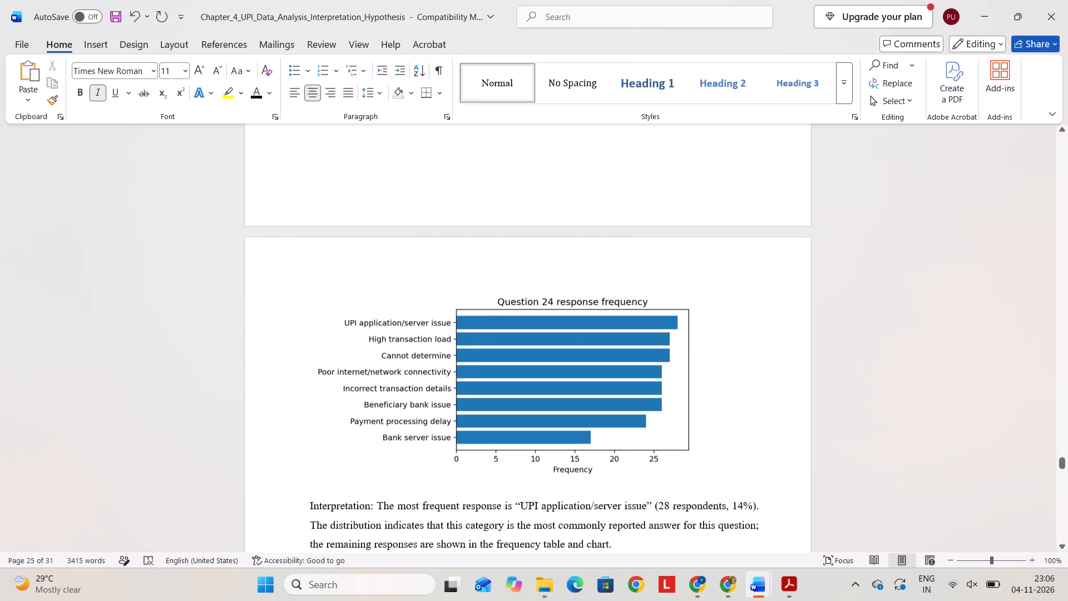
{"action": "scroll", "coordinate": [471, 473], "scroll_direction": "down", "scroll_amount": 1}
{"action": "left_click", "coordinate": [751, 407]}
{"action": "key", "text": "Return"}
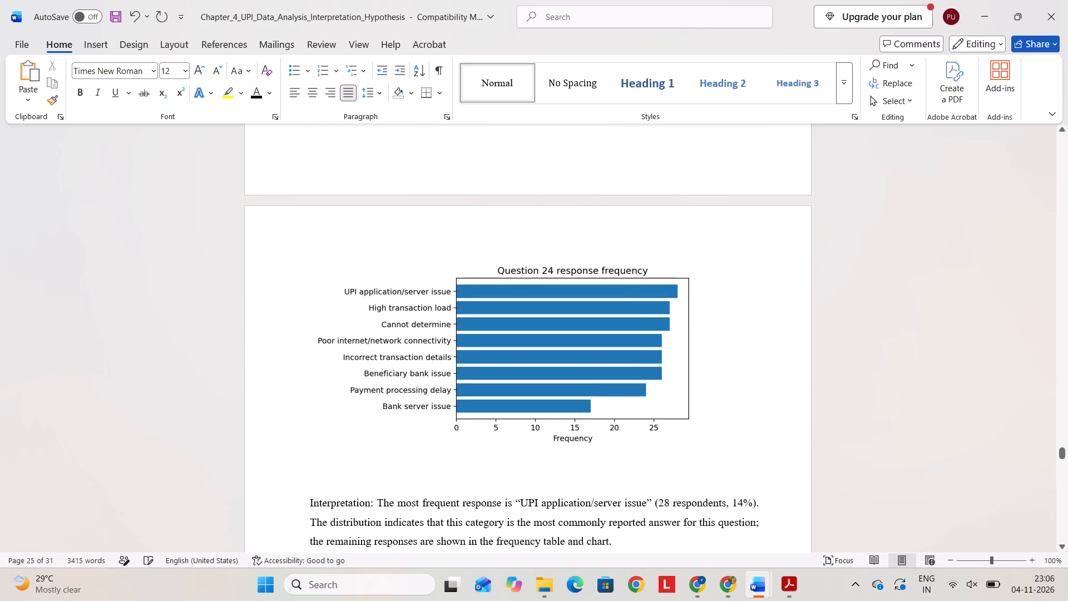
{"action": "key", "text": "ctrl+v"}
{"action": "key", "text": "BackSpace"}
{"action": "key", "text": "BackSpace"}
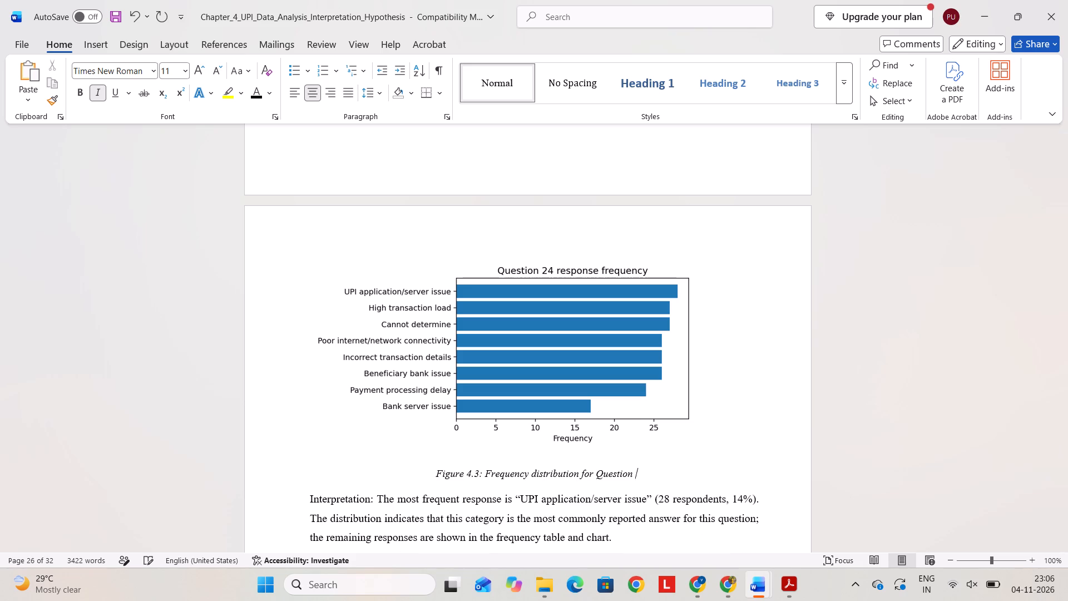
{"action": "type", "text": "24"}
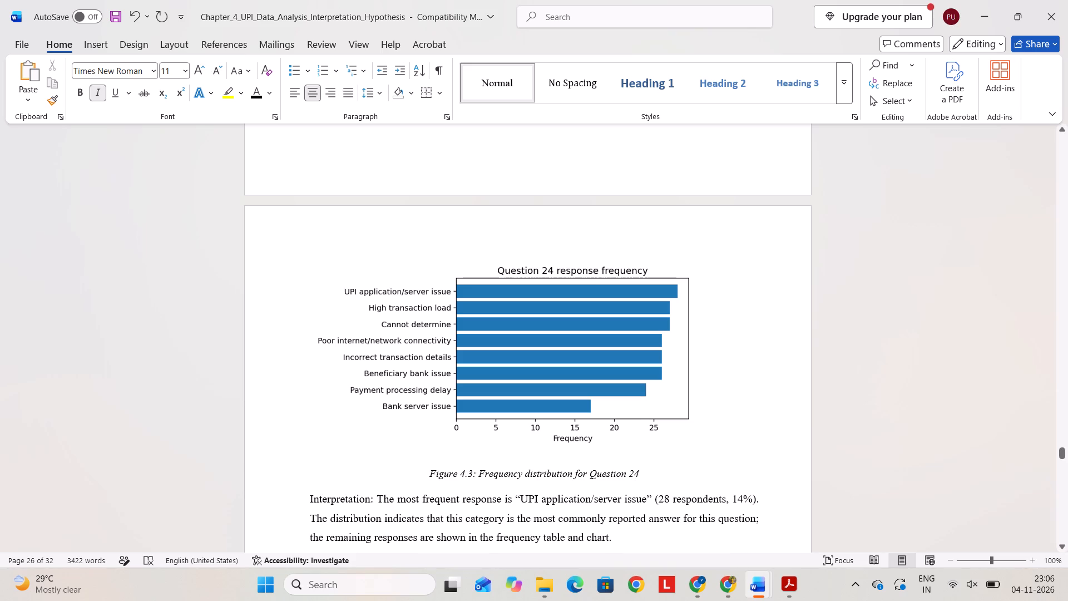
{"action": "left_click", "coordinate": [474, 476]}
{"action": "key", "text": "BackSpace"}
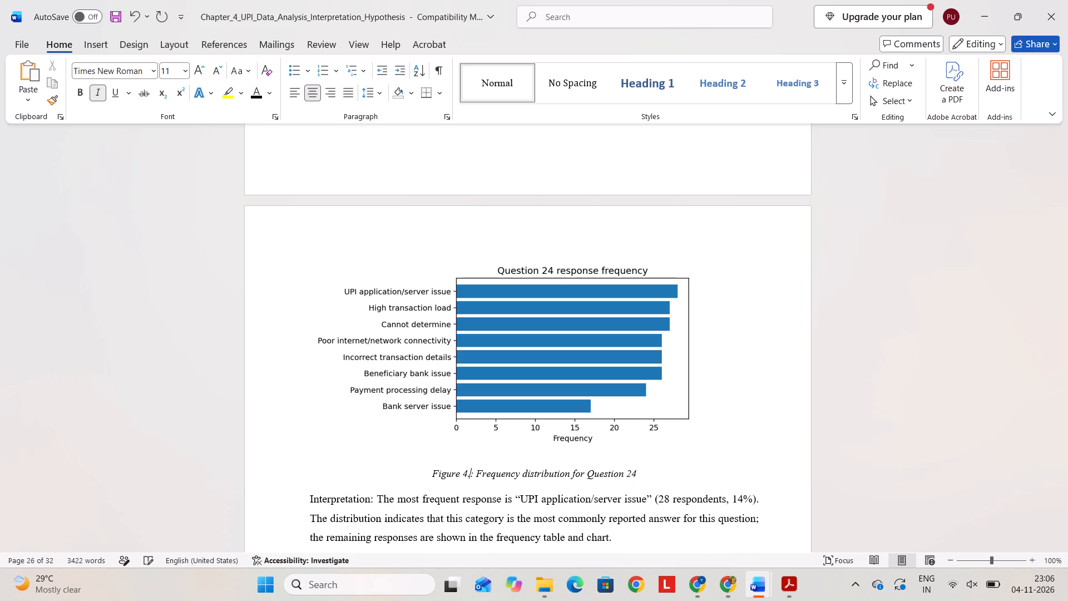
{"action": "type", "text": "24"}
Paste the copied figure caption below the Question 25 chart and renumber it to Figure 4.25 for Question 25.
{"action": "scroll", "coordinate": [474, 476], "scroll_direction": "down", "scroll_amount": 4}
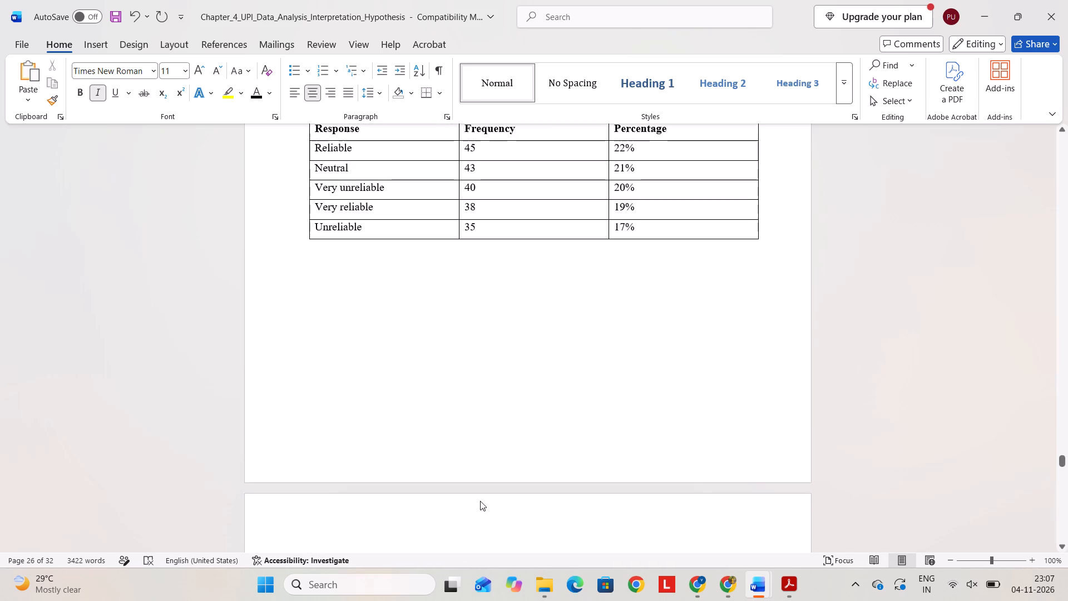
{"action": "scroll", "coordinate": [505, 480], "scroll_direction": "down", "scroll_amount": 2}
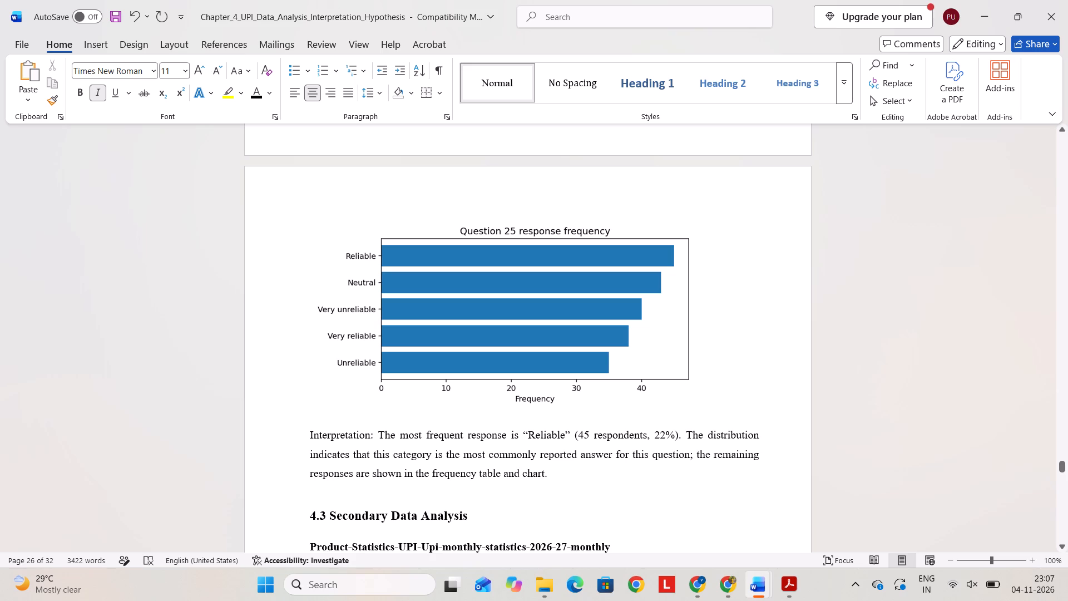
{"action": "left_click", "coordinate": [713, 402]}
{"action": "key", "text": "Return"}
{"action": "key", "text": "ctrl+v"}
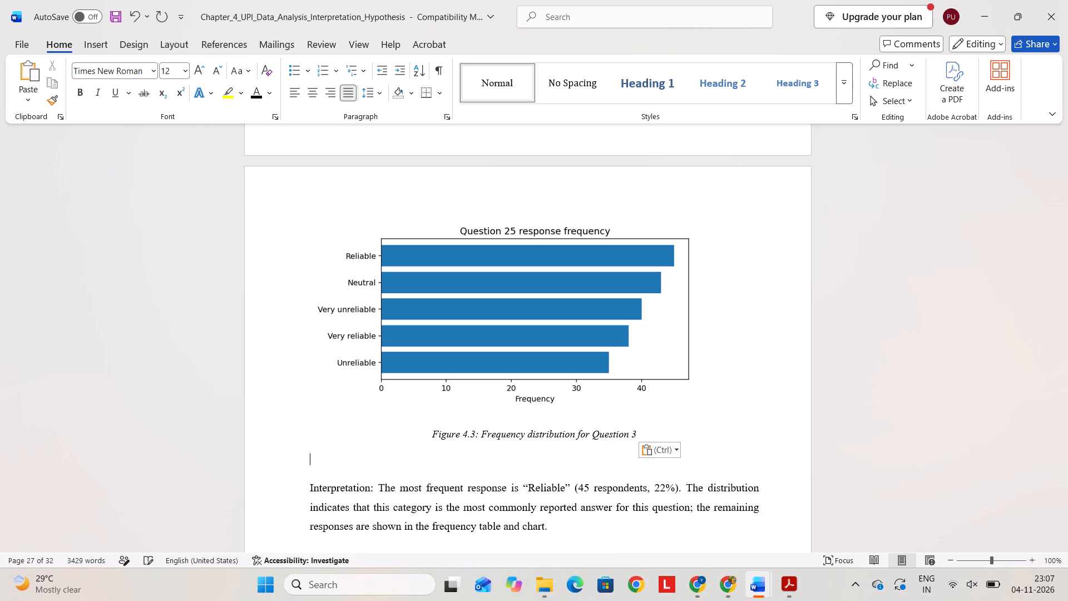
{"action": "key", "text": "BackSpace"}
{"action": "key", "text": "BackSpace"}
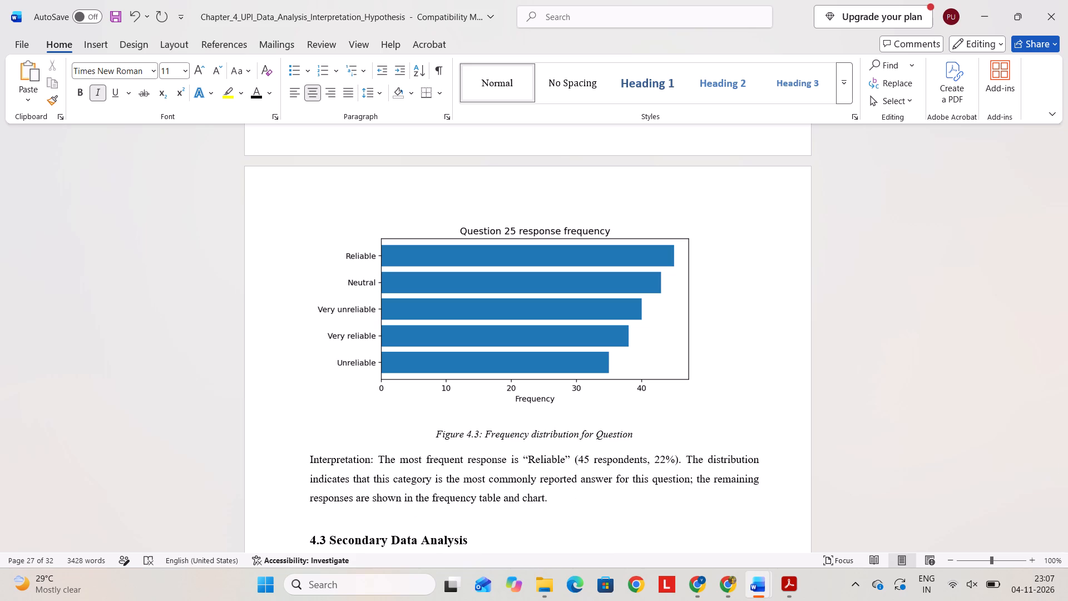
{"action": "type", "text": "24"}
{"action": "key", "text": "BackSpace"}
{"action": "key", "text": "5"}
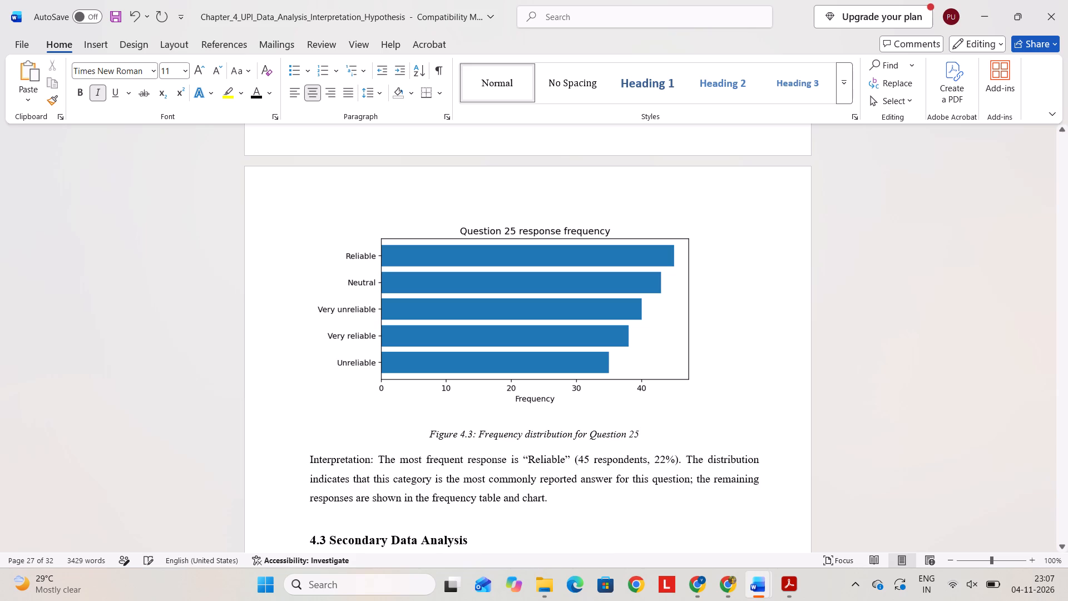
{"action": "left_click", "coordinate": [473, 437]}
{"action": "key", "text": "BackSpace"}
{"action": "type", "text": "25"}
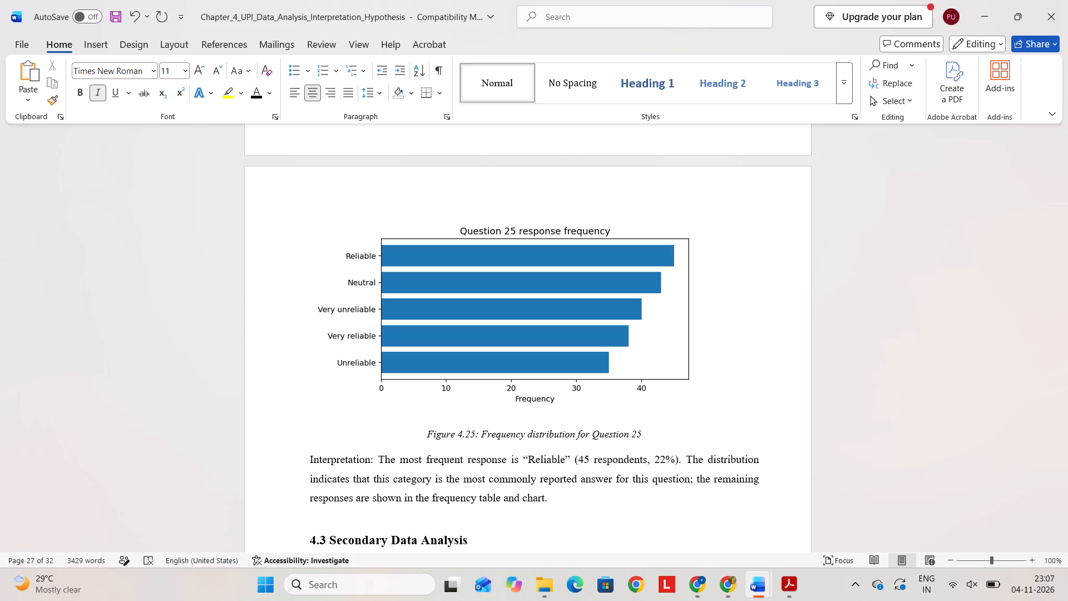
Review the secondary data tables in section 4.3 and look back through the captioned questions to the start of the chapter.
{"action": "scroll", "coordinate": [473, 437], "scroll_direction": "down", "scroll_amount": 2}
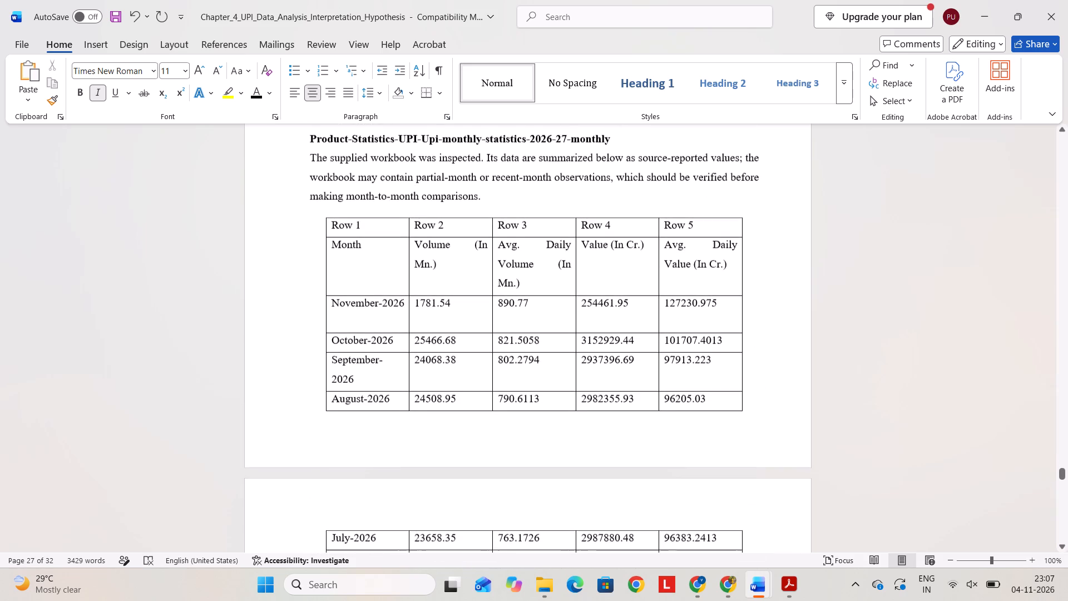
{"action": "scroll", "coordinate": [473, 437], "scroll_direction": "down", "scroll_amount": 4}
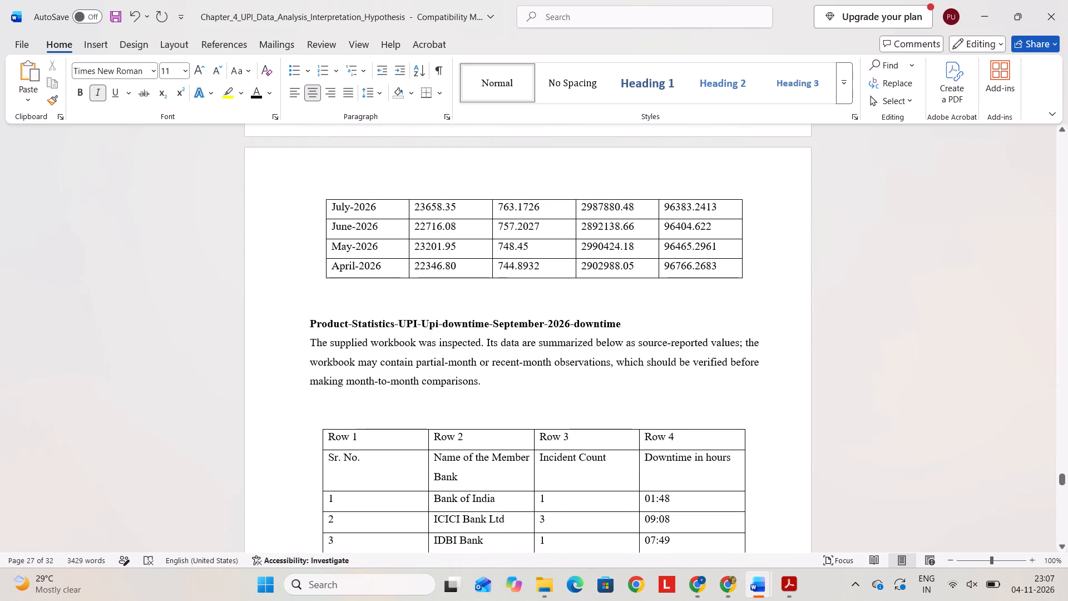
{"action": "scroll", "coordinate": [498, 374], "scroll_direction": "up", "scroll_amount": 6}
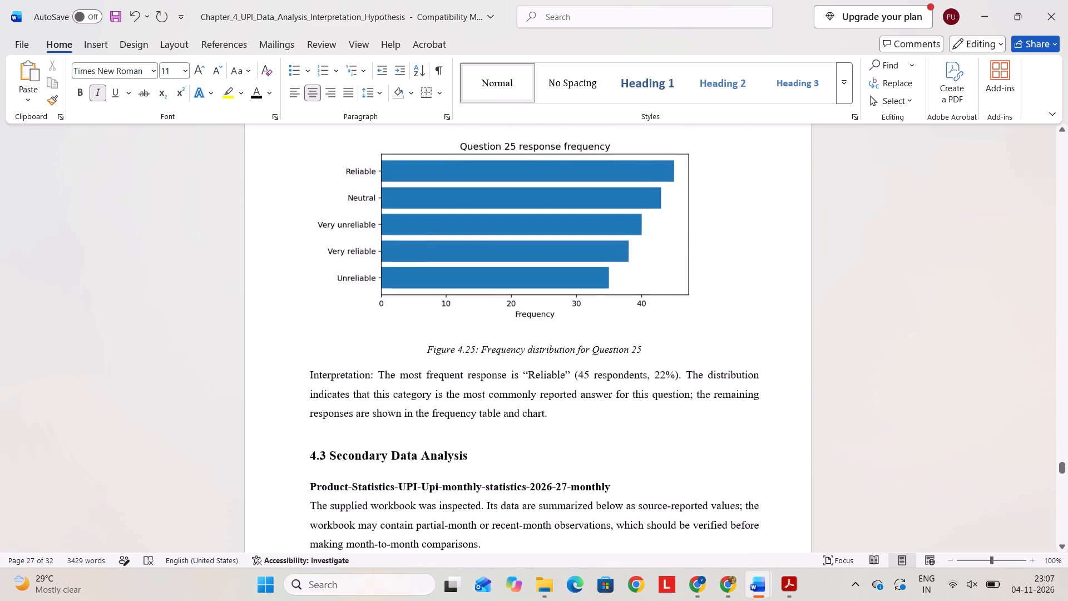
{"action": "scroll", "coordinate": [644, 386], "scroll_direction": "up", "scroll_amount": 10}
{"action": "scroll", "coordinate": [756, 463], "scroll_direction": "up", "scroll_amount": 9}
{"action": "scroll", "coordinate": [718, 588], "scroll_direction": "up", "scroll_amount": 6}
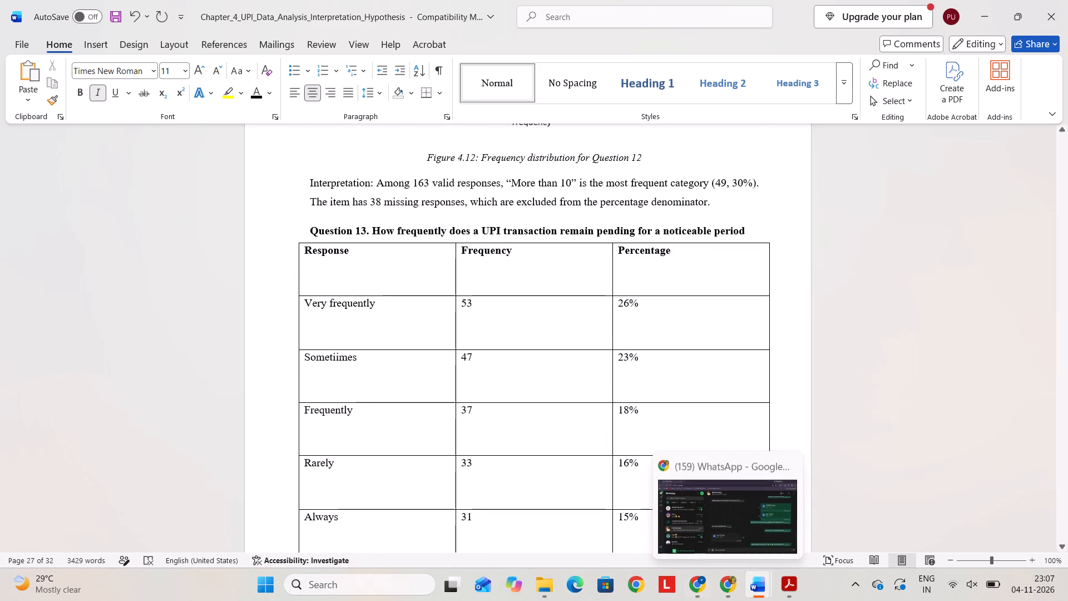
{"action": "scroll", "coordinate": [560, 305], "scroll_direction": "up", "scroll_amount": 9}
{"action": "scroll", "coordinate": [565, 351], "scroll_direction": "up", "scroll_amount": 8}
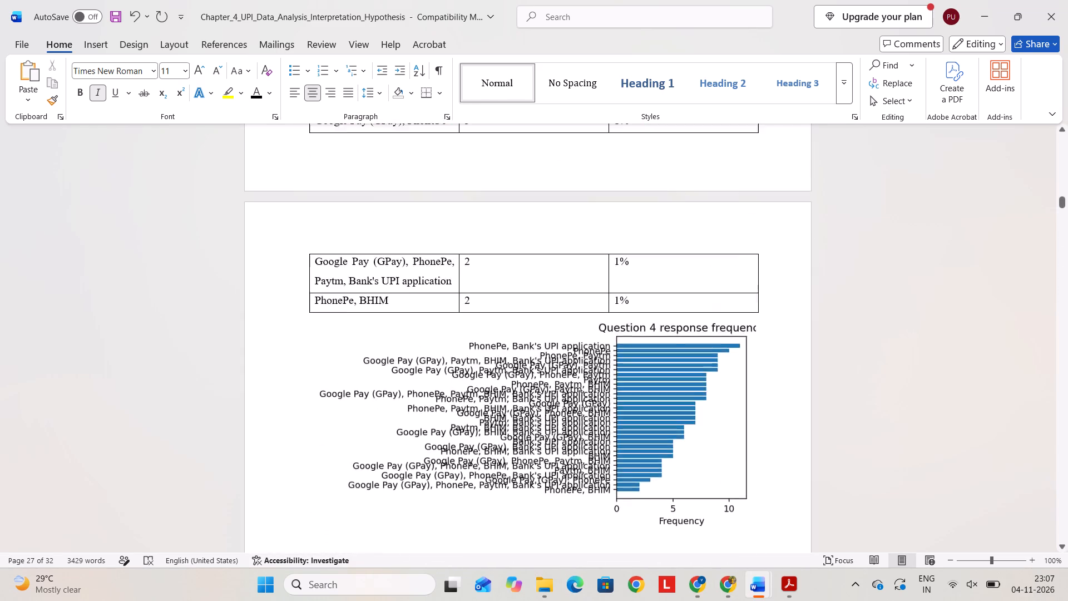
{"action": "scroll", "coordinate": [571, 362], "scroll_direction": "up", "scroll_amount": 17}
{"action": "scroll", "coordinate": [571, 369], "scroll_direction": "up", "scroll_amount": 8}
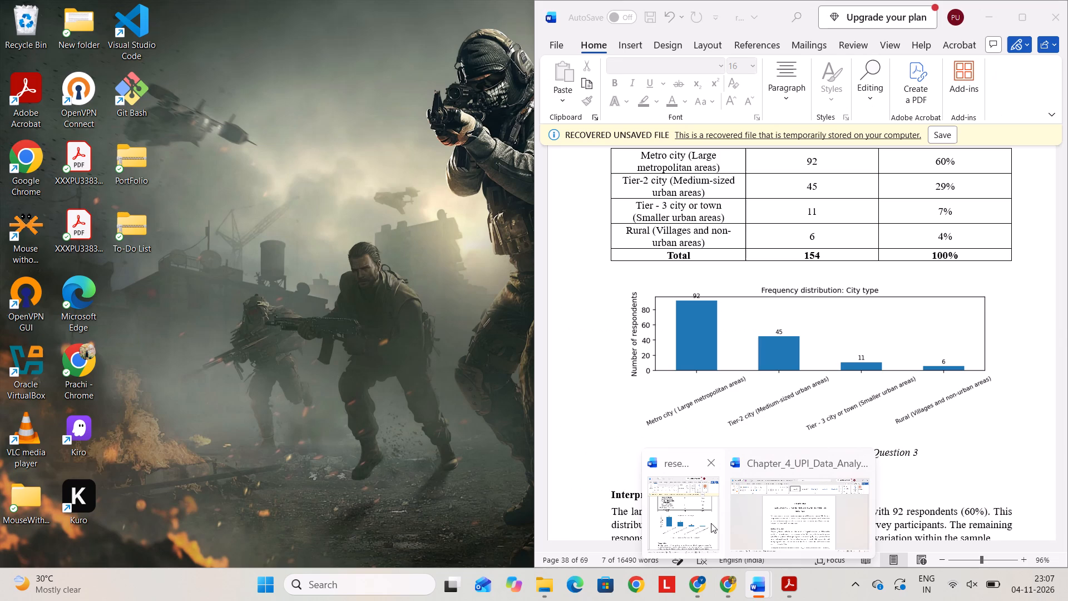
Switch to the recovered research document and examine the layout of its headings, tables and captions for Questions 1 to 3.
{"action": "left_click", "coordinate": [701, 521]}
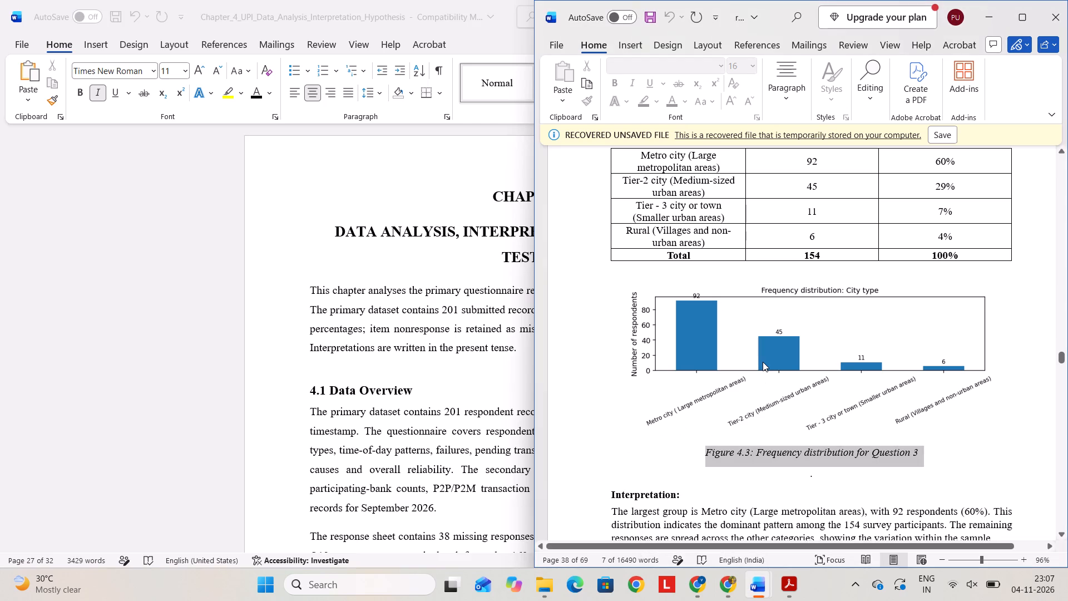
{"action": "scroll", "coordinate": [763, 362], "scroll_direction": "up", "scroll_amount": 3}
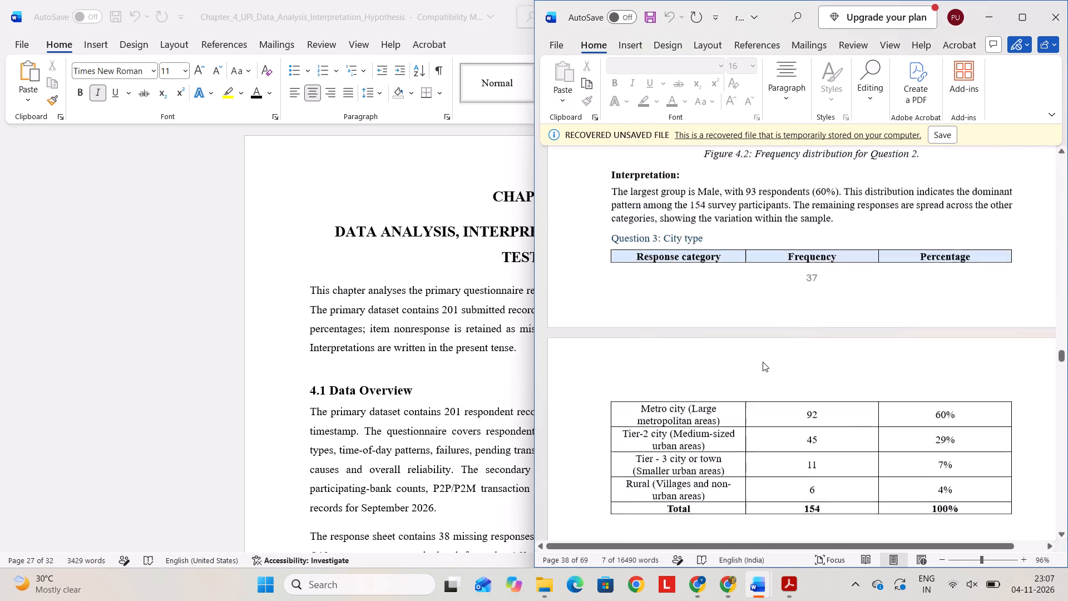
{"action": "scroll", "coordinate": [763, 362], "scroll_direction": "up", "scroll_amount": 4}
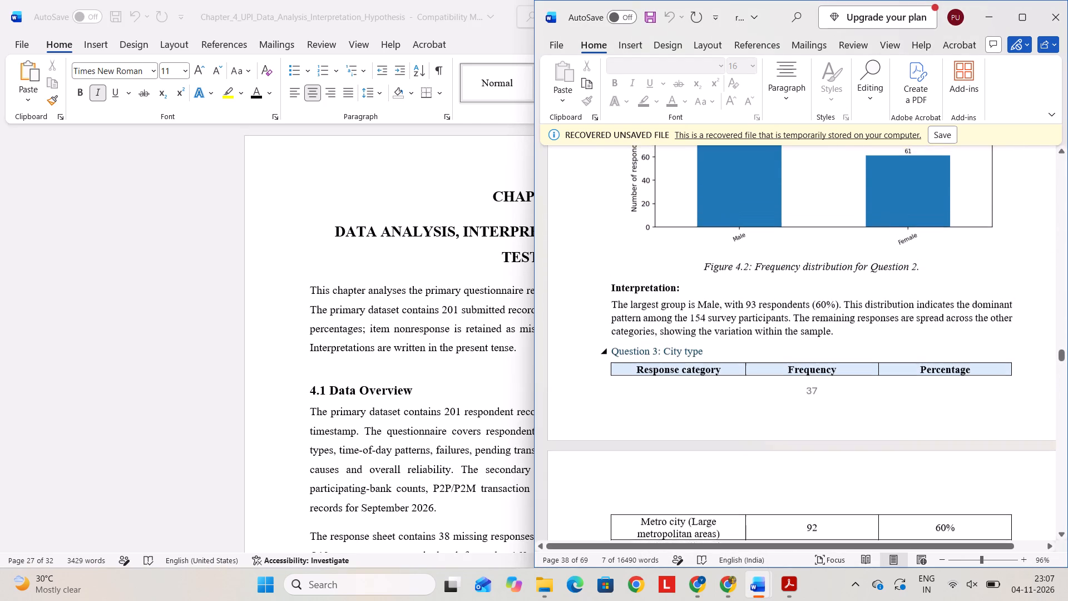
{"action": "scroll", "coordinate": [763, 362], "scroll_direction": "up", "scroll_amount": 3}
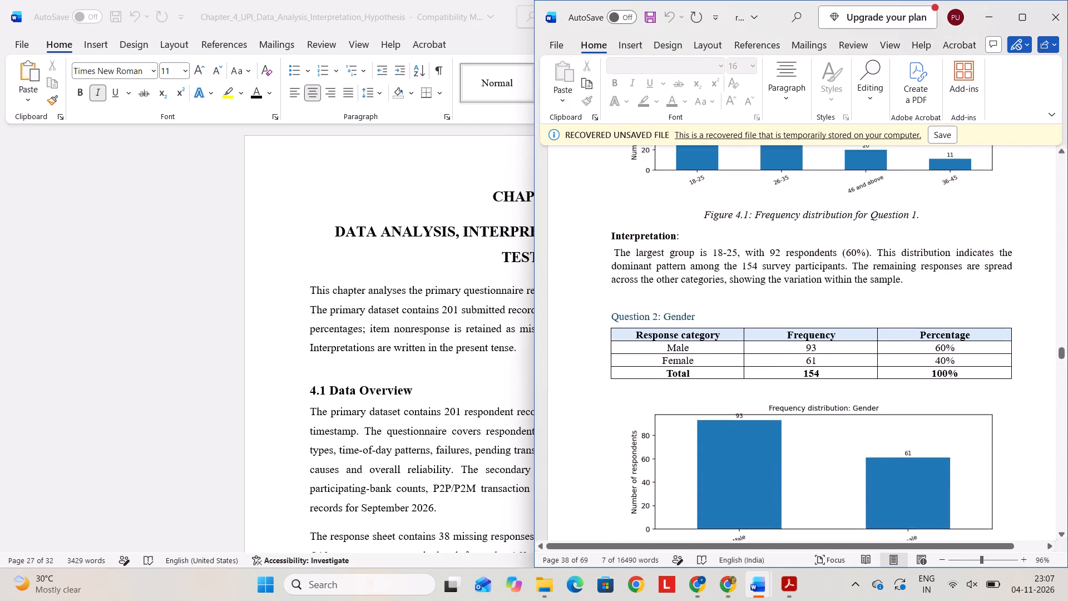
{"action": "scroll", "coordinate": [763, 362], "scroll_direction": "up", "scroll_amount": 1}
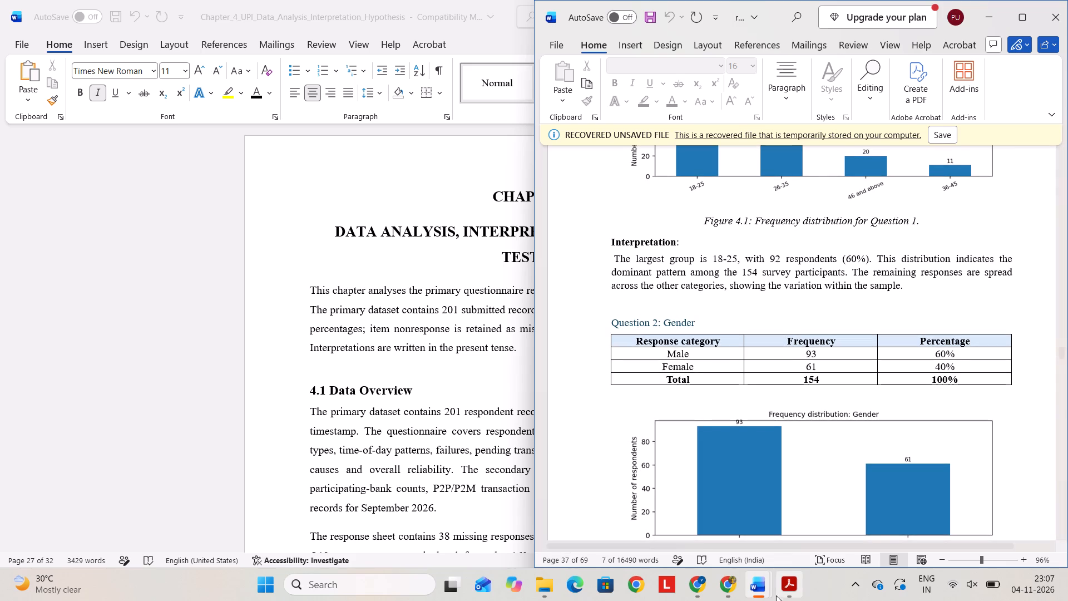
Switch to the reference PDF and examine how the tables for Questions 1 to 4 are captioned and numbered.
{"action": "left_click", "coordinate": [780, 593]}
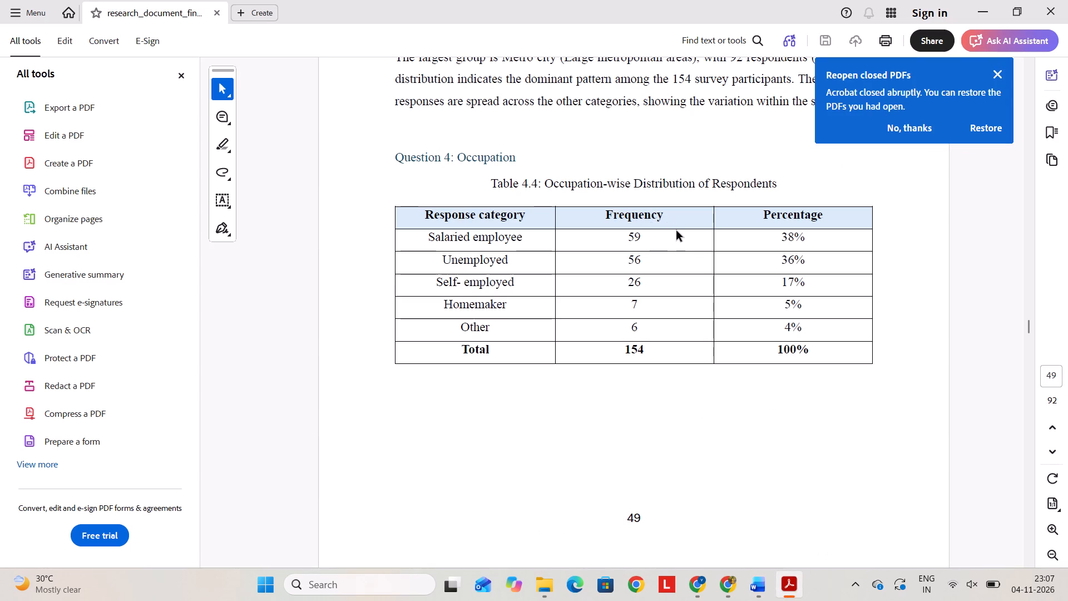
{"action": "scroll", "coordinate": [676, 231], "scroll_direction": "up", "scroll_amount": 4}
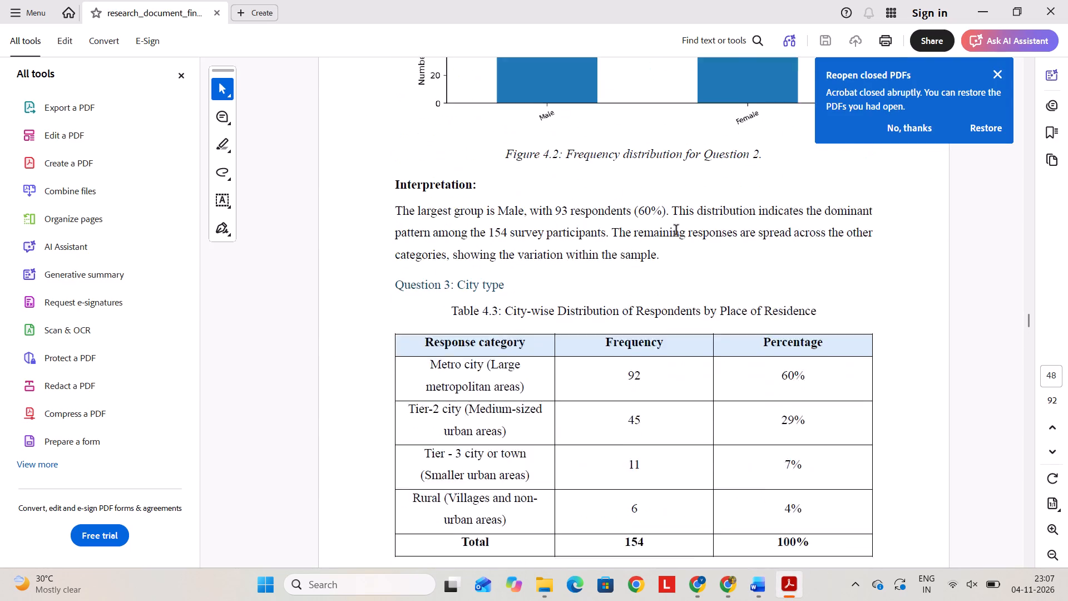
{"action": "scroll", "coordinate": [676, 231], "scroll_direction": "up", "scroll_amount": 9}
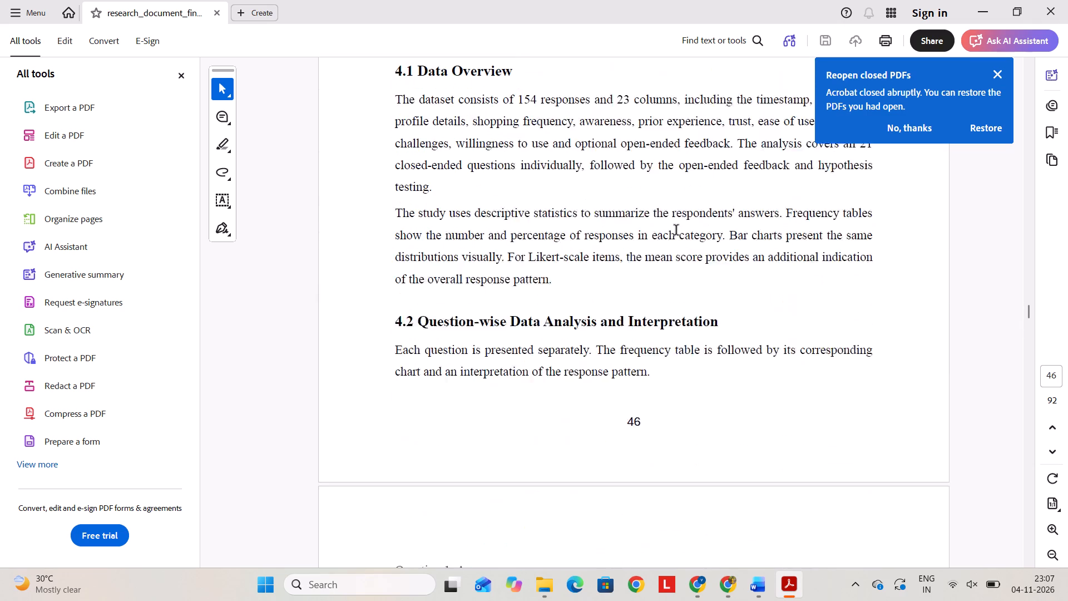
{"action": "scroll", "coordinate": [676, 231], "scroll_direction": "up", "scroll_amount": 4}
{"action": "scroll", "coordinate": [676, 231], "scroll_direction": "down", "scroll_amount": 2}
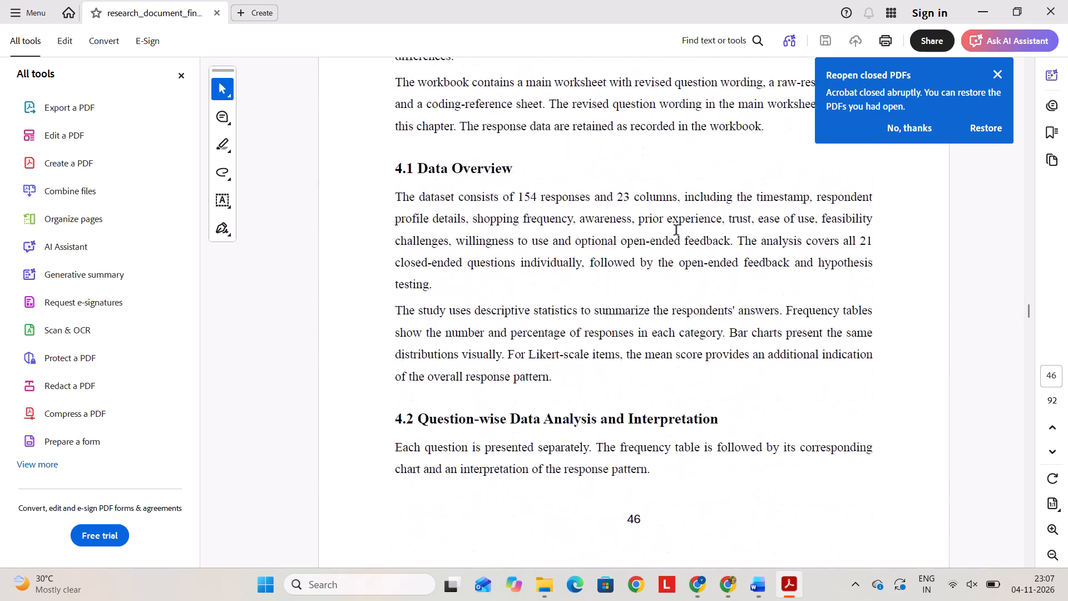
{"action": "scroll", "coordinate": [676, 231], "scroll_direction": "down", "scroll_amount": 2}
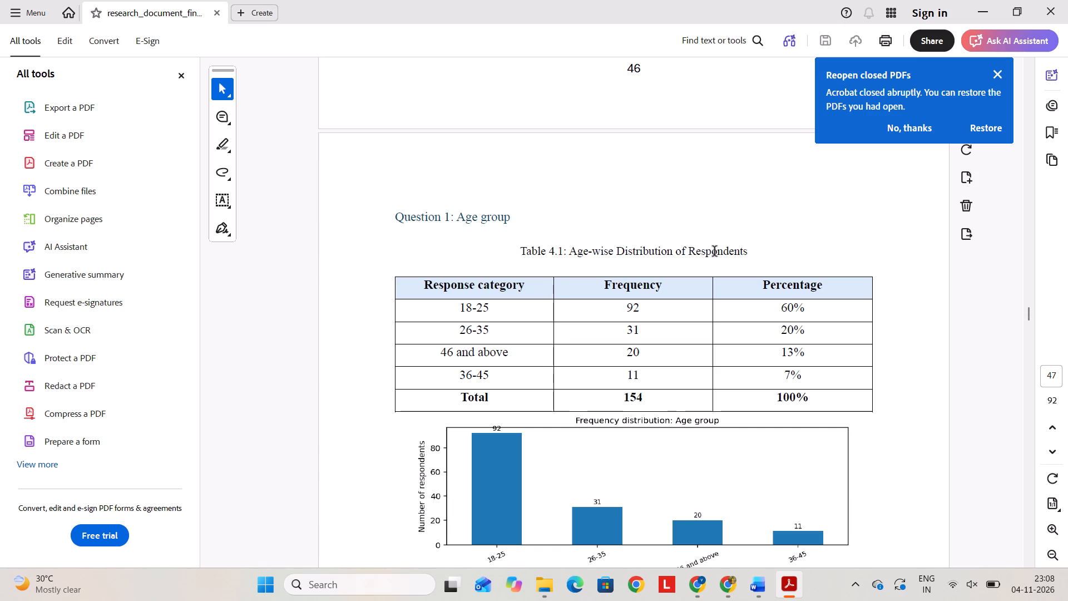
{"action": "key", "text": "alt+Tab"}
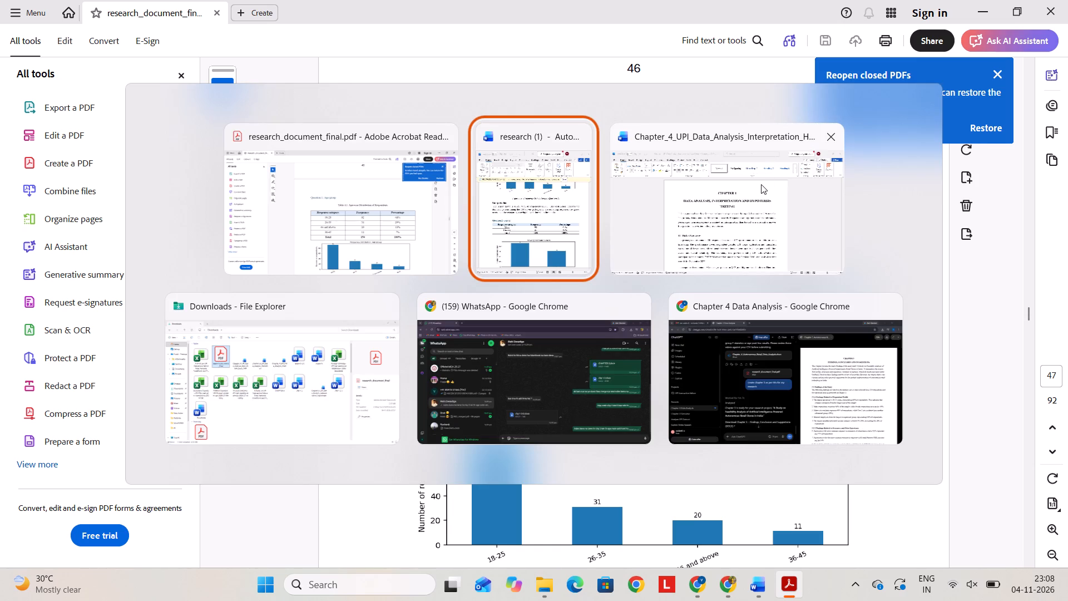
{"action": "left_click", "coordinate": [328, 205], "text": "alt"}
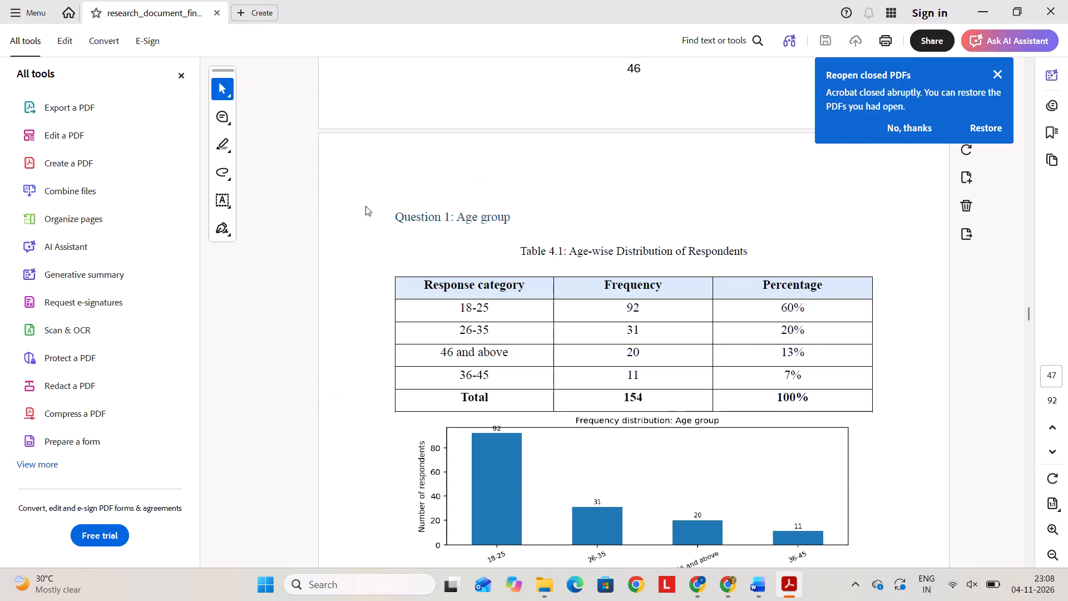
{"action": "left_click", "coordinate": [569, 253]}
{"action": "scroll", "coordinate": [698, 330], "scroll_direction": "down", "scroll_amount": 2}
{"action": "left_click", "coordinate": [713, 343]}
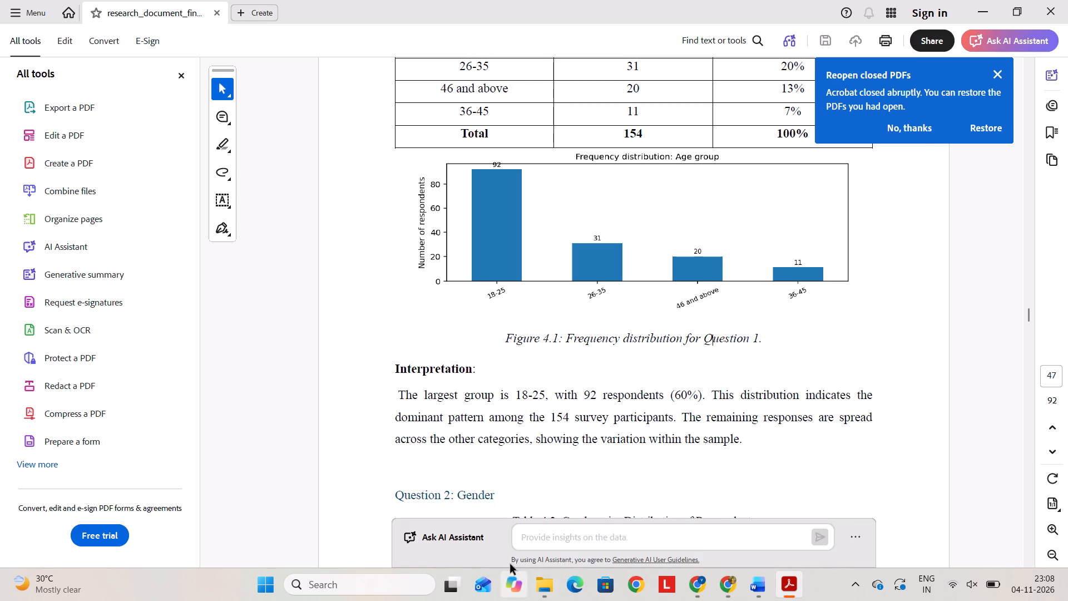
{"action": "scroll", "coordinate": [575, 455], "scroll_direction": "down", "scroll_amount": 1}
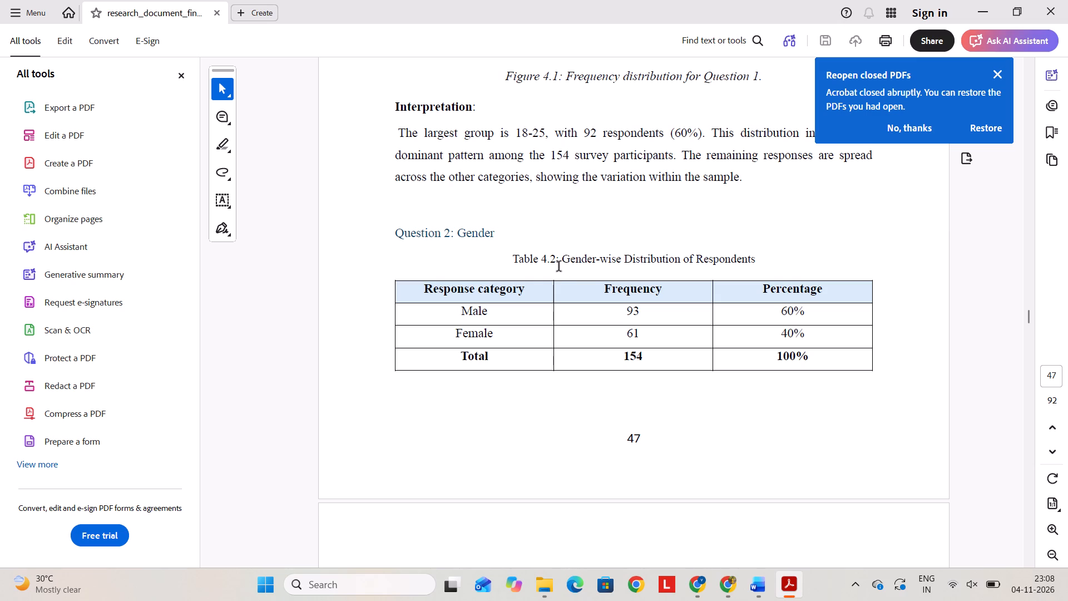
Copy the "Table 4.2:" label from the reference PDF and paste it on a new centred line above the Question 1 table in the Chapter 4 document.
{"action": "left_click_drag", "start_coordinate": [560, 263], "coordinate": [532, 264]}
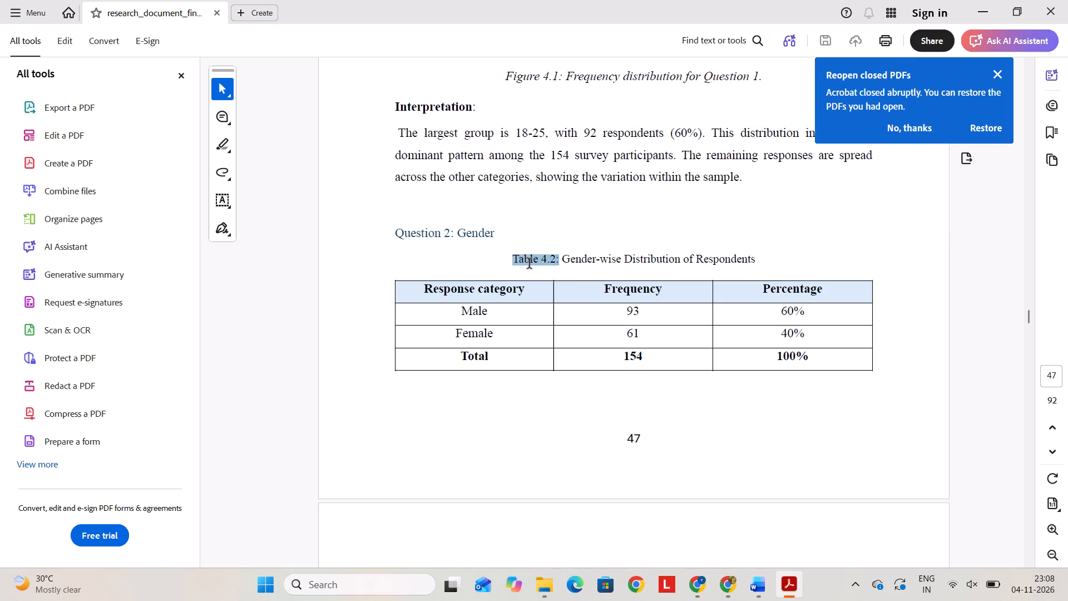
{"action": "key", "text": "ctrl+c"}
{"action": "key", "text": "alt+Tab"}
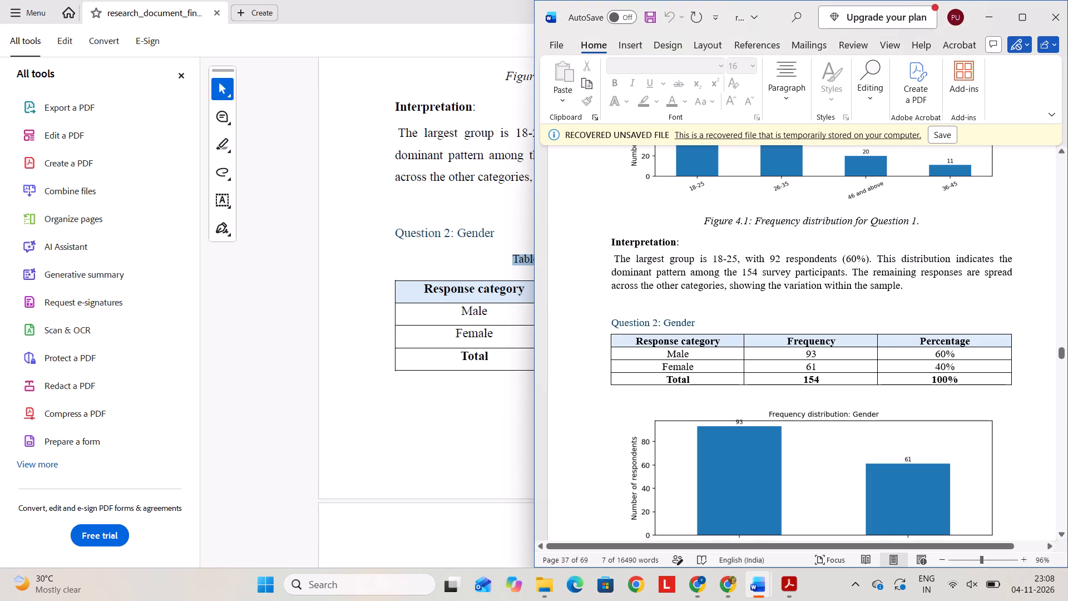
{"action": "left_click", "coordinate": [1025, 7]}
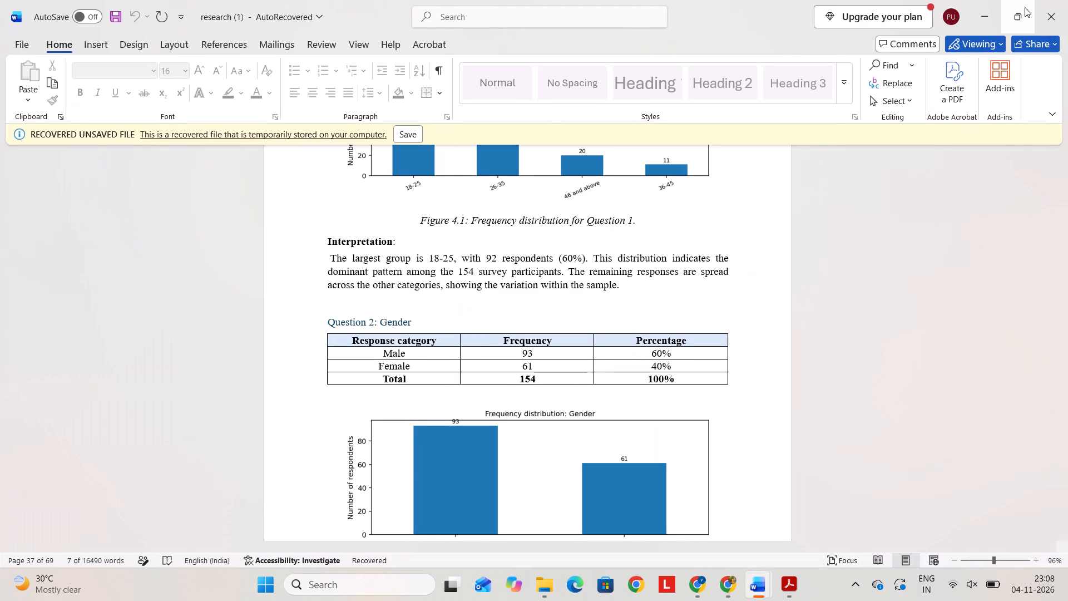
{"action": "key", "text": "alt+Tab"}
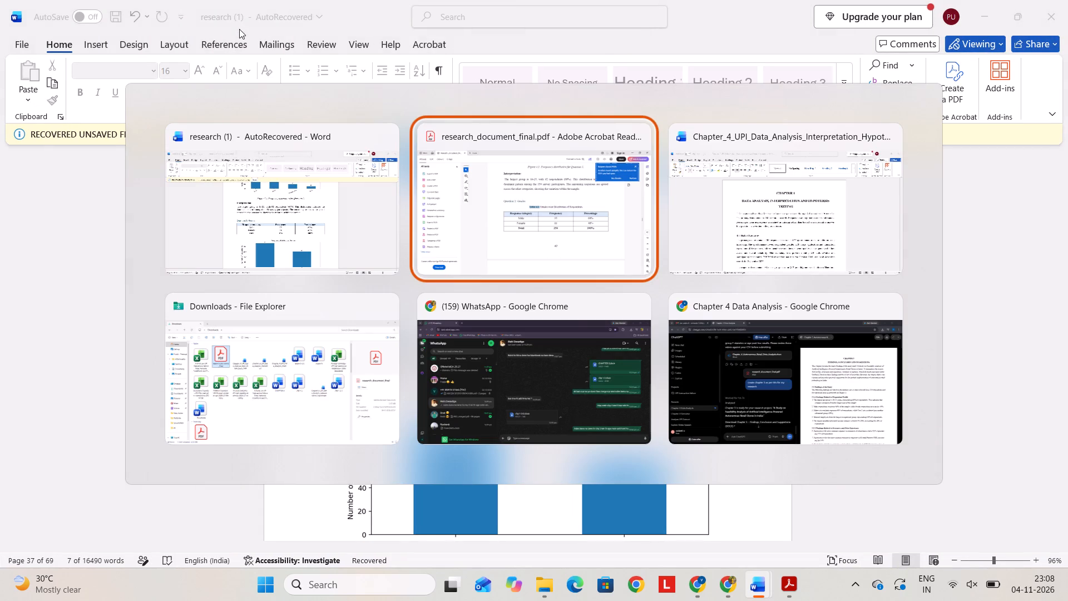
{"action": "key", "text": "alt+Tab"}
{"action": "scroll", "coordinate": [501, 237], "scroll_direction": "down", "scroll_amount": 6}
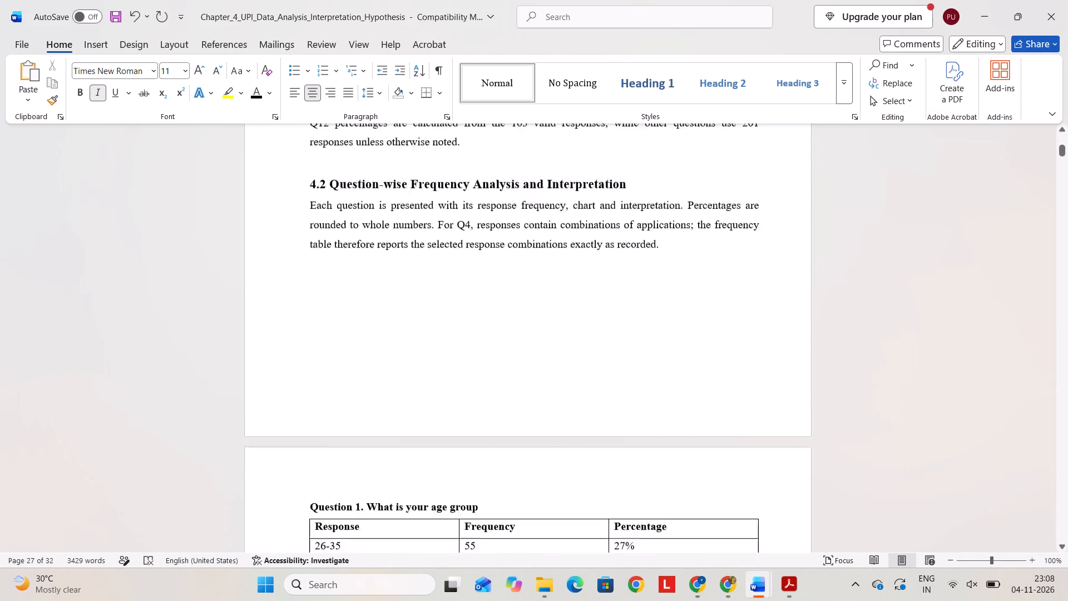
{"action": "scroll", "coordinate": [545, 325], "scroll_direction": "down", "scroll_amount": 1}
{"action": "scroll", "coordinate": [535, 337], "scroll_direction": "up", "scroll_amount": 1}
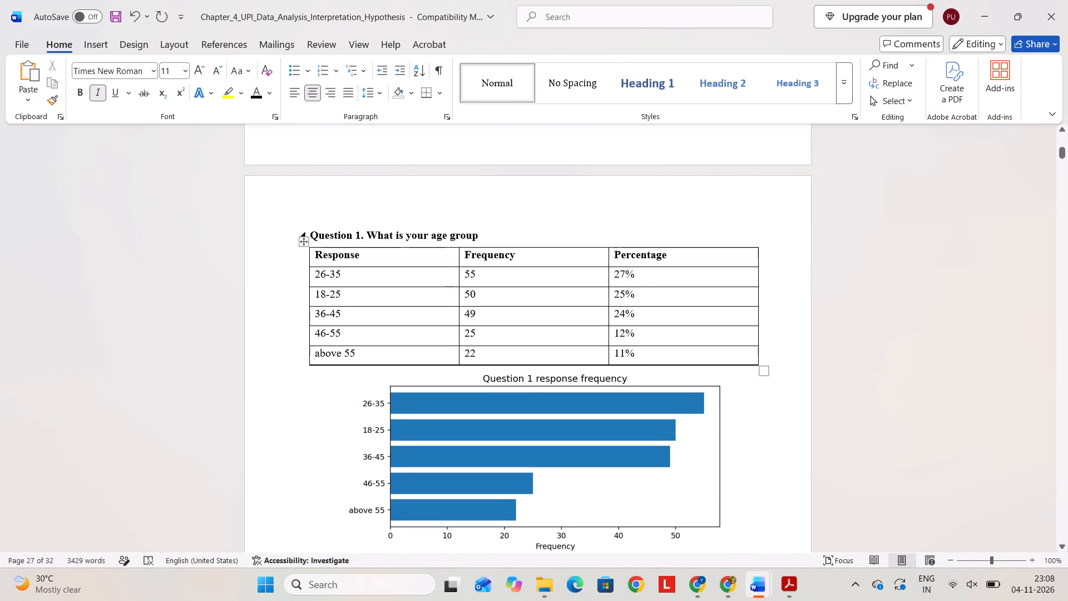
{"action": "left_click", "coordinate": [501, 232]}
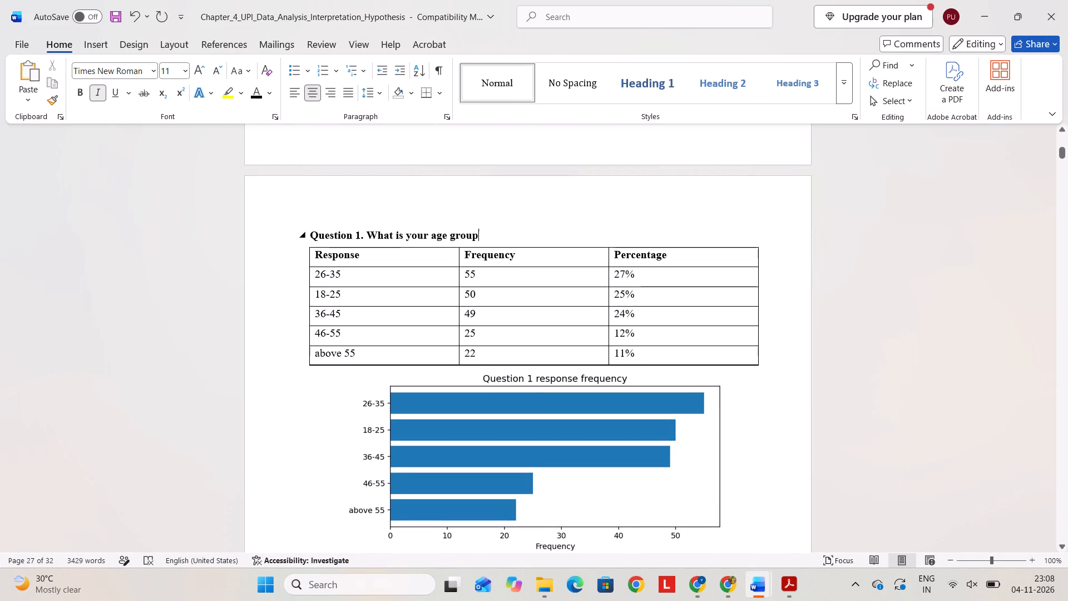
{"action": "key", "text": "Return"}
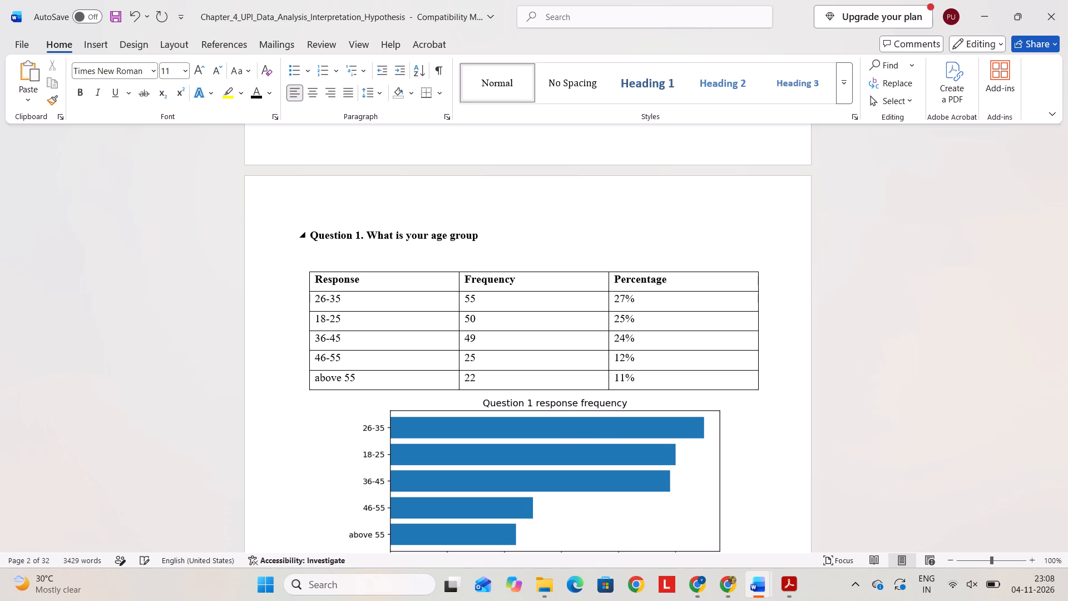
{"action": "key", "text": "ctrl+v"}
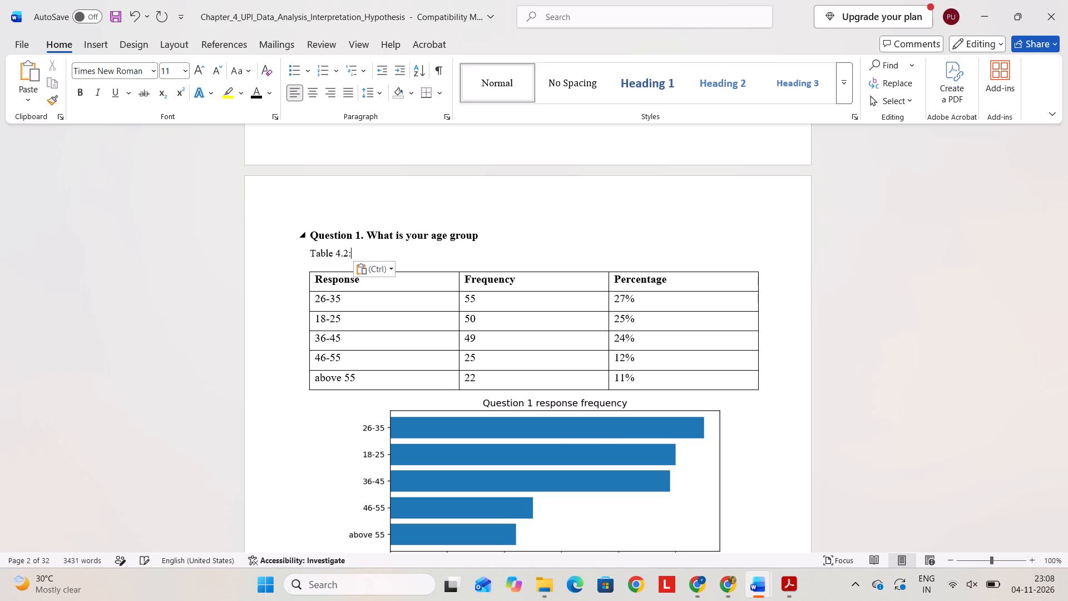
{"action": "left_click", "coordinate": [310, 92]}
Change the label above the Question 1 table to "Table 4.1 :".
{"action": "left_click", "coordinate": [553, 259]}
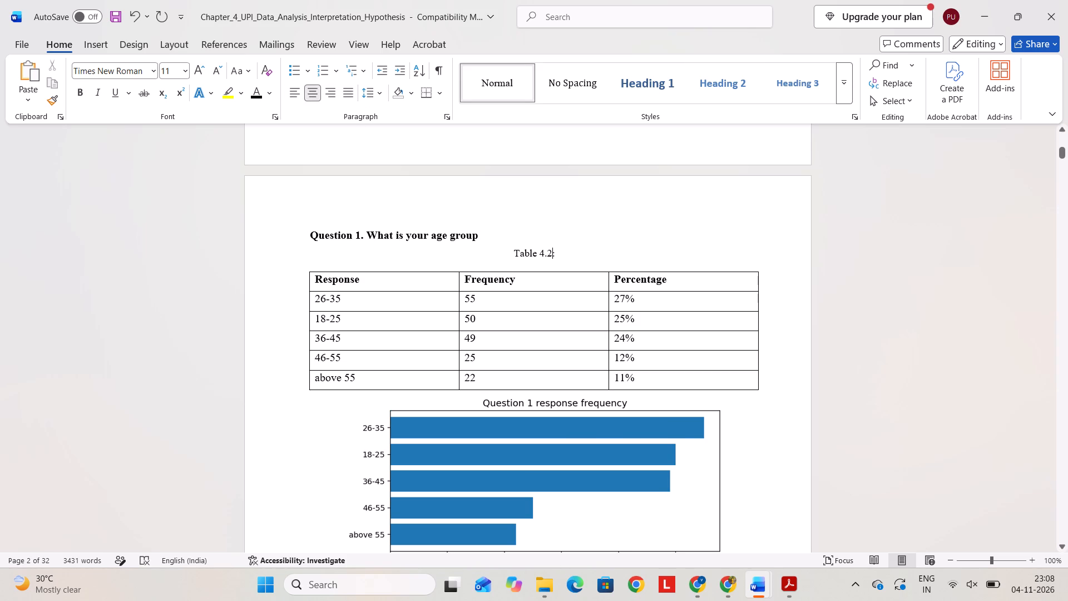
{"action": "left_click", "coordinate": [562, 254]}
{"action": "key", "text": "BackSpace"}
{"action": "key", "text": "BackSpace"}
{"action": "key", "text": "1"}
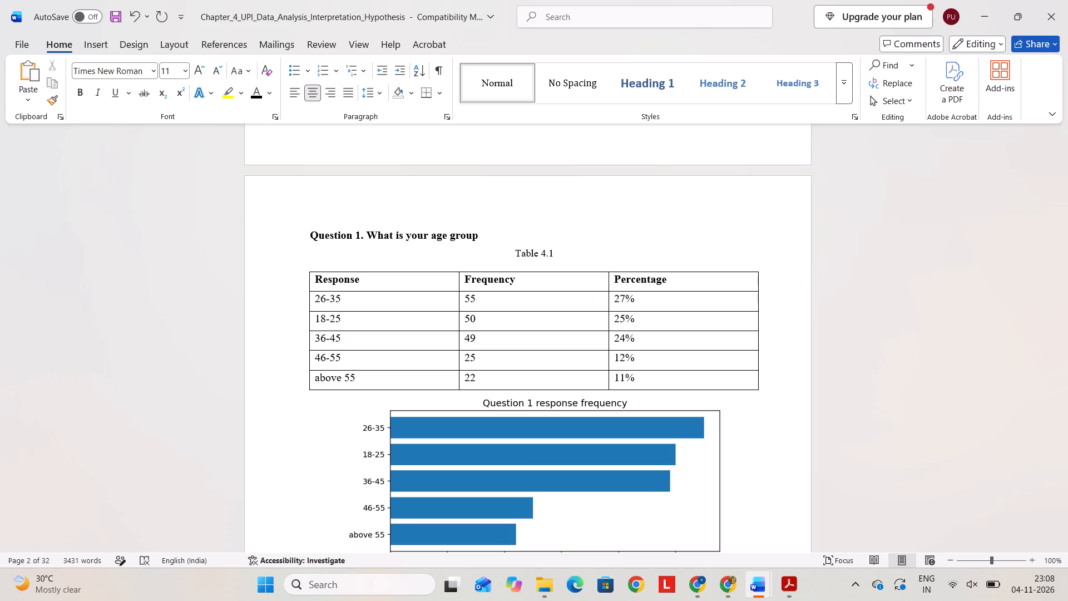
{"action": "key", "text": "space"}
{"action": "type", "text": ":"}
Copy the caption "Table 4.1: Age-wise Distribution of Respondents" from the reference PDF and replace the short label above the Question 1 table with it.
{"action": "key", "text": "alt+Tab"}
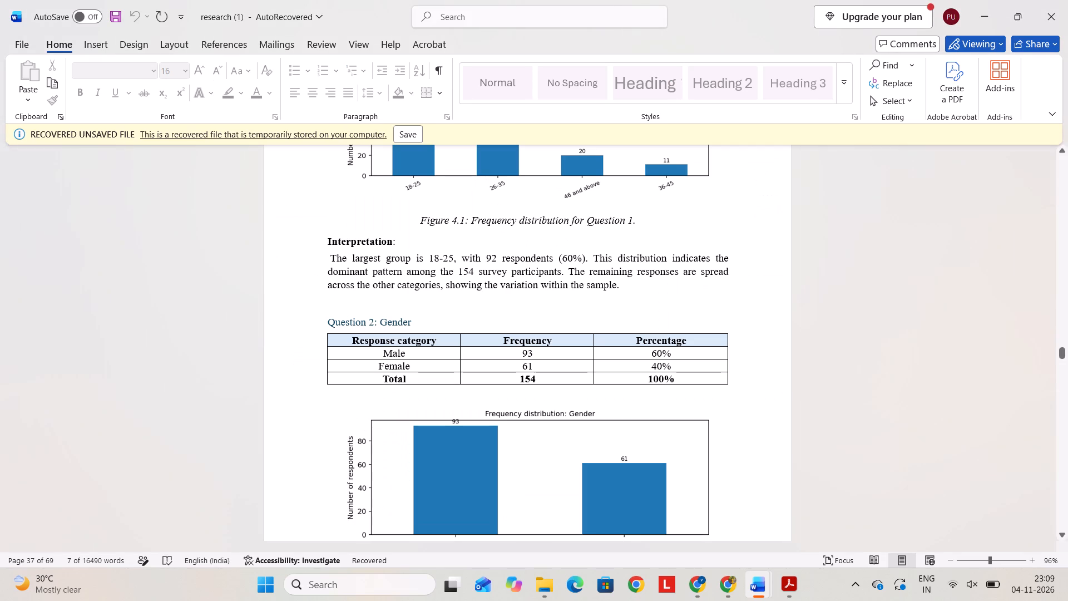
{"action": "left_click", "coordinate": [983, 4]}
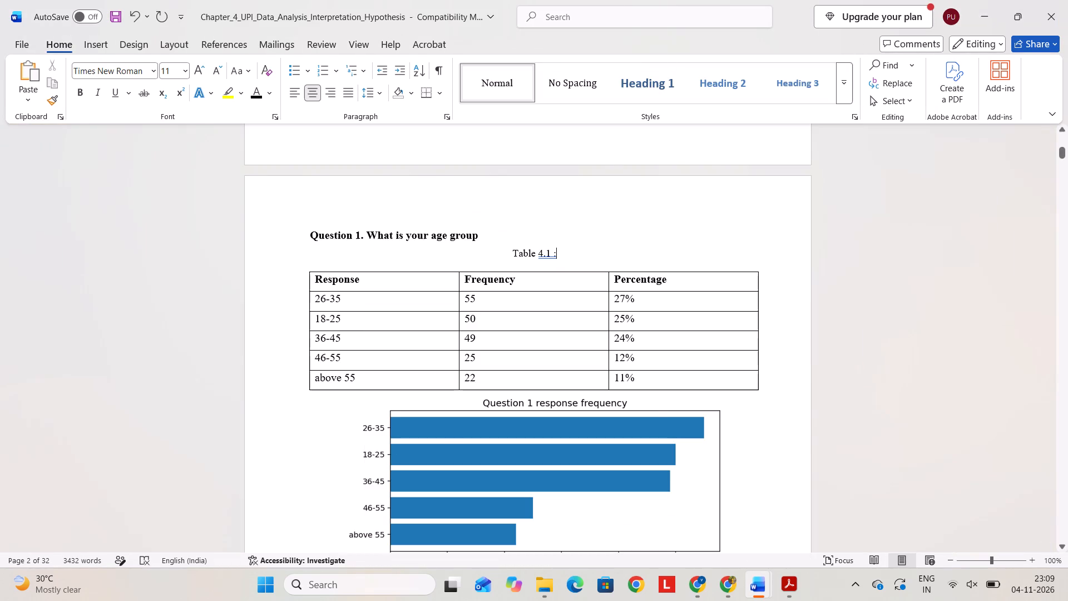
{"action": "key", "text": "alt+Tab"}
{"action": "key", "text": "alt+Tab"}
{"action": "scroll", "coordinate": [662, 312], "scroll_direction": "down", "scroll_amount": 3}
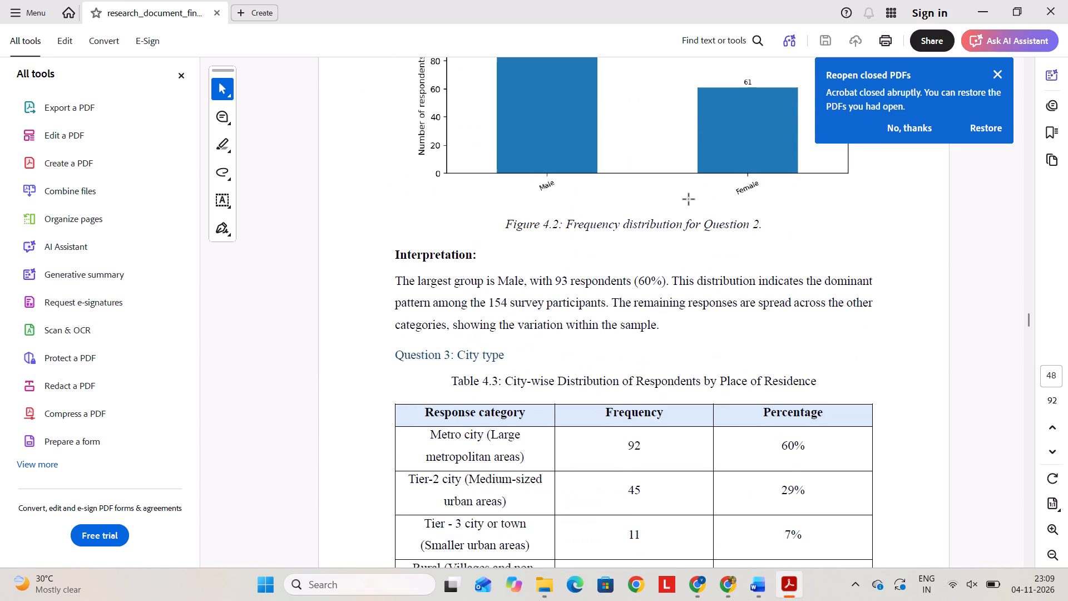
{"action": "scroll", "coordinate": [689, 200], "scroll_direction": "down", "scroll_amount": 2}
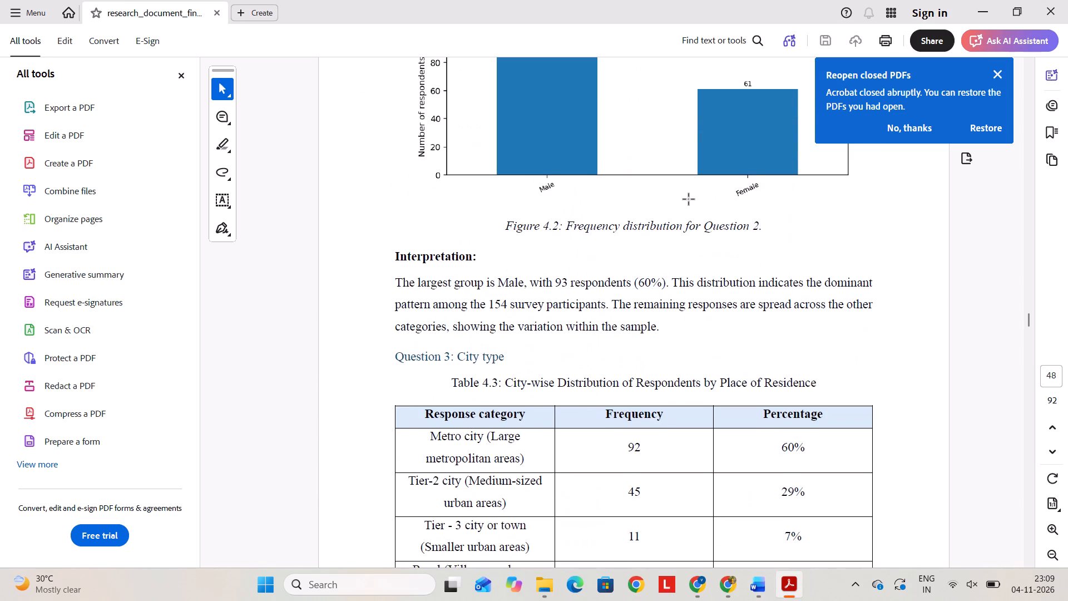
{"action": "scroll", "coordinate": [689, 200], "scroll_direction": "down", "scroll_amount": 2}
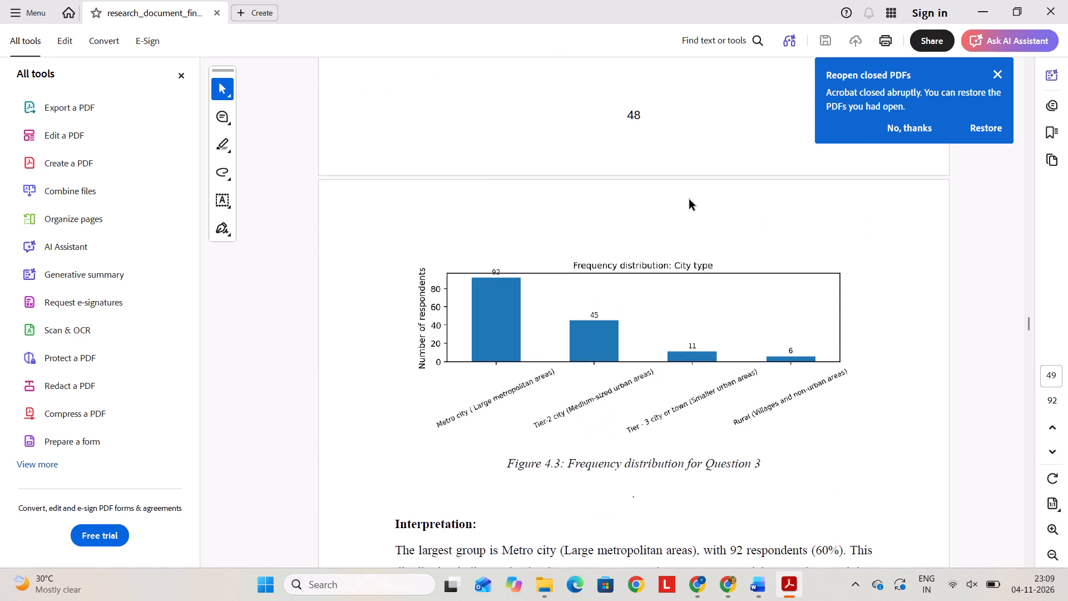
{"action": "scroll", "coordinate": [689, 200], "scroll_direction": "up", "scroll_amount": 5}
{"action": "scroll", "coordinate": [929, 105], "scroll_direction": "up", "scroll_amount": 2}
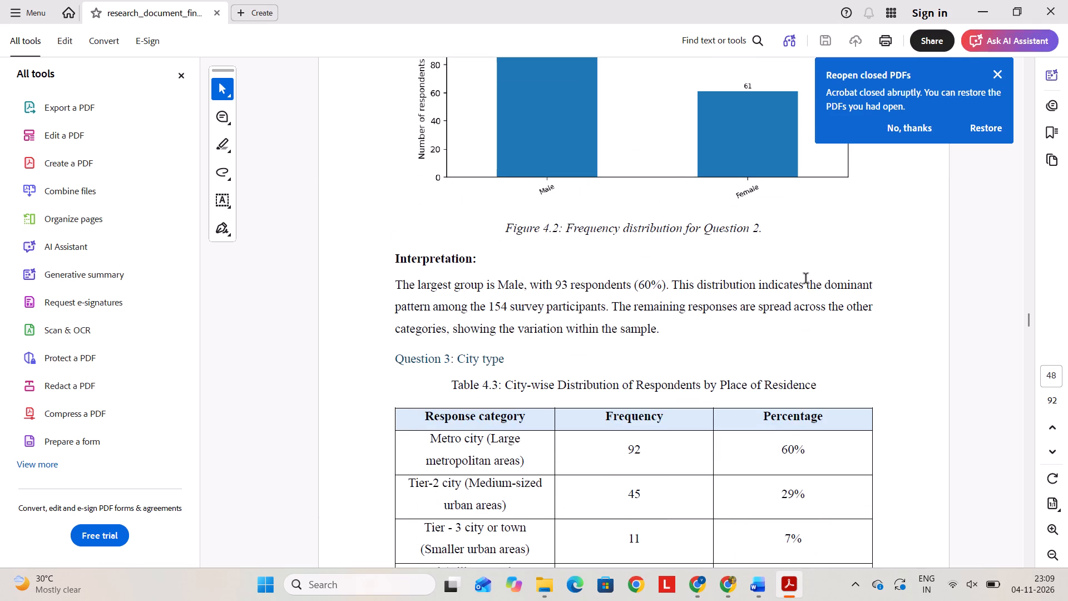
{"action": "scroll", "coordinate": [806, 279], "scroll_direction": "up", "scroll_amount": 2}
{"action": "scroll", "coordinate": [737, 282], "scroll_direction": "up", "scroll_amount": 1}
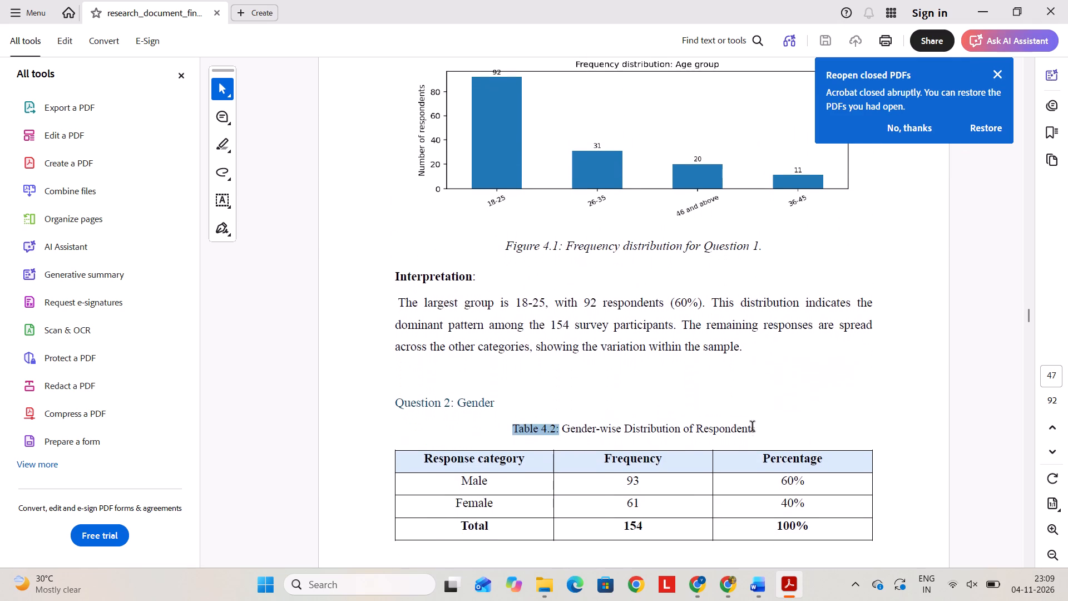
{"action": "scroll", "coordinate": [753, 427], "scroll_direction": "up", "scroll_amount": 1}
{"action": "left_click", "coordinate": [738, 397]}
{"action": "scroll", "coordinate": [737, 391], "scroll_direction": "up", "scroll_amount": 2}
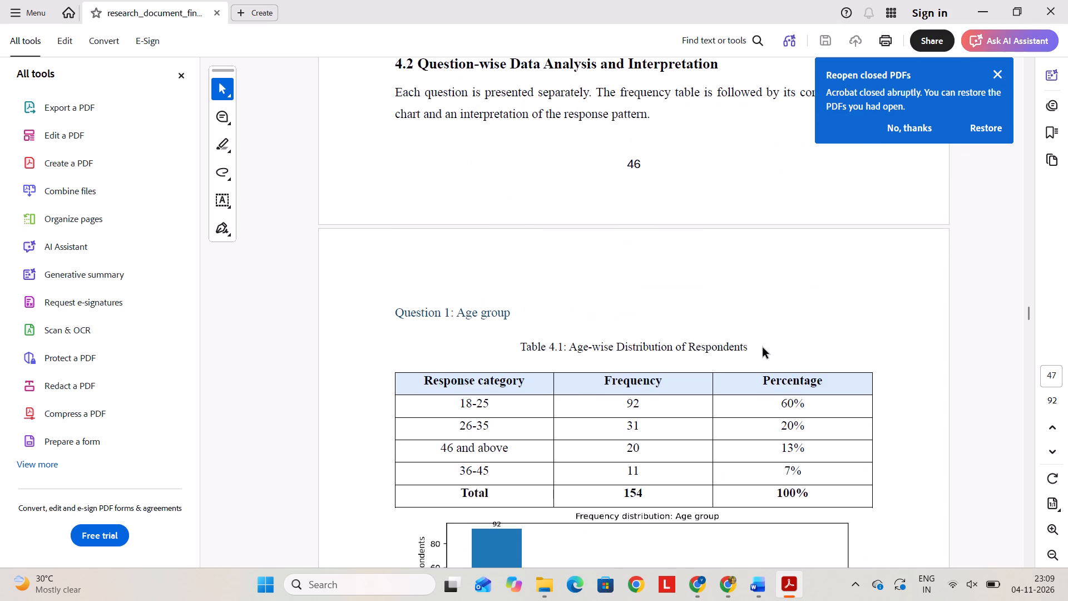
{"action": "left_click", "coordinate": [763, 348]}
{"action": "left_click_drag", "start_coordinate": [754, 349], "coordinate": [552, 363]}
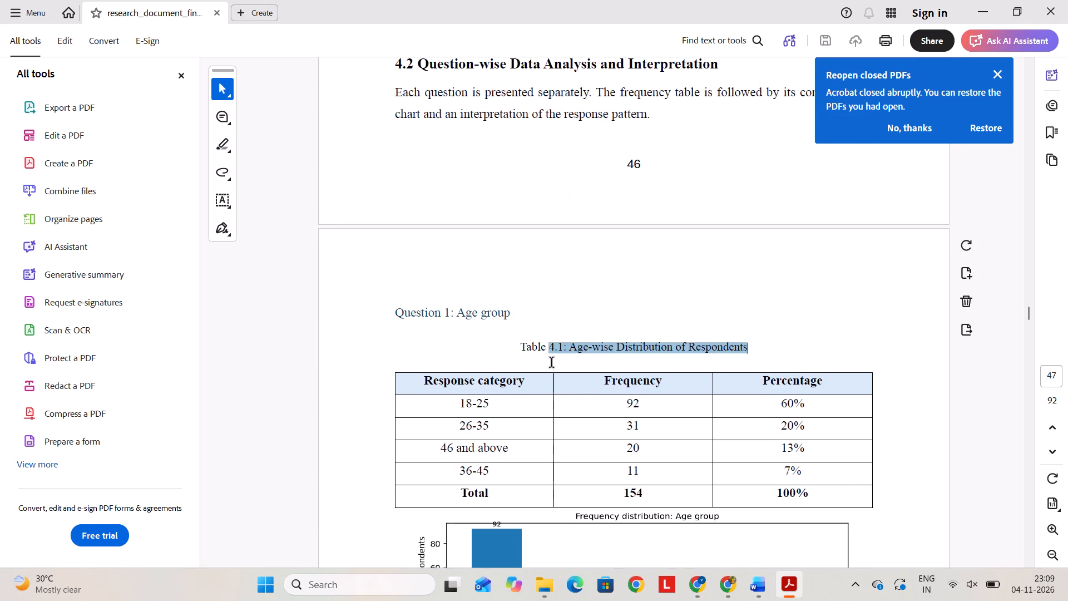
{"action": "left_click_drag", "start_coordinate": [552, 363], "coordinate": [515, 362]}
{"action": "key", "text": "ctrl+c"}
{"action": "key", "text": "alt+Tab"}
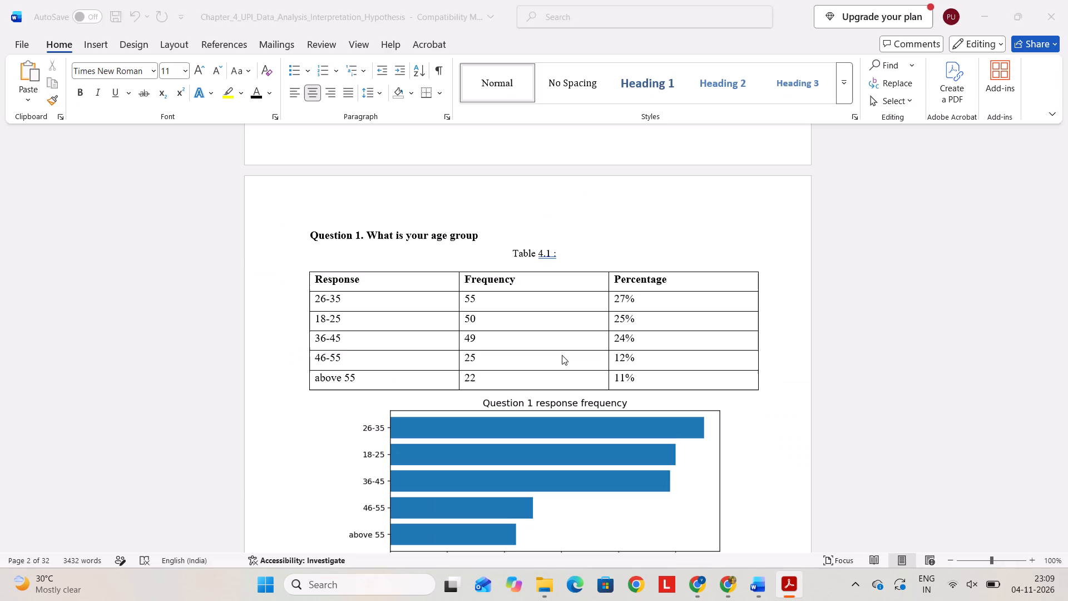
{"action": "left_click_drag", "start_coordinate": [594, 259], "coordinate": [507, 256]}
{"action": "key", "text": "ctrl+v"}
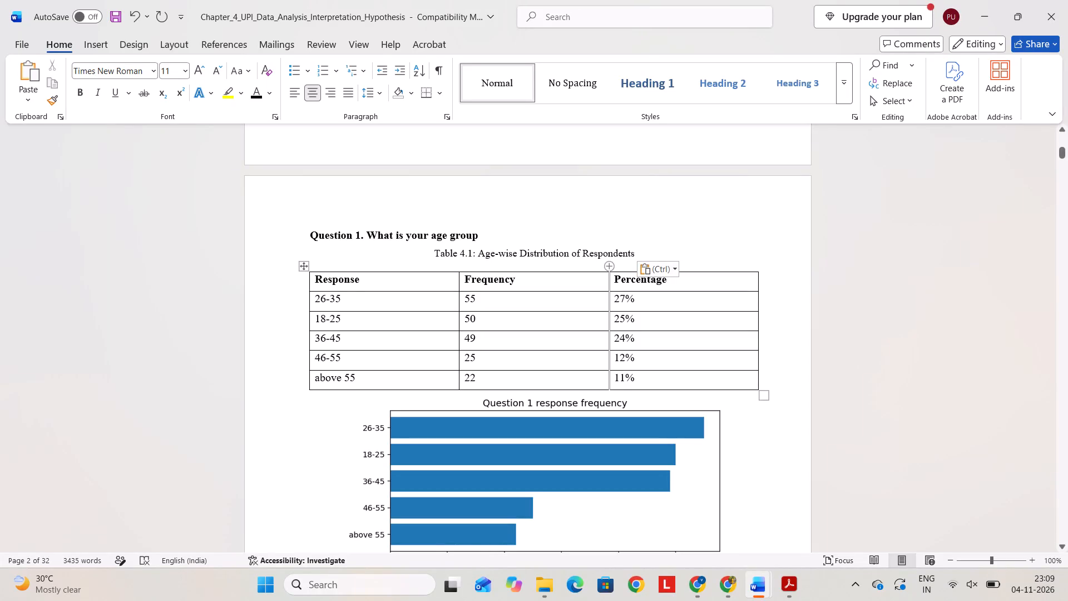
Set the font size of the Table 4.1 caption to 12.
{"action": "left_click_drag", "start_coordinate": [642, 254], "coordinate": [550, 254]}
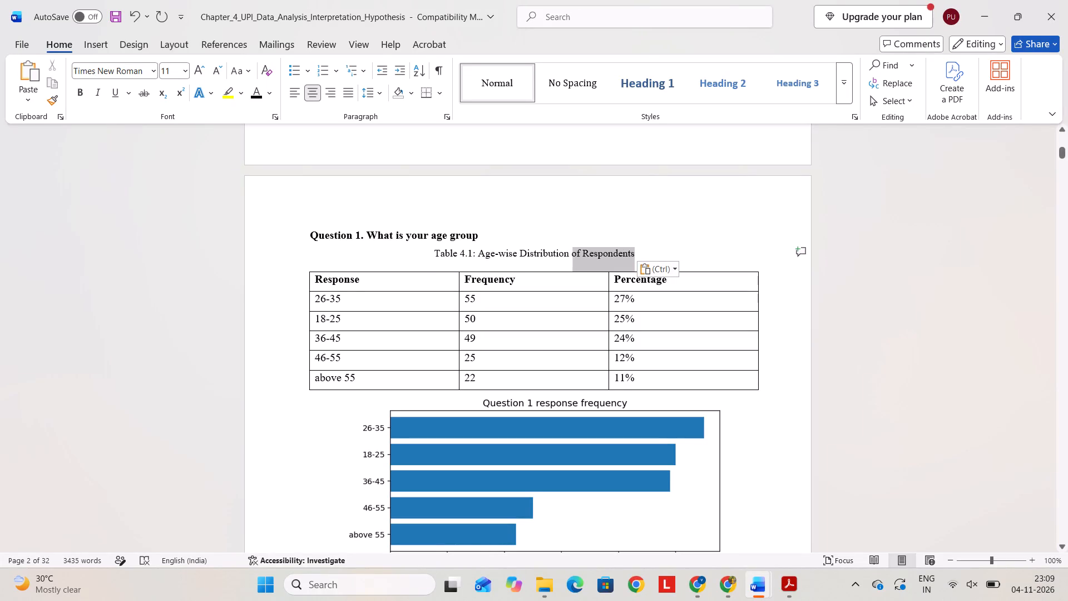
{"action": "left_click_drag", "start_coordinate": [550, 254], "coordinate": [431, 253]}
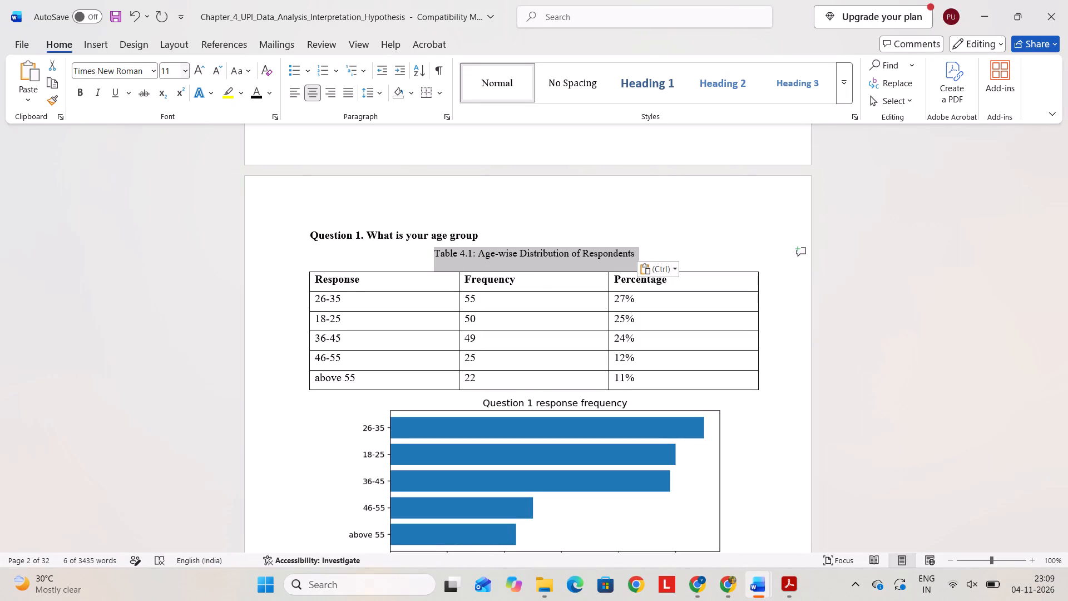
{"action": "left_click", "coordinate": [173, 72]}
{"action": "key", "text": "1"}
{"action": "key", "text": "2"}
{"action": "left_click", "coordinate": [617, 223]}
Paste the caption "Table 4.1: Age-wise Distribution of Respondents" on a new line below the Question 2 heading, at size 12 and centred.
{"action": "scroll", "coordinate": [621, 228], "scroll_direction": "up", "scroll_amount": 1}
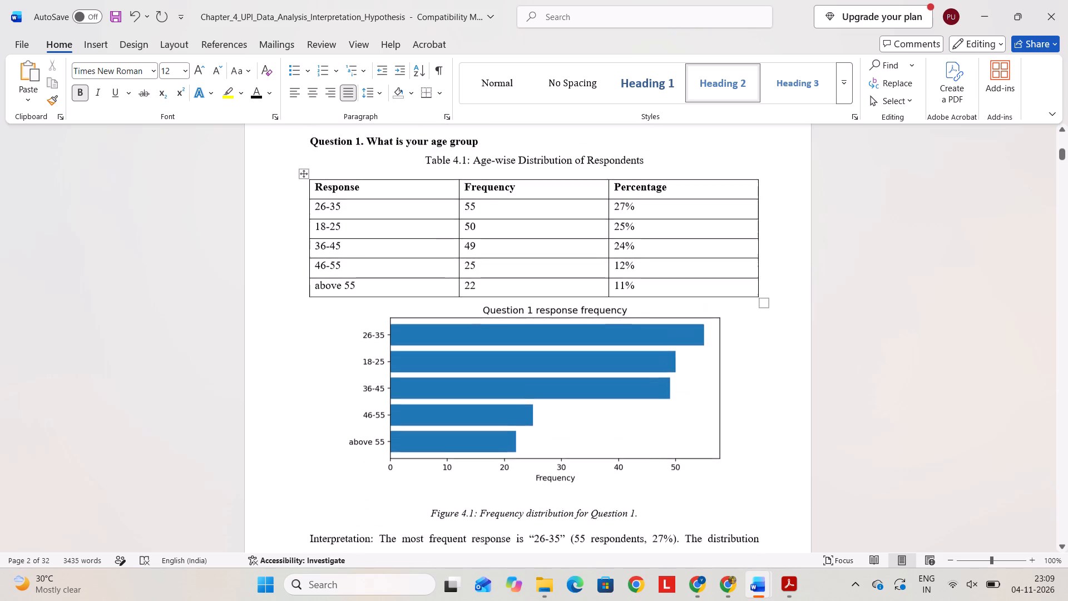
{"action": "scroll", "coordinate": [533, 287], "scroll_direction": "up", "scroll_amount": 1}
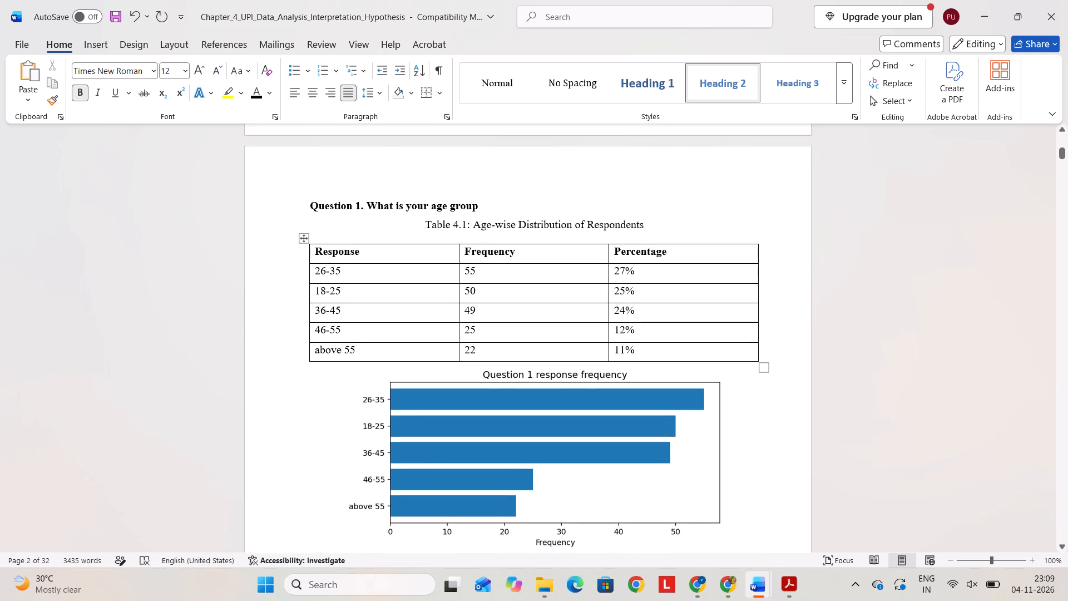
{"action": "scroll", "coordinate": [477, 247], "scroll_direction": "down", "scroll_amount": 3}
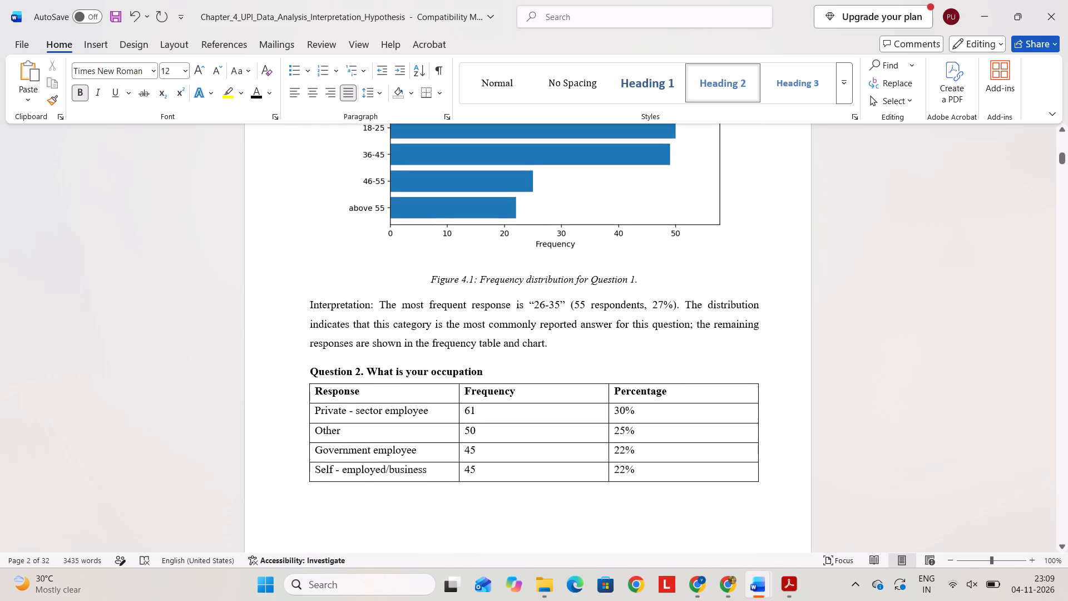
{"action": "left_click", "coordinate": [521, 369]}
{"action": "key", "text": "Return"}
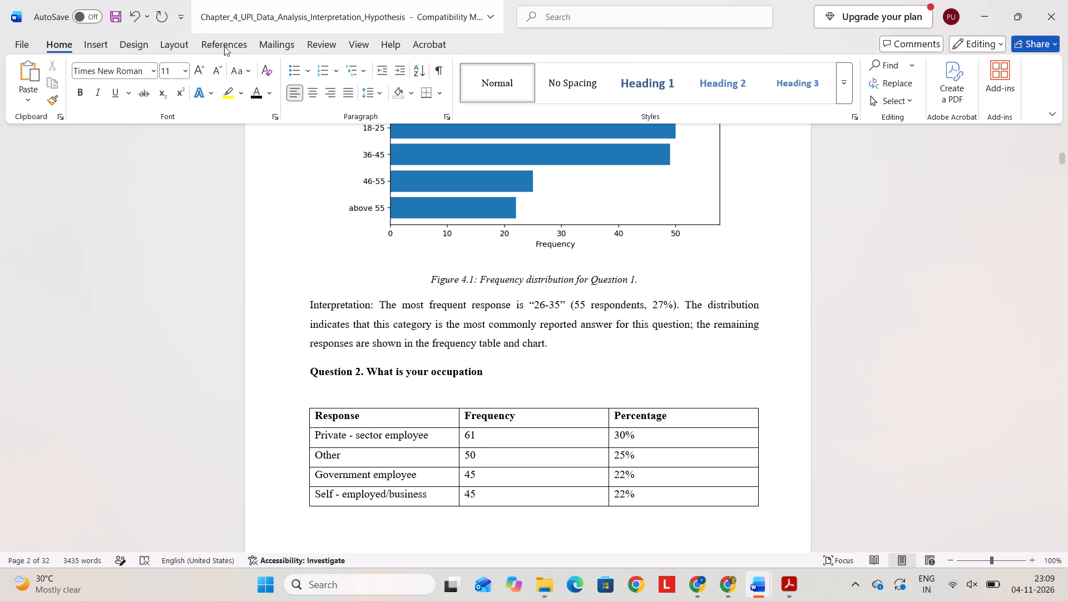
{"action": "left_click", "coordinate": [177, 70]}
{"action": "type", "text": "12"}
{"action": "left_click", "coordinate": [280, 166]}
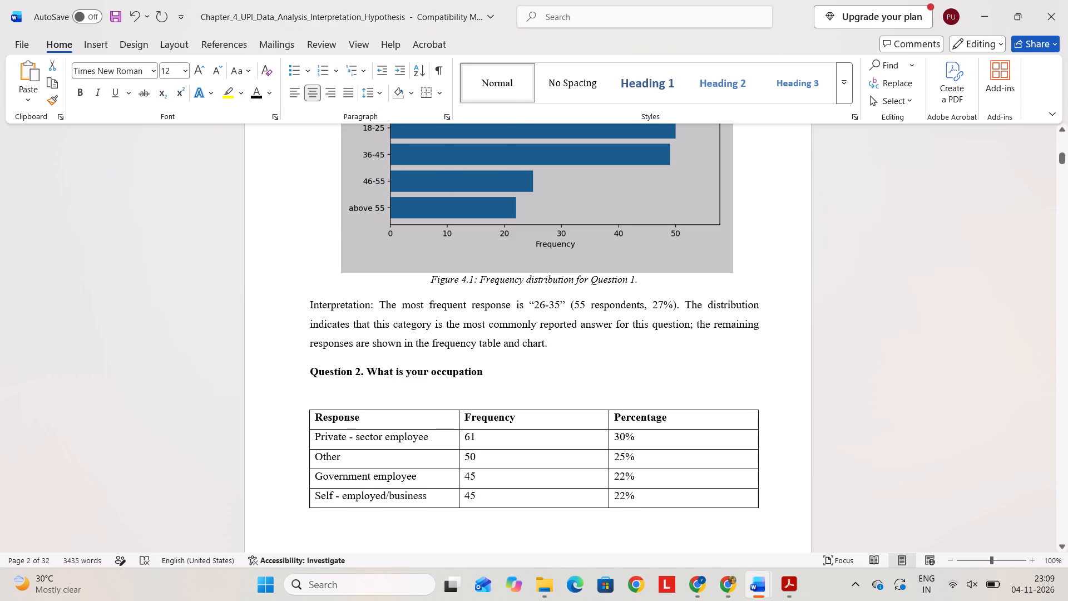
{"action": "left_click", "coordinate": [527, 397]}
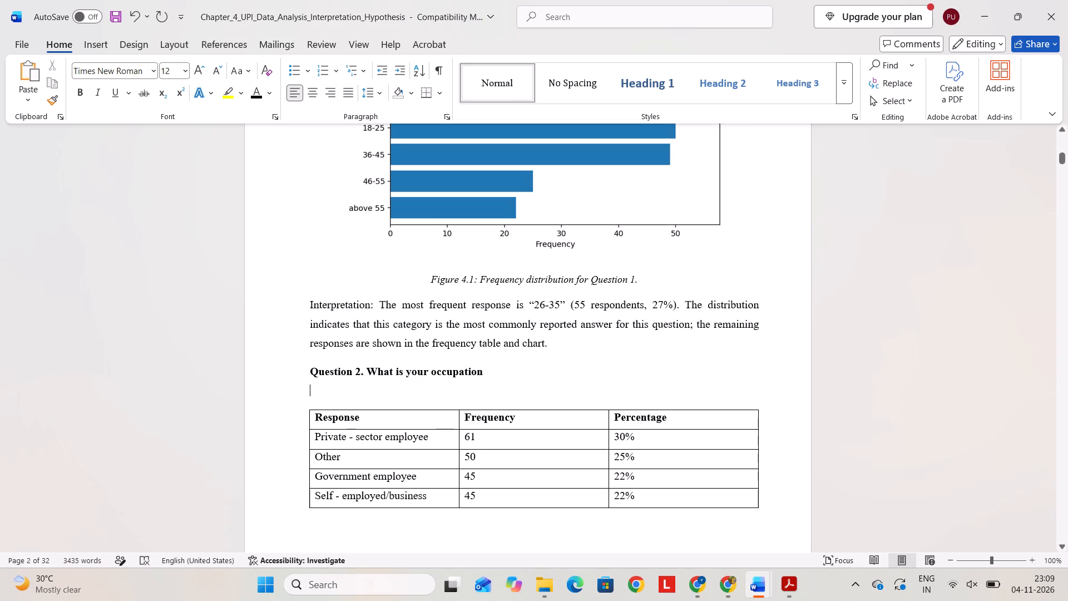
{"action": "key", "text": "ctrl+v"}
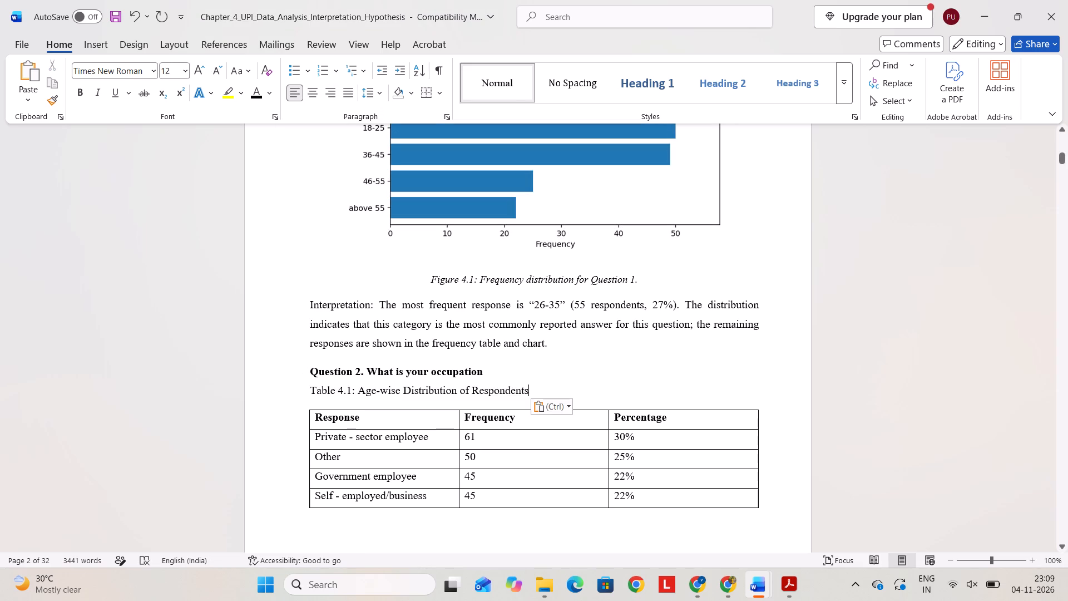
{"action": "left_click_drag", "start_coordinate": [312, 392], "coordinate": [548, 394]}
{"action": "left_click", "coordinate": [319, 101]}
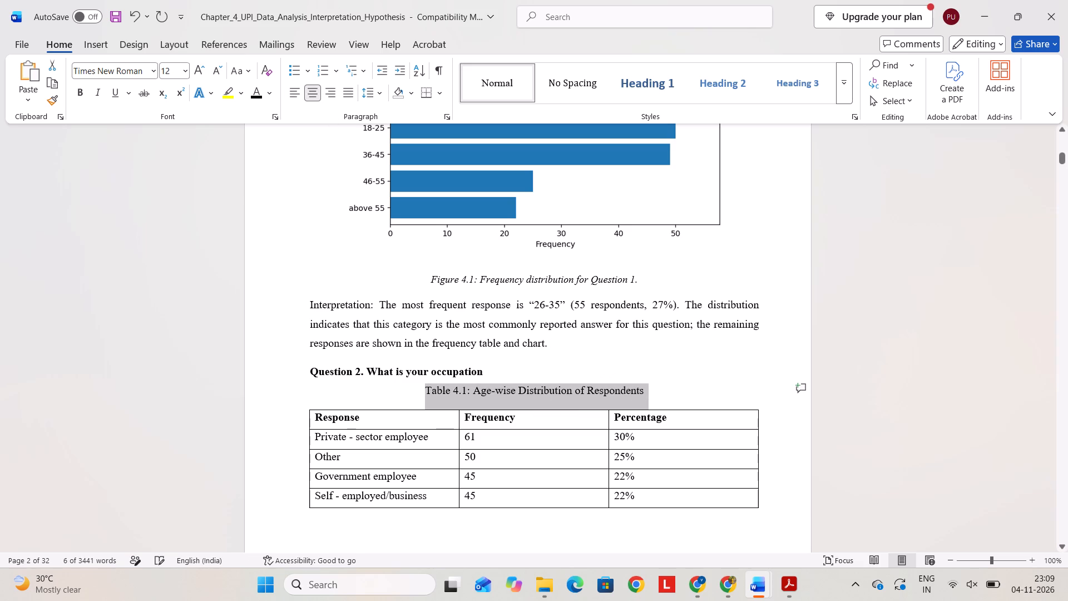
Edit the caption above the Question 2 table to read "Table 4.2: Occupation wise Distribution of Respondents", copying the topic word from the question heading.
{"action": "left_click", "coordinate": [466, 390]}
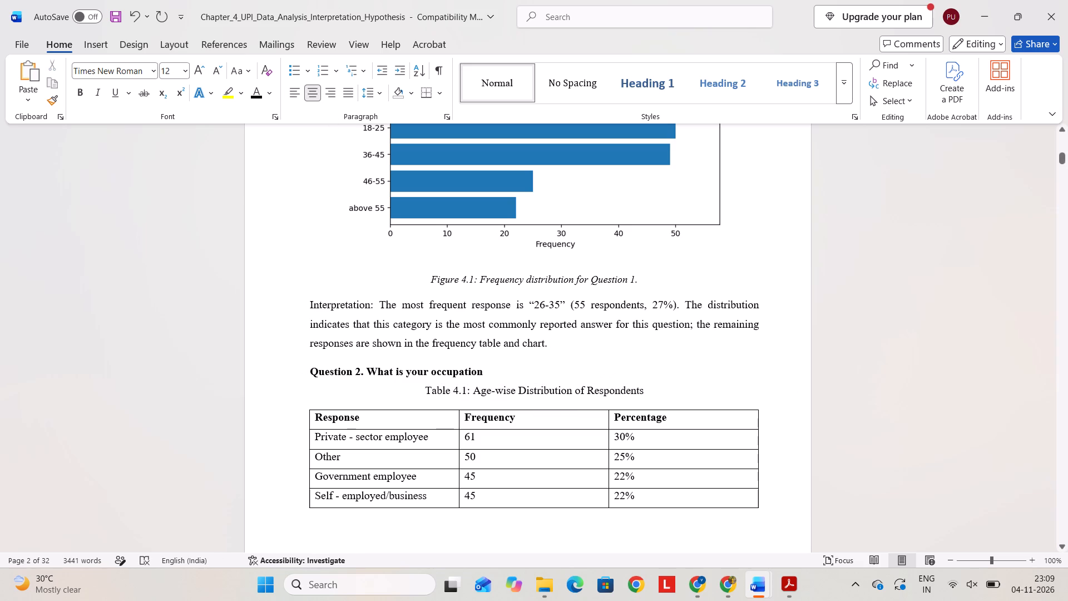
{"action": "key", "text": "BackSpace"}
{"action": "key", "text": "2"}
{"action": "left_click_drag", "start_coordinate": [489, 369], "coordinate": [431, 381]}
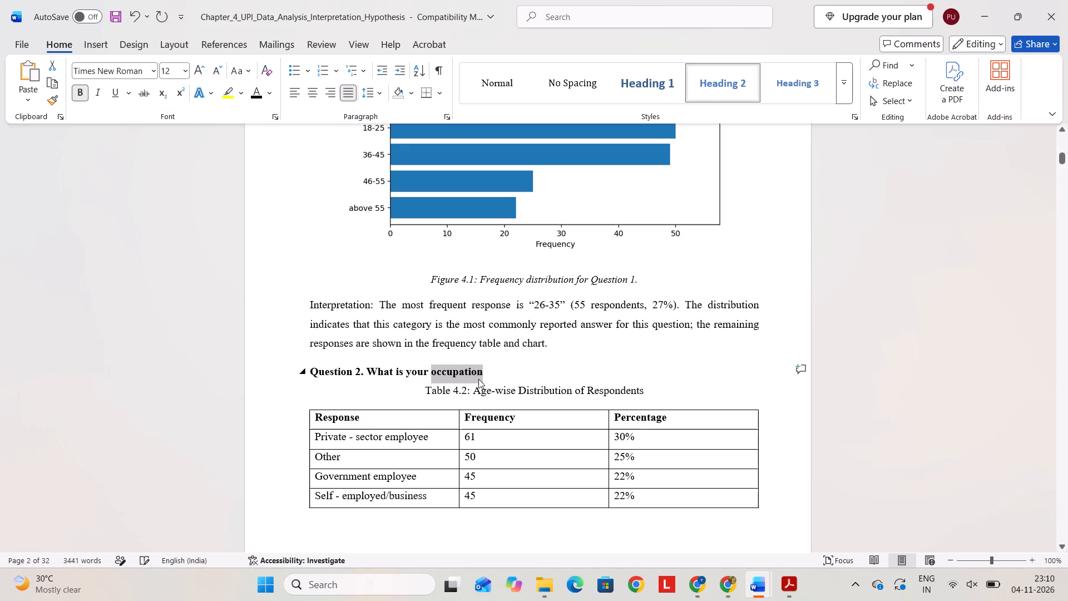
{"action": "key", "text": "ctrl+c"}
{"action": "left_click", "coordinate": [489, 390]}
{"action": "left_click_drag", "start_coordinate": [489, 390], "coordinate": [478, 395]}
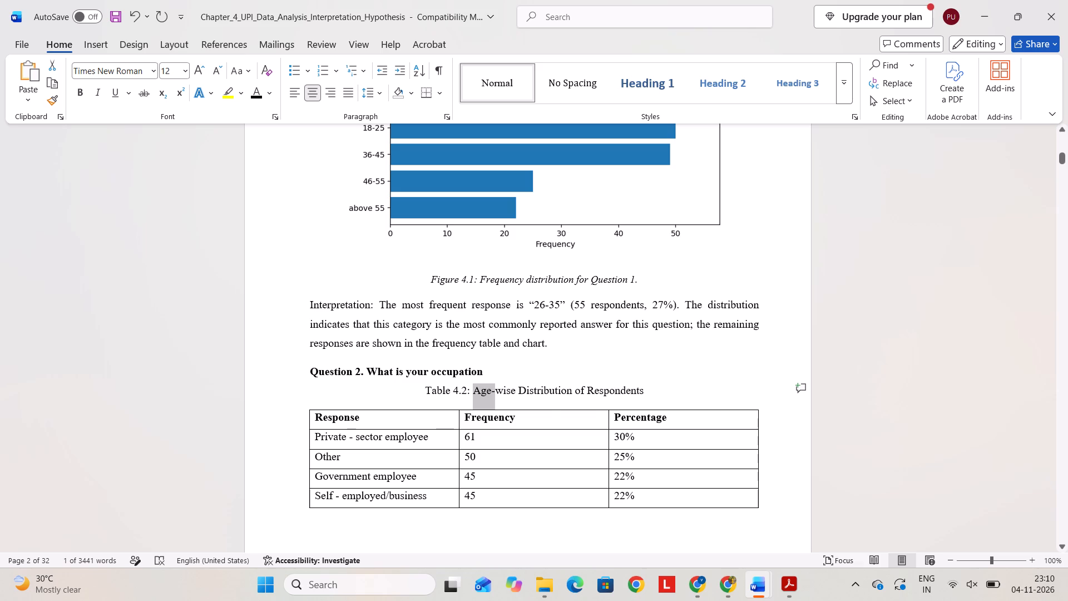
{"action": "key", "text": "ctrl+v"}
{"action": "left_click", "coordinate": [463, 392]}
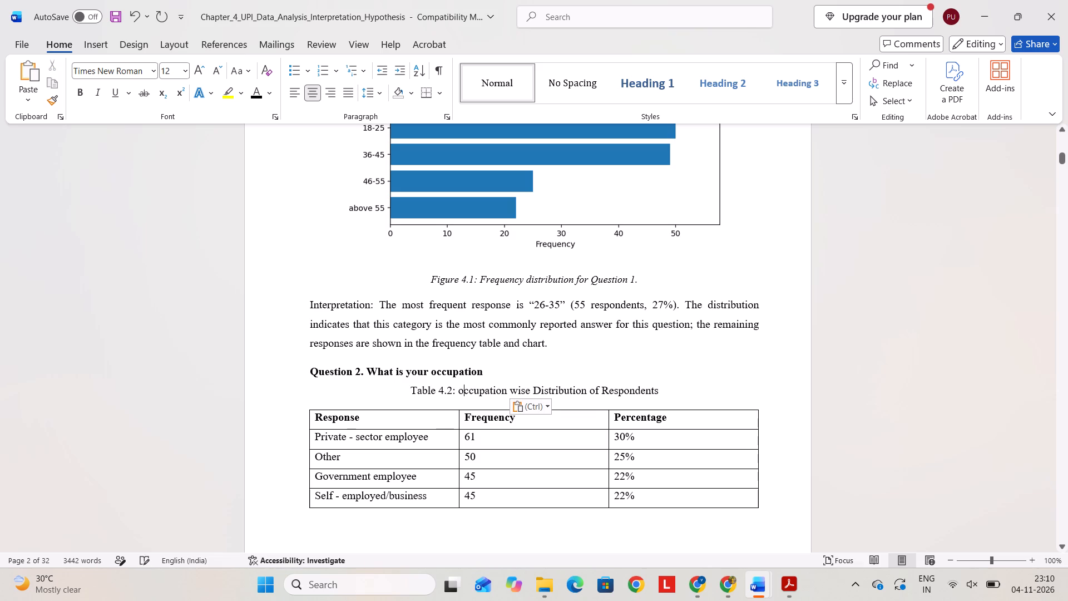
{"action": "key", "text": "BackSpace"}
{"action": "key", "text": "shift+o"}
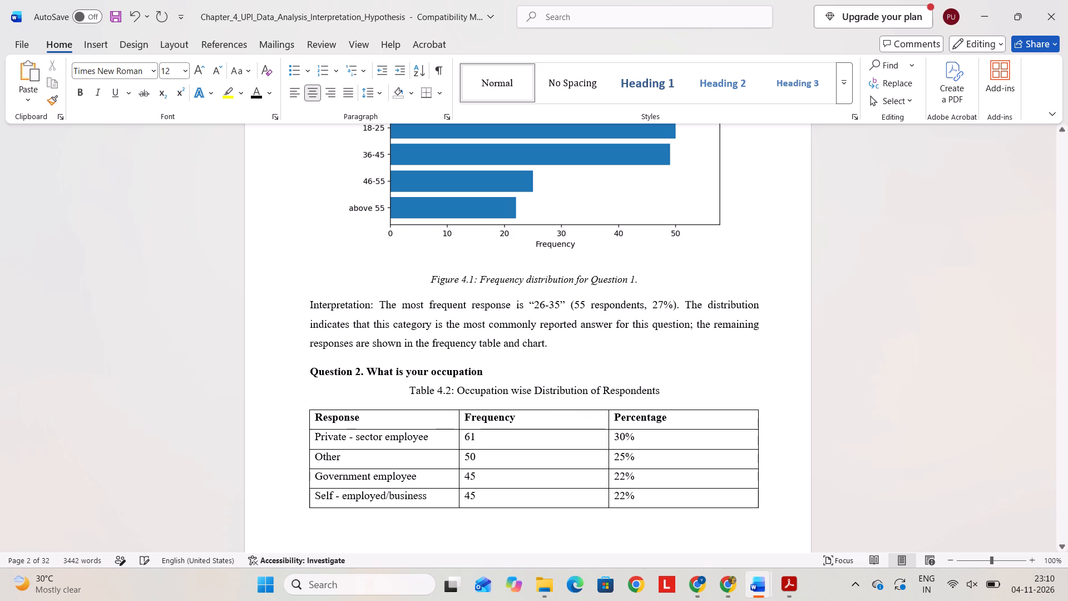
Copy the Table 4.2 caption onto a new line below the Question 3 heading, leaving no blank line above the table.
{"action": "scroll", "coordinate": [501, 447], "scroll_direction": "down", "scroll_amount": 1}
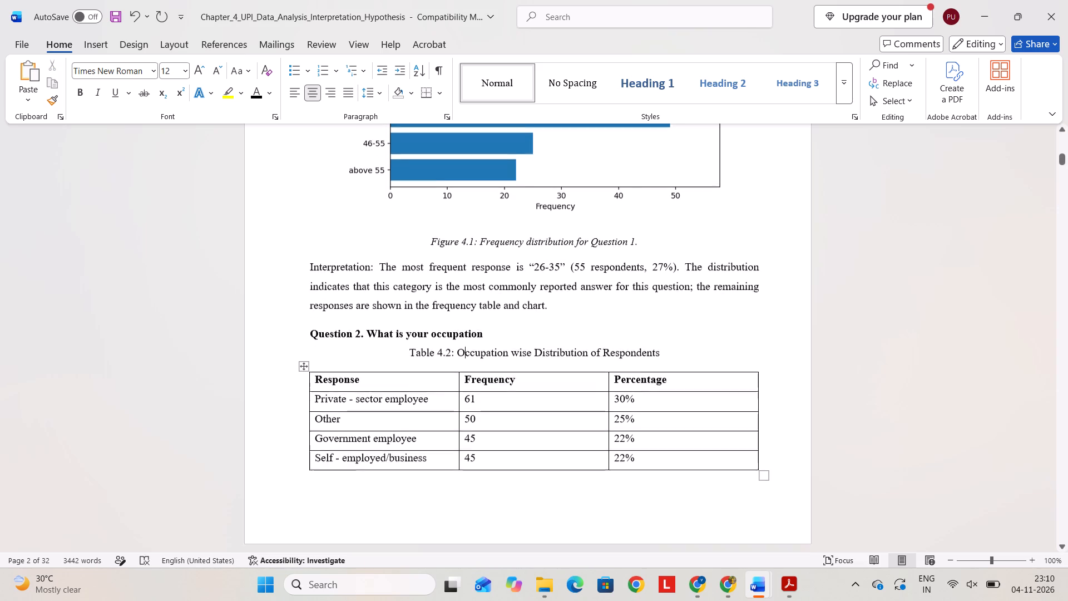
{"action": "scroll", "coordinate": [507, 423], "scroll_direction": "down", "scroll_amount": 1}
{"action": "left_click_drag", "start_coordinate": [678, 321], "coordinate": [409, 327]}
{"action": "key", "text": "ctrl+c"}
{"action": "scroll", "coordinate": [647, 446], "scroll_direction": "down", "scroll_amount": 4}
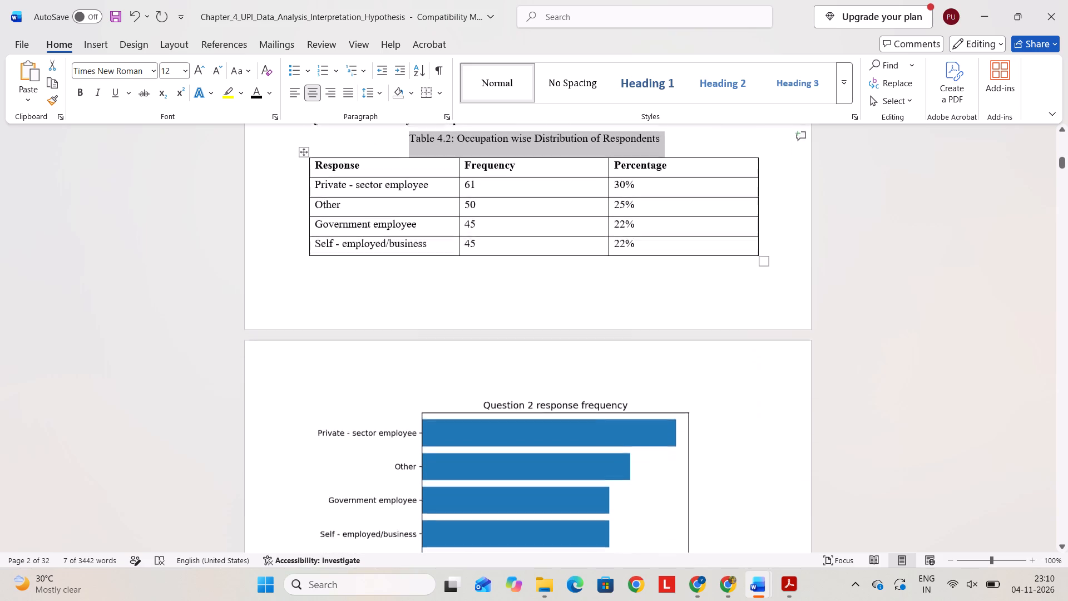
{"action": "scroll", "coordinate": [664, 416], "scroll_direction": "down", "scroll_amount": 2}
{"action": "scroll", "coordinate": [697, 391], "scroll_direction": "up", "scroll_amount": 4}
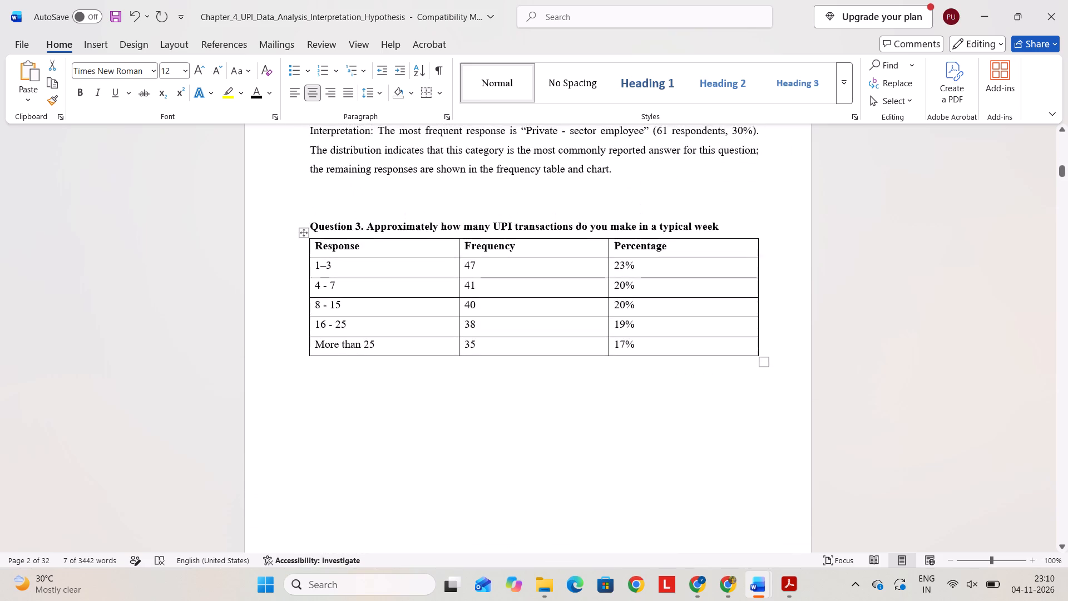
{"action": "scroll", "coordinate": [511, 258], "scroll_direction": "up", "scroll_amount": 2}
{"action": "left_click", "coordinate": [739, 340]}
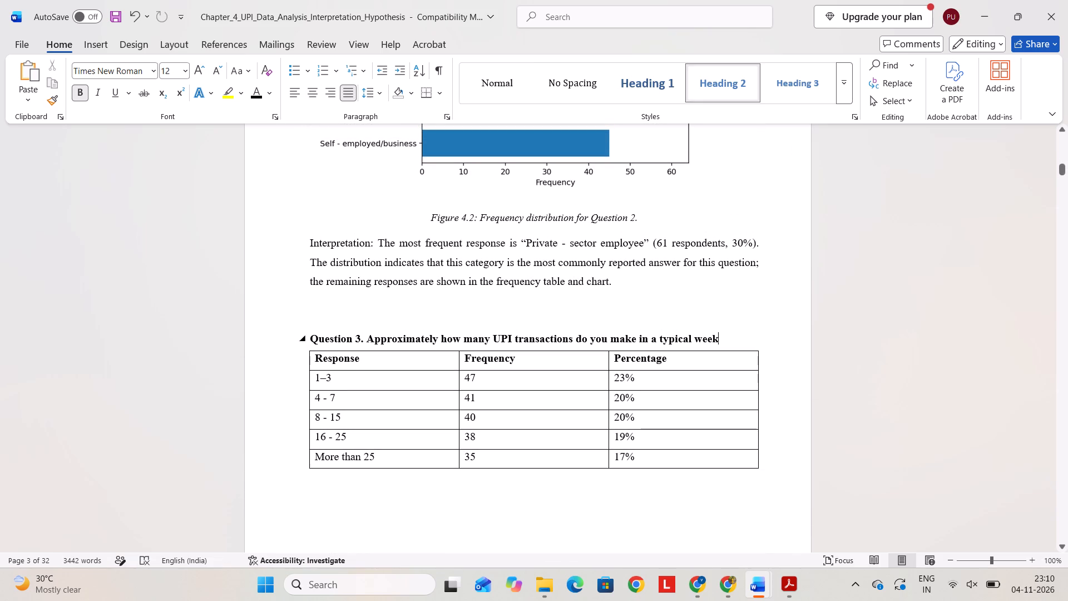
{"action": "key", "text": "Return"}
{"action": "key", "text": "ctrl+v"}
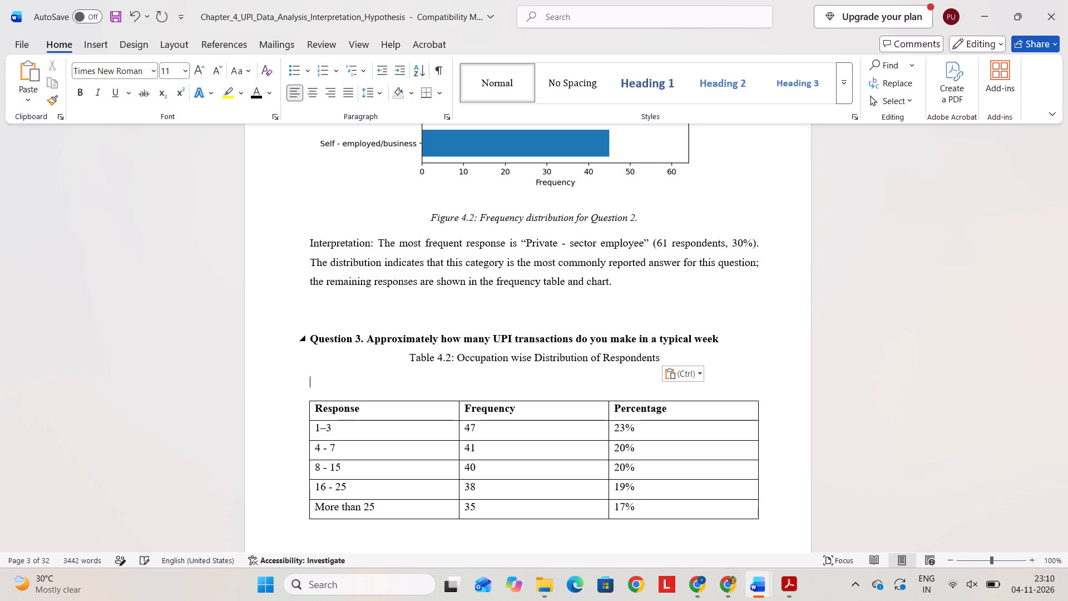
{"action": "key", "text": "BackSpace"}
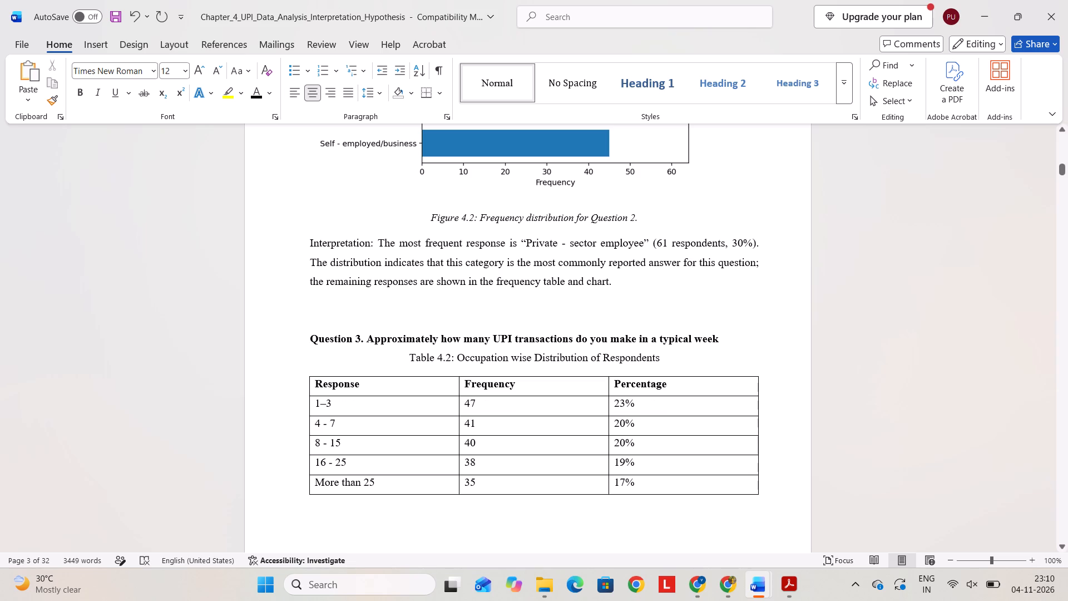
Edit the caption above the Question 3 table to read "Table 4.3: UPI transactions wise Distribution of Respondents", copying the topic from the question heading.
{"action": "left_click", "coordinate": [451, 358]}
{"action": "key", "text": "BackSpace"}
{"action": "key", "text": "3"}
{"action": "left_click_drag", "start_coordinate": [493, 339], "coordinate": [521, 342]}
{"action": "left_click_drag", "start_coordinate": [521, 342], "coordinate": [551, 341]}
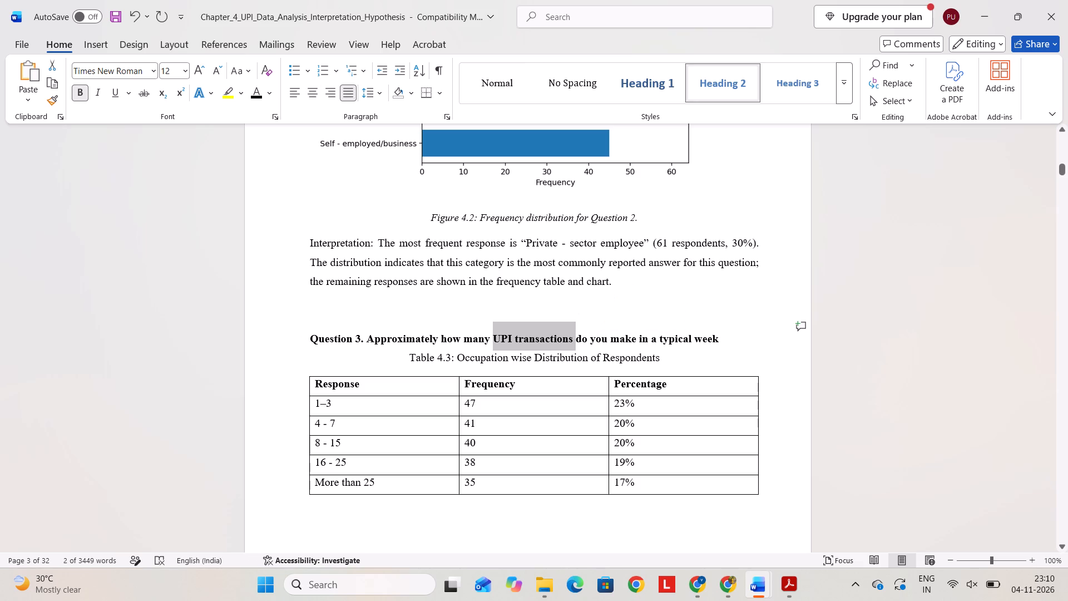
{"action": "key", "text": "ctrl+c"}
{"action": "left_click_drag", "start_coordinate": [509, 359], "coordinate": [476, 357]}
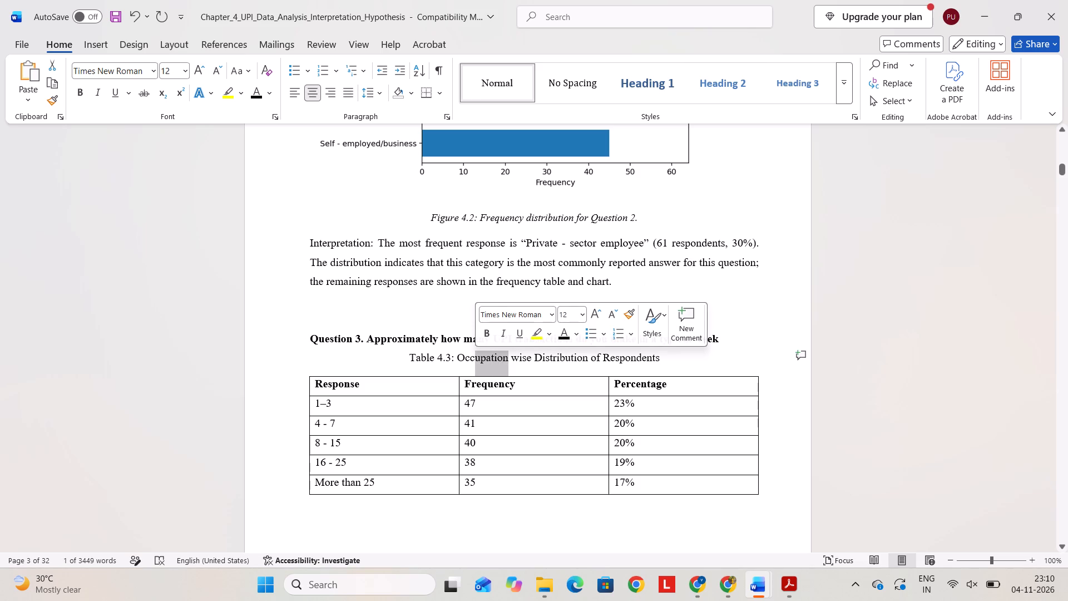
{"action": "left_click_drag", "start_coordinate": [532, 359], "coordinate": [479, 358]}
{"action": "left_click", "coordinate": [509, 358]}
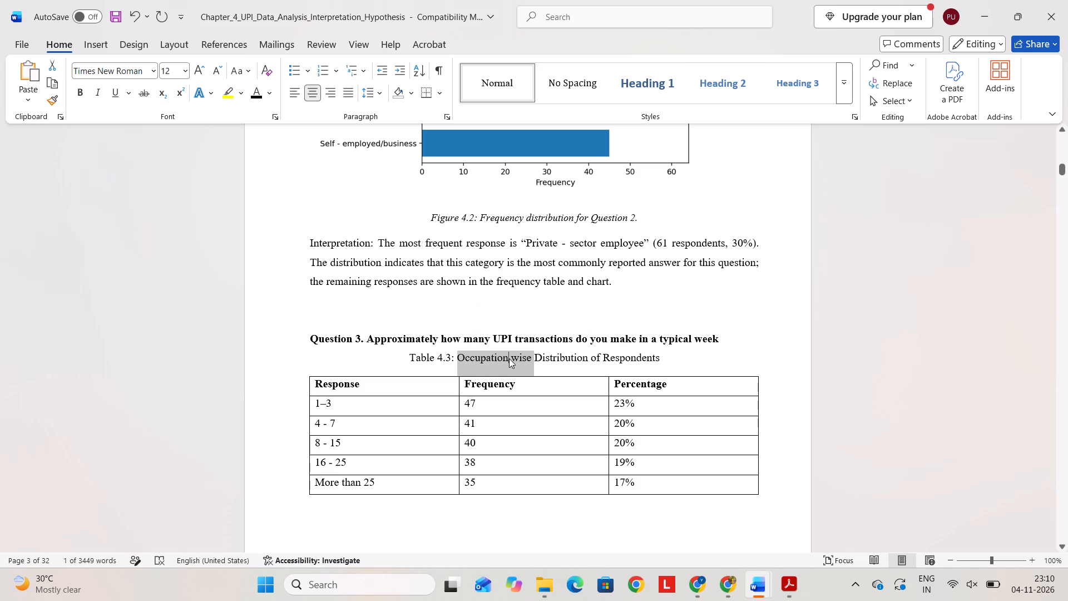
{"action": "left_click_drag", "start_coordinate": [509, 358], "coordinate": [456, 357]}
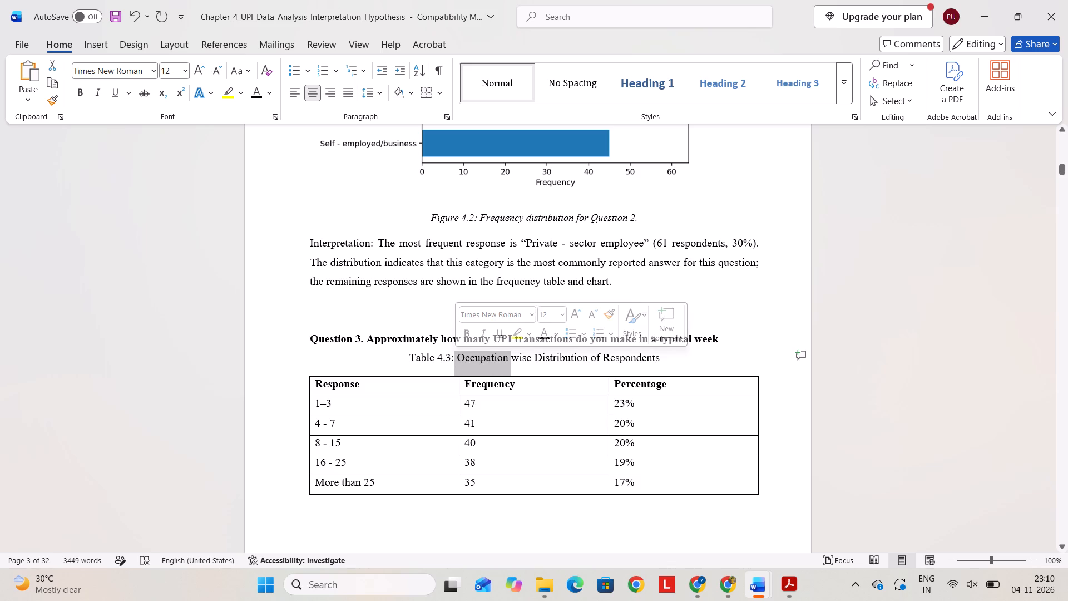
{"action": "key", "text": "ctrl+v"}
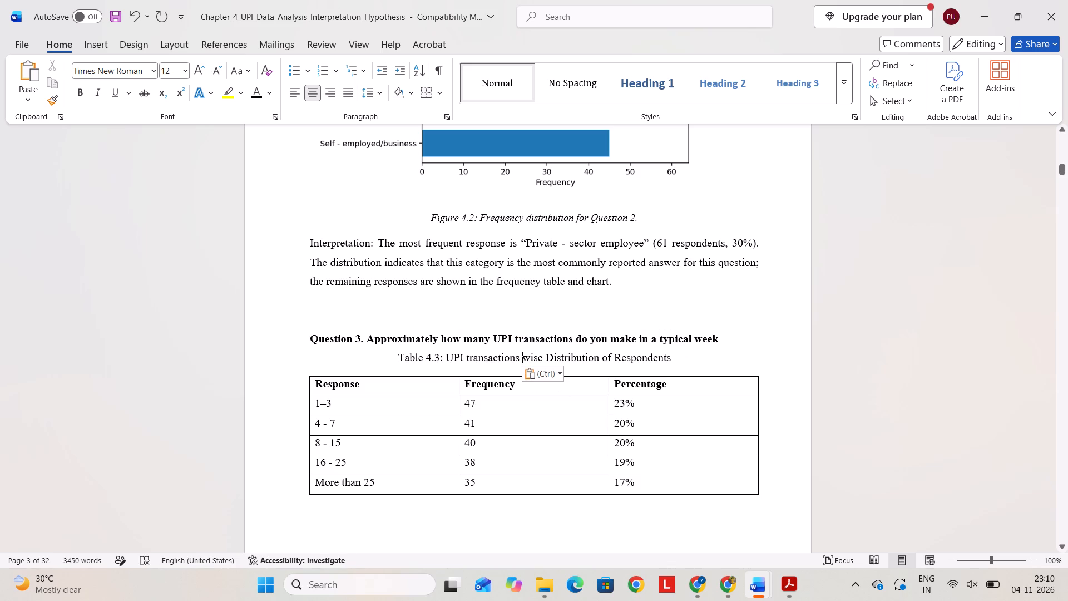
{"action": "left_click", "coordinate": [482, 356]}
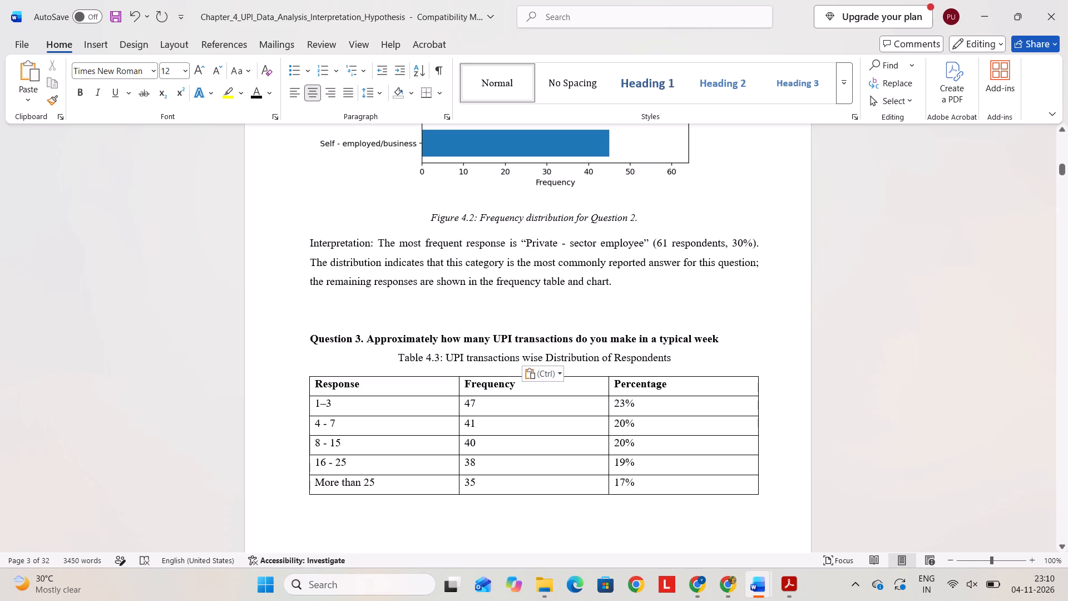
{"action": "left_click", "coordinate": [585, 358]}
Enlarge the Question 3 response table downward so its taller rows fill the empty space at the end of the page.
{"action": "scroll", "coordinate": [755, 495], "scroll_direction": "down", "scroll_amount": 1}
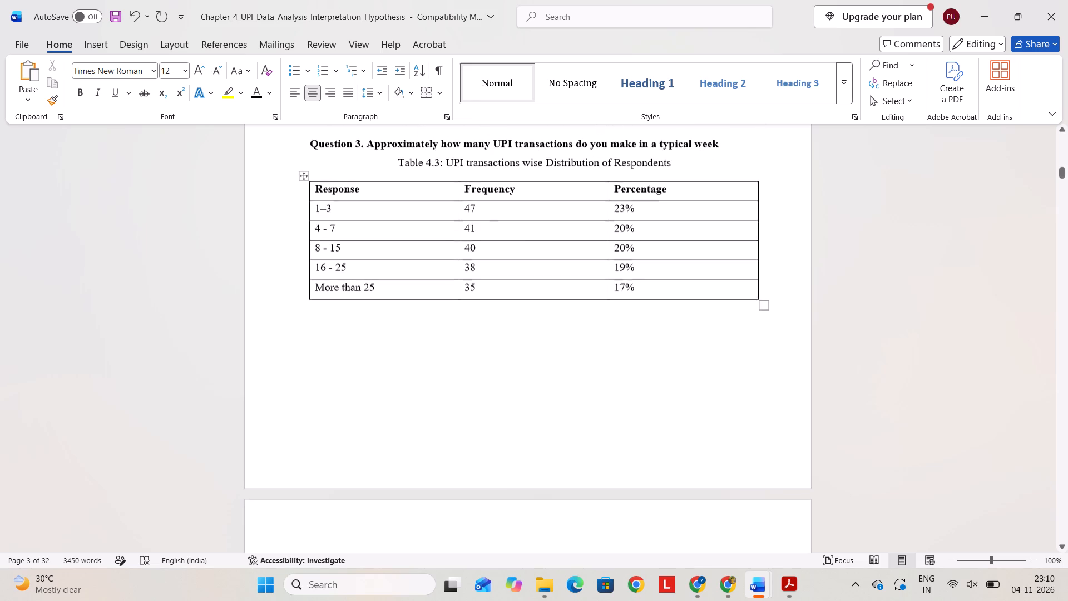
{"action": "scroll", "coordinate": [755, 414], "scroll_direction": "down", "scroll_amount": 1}
{"action": "left_click_drag", "start_coordinate": [759, 297], "coordinate": [766, 427]}
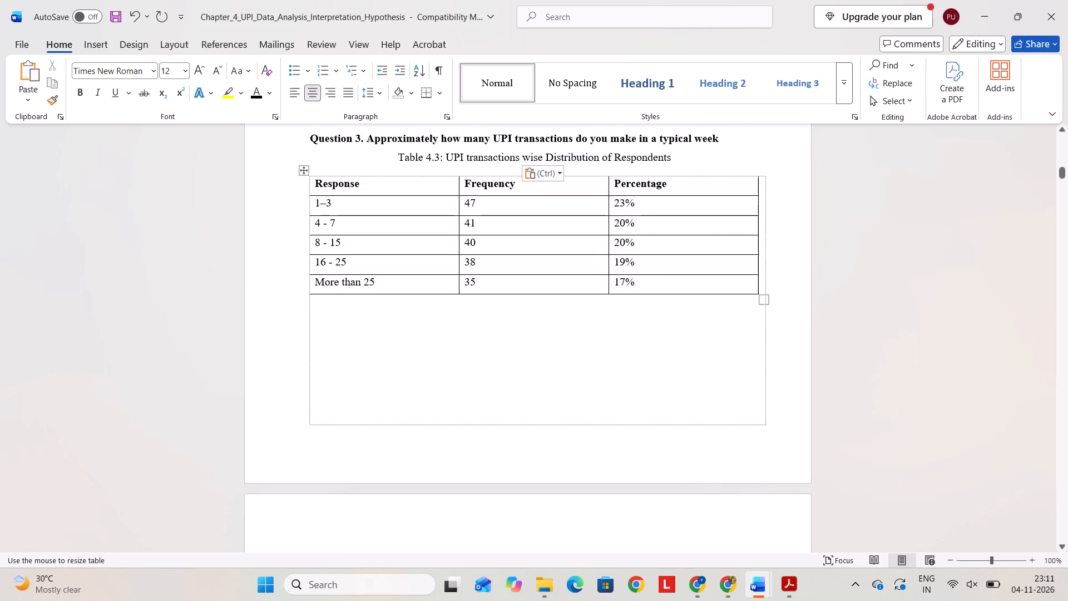
{"action": "left_click_drag", "start_coordinate": [766, 427], "coordinate": [767, 435]}
{"action": "scroll", "coordinate": [708, 379], "scroll_direction": "up", "scroll_amount": 1}
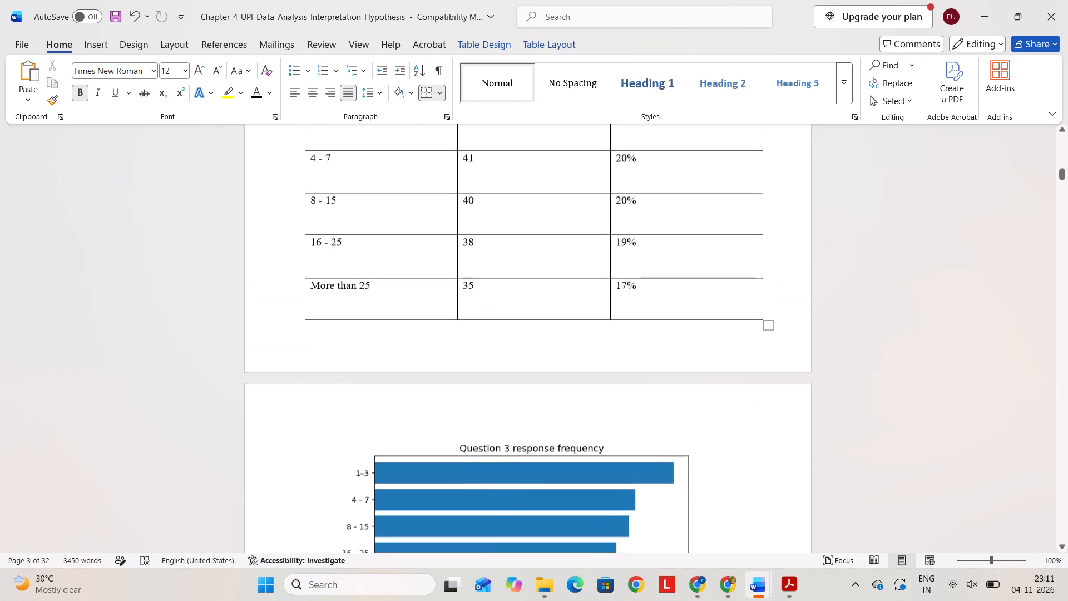
{"action": "scroll", "coordinate": [627, 345], "scroll_direction": "up", "scroll_amount": 2}
{"action": "scroll", "coordinate": [657, 218], "scroll_direction": "up", "scroll_amount": 1}
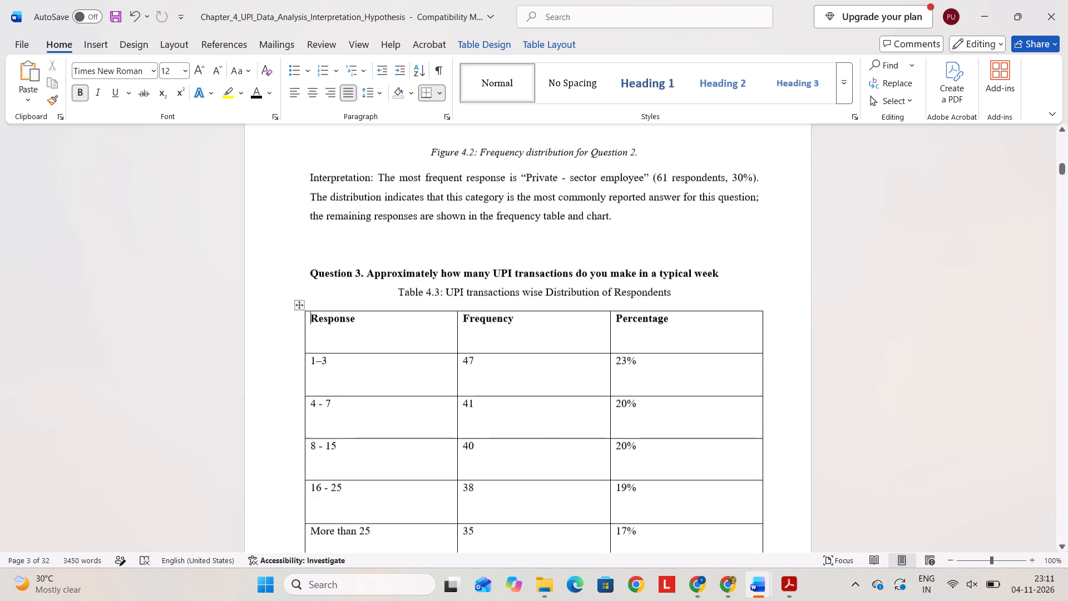
Copy the Table 4.3 caption onto a new line directly below the Question 4 heading.
{"action": "scroll", "coordinate": [652, 220], "scroll_direction": "up", "scroll_amount": 6}
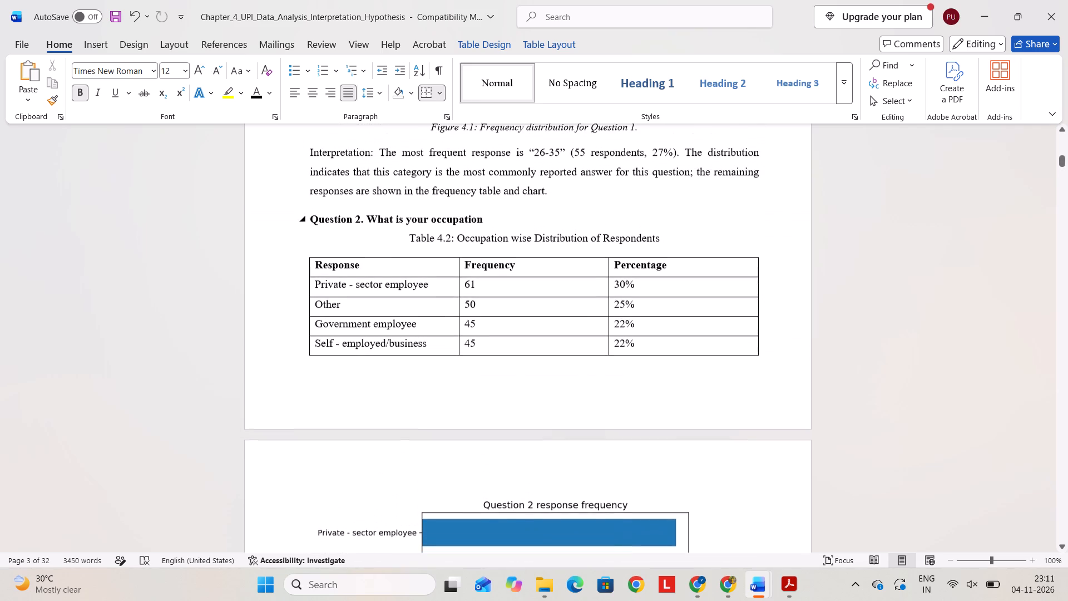
{"action": "left_click", "coordinate": [646, 239]}
{"action": "scroll", "coordinate": [646, 239], "scroll_direction": "down", "scroll_amount": 2}
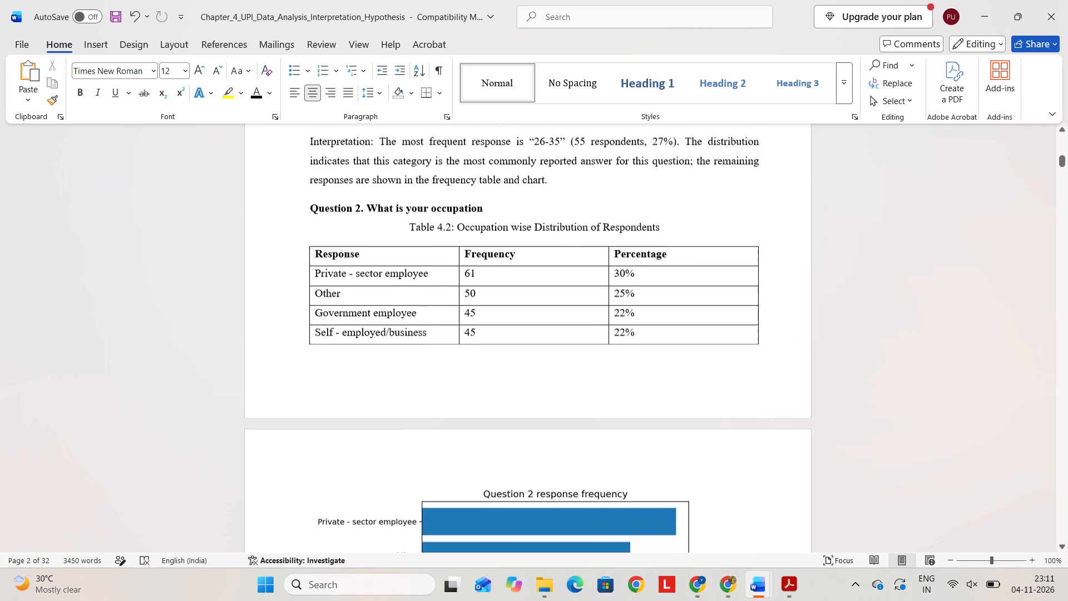
{"action": "scroll", "coordinate": [646, 239], "scroll_direction": "down", "scroll_amount": 5}
{"action": "scroll", "coordinate": [646, 239], "scroll_direction": "up", "scroll_amount": 1}
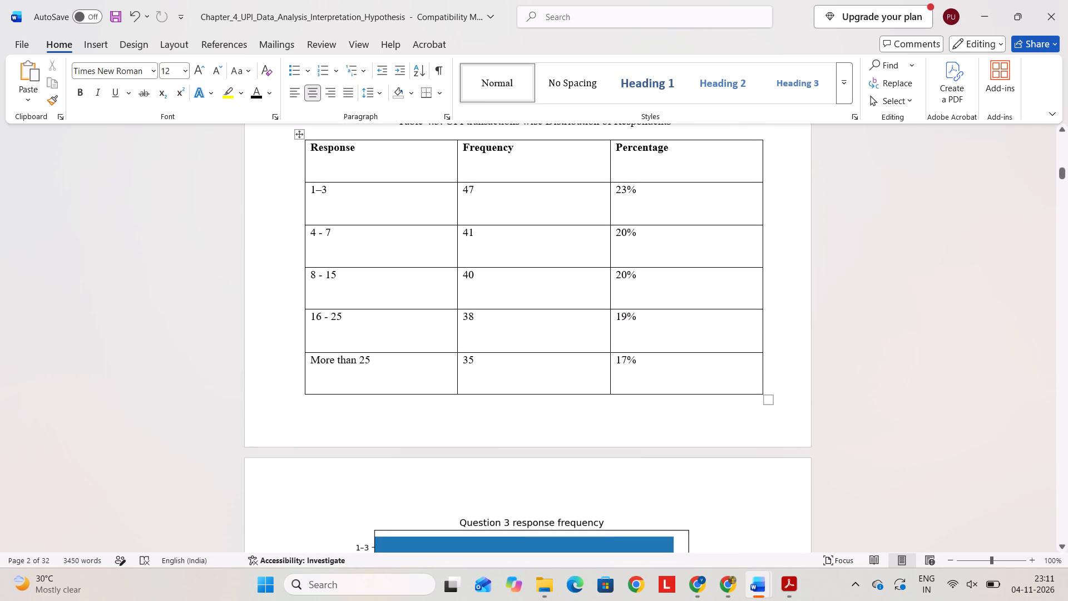
{"action": "scroll", "coordinate": [646, 239], "scroll_direction": "up", "scroll_amount": 1}
{"action": "left_click", "coordinate": [632, 249]}
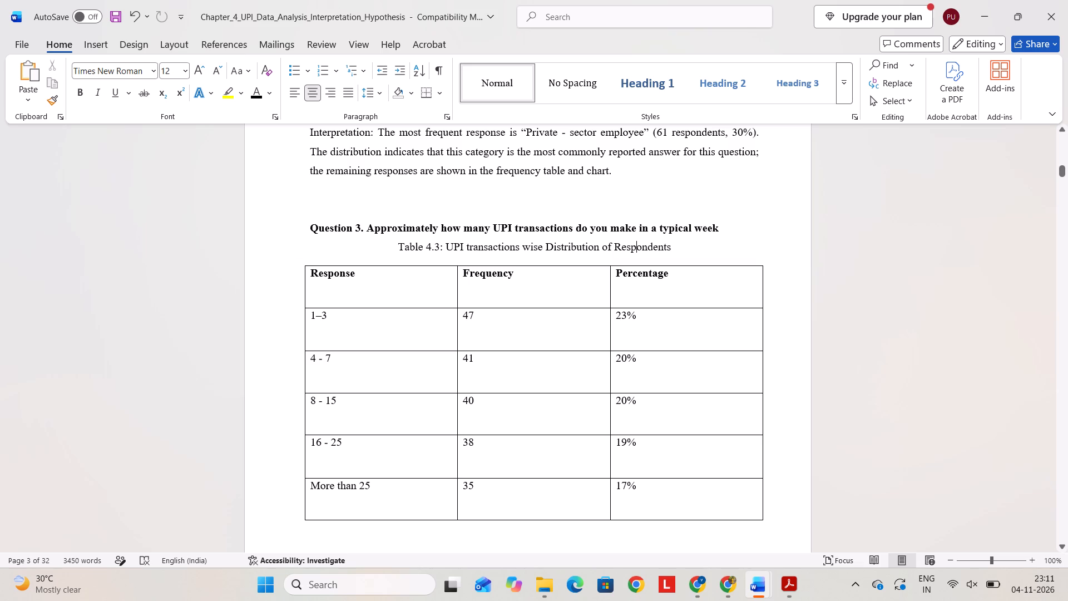
{"action": "left_click_drag", "start_coordinate": [690, 248], "coordinate": [467, 247]}
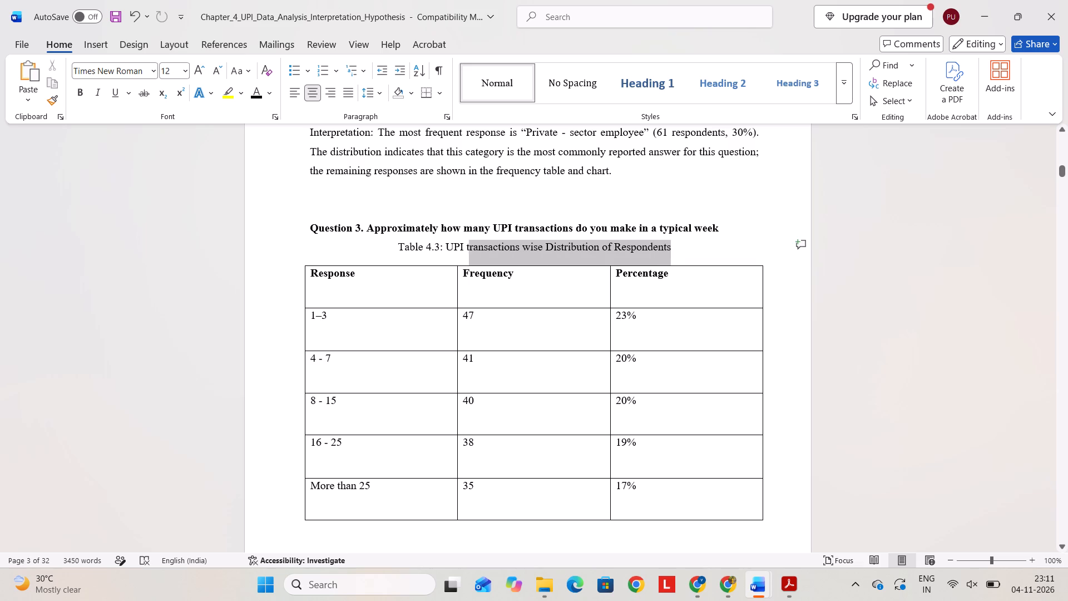
{"action": "left_click_drag", "start_coordinate": [467, 247], "coordinate": [378, 246]}
{"action": "key", "text": "ctrl+c"}
{"action": "scroll", "coordinate": [605, 334], "scroll_direction": "down", "scroll_amount": 2}
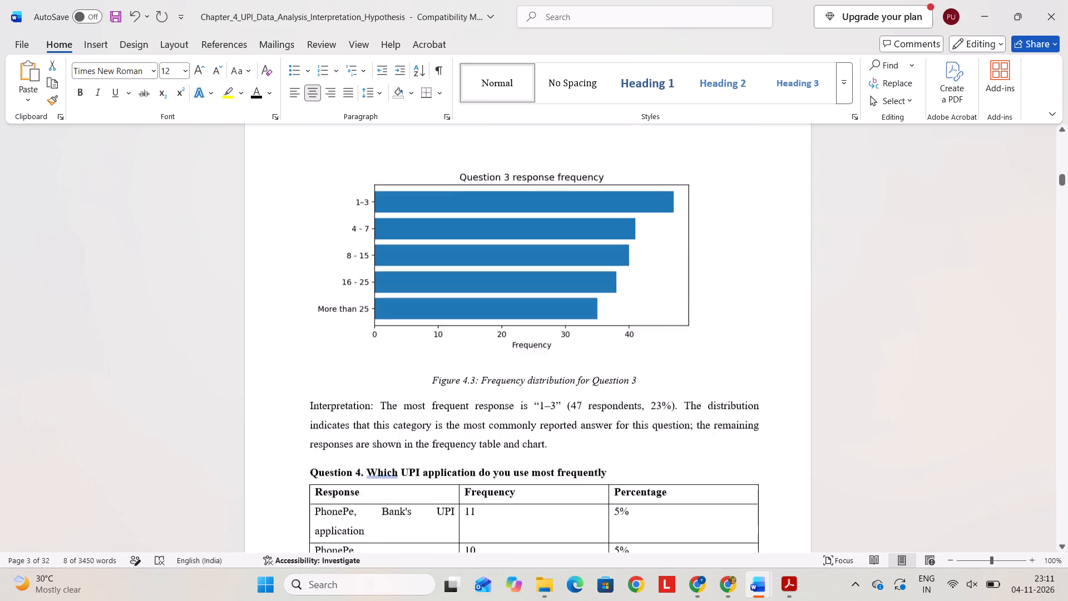
{"action": "scroll", "coordinate": [605, 334], "scroll_direction": "down", "scroll_amount": 2}
{"action": "left_click", "coordinate": [636, 391]}
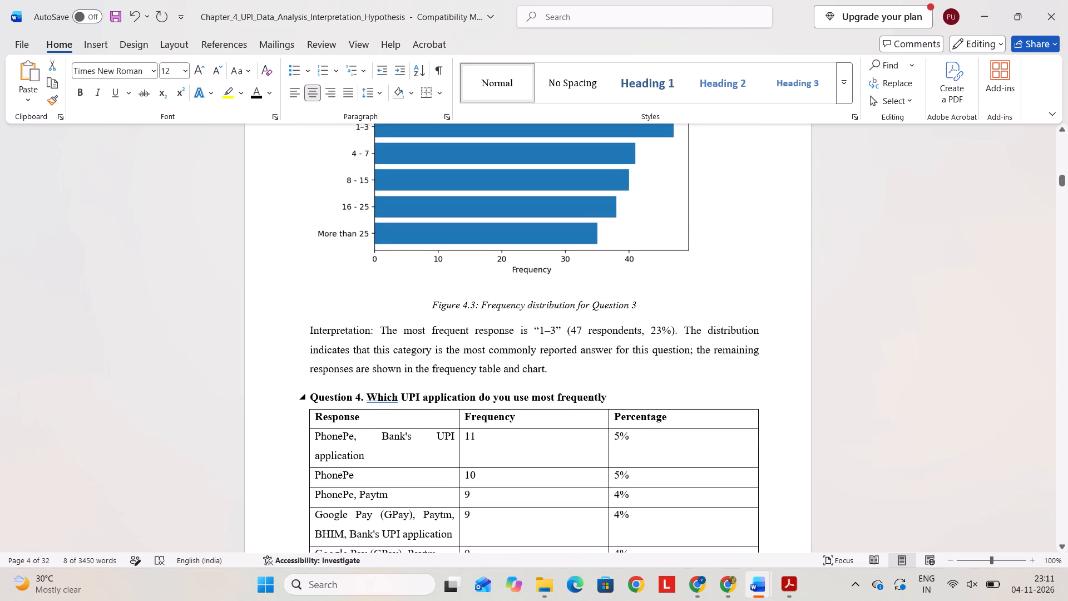
{"action": "left_click", "coordinate": [527, 390]}
{"action": "key", "text": "Return"}
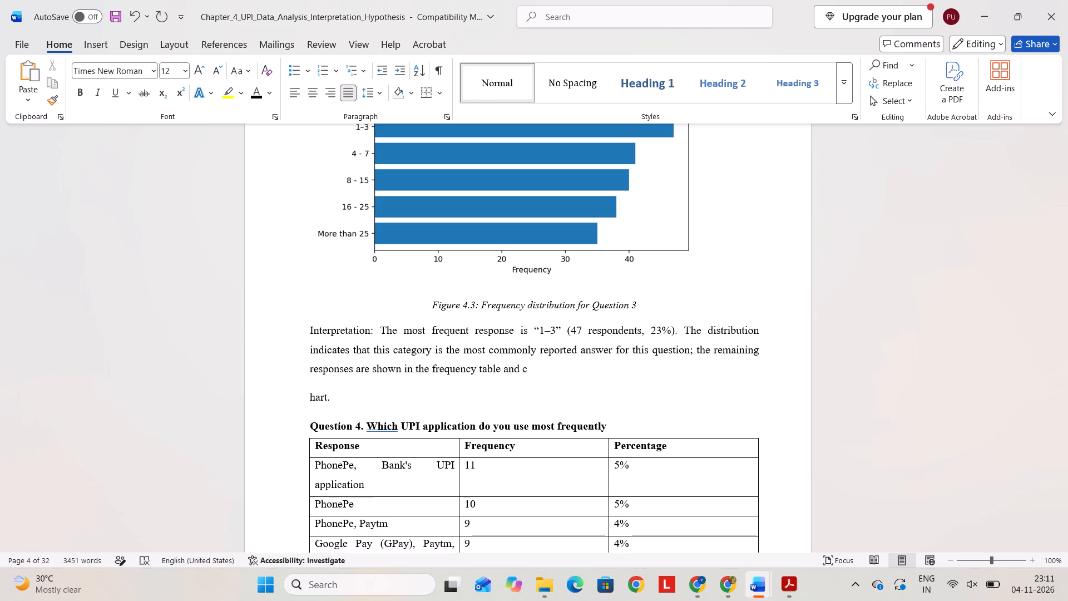
{"action": "key", "text": "ctrl+z"}
{"action": "key", "text": "Down"}
{"action": "key", "text": "Right"}
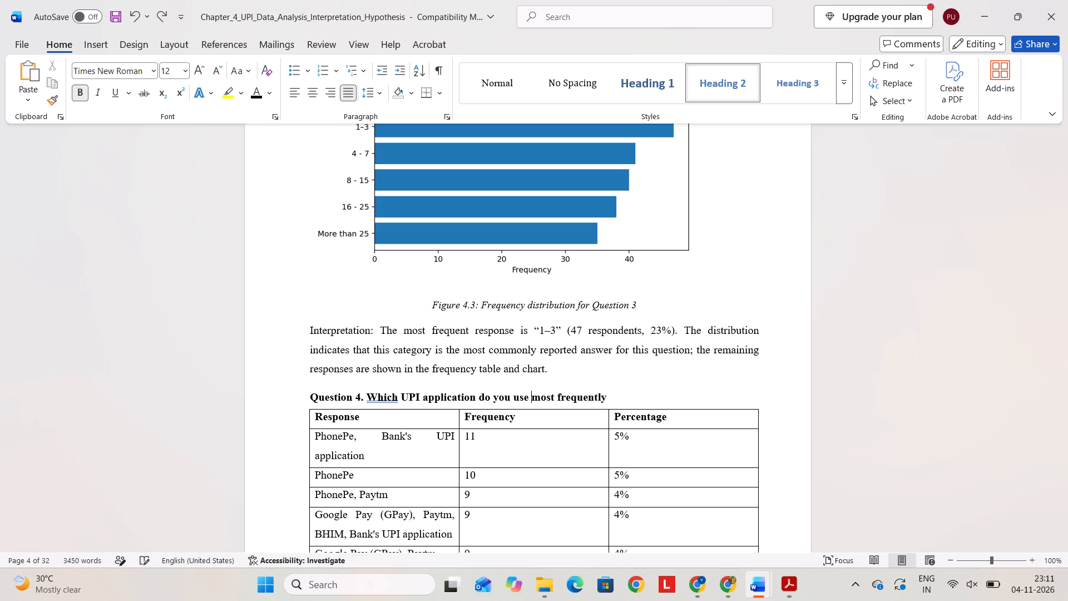
{"action": "left_click", "coordinate": [640, 394]}
{"action": "key", "text": "Return"}
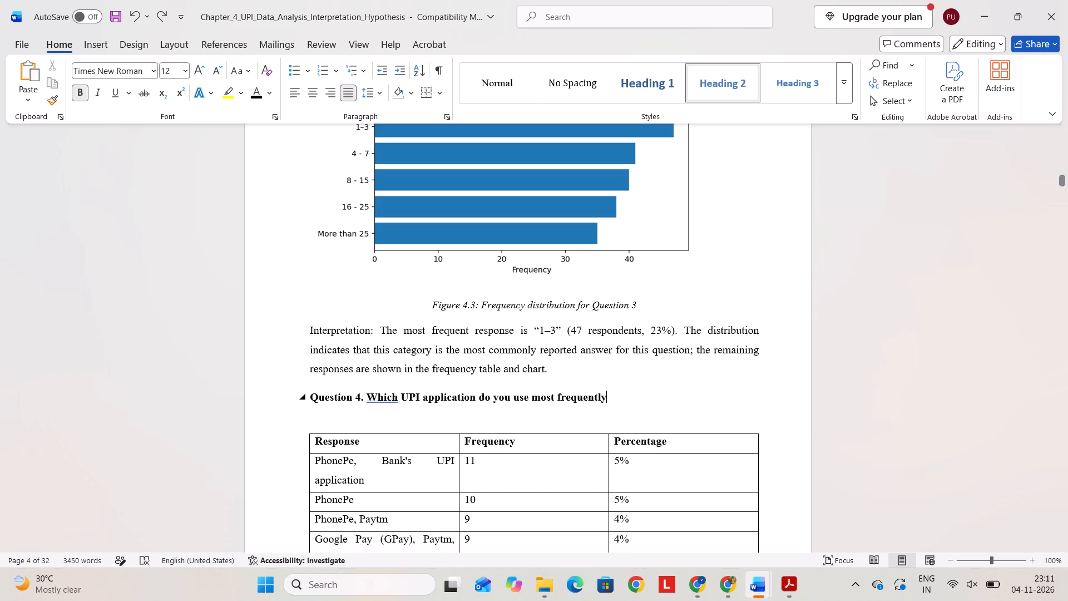
{"action": "key", "text": "ctrl+v"}
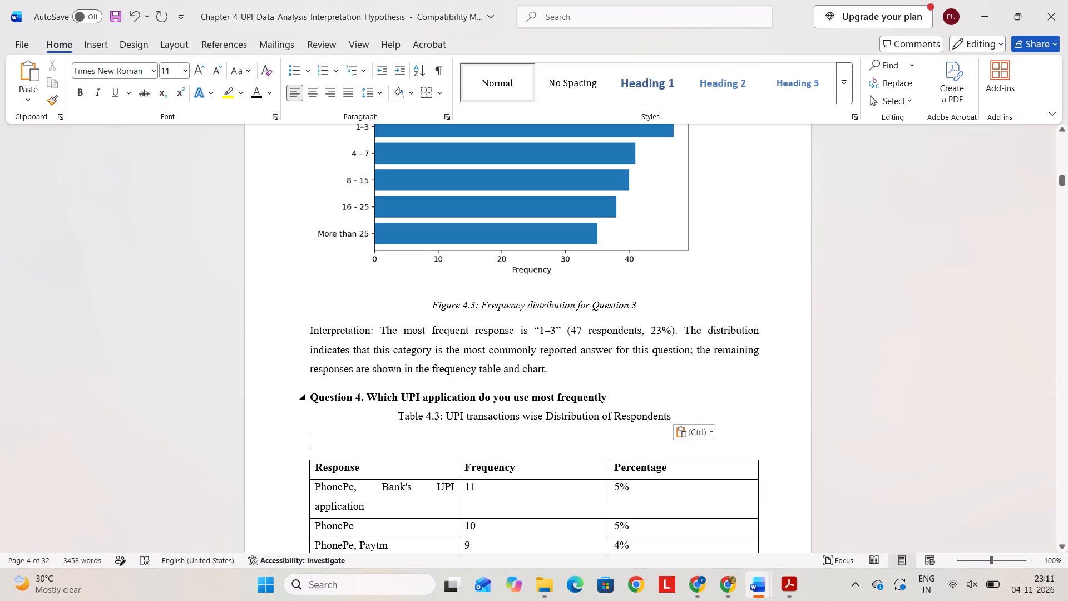
Replace "transactions" in the Question 4 caption with "application" copied from the heading, and remove the blank line above the table.
{"action": "left_click_drag", "start_coordinate": [479, 402], "coordinate": [421, 393]}
{"action": "key", "text": "ctrl+c"}
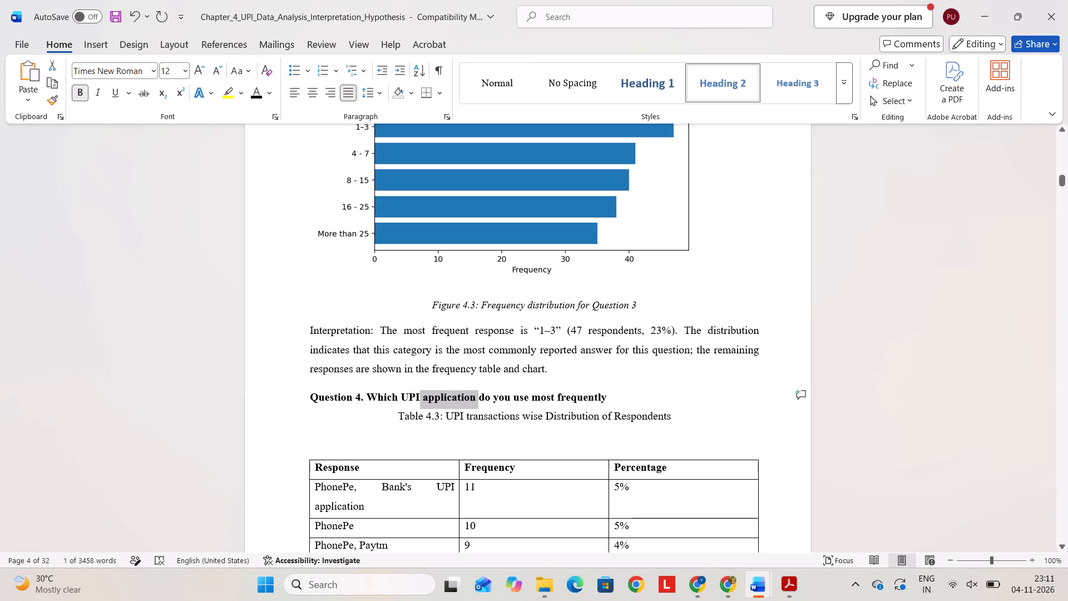
{"action": "left_click_drag", "start_coordinate": [518, 417], "coordinate": [464, 413]}
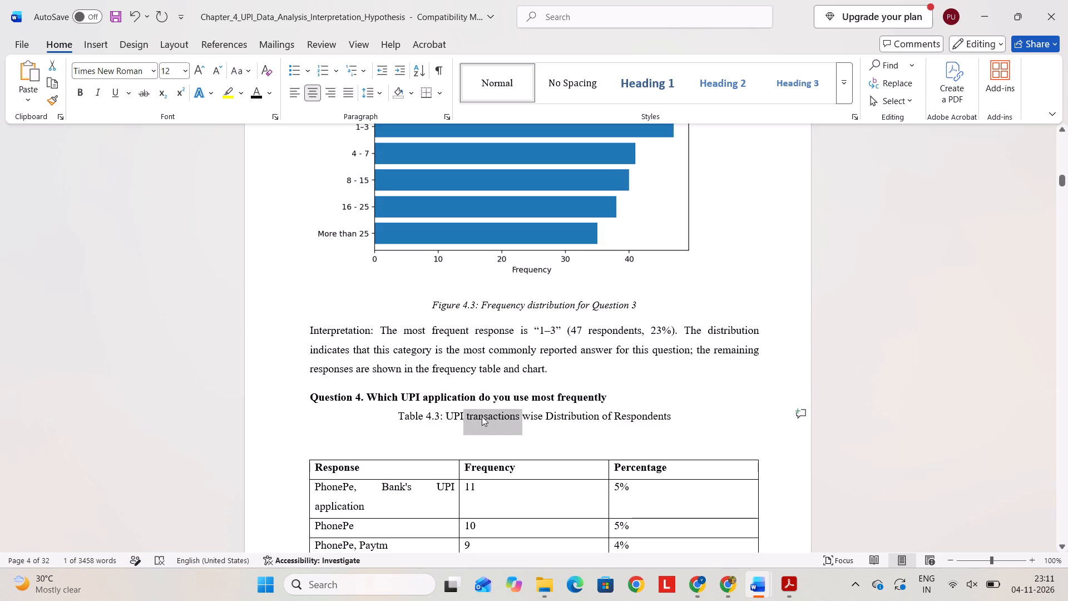
{"action": "key", "text": "ctrl+v"}
{"action": "left_click", "coordinate": [471, 441]}
{"action": "key", "text": "BackSpace"}
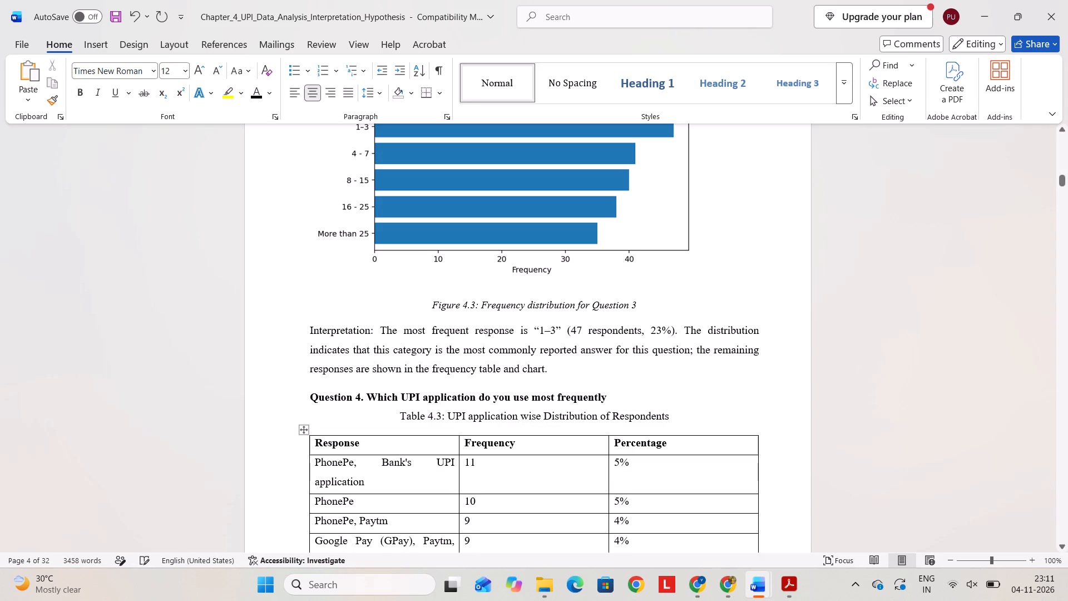
Copy the whole Question 4 caption for reuse, and renumber the one above the Question 4 table as Table 4.4.
{"action": "left_click_drag", "start_coordinate": [401, 415], "coordinate": [681, 427]}
{"action": "key", "text": "ctrl+c"}
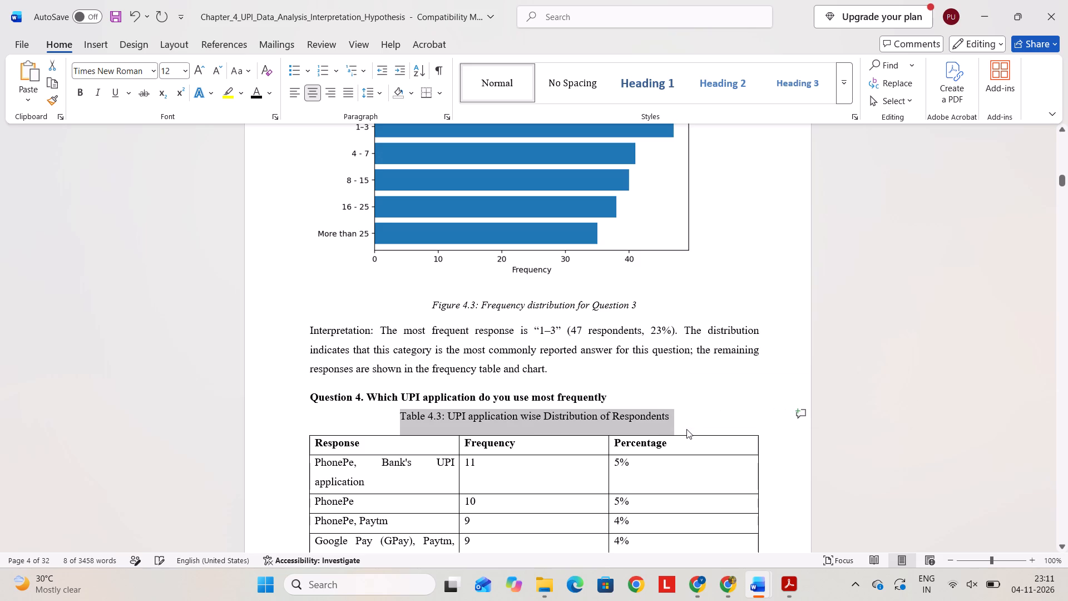
{"action": "scroll", "coordinate": [681, 433], "scroll_direction": "down", "scroll_amount": 5}
{"action": "scroll", "coordinate": [606, 428], "scroll_direction": "down", "scroll_amount": 3}
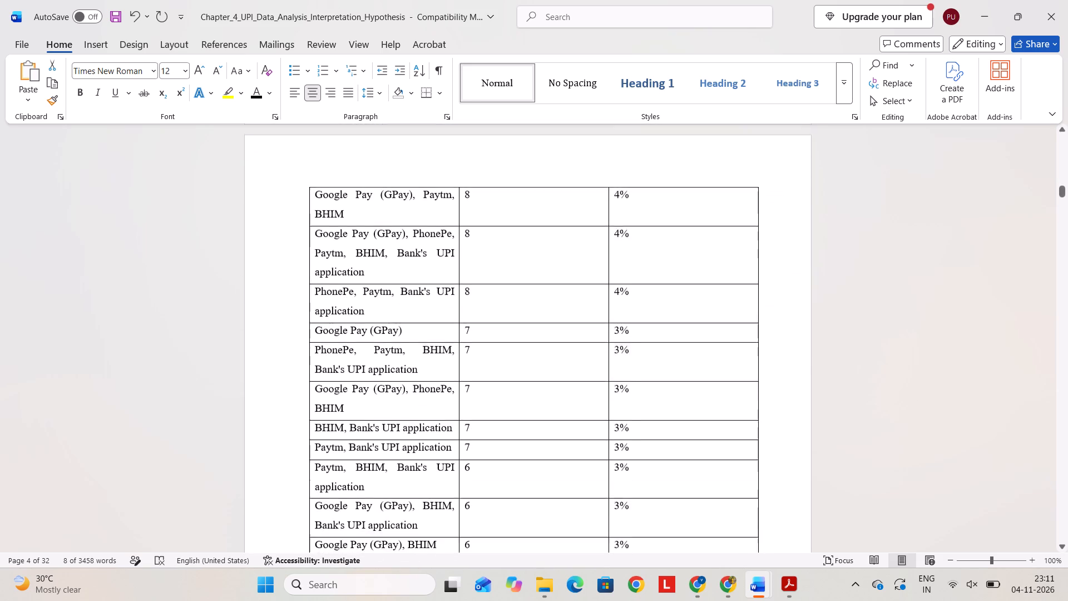
{"action": "scroll", "coordinate": [606, 428], "scroll_direction": "down", "scroll_amount": 3}
{"action": "scroll", "coordinate": [599, 428], "scroll_direction": "up", "scroll_amount": 1}
{"action": "scroll", "coordinate": [599, 428], "scroll_direction": "down", "scroll_amount": 2}
{"action": "scroll", "coordinate": [599, 428], "scroll_direction": "up", "scroll_amount": 1}
{"action": "scroll", "coordinate": [598, 428], "scroll_direction": "down", "scroll_amount": 1}
{"action": "scroll", "coordinate": [598, 428], "scroll_direction": "up", "scroll_amount": 4}
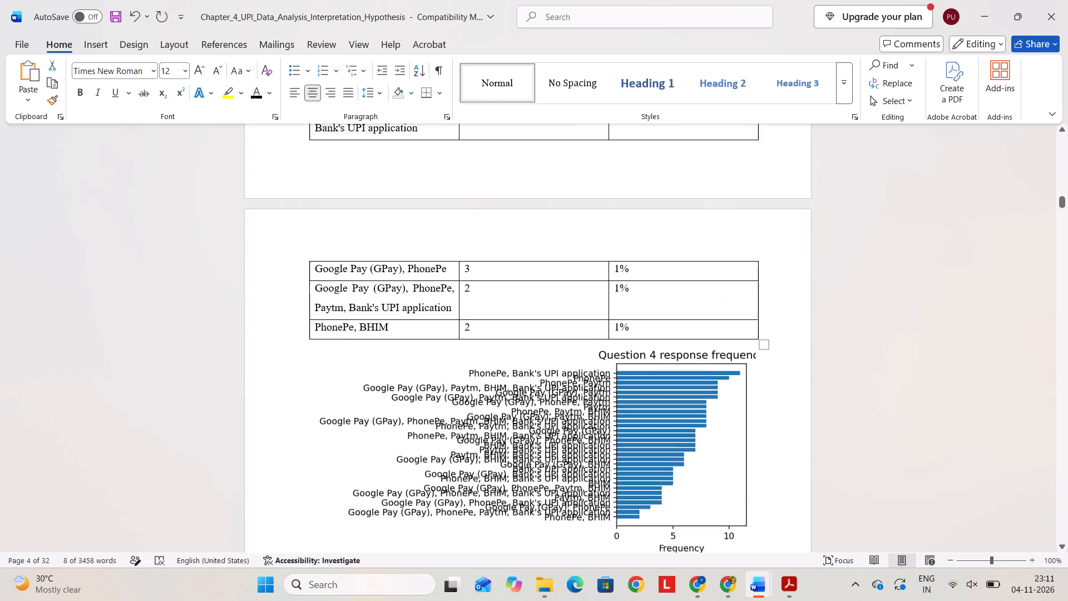
{"action": "scroll", "coordinate": [597, 428], "scroll_direction": "up", "scroll_amount": 3}
{"action": "scroll", "coordinate": [545, 406], "scroll_direction": "up", "scroll_amount": 1}
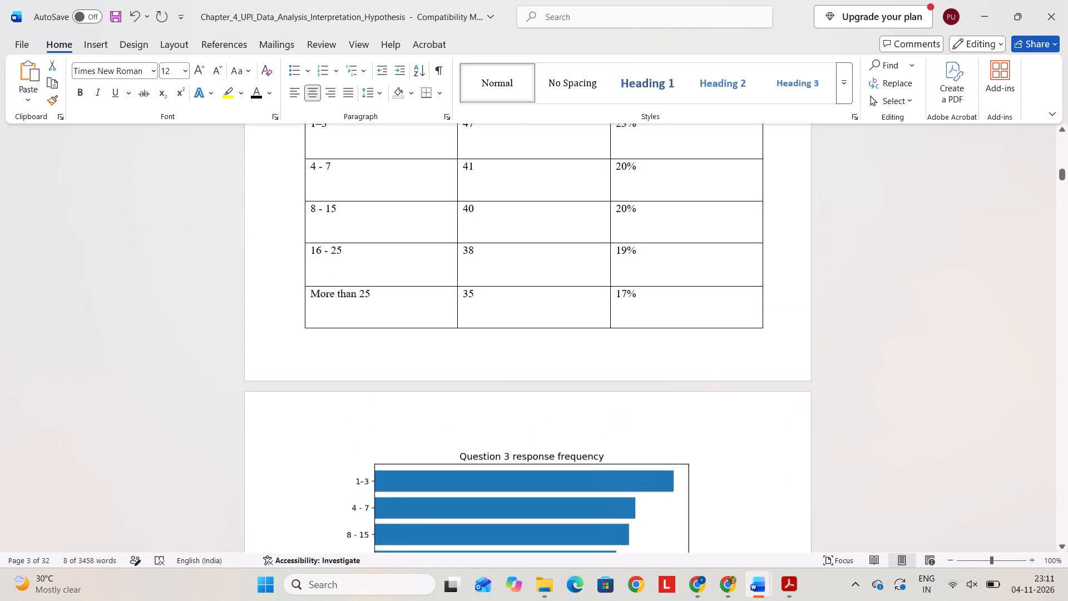
{"action": "scroll", "coordinate": [545, 406], "scroll_direction": "up", "scroll_amount": 2}
{"action": "scroll", "coordinate": [545, 406], "scroll_direction": "down", "scroll_amount": 2}
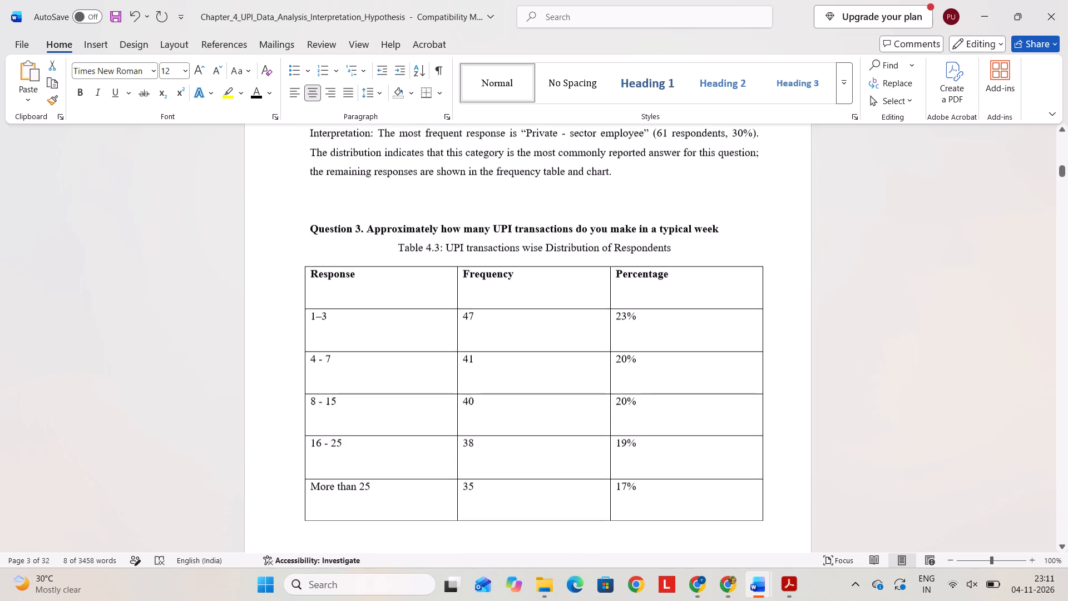
{"action": "scroll", "coordinate": [454, 263], "scroll_direction": "down", "scroll_amount": 1}
{"action": "left_click", "coordinate": [438, 472]}
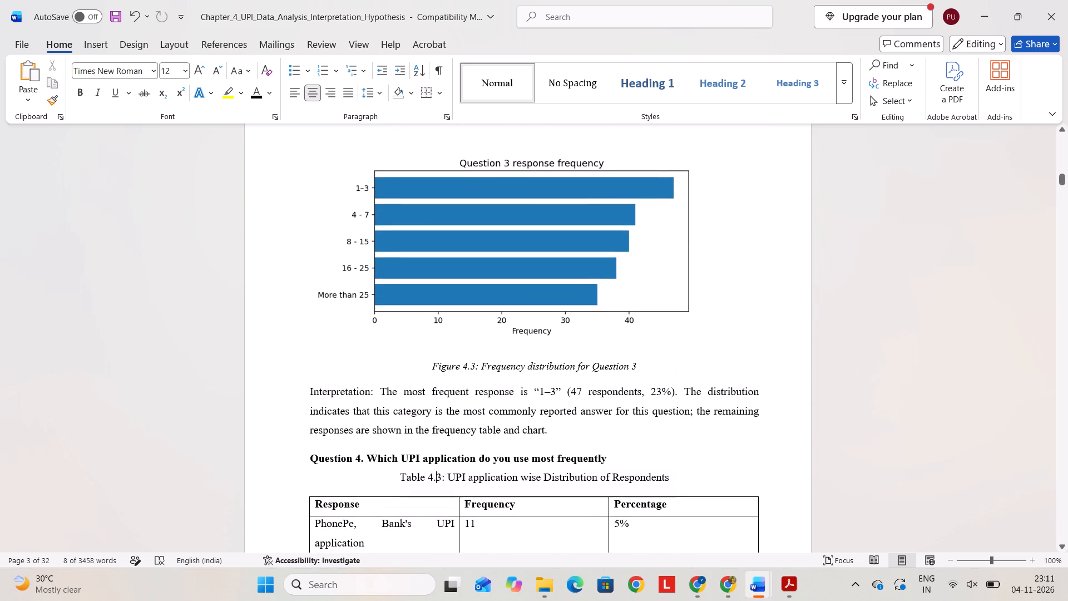
{"action": "left_click", "coordinate": [441, 477]}
{"action": "key", "text": "BackSpace"}
{"action": "key", "text": "4"}
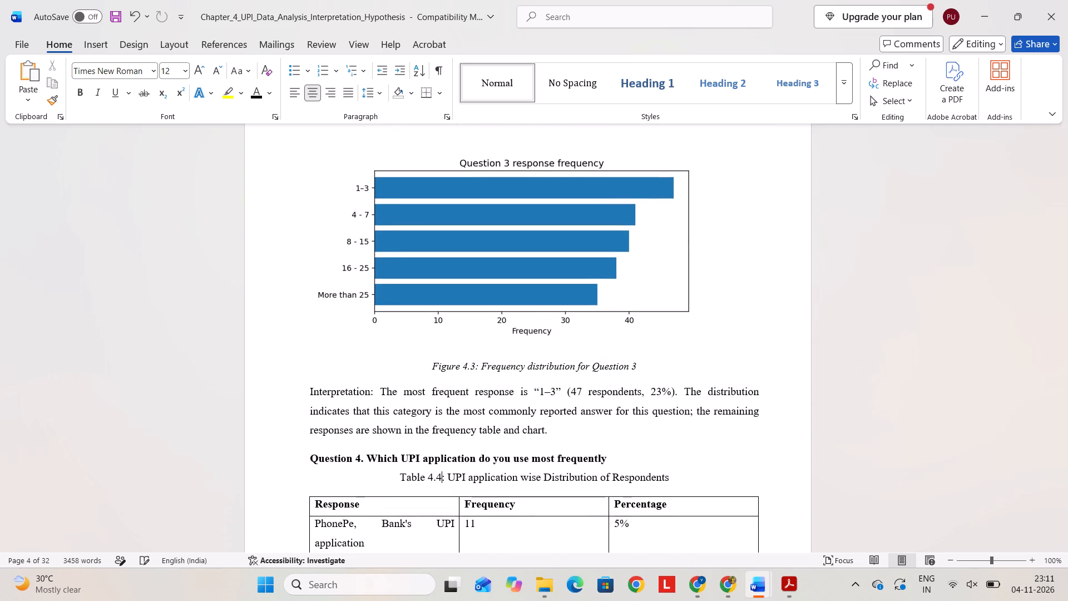
Paste the copied caption onto a new line below the Question 5 heading, leaving no blank line above the table.
{"action": "scroll", "coordinate": [446, 477], "scroll_direction": "down", "scroll_amount": 7}
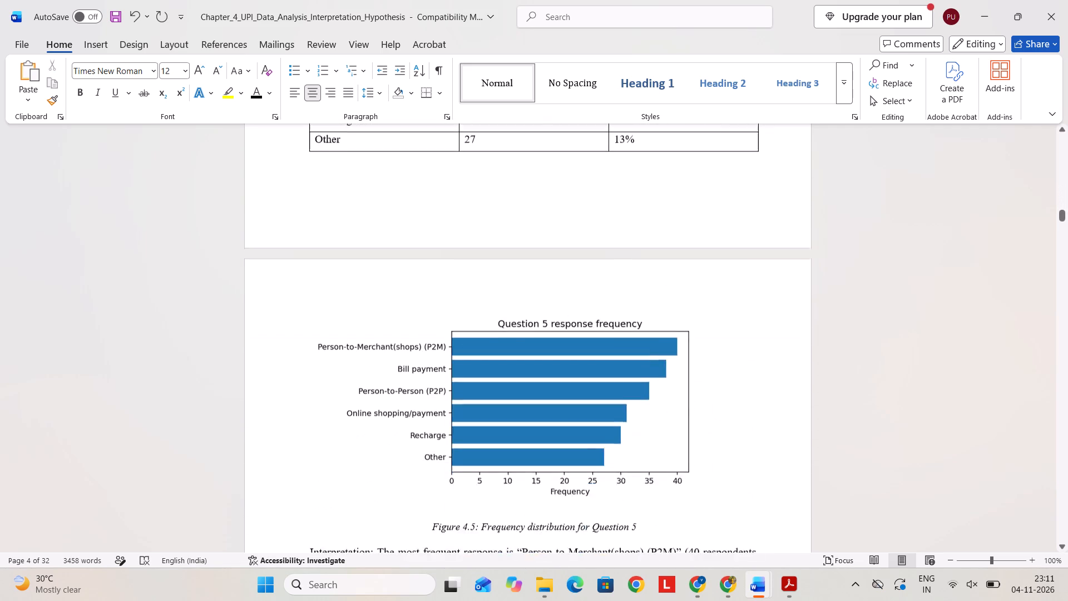
{"action": "scroll", "coordinate": [446, 477], "scroll_direction": "down", "scroll_amount": 5}
{"action": "scroll", "coordinate": [446, 477], "scroll_direction": "up", "scroll_amount": 2}
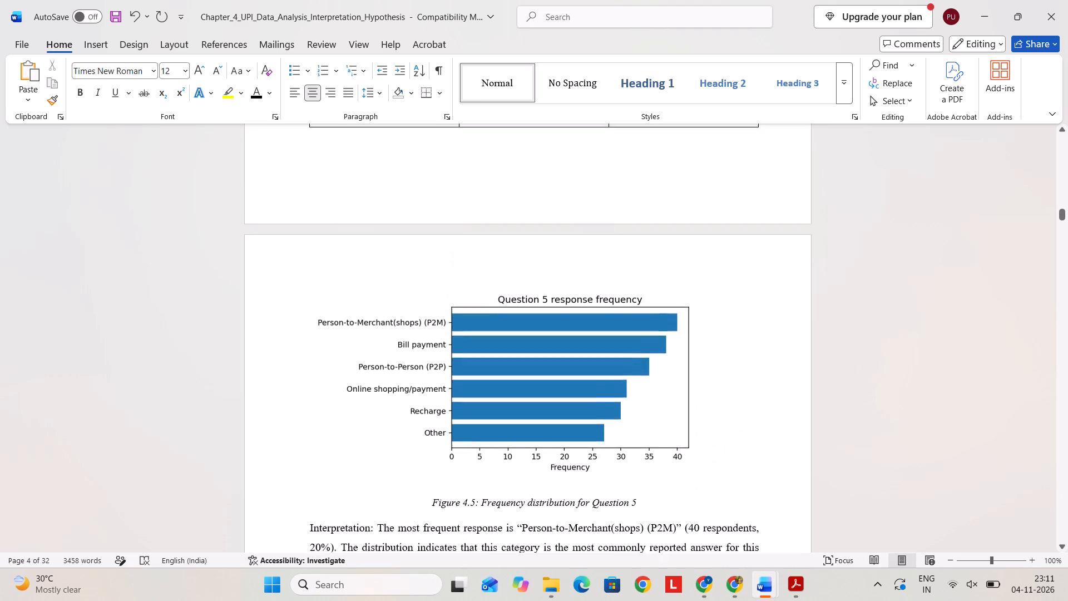
{"action": "scroll", "coordinate": [446, 477], "scroll_direction": "up", "scroll_amount": 3}
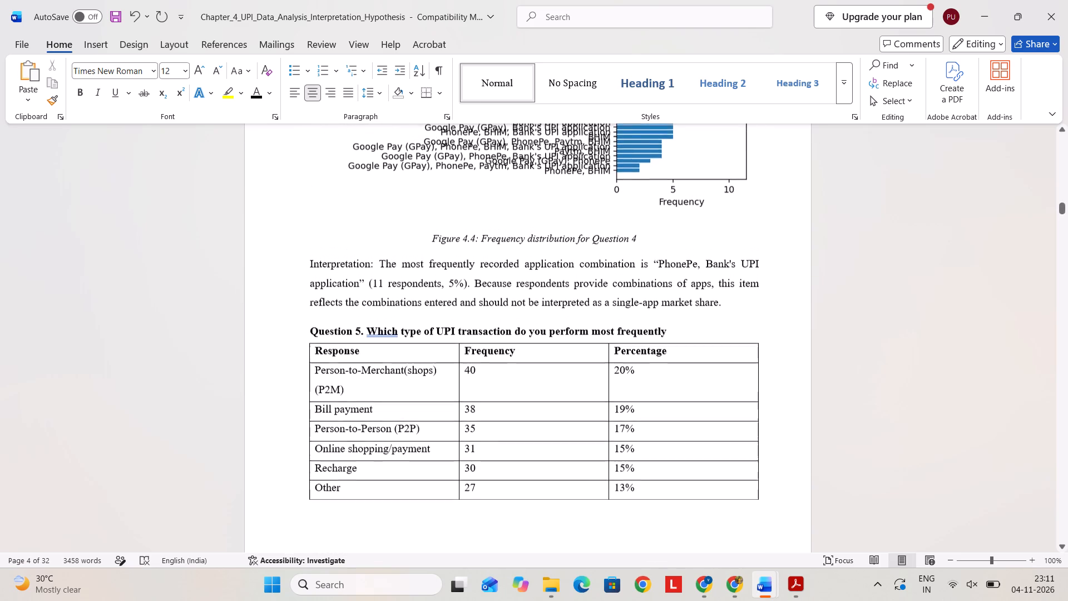
{"action": "left_click", "coordinate": [694, 336]}
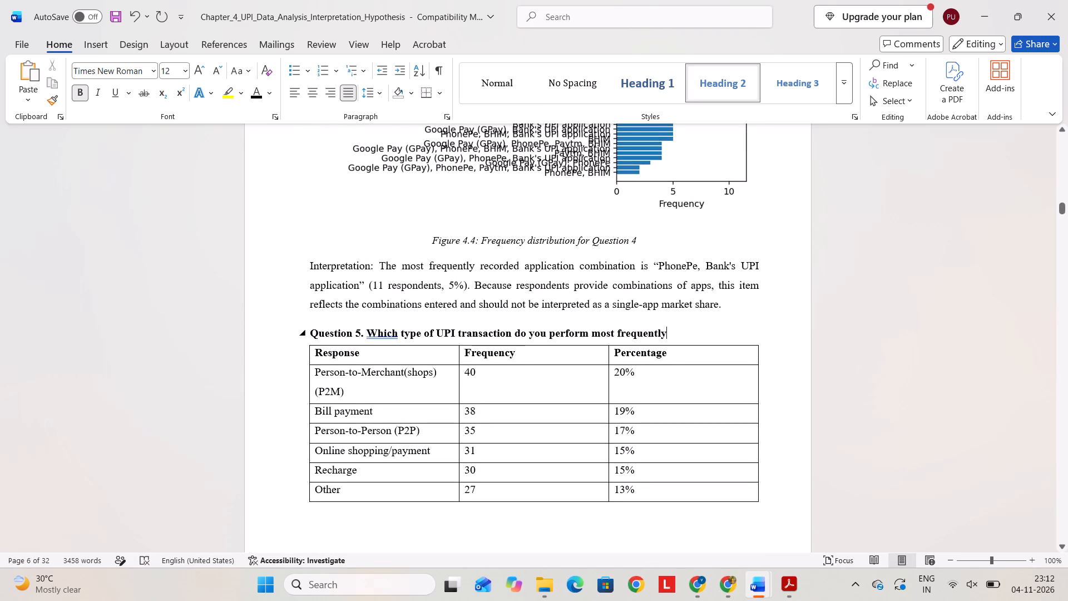
{"action": "key", "text": "Return"}
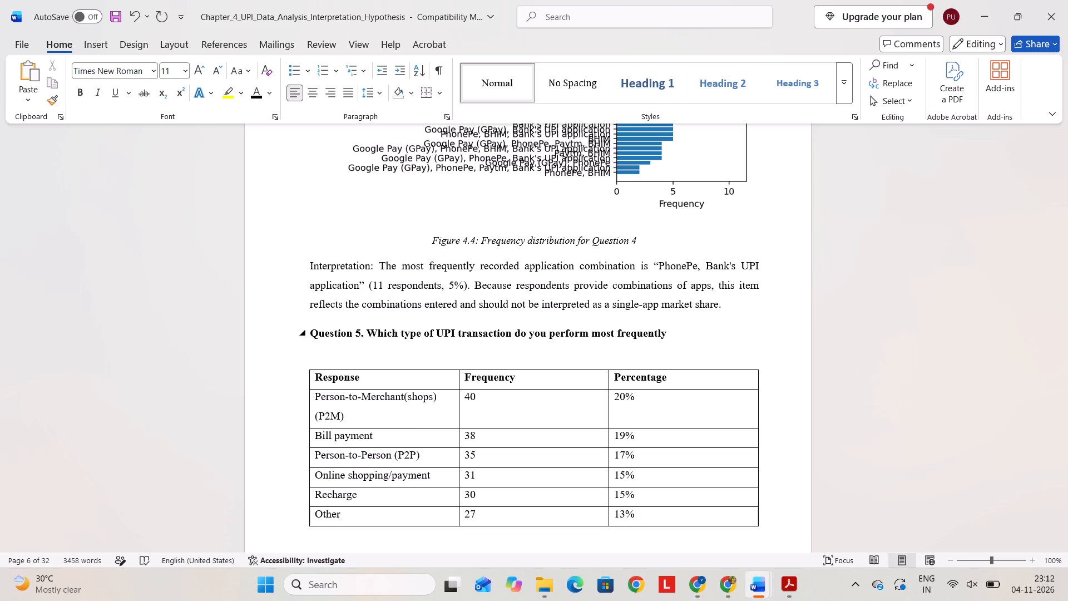
{"action": "key", "text": "ctrl+v"}
{"action": "key", "text": "BackSpace"}
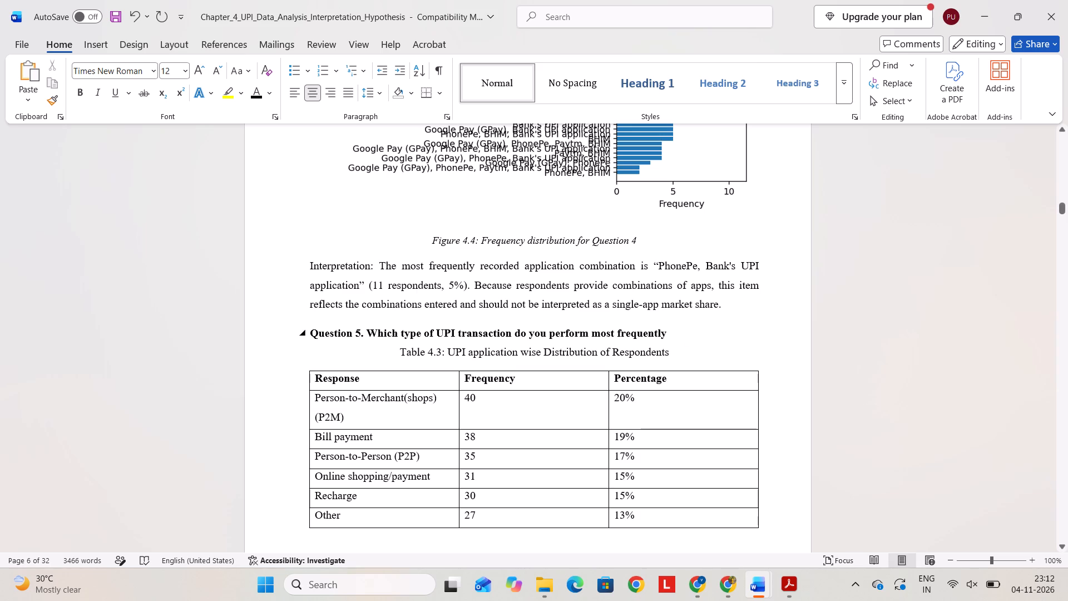
Change the topic in the Question 5 caption to "Type of UPI transaction", copying it from the question heading and capitalising its first letter.
{"action": "left_click_drag", "start_coordinate": [400, 333], "coordinate": [498, 346]}
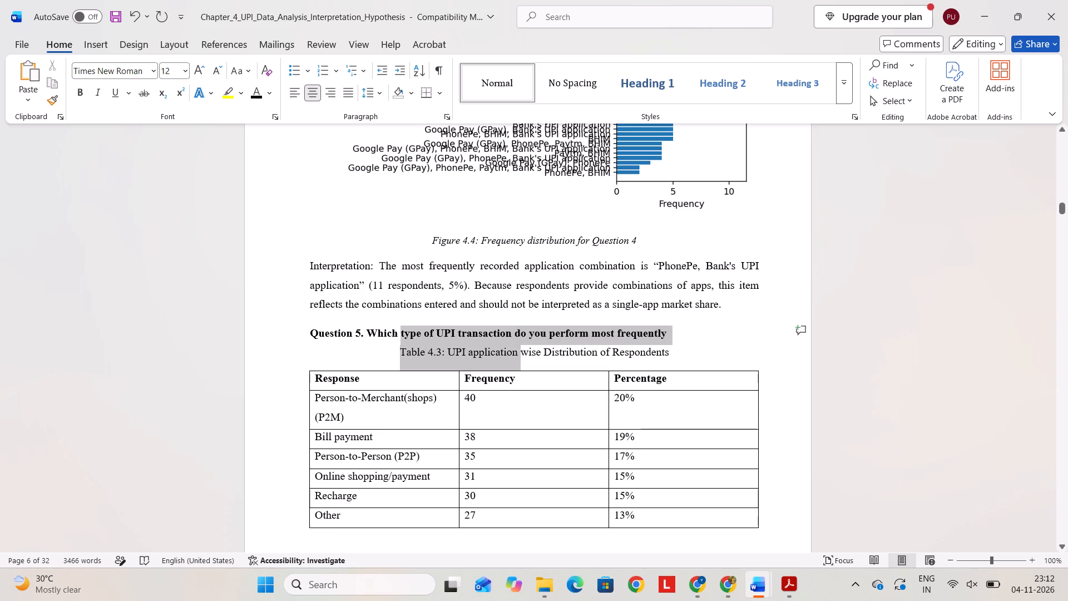
{"action": "left_click_drag", "start_coordinate": [498, 346], "coordinate": [512, 337]}
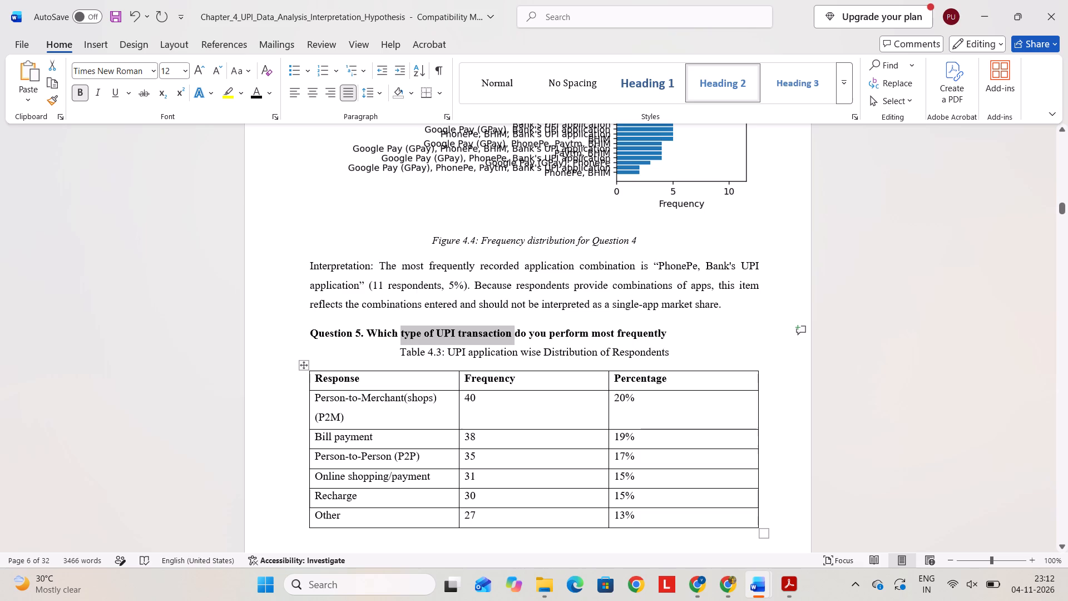
{"action": "key", "text": "ctrl+c"}
{"action": "left_click_drag", "start_coordinate": [520, 353], "coordinate": [478, 352]}
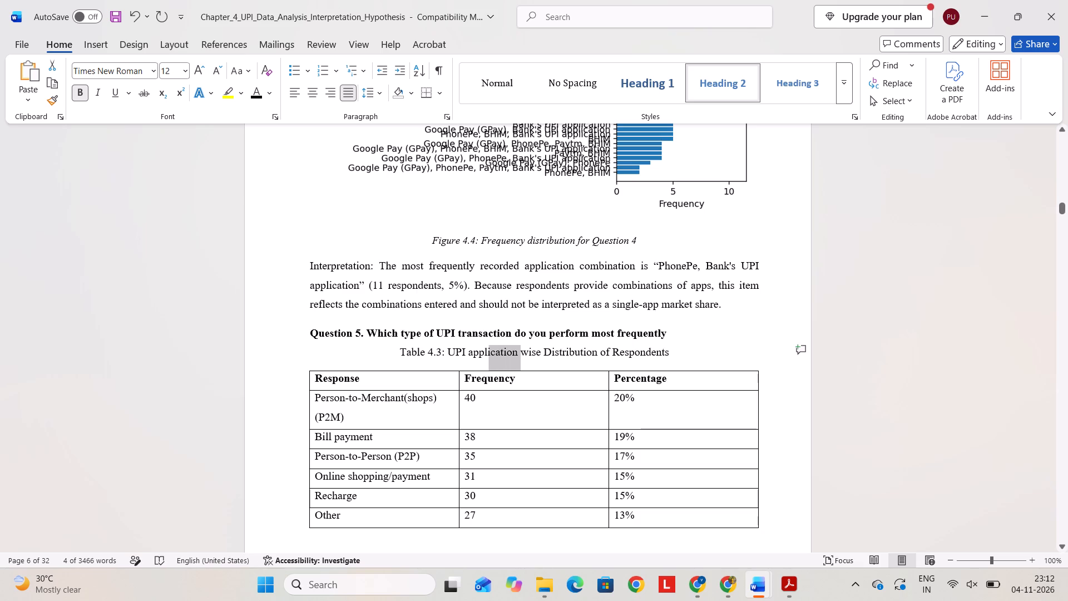
{"action": "left_click_drag", "start_coordinate": [478, 352], "coordinate": [448, 349]}
{"action": "key", "text": "ctrl+v"}
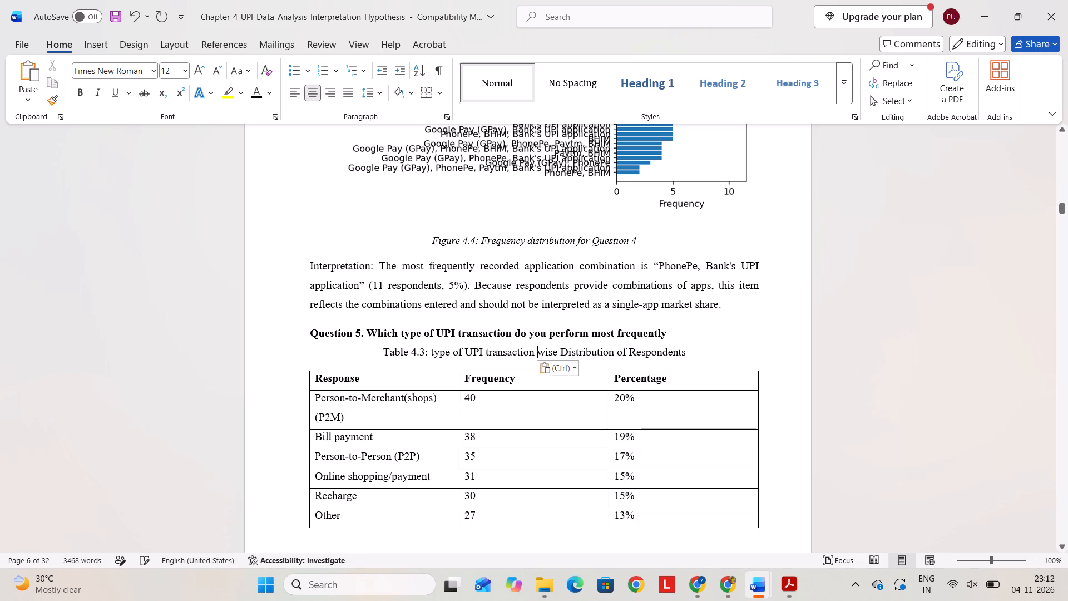
{"action": "left_click", "coordinate": [434, 353]}
{"action": "key", "text": "BackSpace"}
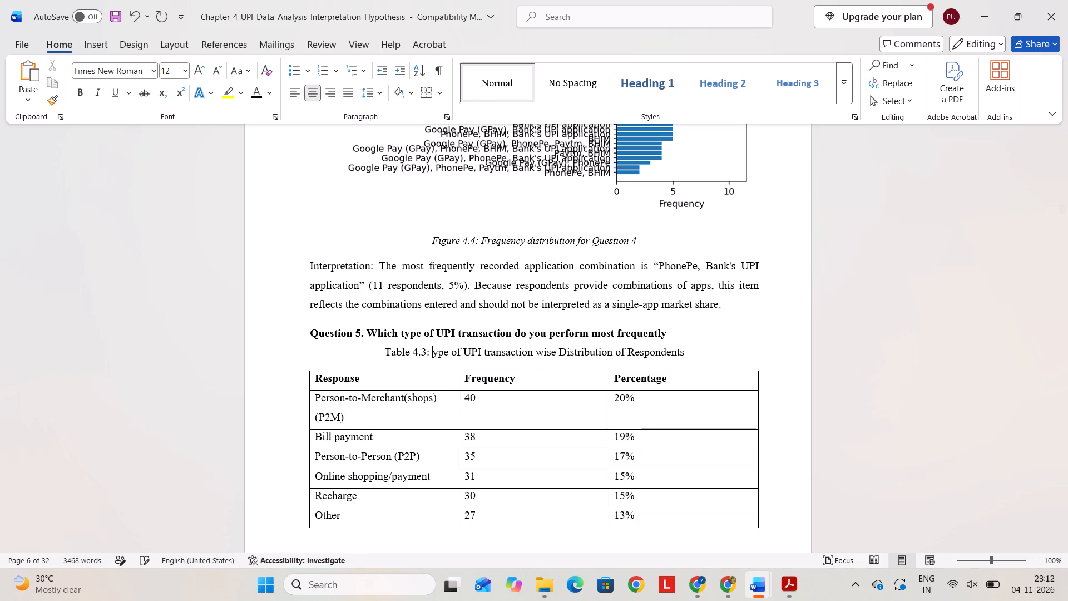
{"action": "key", "text": "shift+t"}
{"action": "key", "text": "Left"}
{"action": "key", "text": "Left"}
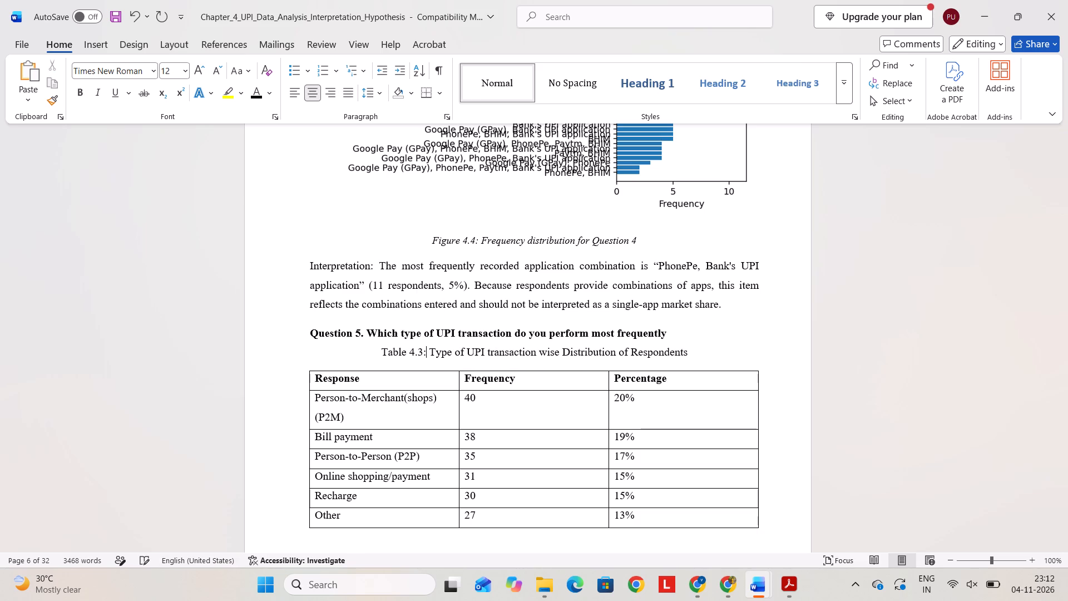
Renumber the caption above the Question 5 table as Table 4.5.
{"action": "key", "text": "Left"}
{"action": "key", "text": "BackSpace"}
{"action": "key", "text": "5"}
Copy the whole Question 5 caption onto a new line below the Question 6 heading, leaving no blank line above the table.
{"action": "left_click_drag", "start_coordinate": [699, 353], "coordinate": [375, 351]}
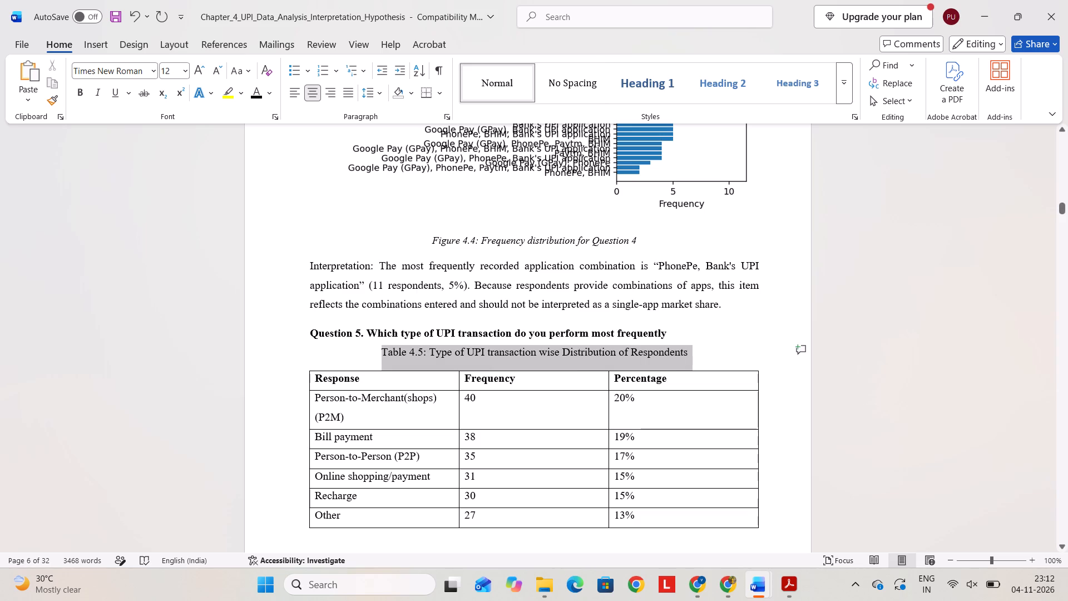
{"action": "left_click_drag", "start_coordinate": [375, 351], "coordinate": [372, 351]}
{"action": "key", "text": "ctrl+c"}
{"action": "scroll", "coordinate": [570, 398], "scroll_direction": "down", "scroll_amount": 2}
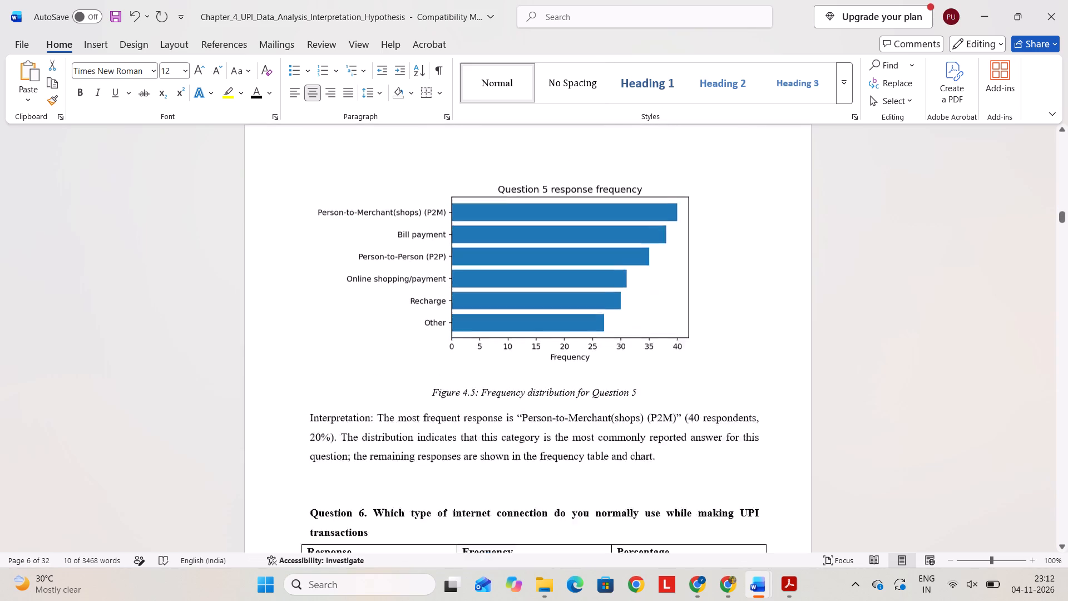
{"action": "scroll", "coordinate": [578, 393], "scroll_direction": "down", "scroll_amount": 2}
{"action": "scroll", "coordinate": [532, 399], "scroll_direction": "down", "scroll_amount": 1}
{"action": "left_click", "coordinate": [430, 418]}
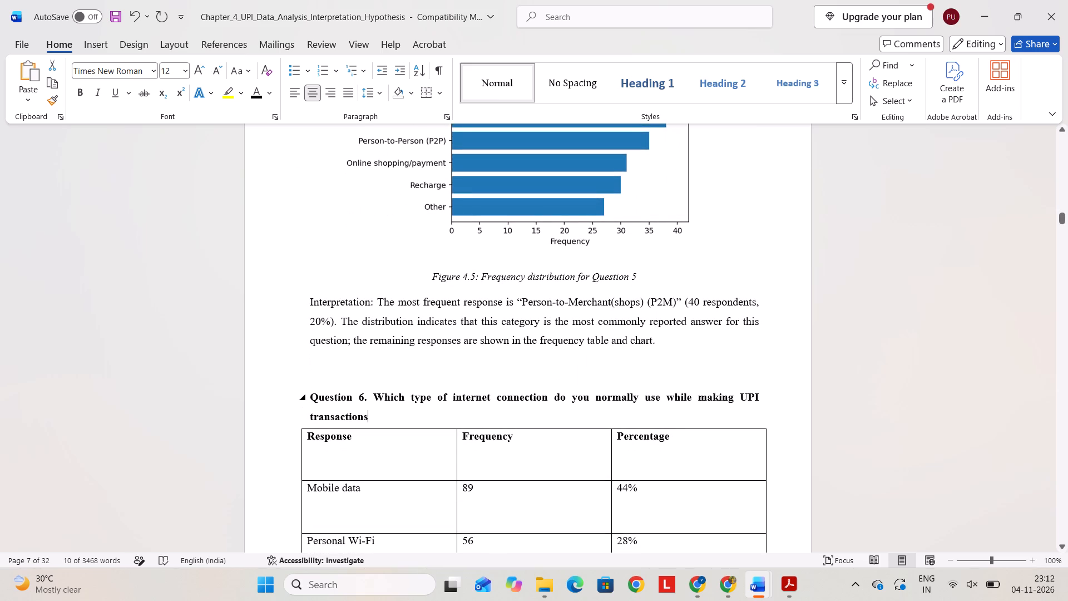
{"action": "key", "text": "Return"}
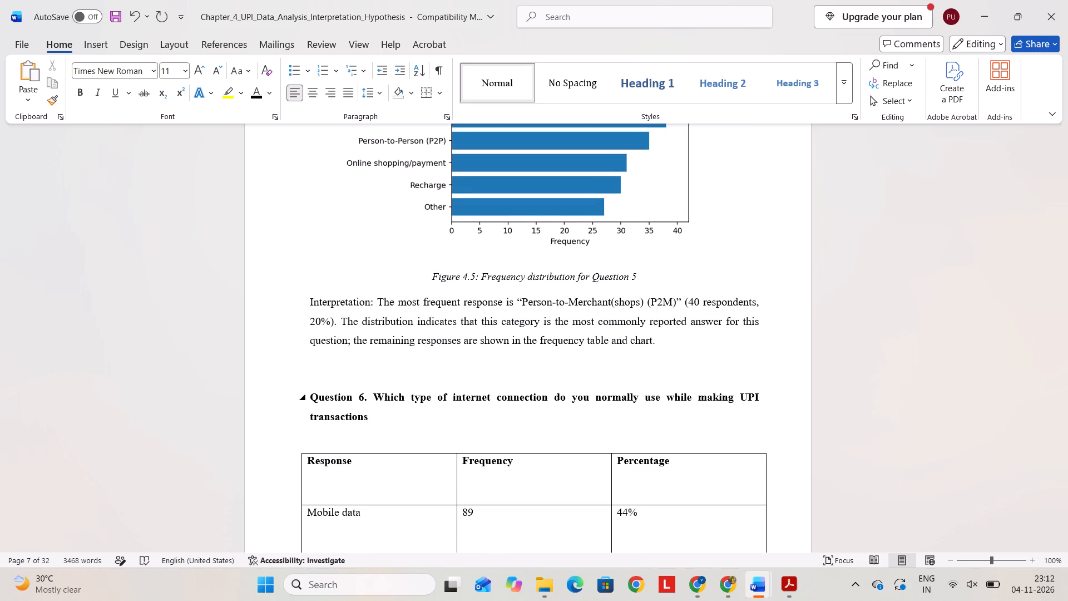
{"action": "key", "text": "ctrl+v"}
{"action": "scroll", "coordinate": [439, 418], "scroll_direction": "left", "scroll_amount": 1}
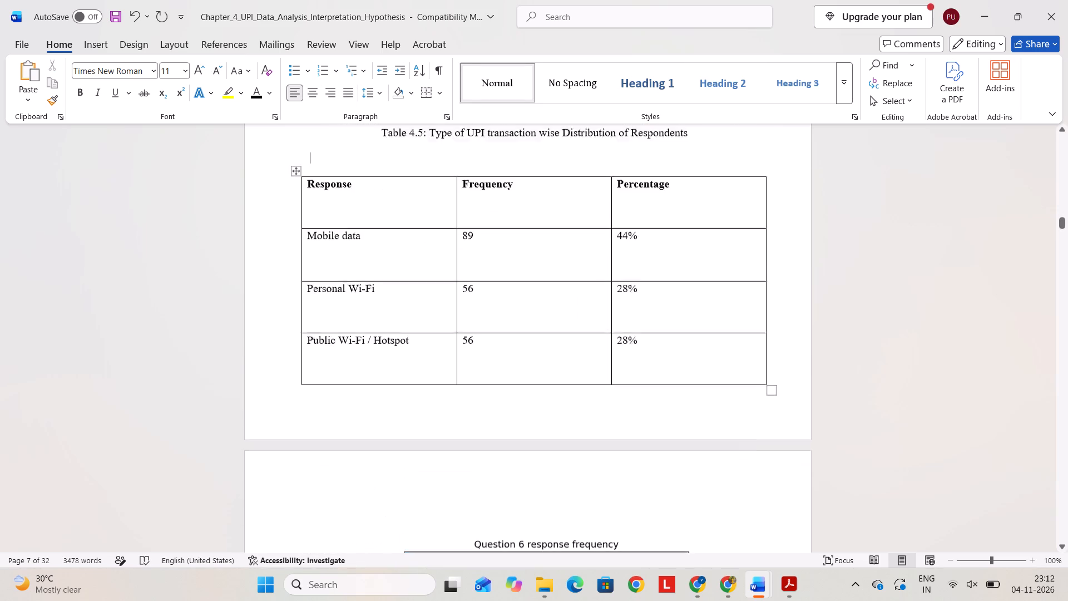
{"action": "scroll", "coordinate": [607, 352], "scroll_direction": "left", "scroll_amount": 1}
{"action": "key", "text": "BackSpace"}
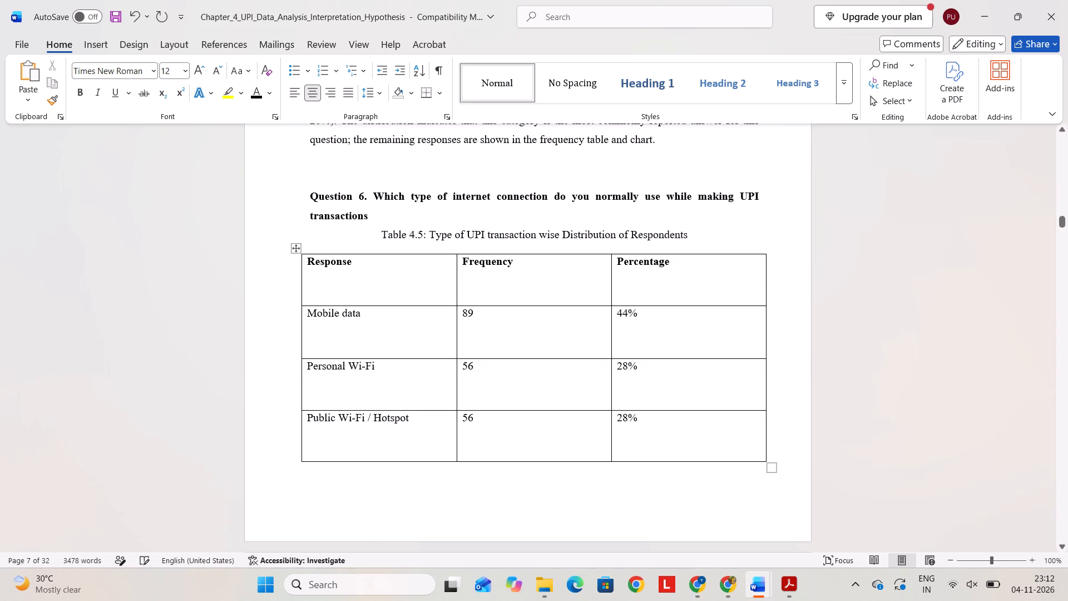
Renumber the pasted caption above the Question 6 table as Table 4.6.
{"action": "left_click", "coordinate": [424, 230]}
{"action": "key", "text": "BackSpace"}
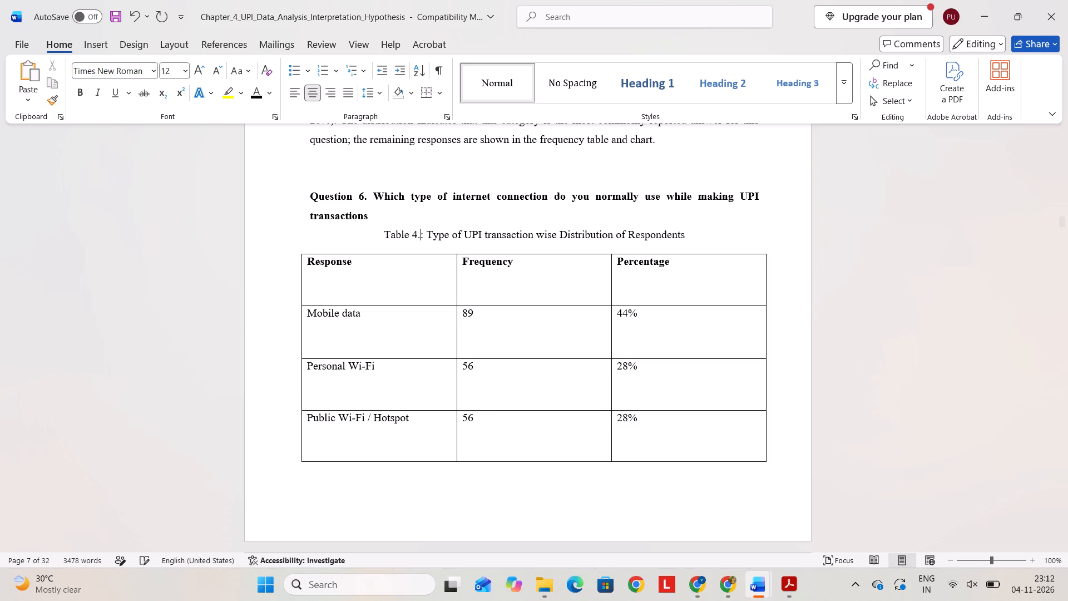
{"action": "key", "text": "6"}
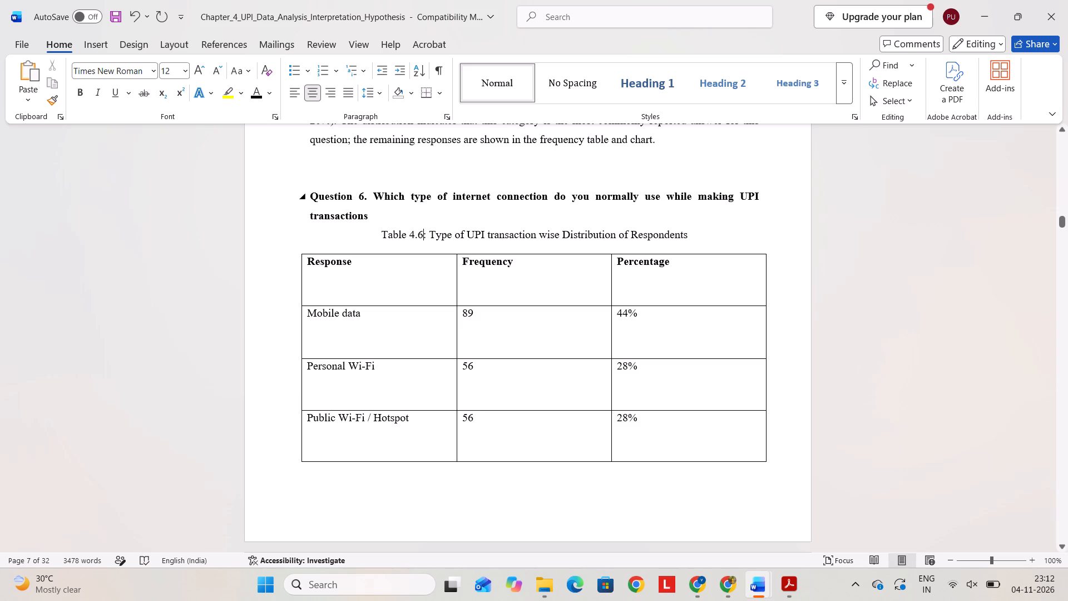
Replace the topic "Type of UPI transaction" in the Question 6 caption with "of internet connection", copied from the question heading.
{"action": "left_click_drag", "start_coordinate": [449, 192], "coordinate": [520, 199]}
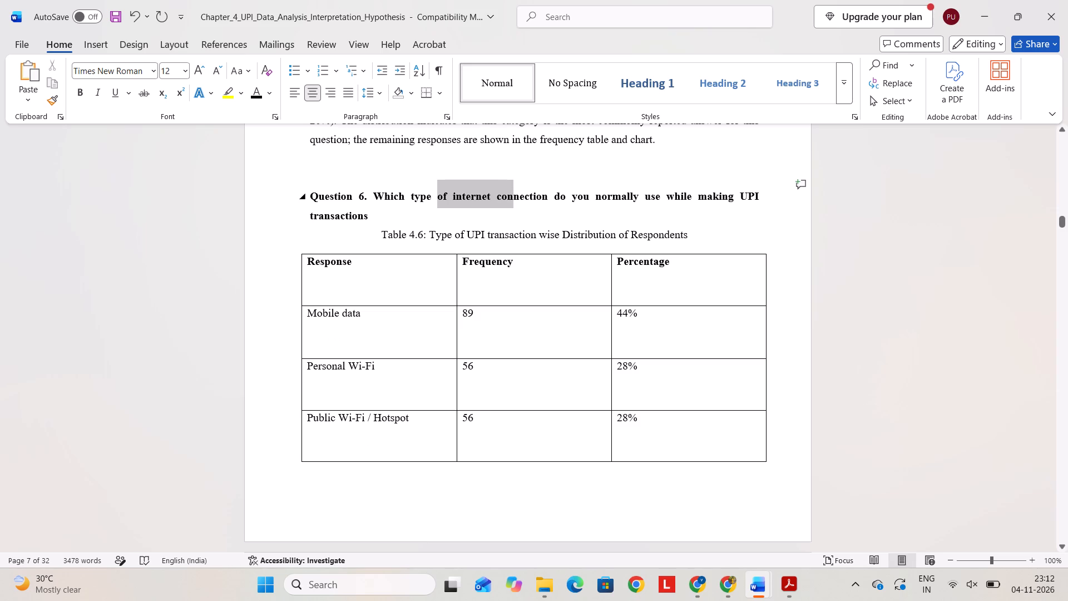
{"action": "left_click_drag", "start_coordinate": [520, 199], "coordinate": [547, 195]}
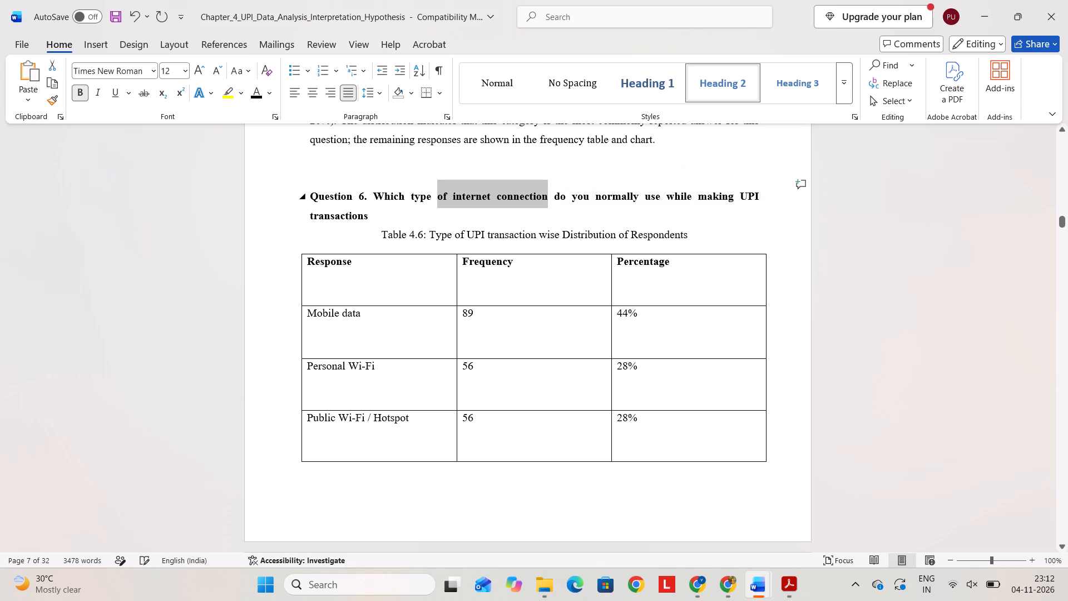
{"action": "key", "text": "ctrl+c"}
{"action": "left_click_drag", "start_coordinate": [536, 233], "coordinate": [446, 235]}
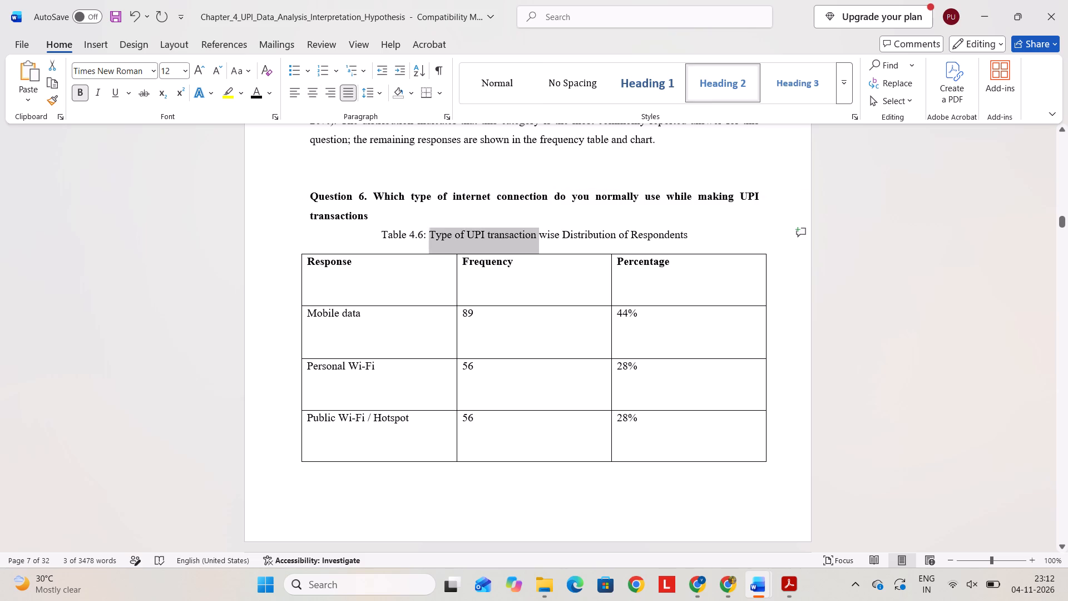
Change the topic in the Question 6 caption to "Type of internet connection", pasting the copied heading words and removing the duplicate "of".
{"action": "left_click_drag", "start_coordinate": [446, 235], "coordinate": [467, 233]}
{"action": "key", "text": "ctrl+v"}
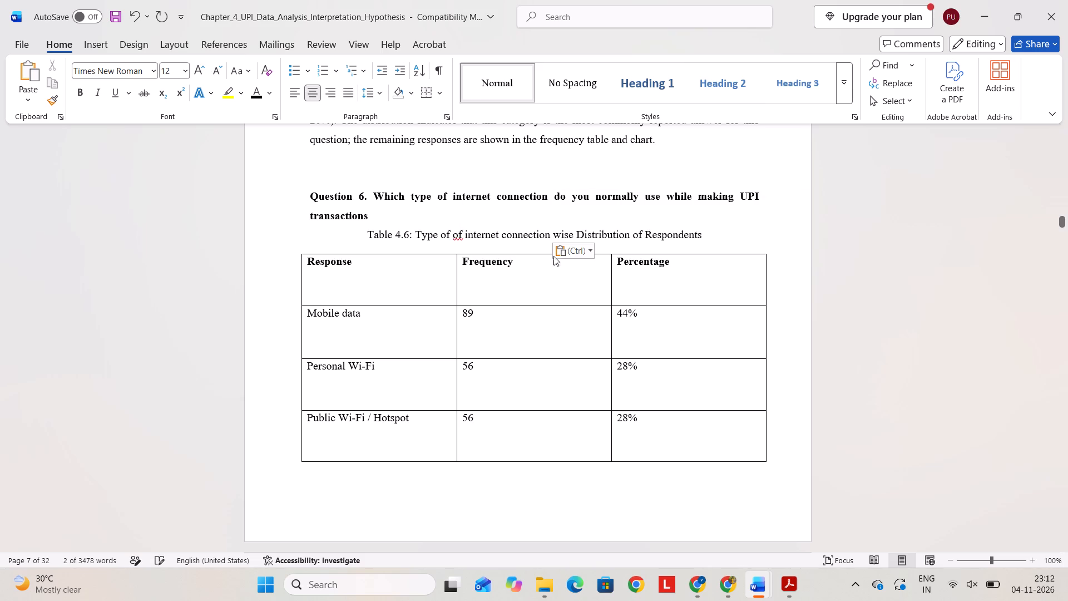
{"action": "left_click", "coordinate": [465, 233]}
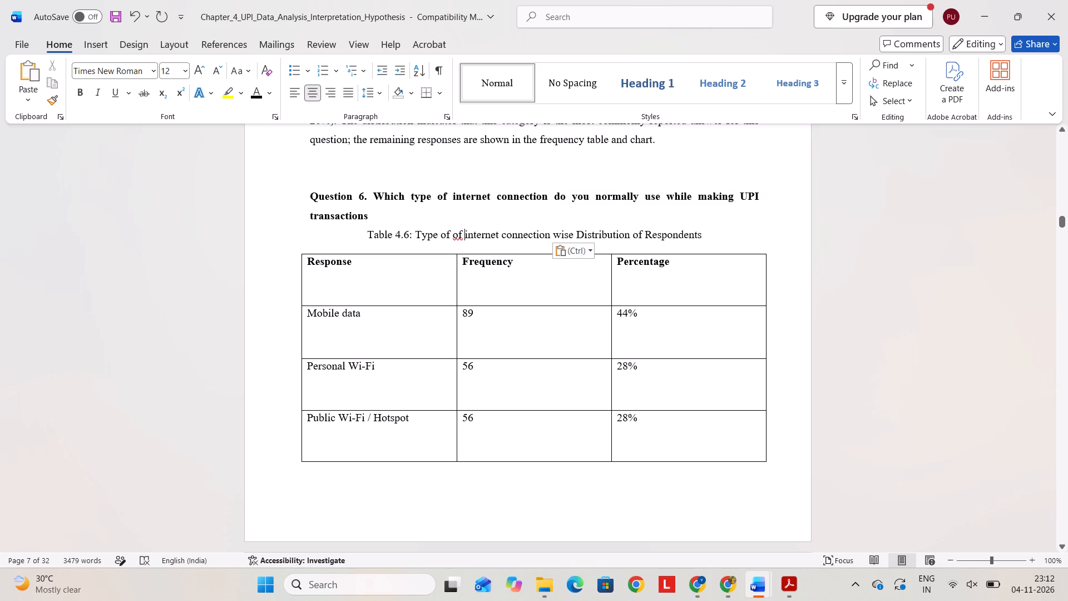
{"action": "key", "text": "Left"}
{"action": "key", "text": "BackSpace"}
{"action": "key", "text": "BackSpace"}
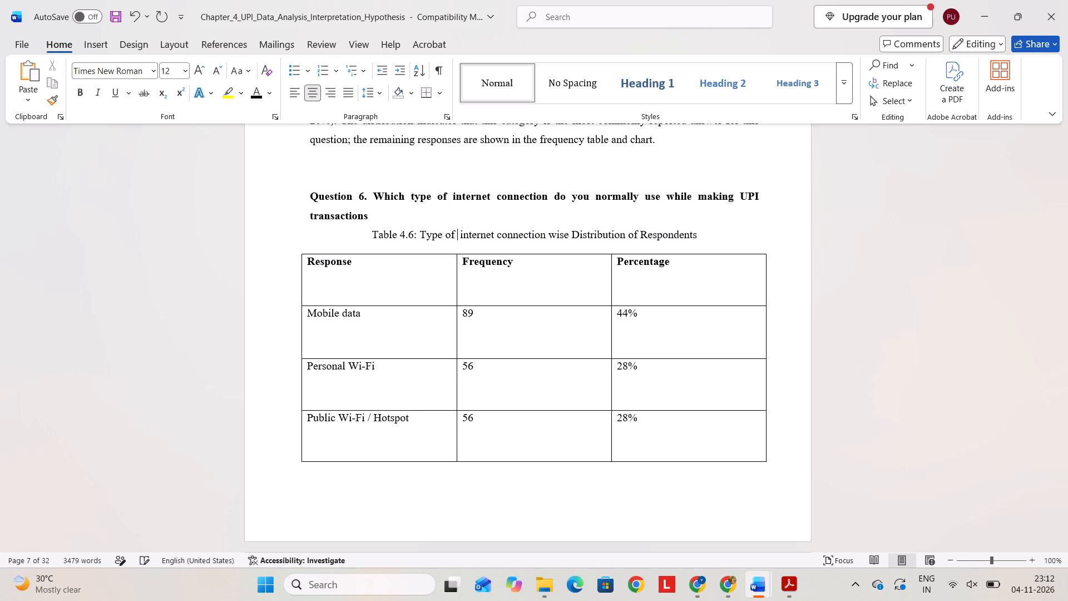
{"action": "key", "text": "BackSpace"}
{"action": "key", "text": "space"}
Copy the whole Question 6 caption onto a new line below the Question 7 heading, leaving no blank line above the table.
{"action": "left_click_drag", "start_coordinate": [372, 238], "coordinate": [688, 233]}
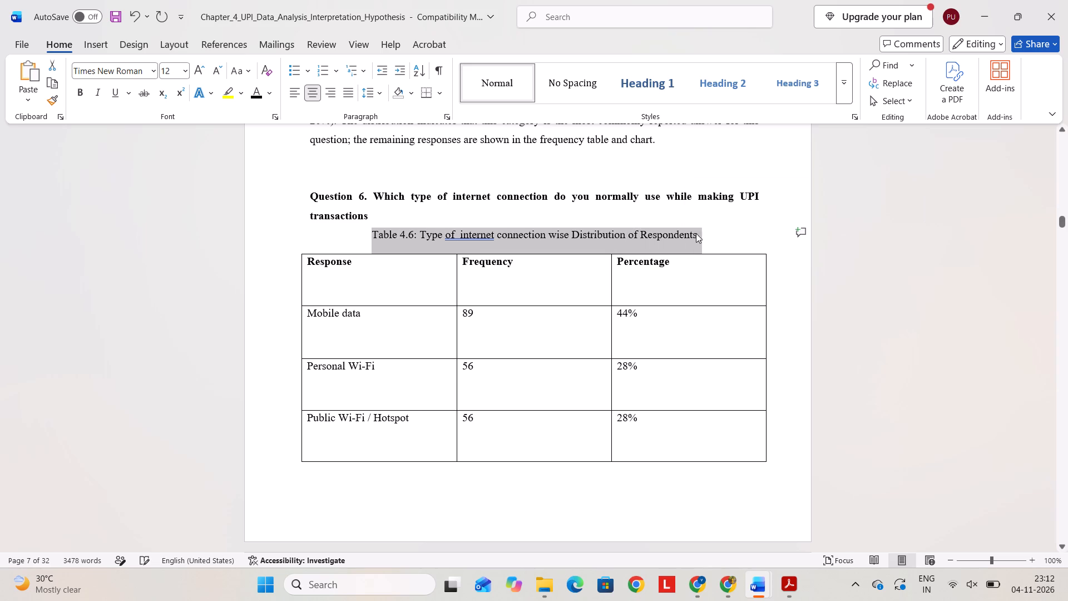
{"action": "key", "text": "ctrl+c"}
{"action": "scroll", "coordinate": [694, 249], "scroll_direction": "down", "scroll_amount": 9}
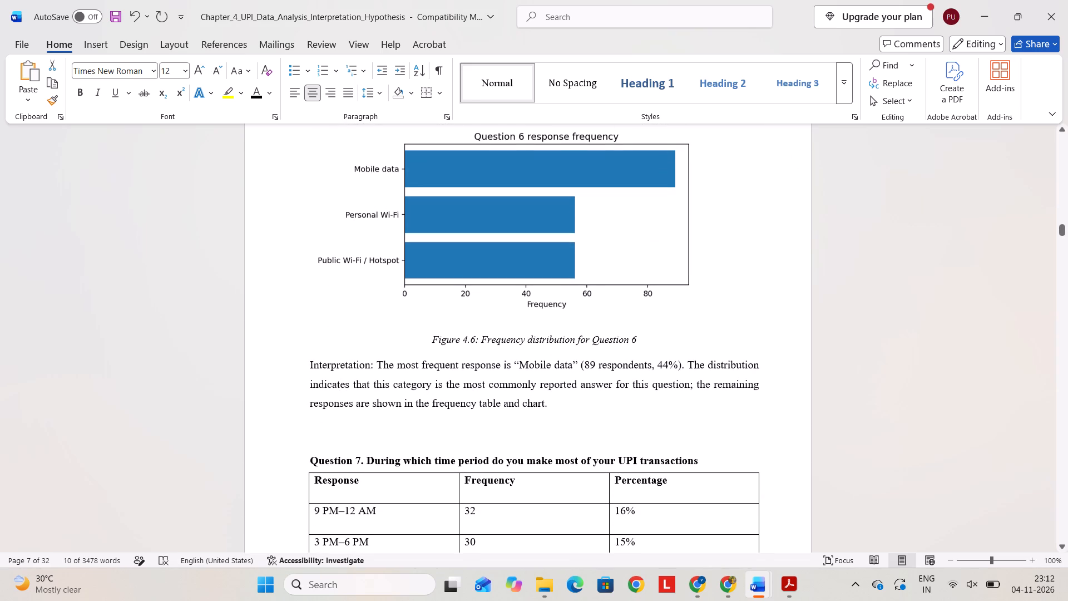
{"action": "left_click", "coordinate": [708, 459]}
{"action": "key", "text": "Return"}
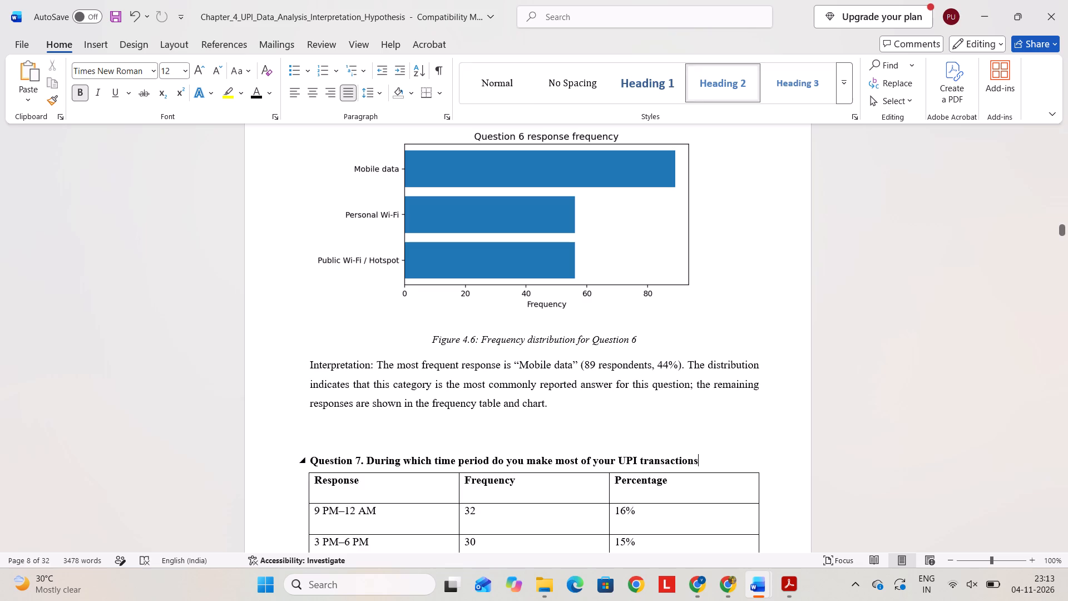
{"action": "key", "text": "ctrl+v"}
{"action": "scroll", "coordinate": [698, 467], "scroll_direction": "down", "scroll_amount": 1}
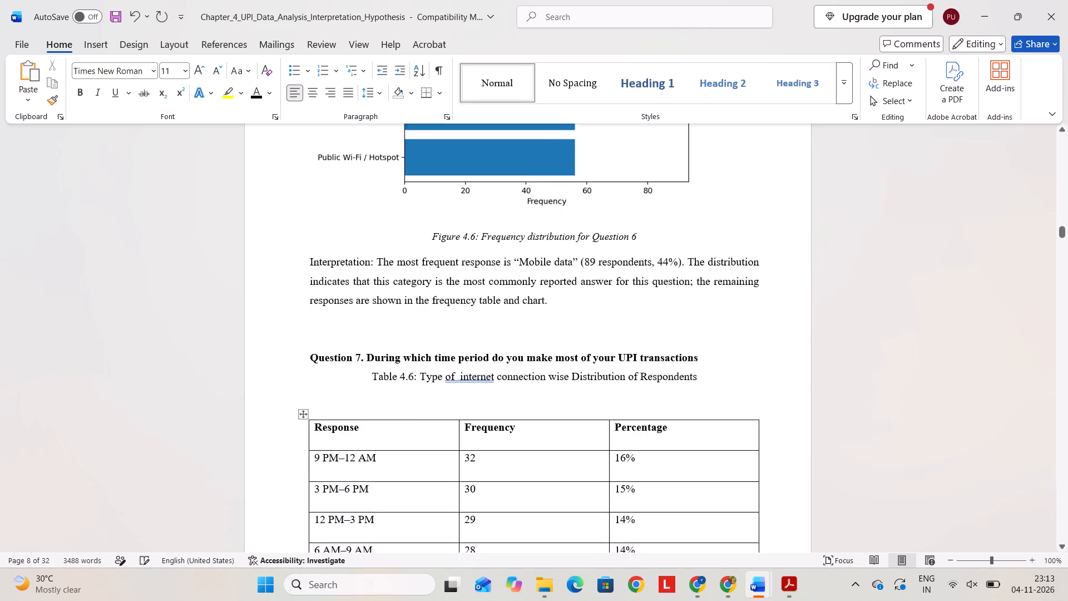
{"action": "scroll", "coordinate": [739, 456], "scroll_direction": "down", "scroll_amount": 1}
{"action": "key", "text": "BackSpace"}
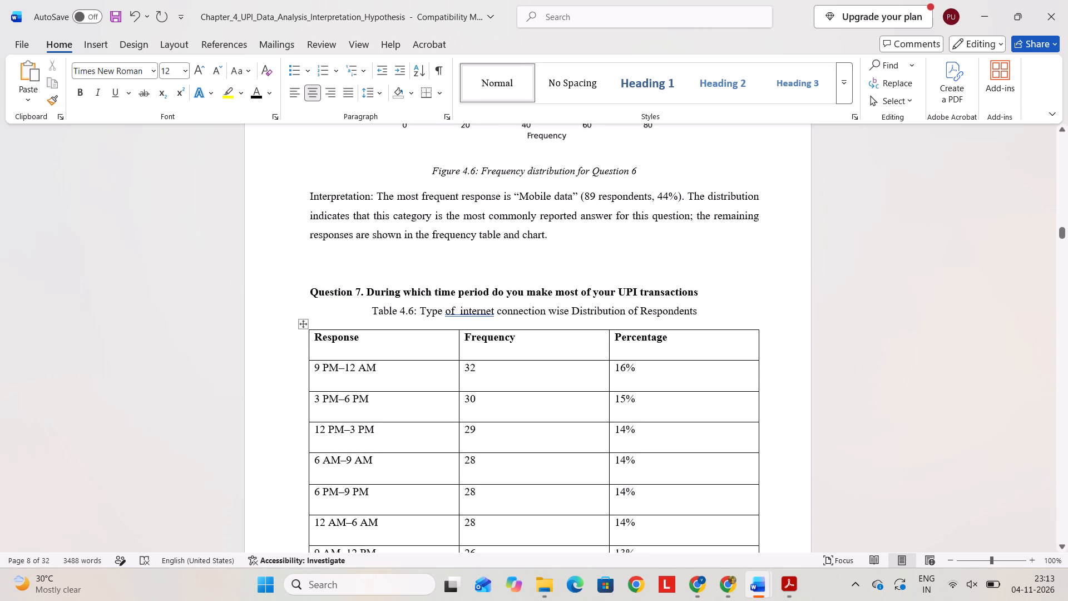
Remove the extra space before "internet" in the captions above the Question 7 and Question 6 tables.
{"action": "left_click", "coordinate": [458, 312]}
{"action": "key", "text": "BackSpace"}
{"action": "scroll", "coordinate": [468, 269], "scroll_direction": "up", "scroll_amount": 2}
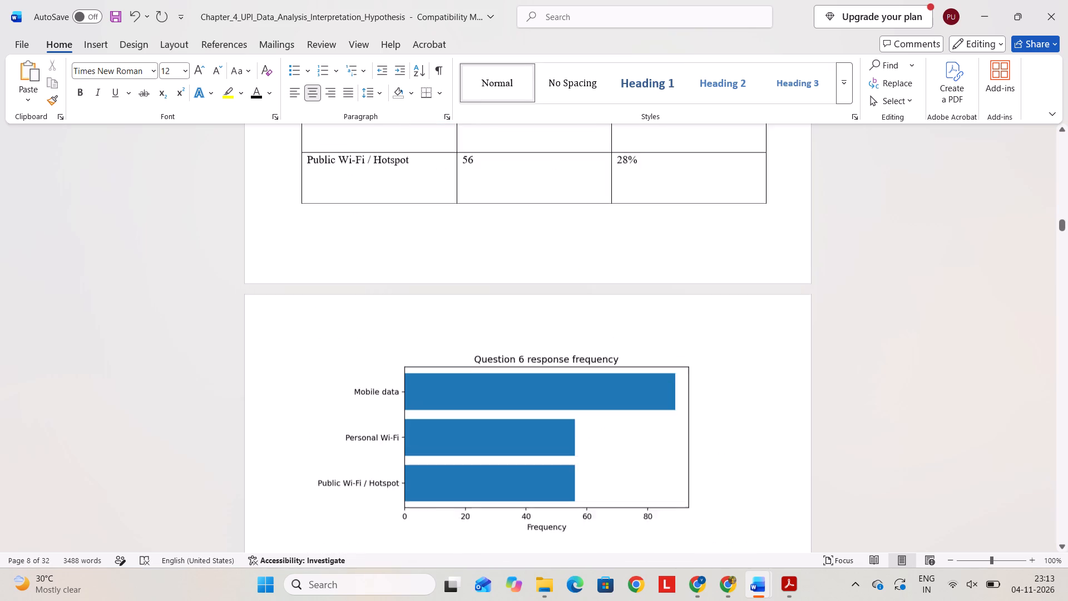
{"action": "scroll", "coordinate": [468, 269], "scroll_direction": "up", "scroll_amount": 3}
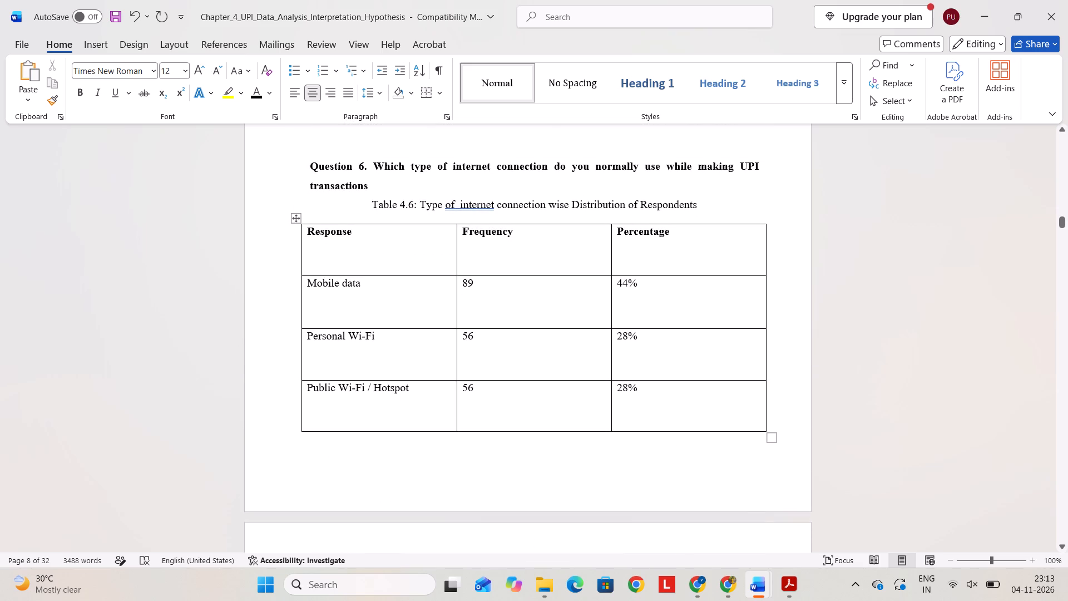
{"action": "left_click", "coordinate": [459, 201]}
{"action": "key", "text": "BackSpace"}
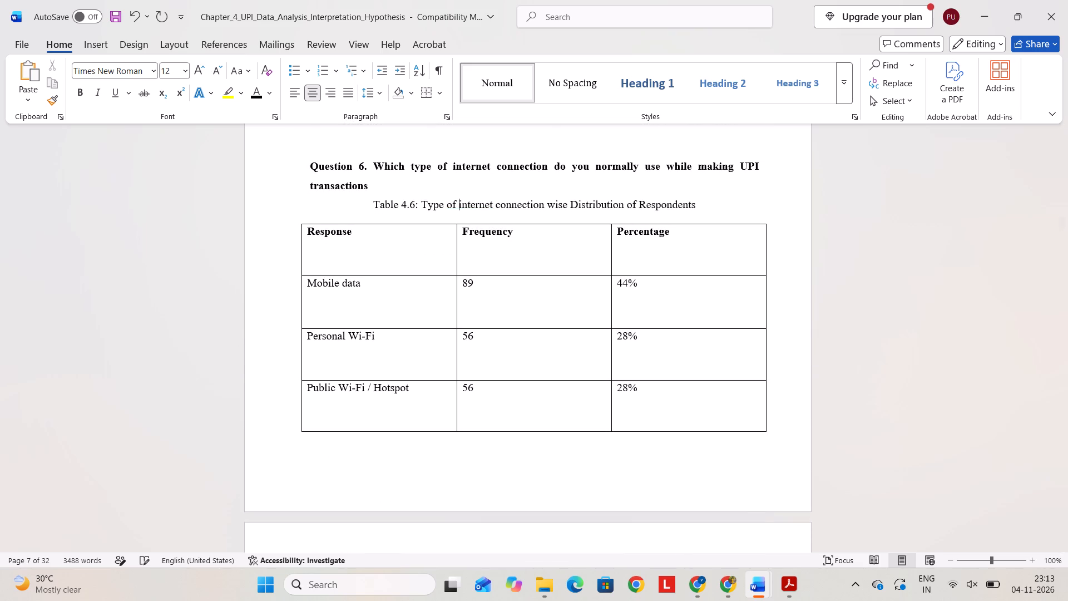
Renumber the caption above the Question 7 table as Table 4.7.
{"action": "scroll", "coordinate": [459, 201], "scroll_direction": "down", "scroll_amount": 9}
{"action": "scroll", "coordinate": [459, 201], "scroll_direction": "up", "scroll_amount": 1}
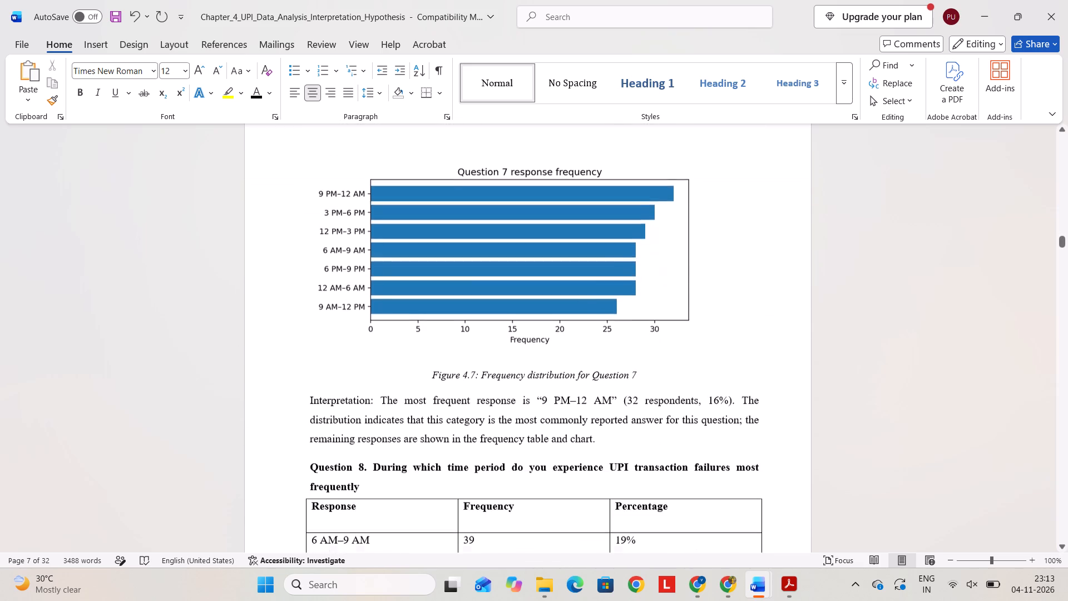
{"action": "scroll", "coordinate": [459, 201], "scroll_direction": "up", "scroll_amount": 1}
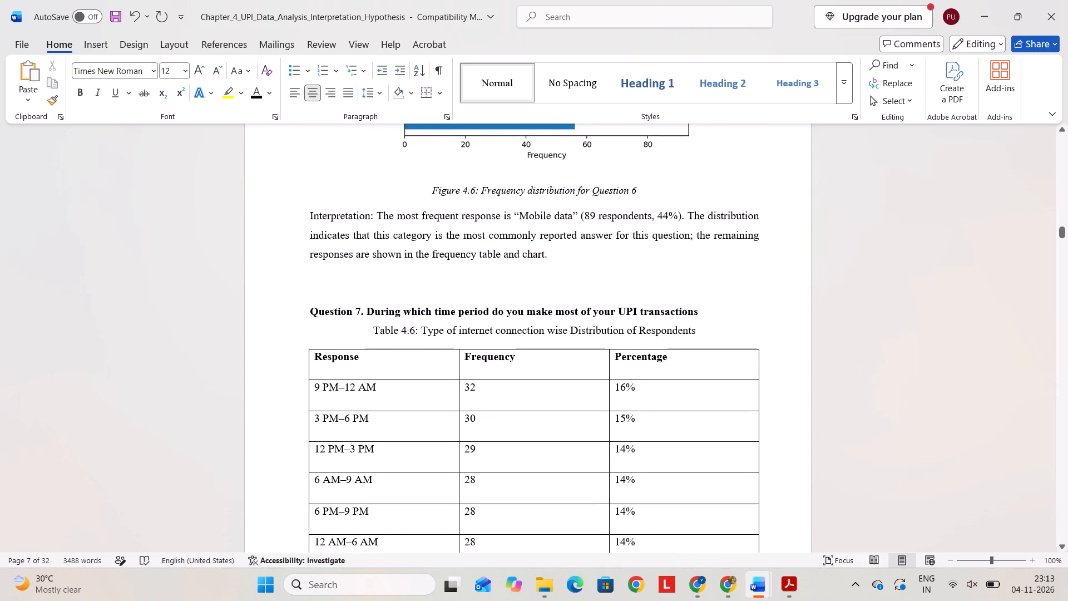
{"action": "left_click", "coordinate": [413, 333]}
{"action": "key", "text": "BackSpace"}
{"action": "key", "text": "7"}
Change the topic in the Question 7 caption to "Time period", copying it from the question heading and capitalising its first letter.
{"action": "left_click_drag", "start_coordinate": [437, 315], "coordinate": [479, 315]}
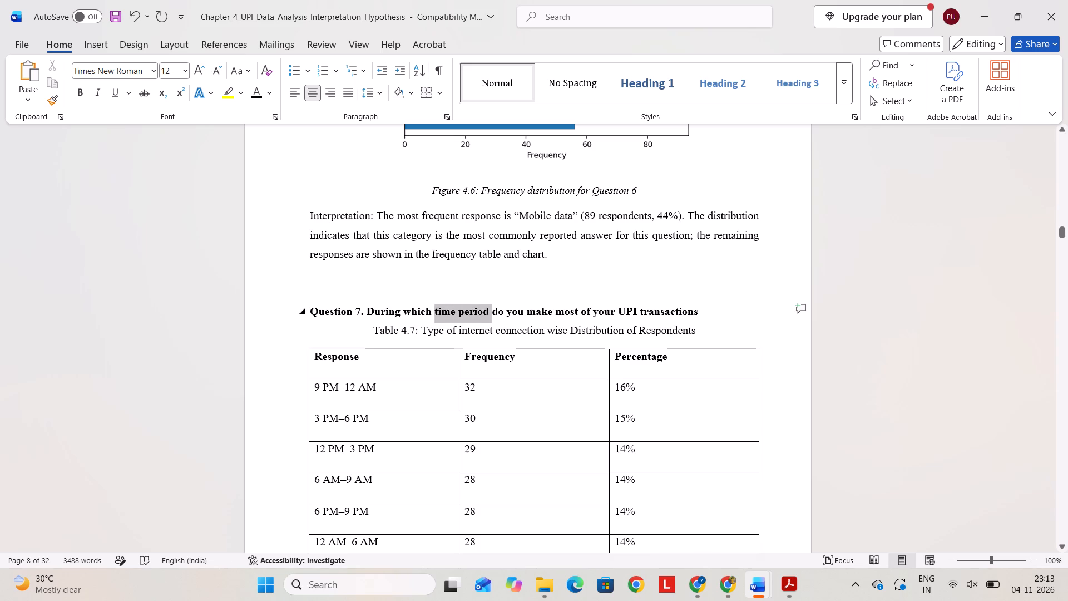
{"action": "left_click_drag", "start_coordinate": [479, 315], "coordinate": [484, 314]}
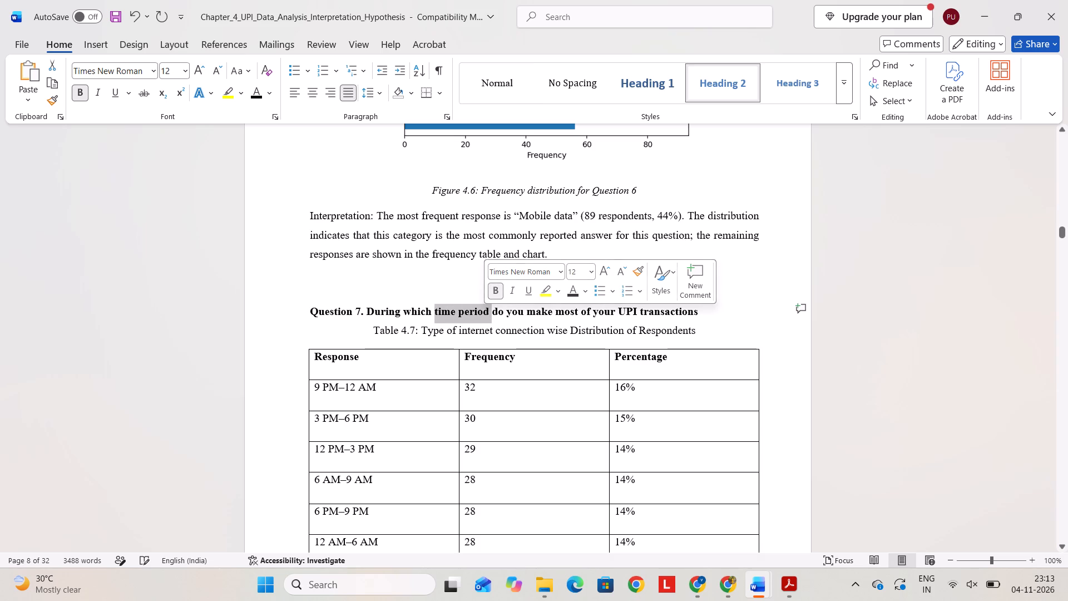
{"action": "key", "text": "ctrl+c"}
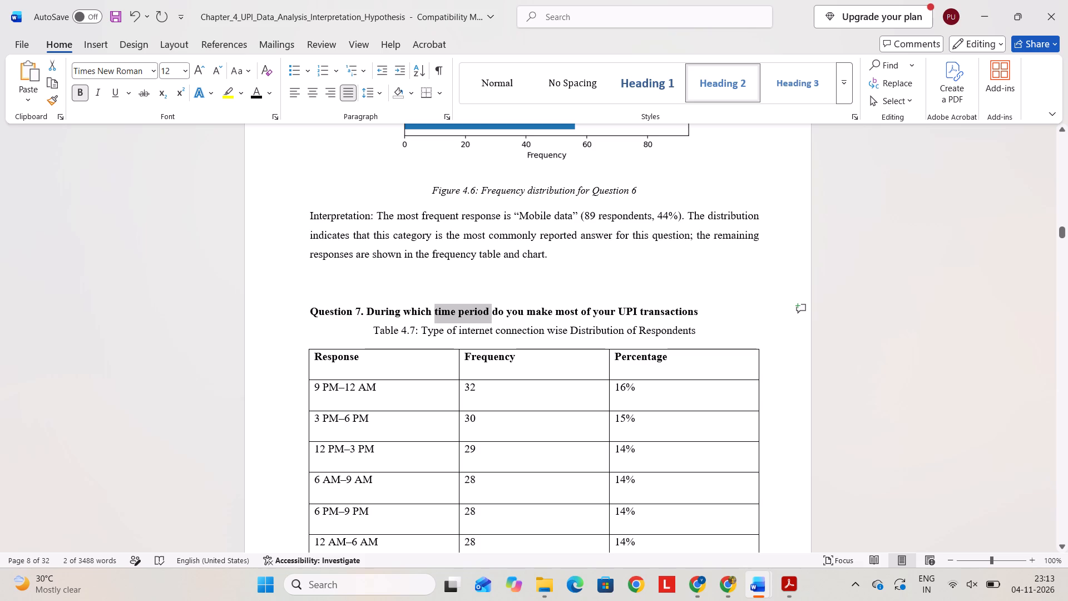
{"action": "left_click_drag", "start_coordinate": [421, 333], "coordinate": [451, 332]}
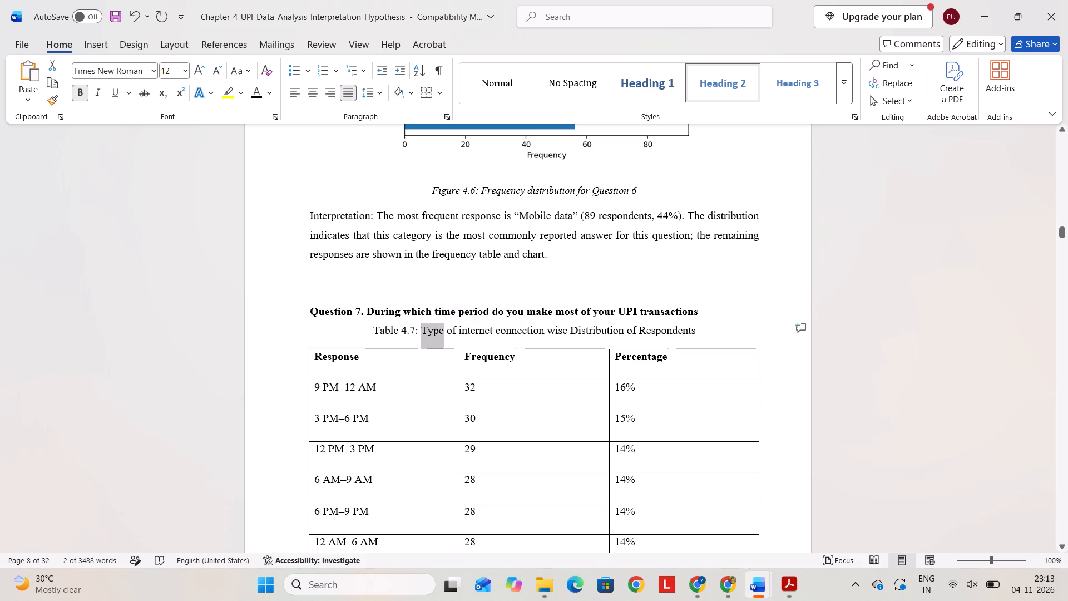
{"action": "left_click_drag", "start_coordinate": [451, 332], "coordinate": [525, 336]}
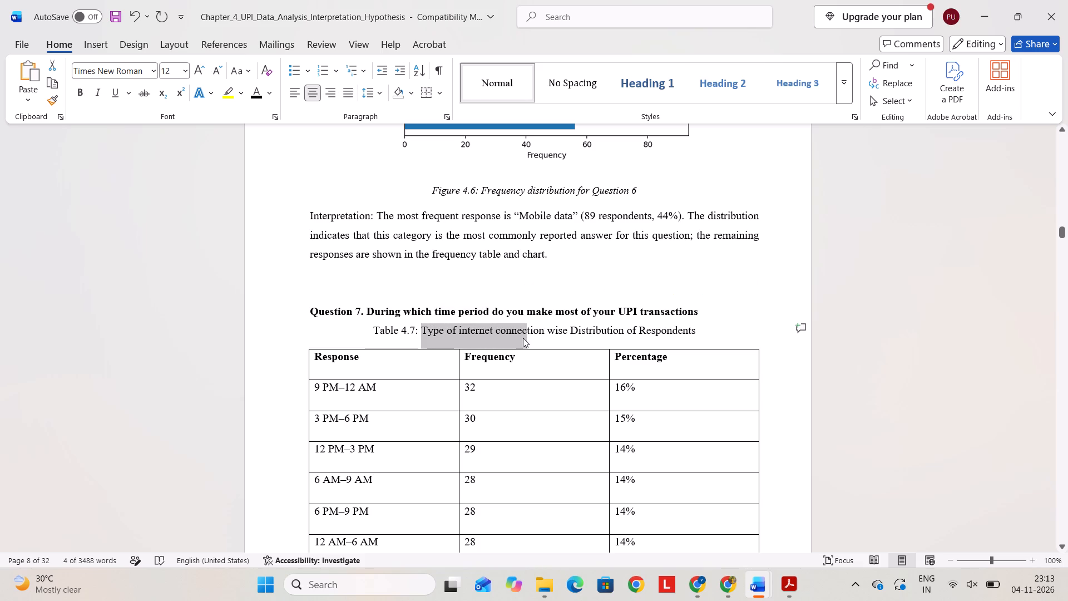
{"action": "key", "text": "ctrl+v"}
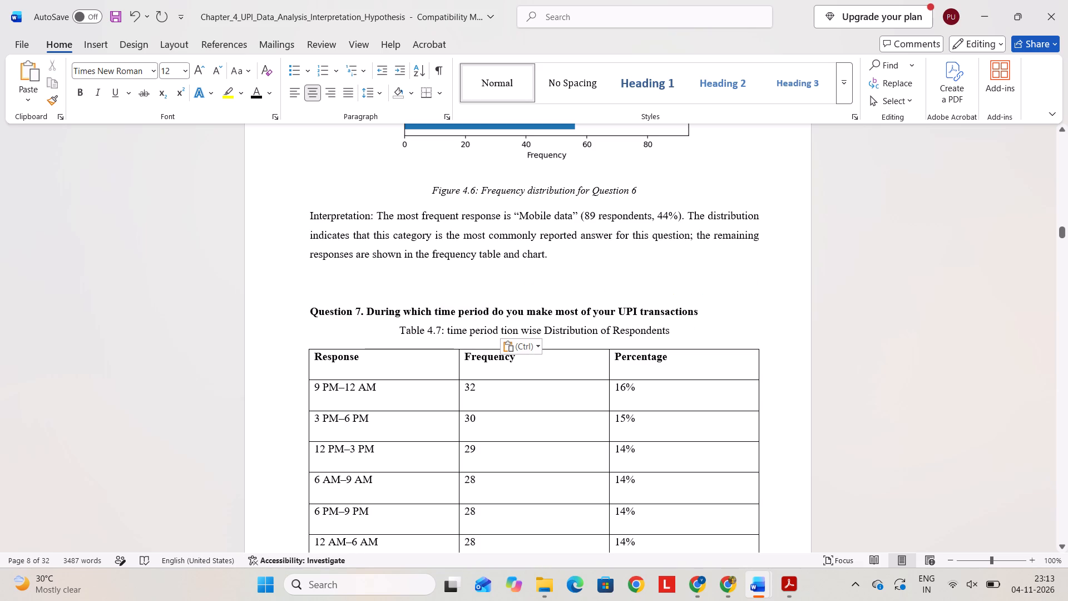
{"action": "key", "text": "Delete"}
{"action": "key", "text": "Delete"}
{"action": "key", "text": "Delete"}
{"action": "key", "text": "Delete"}
{"action": "key", "text": "Delete"}
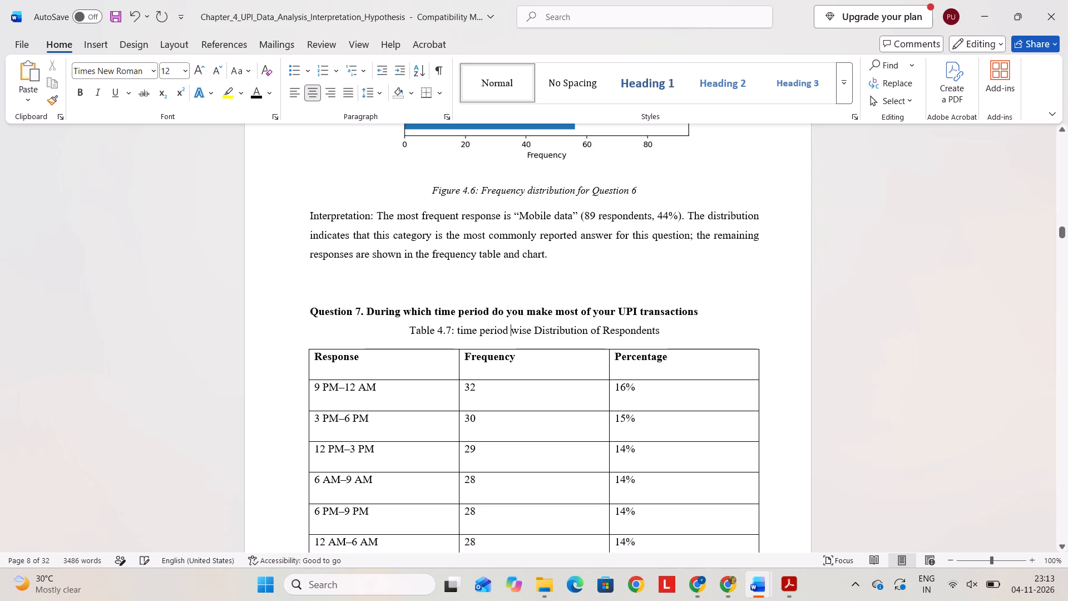
{"action": "left_click", "coordinate": [461, 327]}
{"action": "key", "text": "BackSpace"}
{"action": "key", "text": "shift+t"}
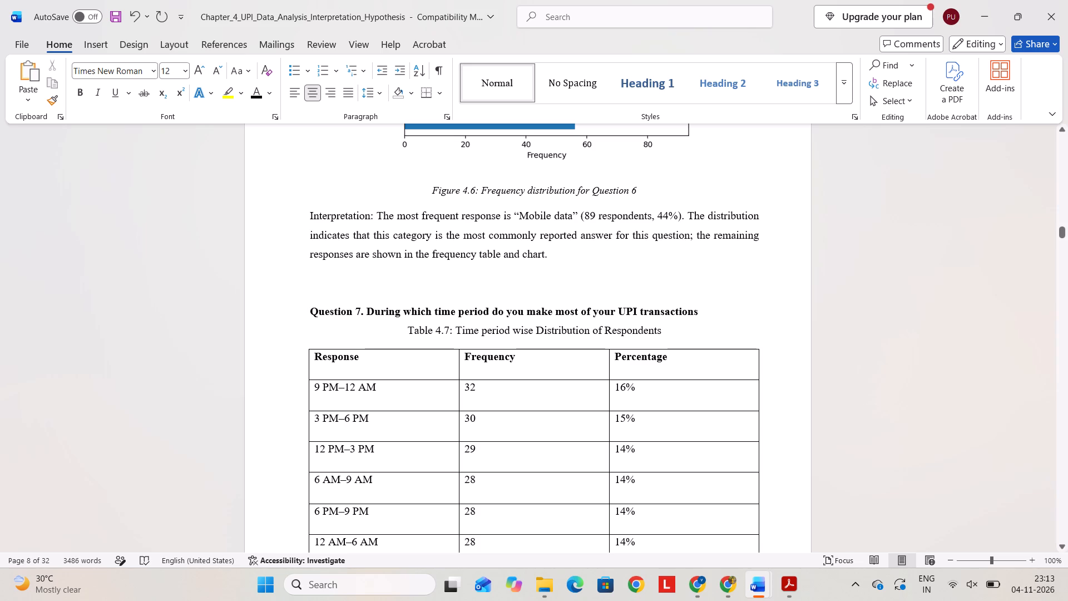
Copy the whole Question 7 caption onto a new line below the Question 8 heading.
{"action": "left_click_drag", "start_coordinate": [676, 336], "coordinate": [417, 322]}
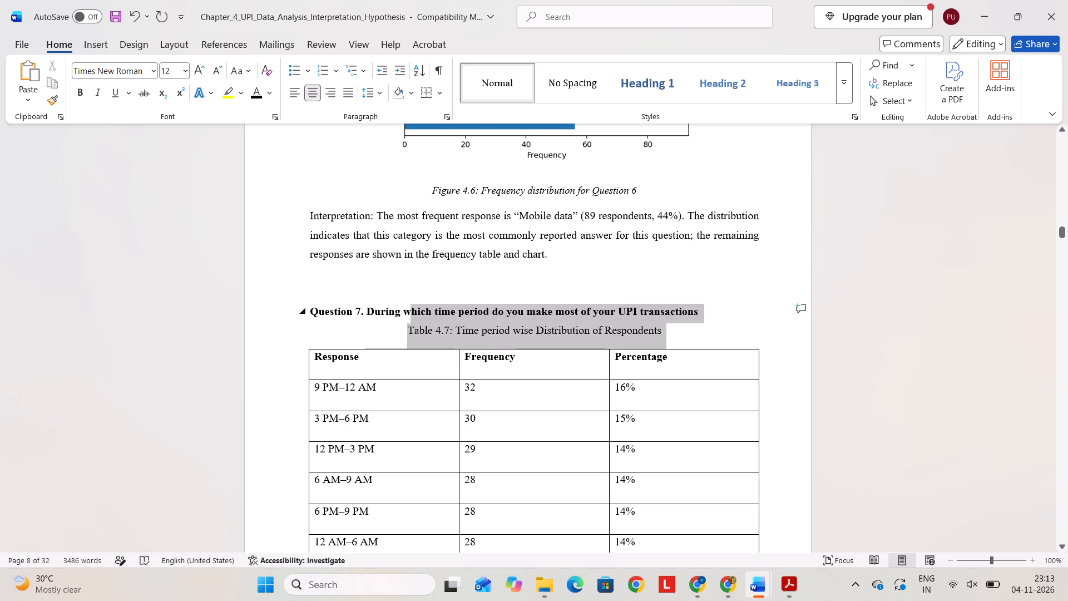
{"action": "left_click_drag", "start_coordinate": [417, 322], "coordinate": [406, 336]}
{"action": "key", "text": "ctrl+c"}
{"action": "scroll", "coordinate": [491, 359], "scroll_direction": "down", "scroll_amount": 2}
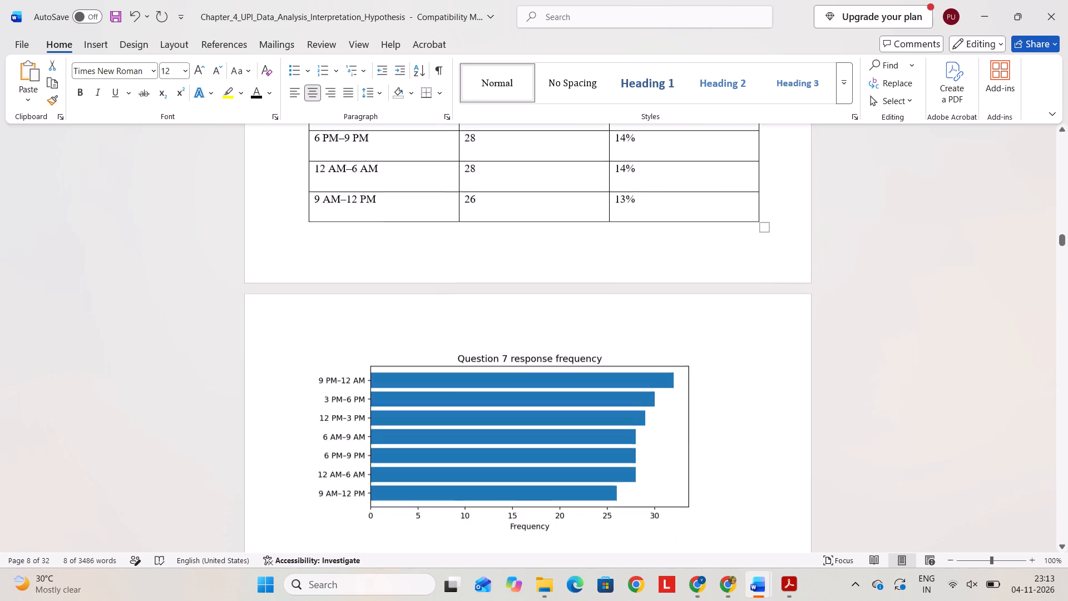
{"action": "scroll", "coordinate": [491, 360], "scroll_direction": "down", "scroll_amount": 5}
{"action": "left_click", "coordinate": [409, 285]}
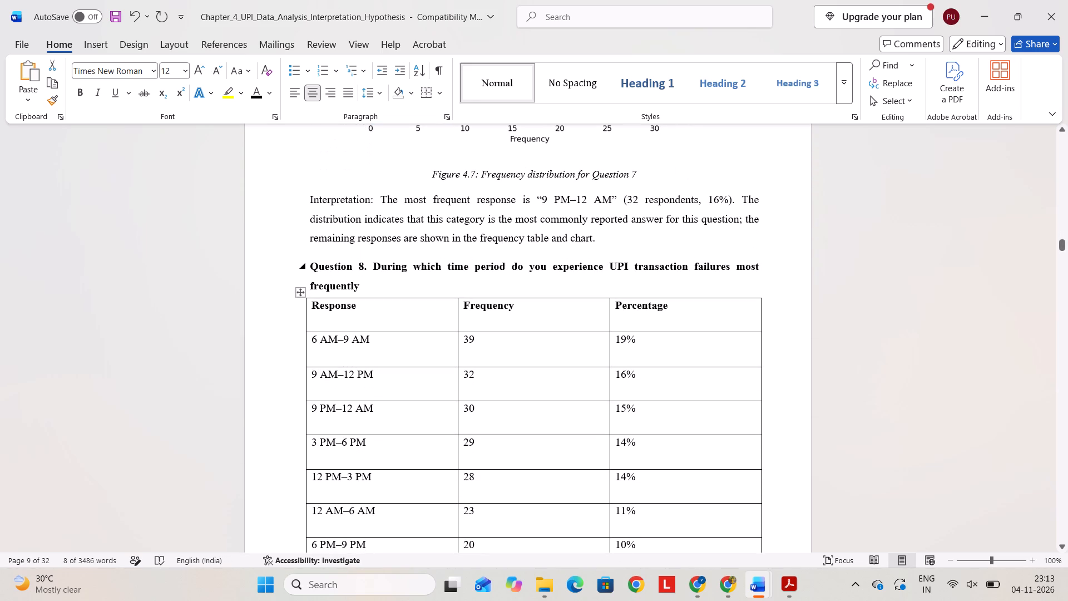
{"action": "key", "text": "Return"}
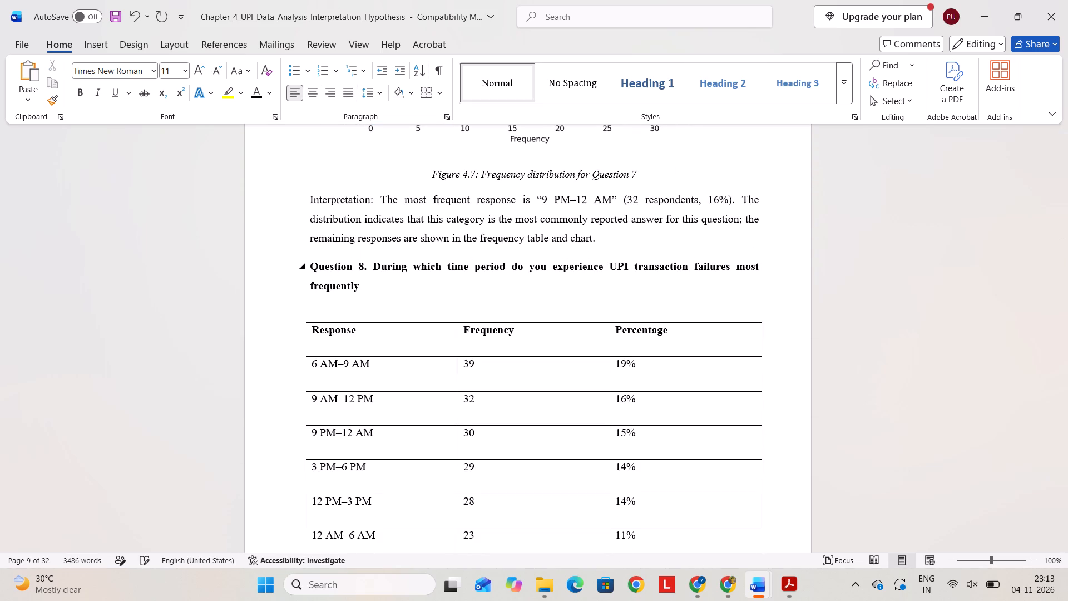
{"action": "key", "text": "ctrl+v"}
Renumber the Question 8 caption as Table 4.8 and remove the blank line above the table.
{"action": "left_click", "coordinate": [451, 306]}
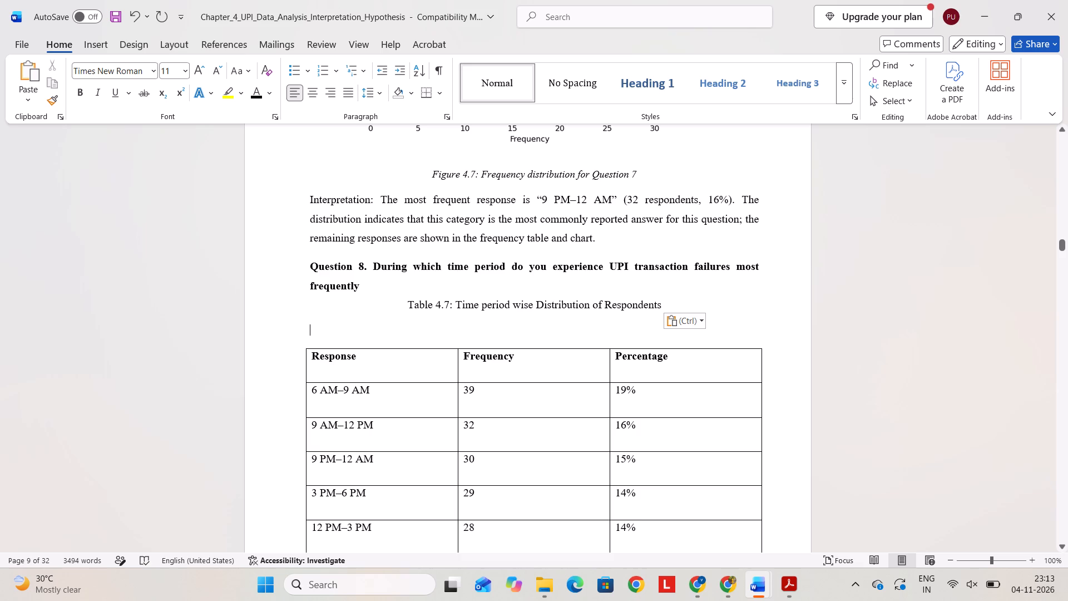
{"action": "key", "text": "Left"}
{"action": "key", "text": "BackSpace"}
{"action": "key", "text": "8"}
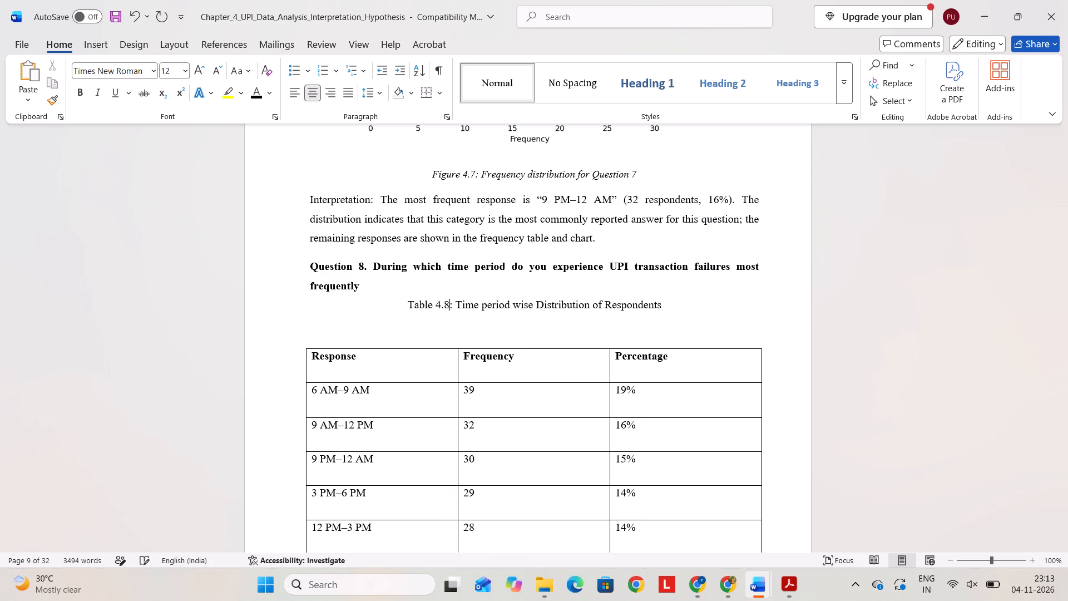
{"action": "left_click", "coordinate": [443, 323]}
{"action": "key", "text": "BackSpace"}
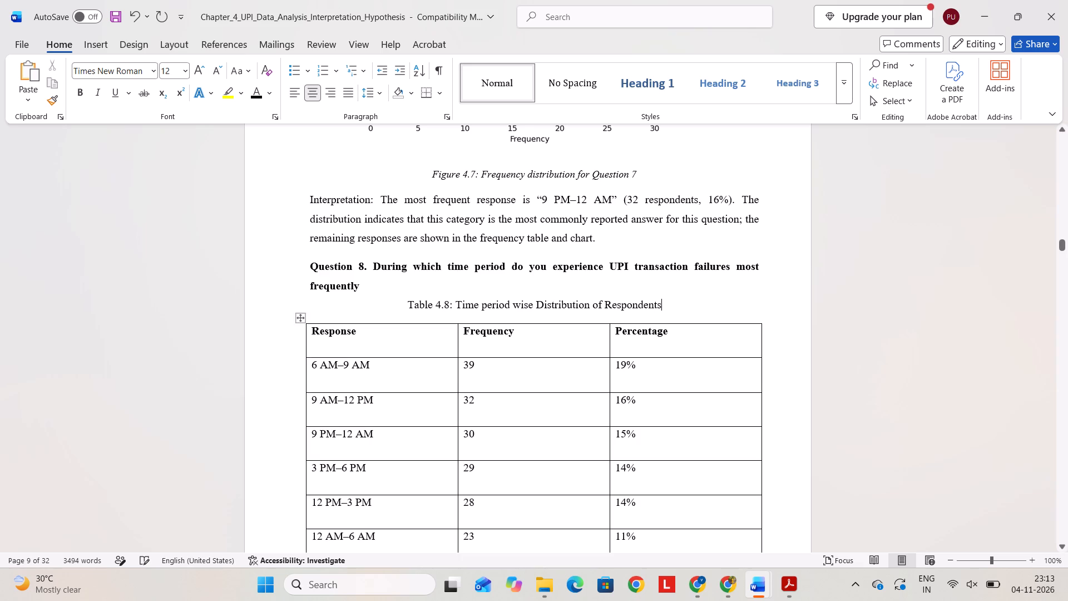
Paste the copied Question 7 caption on a new line below the Question 9 heading, leaving no blank line above the table.
{"action": "scroll", "coordinate": [462, 334], "scroll_direction": "down", "scroll_amount": 5}
{"action": "scroll", "coordinate": [565, 473], "scroll_direction": "down", "scroll_amount": 1}
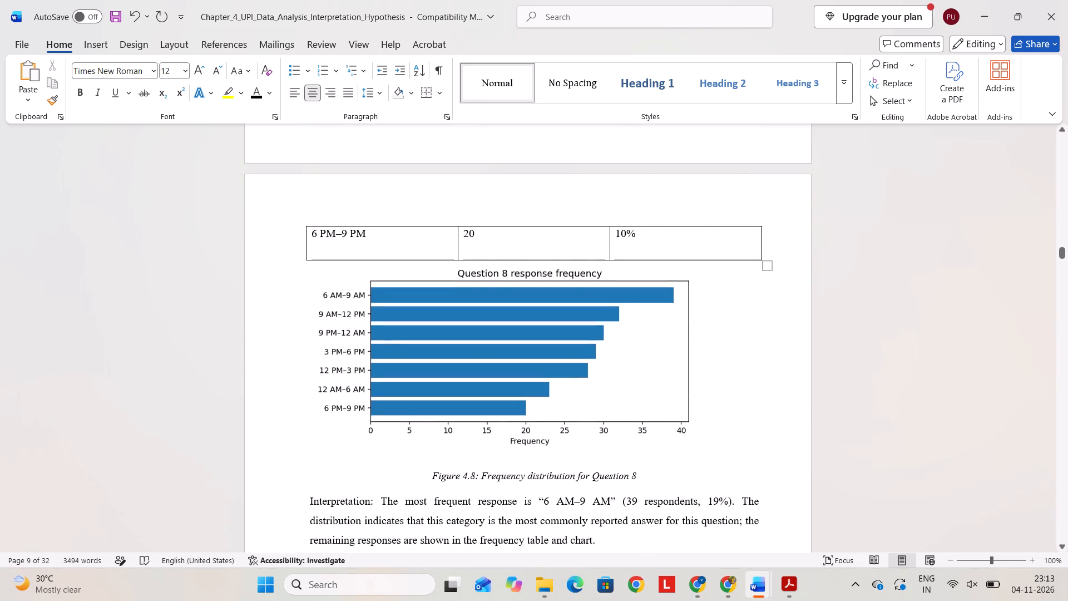
{"action": "scroll", "coordinate": [565, 472], "scroll_direction": "down", "scroll_amount": 1}
{"action": "left_click", "coordinate": [468, 426]}
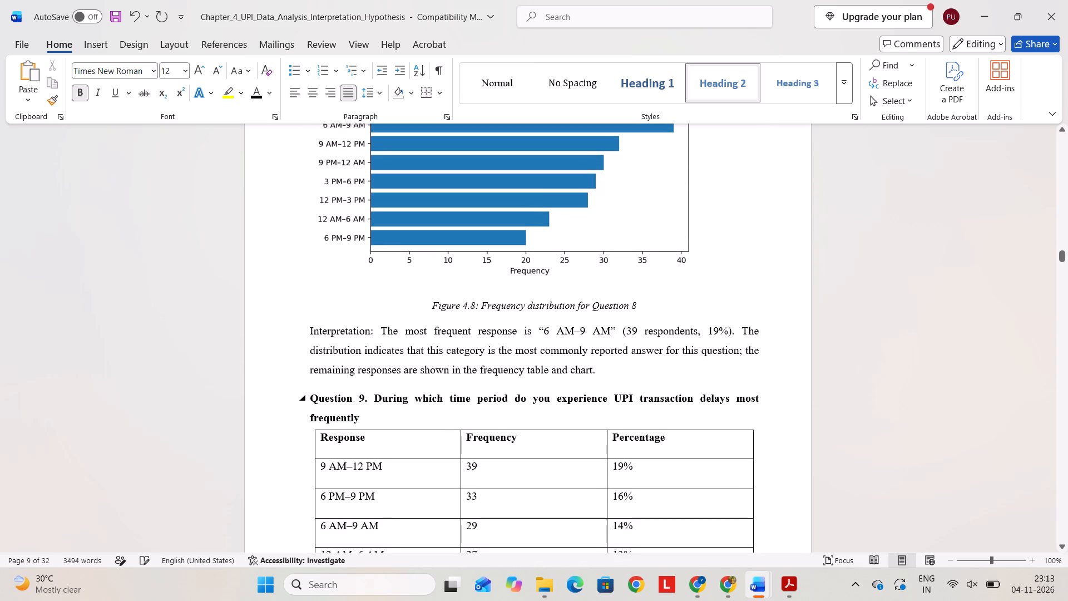
{"action": "key", "text": "Return"}
{"action": "key", "text": "ctrl+v"}
{"action": "key", "text": "BackSpace"}
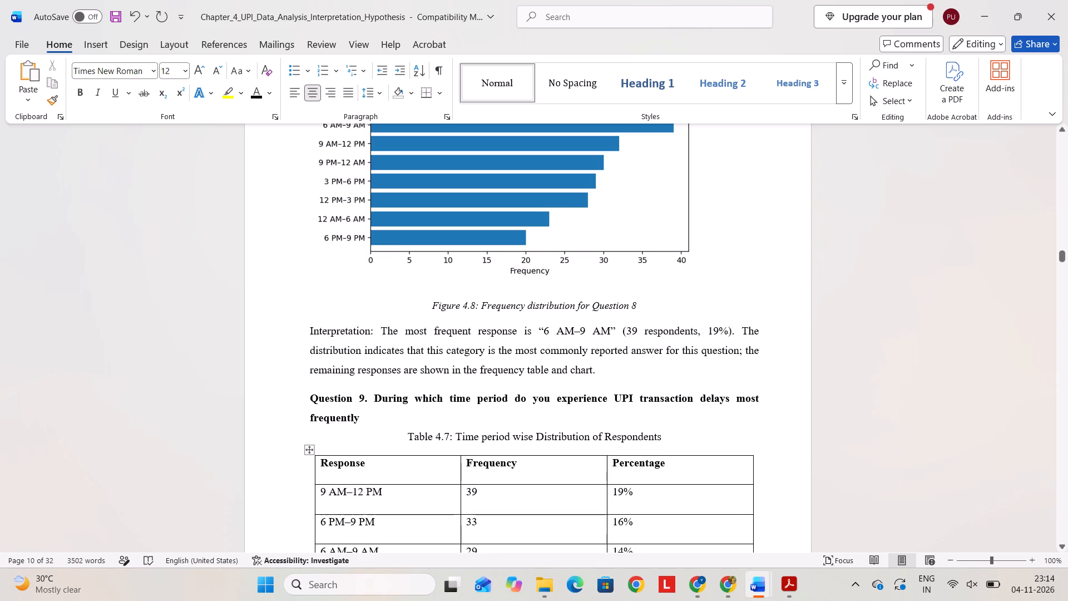
Renumber the caption above the Question 9 table as Table 4.9.
{"action": "left_click", "coordinate": [452, 435]}
{"action": "key", "text": "Left"}
{"action": "key", "text": "BackSpace"}
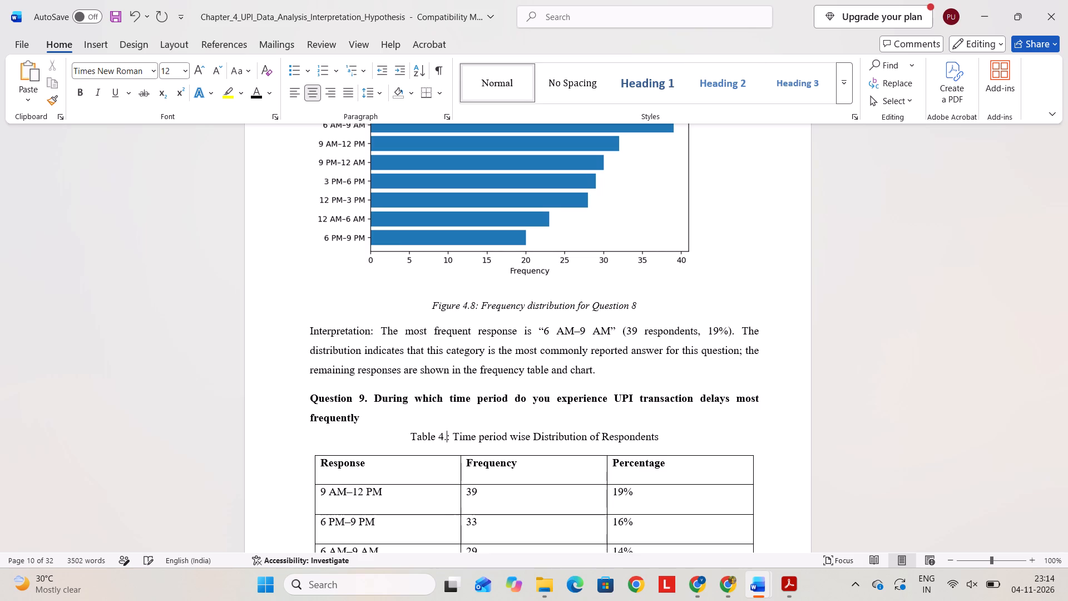
{"action": "key", "text": "9"}
Shrink the Question 9 response table so that all its rows fit on one page below the caption.
{"action": "scroll", "coordinate": [485, 449], "scroll_direction": "down", "scroll_amount": 3}
{"action": "scroll", "coordinate": [485, 449], "scroll_direction": "up", "scroll_amount": 1}
{"action": "scroll", "coordinate": [485, 449], "scroll_direction": "down", "scroll_amount": 1}
{"action": "scroll", "coordinate": [485, 449], "scroll_direction": "up", "scroll_amount": 1}
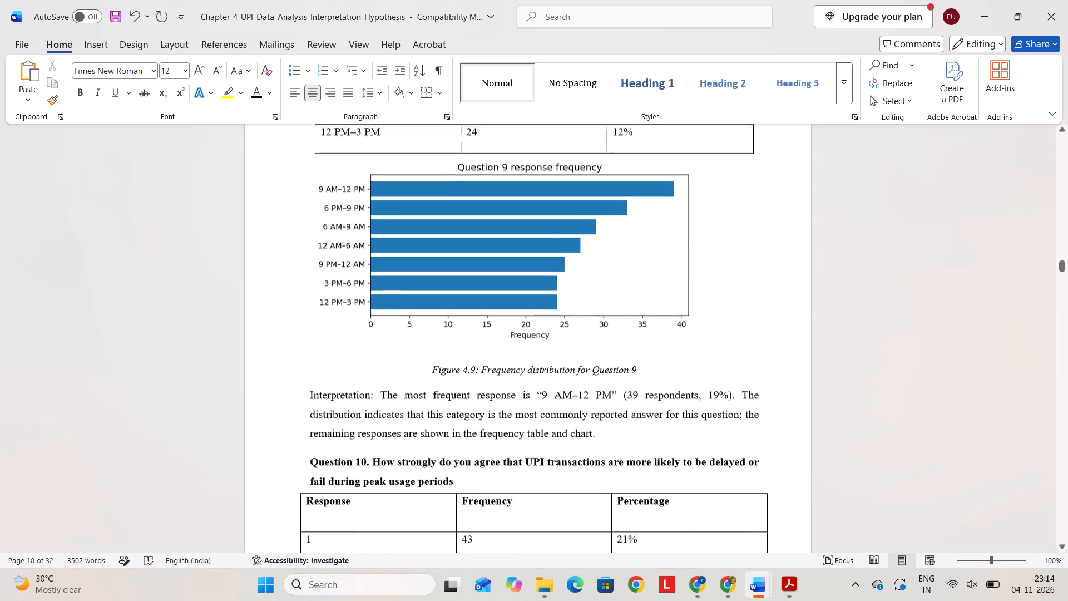
{"action": "scroll", "coordinate": [485, 449], "scroll_direction": "up", "scroll_amount": 1}
{"action": "scroll", "coordinate": [683, 598], "scroll_direction": "down", "scroll_amount": 1}
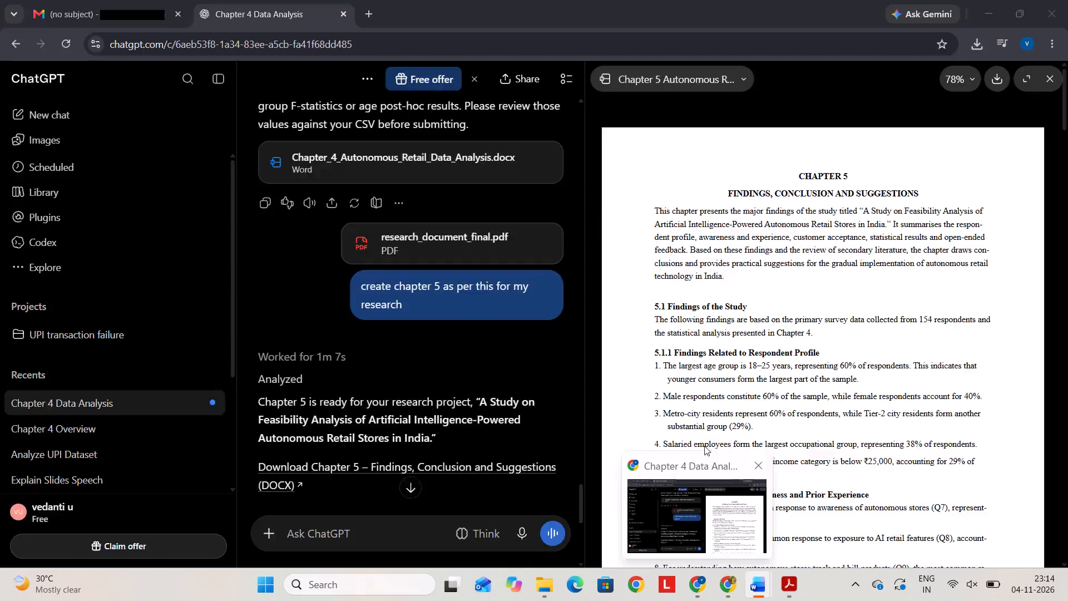
{"action": "scroll", "coordinate": [706, 398], "scroll_direction": "down", "scroll_amount": 1}
{"action": "left_click_drag", "start_coordinate": [756, 519], "coordinate": [743, 399]}
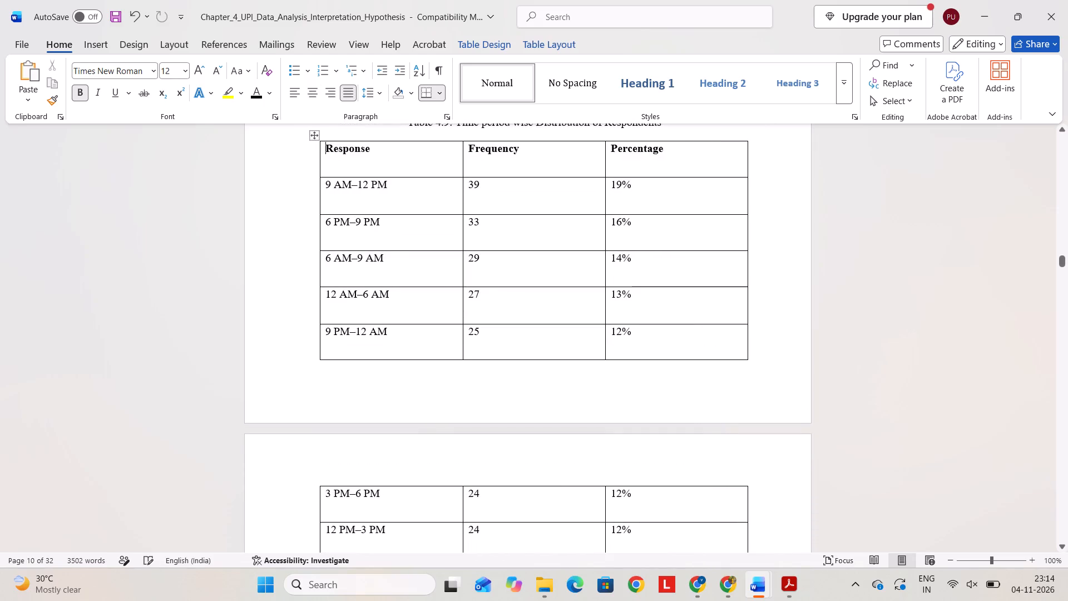
{"action": "scroll", "coordinate": [695, 467], "scroll_direction": "down", "scroll_amount": 1}
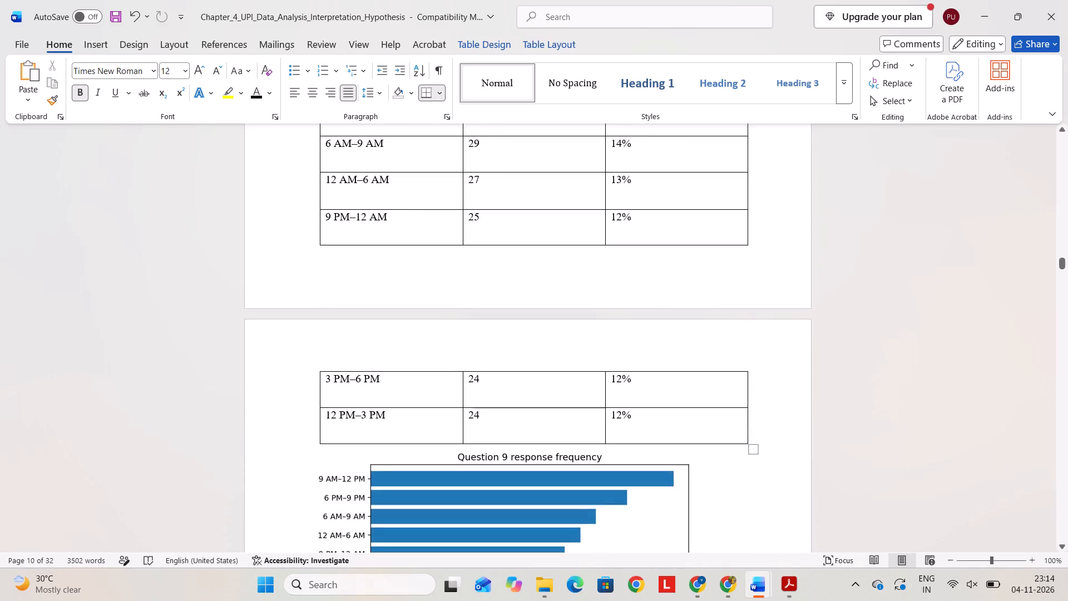
{"action": "left_click_drag", "start_coordinate": [750, 448], "coordinate": [759, 296]}
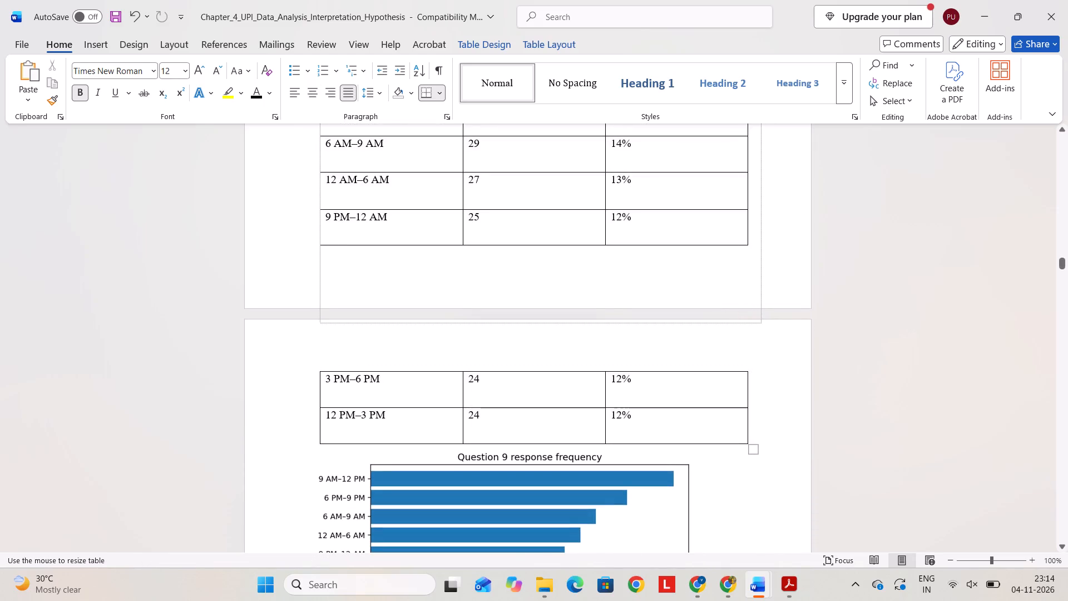
{"action": "left_click_drag", "start_coordinate": [759, 296], "coordinate": [759, 277]}
{"action": "scroll", "coordinate": [734, 376], "scroll_direction": "up", "scroll_amount": 3}
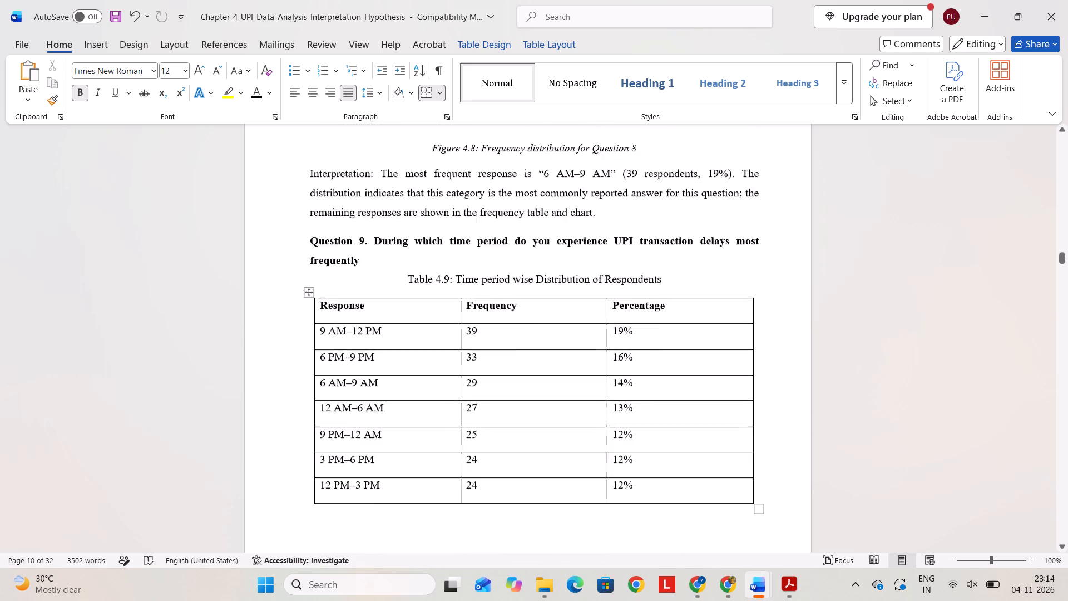
Remove the blank line between the Question 6 interpretation and the Question 7 heading.
{"action": "scroll", "coordinate": [734, 376], "scroll_direction": "up", "scroll_amount": 4}
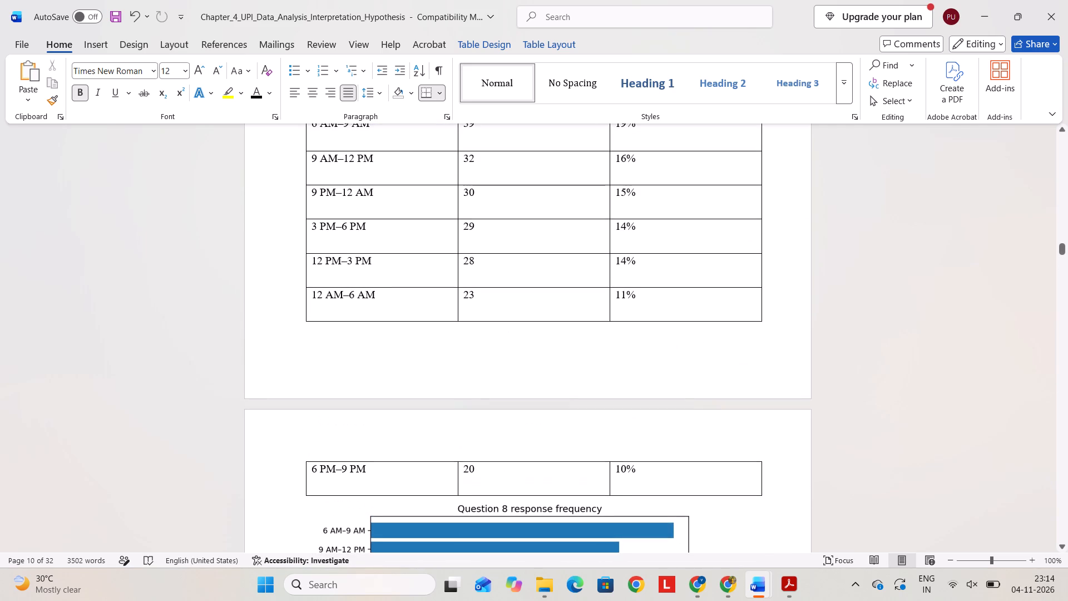
{"action": "left_click", "coordinate": [749, 481]}
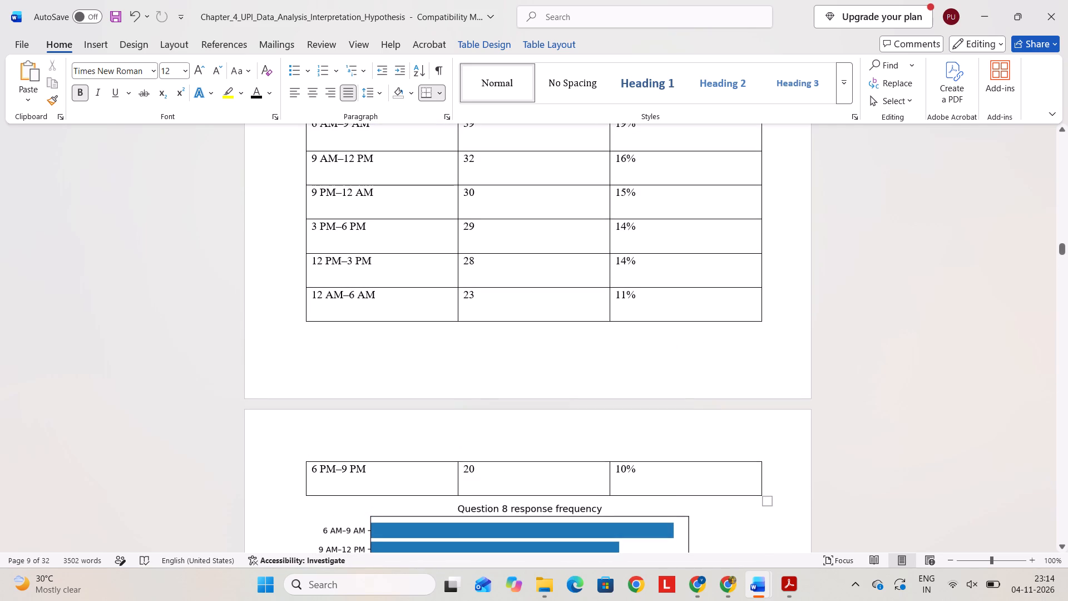
{"action": "scroll", "coordinate": [749, 481], "scroll_direction": "up", "scroll_amount": 2}
{"action": "scroll", "coordinate": [504, 356], "scroll_direction": "up", "scroll_amount": 5}
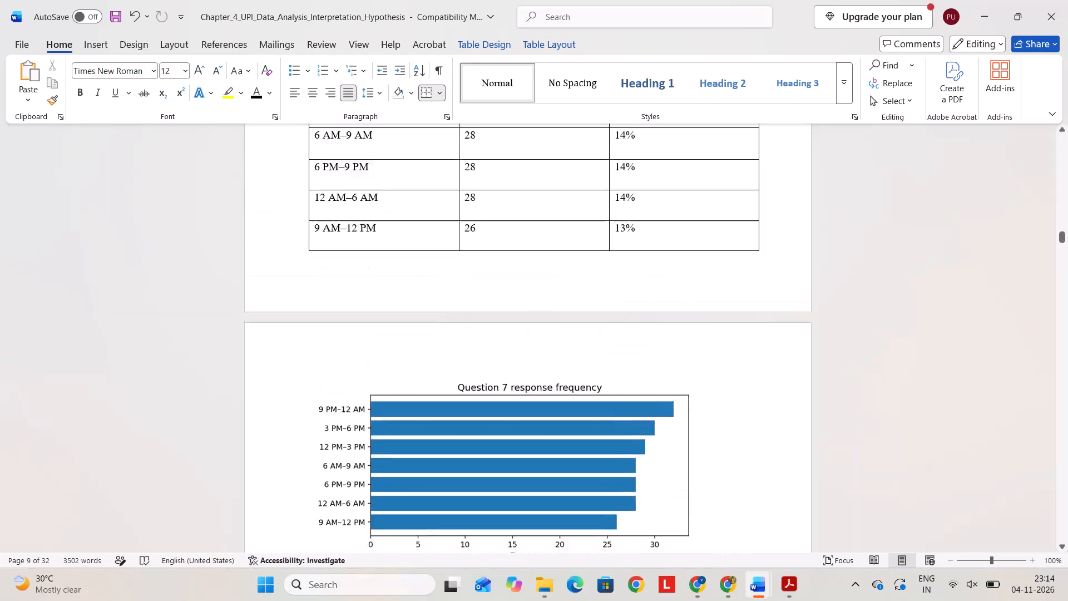
{"action": "scroll", "coordinate": [504, 356], "scroll_direction": "up", "scroll_amount": 1}
{"action": "left_click", "coordinate": [403, 309]}
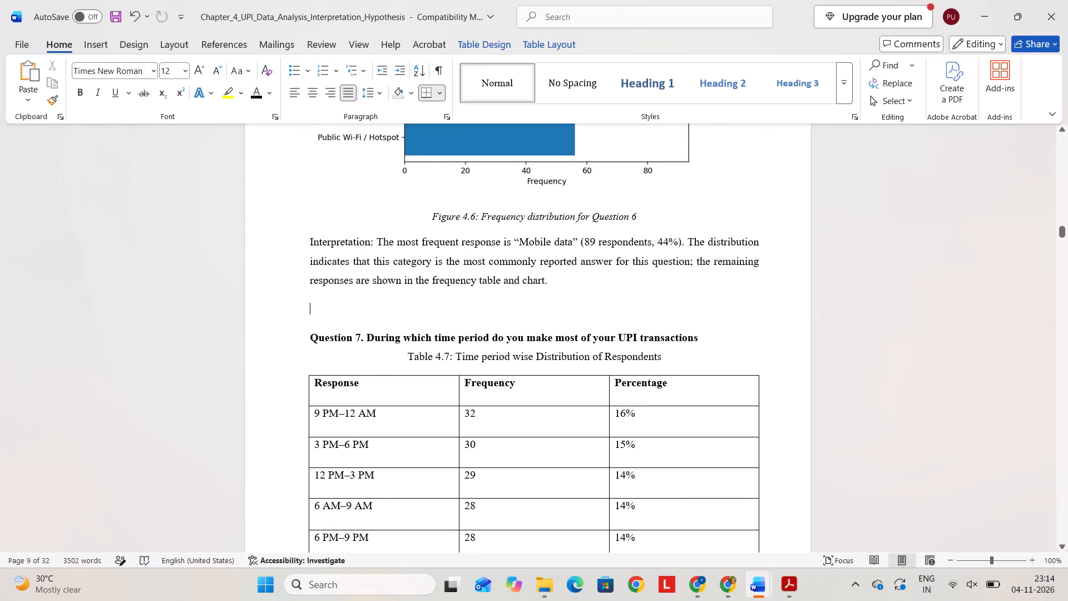
{"action": "key", "text": "BackSpace"}
Remove the blank line between the Question 5 interpretation and the Question 6 heading.
{"action": "scroll", "coordinate": [403, 309], "scroll_direction": "up", "scroll_amount": 7}
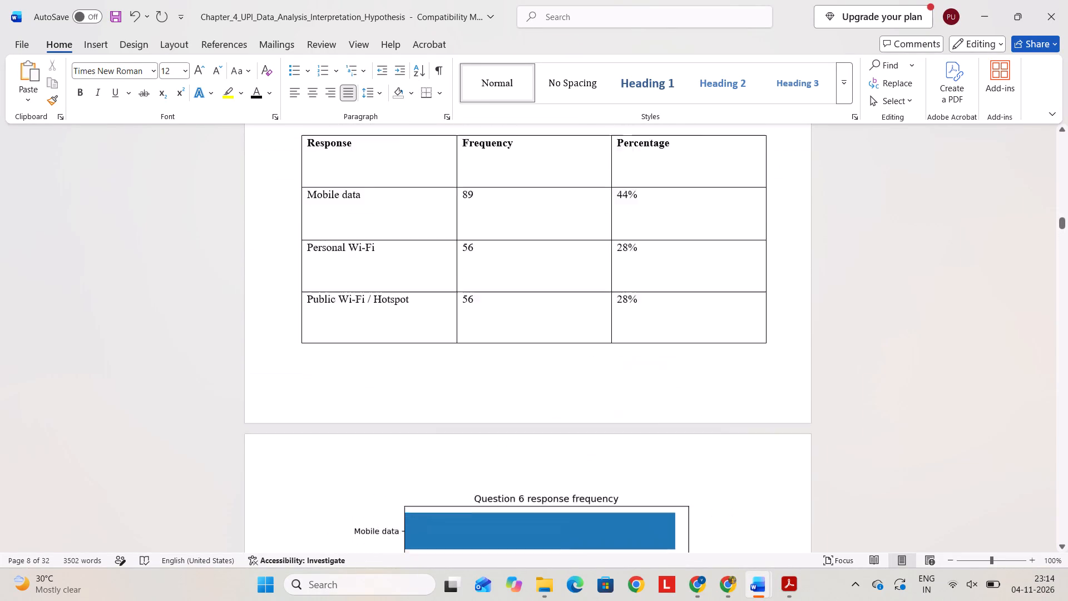
{"action": "scroll", "coordinate": [403, 309], "scroll_direction": "up", "scroll_amount": 3}
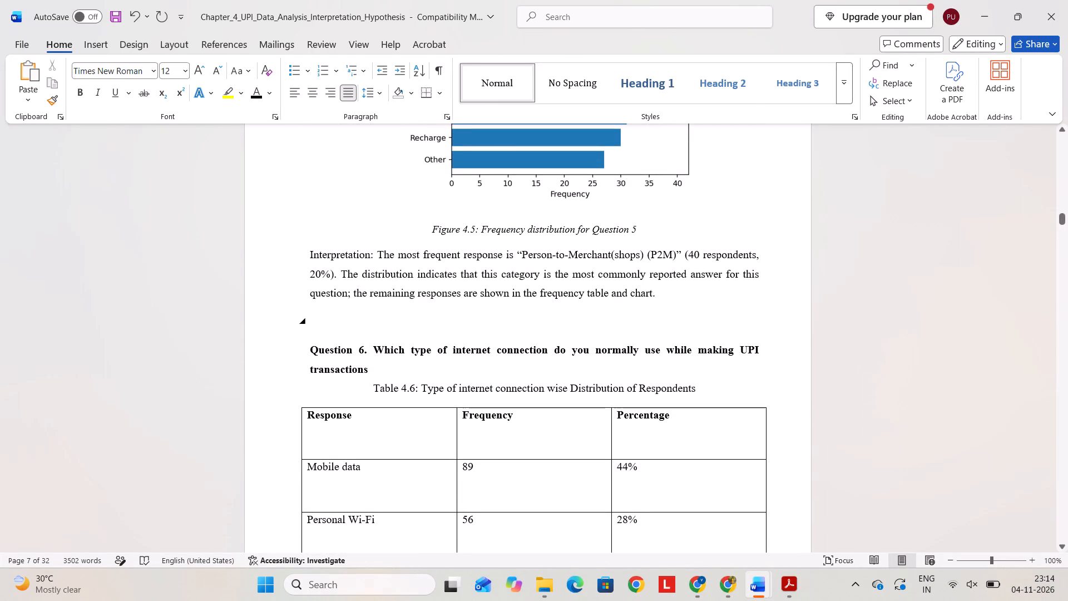
{"action": "left_click", "coordinate": [324, 321]}
{"action": "key", "text": "BackSpace"}
Remove the blank line between the Question 2 interpretation and the Question 3 heading.
{"action": "scroll", "coordinate": [324, 321], "scroll_direction": "up", "scroll_amount": 4}
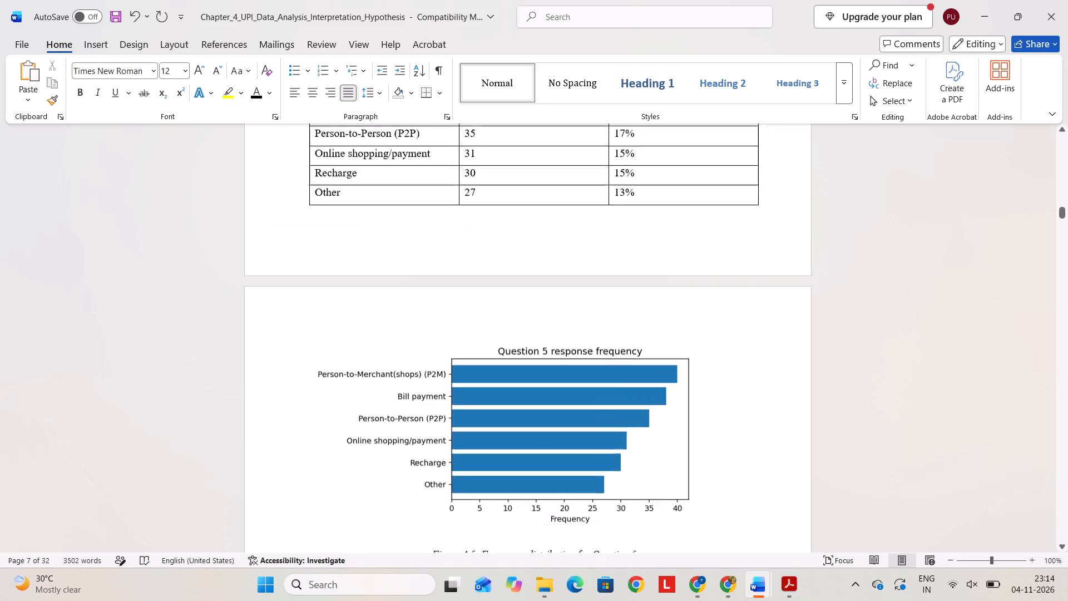
{"action": "scroll", "coordinate": [324, 321], "scroll_direction": "up", "scroll_amount": 9}
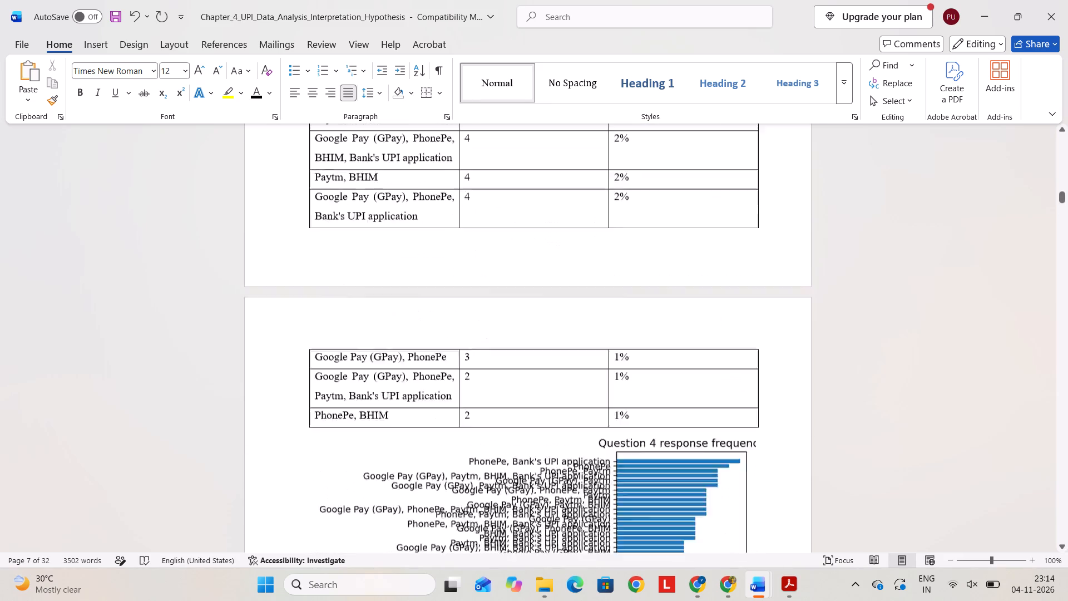
{"action": "scroll", "coordinate": [324, 321], "scroll_direction": "up", "scroll_amount": 7}
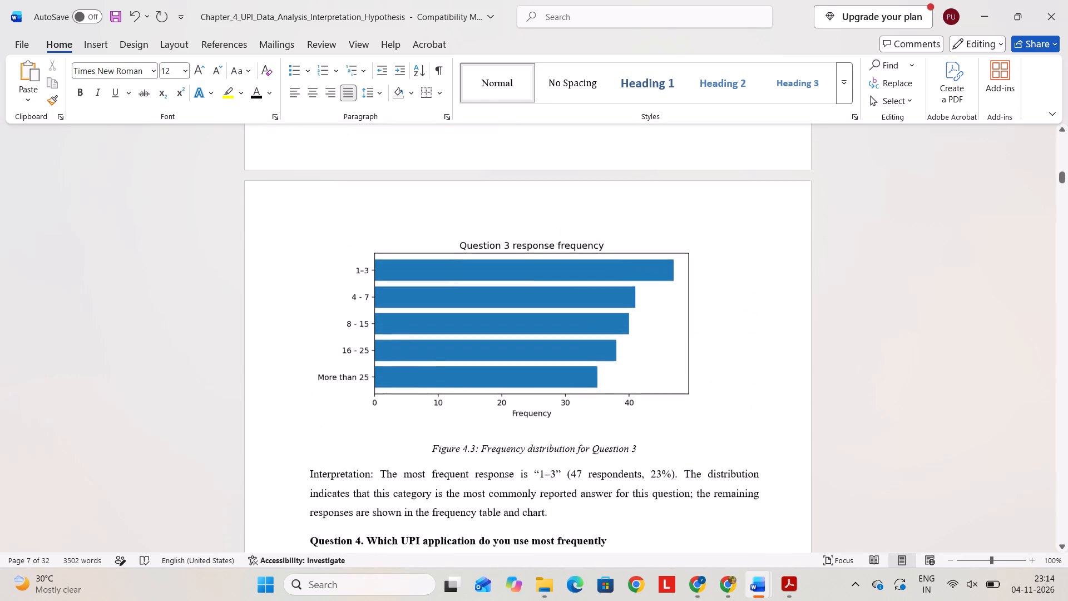
{"action": "scroll", "coordinate": [324, 321], "scroll_direction": "up", "scroll_amount": 5}
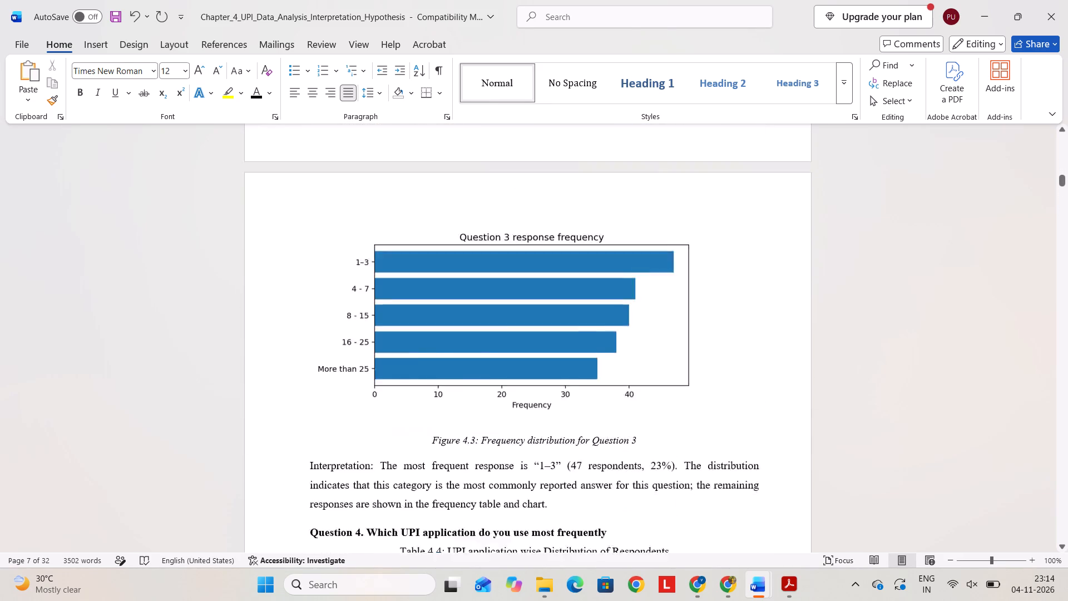
{"action": "scroll", "coordinate": [324, 321], "scroll_direction": "up", "scroll_amount": 4}
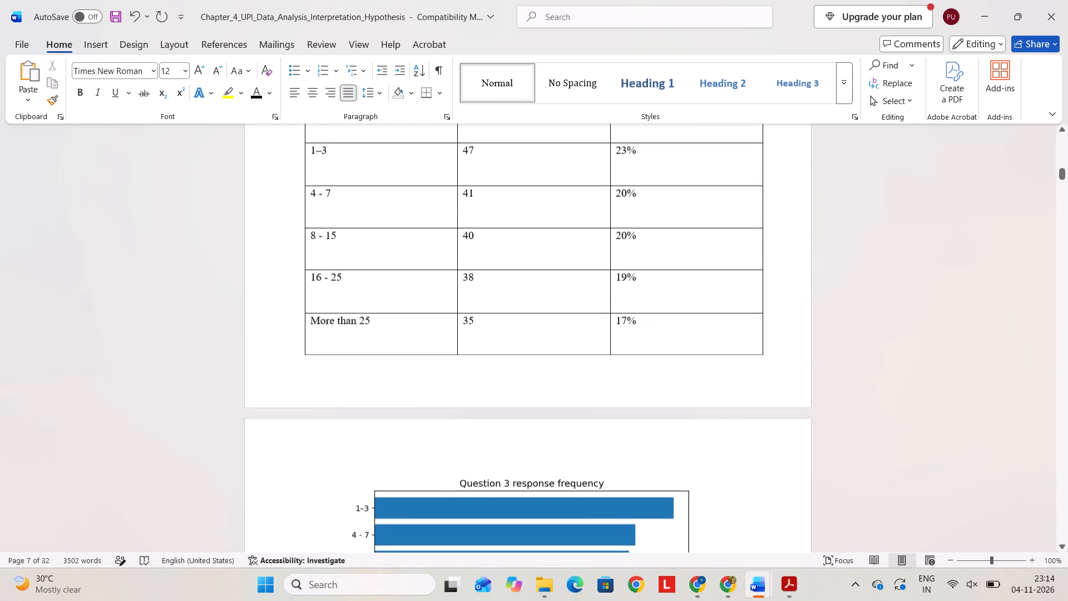
{"action": "scroll", "coordinate": [324, 321], "scroll_direction": "up", "scroll_amount": 3}
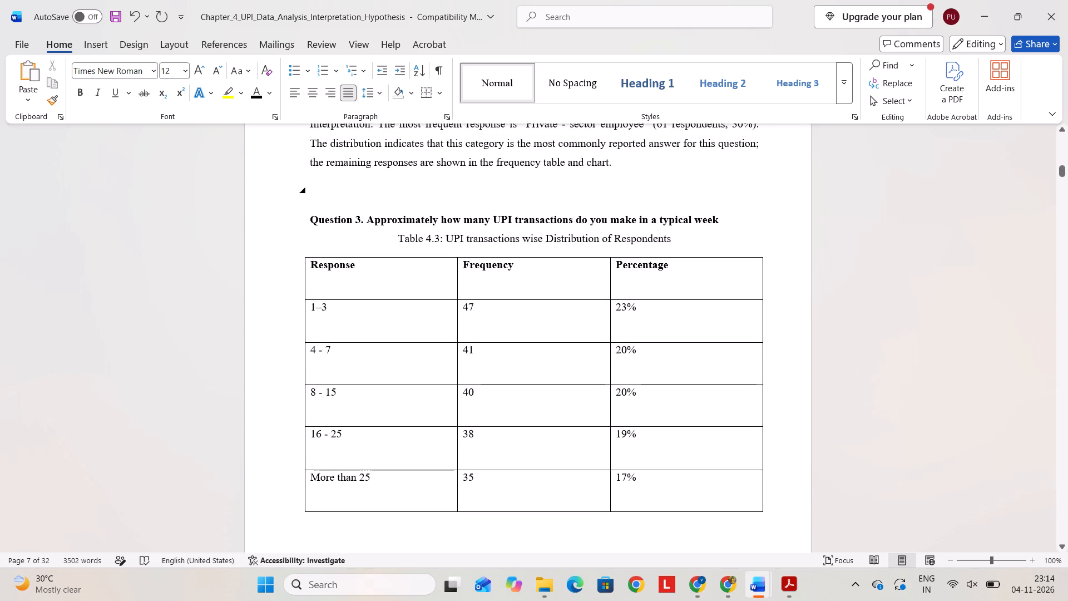
{"action": "left_click", "coordinate": [318, 200]}
{"action": "key", "text": "BackSpace"}
Shrink the Question 8 response table so that the 6 PM–9 PM row fits on the same page as the rest.
{"action": "scroll", "coordinate": [318, 200], "scroll_direction": "up", "scroll_amount": 5}
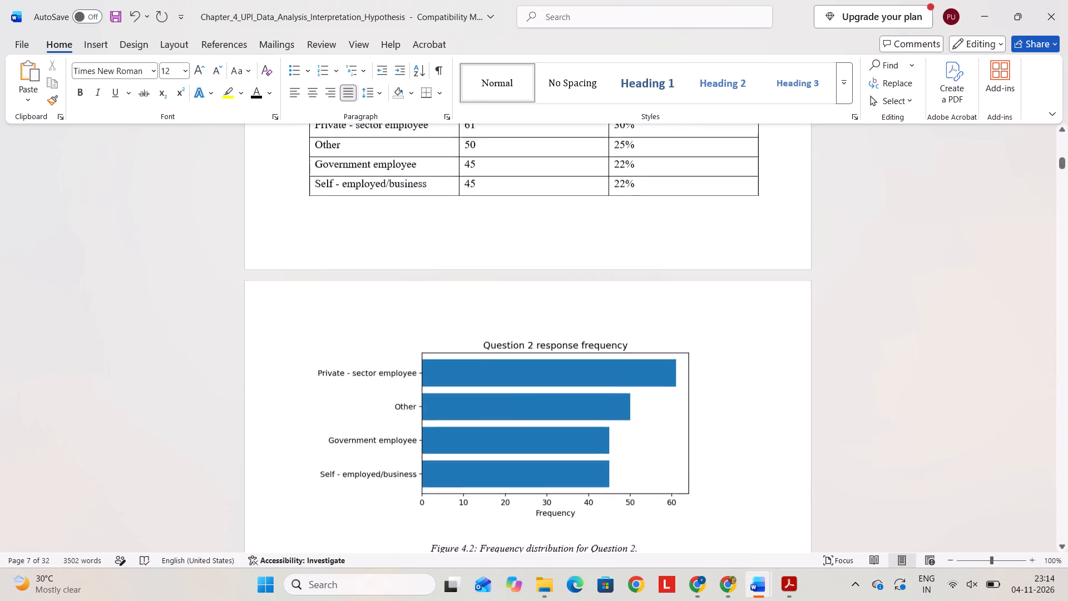
{"action": "scroll", "coordinate": [318, 200], "scroll_direction": "up", "scroll_amount": 2}
{"action": "scroll", "coordinate": [318, 200], "scroll_direction": "down", "scroll_amount": 9}
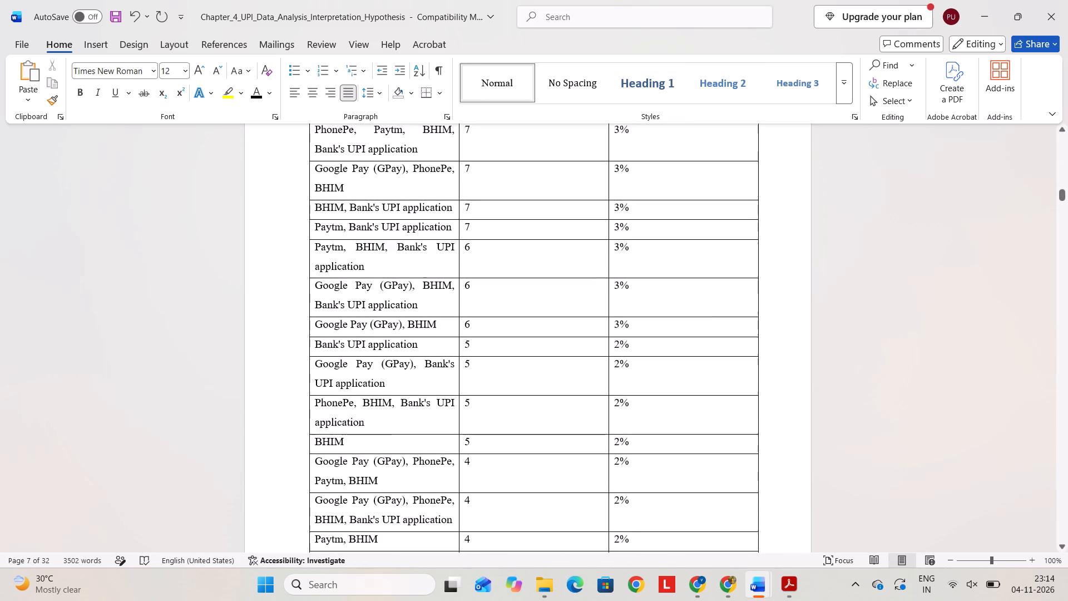
{"action": "scroll", "coordinate": [318, 200], "scroll_direction": "down", "scroll_amount": 9}
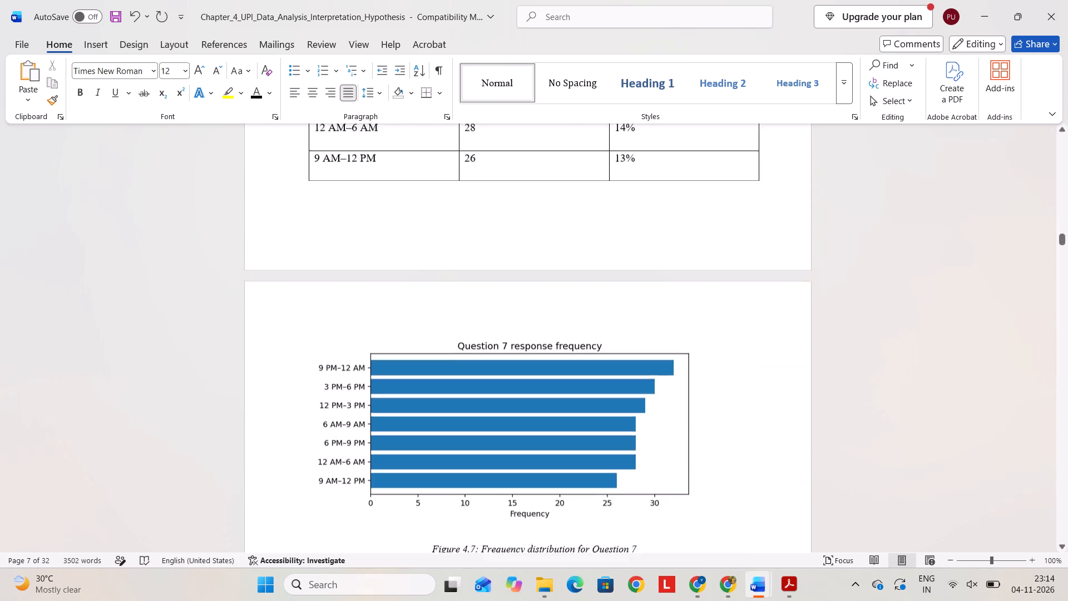
{"action": "scroll", "coordinate": [318, 200], "scroll_direction": "down", "scroll_amount": 5}
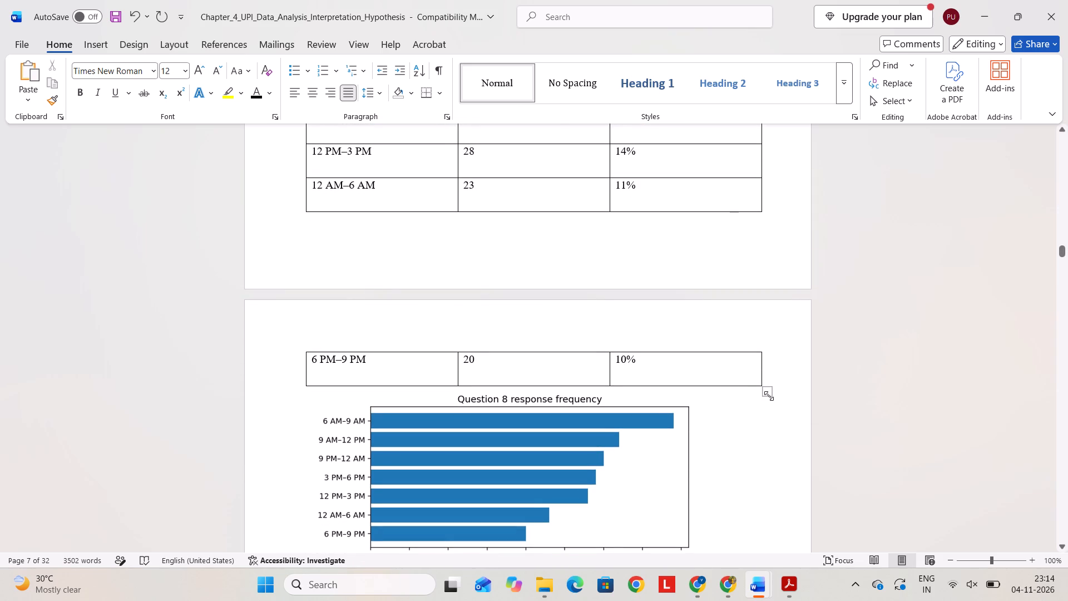
{"action": "left_click_drag", "start_coordinate": [763, 386], "coordinate": [730, 263]}
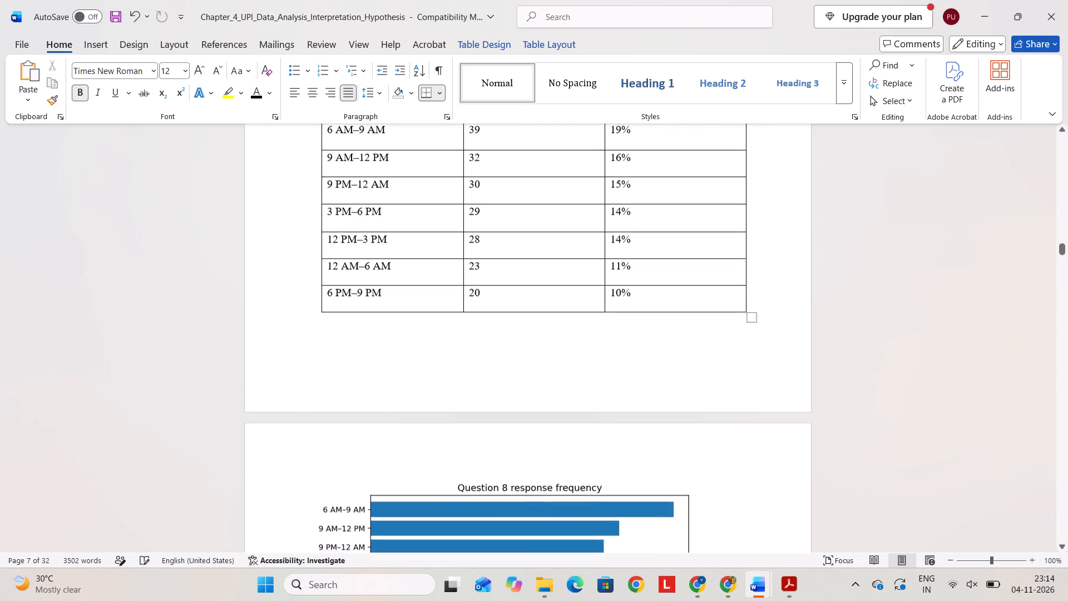
{"action": "scroll", "coordinate": [795, 401], "scroll_direction": "down", "scroll_amount": 1}
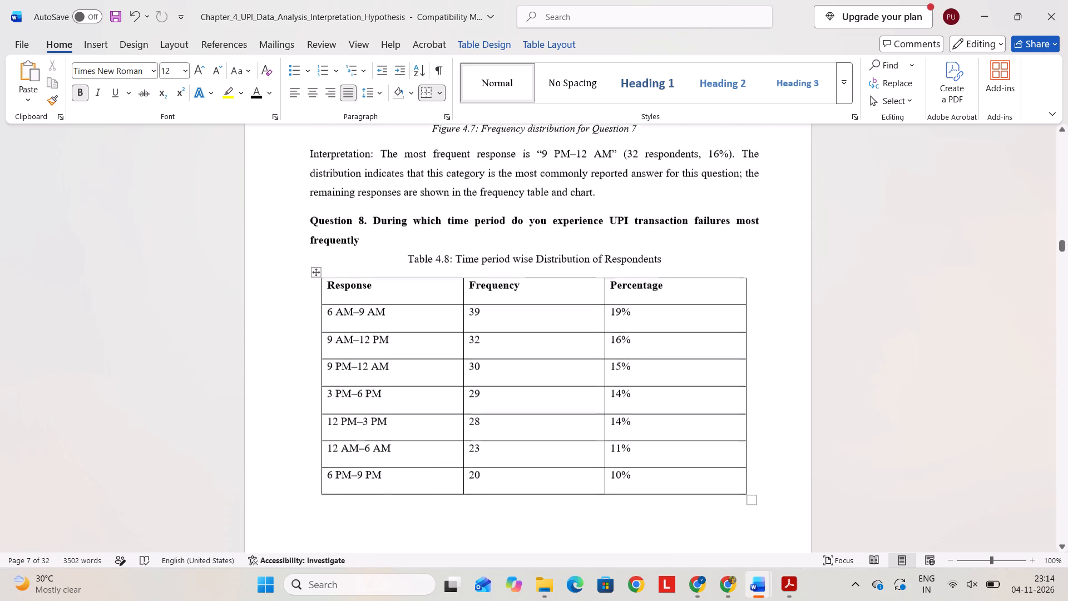
Paste the copied Question 7 caption on a new line below the Question 10 heading, leaving no blank line above the table.
{"action": "scroll", "coordinate": [795, 401], "scroll_direction": "down", "scroll_amount": 3}
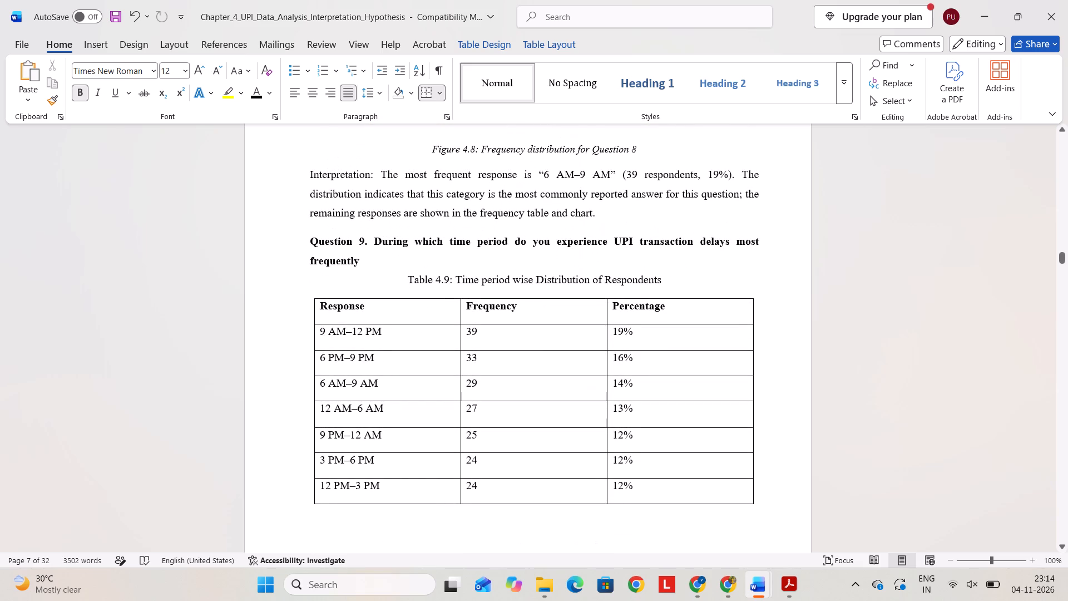
{"action": "scroll", "coordinate": [724, 410], "scroll_direction": "down", "scroll_amount": 5}
{"action": "scroll", "coordinate": [724, 410], "scroll_direction": "up", "scroll_amount": 1}
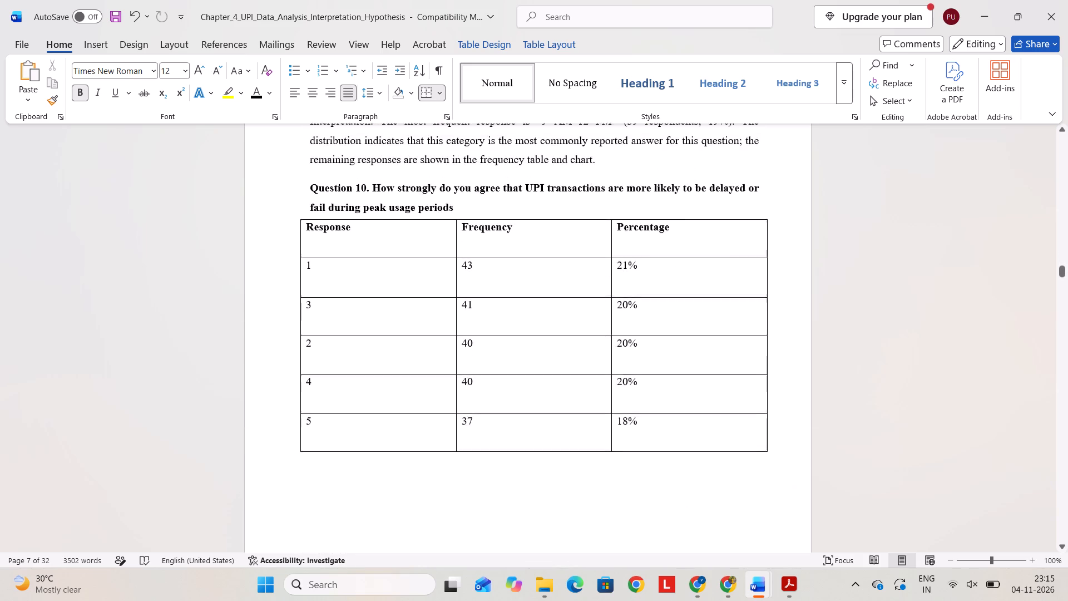
{"action": "scroll", "coordinate": [724, 410], "scroll_direction": "up", "scroll_amount": 1}
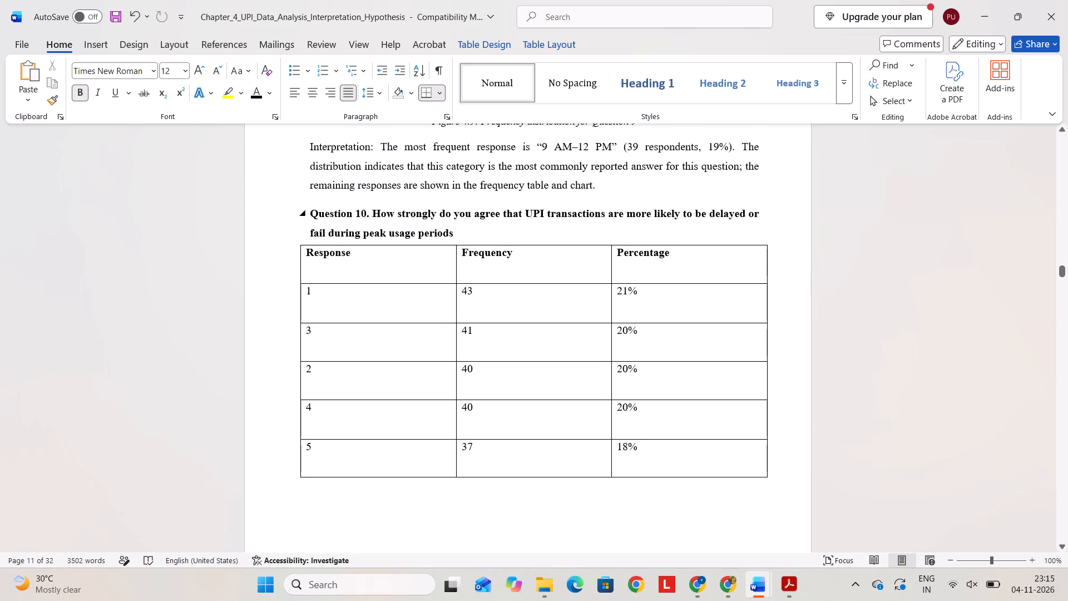
{"action": "left_click", "coordinate": [500, 236]}
{"action": "key", "text": "Return"}
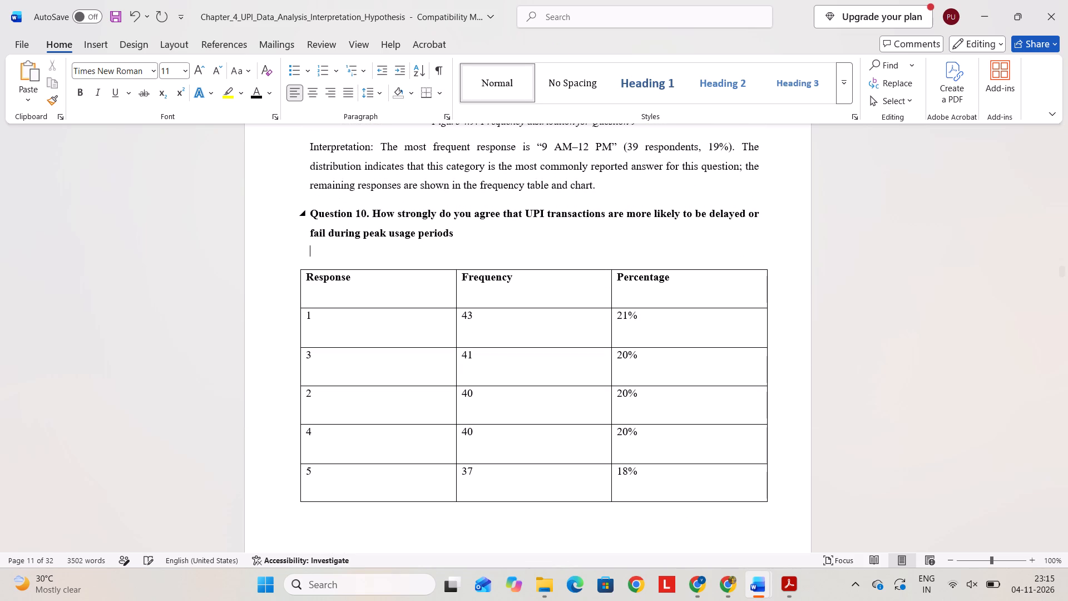
{"action": "key", "text": "ctrl+v"}
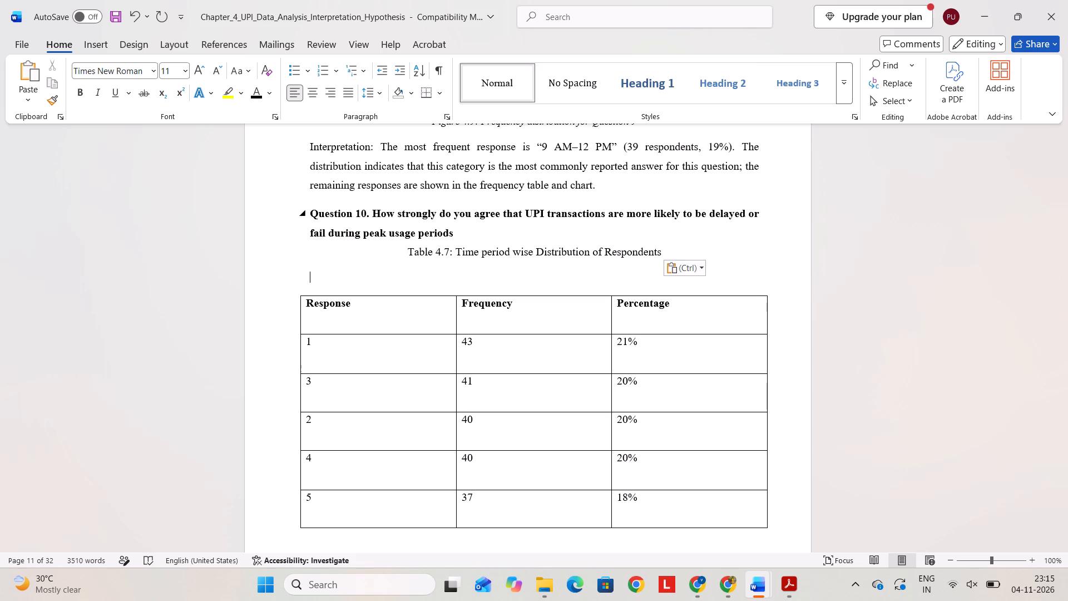
{"action": "key", "text": "BackSpace"}
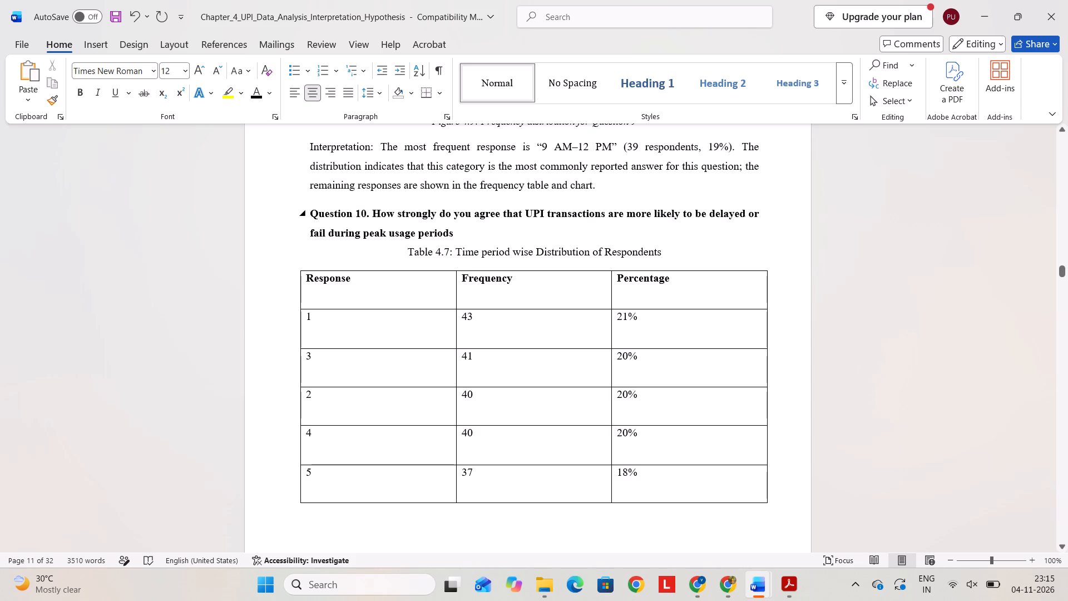
Replace "Time period" in the Question 10 table caption with "Delayed or fail during", copied from the question heading and capitalised.
{"action": "left_click_drag", "start_coordinate": [713, 214], "coordinate": [370, 235]}
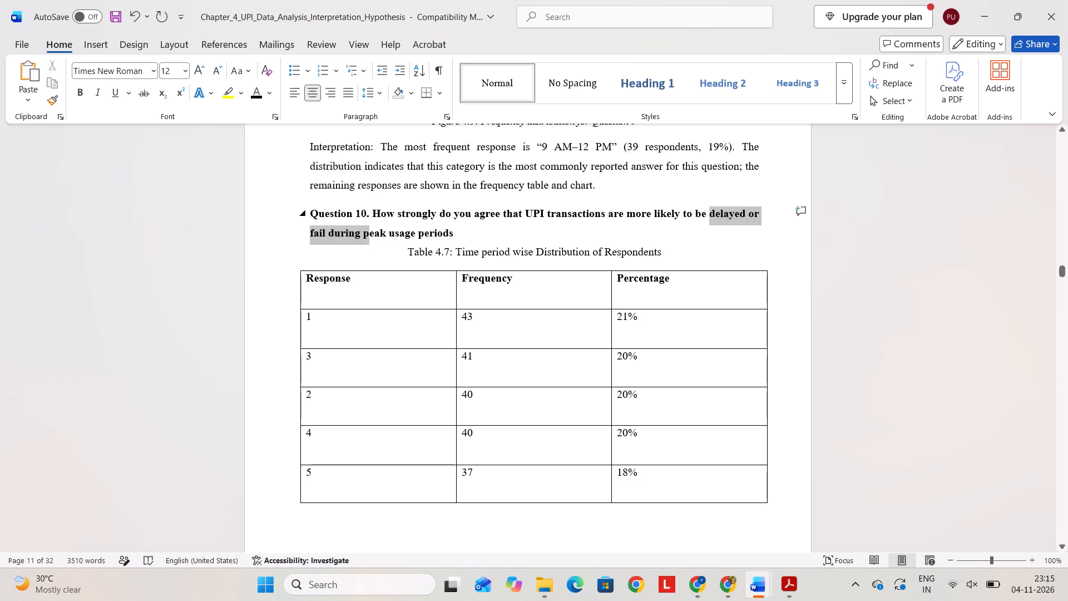
{"action": "left_click_drag", "start_coordinate": [370, 235], "coordinate": [360, 238]}
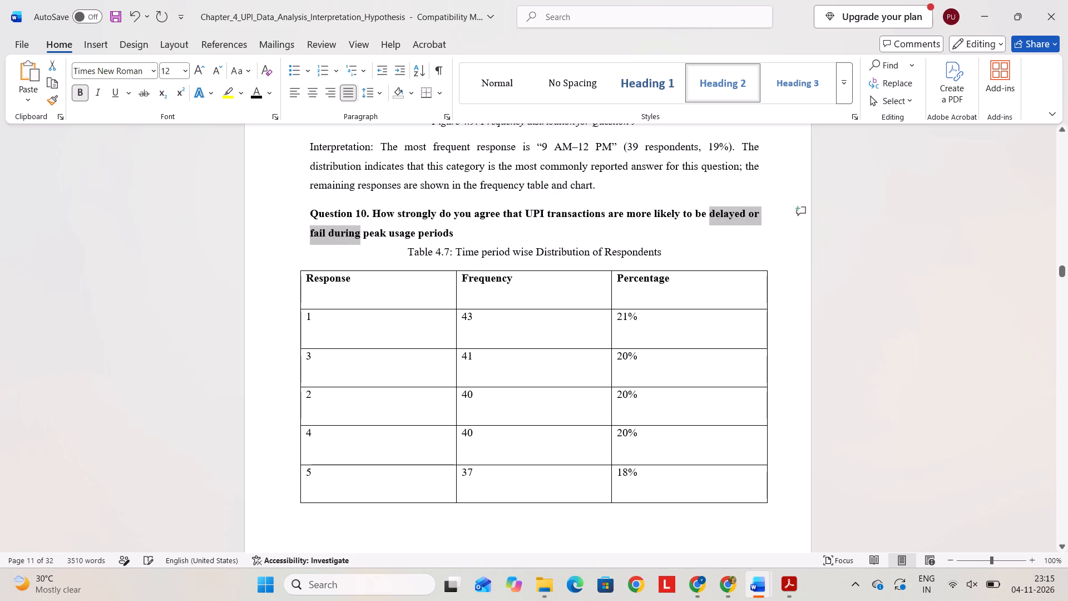
{"action": "key", "text": "ctrl+c"}
{"action": "left_click_drag", "start_coordinate": [508, 254], "coordinate": [463, 256]}
{"action": "key", "text": "ctrl+v"}
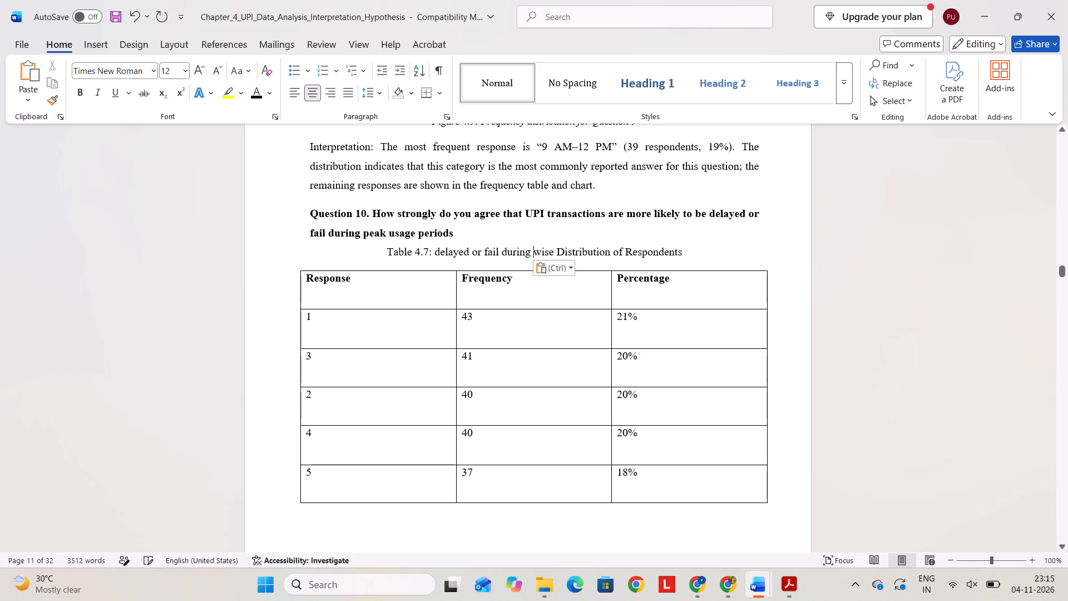
{"action": "left_click", "coordinate": [438, 248]}
{"action": "key", "text": "BackSpace"}
{"action": "key", "text": "shift+d"}
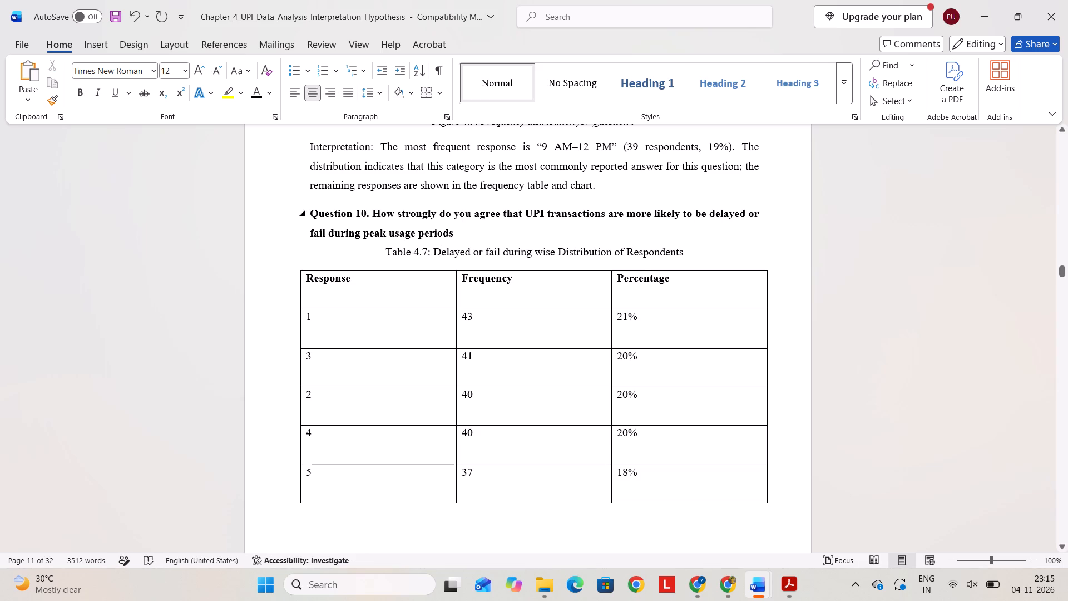
Renumber the Question 10 table caption as Table 4.10.
{"action": "scroll", "coordinate": [441, 316], "scroll_direction": "down", "scroll_amount": 1}
{"action": "left_click", "coordinate": [431, 206]}
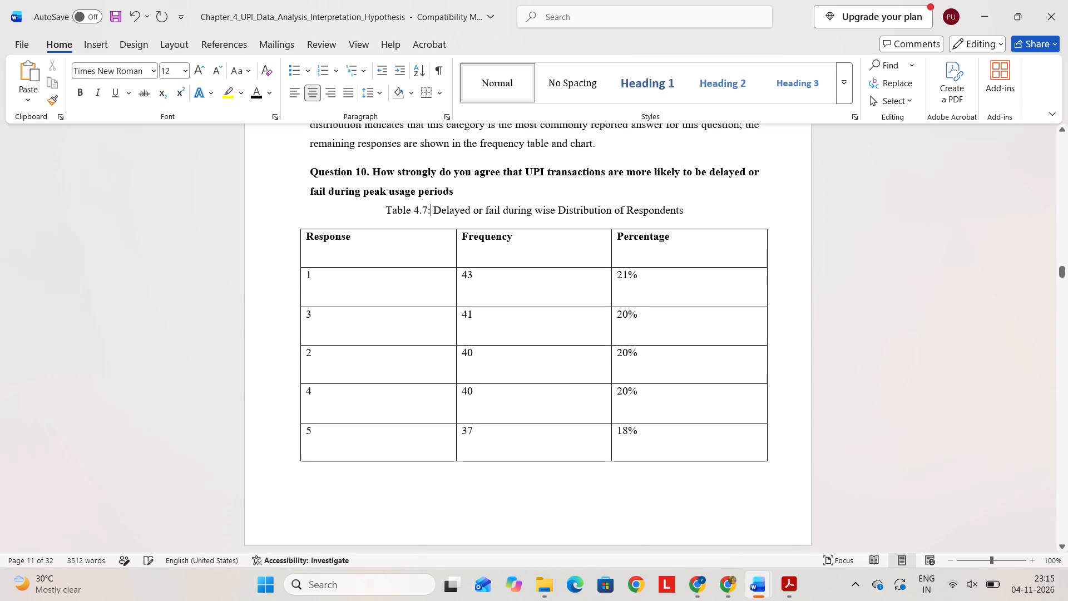
{"action": "key", "text": "Left"}
{"action": "key", "text": "BackSpace"}
{"action": "type", "text": "10"}
Review the table captions, spacing and page layout from the Question 9 table through the start of Question 12.
{"action": "scroll", "coordinate": [446, 216], "scroll_direction": "up", "scroll_amount": 6}
{"action": "scroll", "coordinate": [446, 216], "scroll_direction": "down", "scroll_amount": 1}
{"action": "scroll", "coordinate": [446, 216], "scroll_direction": "up", "scroll_amount": 1}
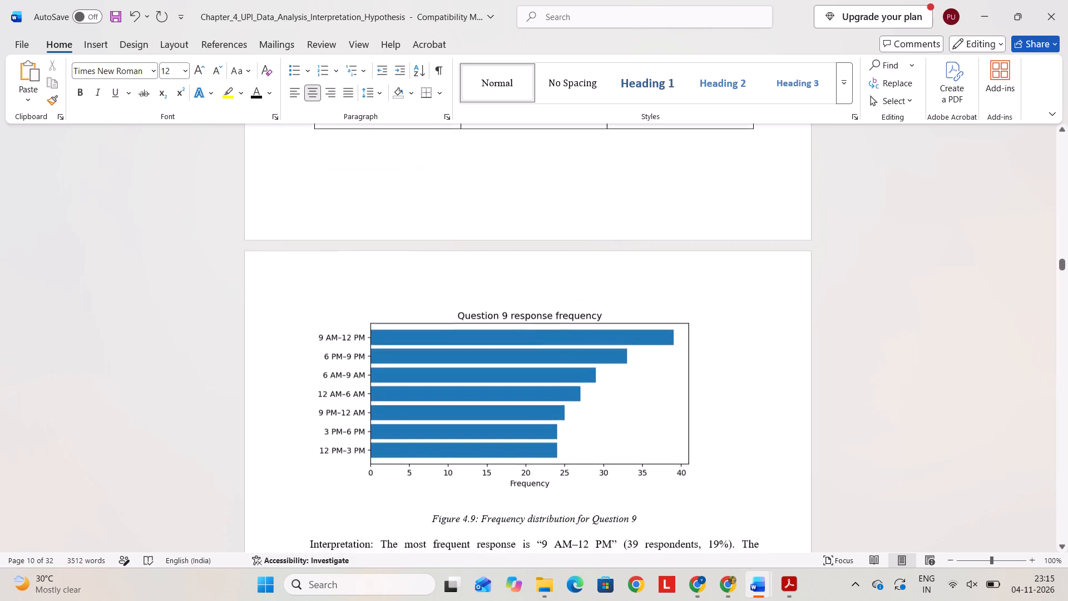
{"action": "scroll", "coordinate": [446, 216], "scroll_direction": "up", "scroll_amount": 4}
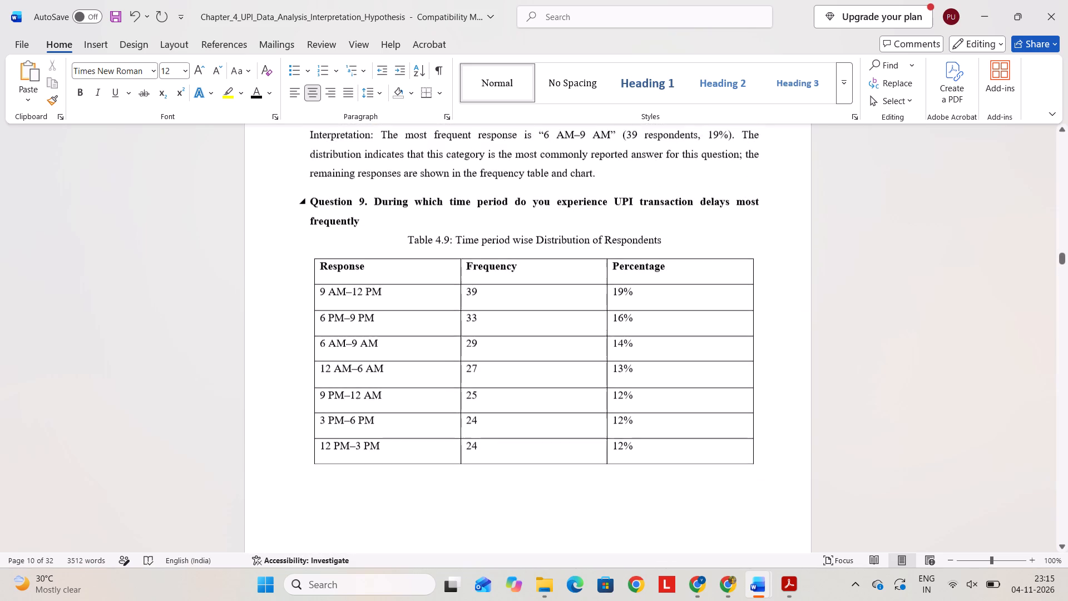
{"action": "scroll", "coordinate": [446, 216], "scroll_direction": "down", "scroll_amount": 8}
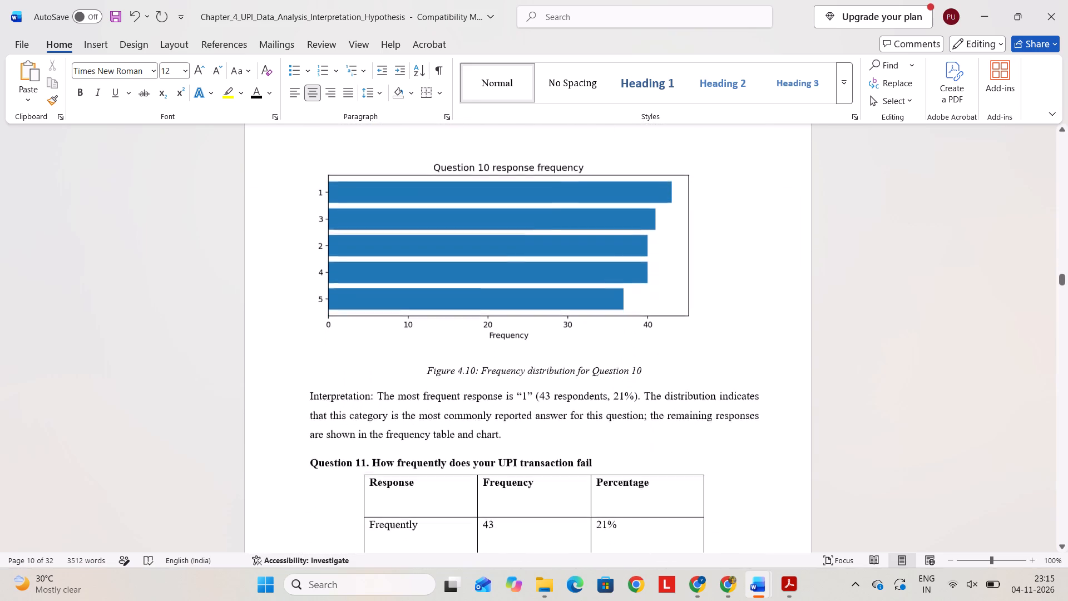
{"action": "scroll", "coordinate": [446, 216], "scroll_direction": "down", "scroll_amount": 8}
{"action": "scroll", "coordinate": [446, 216], "scroll_direction": "up", "scroll_amount": 1}
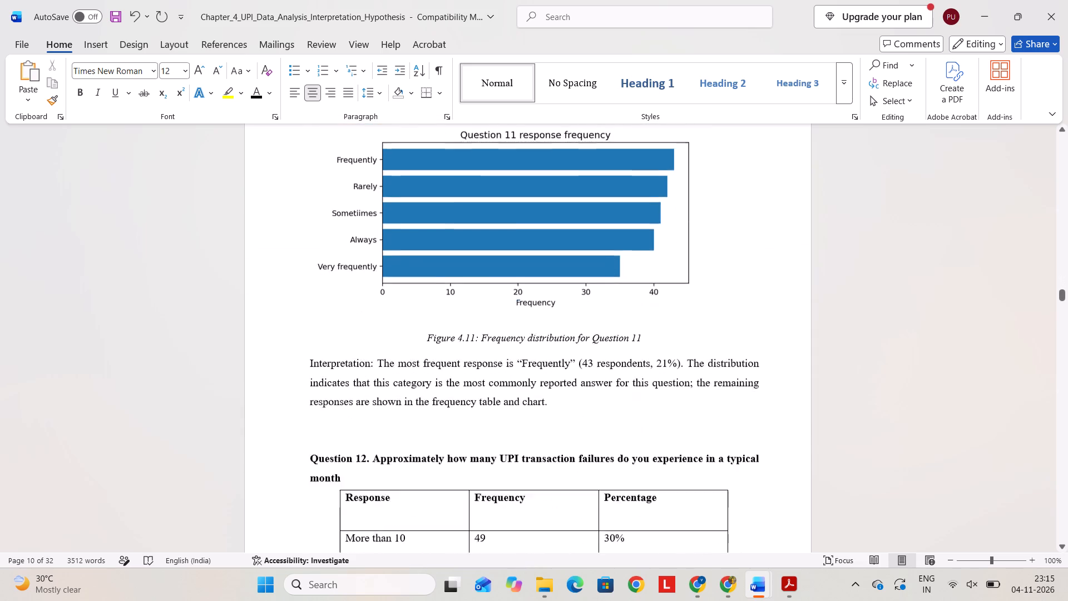
{"action": "scroll", "coordinate": [446, 216], "scroll_direction": "up", "scroll_amount": 1}
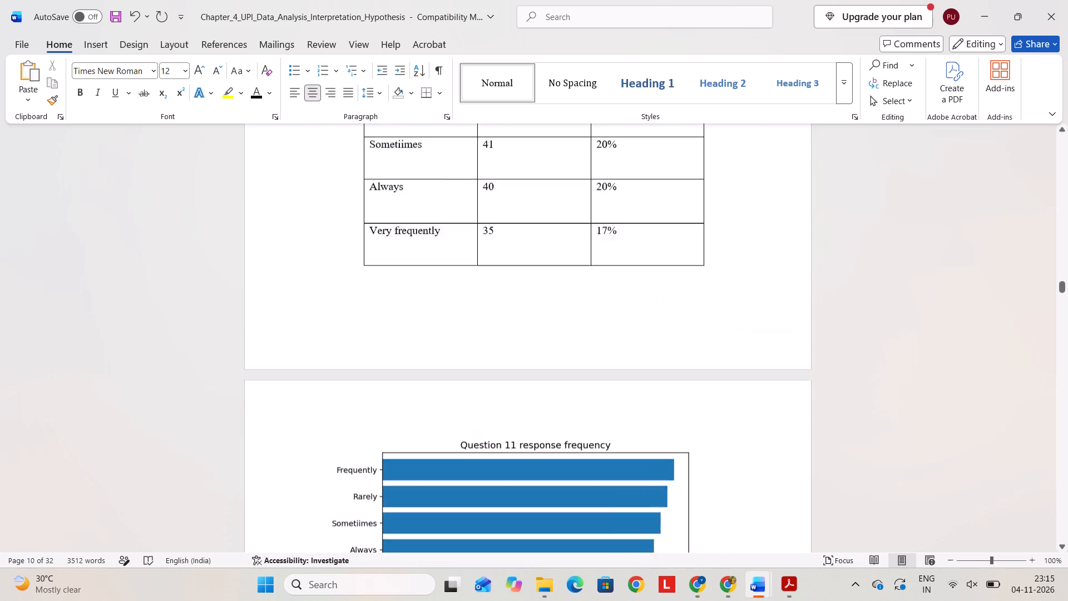
{"action": "scroll", "coordinate": [446, 216], "scroll_direction": "up", "scroll_amount": 2}
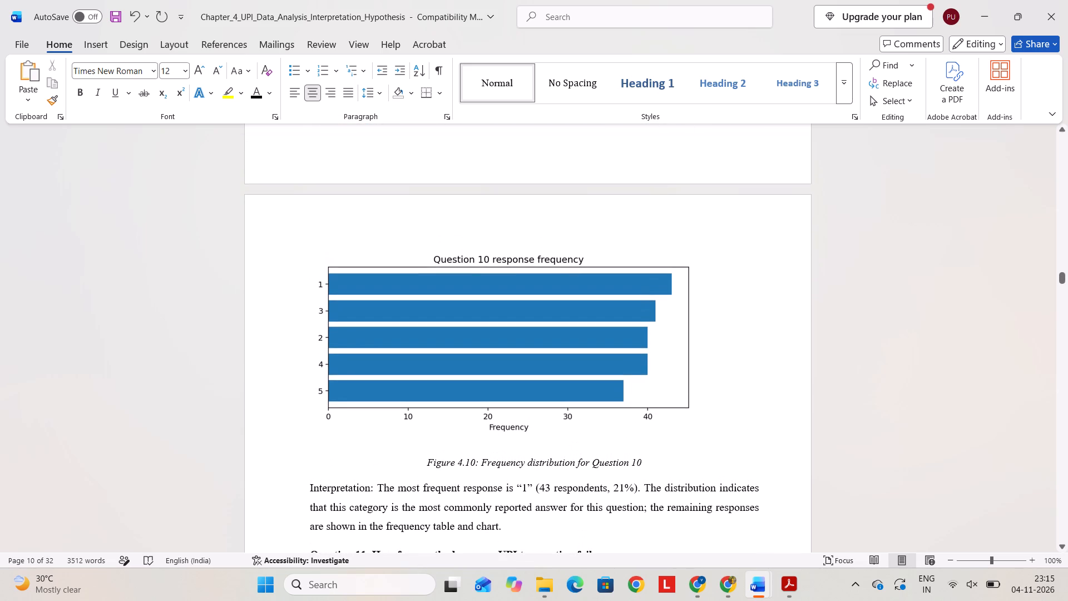
{"action": "scroll", "coordinate": [446, 216], "scroll_direction": "up", "scroll_amount": 2}
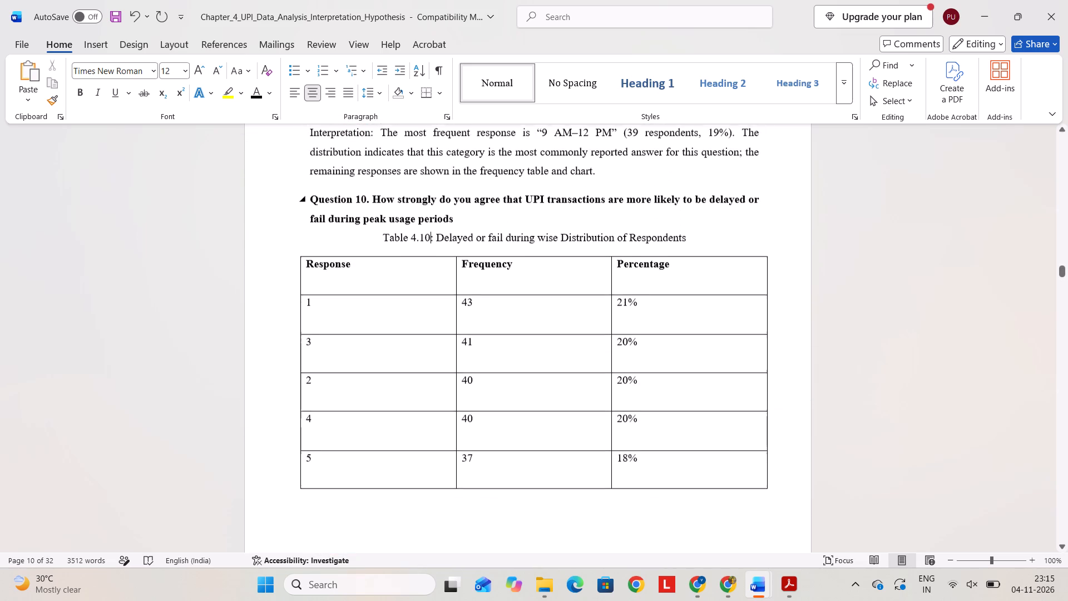
{"action": "scroll", "coordinate": [446, 216], "scroll_direction": "up", "scroll_amount": 1}
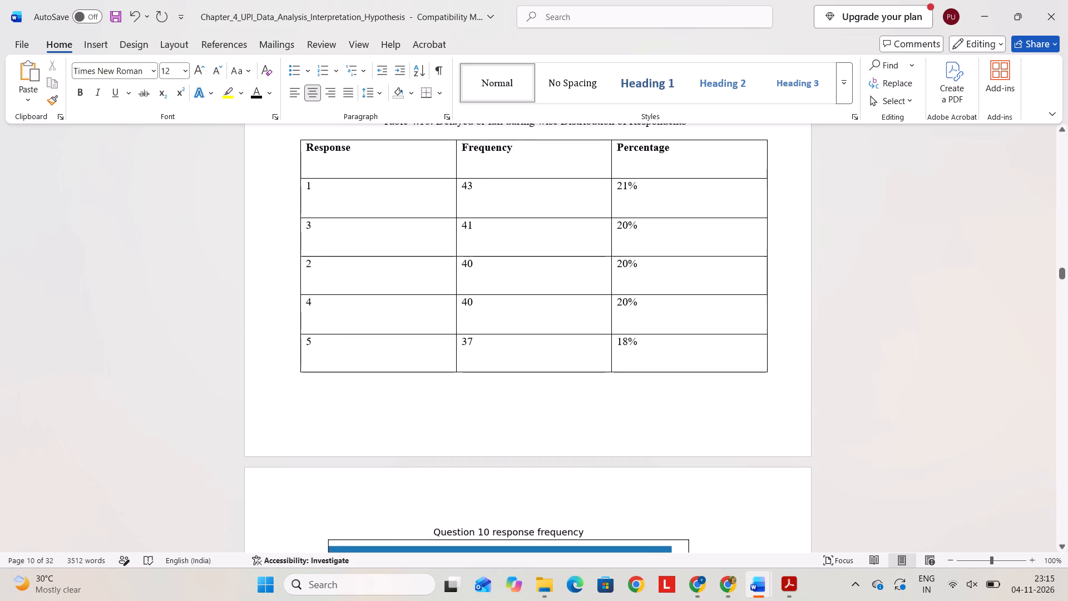
Insert a new line between the Question 11 heading and its response table.
{"action": "scroll", "coordinate": [446, 216], "scroll_direction": "down", "scroll_amount": 1}
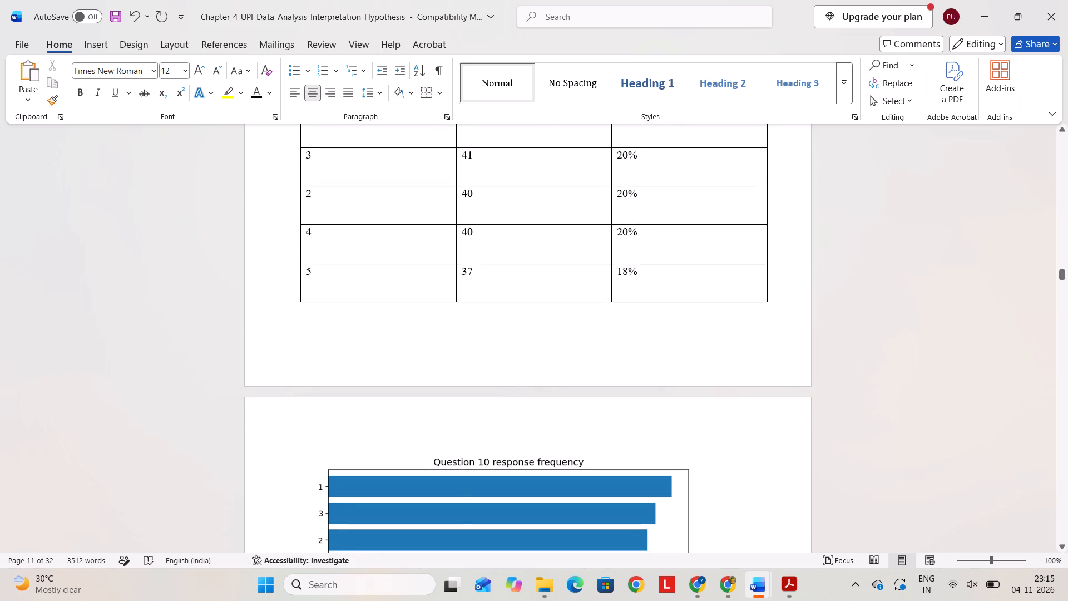
{"action": "scroll", "coordinate": [446, 216], "scroll_direction": "down", "scroll_amount": 1}
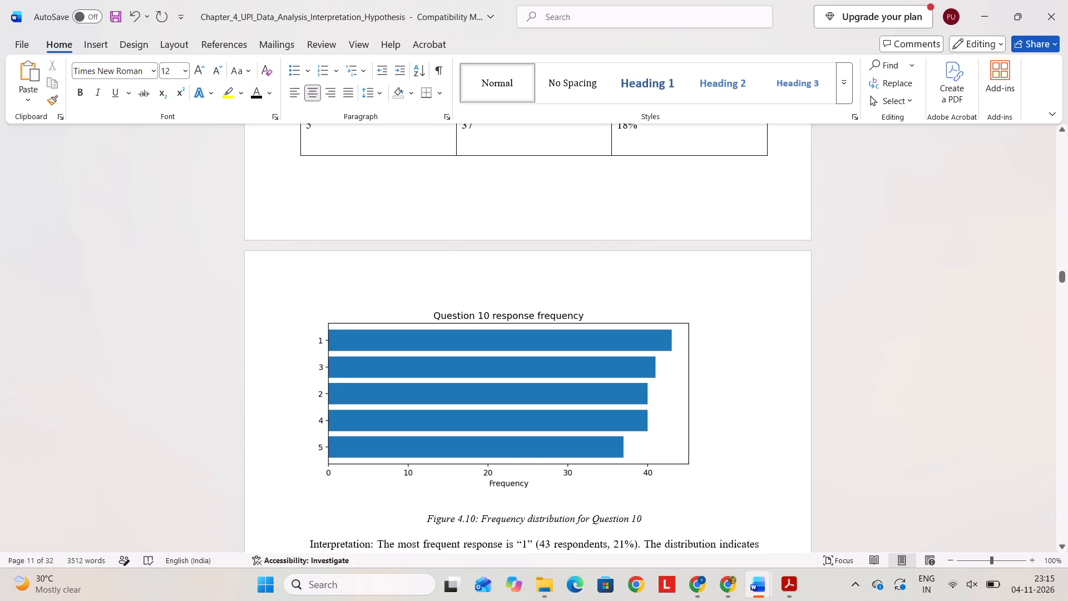
{"action": "scroll", "coordinate": [446, 216], "scroll_direction": "down", "scroll_amount": 1}
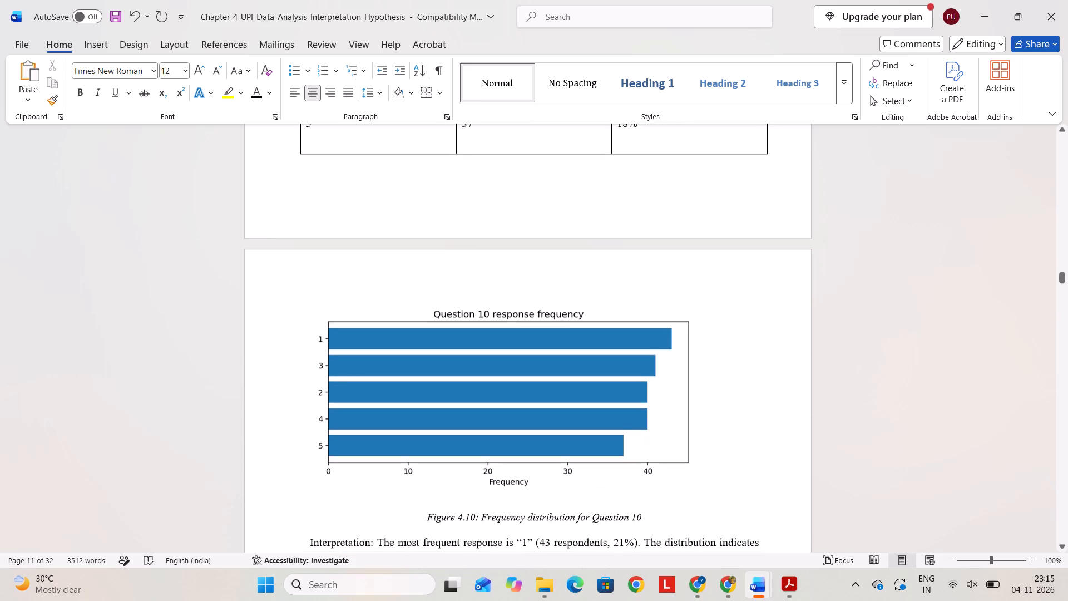
{"action": "scroll", "coordinate": [446, 216], "scroll_direction": "down", "scroll_amount": 3}
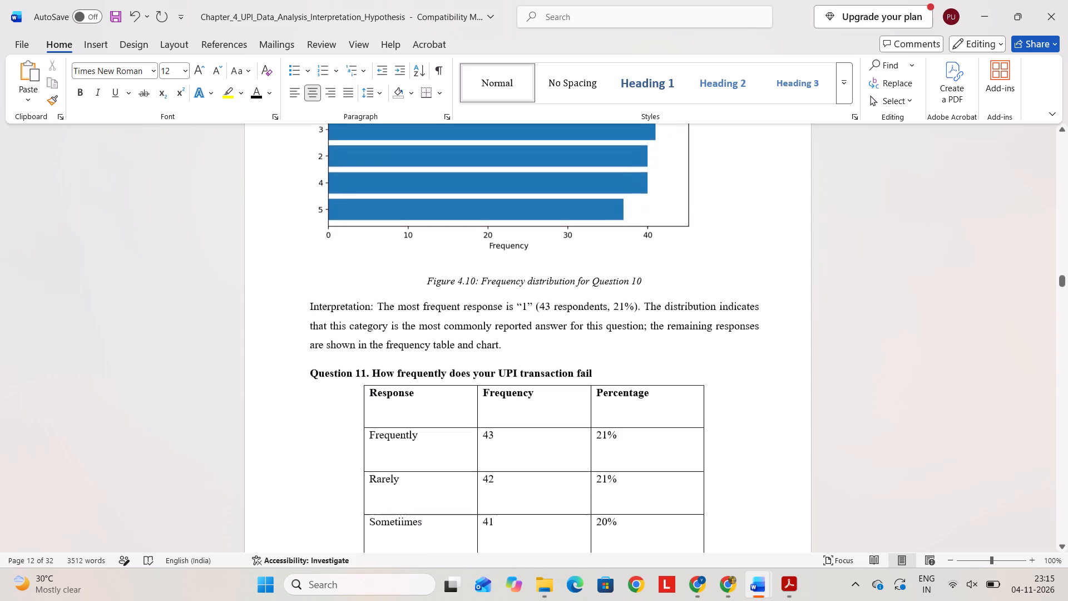
{"action": "scroll", "coordinate": [446, 216], "scroll_direction": "down", "scroll_amount": 1}
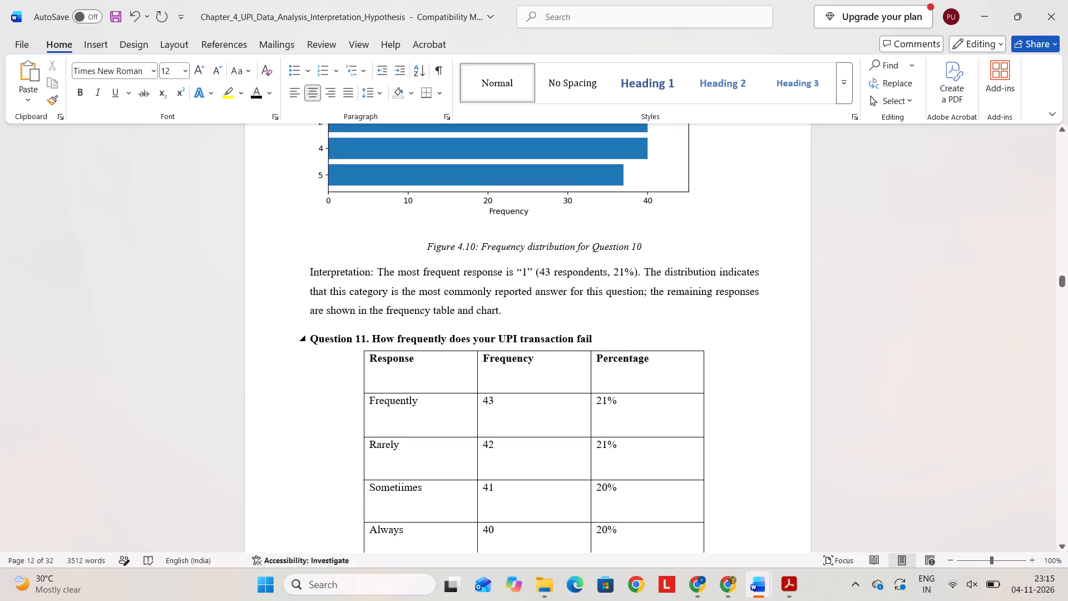
{"action": "left_click", "coordinate": [602, 334]}
{"action": "key", "text": "Return"}
{"action": "key", "text": "backslash"}
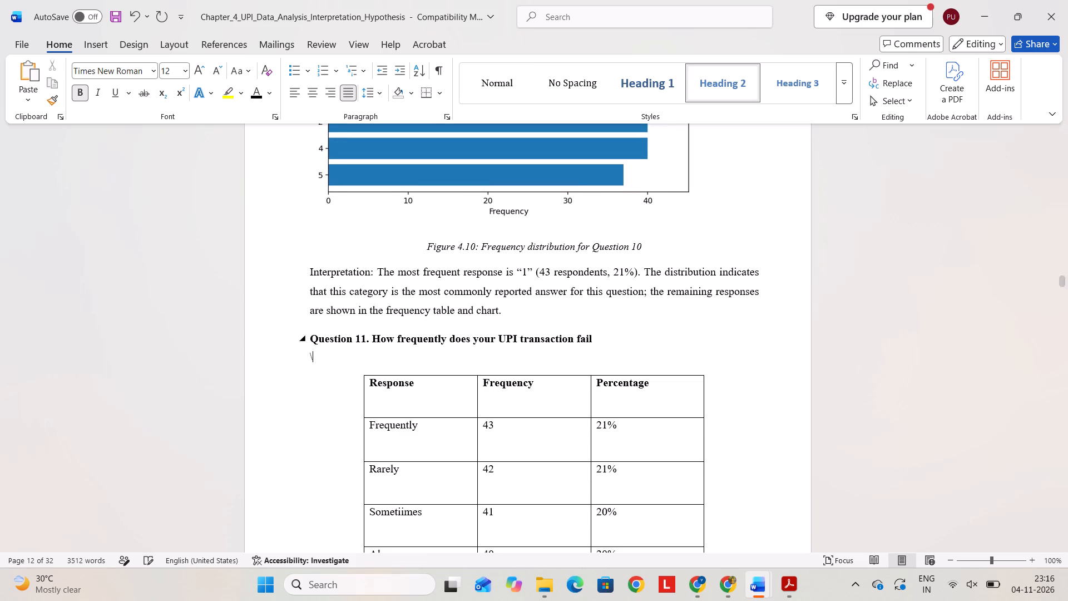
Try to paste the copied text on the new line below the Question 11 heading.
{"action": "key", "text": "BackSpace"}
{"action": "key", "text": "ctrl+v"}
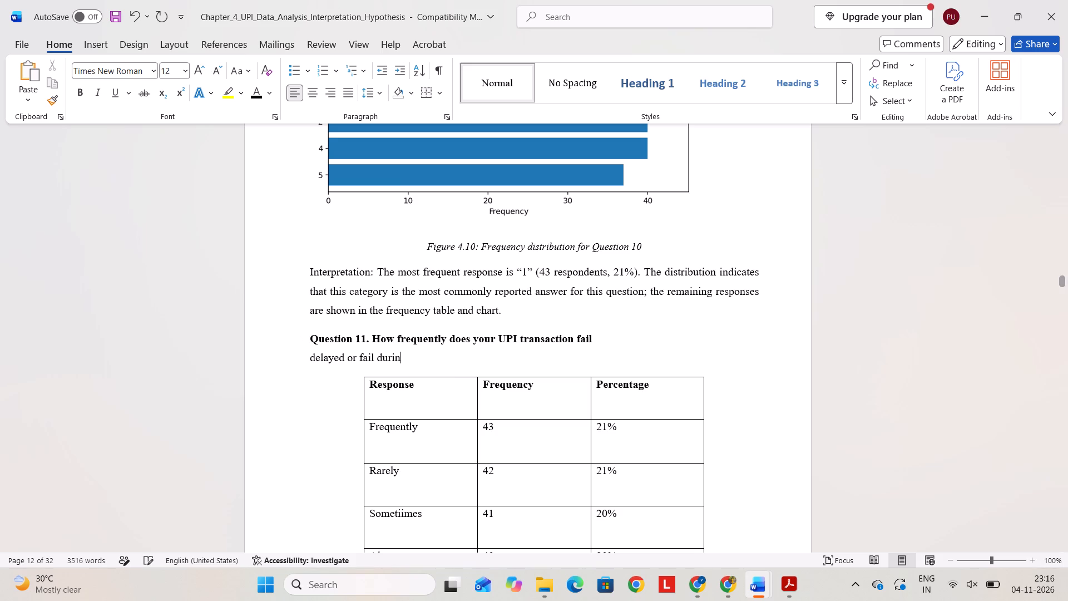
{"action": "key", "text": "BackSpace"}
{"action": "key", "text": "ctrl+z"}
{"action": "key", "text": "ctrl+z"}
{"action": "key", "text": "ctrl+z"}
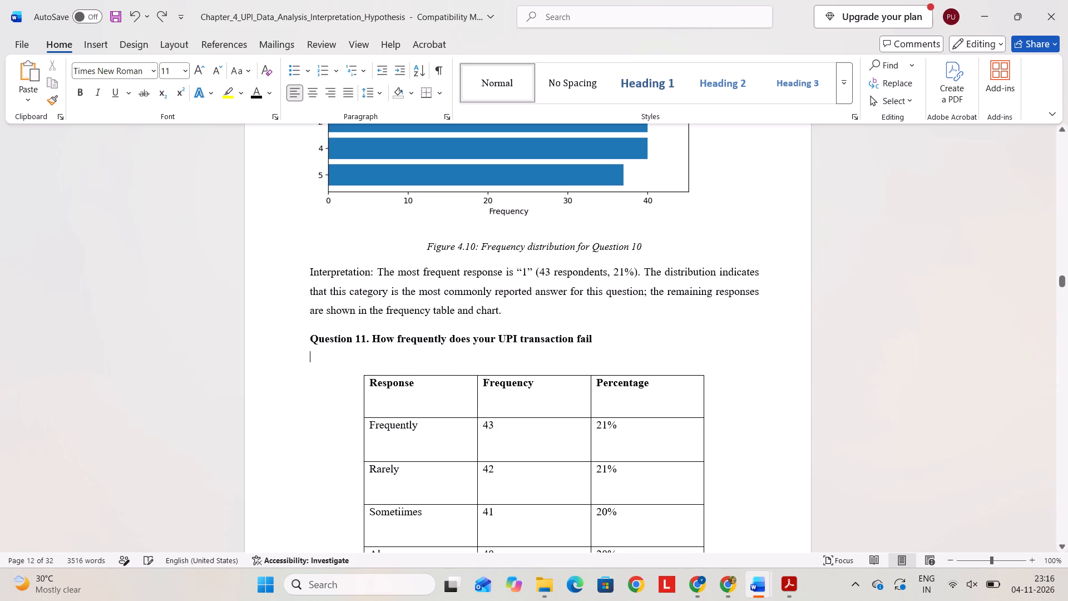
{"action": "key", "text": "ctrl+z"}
Copy the full Table 4.10 caption onto the line below the Question 11 heading, removing the stray backslash and leaving no blank line above the table.
{"action": "scroll", "coordinate": [402, 327], "scroll_direction": "up", "scroll_amount": 5}
{"action": "scroll", "coordinate": [478, 273], "scroll_direction": "down", "scroll_amount": 1}
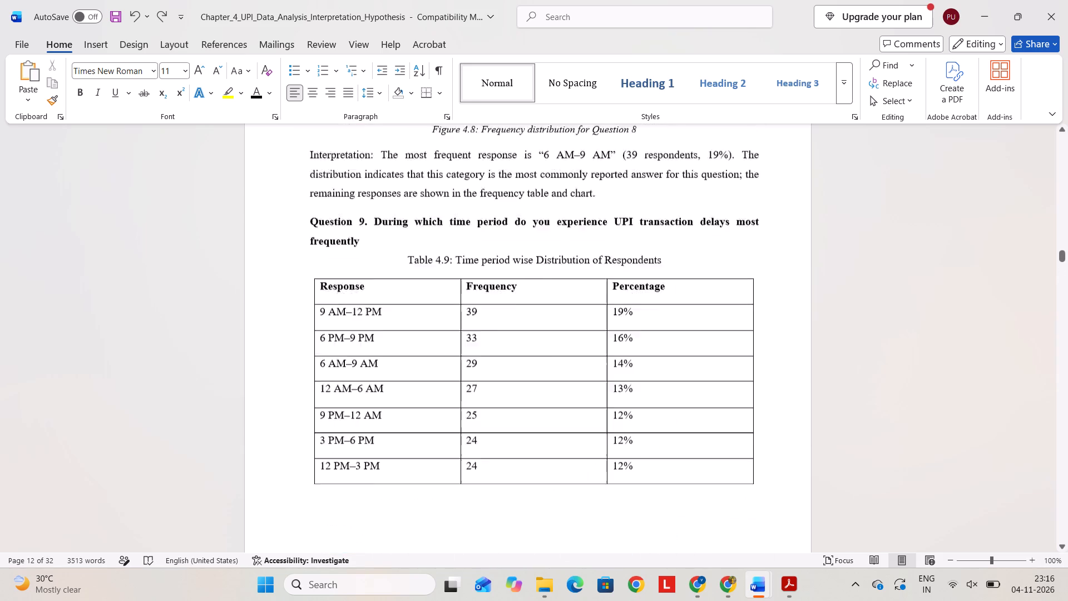
{"action": "scroll", "coordinate": [501, 231], "scroll_direction": "down", "scroll_amount": 1}
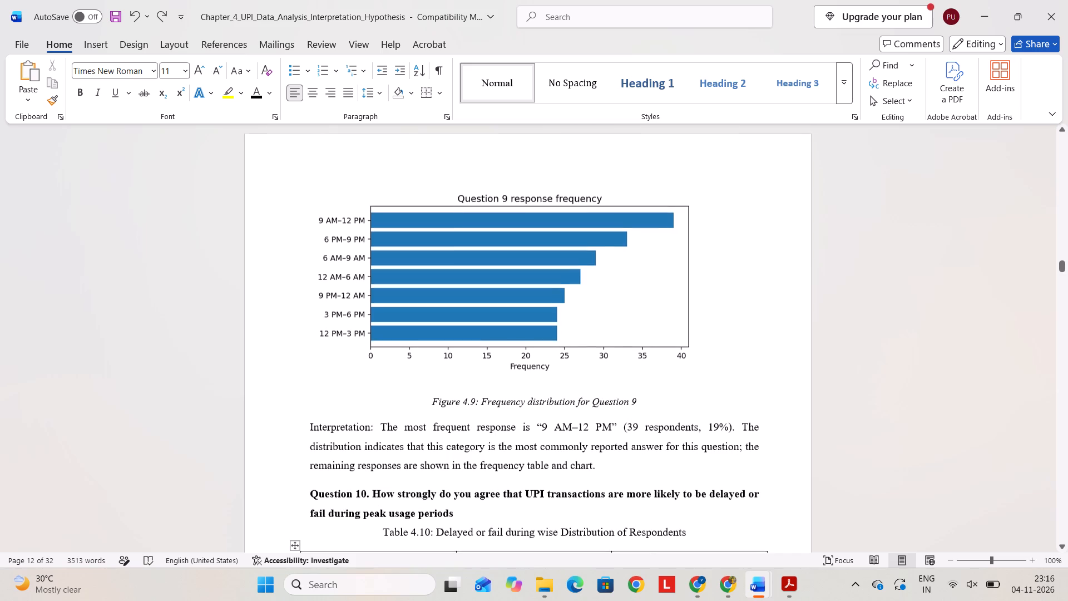
{"action": "scroll", "coordinate": [603, 403], "scroll_direction": "down", "scroll_amount": 1}
{"action": "left_click_drag", "start_coordinate": [698, 376], "coordinate": [387, 379]}
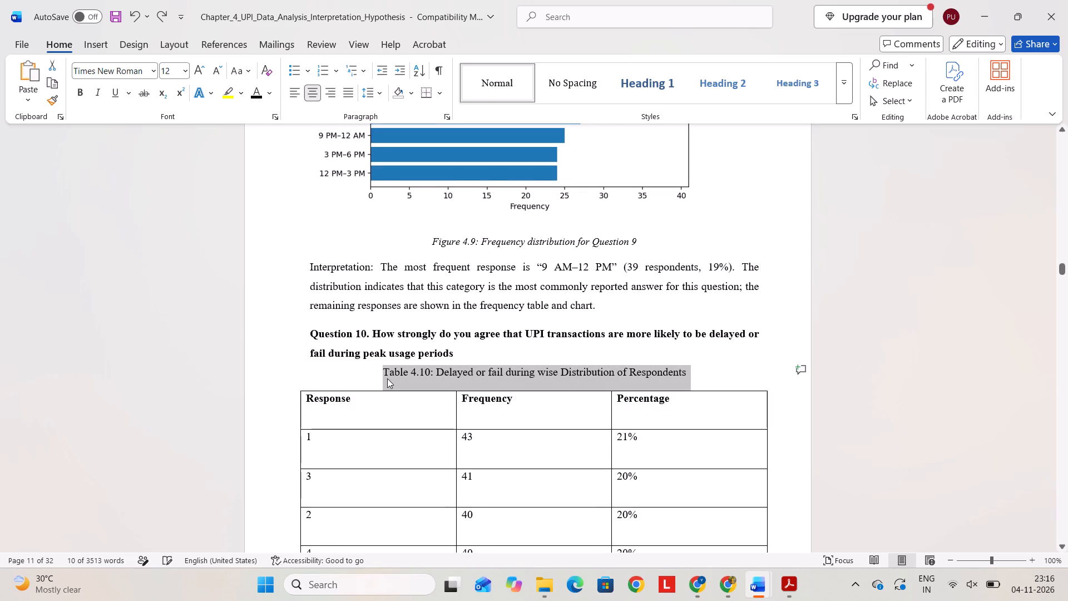
{"action": "key", "text": "ctrl+c"}
{"action": "left_click", "coordinate": [397, 379]}
{"action": "scroll", "coordinate": [397, 379], "scroll_direction": "down", "scroll_amount": 4}
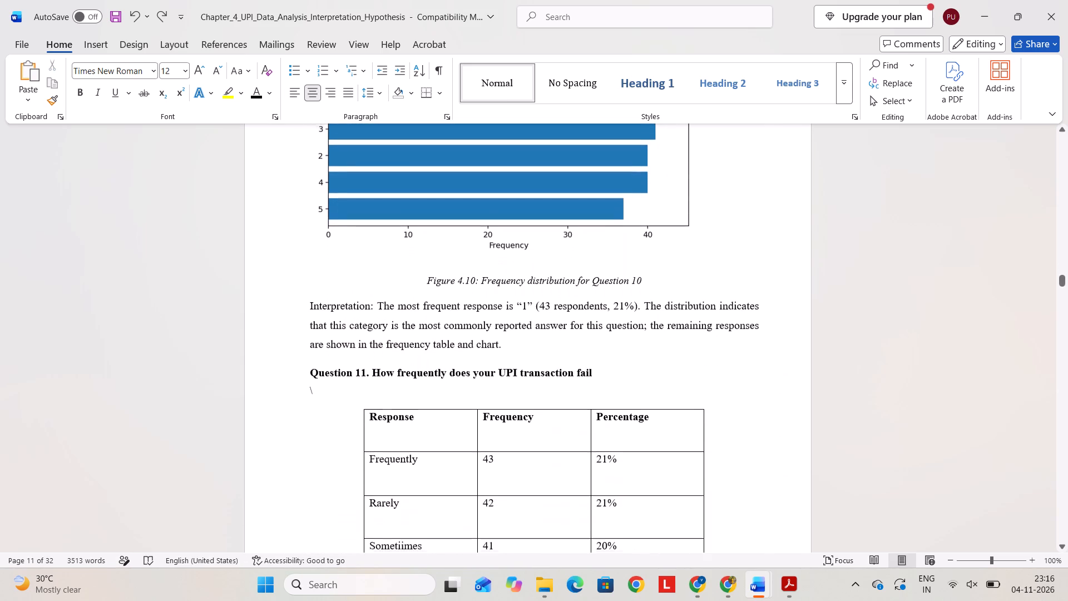
{"action": "left_click", "coordinate": [464, 393]}
{"action": "key", "text": "BackSpace"}
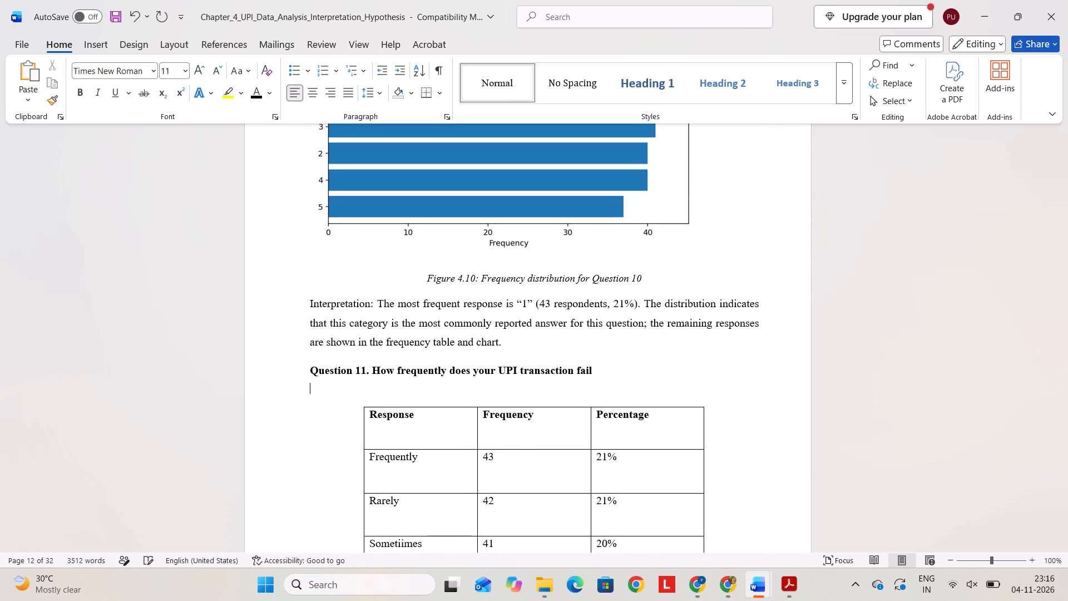
{"action": "key", "text": "ctrl+v"}
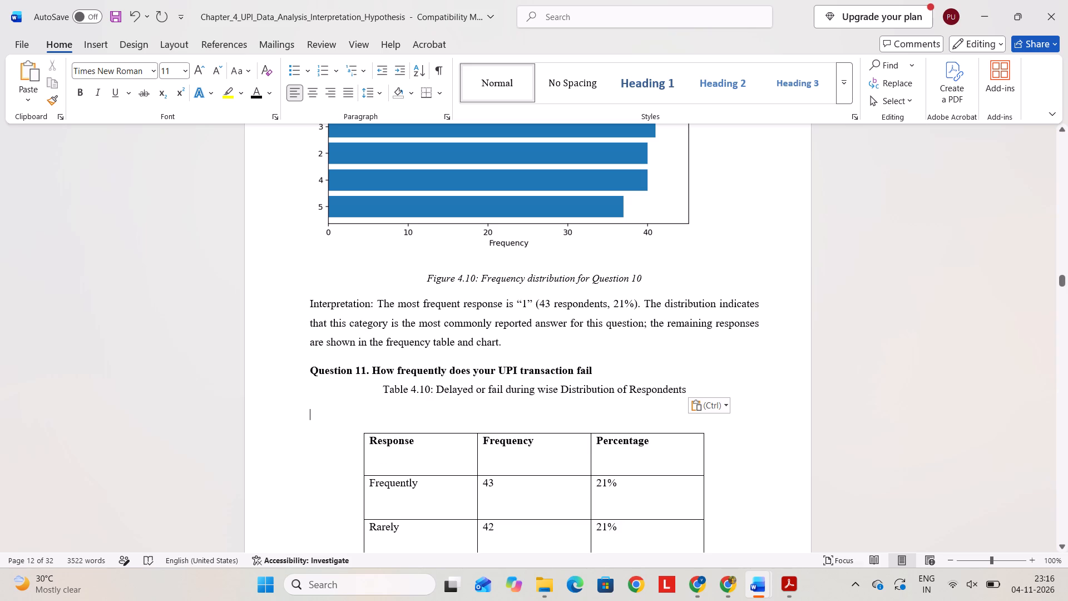
{"action": "key", "text": "BackSpace"}
Renumber the Question 11 table caption as Table 4.11.
{"action": "left_click", "coordinate": [427, 383]}
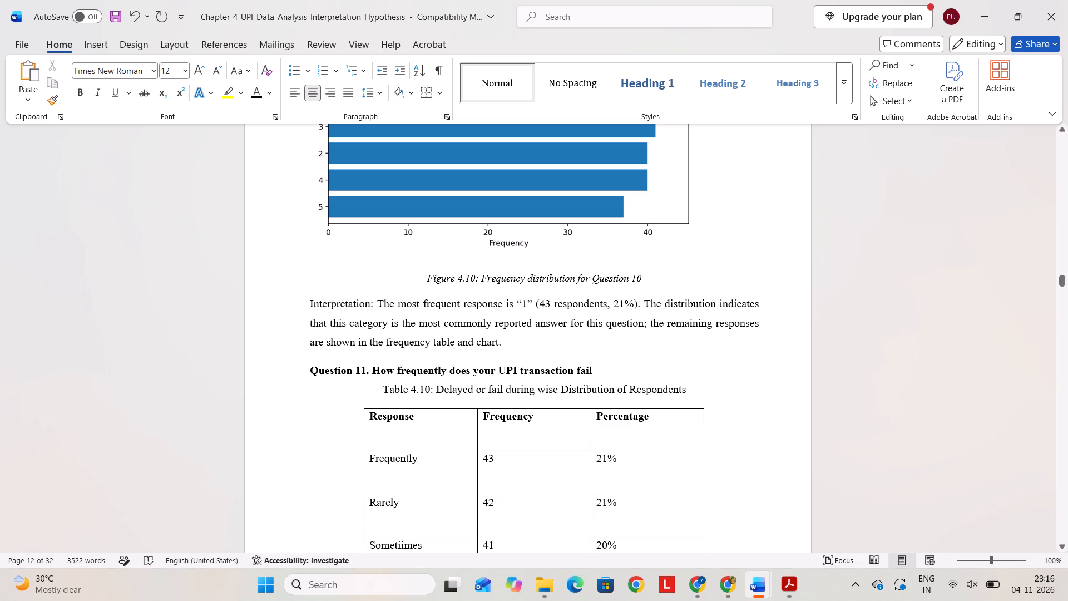
{"action": "key", "text": "Right"}
{"action": "key", "text": "BackSpace"}
{"action": "key", "text": "1"}
Replace "Delayed or fail during" in the Table 4.11 caption with "UPI transaction fail" copied from the Question 11 heading.
{"action": "left_click_drag", "start_coordinate": [597, 370], "coordinate": [538, 363]}
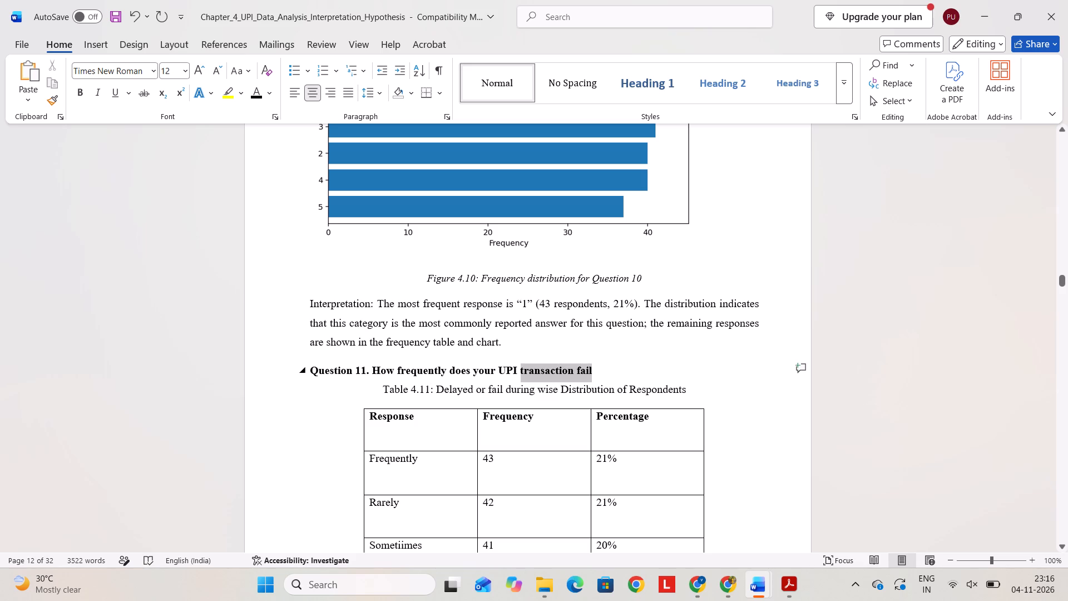
{"action": "left_click_drag", "start_coordinate": [538, 363], "coordinate": [503, 368]}
{"action": "left_click", "coordinate": [503, 368]}
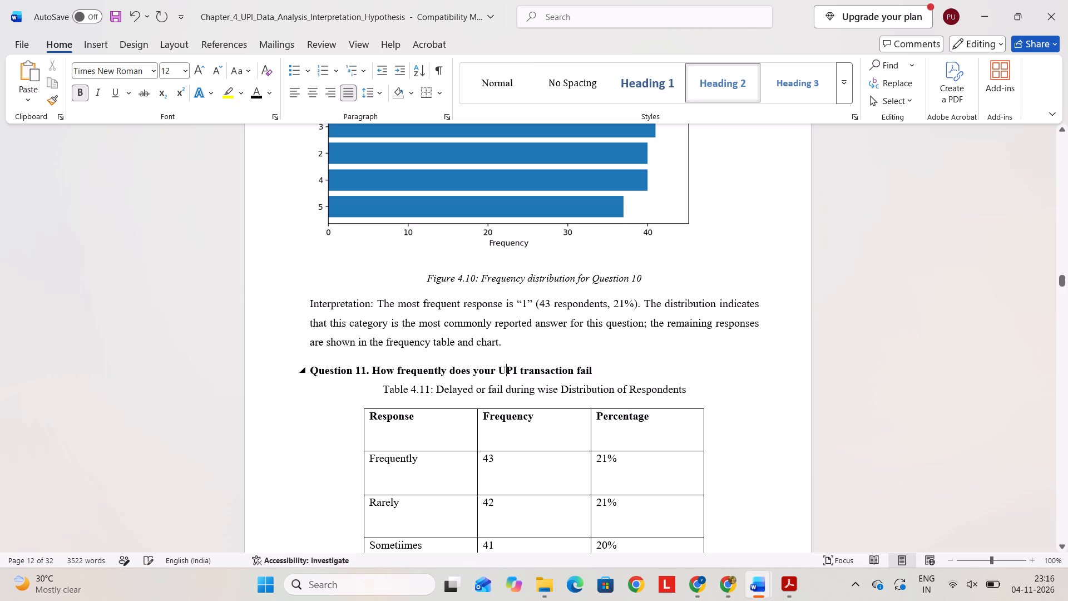
{"action": "left_click_drag", "start_coordinate": [604, 373], "coordinate": [510, 368]}
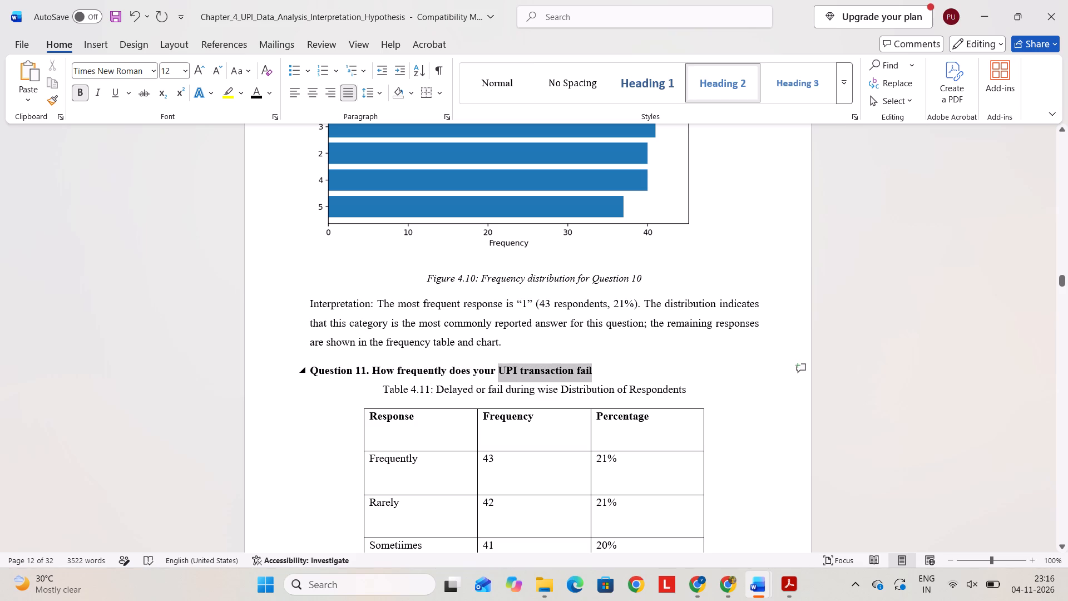
{"action": "left_click_drag", "start_coordinate": [510, 368], "coordinate": [497, 370]}
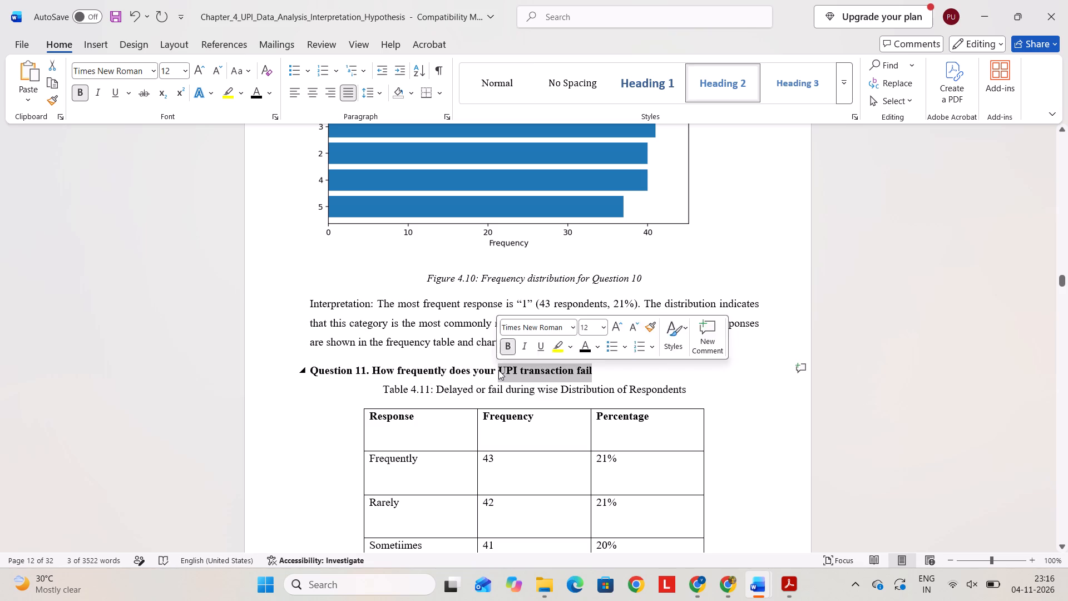
{"action": "key", "text": "ctrl+c"}
{"action": "left_click_drag", "start_coordinate": [441, 391], "coordinate": [466, 390]}
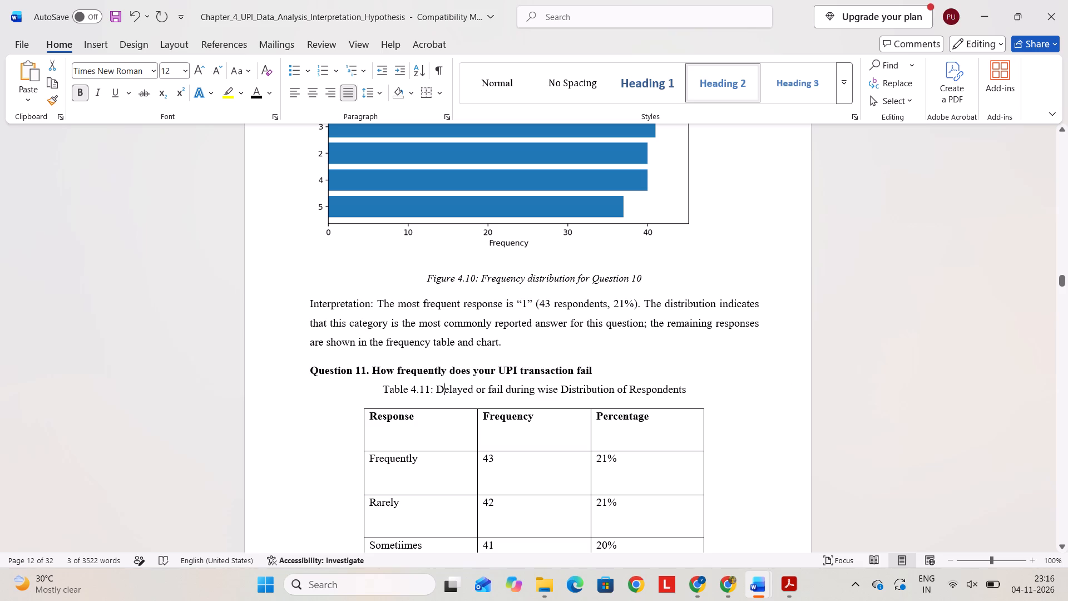
{"action": "left_click_drag", "start_coordinate": [466, 390], "coordinate": [521, 391]}
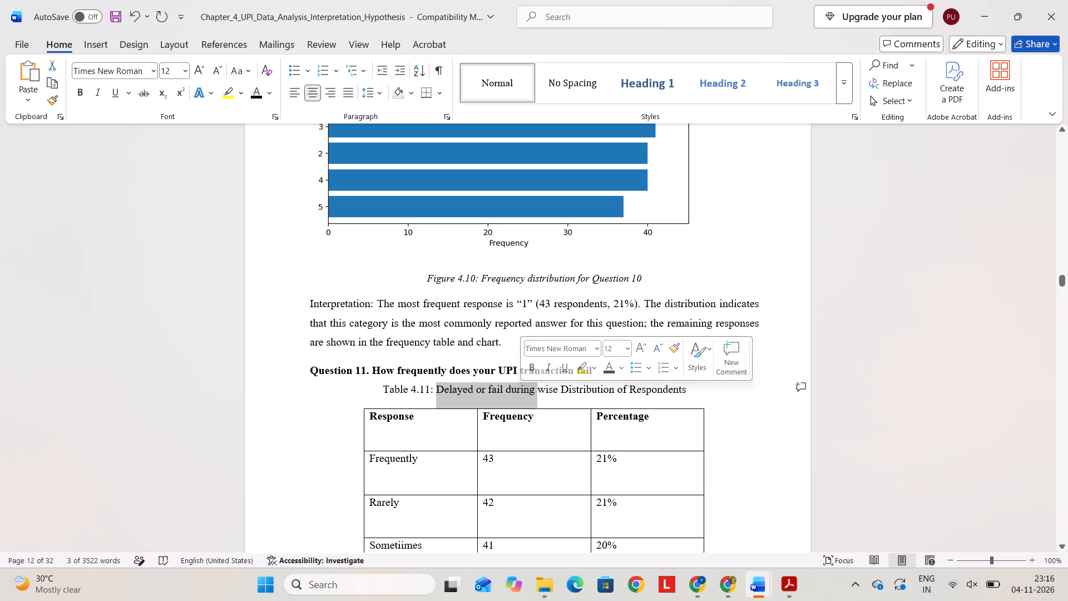
{"action": "key", "text": "ctrl+v"}
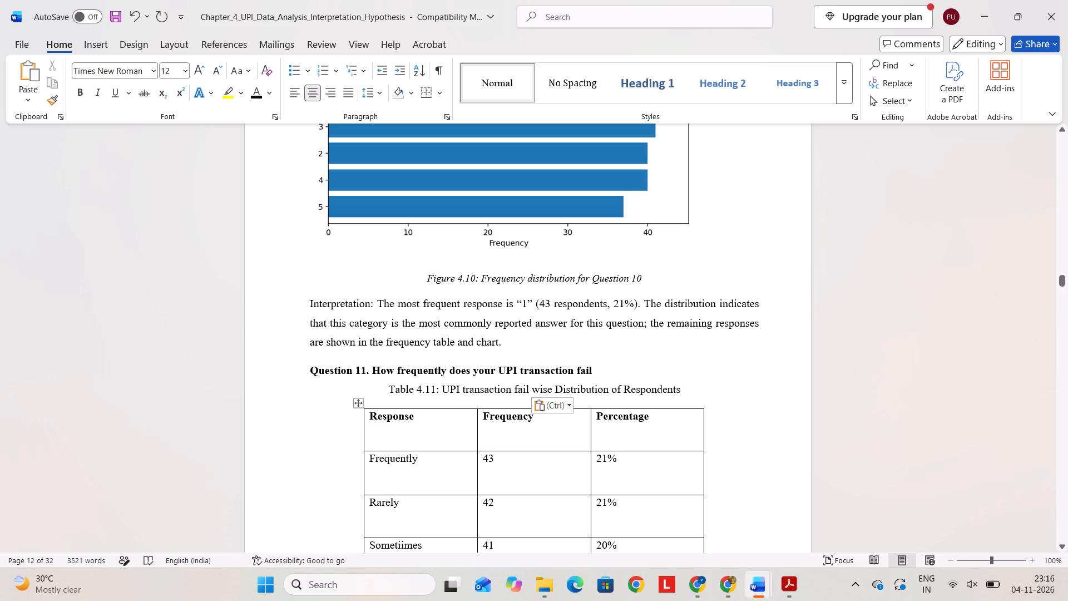
Copy the full Table 4.11 caption line.
{"action": "scroll", "coordinate": [503, 451], "scroll_direction": "down", "scroll_amount": 4}
{"action": "scroll", "coordinate": [541, 388], "scroll_direction": "up", "scroll_amount": 1}
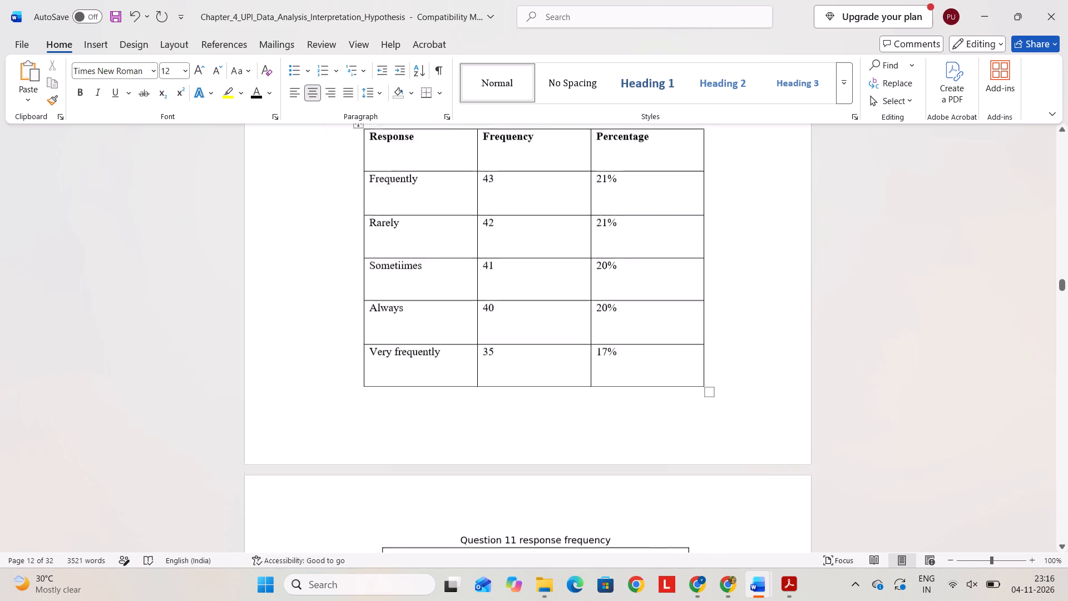
{"action": "scroll", "coordinate": [592, 333], "scroll_direction": "up", "scroll_amount": 2}
{"action": "left_click_drag", "start_coordinate": [686, 467], "coordinate": [559, 458]}
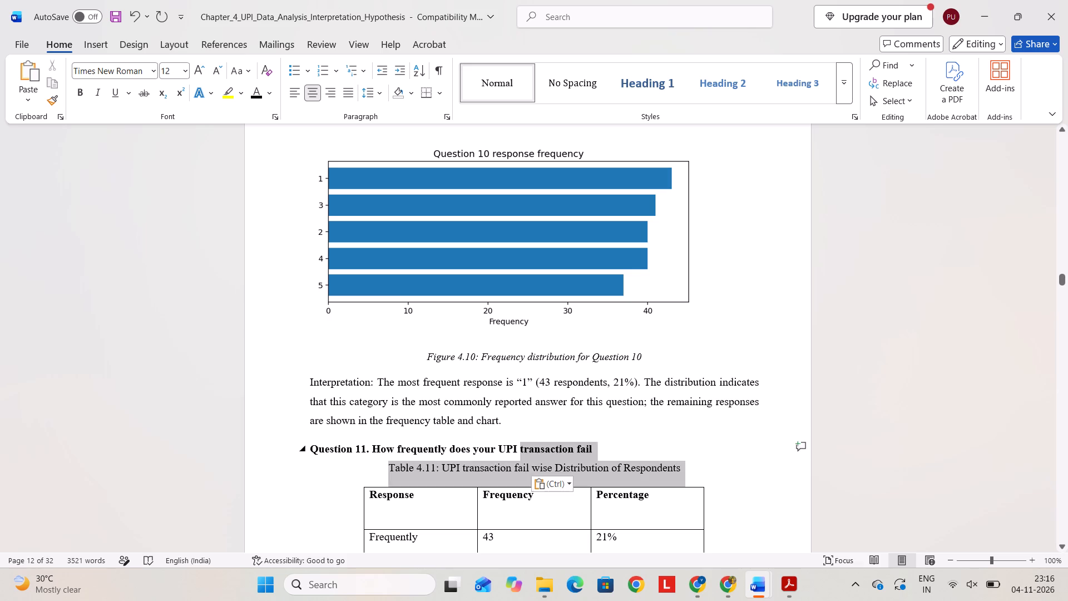
{"action": "left_click_drag", "start_coordinate": [559, 458], "coordinate": [403, 470]}
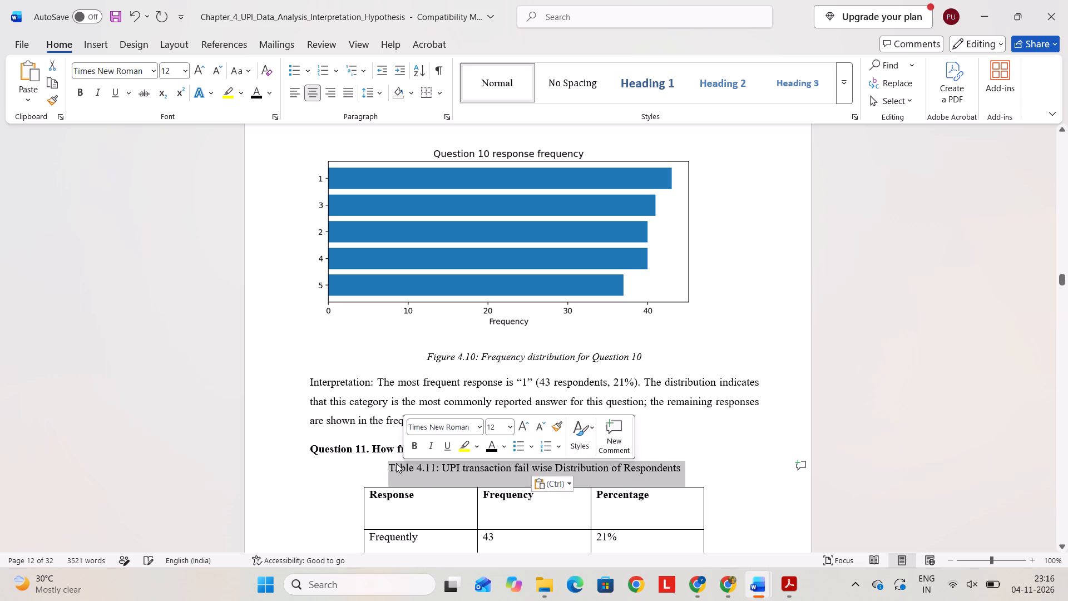
{"action": "key", "text": "ctrl+c"}
Remove the blank line between the Question 11 interpretation and the Question 12 heading.
{"action": "scroll", "coordinate": [523, 448], "scroll_direction": "down", "scroll_amount": 4}
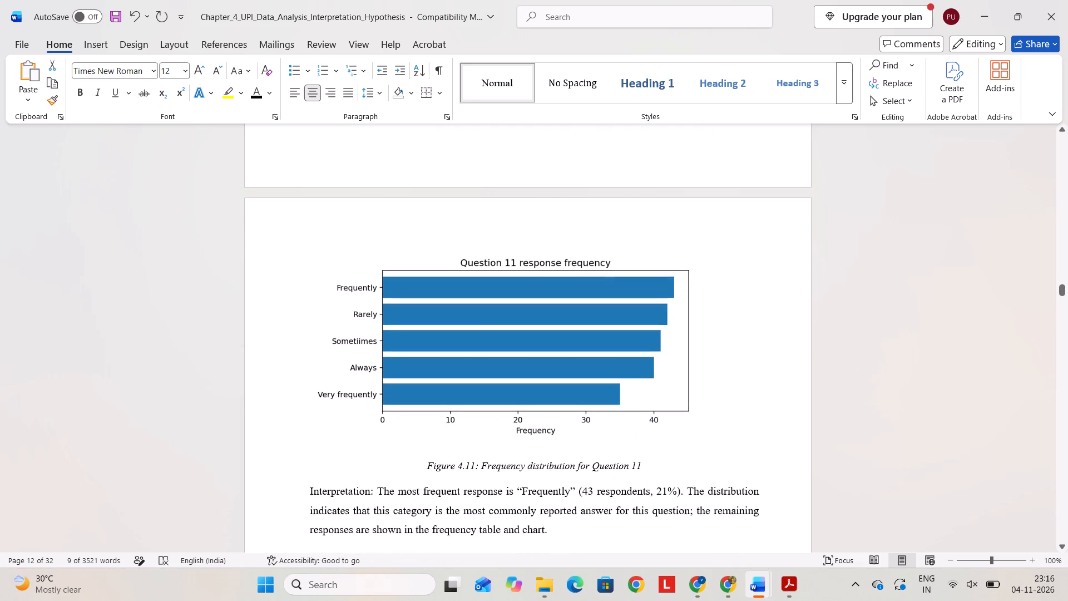
{"action": "scroll", "coordinate": [484, 464], "scroll_direction": "down", "scroll_amount": 2}
{"action": "left_click", "coordinate": [441, 399]}
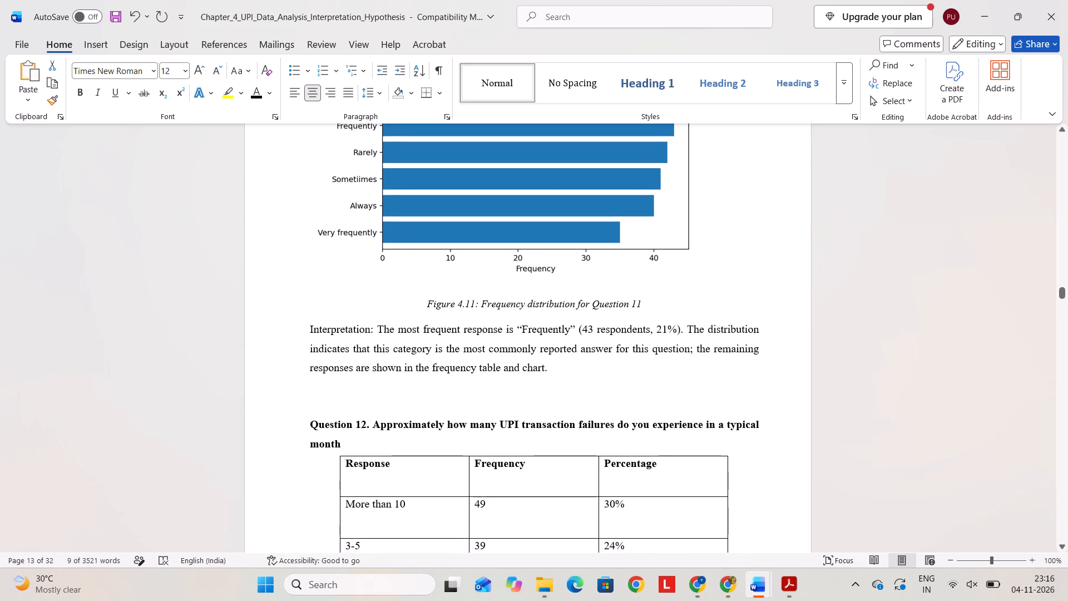
{"action": "key", "text": "BackSpace"}
Paste the copied caption on a new line below the Question 12 heading, leaving no blank line above the table.
{"action": "scroll", "coordinate": [532, 406], "scroll_direction": "down", "scroll_amount": 1}
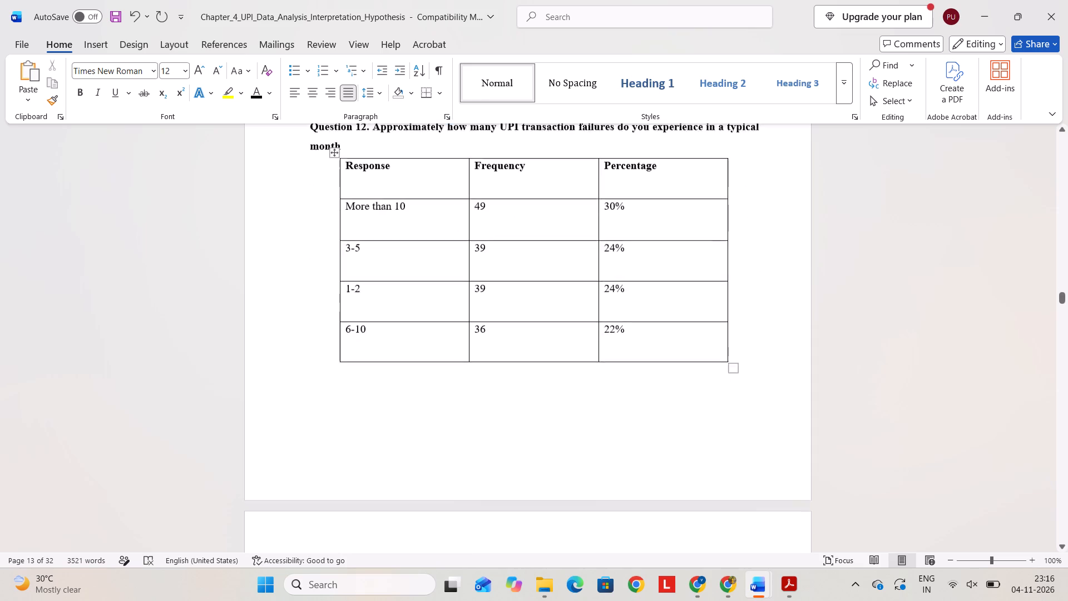
{"action": "scroll", "coordinate": [595, 418], "scroll_direction": "down", "scroll_amount": 2}
{"action": "scroll", "coordinate": [698, 270], "scroll_direction": "up", "scroll_amount": 1}
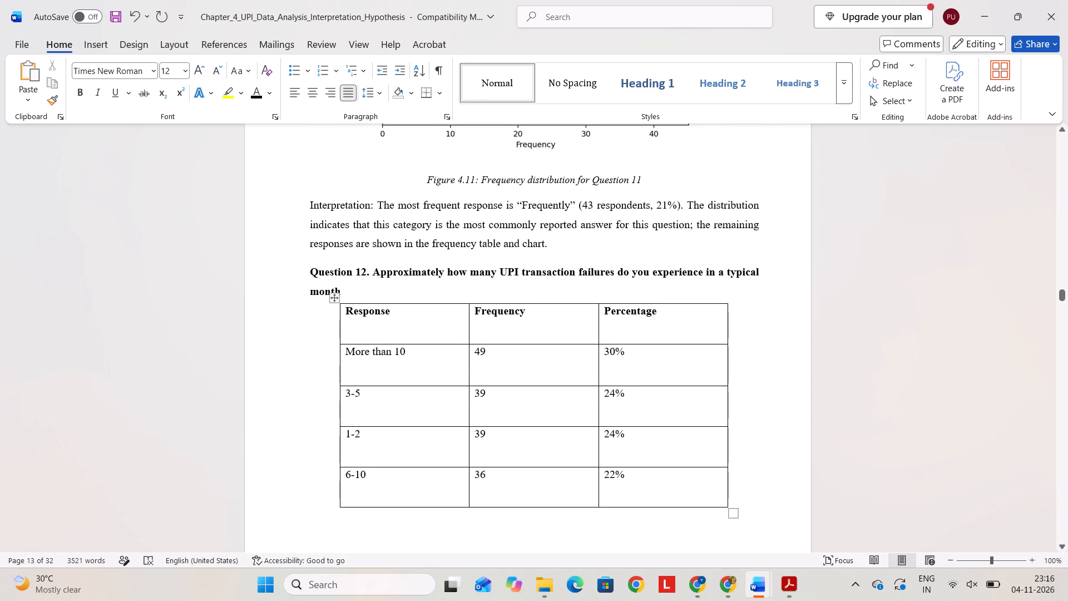
{"action": "left_click", "coordinate": [383, 297]}
{"action": "key", "text": "Return"}
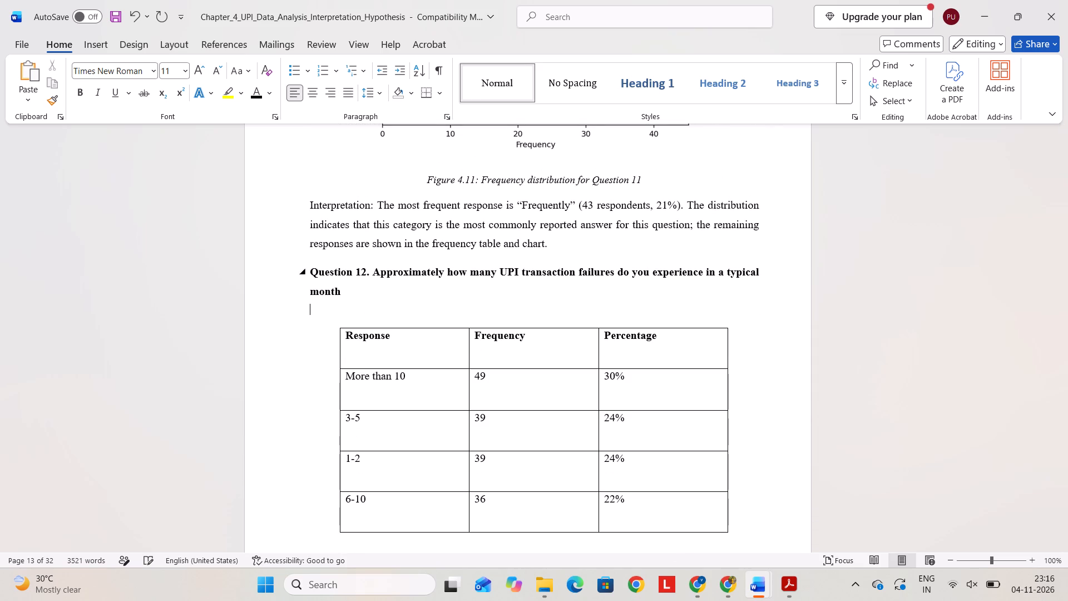
{"action": "key", "text": "ctrl+v"}
{"action": "key", "text": "BackSpace"}
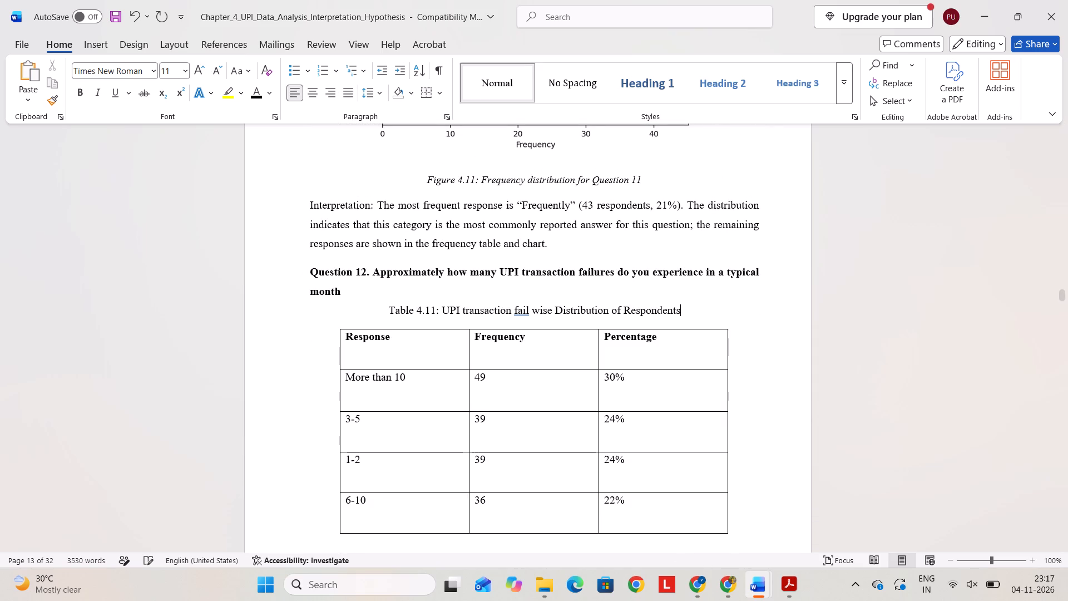
Renumber the Question 12 table caption as Table 4.12.
{"action": "left_click", "coordinate": [432, 313]}
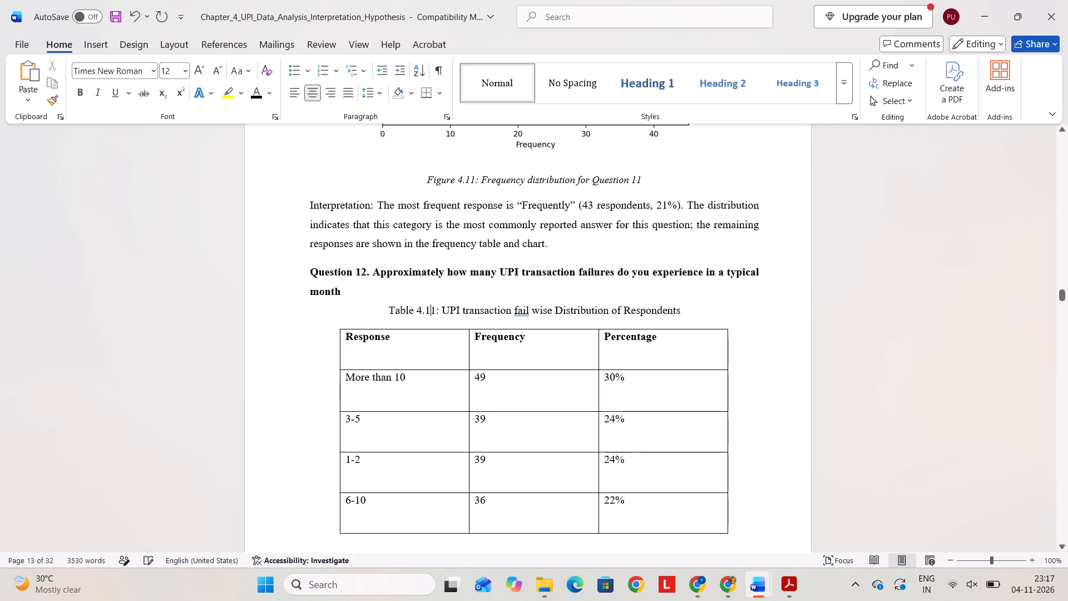
{"action": "key", "text": "Right"}
{"action": "key", "text": "BackSpace"}
{"action": "key", "text": "2"}
Change "fail" in the Table 4.12 caption to "failures experience", copying both words from the Question 12 heading.
{"action": "left_click_drag", "start_coordinate": [580, 273], "coordinate": [620, 280]}
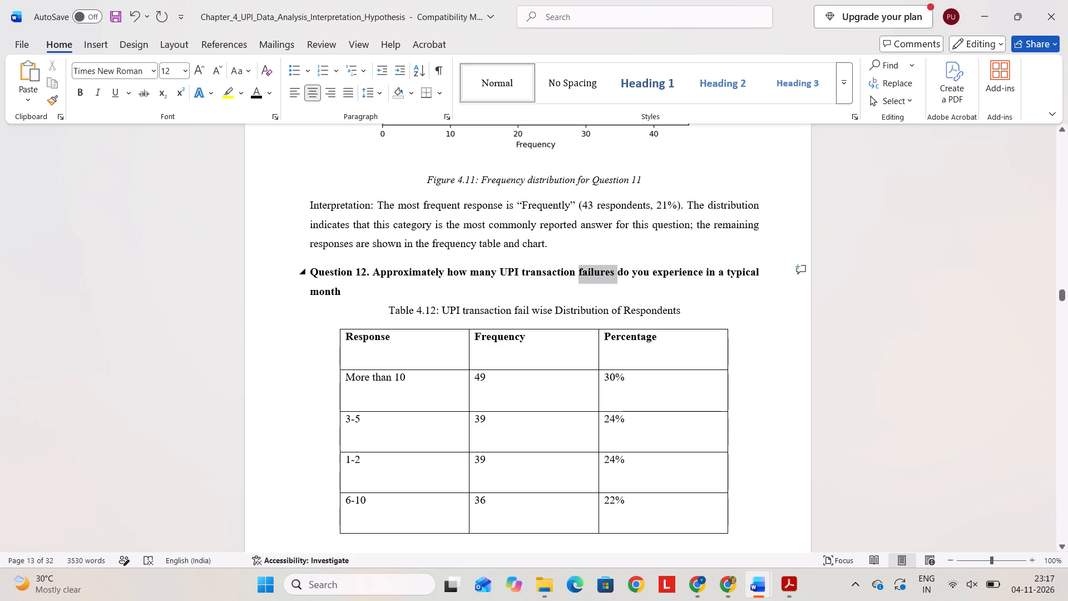
{"action": "left_click_drag", "start_coordinate": [620, 280], "coordinate": [618, 283]}
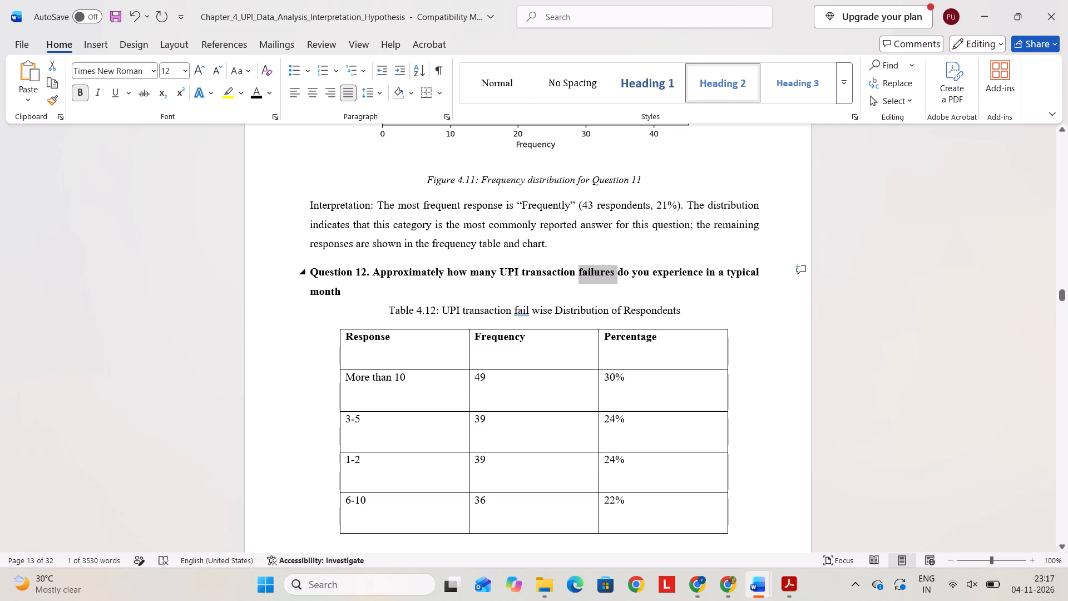
{"action": "key", "text": "ctrl+c"}
{"action": "left_click_drag", "start_coordinate": [529, 311], "coordinate": [518, 311]}
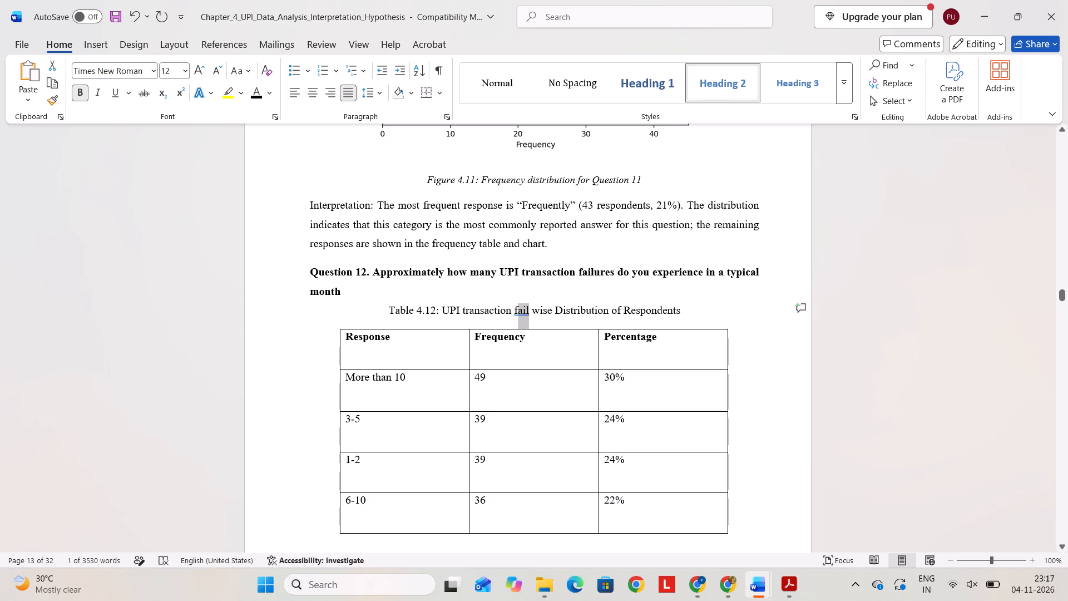
{"action": "left_click_drag", "start_coordinate": [518, 311], "coordinate": [514, 312]}
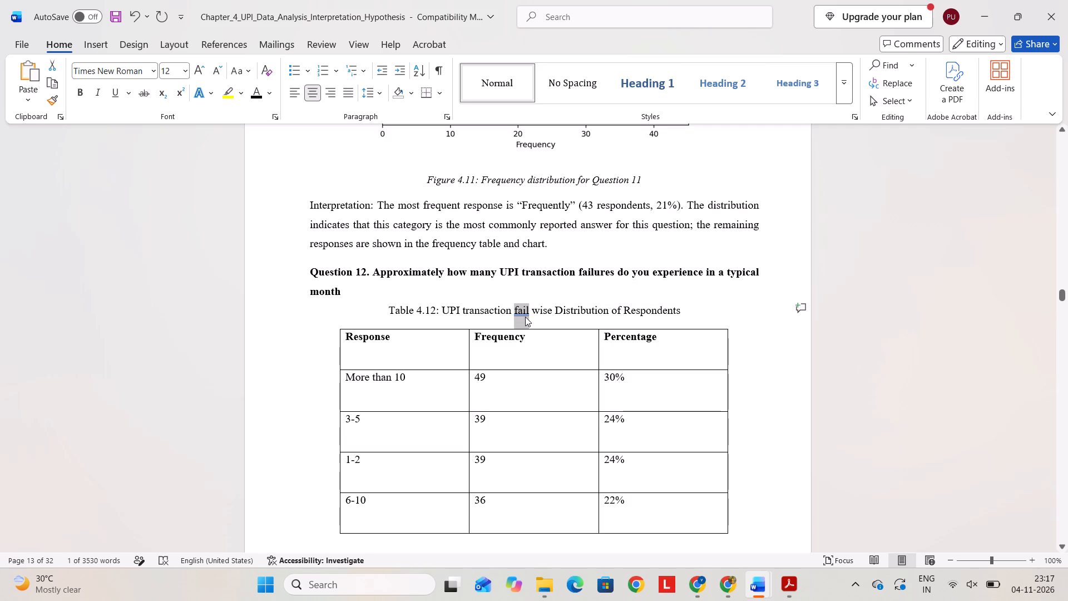
{"action": "key", "text": "ctrl+v"}
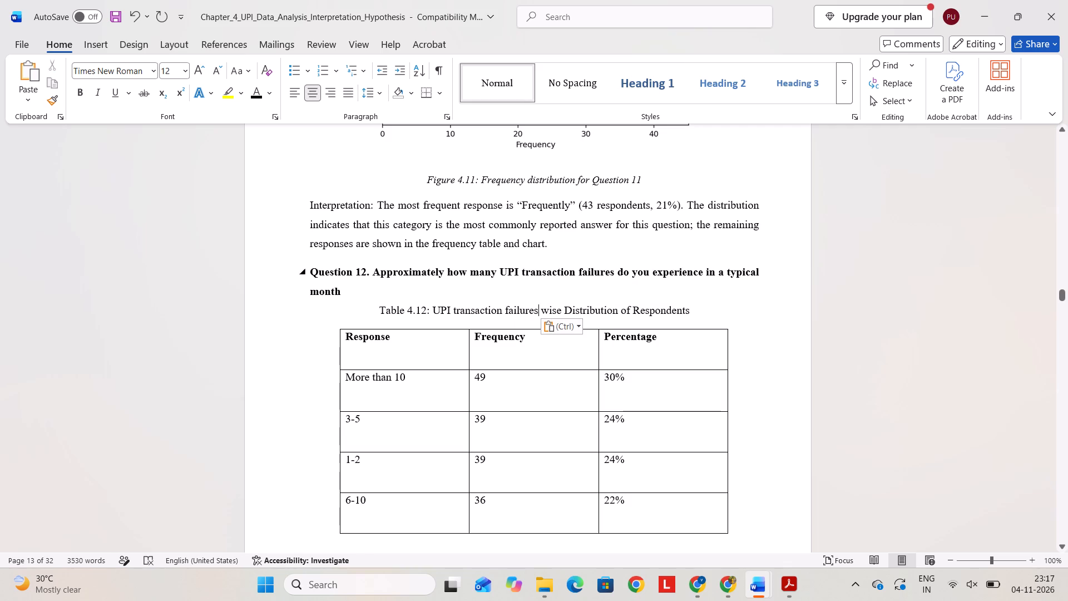
{"action": "left_click_drag", "start_coordinate": [703, 272], "coordinate": [654, 277]}
{"action": "key", "text": "ctrl+c"}
{"action": "left_click", "coordinate": [540, 309]}
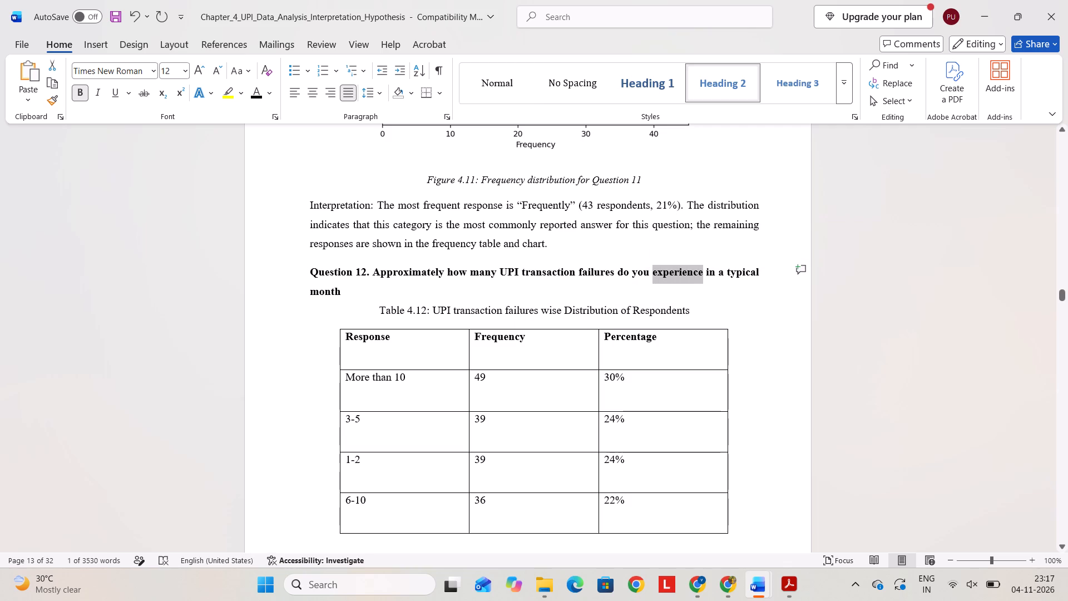
{"action": "key", "text": "ctrl+v"}
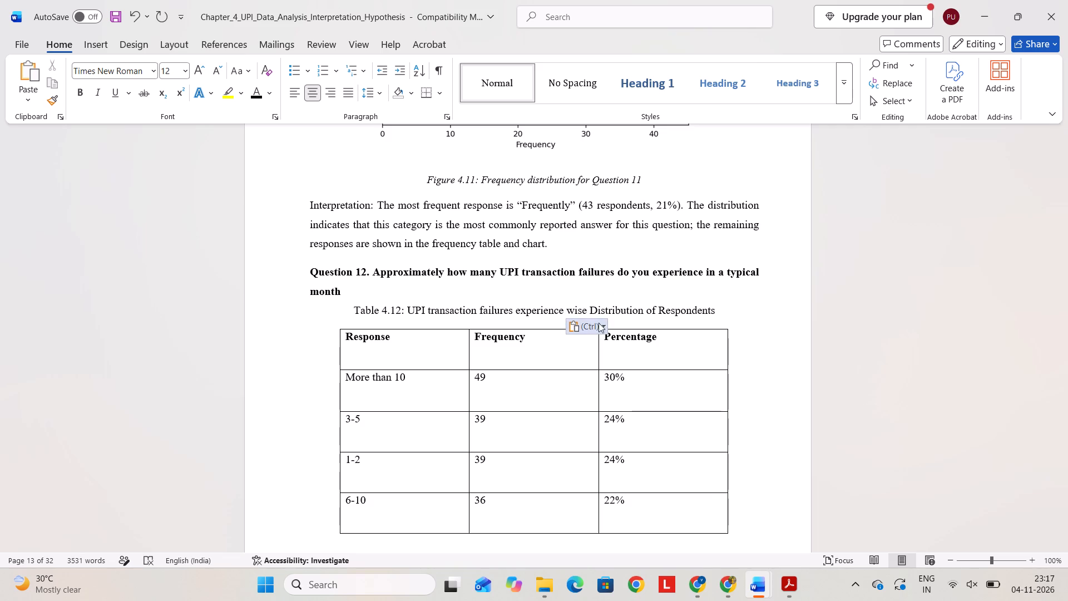
Copy the full Table 4.12 caption onto a new line below the Question 13 heading, leaving no blank line above the table.
{"action": "scroll", "coordinate": [414, 312], "scroll_direction": "down", "scroll_amount": 1}
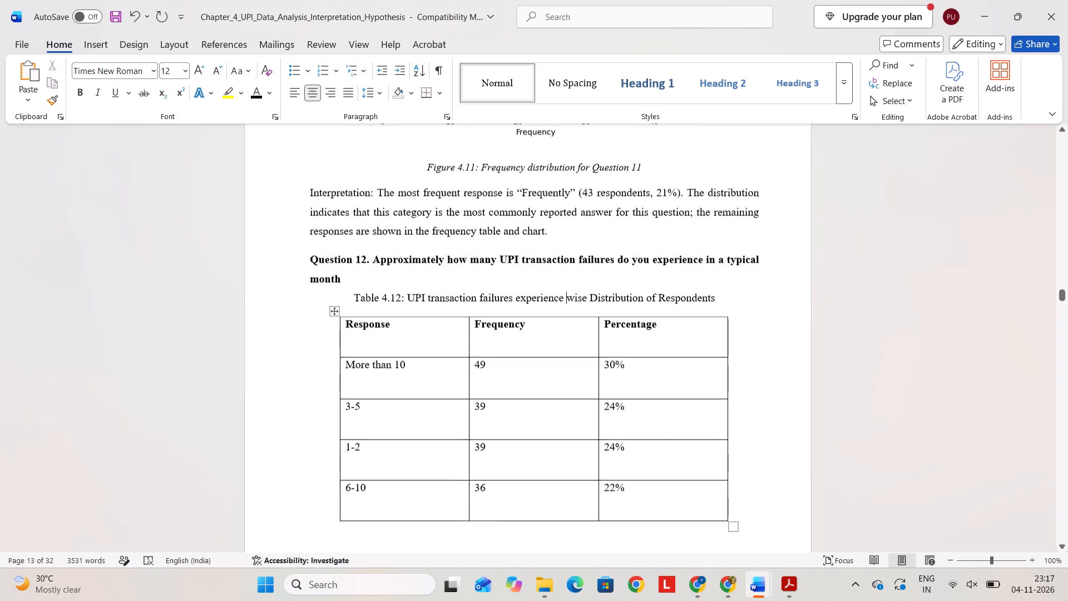
{"action": "scroll", "coordinate": [569, 308], "scroll_direction": "down", "scroll_amount": 1}
{"action": "left_click_drag", "start_coordinate": [731, 295], "coordinate": [311, 299]}
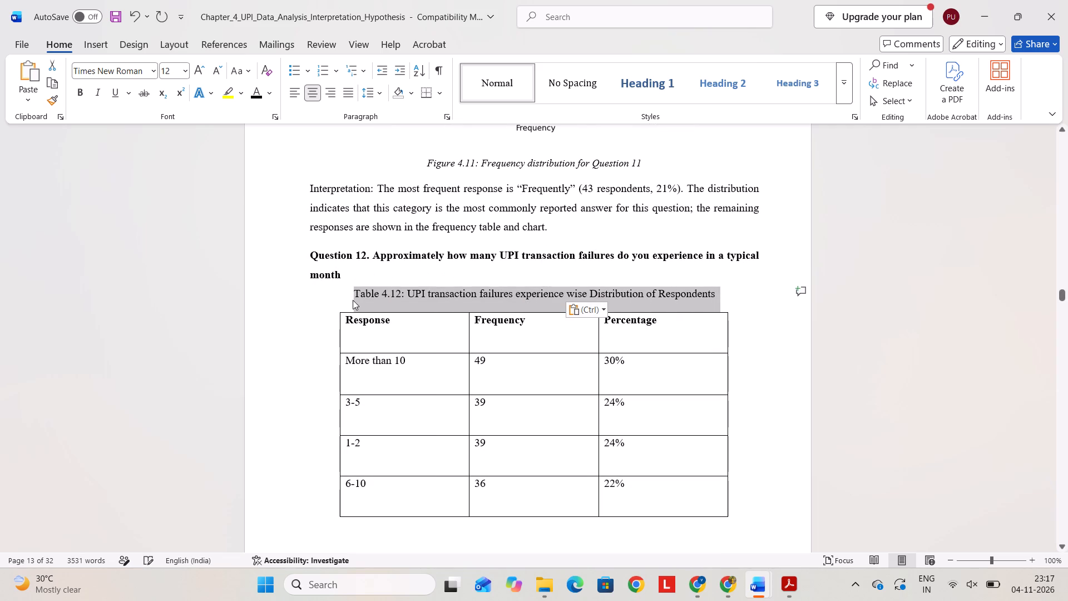
{"action": "key", "text": "ctrl+c"}
{"action": "scroll", "coordinate": [518, 339], "scroll_direction": "down", "scroll_amount": 6}
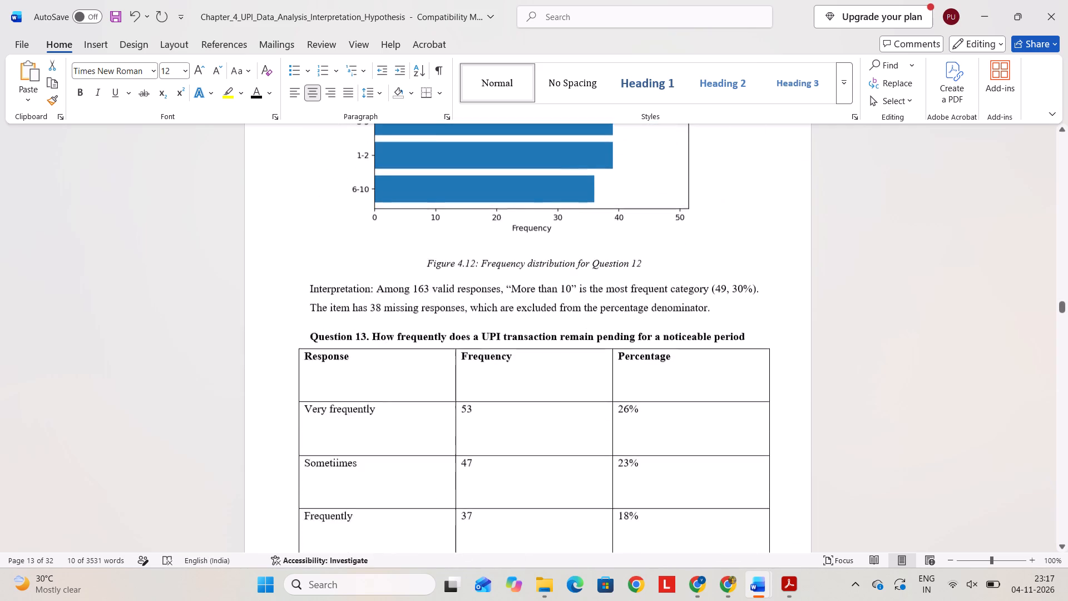
{"action": "scroll", "coordinate": [542, 348], "scroll_direction": "down", "scroll_amount": 1}
{"action": "left_click", "coordinate": [757, 239]}
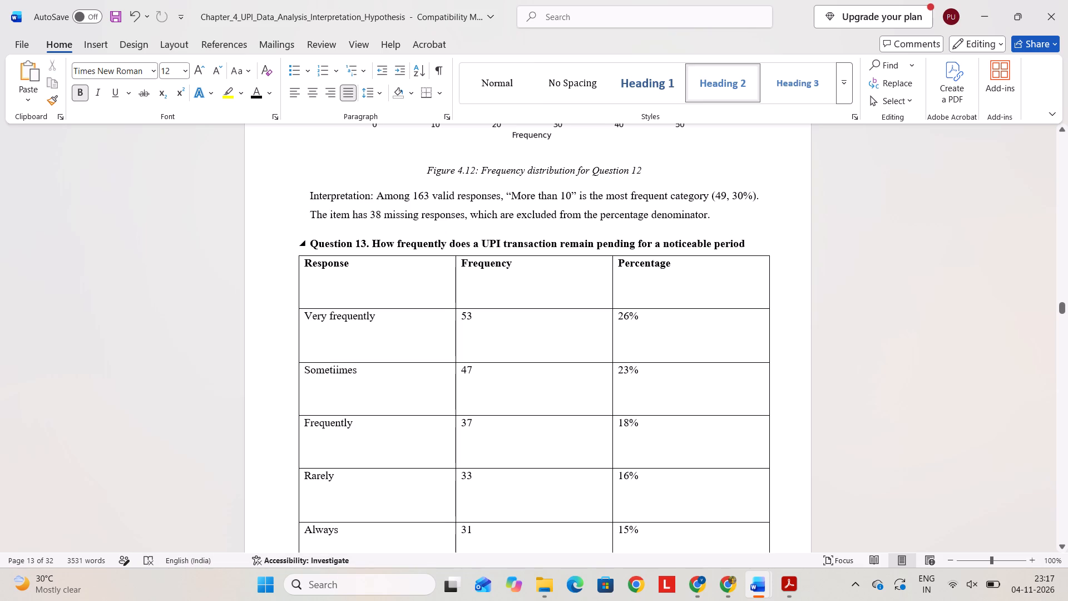
{"action": "key", "text": "Return"}
{"action": "key", "text": "ctrl+v"}
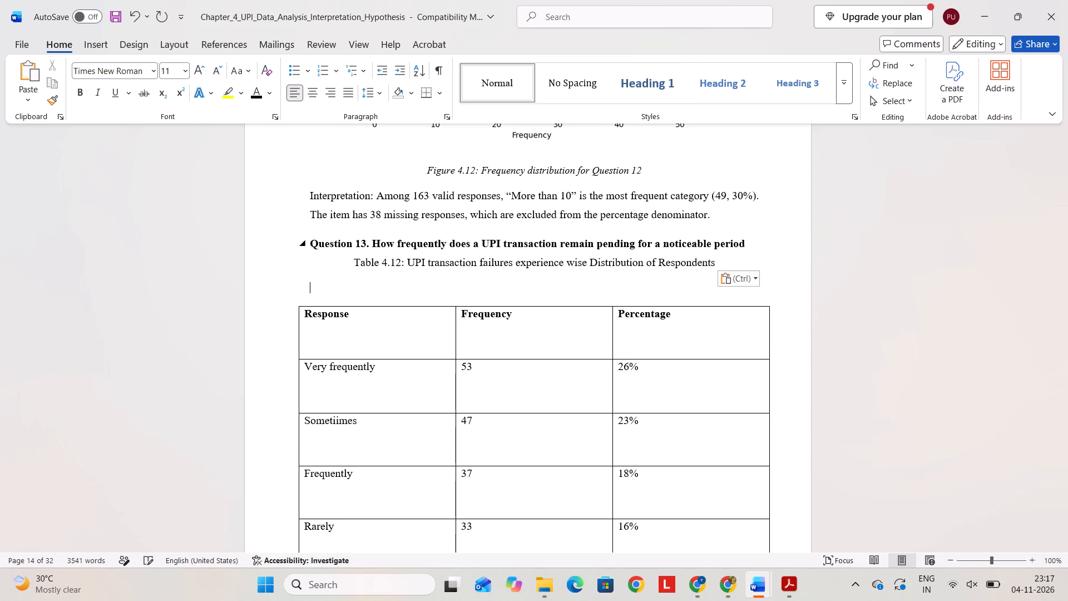
{"action": "key", "text": "BackSpace"}
Shrink the Question 13 response table so that all its rows fit on one page.
{"action": "scroll", "coordinate": [760, 243], "scroll_direction": "down", "scroll_amount": 3}
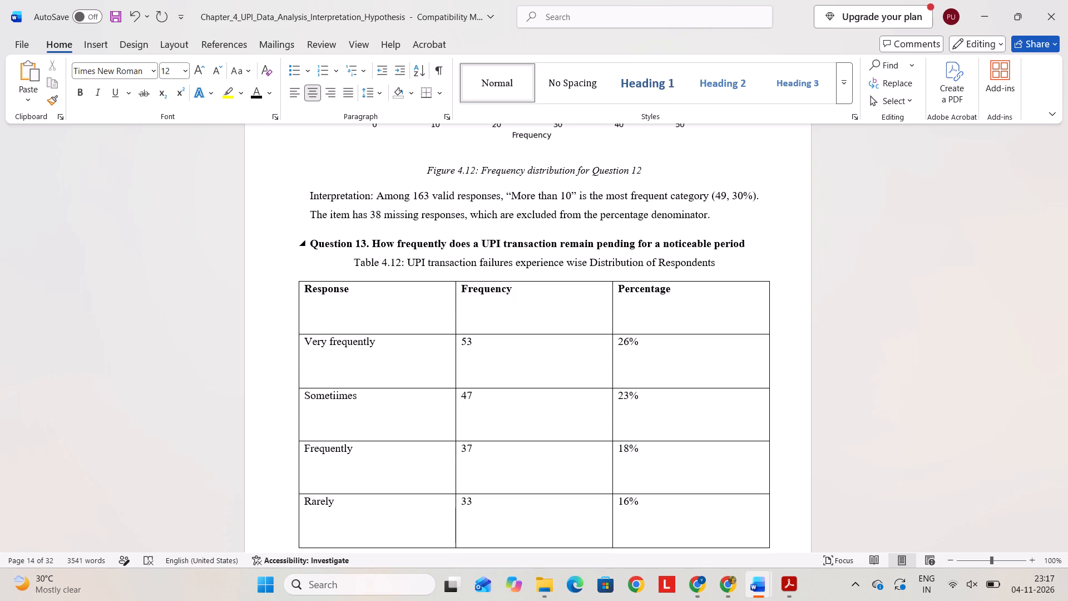
{"action": "scroll", "coordinate": [760, 243], "scroll_direction": "down", "scroll_amount": 1}
{"action": "scroll", "coordinate": [721, 370], "scroll_direction": "down", "scroll_amount": 3}
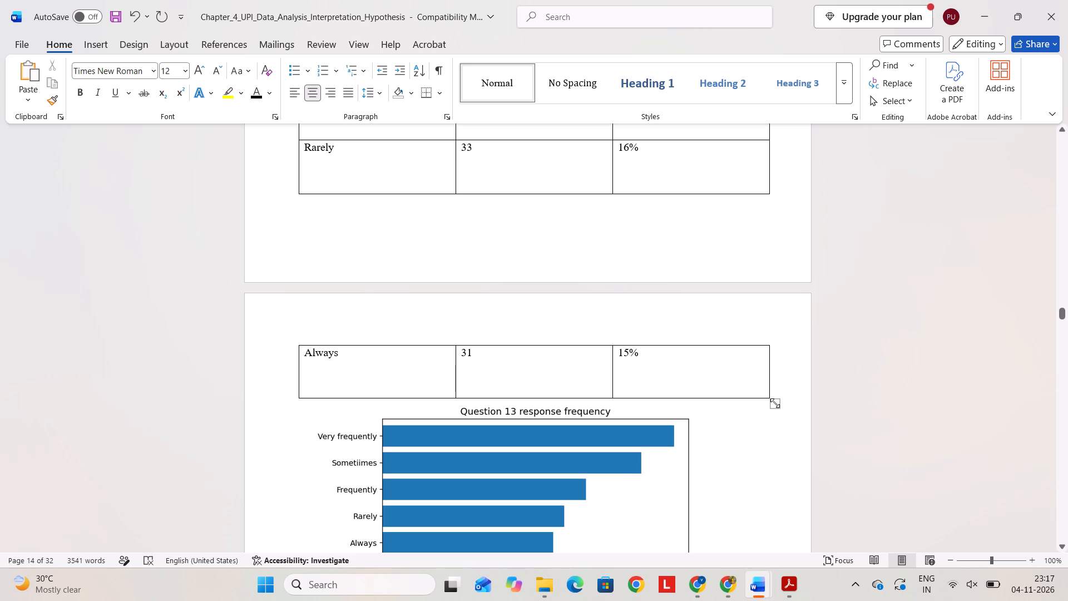
{"action": "left_click_drag", "start_coordinate": [773, 403], "coordinate": [764, 265]}
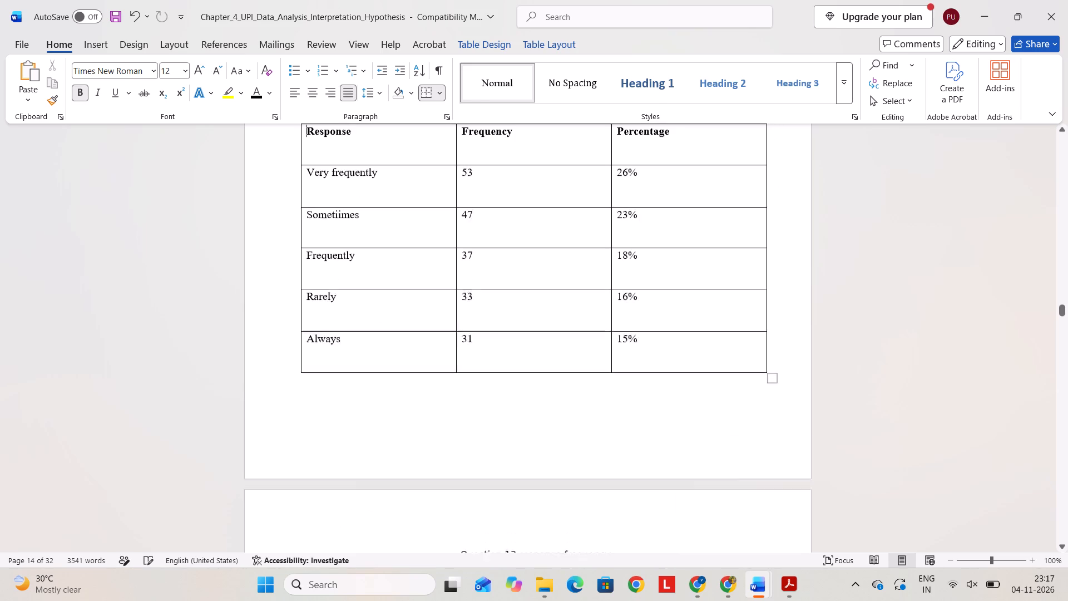
{"action": "scroll", "coordinate": [751, 339], "scroll_direction": "up", "scroll_amount": 3}
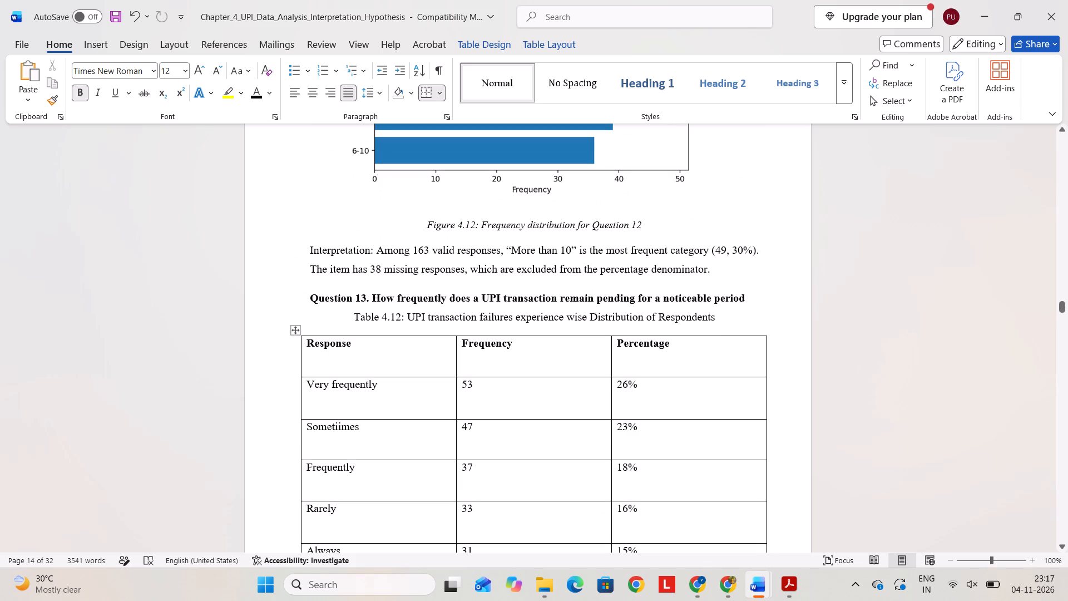
Renumber the table caption below the Question 13 heading as Table 4.13.
{"action": "left_click", "coordinate": [400, 314]}
{"action": "key", "text": "BackSpace"}
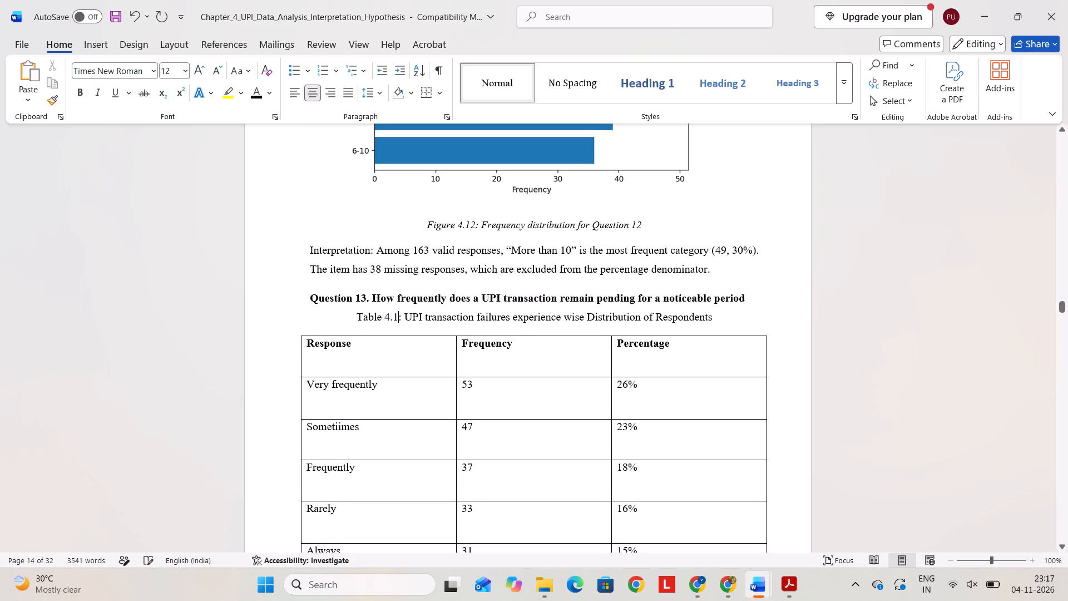
{"action": "key", "text": "3"}
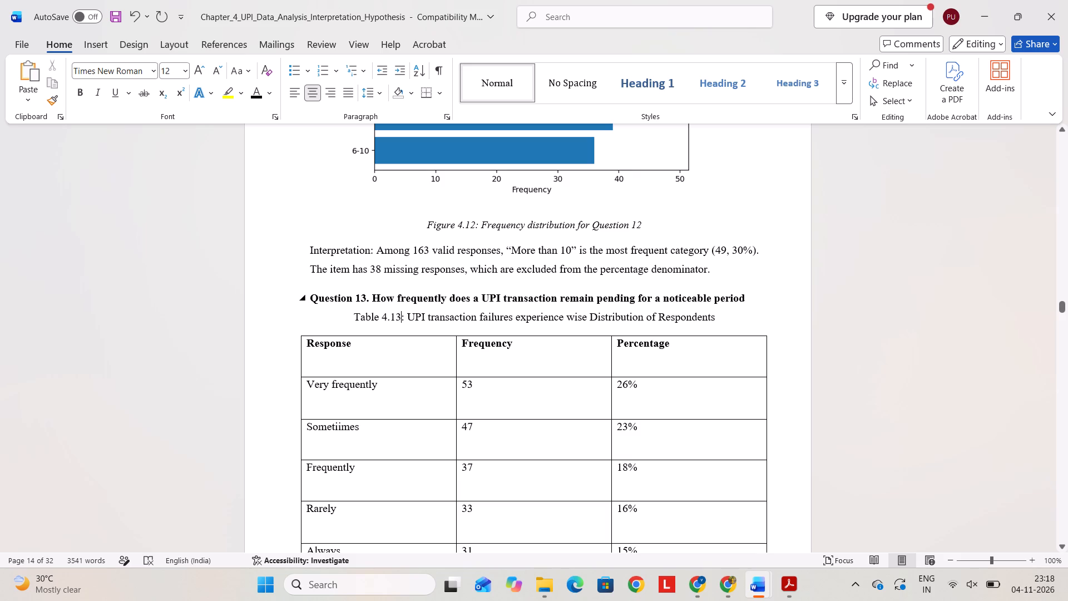
Replace "failures experience" in the Table 4.13 caption with "pending for a noticeable period", copied from the Question 13 heading.
{"action": "left_click_drag", "start_coordinate": [599, 300], "coordinate": [711, 299]}
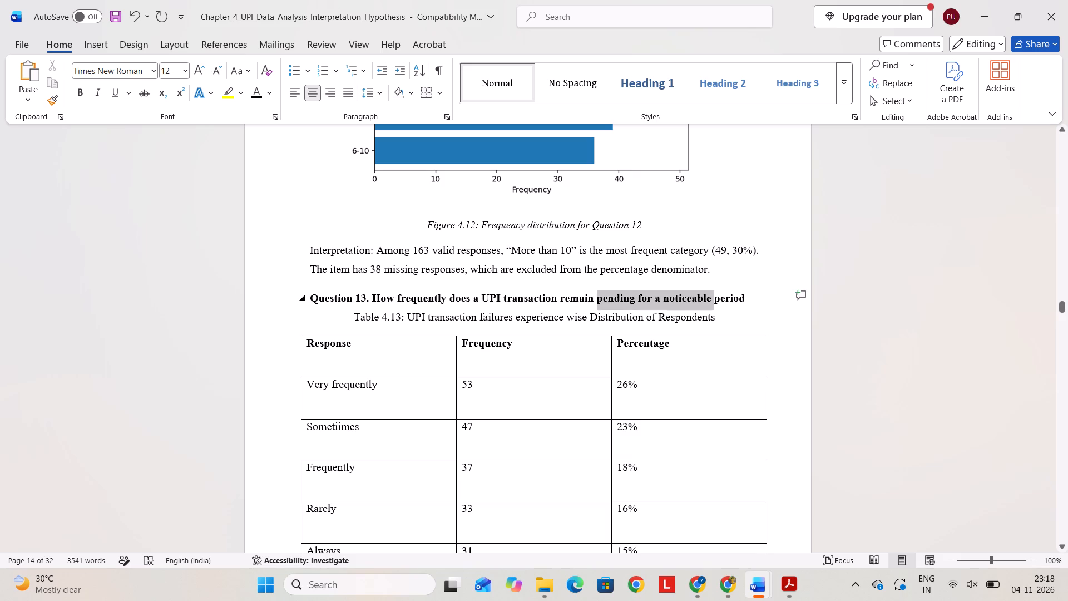
{"action": "left_click_drag", "start_coordinate": [711, 299], "coordinate": [730, 300]}
{"action": "key", "text": "ctrl+c"}
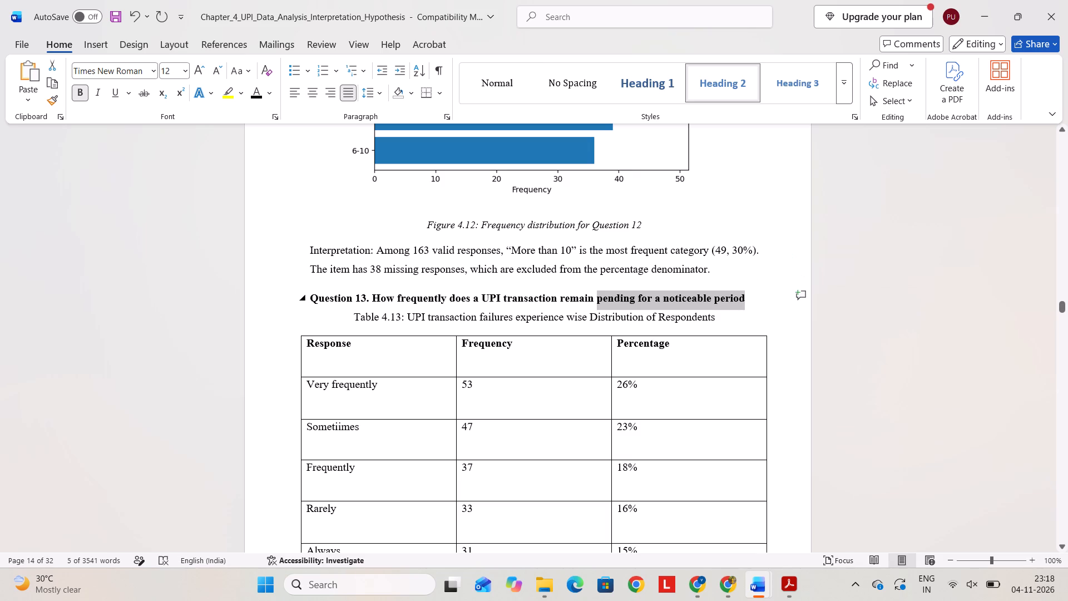
{"action": "left_click_drag", "start_coordinate": [477, 319], "coordinate": [566, 327]}
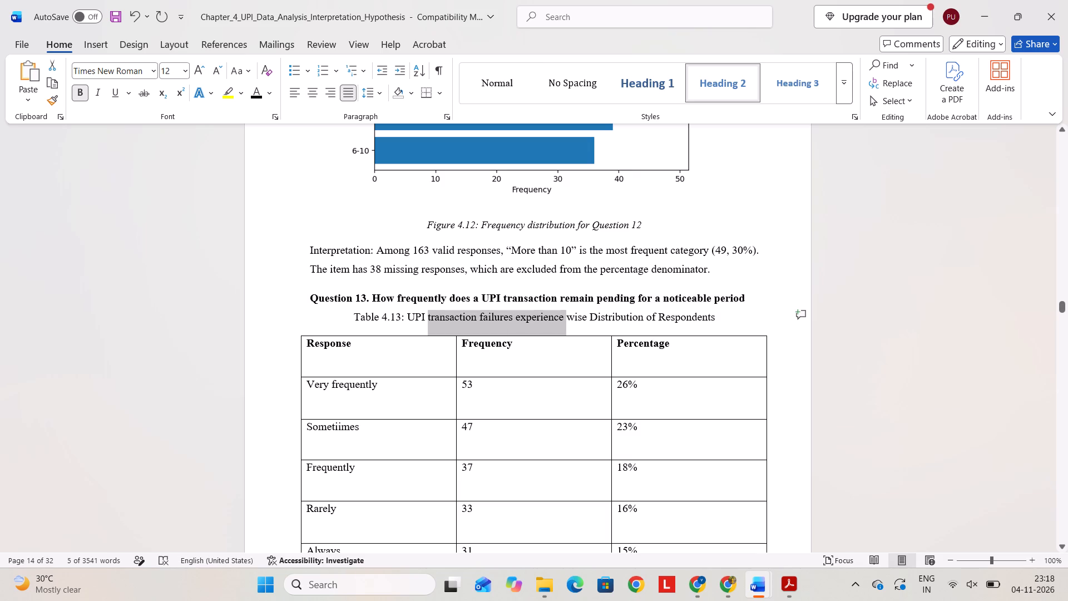
{"action": "left_click_drag", "start_coordinate": [566, 327], "coordinate": [576, 322]}
{"action": "left_click", "coordinate": [566, 317]}
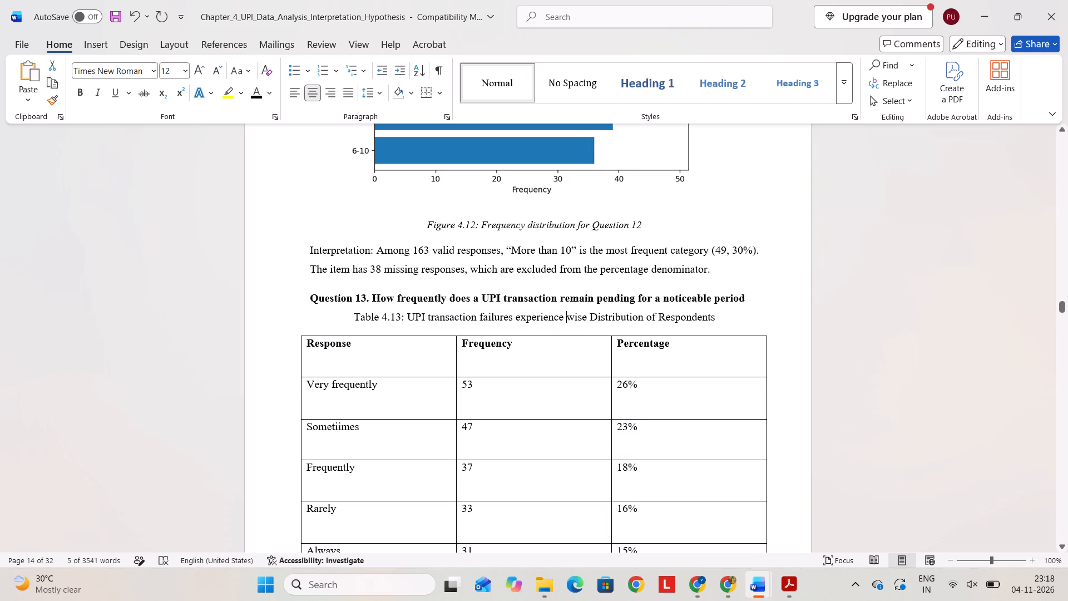
{"action": "left_click_drag", "start_coordinate": [561, 318], "coordinate": [491, 321]}
{"action": "key", "text": "ctrl+v"}
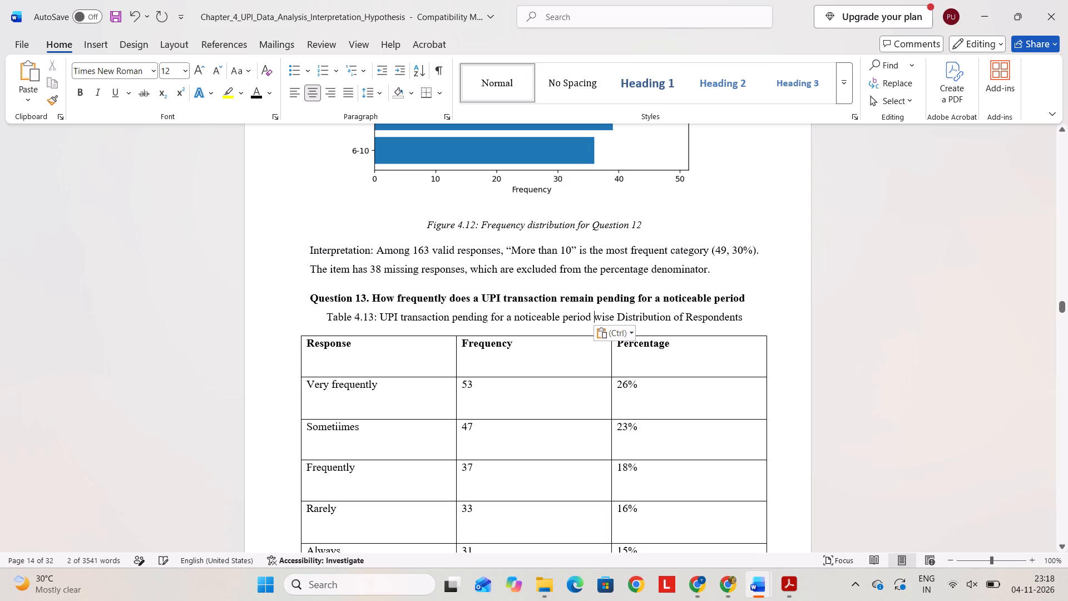
Copy the full Table 4.13 caption onto a new line between the Question 14 heading and its response table.
{"action": "left_click_drag", "start_coordinate": [651, 313], "coordinate": [679, 309]}
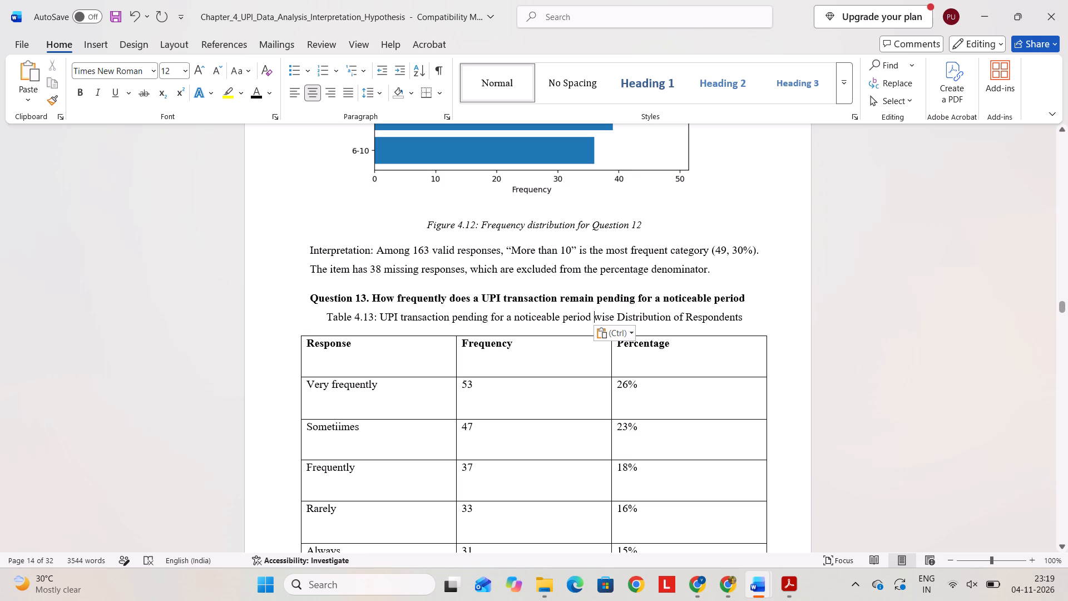
{"action": "left_click_drag", "start_coordinate": [679, 309], "coordinate": [723, 306]}
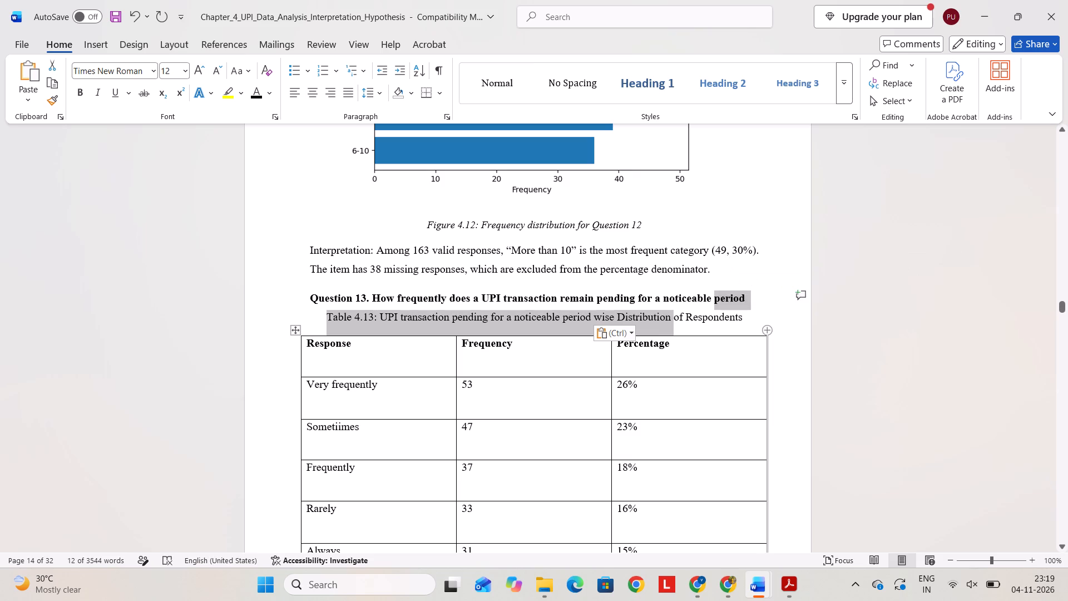
{"action": "left_click", "coordinate": [756, 320]}
{"action": "left_click_drag", "start_coordinate": [756, 320], "coordinate": [294, 331]}
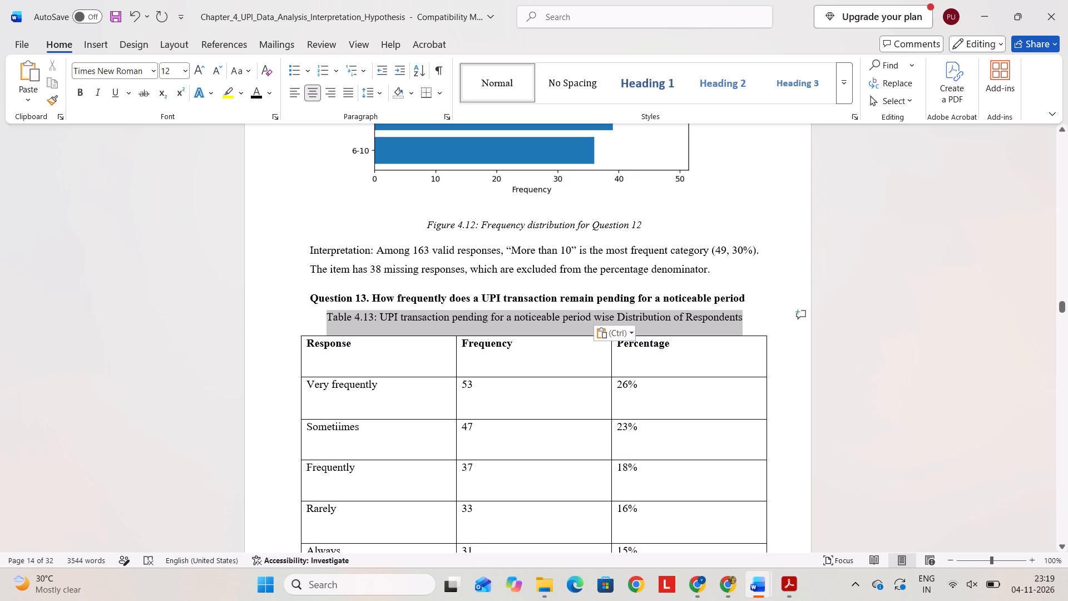
{"action": "left_click_drag", "start_coordinate": [294, 331], "coordinate": [307, 319]}
{"action": "key", "text": "ctrl+c"}
{"action": "scroll", "coordinate": [466, 351], "scroll_direction": "down", "scroll_amount": 2}
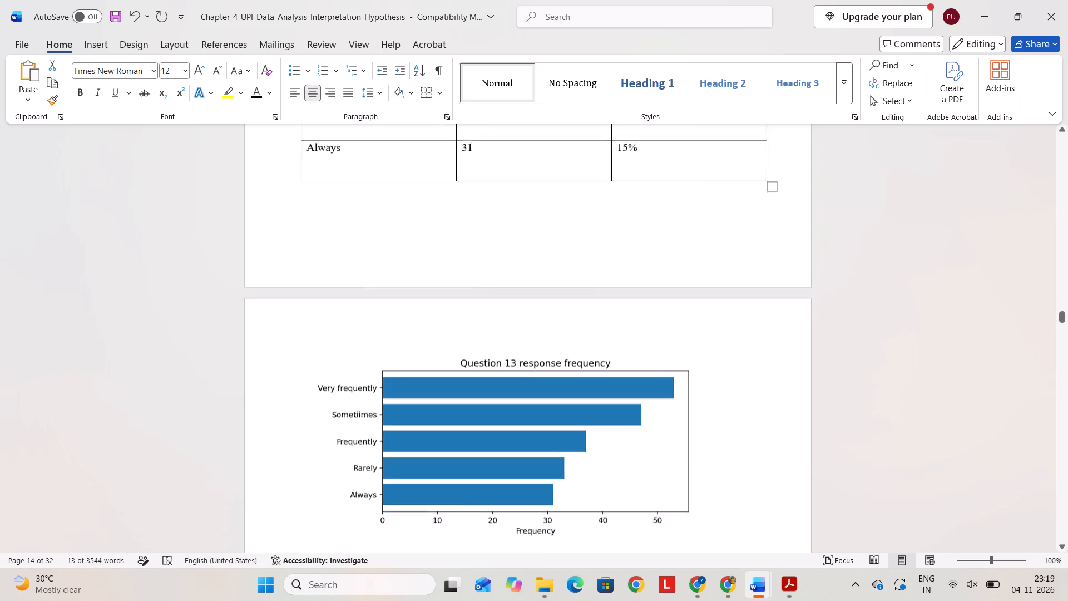
{"action": "scroll", "coordinate": [480, 343], "scroll_direction": "down", "scroll_amount": 3}
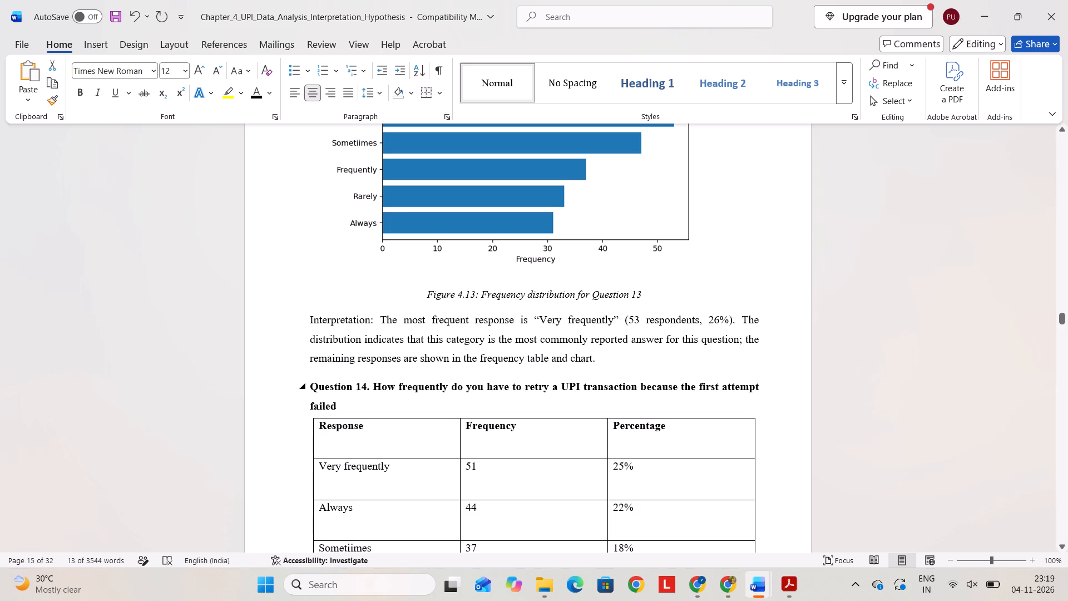
{"action": "left_click", "coordinate": [401, 405]}
{"action": "key", "text": "Return"}
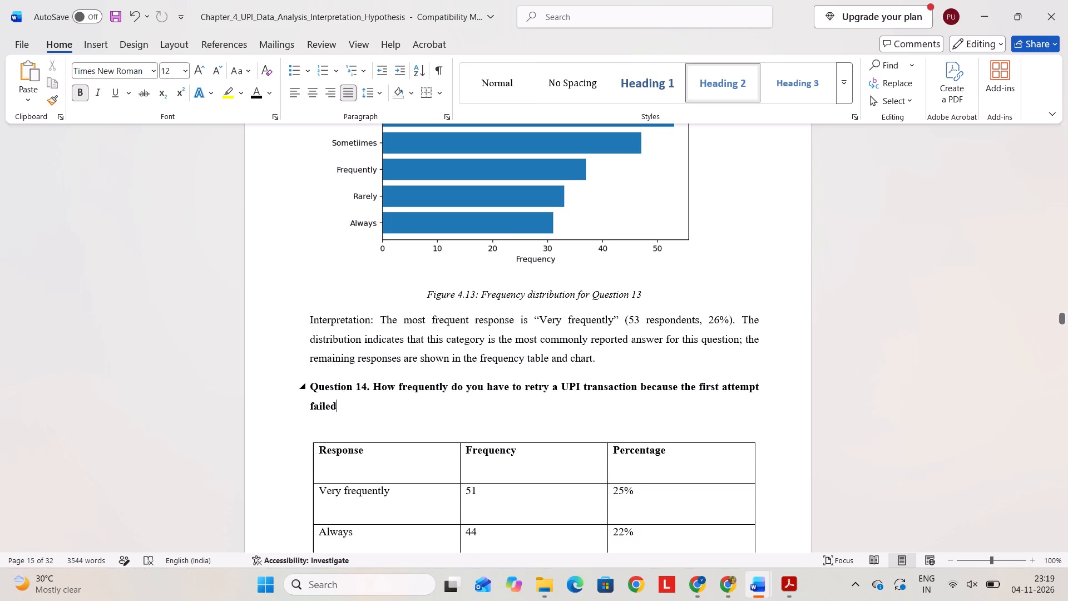
{"action": "key", "text": "ctrl+v"}
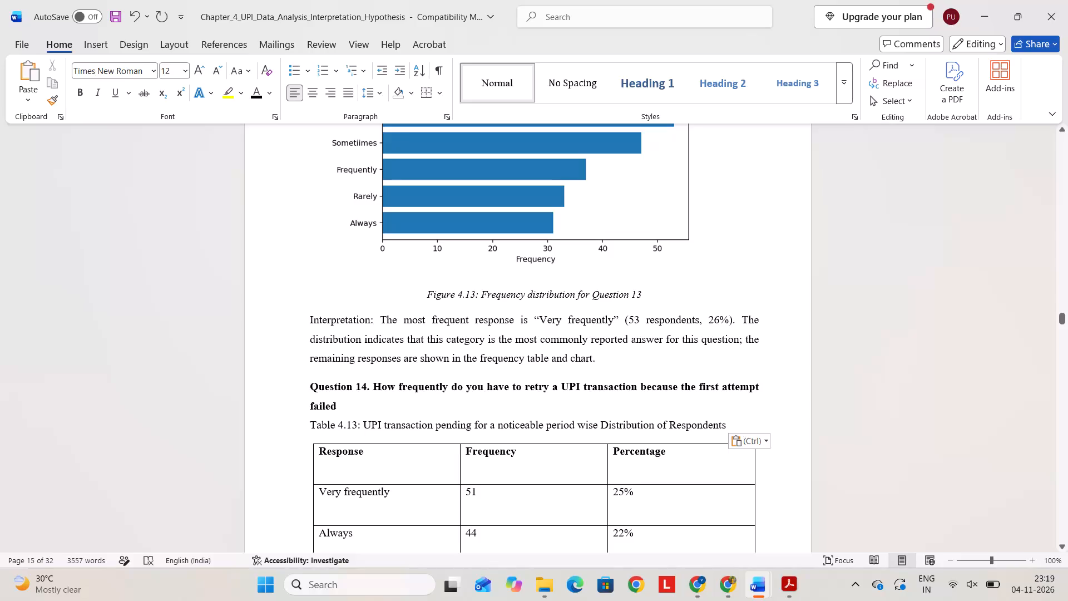
Replace "pending for a noticeable period" with "Retry" in the caption below the Question 14 heading.
{"action": "left_click", "coordinate": [573, 423]}
{"action": "key", "text": "BackSpace"}
{"action": "key", "text": "BackSpace"}
{"action": "key", "text": "BackSpace"}
{"action": "key", "text": "BackSpace"}
{"action": "key", "text": "BackSpace"}
{"action": "key", "text": "BackSpace"}
{"action": "key", "text": "BackSpace"}
{"action": "key", "text": "BackSpace"}
{"action": "key", "text": "BackSpace"}
{"action": "key", "text": "BackSpace"}
{"action": "key", "text": "BackSpace"}
{"action": "key", "text": "BackSpace"}
{"action": "key", "text": "BackSpace"}
{"action": "key", "text": "BackSpace"}
{"action": "key", "text": "BackSpace"}
{"action": "key", "text": "BackSpace"}
{"action": "key", "text": "BackSpace"}
{"action": "key", "text": "BackSpace"}
{"action": "key", "text": "BackSpace"}
{"action": "key", "text": "BackSpace"}
{"action": "key", "text": "BackSpace"}
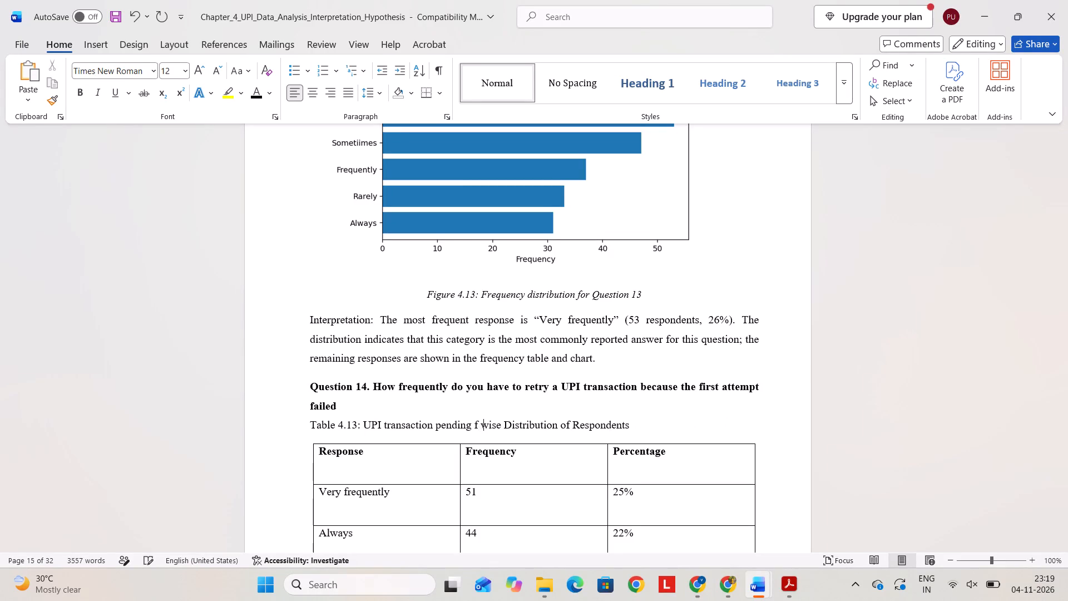
{"action": "key", "text": "BackSpace"}
{"action": "key", "text": "BackSpace"}
{"action": "key", "text": "BackSpace"}
{"action": "key", "text": "BackSpace"}
{"action": "key", "text": "BackSpace"}
{"action": "key", "text": "BackSpace"}
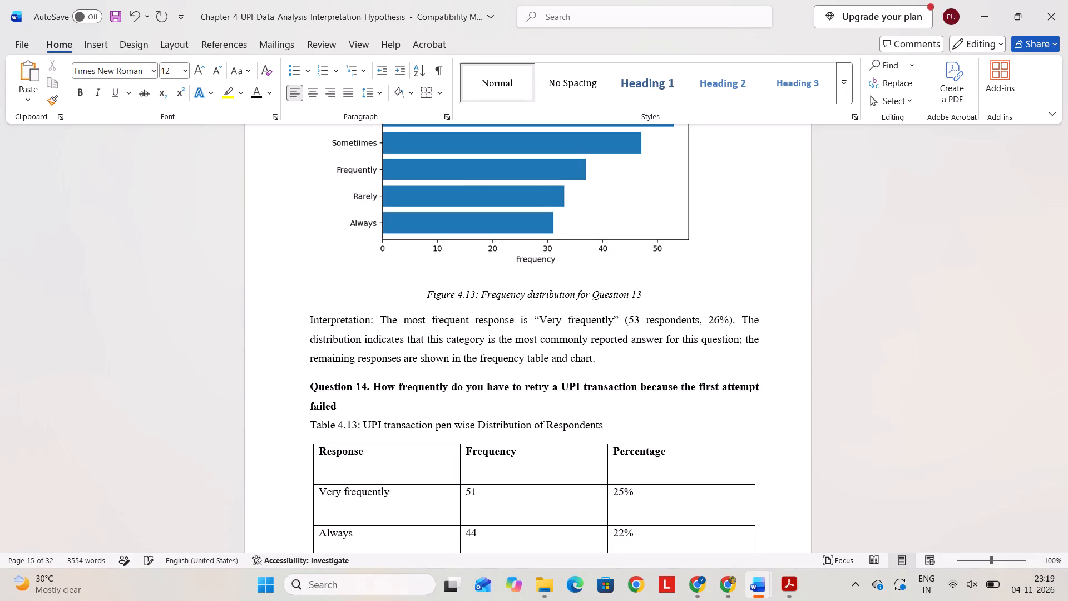
{"action": "key", "text": "BackSpace"}
{"action": "key", "text": "BackSpace"}
{"action": "key", "text": "BackSpace"}
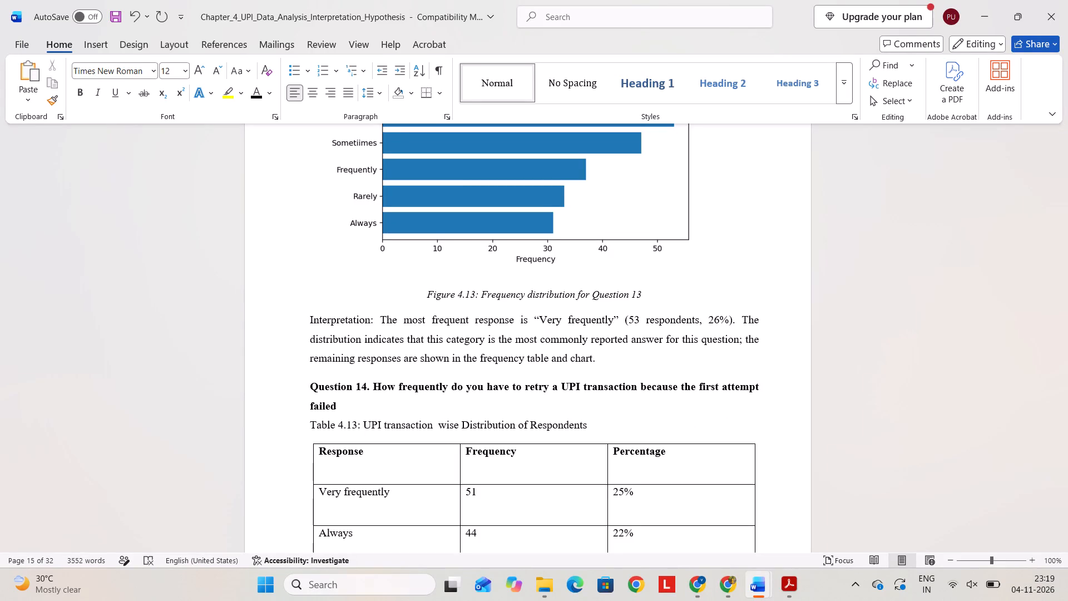
{"action": "type", "text": "RE"}
{"action": "key", "text": "BackSpace"}
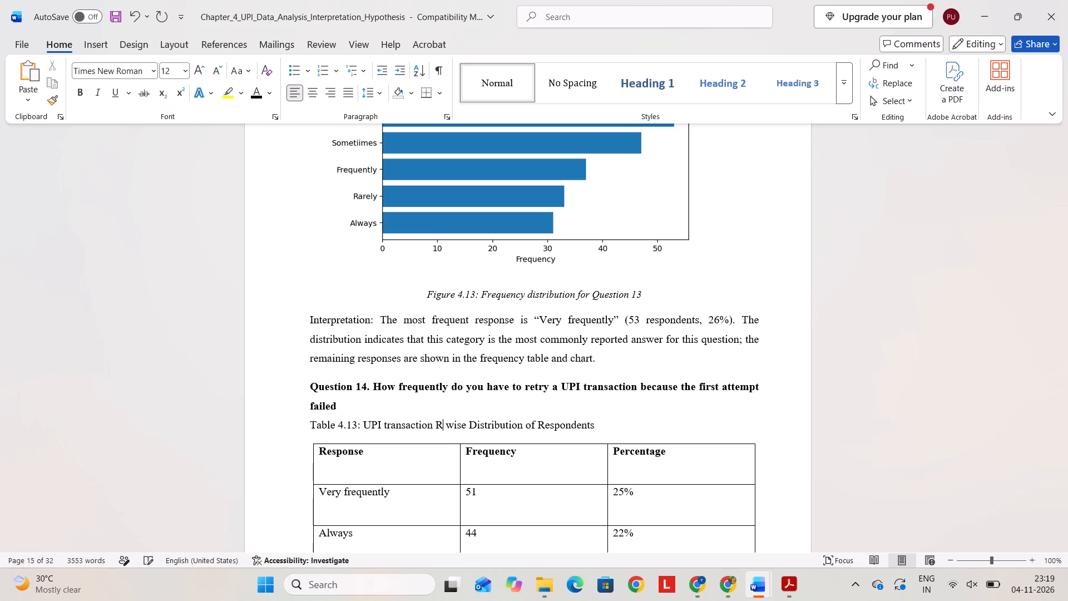
{"action": "type", "text": "etry"}
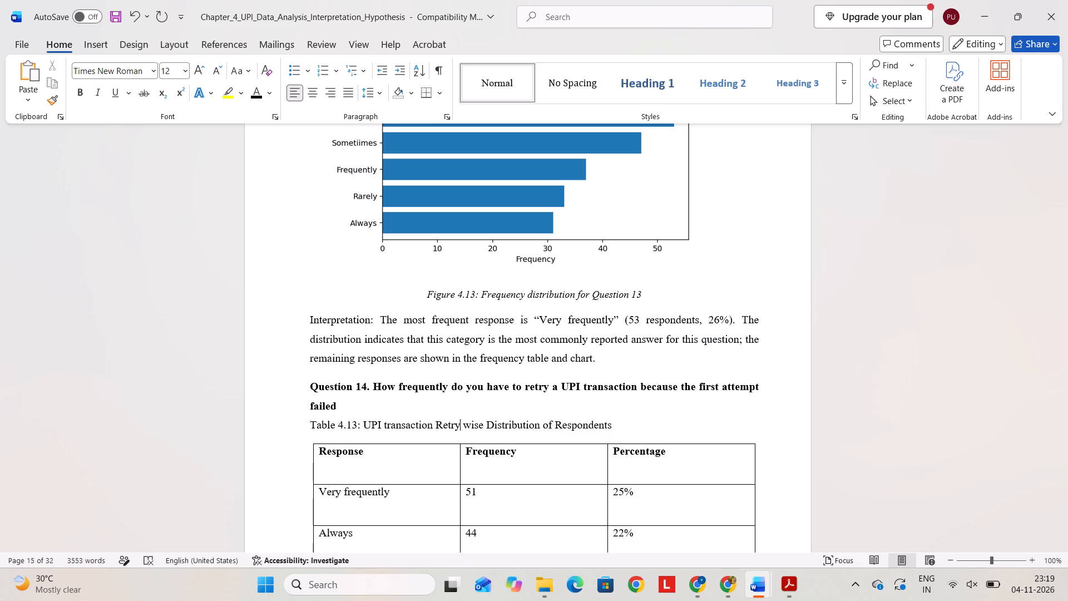
{"action": "key", "text": "space"}
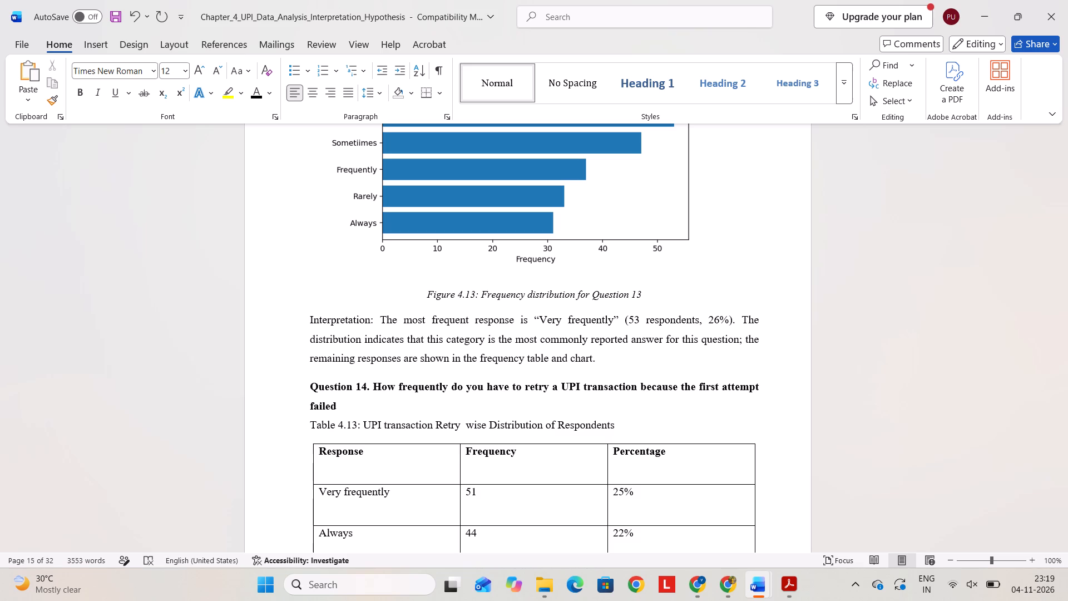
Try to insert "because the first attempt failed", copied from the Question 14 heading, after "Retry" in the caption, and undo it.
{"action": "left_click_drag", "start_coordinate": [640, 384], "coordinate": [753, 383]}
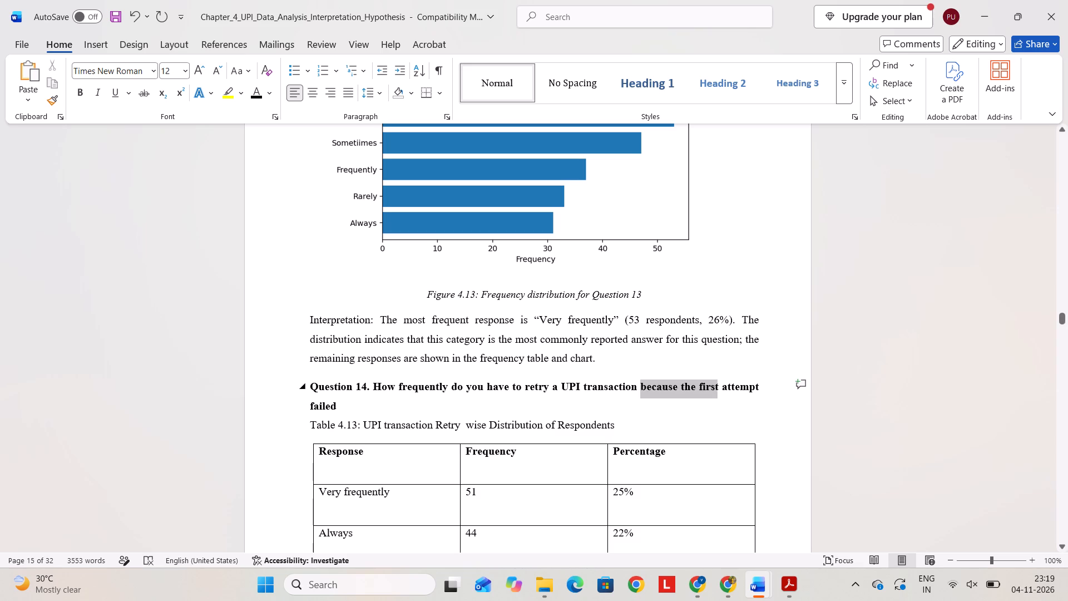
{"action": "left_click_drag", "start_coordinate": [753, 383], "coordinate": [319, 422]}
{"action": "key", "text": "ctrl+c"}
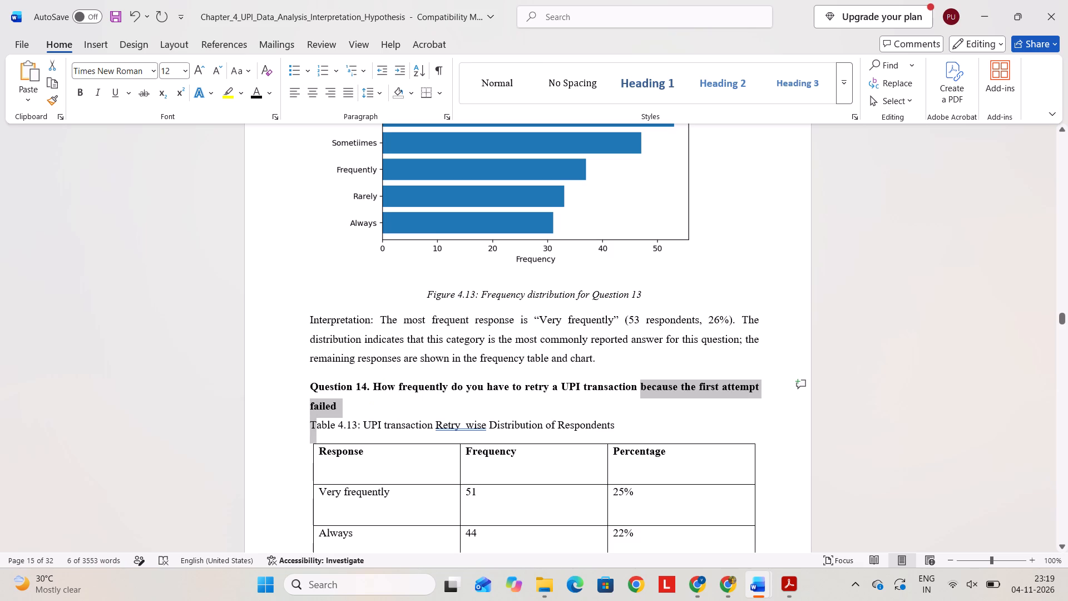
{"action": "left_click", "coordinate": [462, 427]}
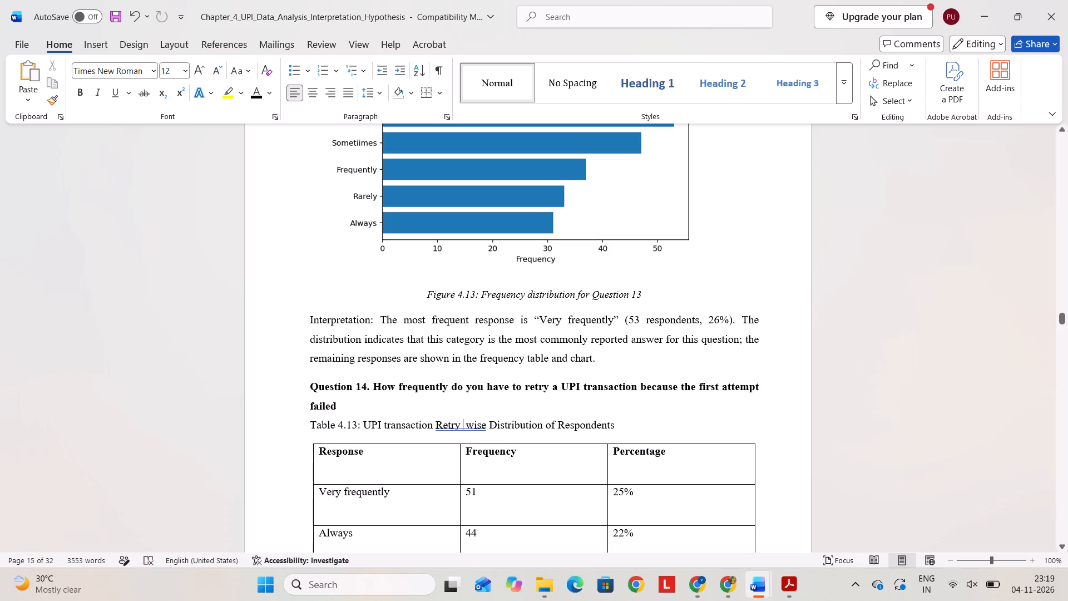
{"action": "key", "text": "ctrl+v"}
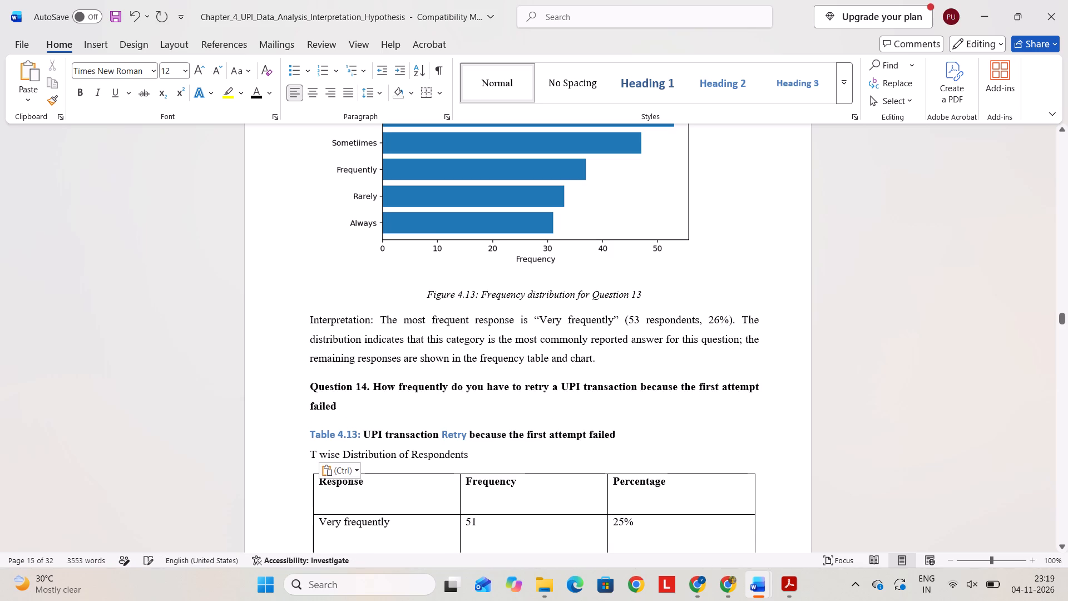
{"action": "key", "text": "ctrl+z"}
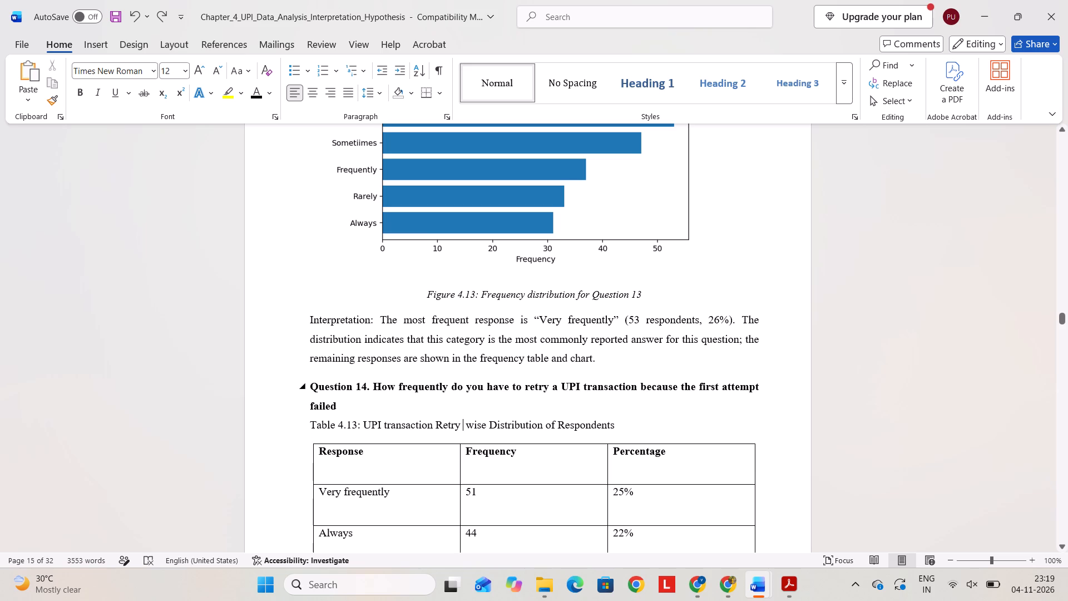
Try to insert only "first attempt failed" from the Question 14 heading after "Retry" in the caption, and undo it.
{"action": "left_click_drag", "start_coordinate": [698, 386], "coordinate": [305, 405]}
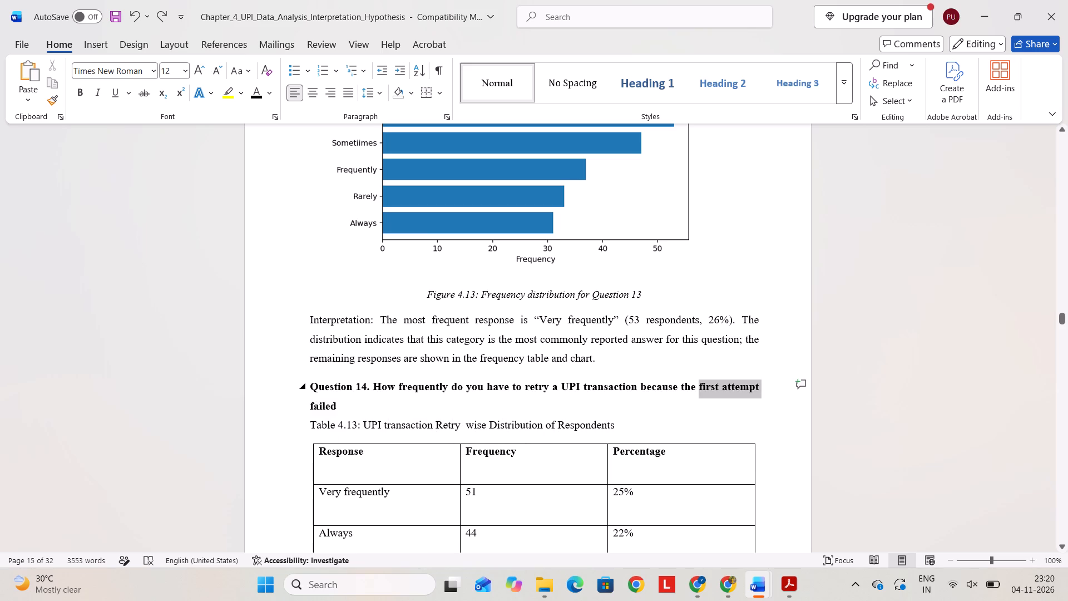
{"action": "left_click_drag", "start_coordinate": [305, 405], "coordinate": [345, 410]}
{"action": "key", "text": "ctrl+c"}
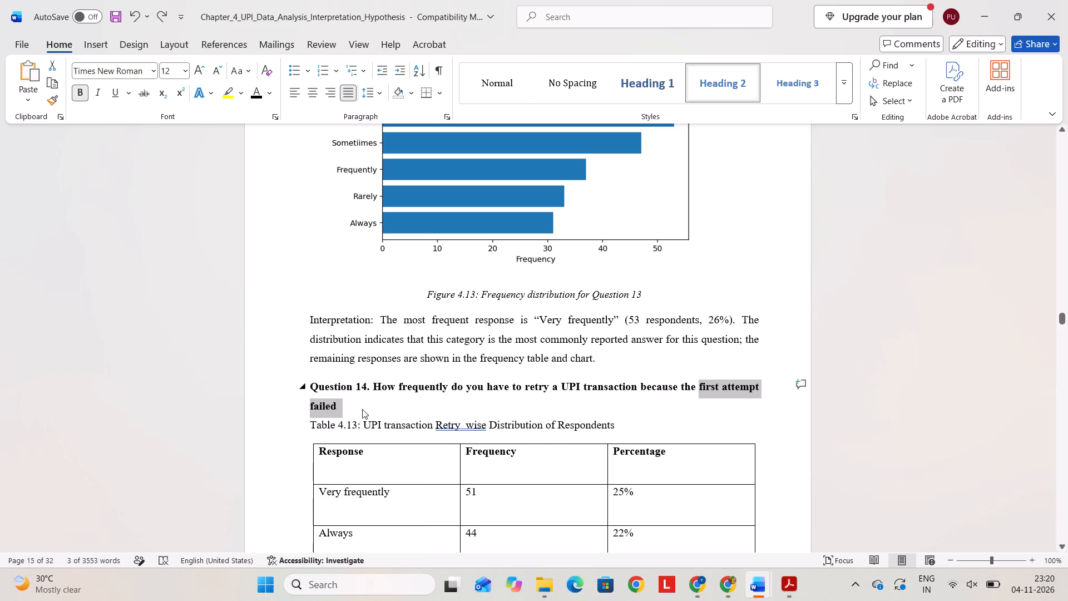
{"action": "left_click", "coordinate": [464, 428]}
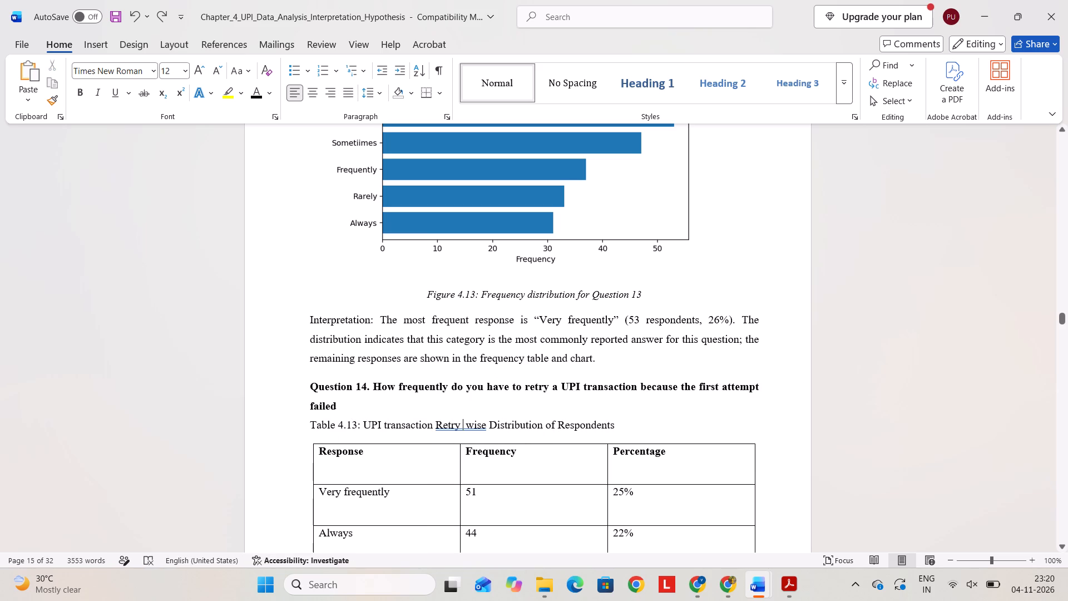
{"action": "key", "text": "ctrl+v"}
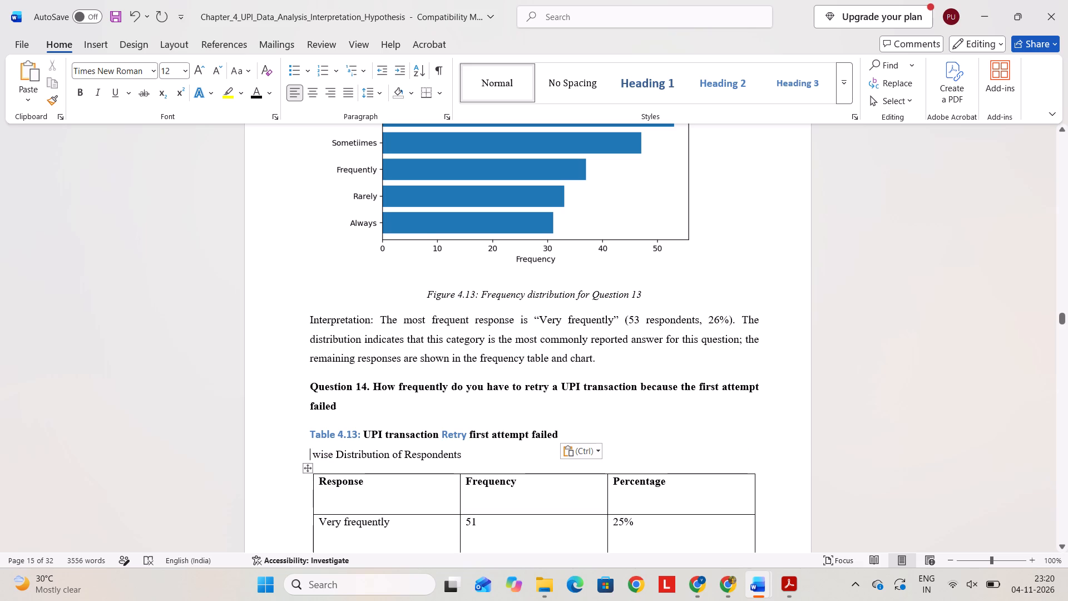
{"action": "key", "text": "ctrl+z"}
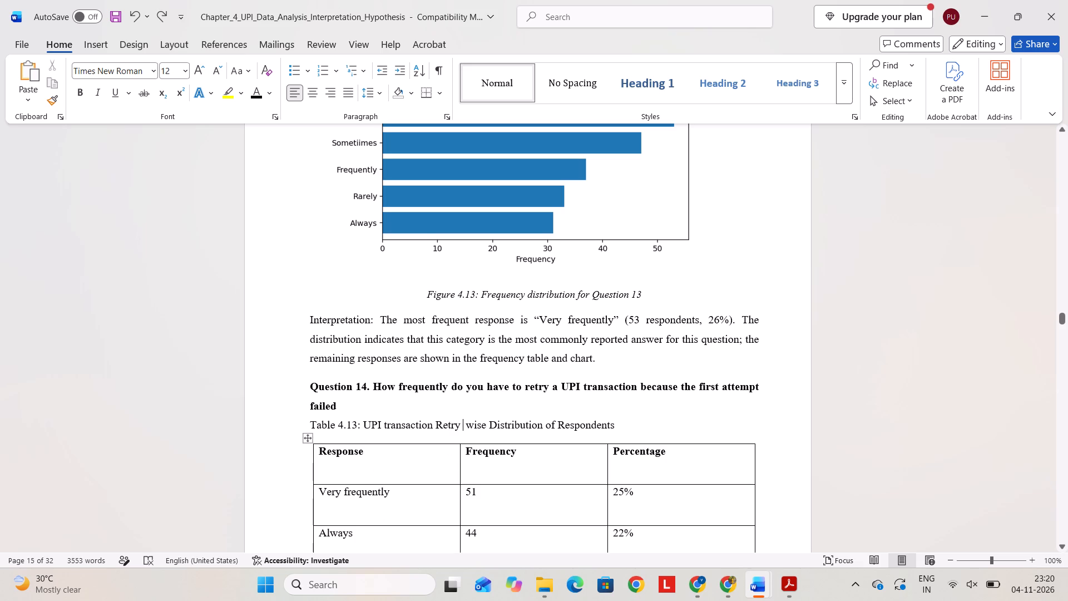
Insert "because first attempt failed" after "Retry" in the table caption below the Question 14 heading.
{"action": "type", "text": "be"}
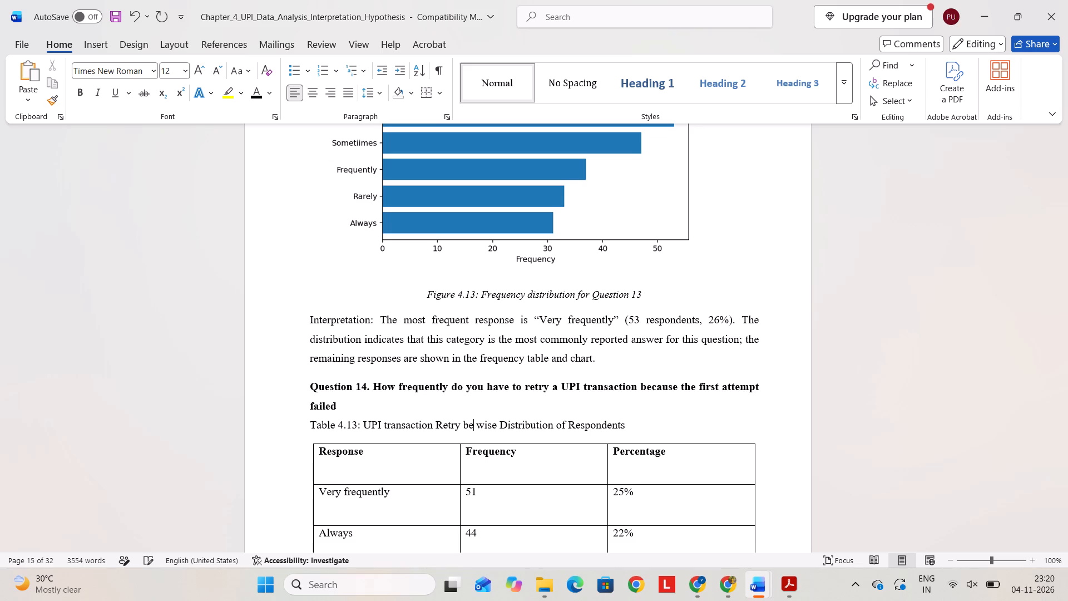
{"action": "type", "text": "cause"}
{"action": "key", "text": "space"}
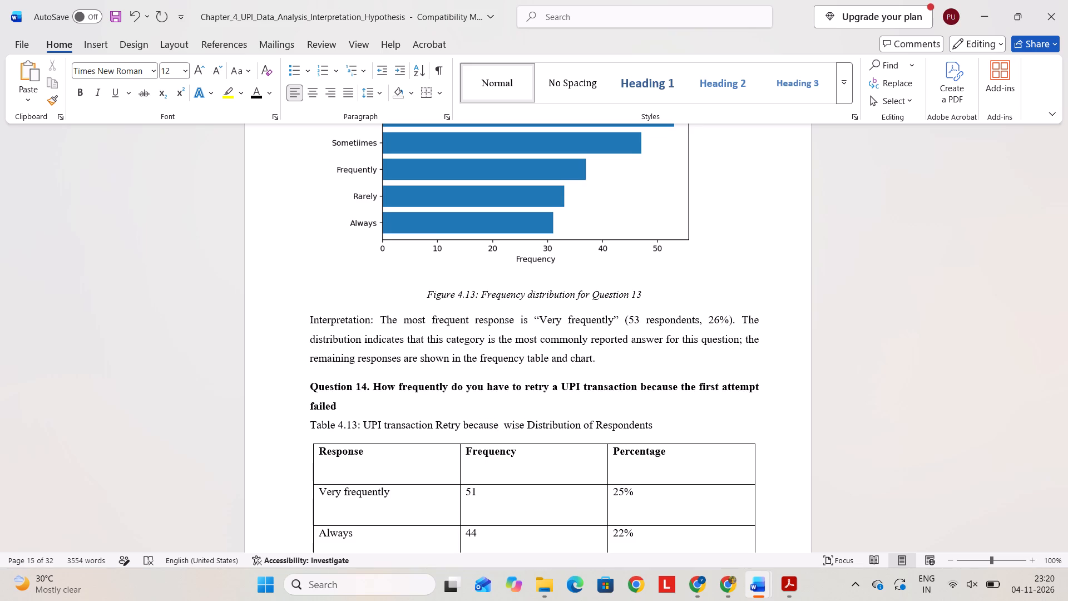
{"action": "type", "text": "first"}
{"action": "key", "text": "space"}
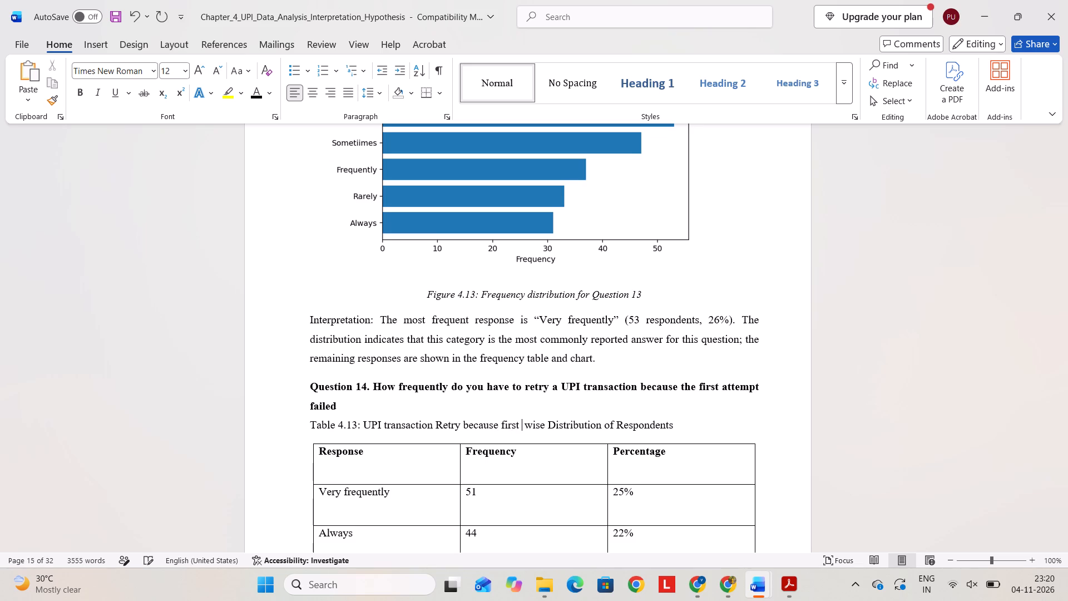
{"action": "type", "text": "attempt"}
{"action": "key", "text": "space"}
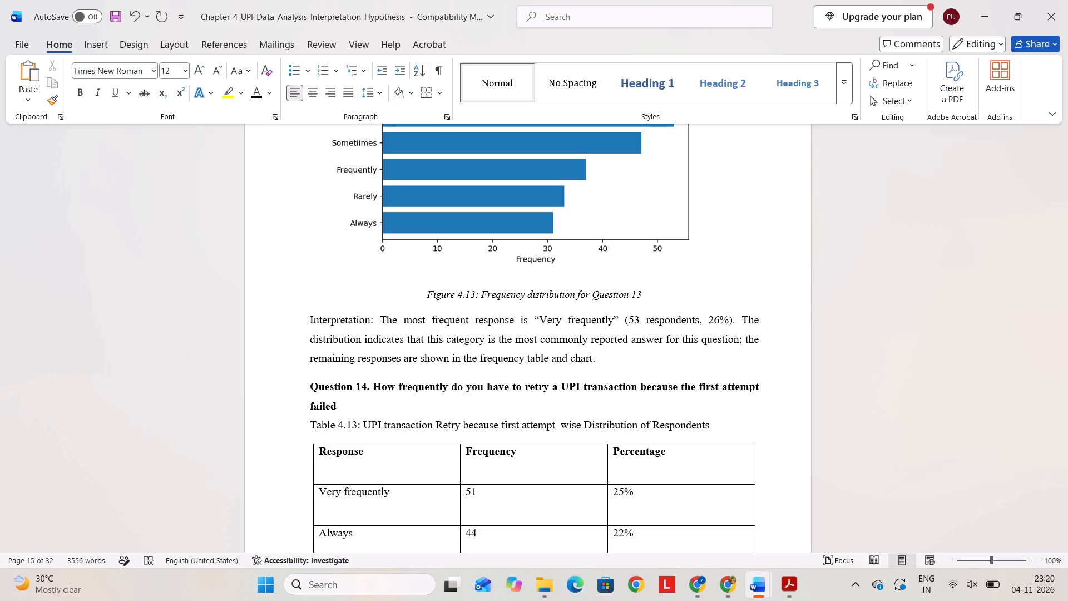
{"action": "type", "text": "failed"}
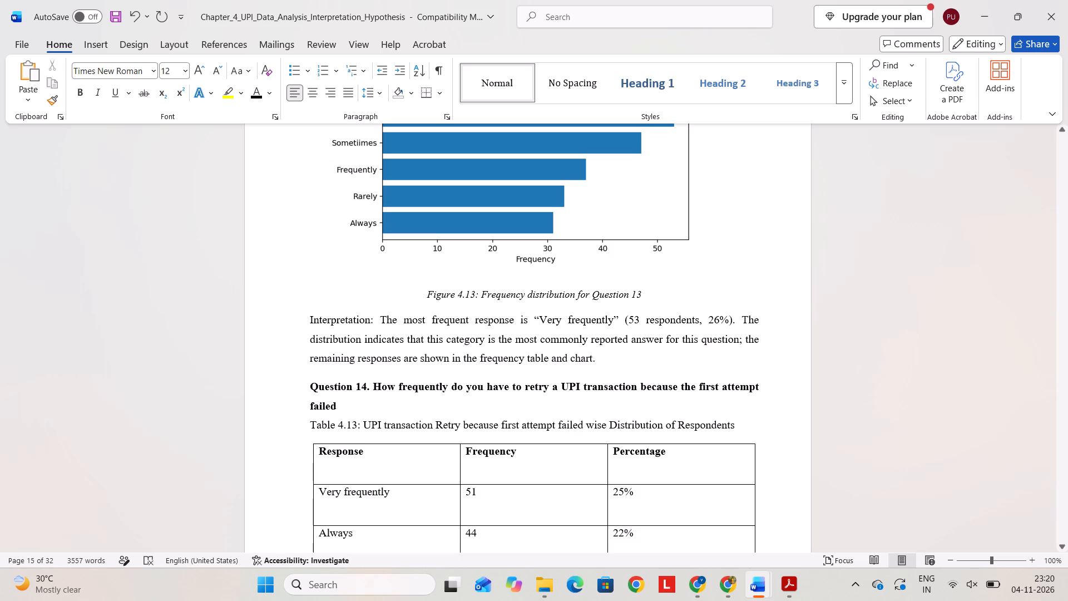
Copy the full Question 14 table caption onto a new line between the Question 15 heading and its response table.
{"action": "scroll", "coordinate": [457, 467], "scroll_direction": "down", "scroll_amount": 6}
{"action": "scroll", "coordinate": [453, 362], "scroll_direction": "up", "scroll_amount": 5}
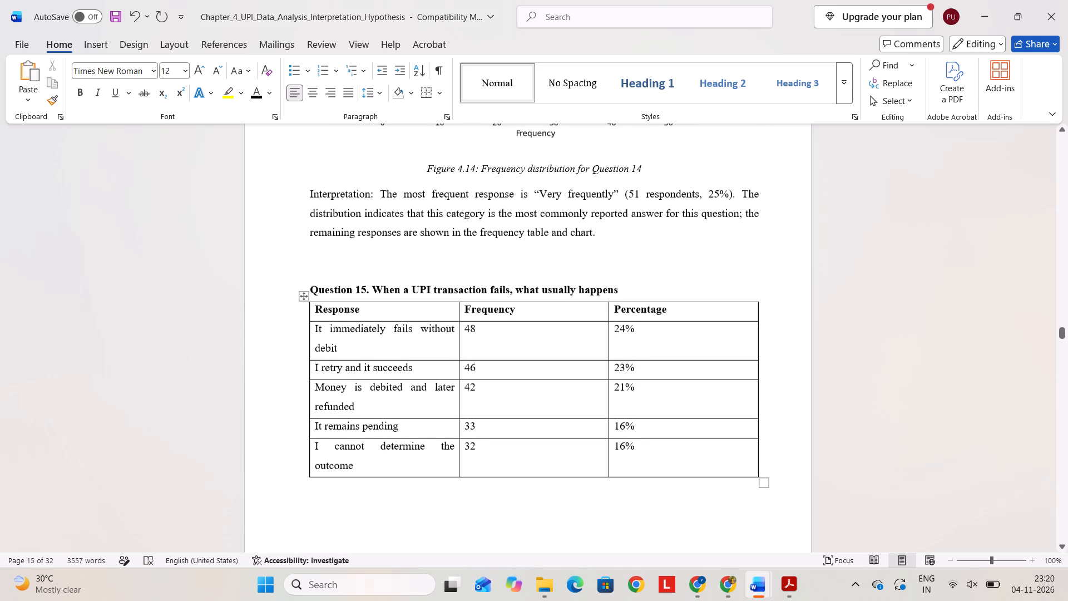
{"action": "left_click", "coordinate": [637, 290]}
{"action": "scroll", "coordinate": [637, 290], "scroll_direction": "up", "scroll_amount": 1}
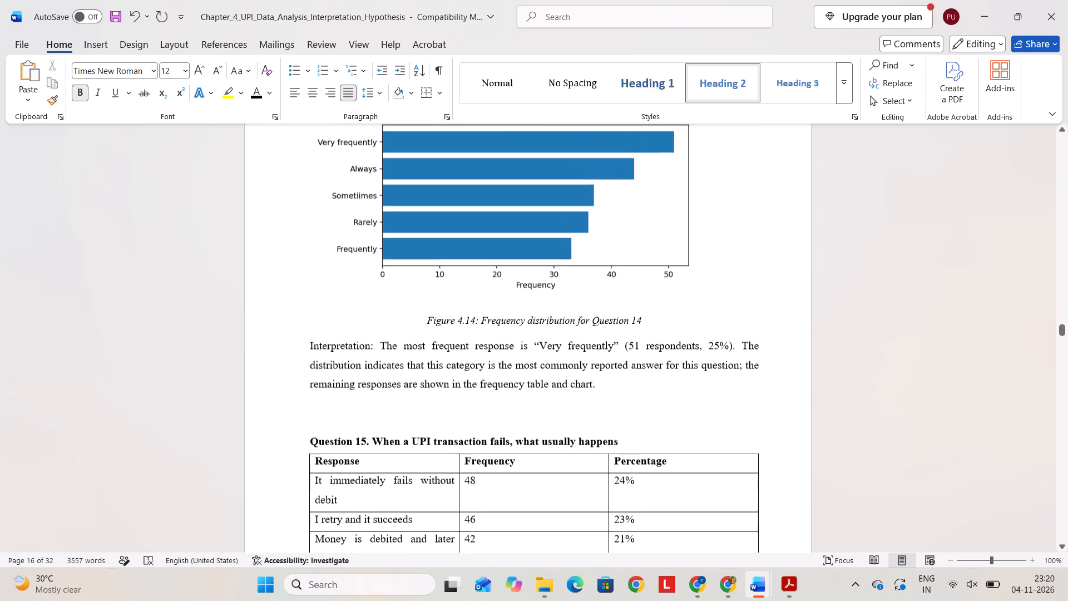
{"action": "scroll", "coordinate": [620, 220], "scroll_direction": "up", "scroll_amount": 3}
{"action": "scroll", "coordinate": [572, 203], "scroll_direction": "up", "scroll_amount": 1}
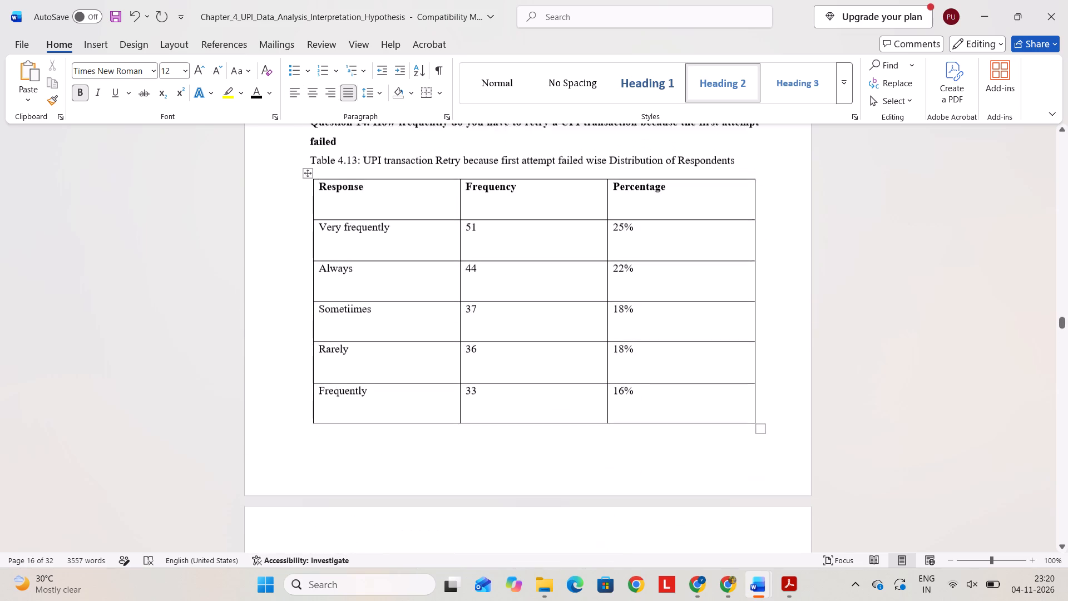
{"action": "scroll", "coordinate": [581, 200], "scroll_direction": "up", "scroll_amount": 1}
{"action": "left_click_drag", "start_coordinate": [754, 179], "coordinate": [354, 206]}
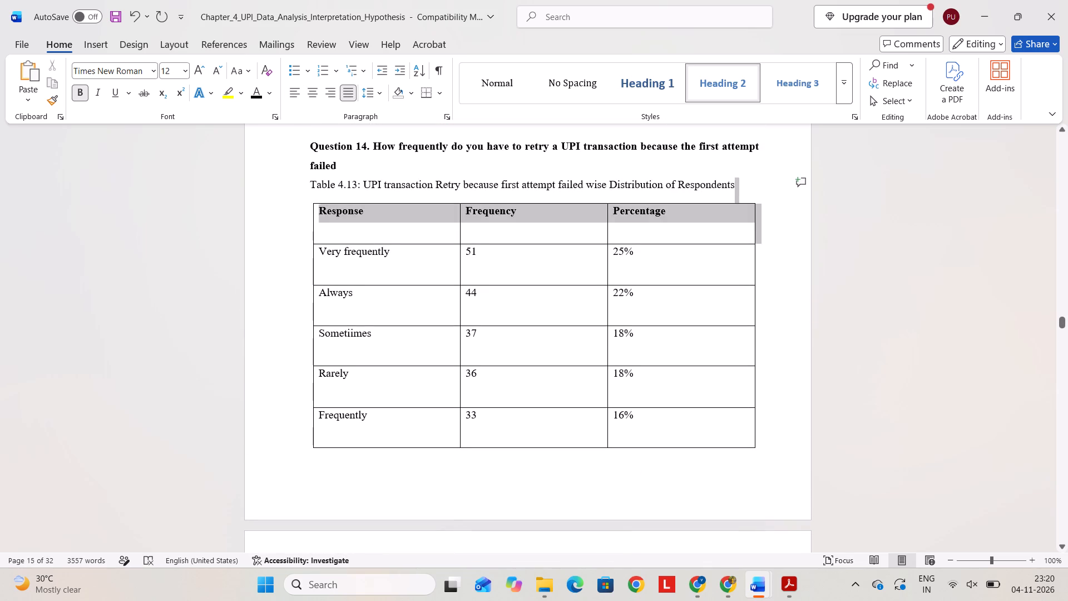
{"action": "left_click_drag", "start_coordinate": [354, 206], "coordinate": [285, 192]}
{"action": "key", "text": "ctrl+c"}
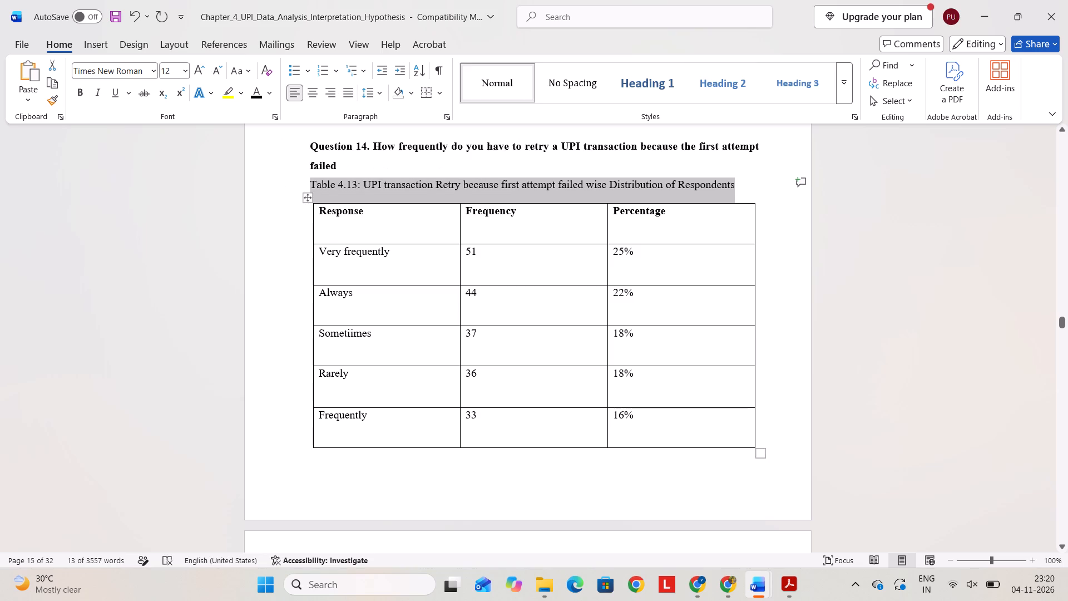
{"action": "scroll", "coordinate": [526, 280], "scroll_direction": "down", "scroll_amount": 6}
{"action": "scroll", "coordinate": [534, 286], "scroll_direction": "up", "scroll_amount": 1}
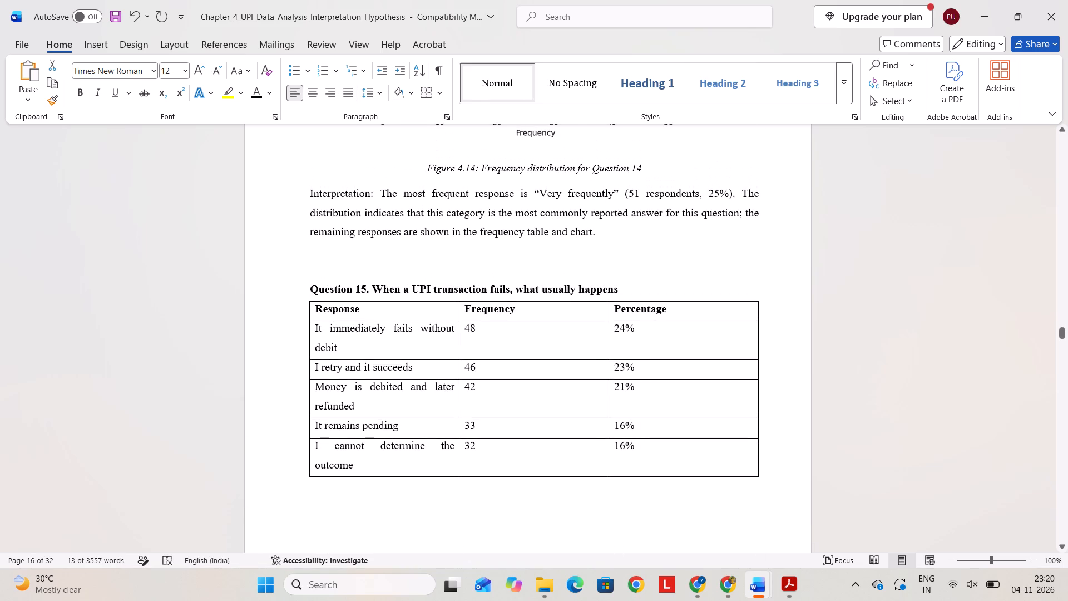
{"action": "left_click", "coordinate": [651, 283]}
{"action": "key", "text": "Return"}
{"action": "key", "text": "ctrl+v"}
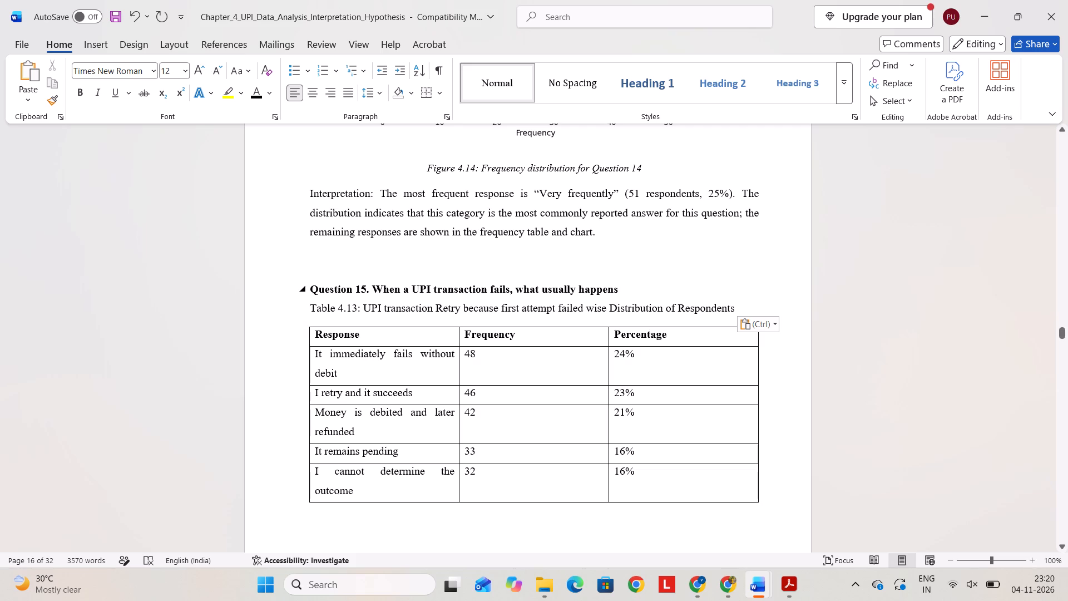
Replace "Retry because first attempt failed" in the Question 15 caption with "fails, what usually happens", copied from the Question 15 heading.
{"action": "left_click_drag", "start_coordinate": [490, 290], "coordinate": [616, 292]}
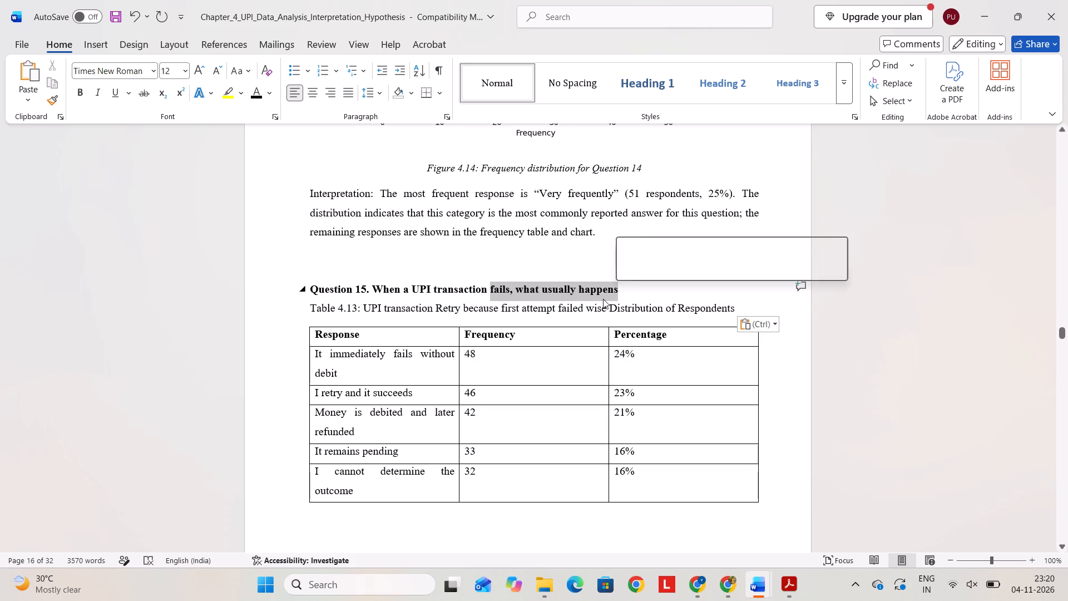
{"action": "key", "text": "ctrl+c"}
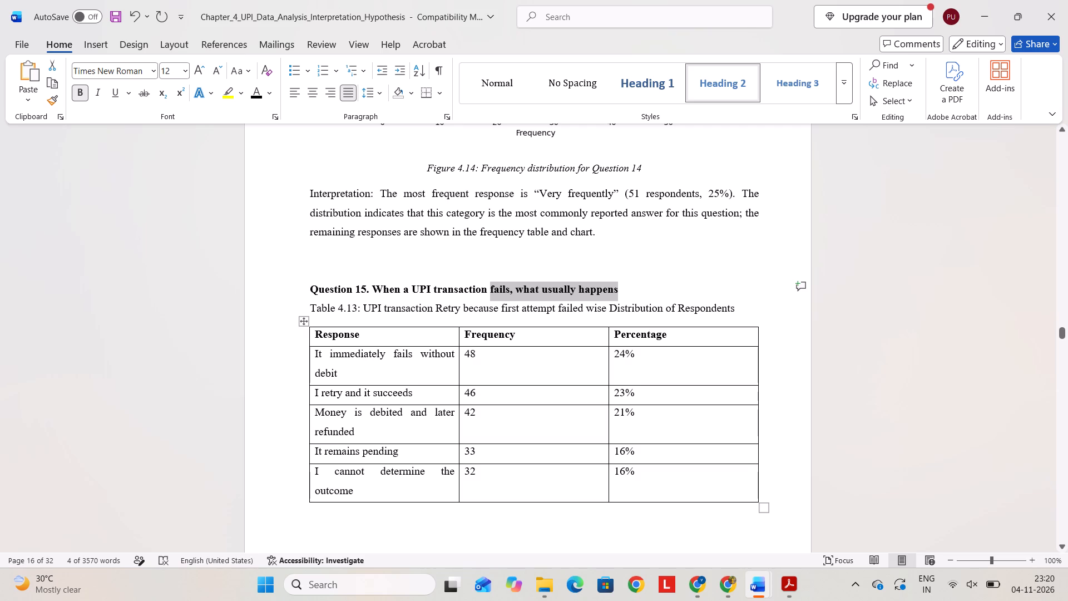
{"action": "left_click_drag", "start_coordinate": [438, 308], "coordinate": [572, 300]}
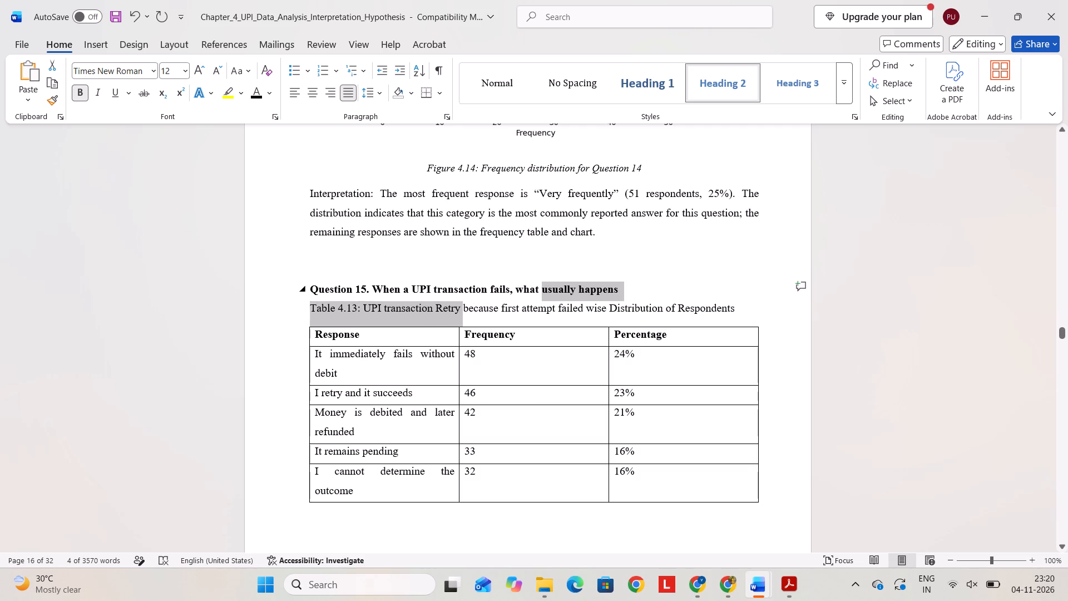
{"action": "left_click_drag", "start_coordinate": [572, 300], "coordinate": [579, 308]}
{"action": "key", "text": "ctrl+v"}
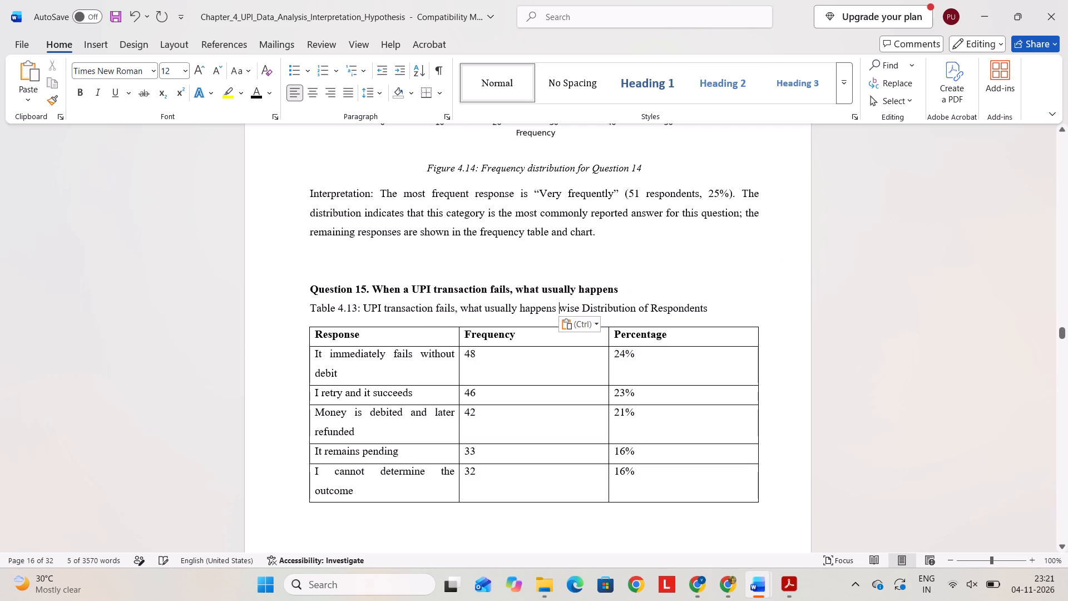
Centre the table captions below the Question 15 and Question 14 headings, and check the Question 13 caption's alignment.
{"action": "scroll", "coordinate": [642, 357], "scroll_direction": "down", "scroll_amount": 1}
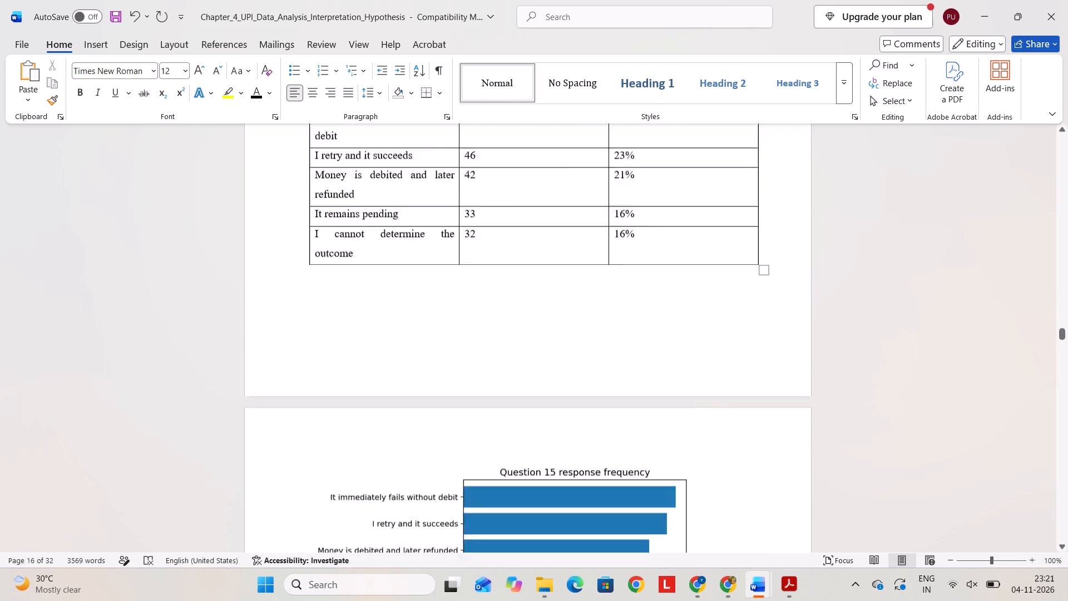
{"action": "left_click", "coordinate": [396, 421]}
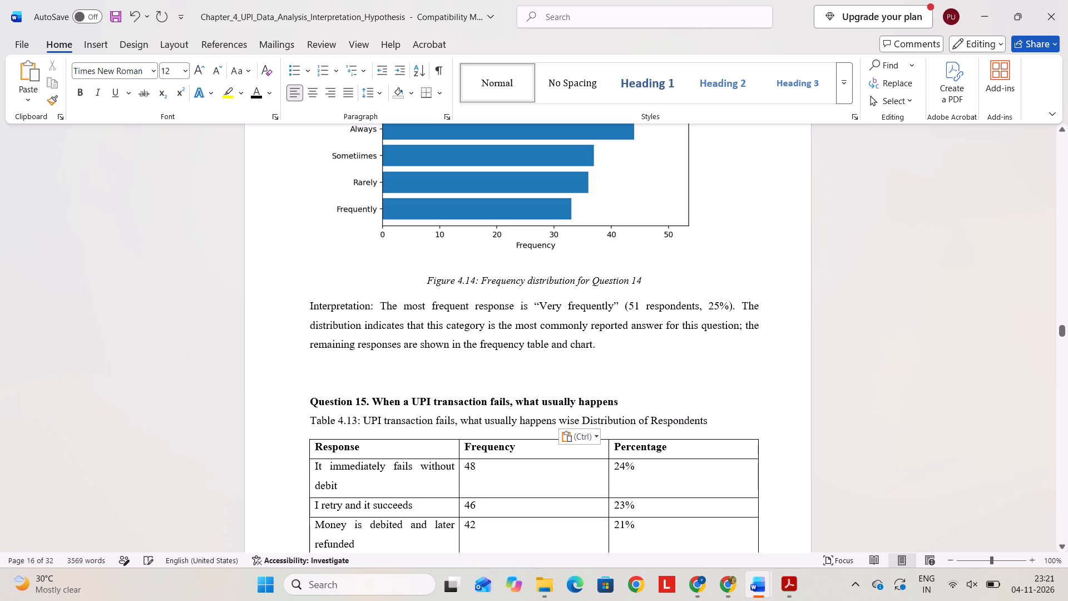
{"action": "left_click", "coordinate": [310, 96]}
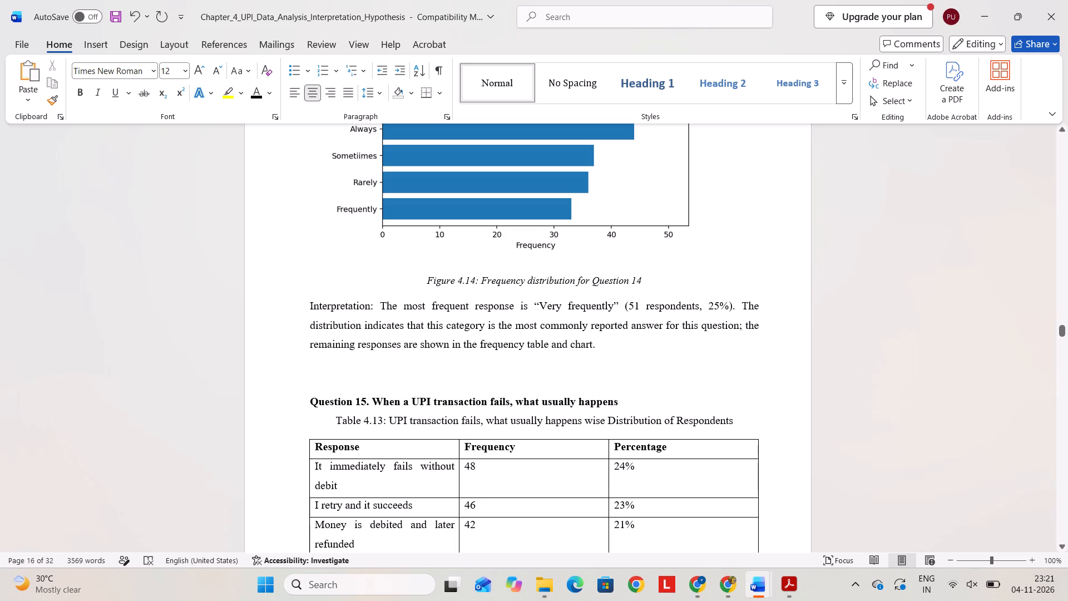
{"action": "scroll", "coordinate": [537, 316], "scroll_direction": "up", "scroll_amount": 6}
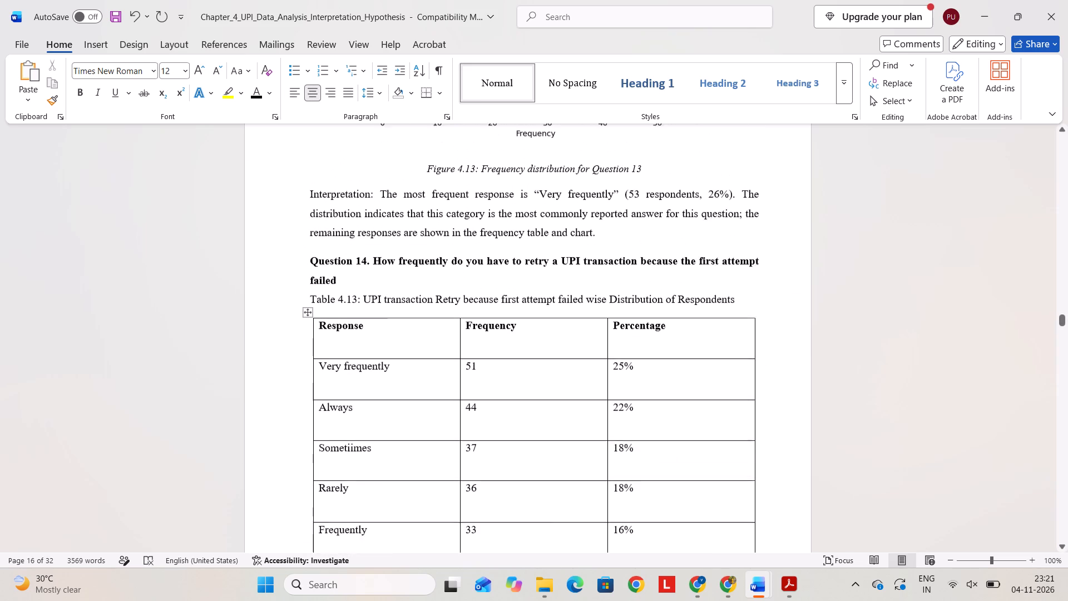
{"action": "scroll", "coordinate": [444, 265], "scroll_direction": "up", "scroll_amount": 1}
{"action": "left_click", "coordinate": [448, 313]}
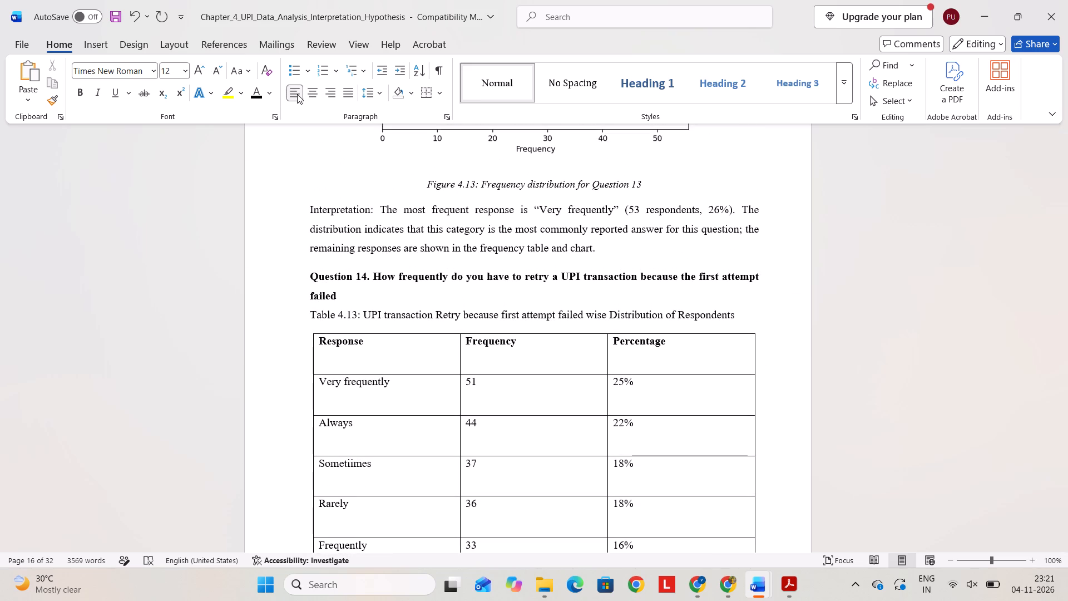
{"action": "left_click", "coordinate": [304, 94]}
{"action": "scroll", "coordinate": [459, 198], "scroll_direction": "up", "scroll_amount": 5}
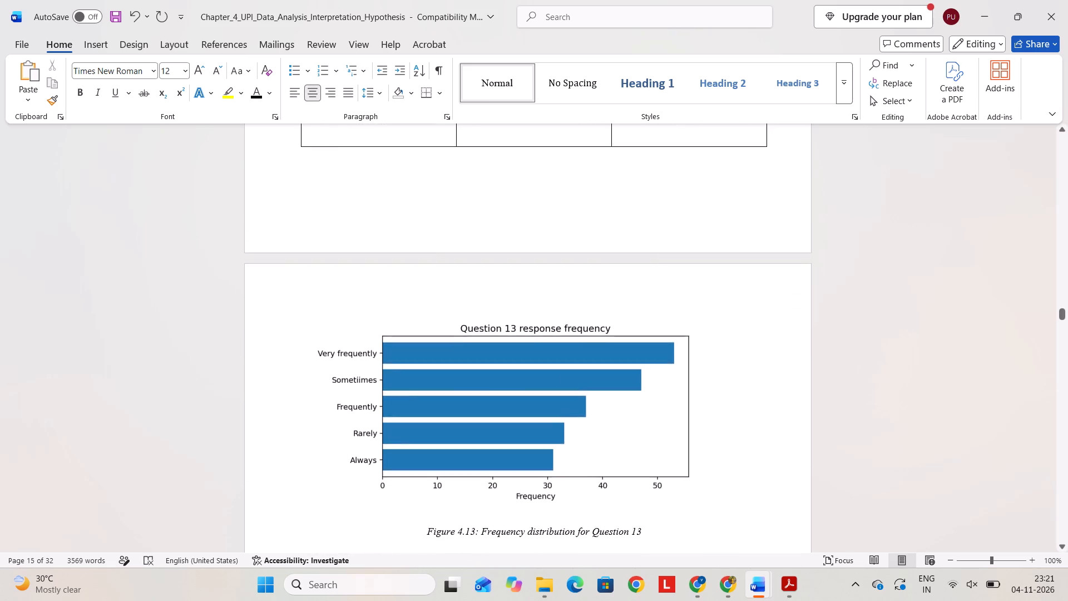
{"action": "scroll", "coordinate": [489, 225], "scroll_direction": "up", "scroll_amount": 2}
{"action": "left_click", "coordinate": [482, 230]}
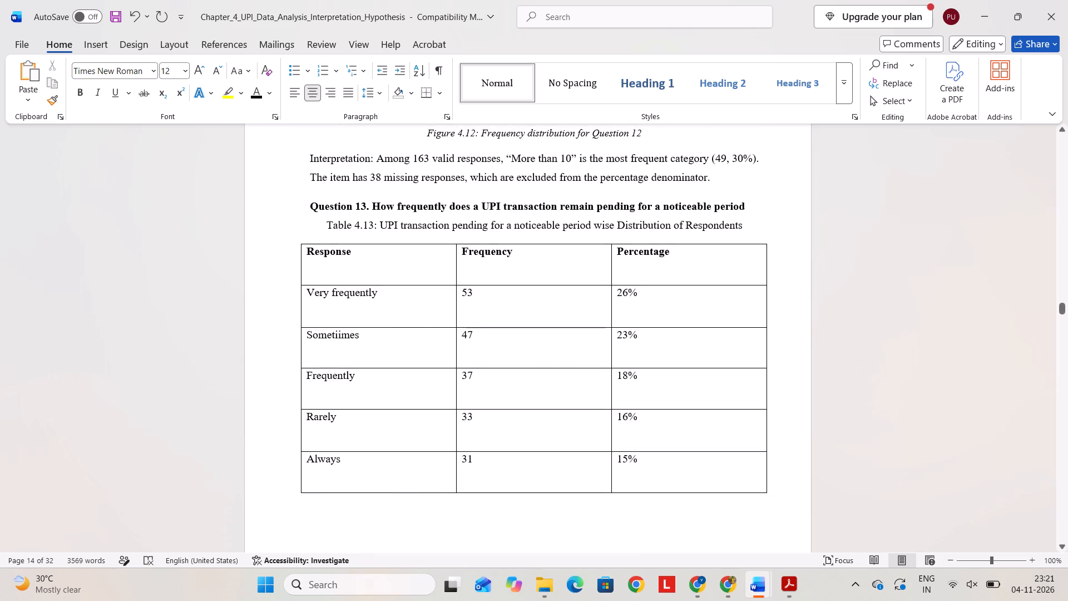
Renumber the table caption below the Question 15 heading as Table 4.15.
{"action": "scroll", "coordinate": [483, 233], "scroll_direction": "down", "scroll_amount": 11}
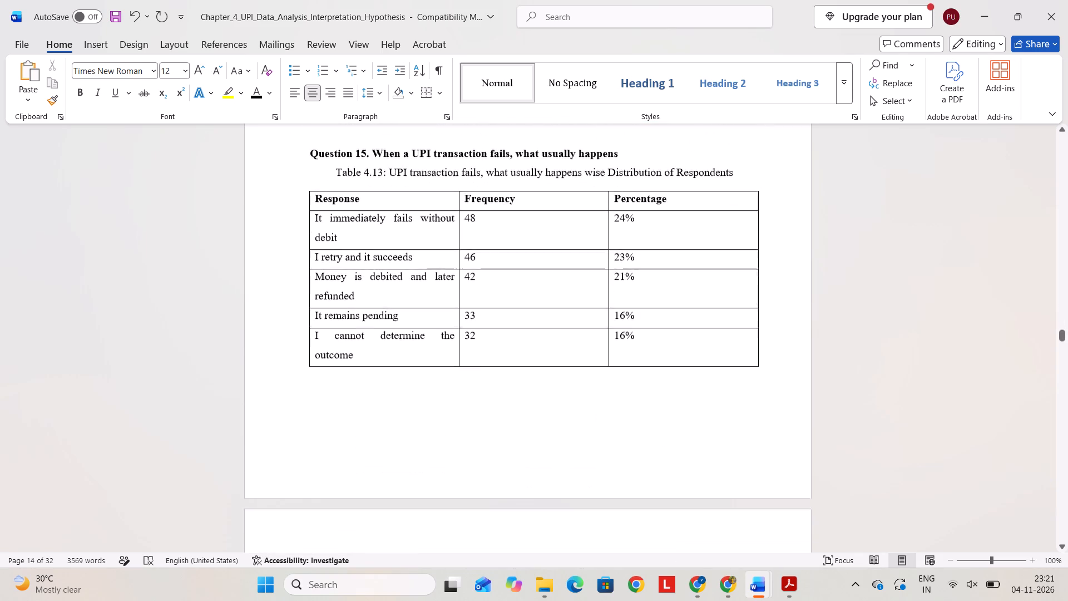
{"action": "scroll", "coordinate": [492, 240], "scroll_direction": "down", "scroll_amount": 5}
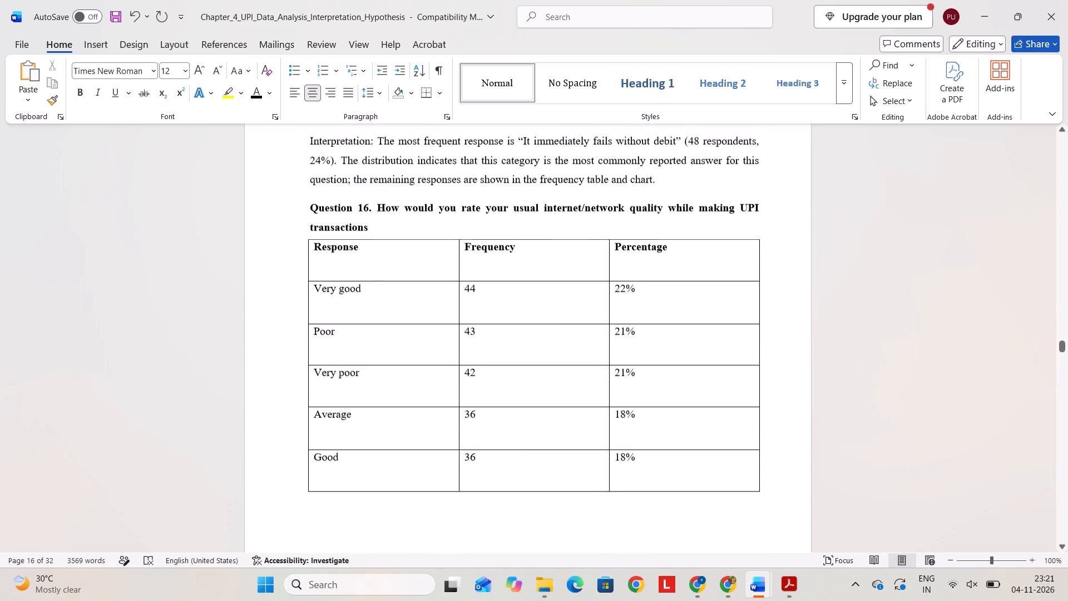
{"action": "scroll", "coordinate": [460, 162], "scroll_direction": "up", "scroll_amount": 4}
{"action": "scroll", "coordinate": [423, 298], "scroll_direction": "up", "scroll_amount": 2}
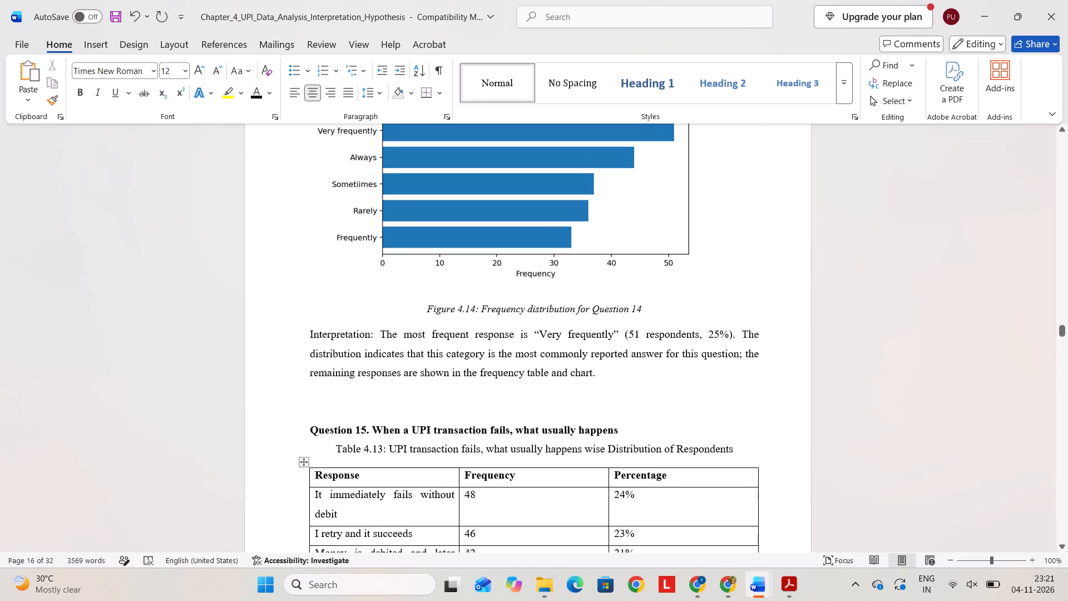
{"action": "left_click", "coordinate": [383, 447]}
{"action": "key", "text": "BackSpace"}
{"action": "key", "text": "5"}
Renumber the table caption below the Question 14 heading as Table 4.14.
{"action": "scroll", "coordinate": [426, 443], "scroll_direction": "up", "scroll_amount": 4}
{"action": "scroll", "coordinate": [443, 346], "scroll_direction": "up", "scroll_amount": 1}
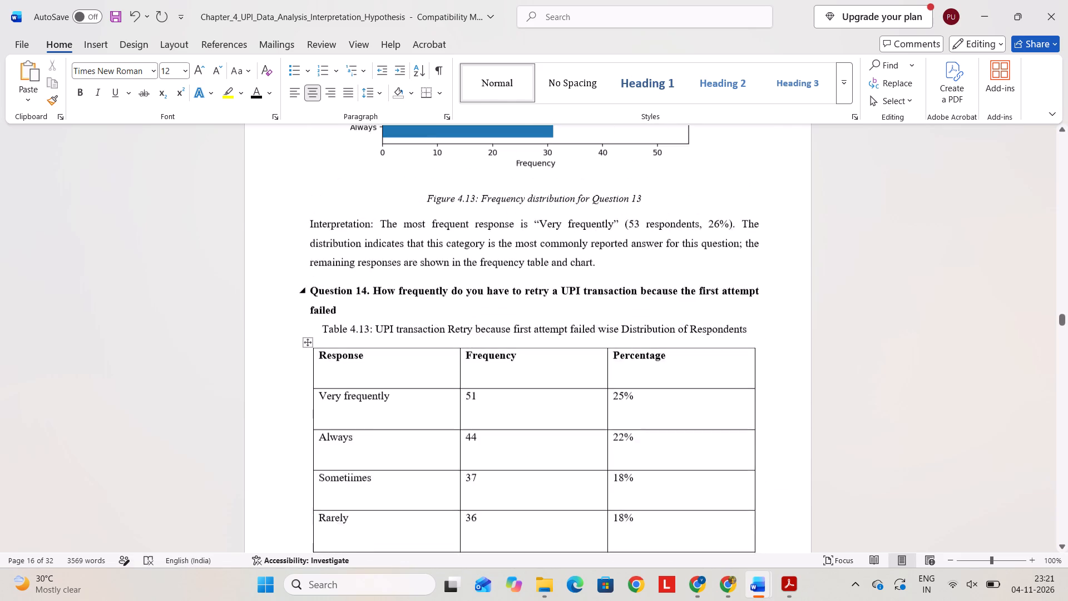
{"action": "scroll", "coordinate": [442, 330], "scroll_direction": "up", "scroll_amount": 2}
{"action": "left_click", "coordinate": [371, 378]}
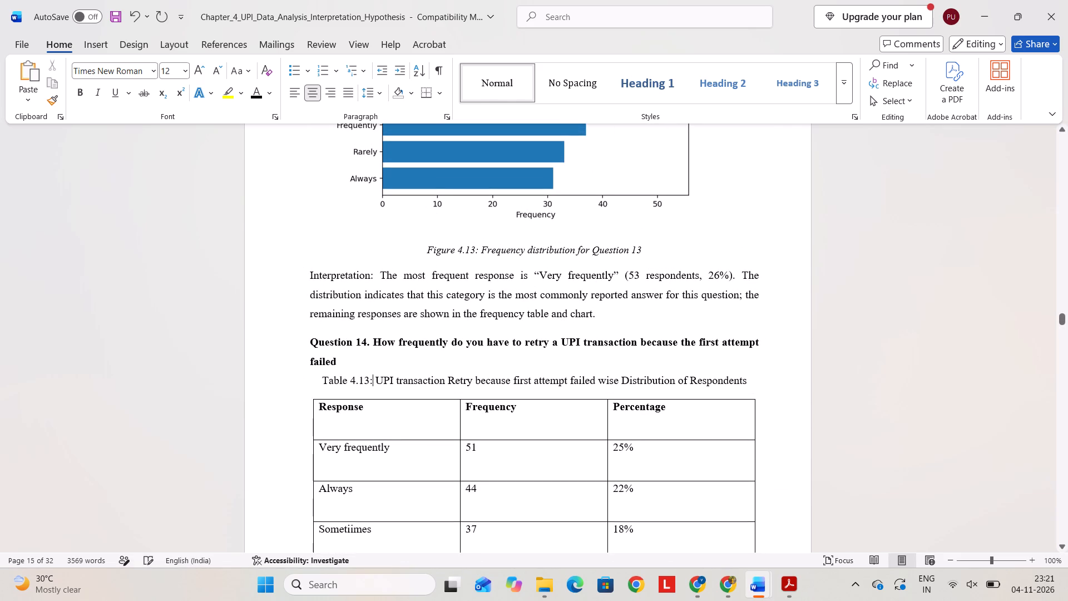
{"action": "key", "text": "Left"}
{"action": "key", "text": "BackSpace"}
{"action": "key", "text": "4"}
Copy the Table 4.15 caption from below the Question 15 heading to directly below the Question 16 heading, leaving no blank line.
{"action": "scroll", "coordinate": [629, 432], "scroll_direction": "down", "scroll_amount": 7}
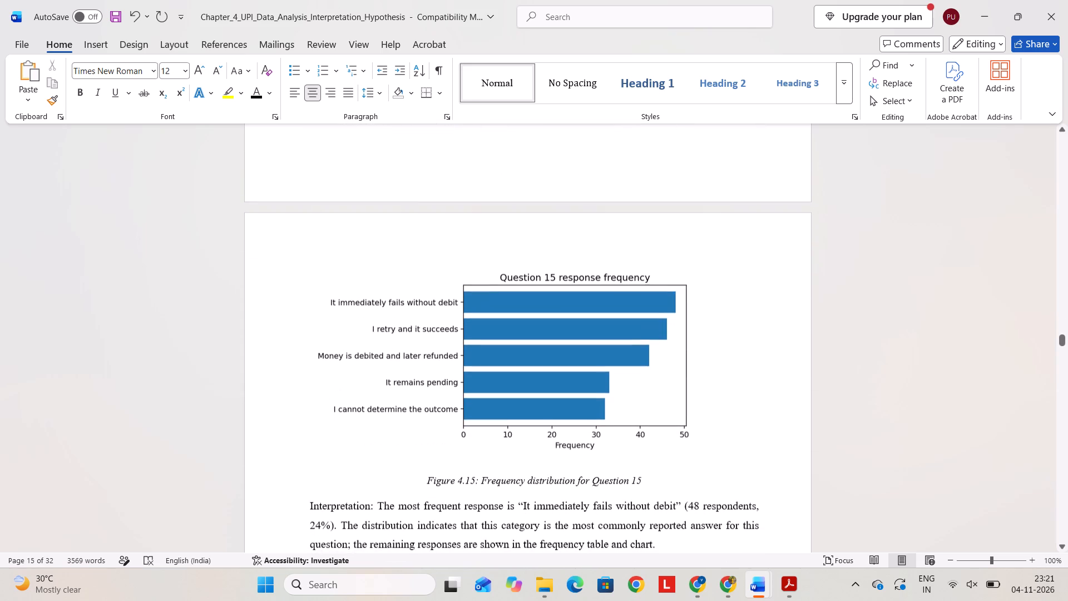
{"action": "scroll", "coordinate": [577, 444], "scroll_direction": "down", "scroll_amount": 3}
{"action": "scroll", "coordinate": [502, 465], "scroll_direction": "up", "scroll_amount": 2}
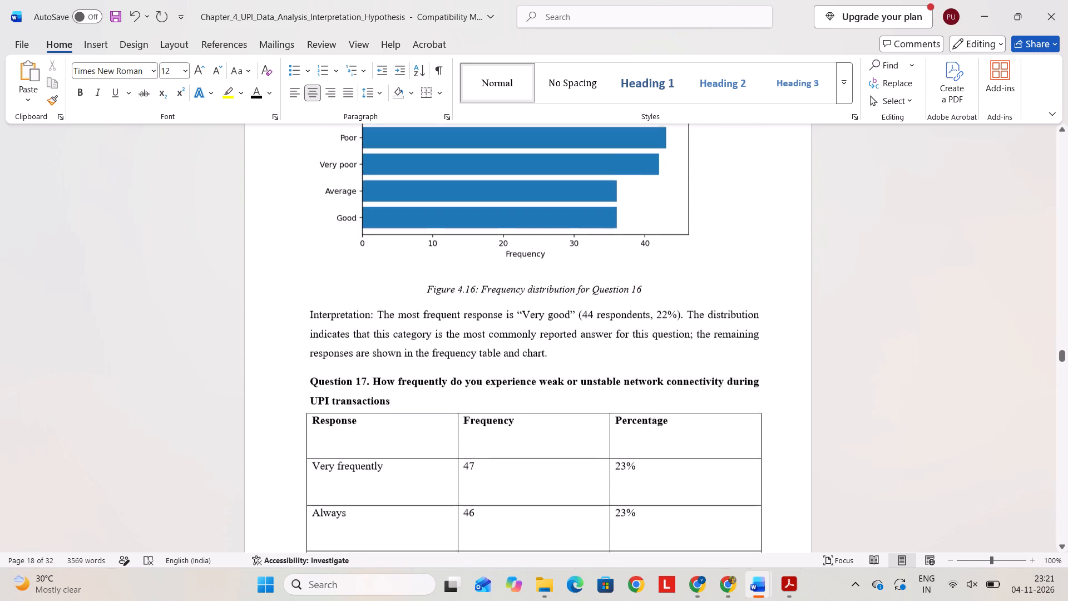
{"action": "scroll", "coordinate": [502, 465], "scroll_direction": "up", "scroll_amount": 1}
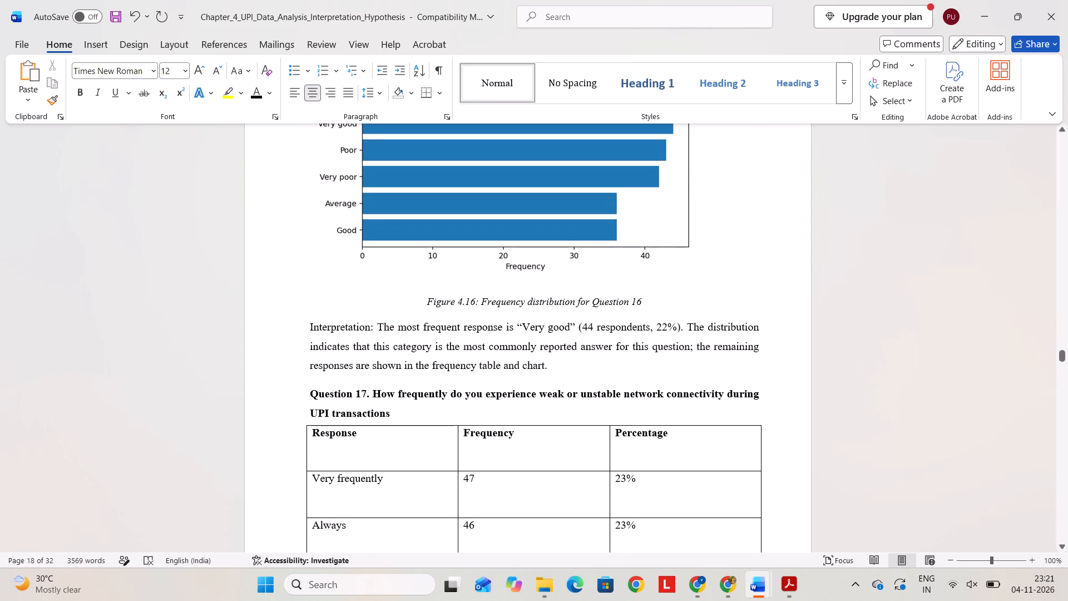
{"action": "scroll", "coordinate": [462, 412], "scroll_direction": "up", "scroll_amount": 5}
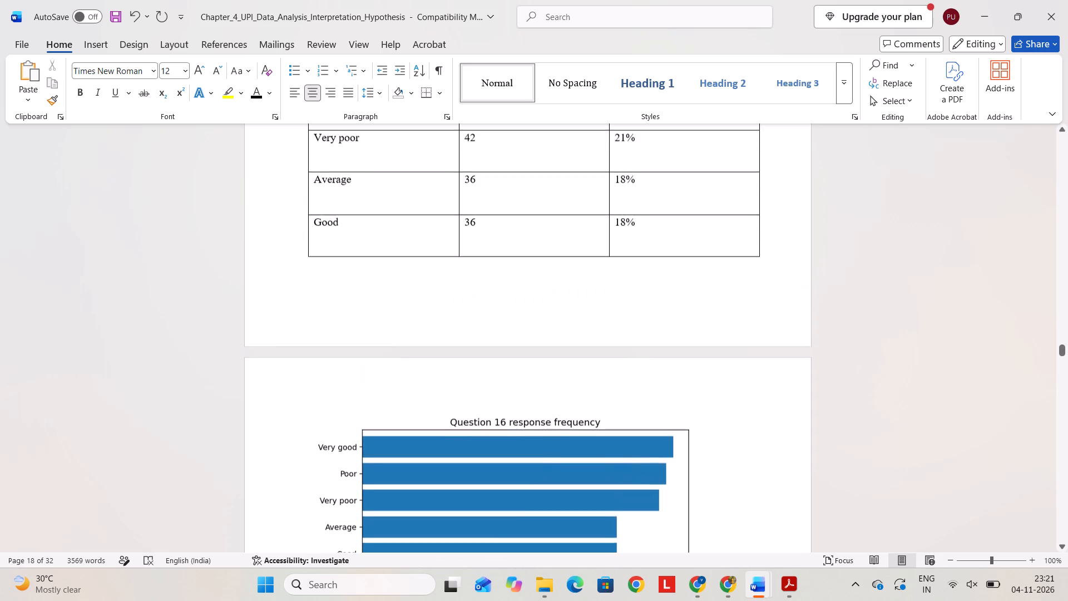
{"action": "scroll", "coordinate": [471, 354], "scroll_direction": "up", "scroll_amount": 3}
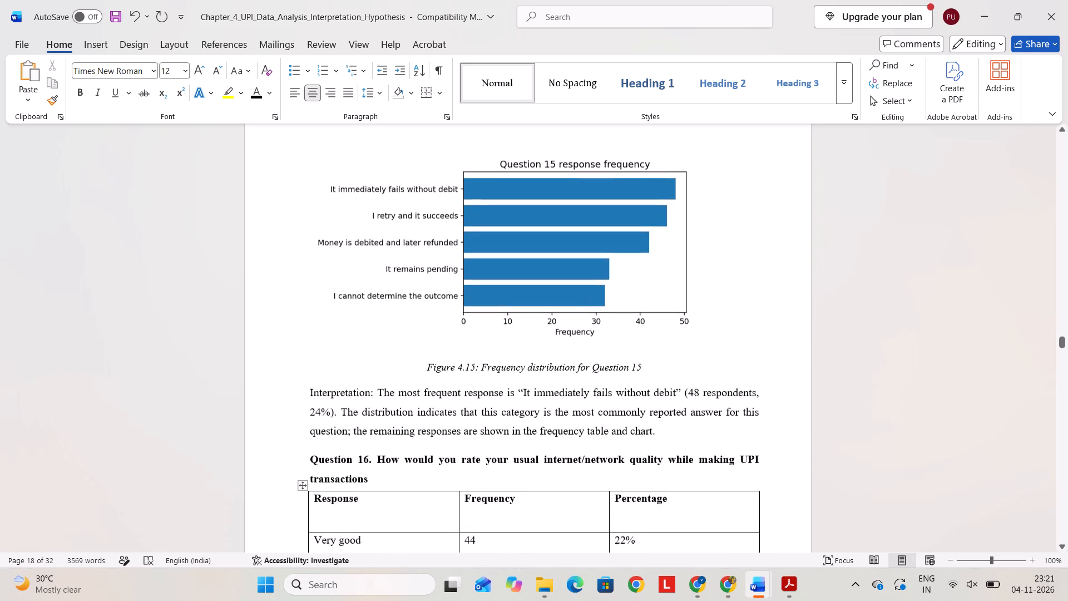
{"action": "scroll", "coordinate": [492, 382], "scroll_direction": "up", "scroll_amount": 4}
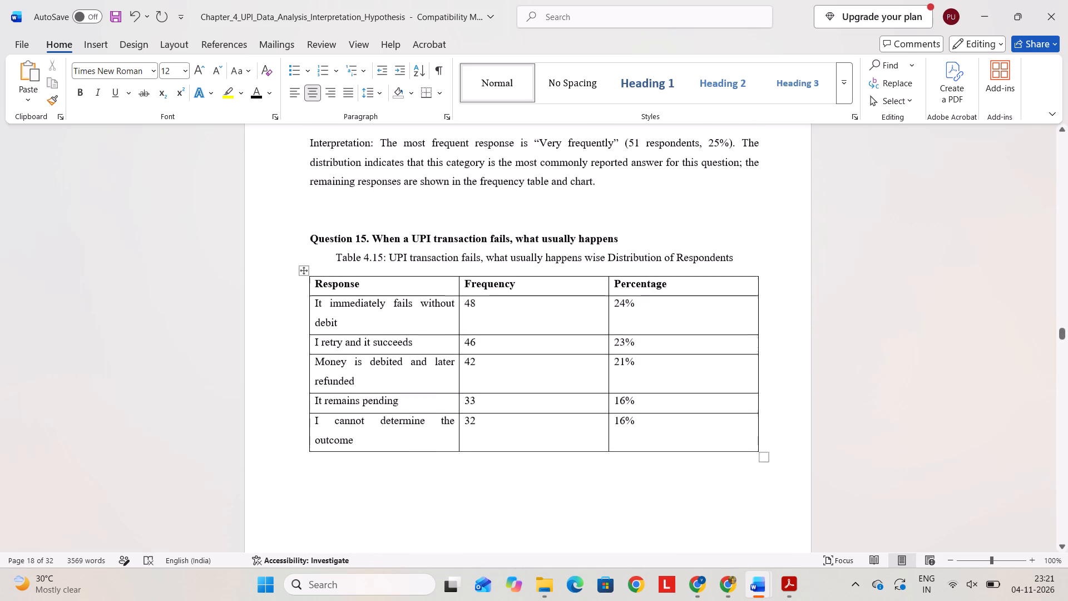
{"action": "left_click_drag", "start_coordinate": [740, 264], "coordinate": [389, 282]}
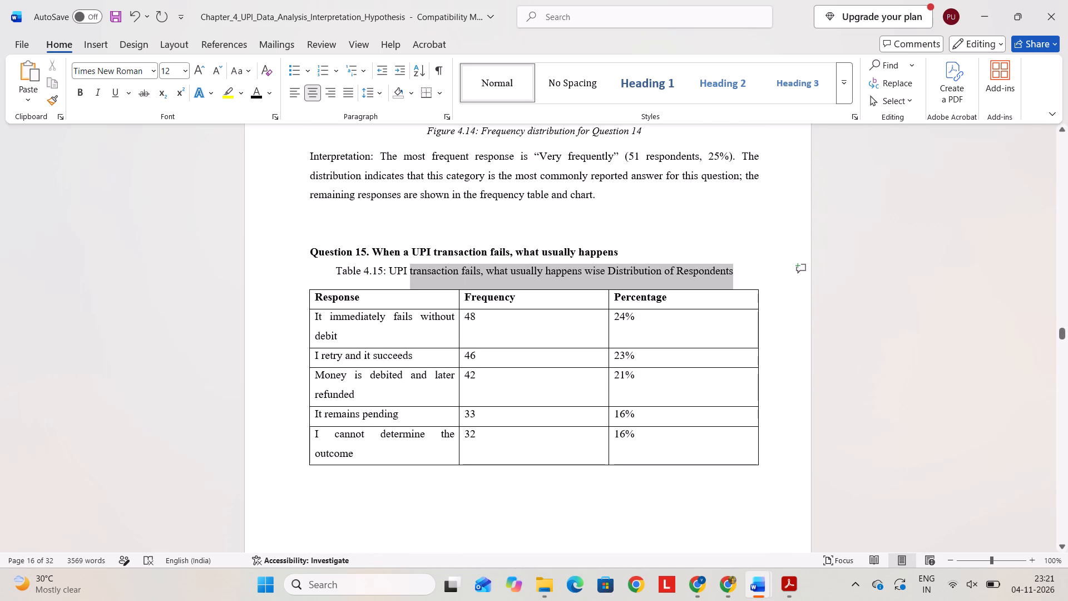
{"action": "left_click_drag", "start_coordinate": [389, 282], "coordinate": [340, 277]}
{"action": "key", "text": "ctrl+c"}
{"action": "scroll", "coordinate": [504, 343], "scroll_direction": "down", "scroll_amount": 2}
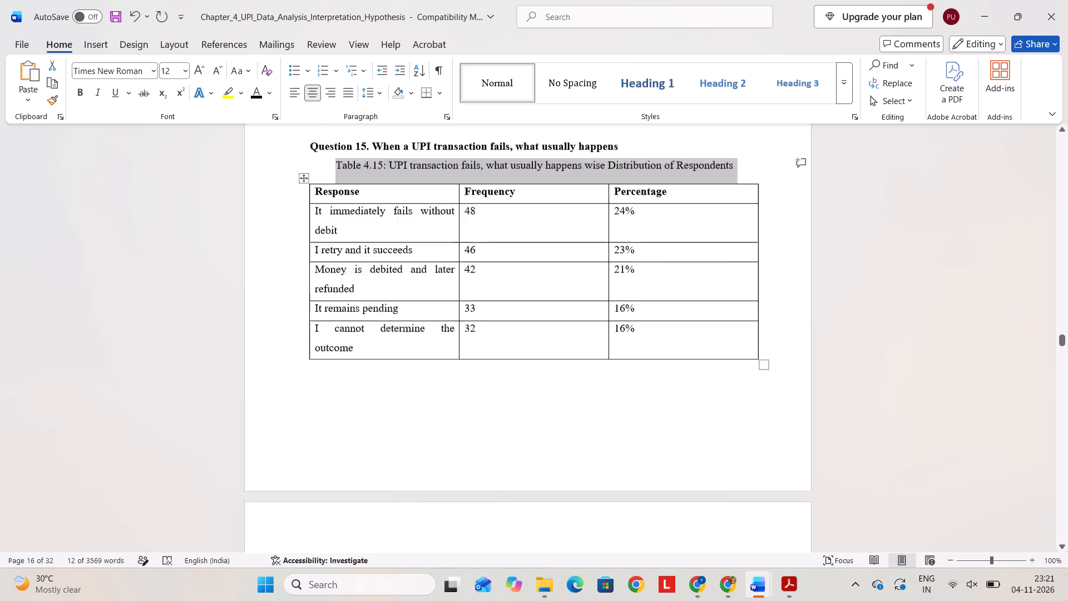
{"action": "scroll", "coordinate": [506, 349], "scroll_direction": "down", "scroll_amount": 4}
{"action": "left_click", "coordinate": [387, 316]}
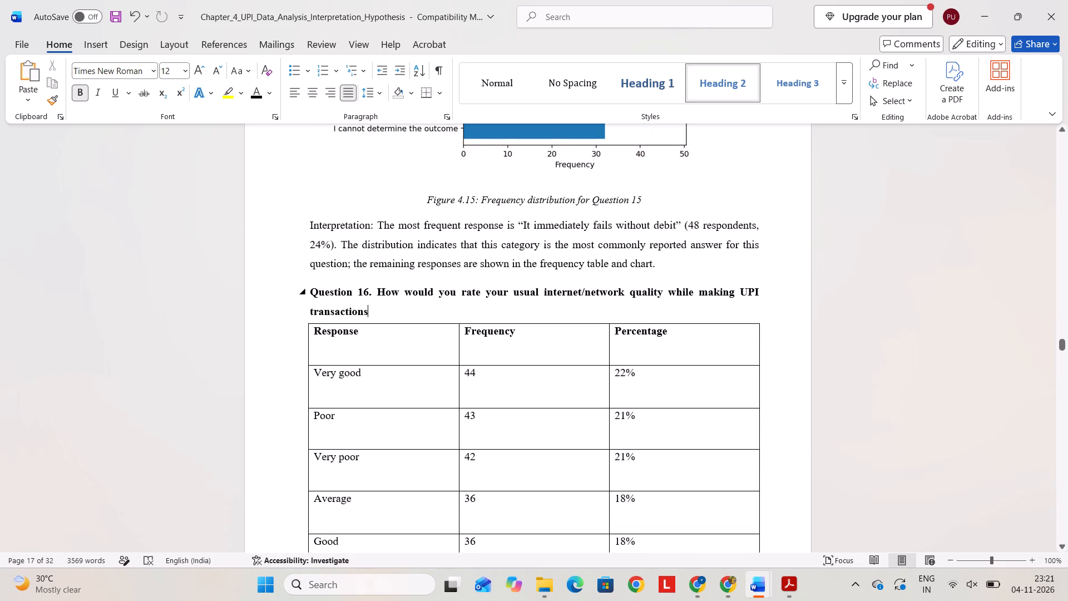
{"action": "key", "text": "Return"}
{"action": "key", "text": "ctrl+v"}
{"action": "key", "text": "BackSpace"}
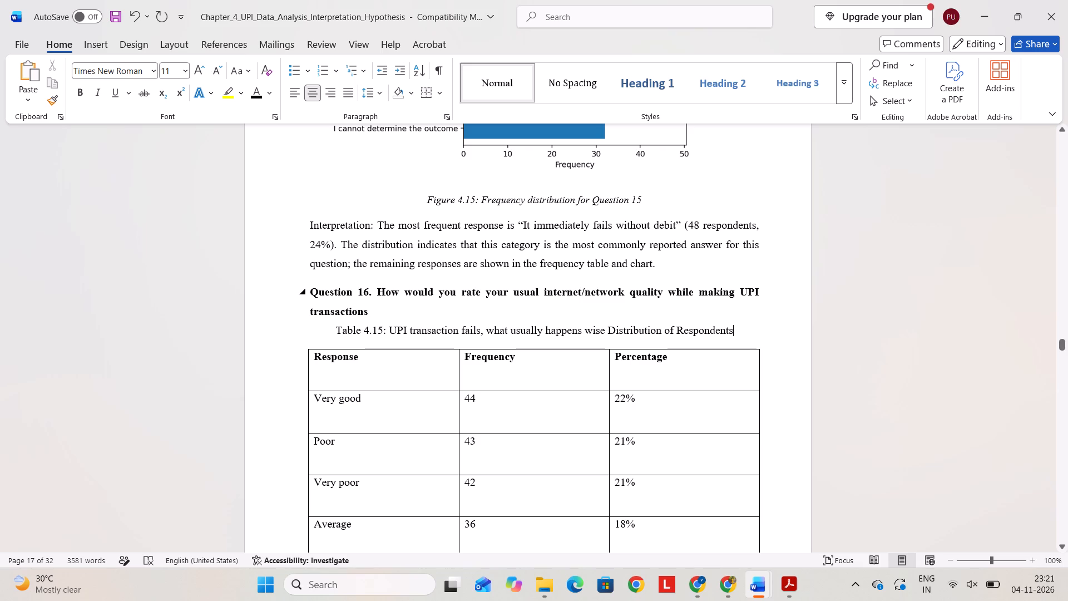
Replace the topic in the Question 16 caption with "Rate your usual internet/network quality", copied from the heading and capitalised.
{"action": "left_click_drag", "start_coordinate": [465, 291], "coordinate": [646, 293]}
{"action": "key", "text": "ctrl+c"}
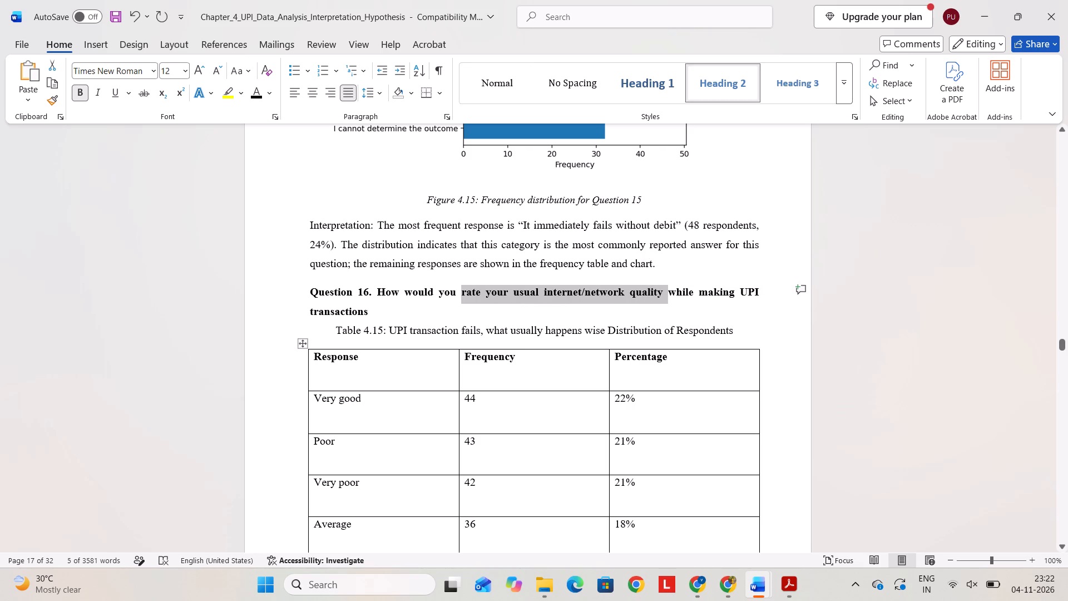
{"action": "left_click_drag", "start_coordinate": [387, 332], "coordinate": [503, 333]}
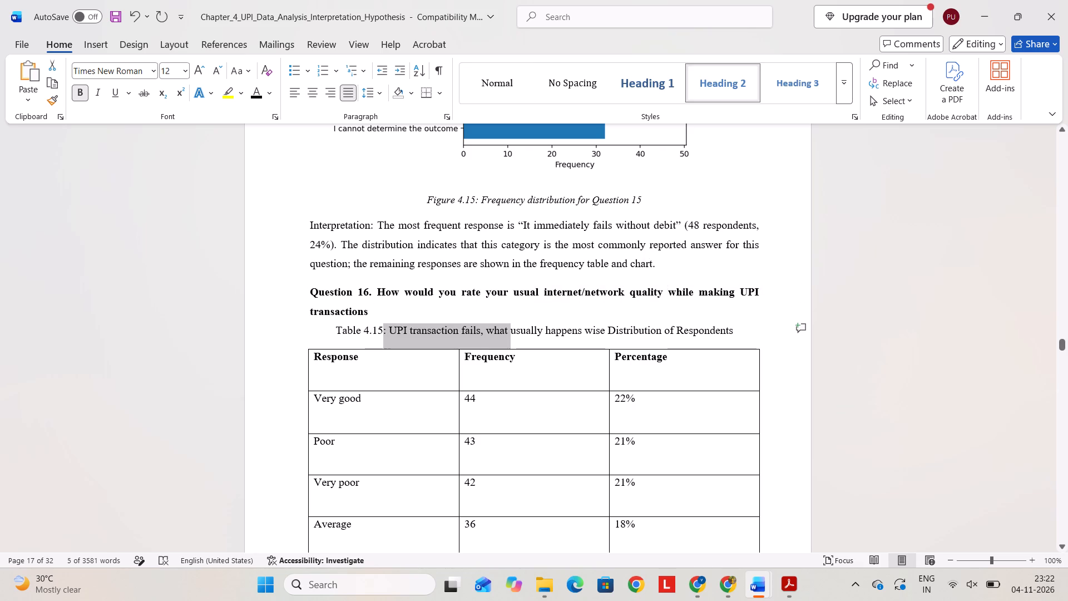
{"action": "left_click_drag", "start_coordinate": [503, 333], "coordinate": [565, 336]}
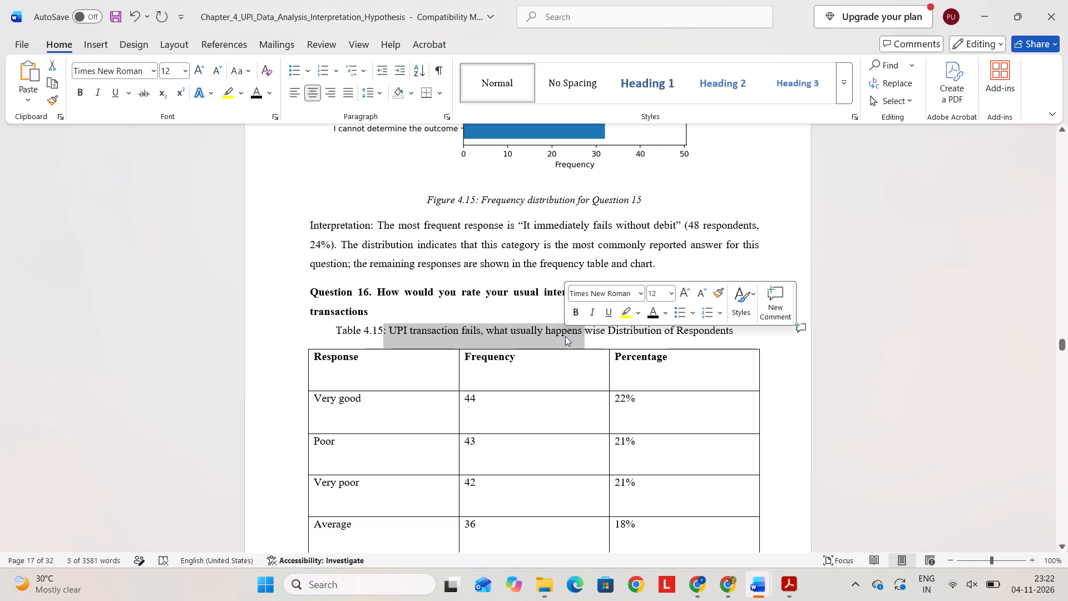
{"action": "key", "text": "ctrl+v"}
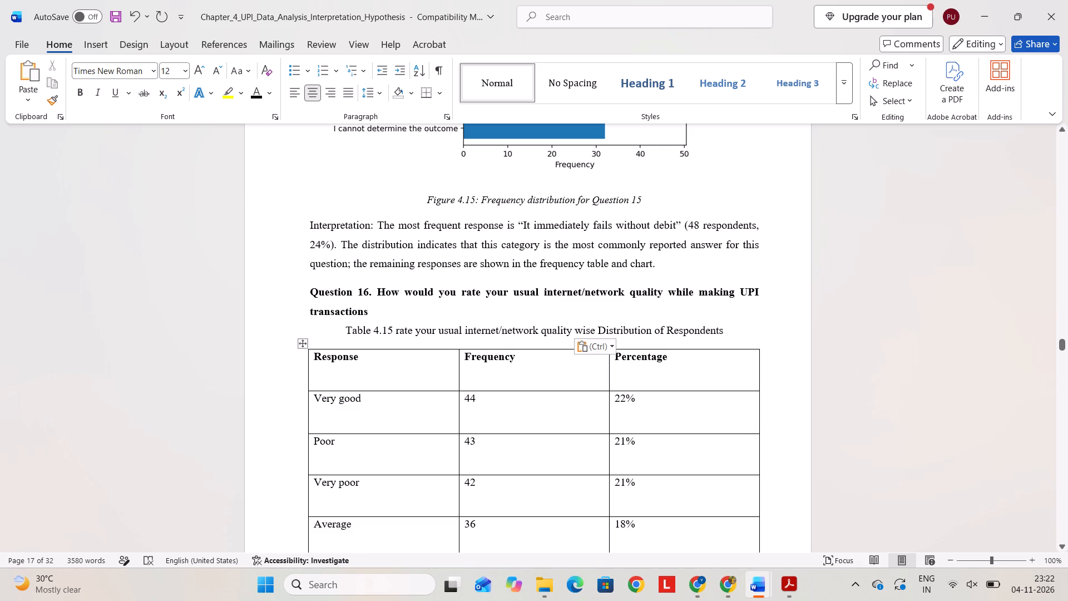
{"action": "left_click", "coordinate": [398, 328]}
{"action": "key", "text": "BackSpace"}
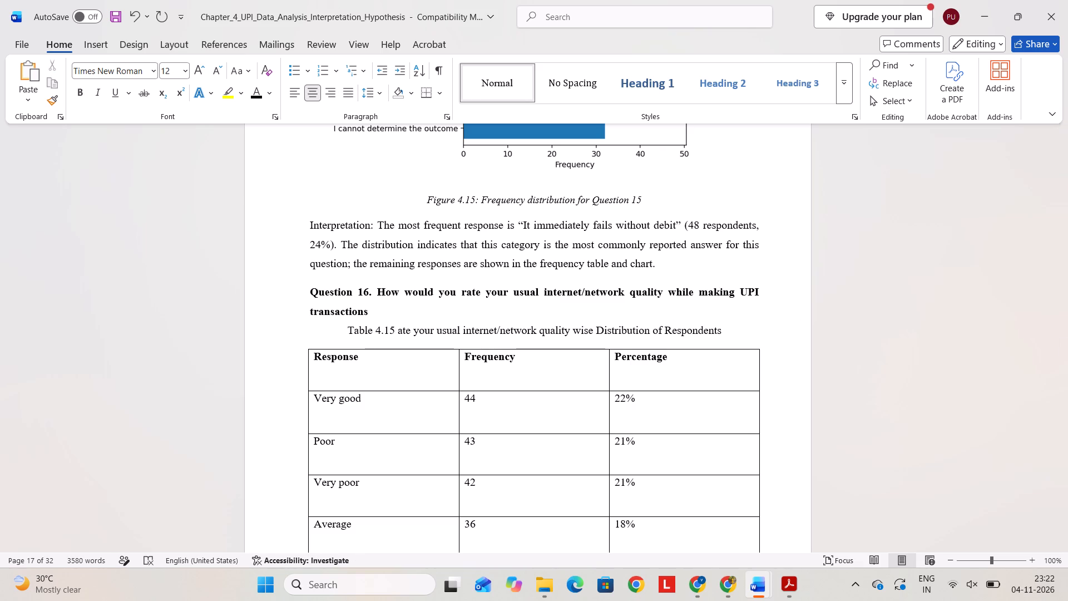
{"action": "key", "text": "shift+r"}
Renumber the caption below the Question 16 heading as Table 4.16 and put a colon after the number, matching the Question 15 caption.
{"action": "scroll", "coordinate": [399, 332], "scroll_direction": "down", "scroll_amount": 3}
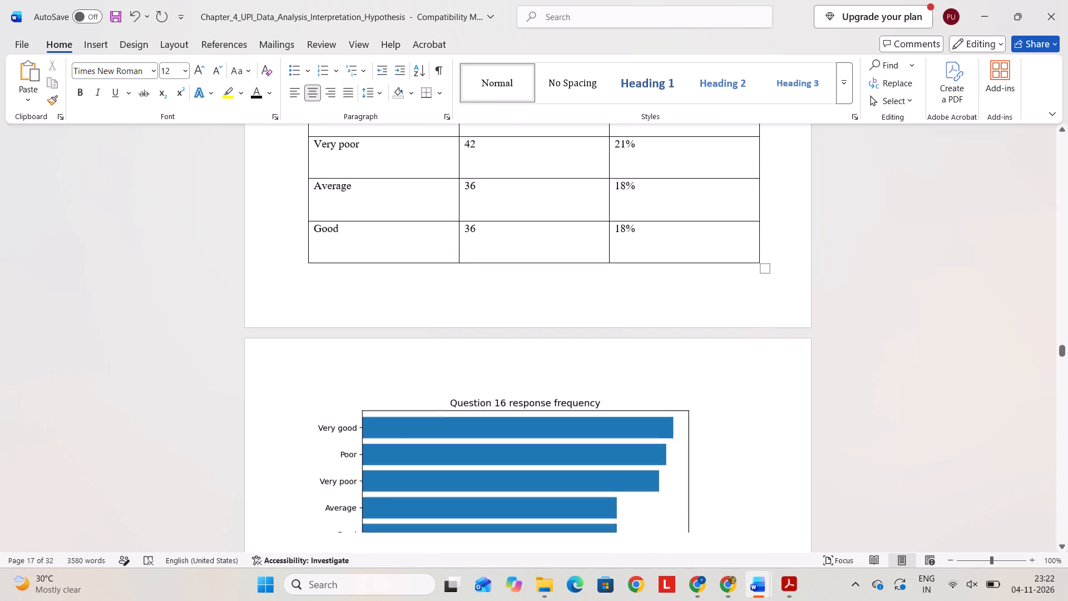
{"action": "scroll", "coordinate": [399, 332], "scroll_direction": "up", "scroll_amount": 4}
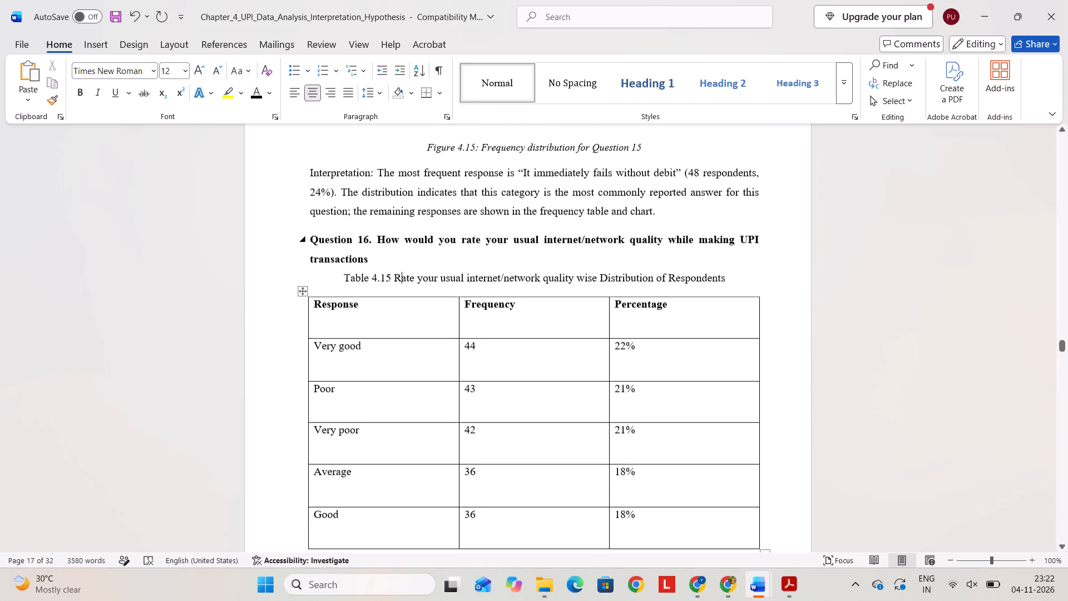
{"action": "left_click", "coordinate": [392, 274]}
{"action": "key", "text": "BackSpace"}
{"action": "key", "text": "6"}
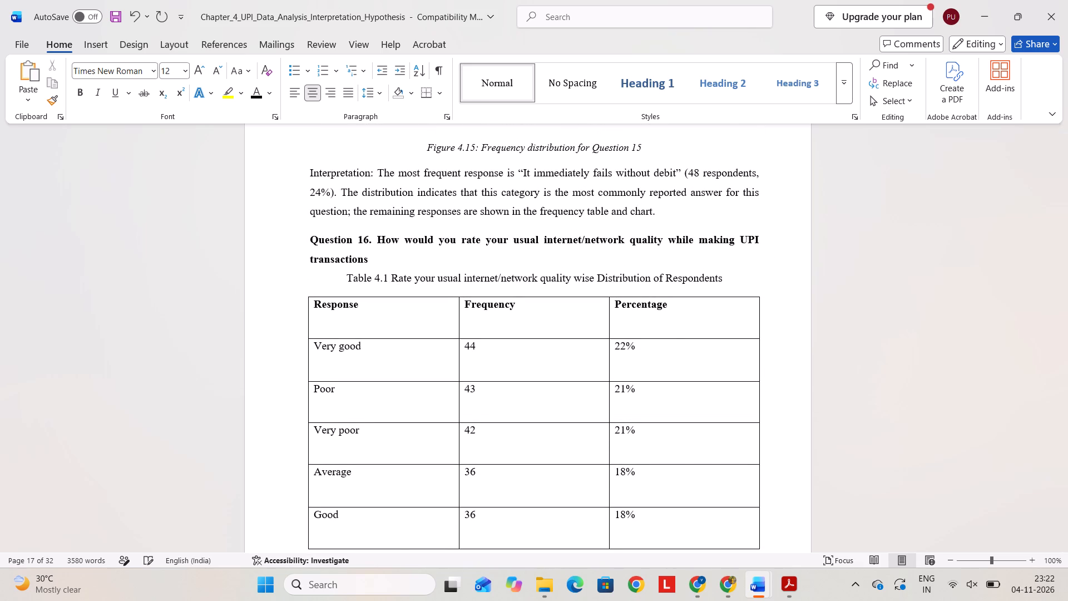
{"action": "scroll", "coordinate": [397, 282], "scroll_direction": "up", "scroll_amount": 4}
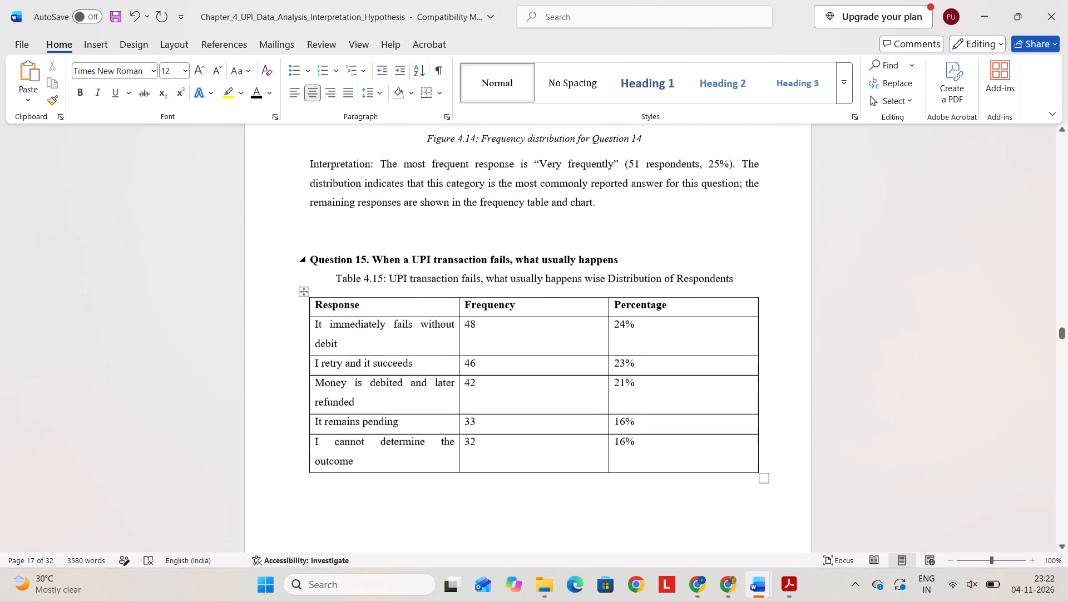
{"action": "scroll", "coordinate": [397, 282], "scroll_direction": "up", "scroll_amount": 1}
{"action": "scroll", "coordinate": [397, 282], "scroll_direction": "down", "scroll_amount": 4}
{"action": "key", "text": "shift+colon"}
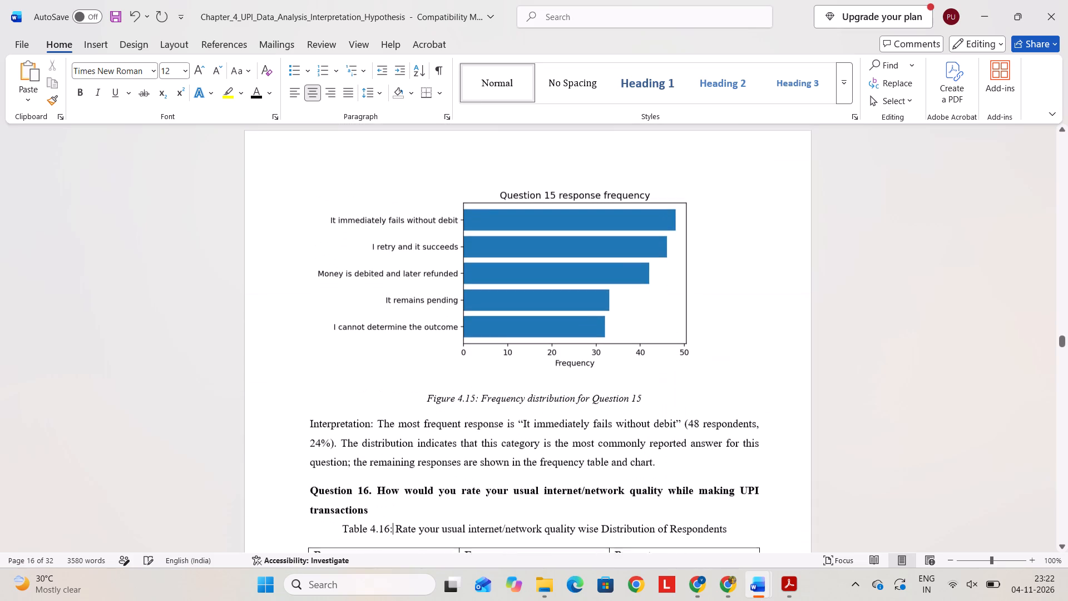
Copy the Table 4.16 caption to directly below the Question 17 heading, leaving no blank line above the response table.
{"action": "scroll", "coordinate": [397, 282], "scroll_direction": "down", "scroll_amount": 2}
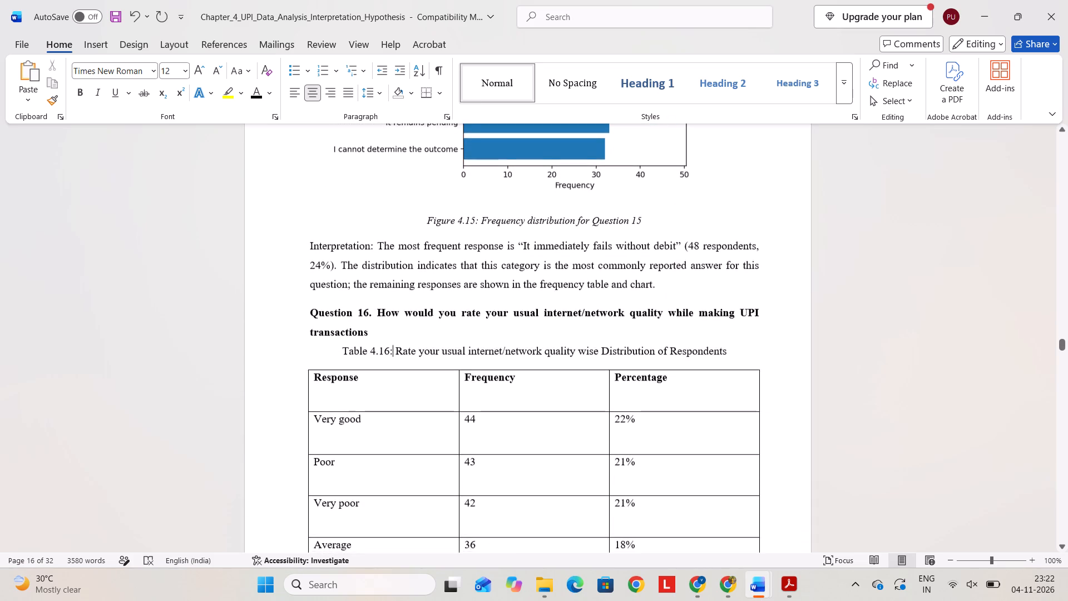
{"action": "scroll", "coordinate": [397, 282], "scroll_direction": "down", "scroll_amount": 1}
{"action": "scroll", "coordinate": [455, 174], "scroll_direction": "up", "scroll_amount": 1}
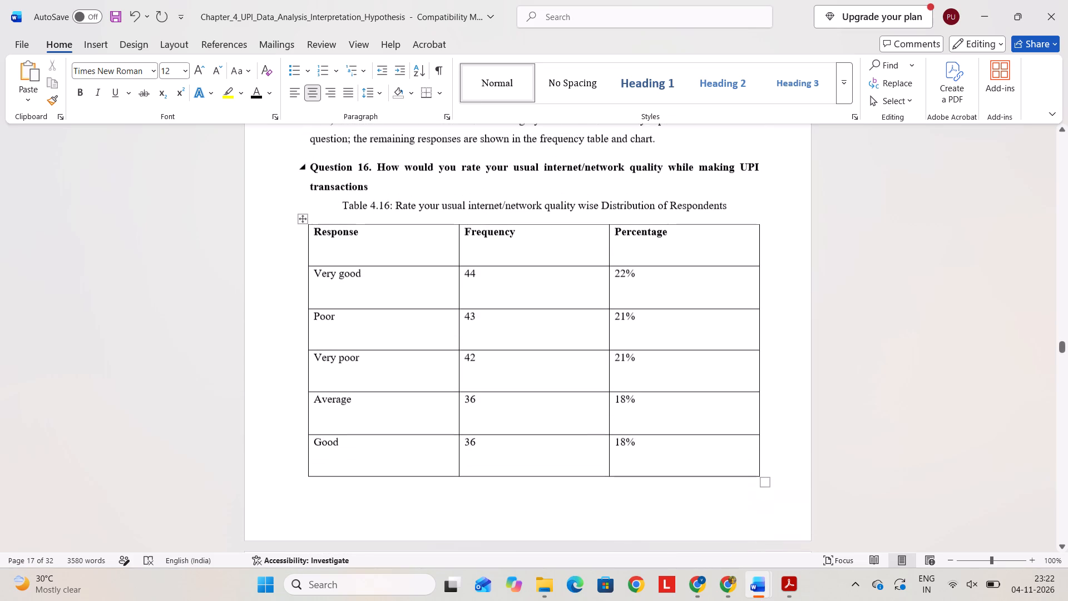
{"action": "scroll", "coordinate": [640, 215], "scroll_direction": "up", "scroll_amount": 1}
{"action": "left_click_drag", "start_coordinate": [740, 217], "coordinate": [325, 229]}
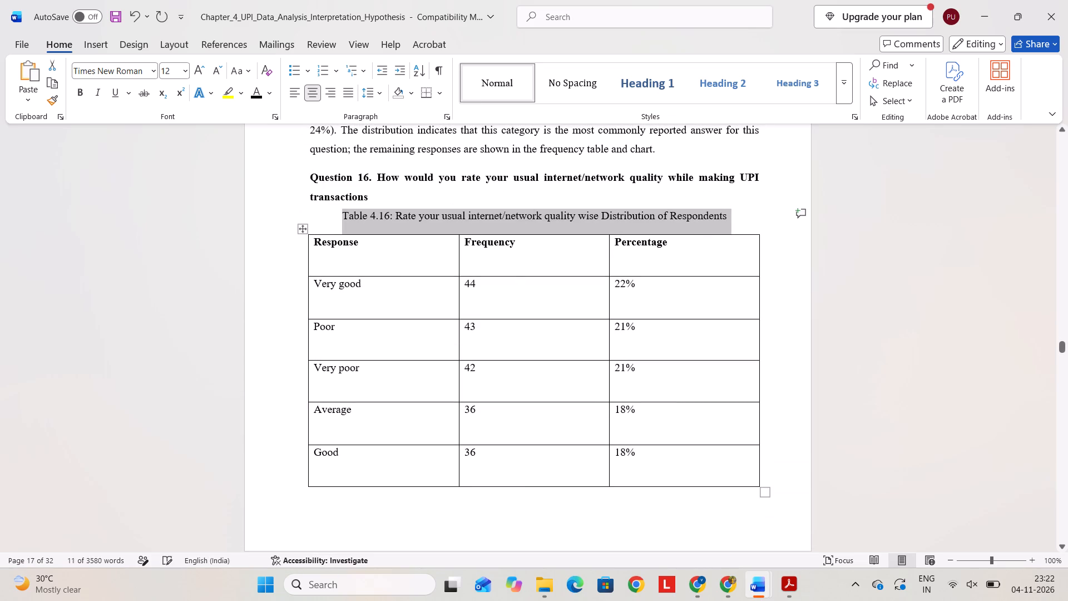
{"action": "key", "text": "ctrl+c"}
{"action": "scroll", "coordinate": [513, 343], "scroll_direction": "down", "scroll_amount": 4}
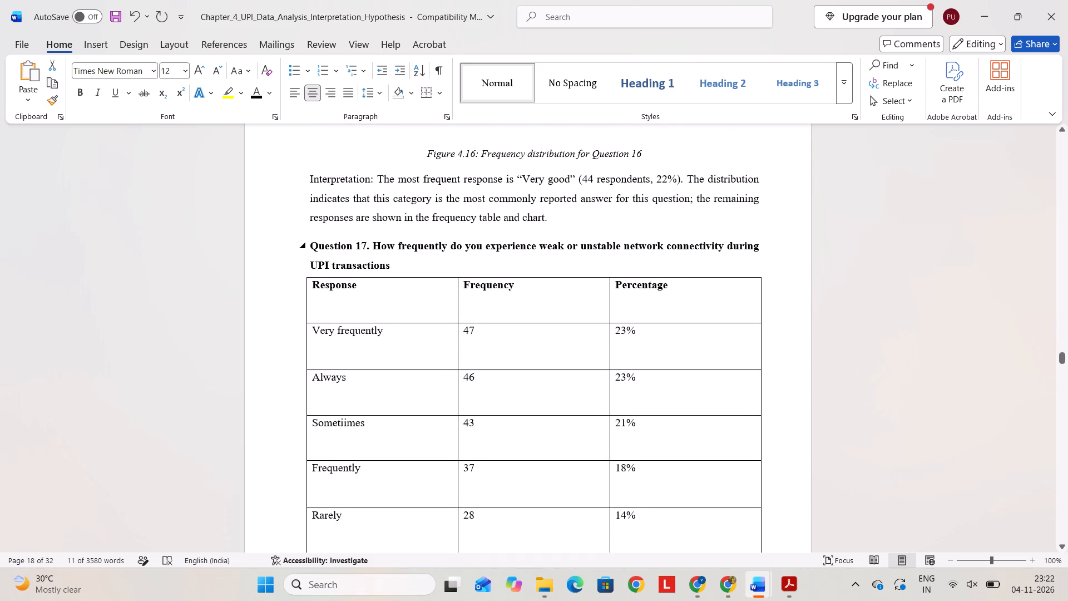
{"action": "left_click", "coordinate": [422, 267]}
{"action": "key", "text": "Return"}
{"action": "key", "text": "ctrl+v"}
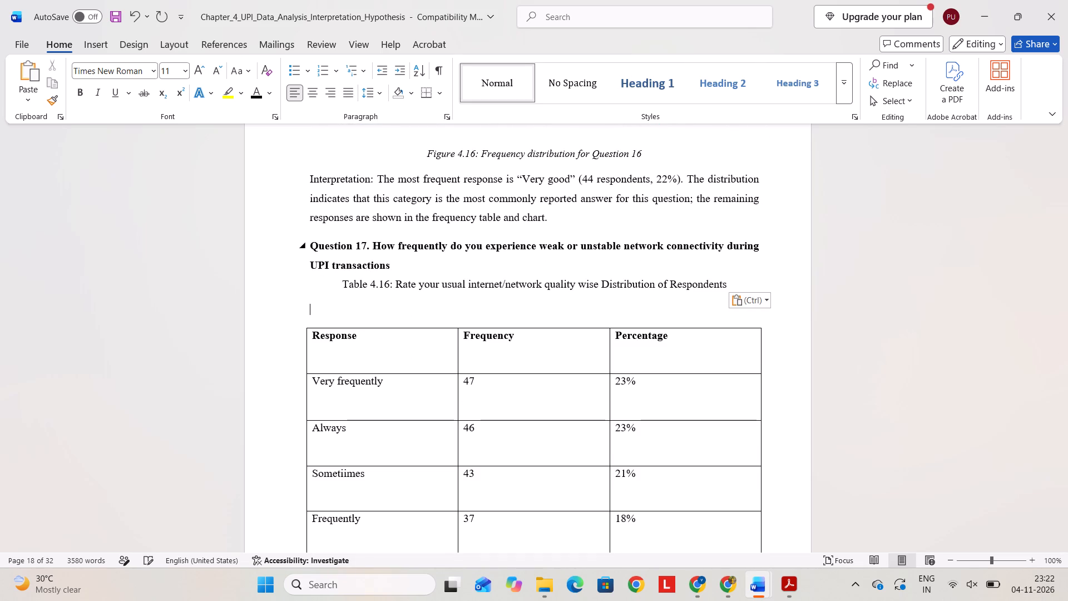
{"action": "key", "text": "BackSpace"}
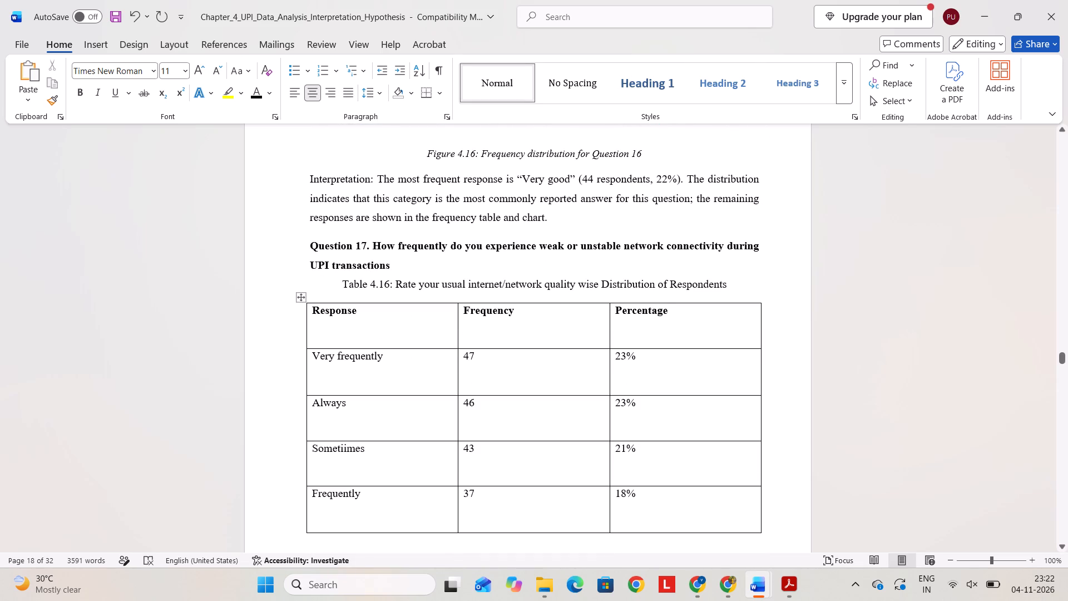
Renumber the table caption below the Question 17 heading as Table 4.17.
{"action": "left_click", "coordinate": [390, 288]}
{"action": "key", "text": "BackSpace"}
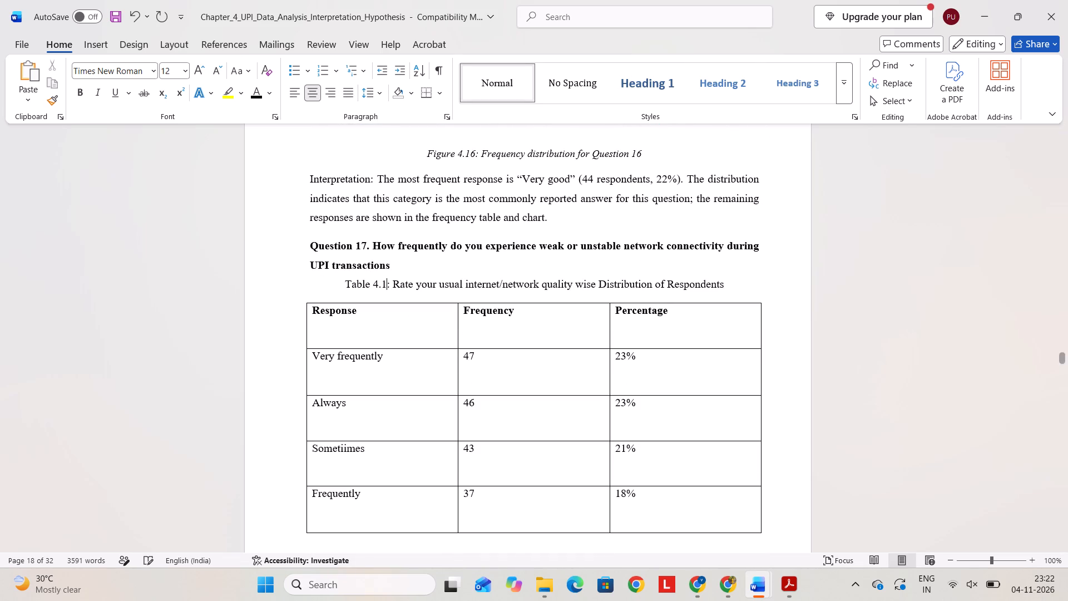
{"action": "key", "text": "Home"}
{"action": "key", "text": "ctrl+z"}
{"action": "key", "text": "BackSpace"}
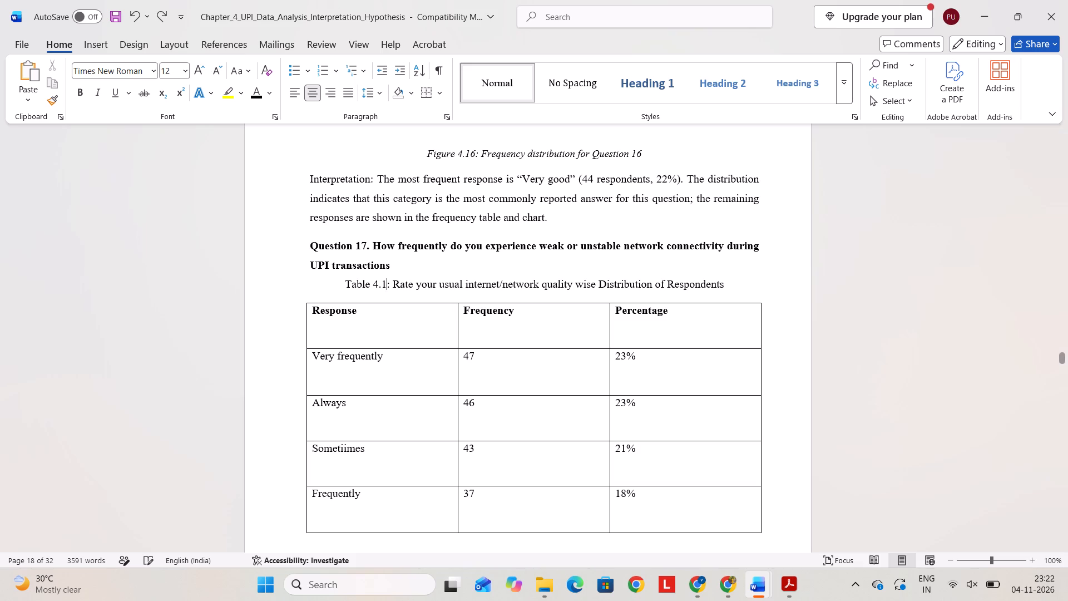
{"action": "key", "text": "Home"}
{"action": "key", "text": "Right"}
{"action": "key", "text": "Right"}
{"action": "key", "text": "Right"}
{"action": "key", "text": "Right"}
{"action": "key", "text": "Right"}
{"action": "key", "text": "Right"}
{"action": "key", "text": "Right"}
{"action": "key", "text": "Right"}
{"action": "key", "text": "Right"}
{"action": "key", "text": "7"}
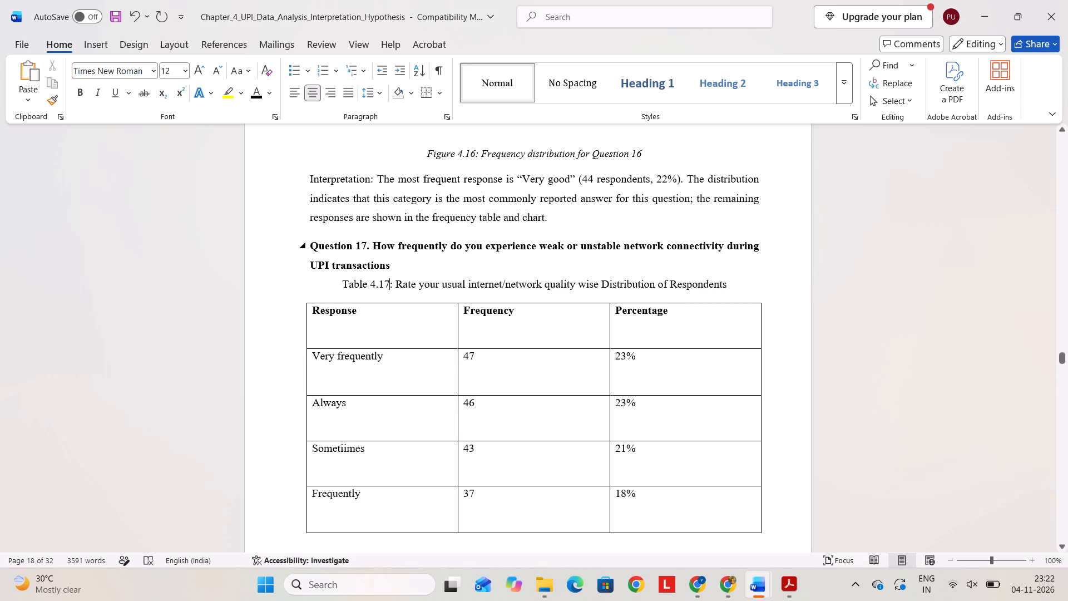
Replace the topic in the Question 17 caption with "Weak or unstable network connectivity", copied from the heading and capitalised.
{"action": "left_click_drag", "start_coordinate": [539, 243], "coordinate": [723, 252]}
{"action": "key", "text": "ctrl+c"}
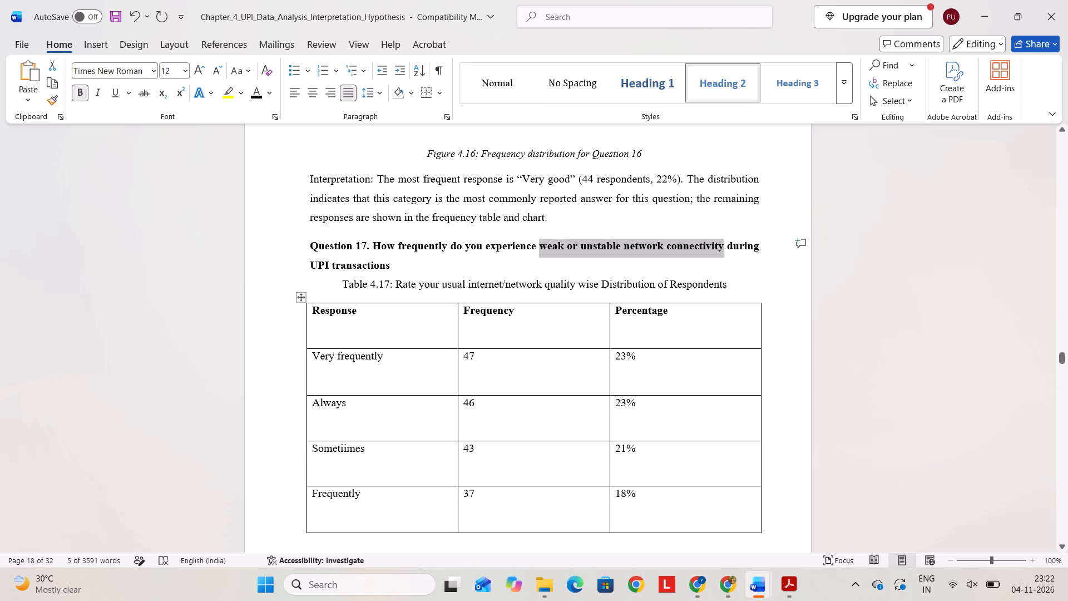
{"action": "left_click_drag", "start_coordinate": [398, 284], "coordinate": [546, 279]}
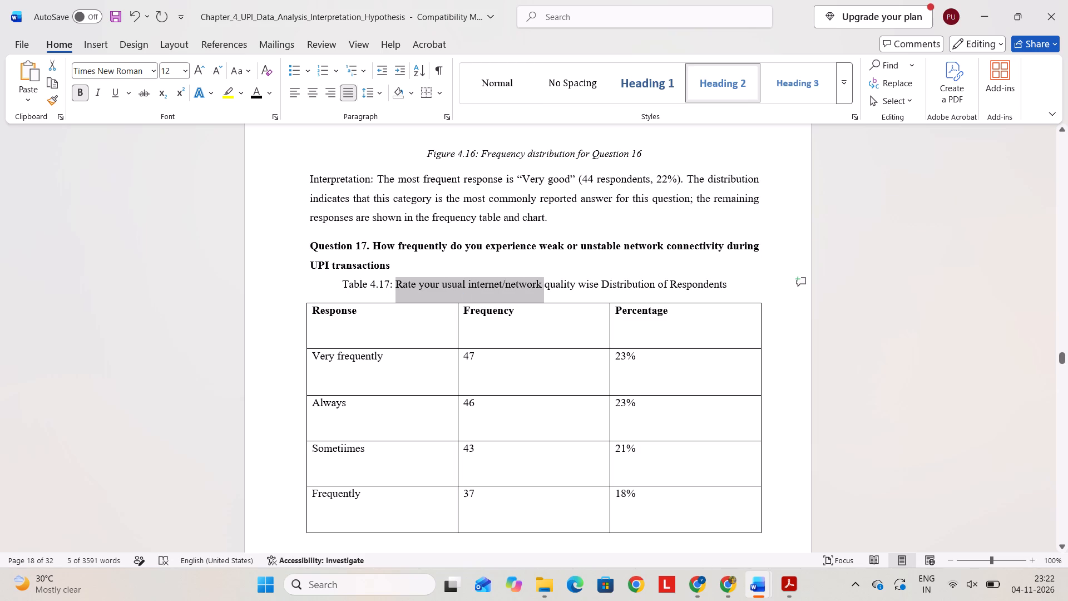
{"action": "left_click_drag", "start_coordinate": [546, 279], "coordinate": [582, 285]}
{"action": "key", "text": "ctrl+v"}
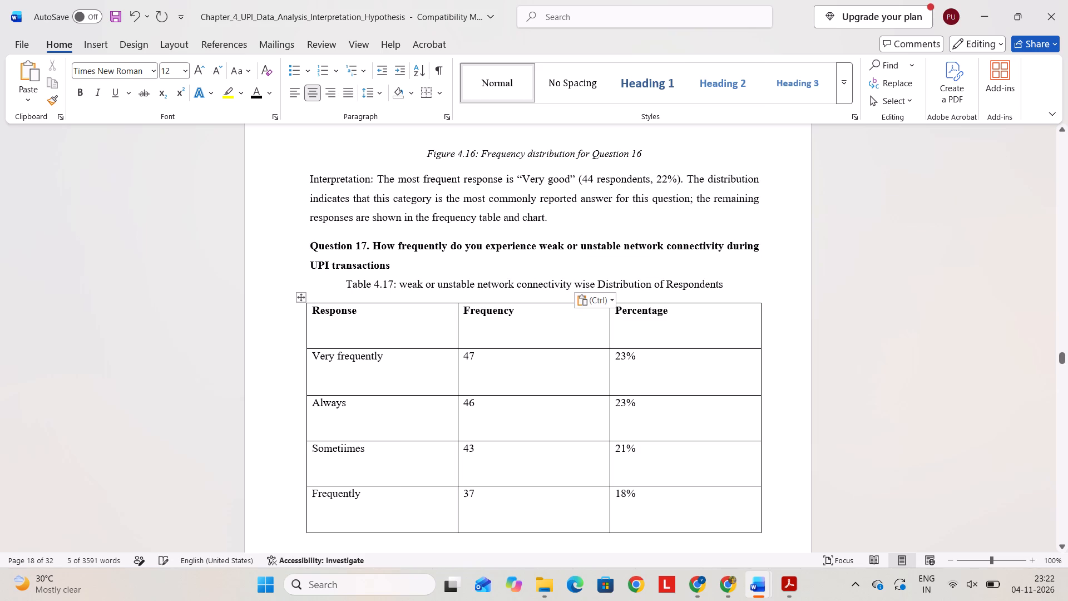
{"action": "left_click", "coordinate": [404, 283]}
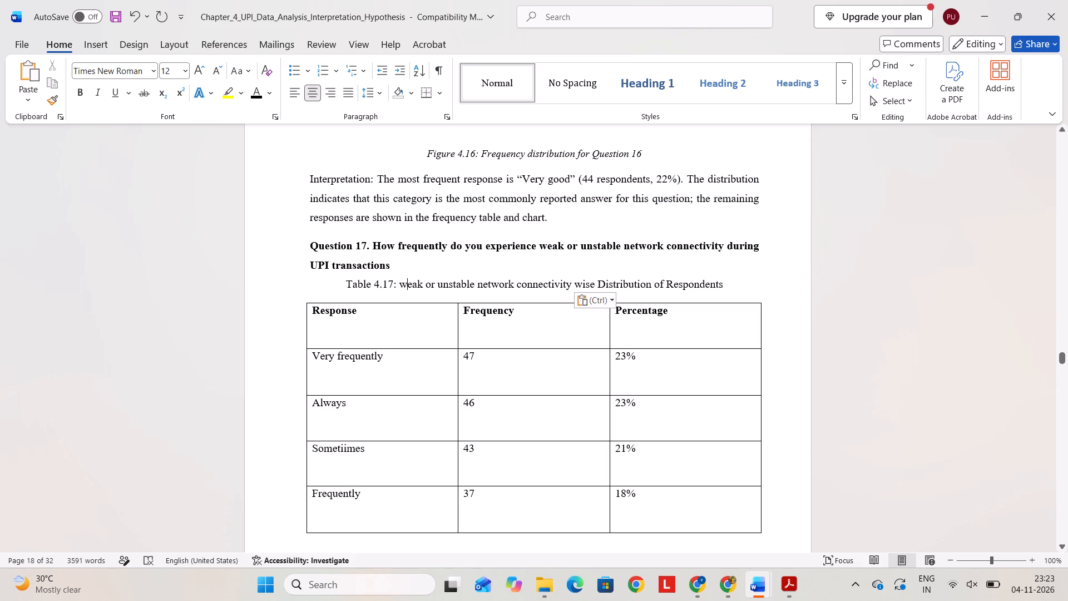
{"action": "key", "text": "BackSpace"}
{"action": "key", "text": "shift+w"}
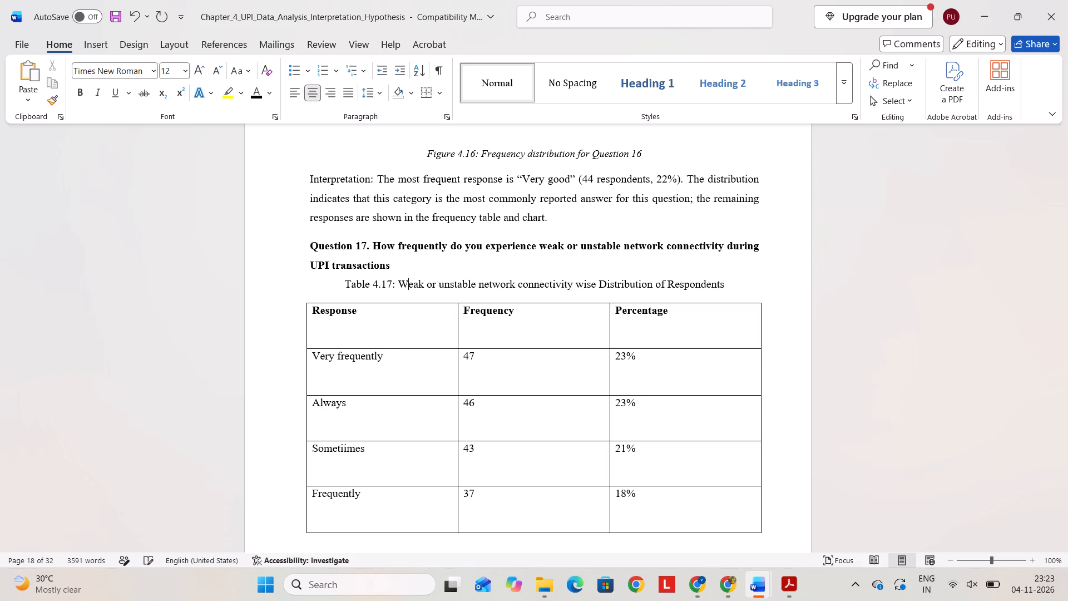
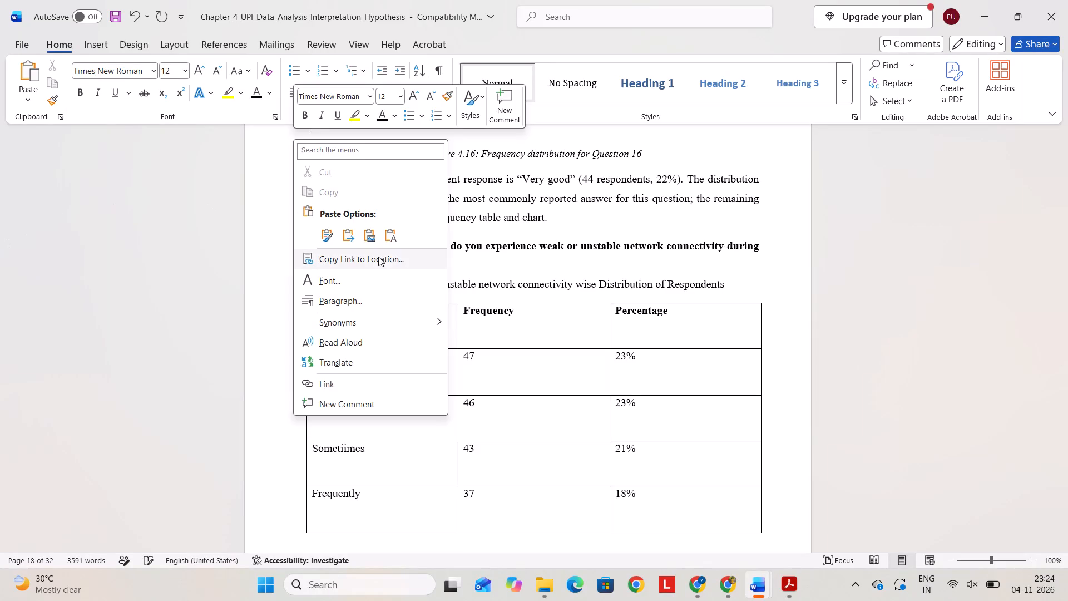
Shrink the Question 17 response table's height so all its rows, including Rarely, fit on one page.
{"action": "left_click", "coordinate": [467, 264]}
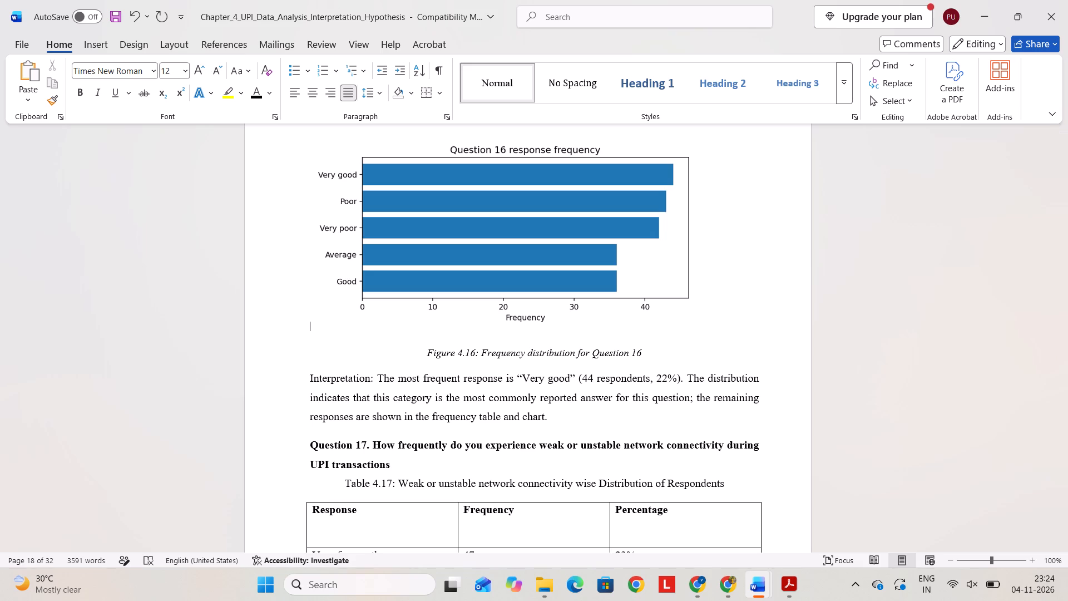
{"action": "scroll", "coordinate": [565, 383], "scroll_direction": "down", "scroll_amount": 3}
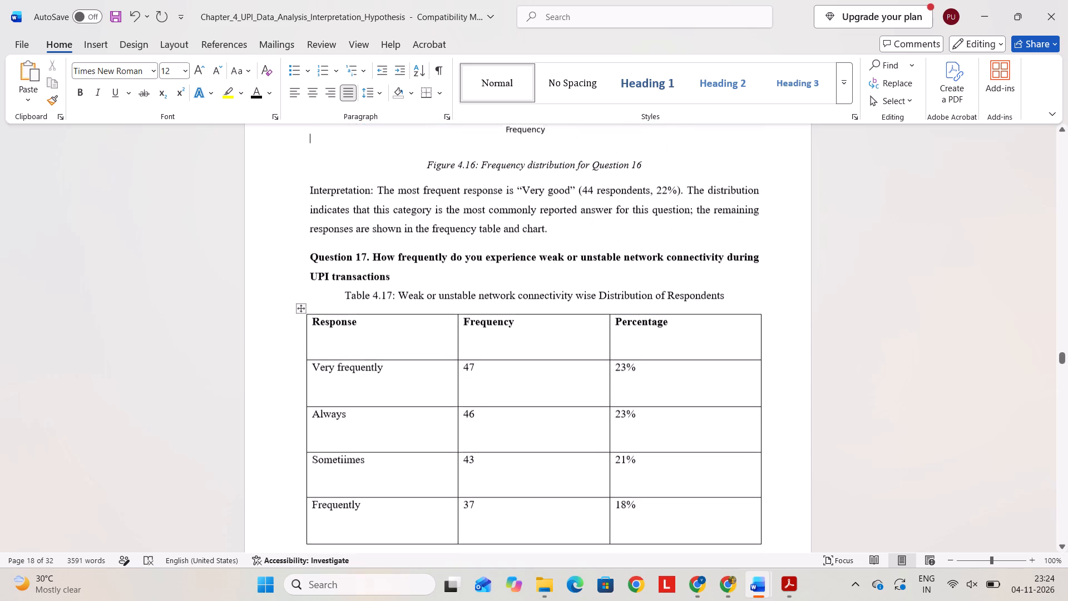
{"action": "scroll", "coordinate": [409, 279], "scroll_direction": "down", "scroll_amount": 1}
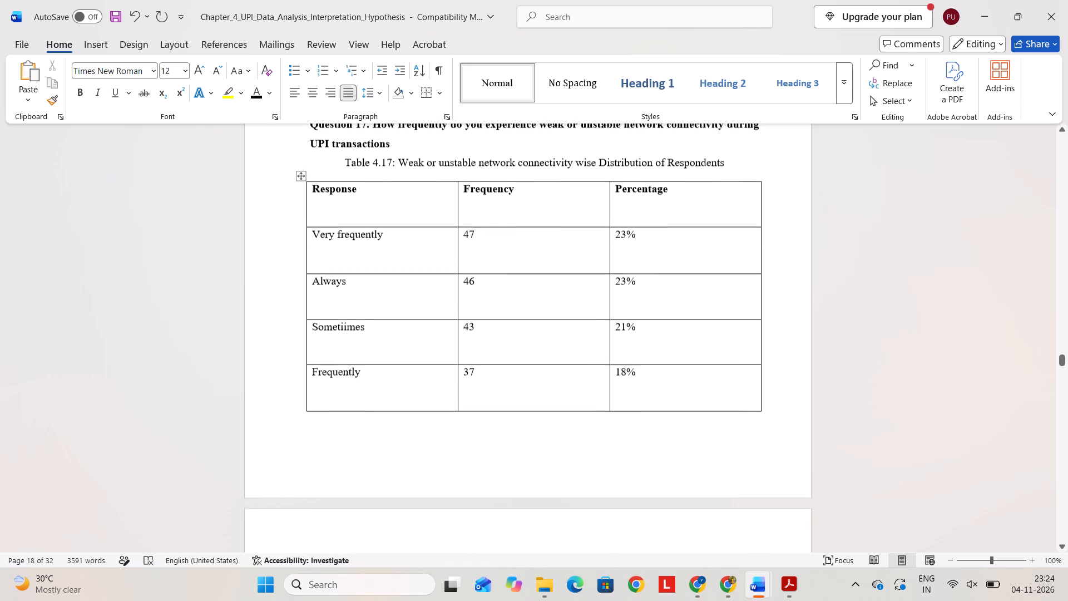
{"action": "scroll", "coordinate": [503, 393], "scroll_direction": "down", "scroll_amount": 1}
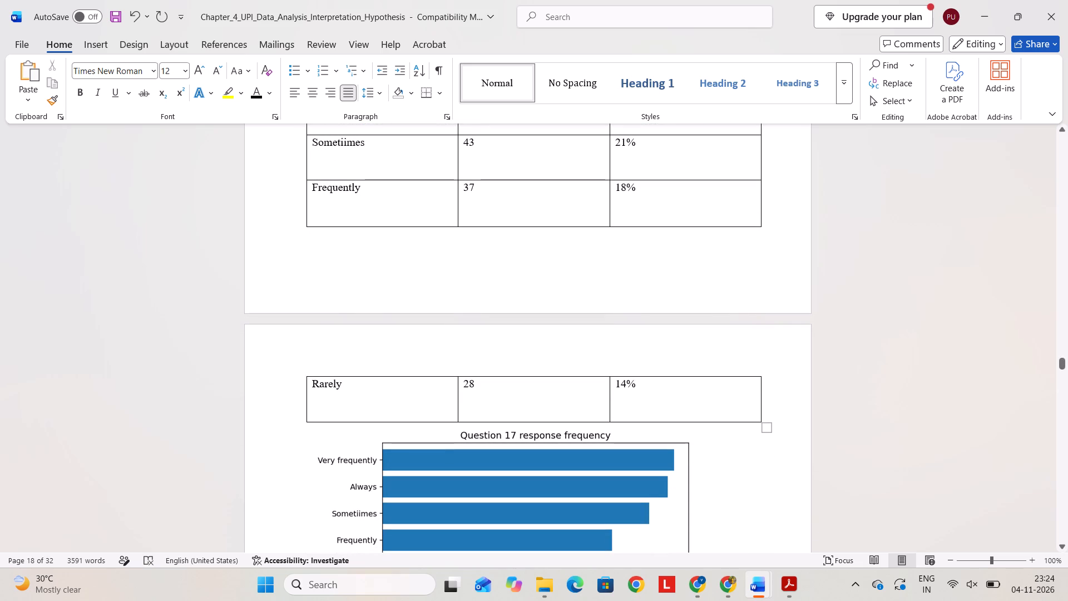
{"action": "left_click_drag", "start_coordinate": [764, 423], "coordinate": [744, 314]}
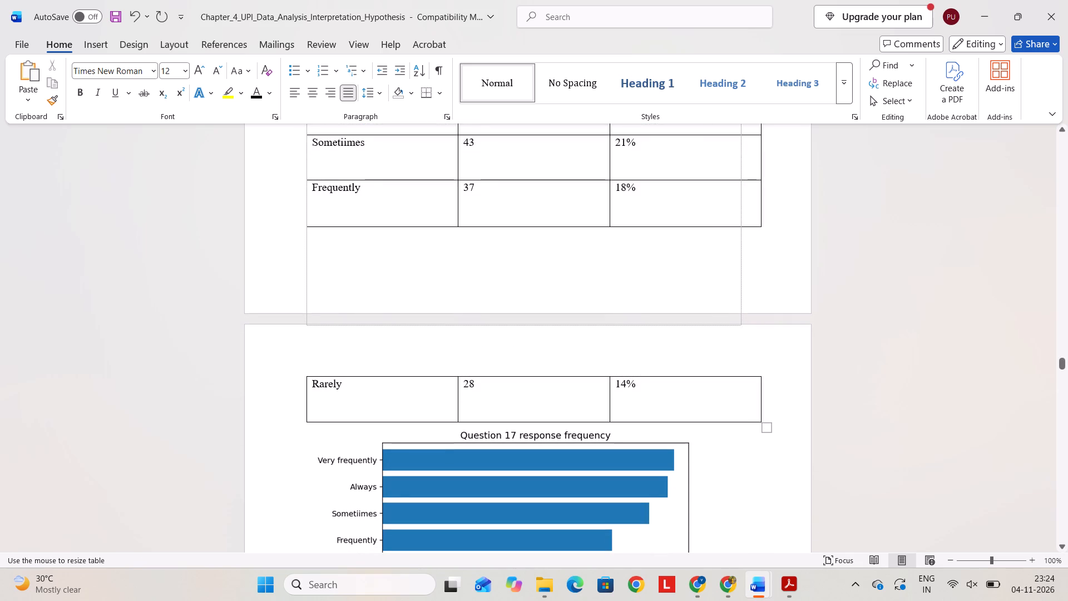
{"action": "left_click_drag", "start_coordinate": [744, 314], "coordinate": [757, 304]}
{"action": "scroll", "coordinate": [754, 400], "scroll_direction": "up", "scroll_amount": 1}
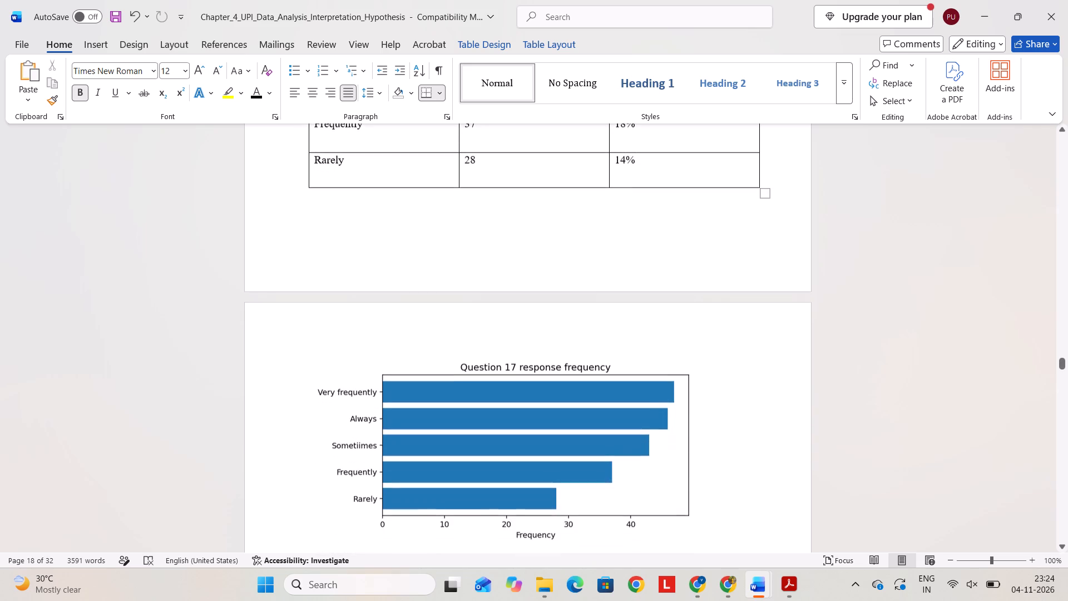
{"action": "scroll", "coordinate": [754, 400], "scroll_direction": "up", "scroll_amount": 1}
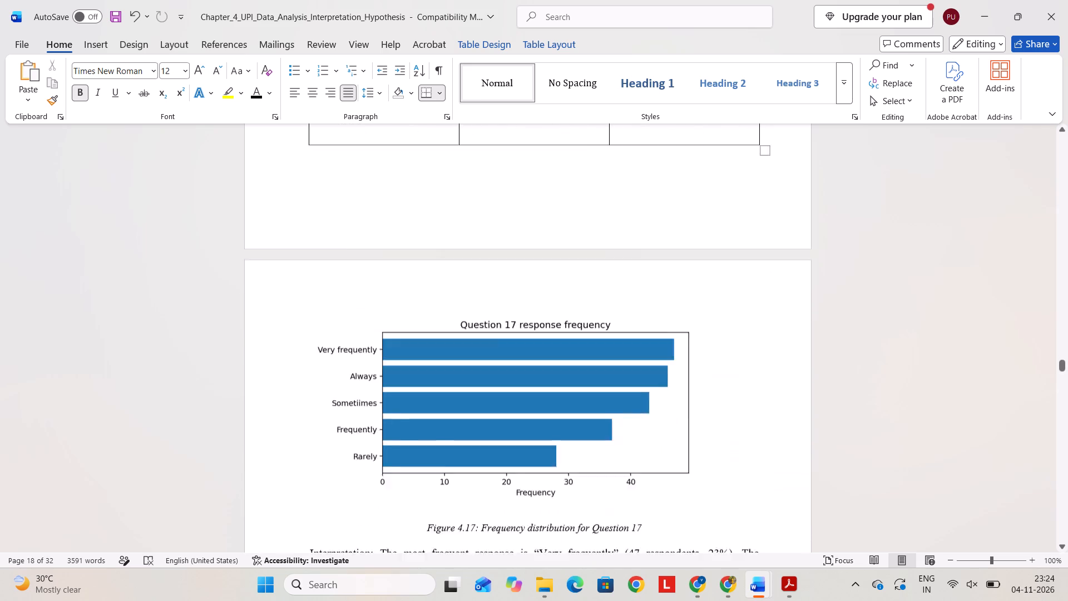
{"action": "scroll", "coordinate": [754, 400], "scroll_direction": "up", "scroll_amount": 1}
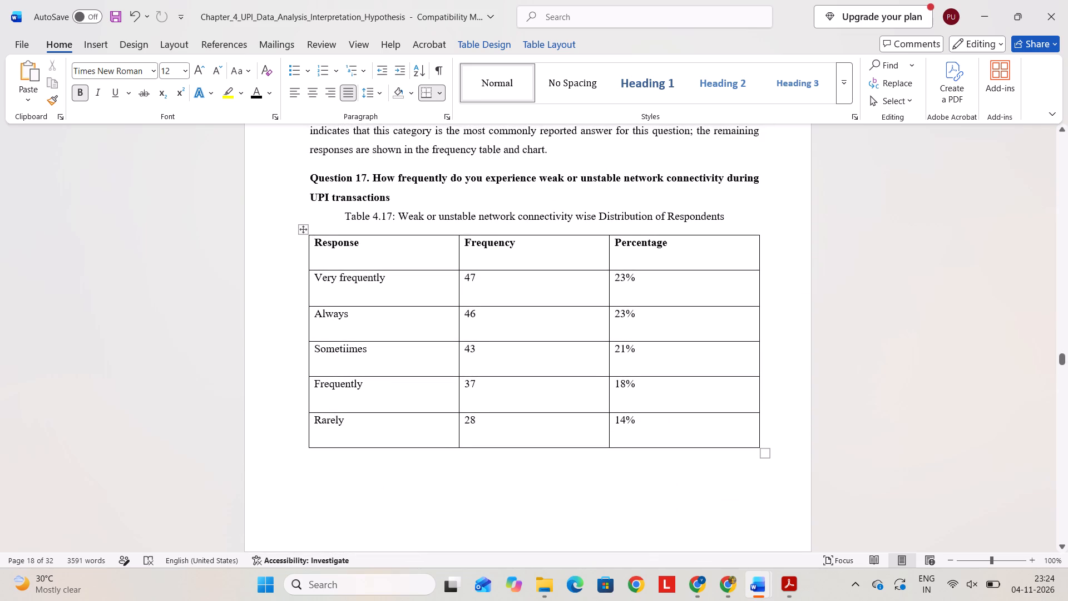
Remove the blank line between the Question 17 interpretation and the Question 18 heading.
{"action": "scroll", "coordinate": [522, 212], "scroll_direction": "down", "scroll_amount": 5}
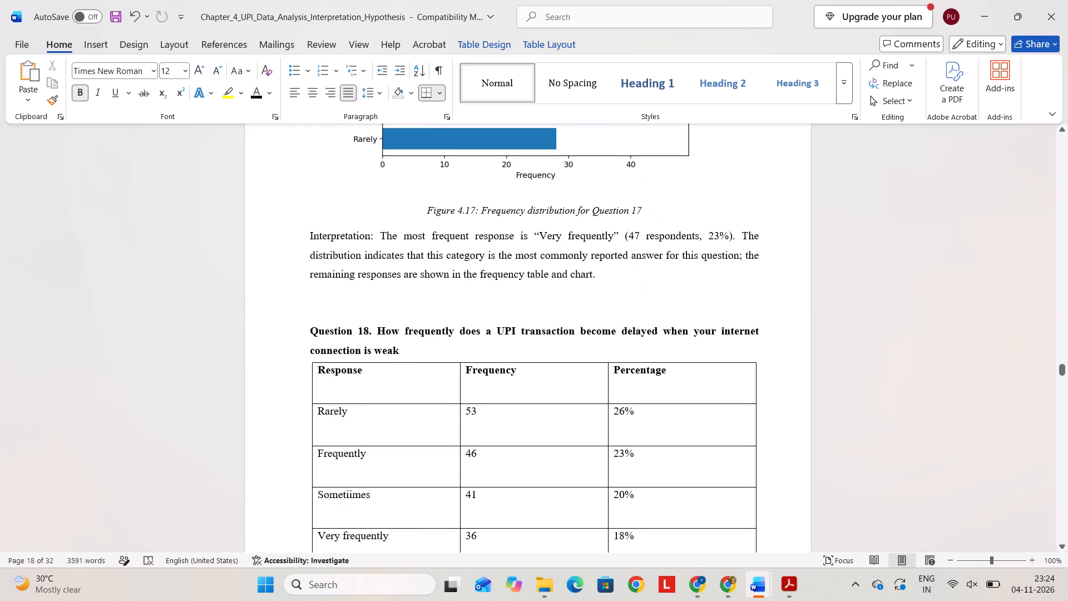
{"action": "left_click", "coordinate": [375, 310]}
{"action": "key", "text": "BackSpace"}
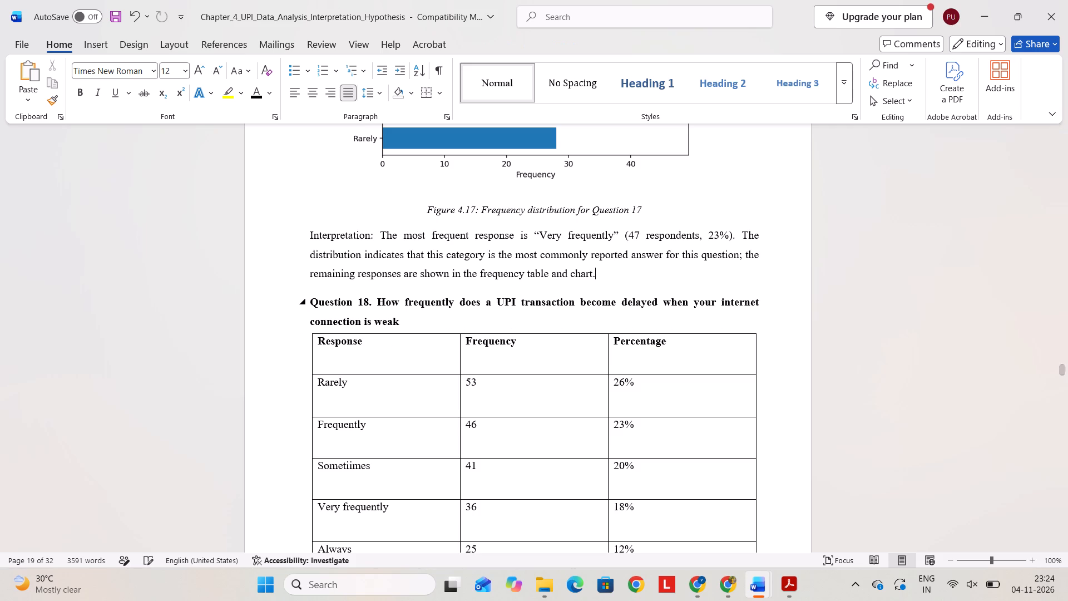
Copy the Table 4.17 caption onto a new line between the Question 18 heading and its table, leaving no blank line.
{"action": "left_click", "coordinate": [425, 331]}
{"action": "key", "text": "Return"}
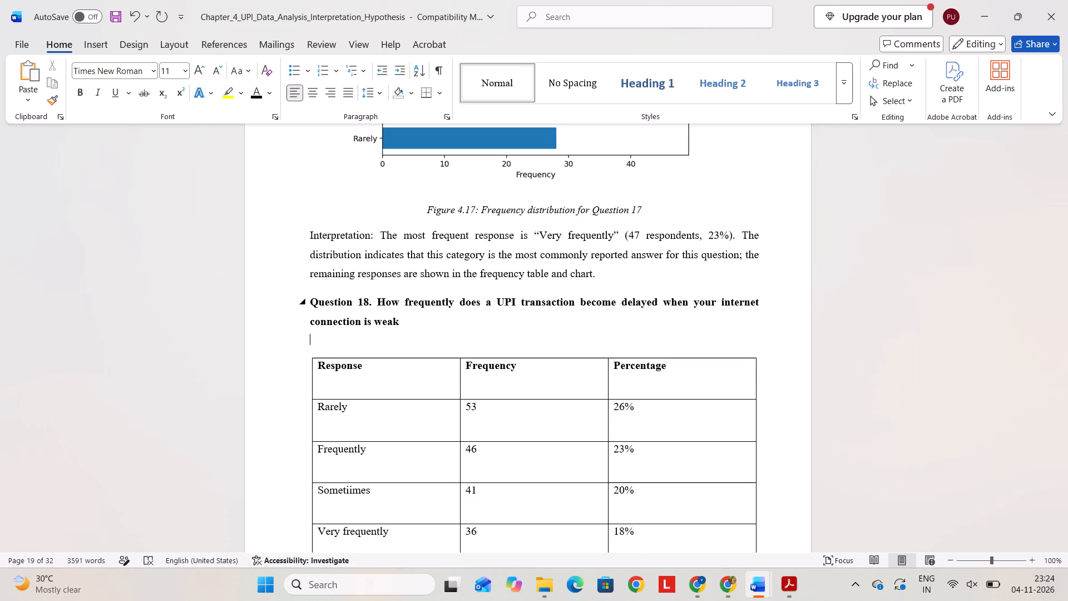
{"action": "scroll", "coordinate": [425, 331], "scroll_direction": "up", "scroll_amount": 6}
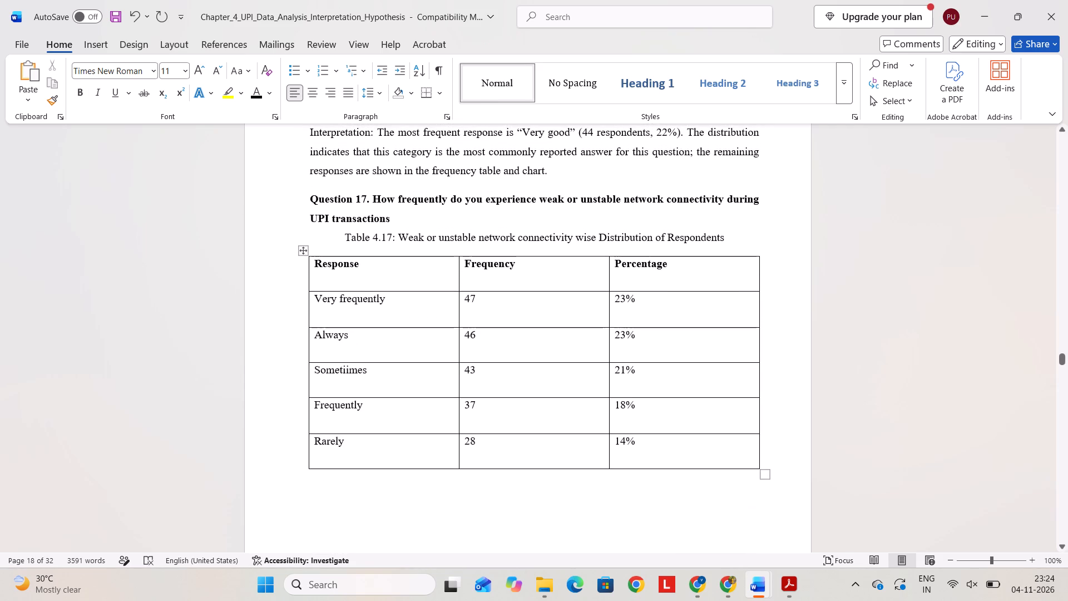
{"action": "left_click_drag", "start_coordinate": [348, 243], "coordinate": [743, 237]}
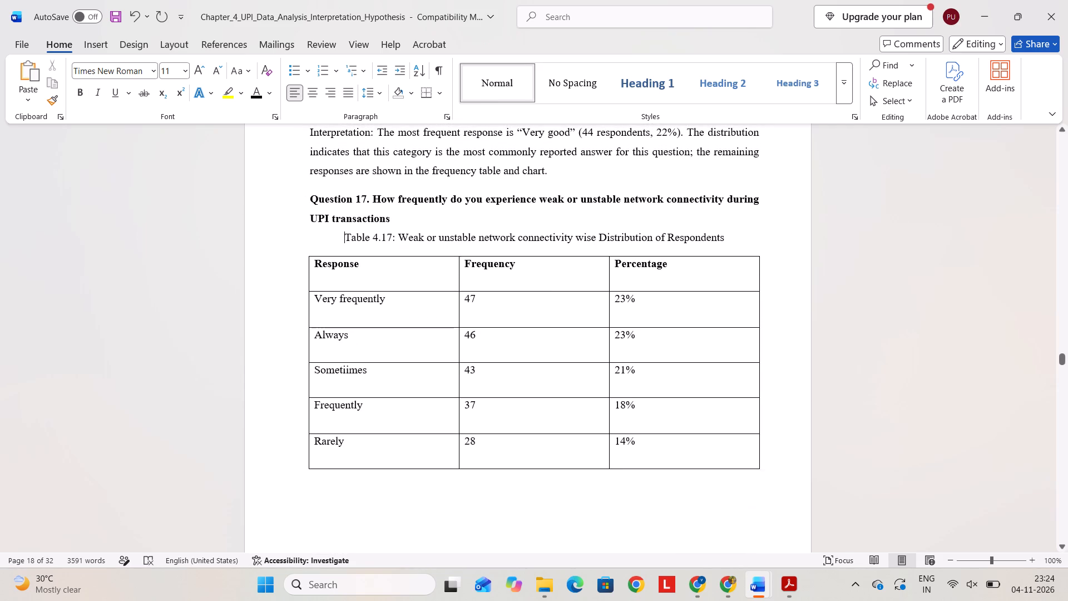
{"action": "left_click_drag", "start_coordinate": [743, 237], "coordinate": [741, 239]}
{"action": "key", "text": "ctrl+c"}
{"action": "scroll", "coordinate": [666, 348], "scroll_direction": "down", "scroll_amount": 3}
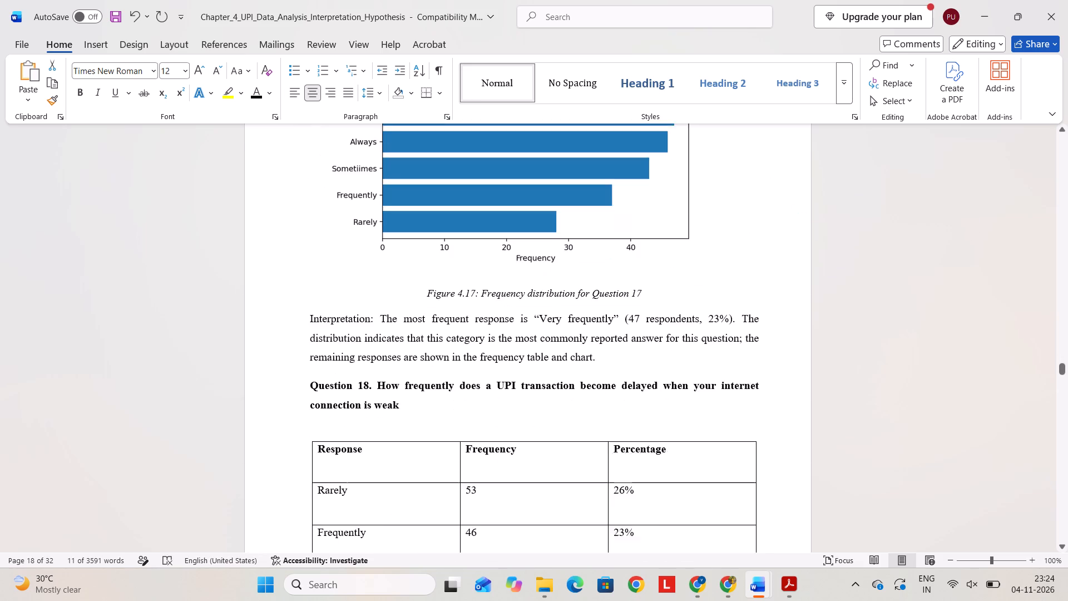
{"action": "scroll", "coordinate": [565, 439], "scroll_direction": "down", "scroll_amount": 1}
{"action": "left_click", "coordinate": [466, 392]}
{"action": "key", "text": "ctrl+v"}
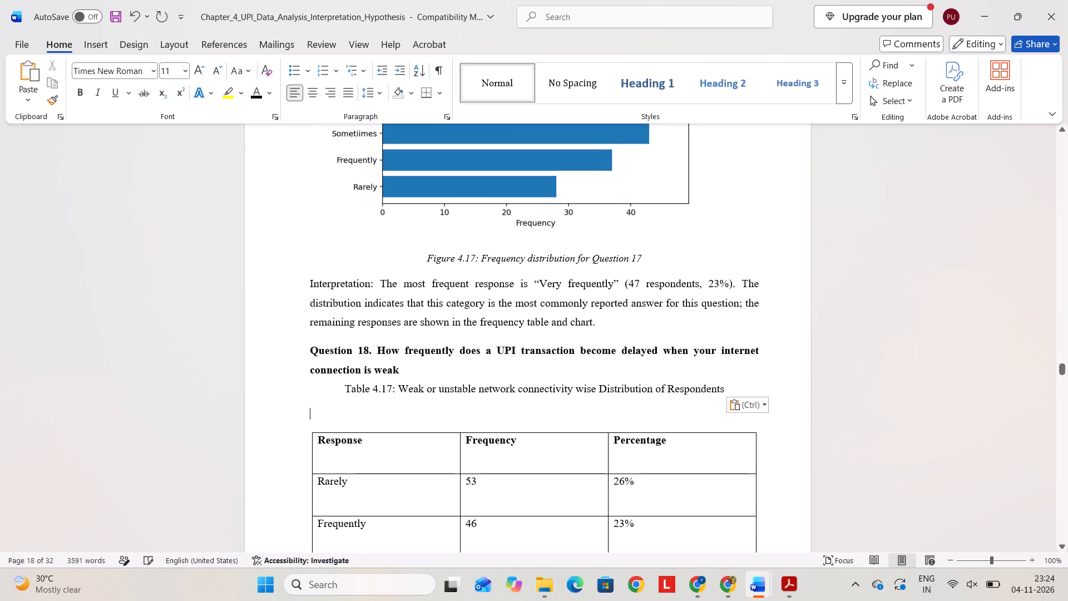
{"action": "key", "text": "Delete"}
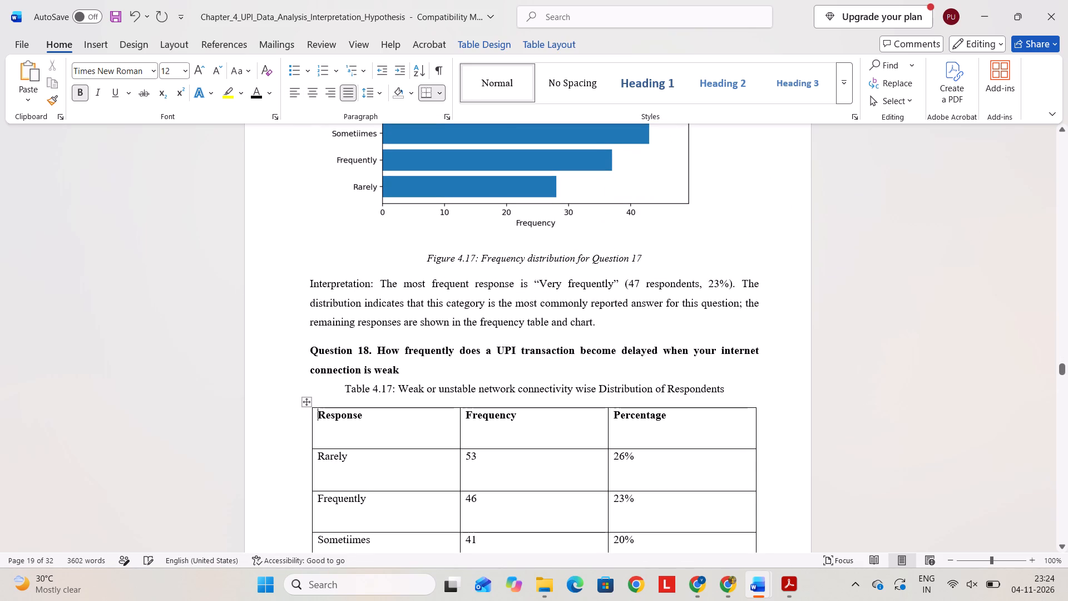
Renumber the copied caption under Question 18 as Table 4.18.
{"action": "left_click", "coordinate": [379, 385]}
{"action": "left_click", "coordinate": [388, 385]}
{"action": "left_click", "coordinate": [390, 391]}
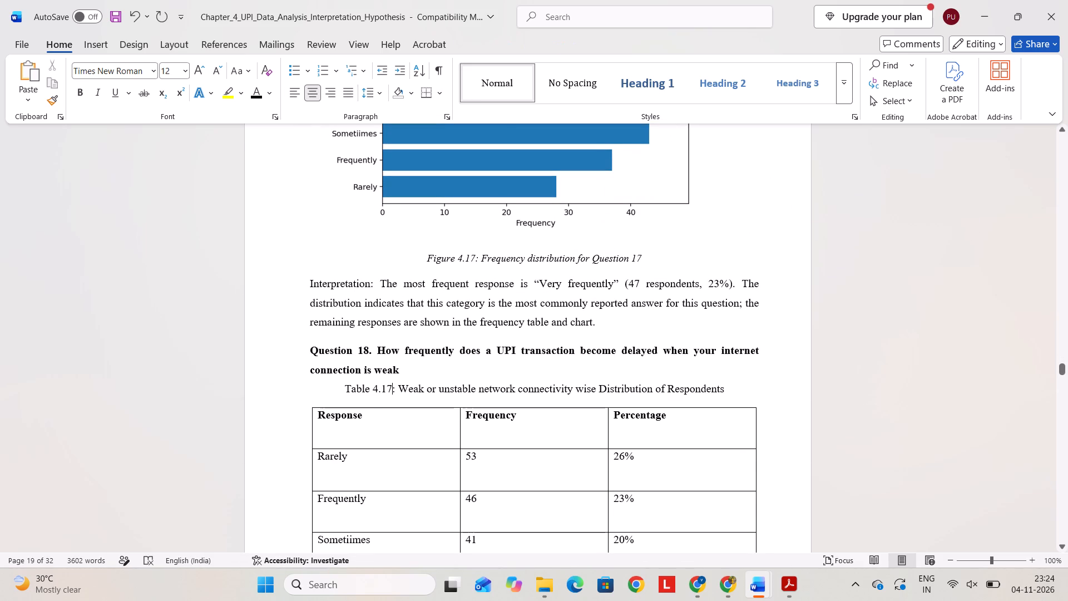
{"action": "key", "text": "BackSpace"}
{"action": "key", "text": "8"}
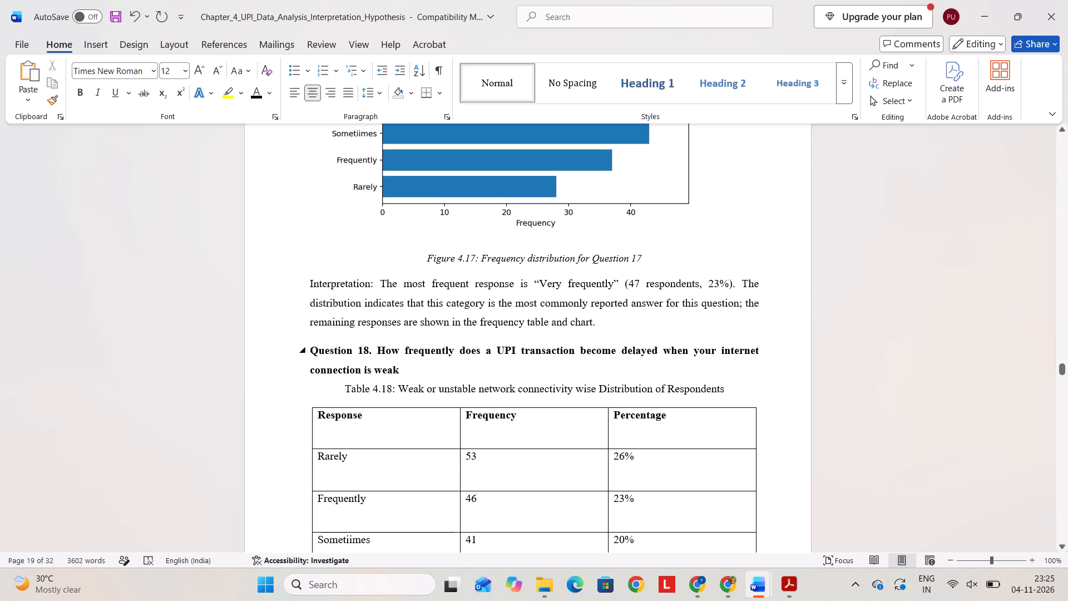
Replace the Table 4.18 caption's topic with "transaction become delayed when internet is weak", keeping "wise Distribution of Respondents".
{"action": "left_click_drag", "start_coordinate": [520, 352], "coordinate": [596, 349]}
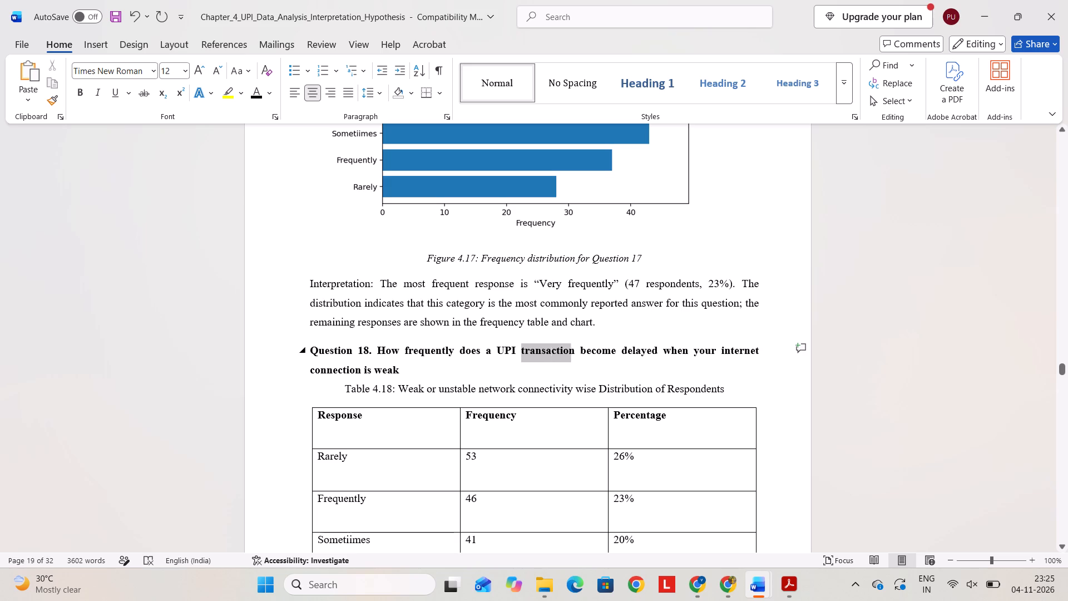
{"action": "left_click_drag", "start_coordinate": [596, 349], "coordinate": [650, 348]}
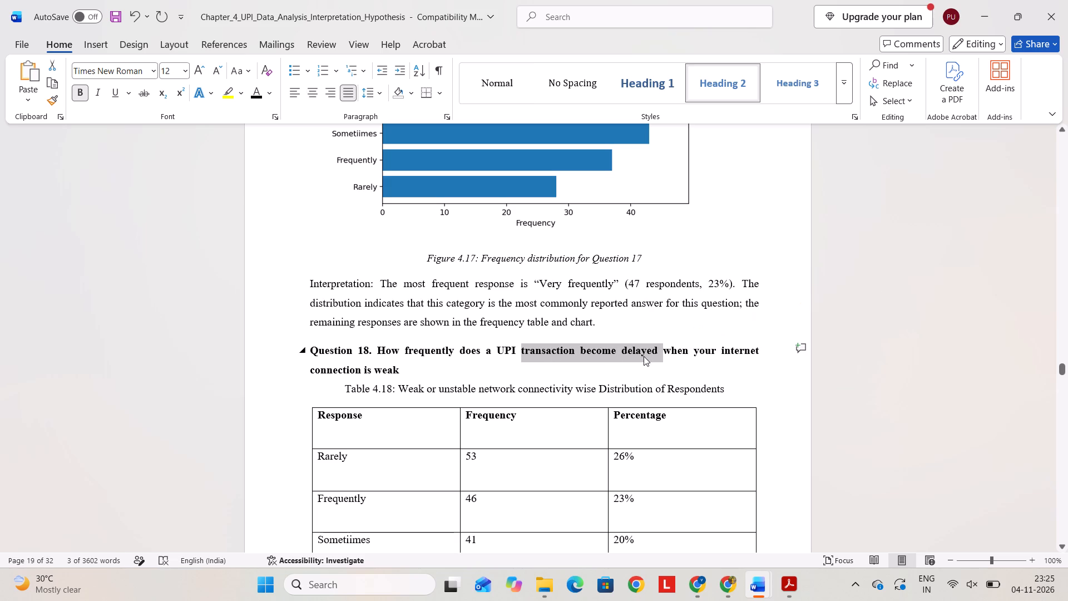
{"action": "key", "text": "ctrl+c"}
{"action": "left_click", "coordinate": [397, 387]}
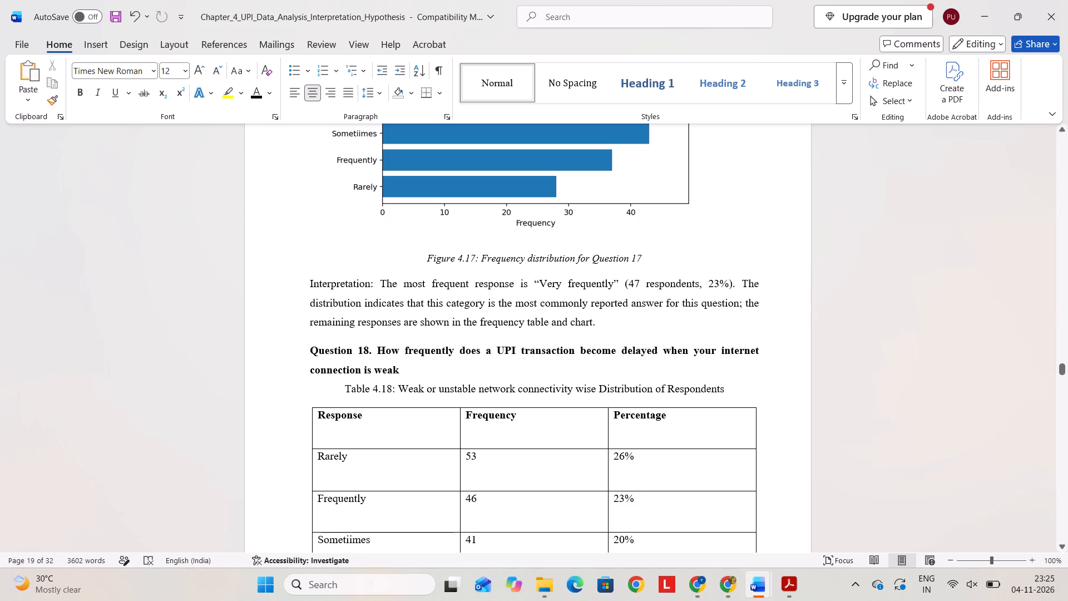
{"action": "key", "text": "ctrl+v"}
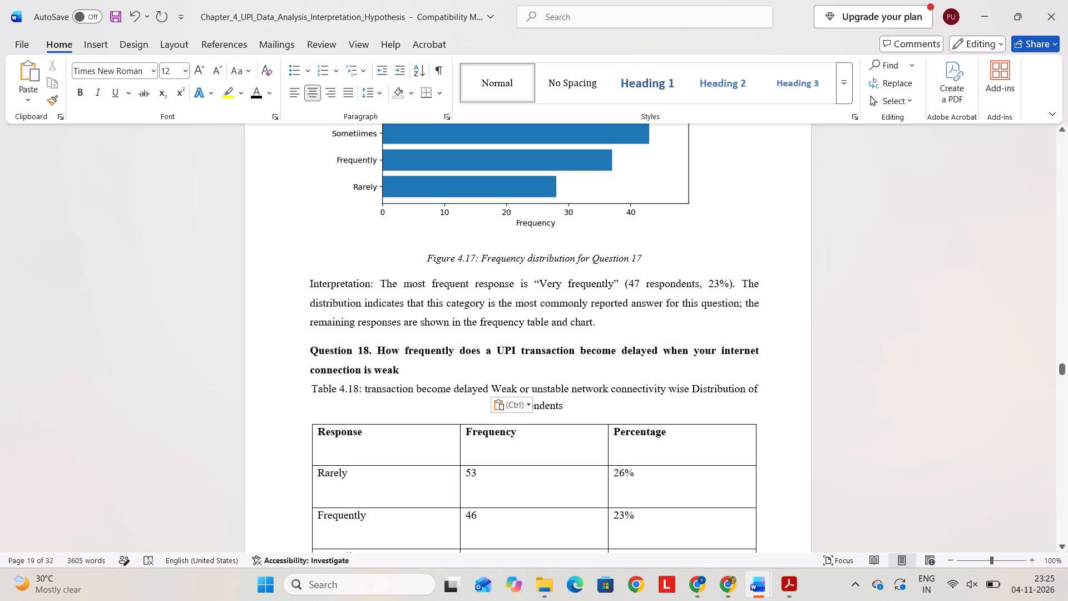
{"action": "type", "text": "when internet is wea"}
{"action": "key", "text": "k"}
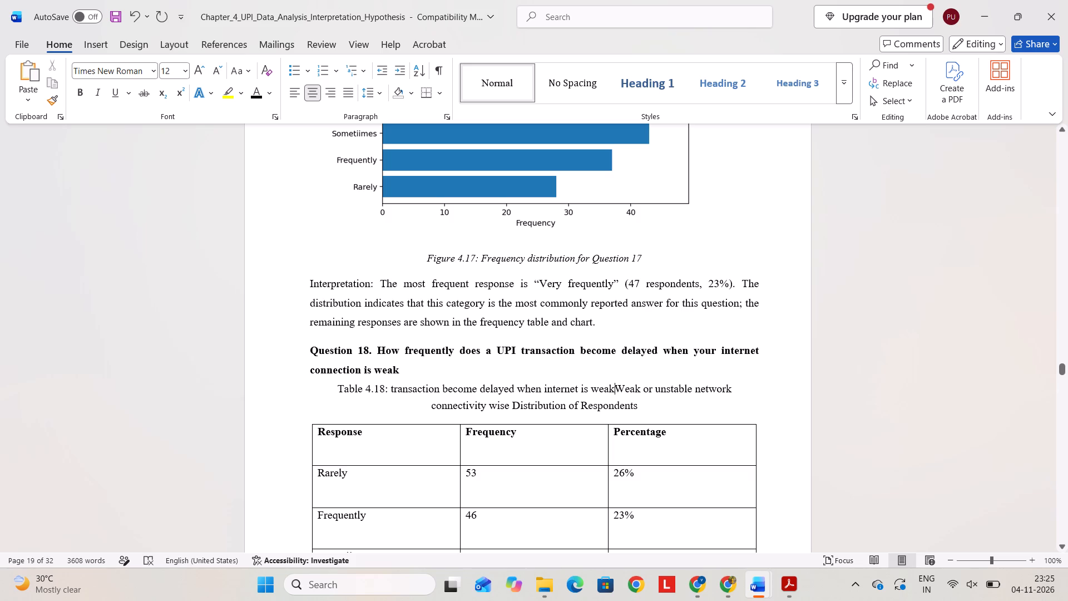
{"action": "left_click_drag", "start_coordinate": [486, 410], "coordinate": [604, 389]}
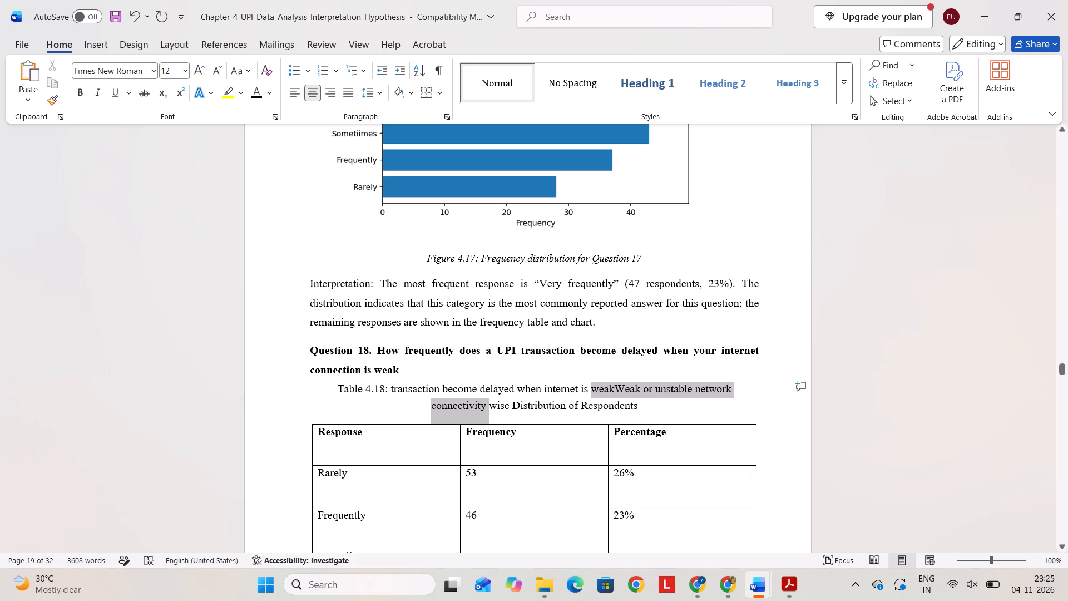
{"action": "left_click_drag", "start_coordinate": [604, 389], "coordinate": [618, 386]}
{"action": "key", "text": "BackSpace"}
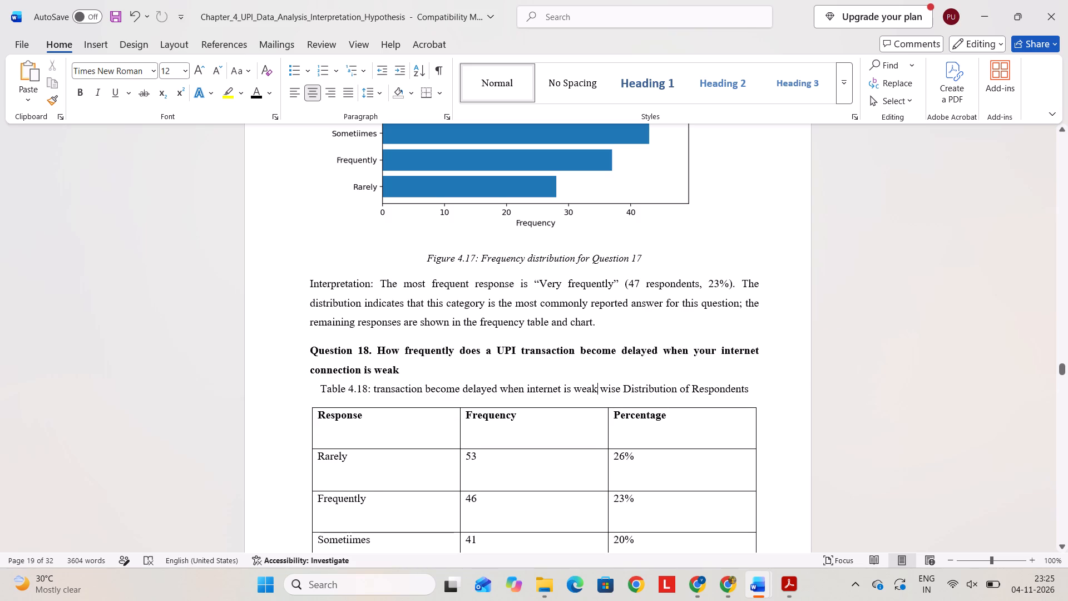
Copy the Table 4.18 caption onto a new line between the Question 19 heading and its table, leaving no blank line.
{"action": "scroll", "coordinate": [290, 407], "scroll_direction": "down", "scroll_amount": 4}
{"action": "scroll", "coordinate": [464, 405], "scroll_direction": "down", "scroll_amount": 4}
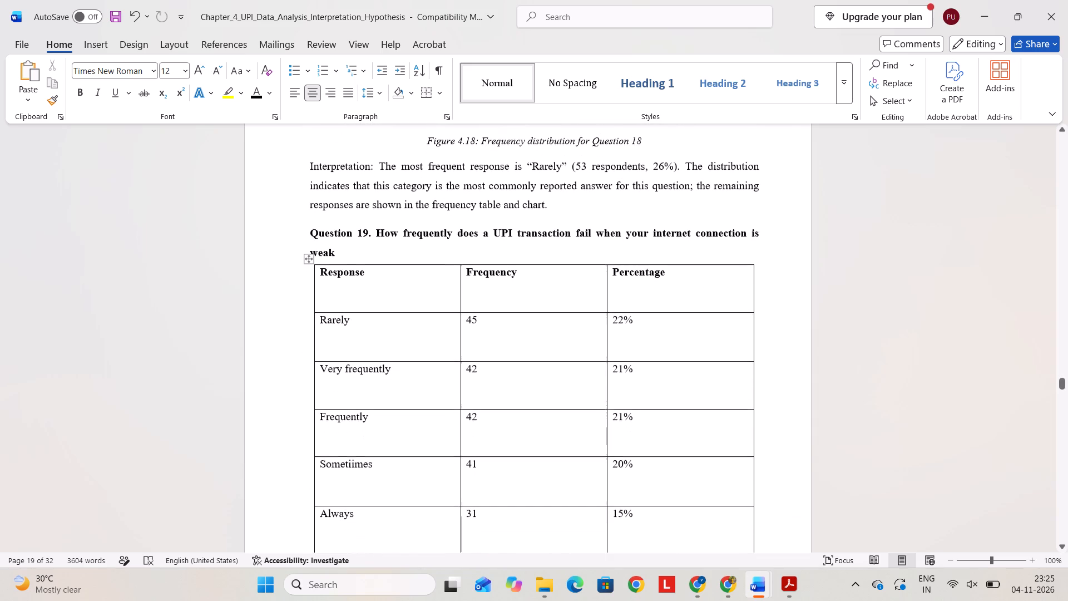
{"action": "scroll", "coordinate": [399, 239], "scroll_direction": "up", "scroll_amount": 3}
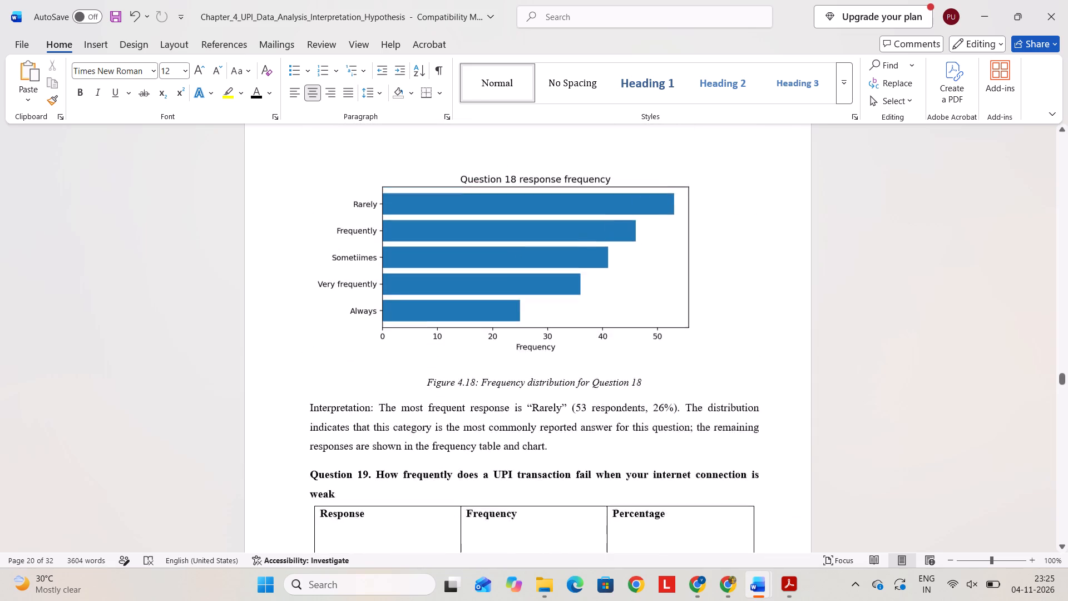
{"action": "scroll", "coordinate": [407, 240], "scroll_direction": "up", "scroll_amount": 6}
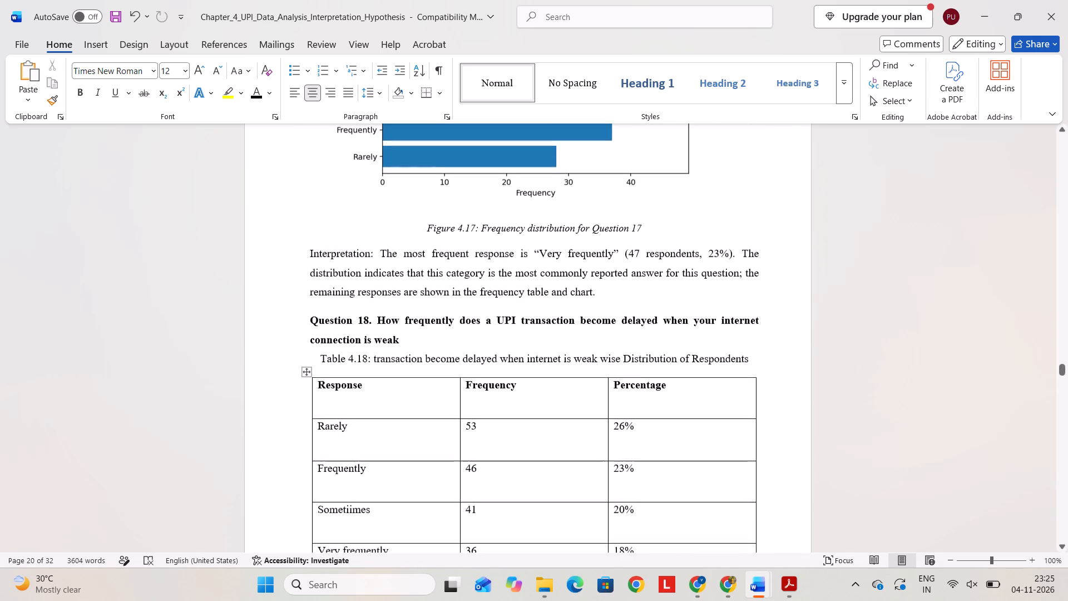
{"action": "left_click_drag", "start_coordinate": [323, 356], "coordinate": [762, 368]}
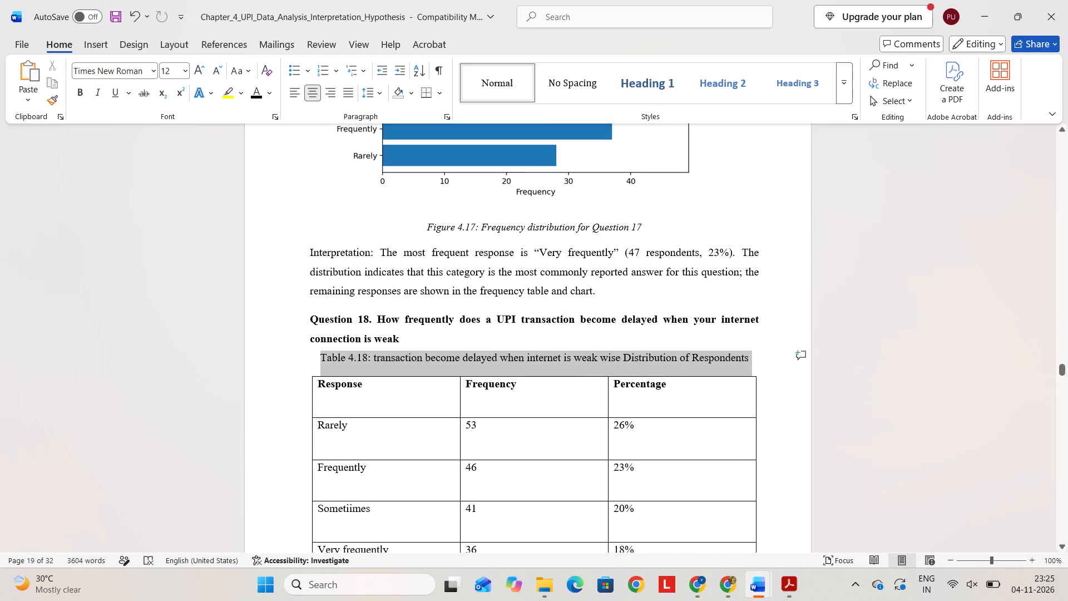
{"action": "left_click_drag", "start_coordinate": [762, 368], "coordinate": [789, 365]}
{"action": "key", "text": "ctrl+c"}
{"action": "scroll", "coordinate": [1067, 240], "scroll_direction": "down", "scroll_amount": 2}
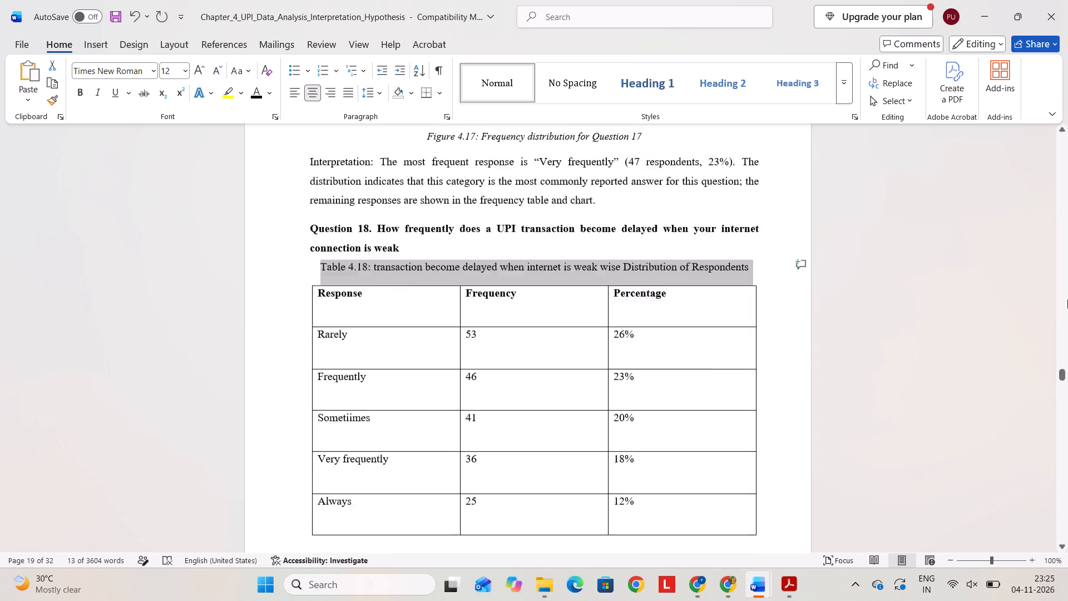
{"action": "scroll", "coordinate": [1067, 299], "scroll_direction": "down", "scroll_amount": 3}
{"action": "scroll", "coordinate": [847, 412], "scroll_direction": "down", "scroll_amount": 2}
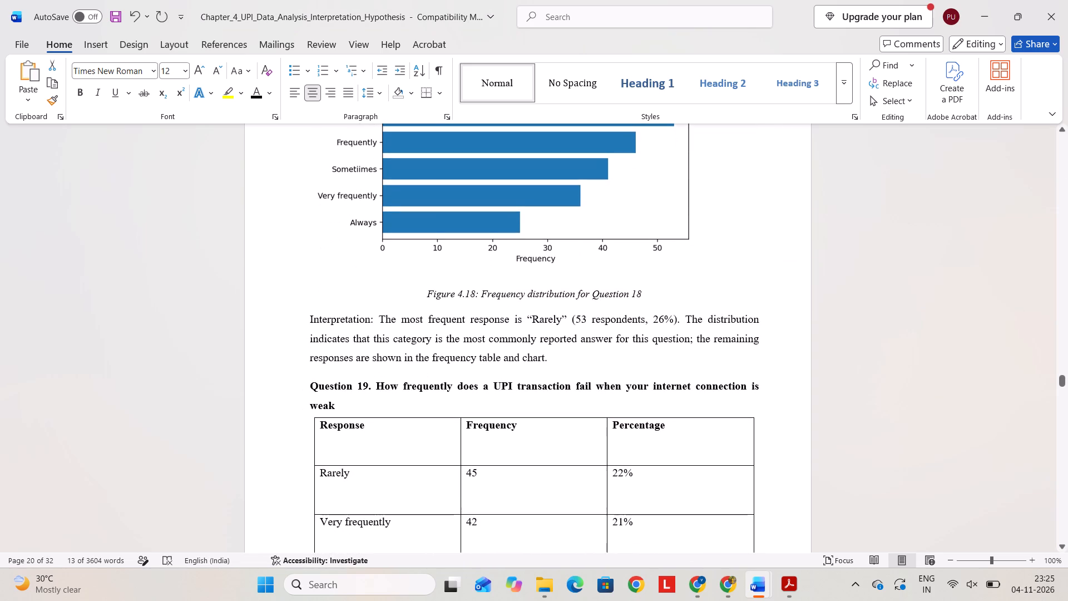
{"action": "left_click", "coordinate": [429, 404]}
{"action": "key", "text": "Return"}
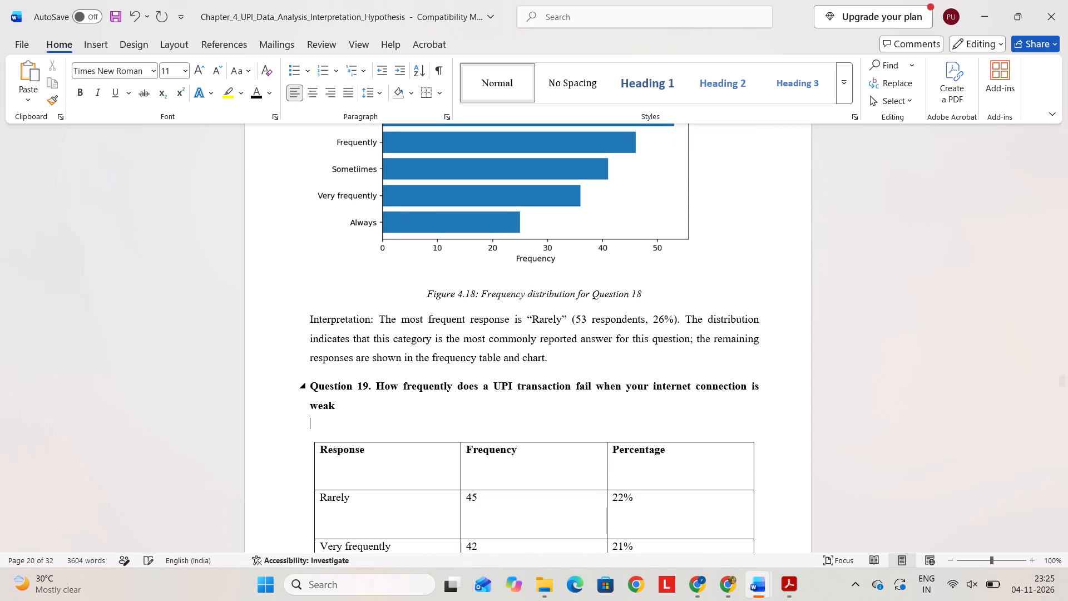
{"action": "key", "text": "ctrl+v"}
{"action": "key", "text": "BackSpace"}
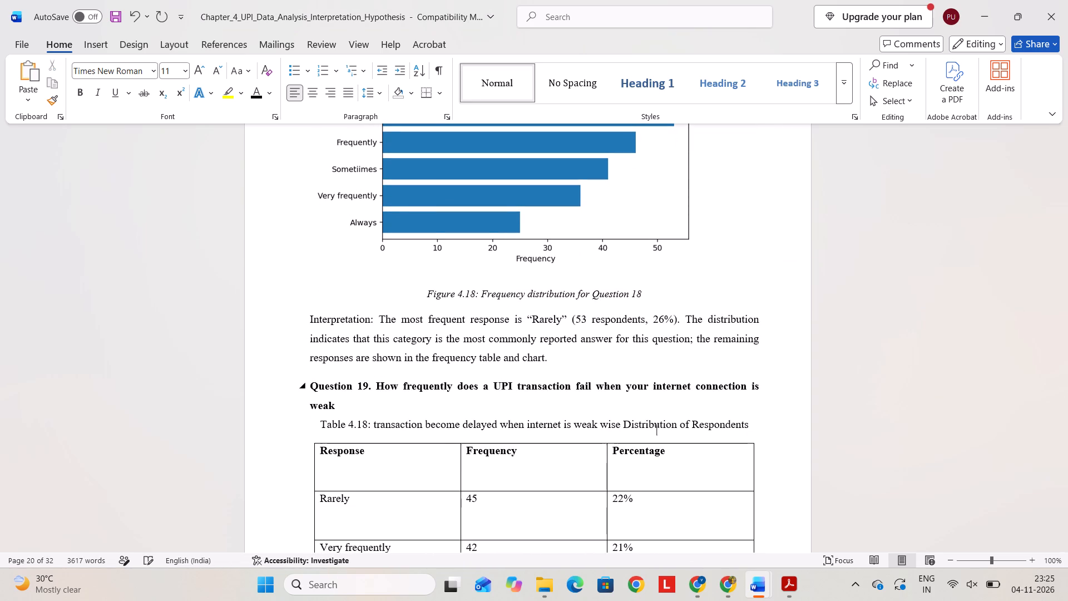
Renumber the copied caption under Question 19 as Table 4.19.
{"action": "left_click", "coordinate": [367, 426]}
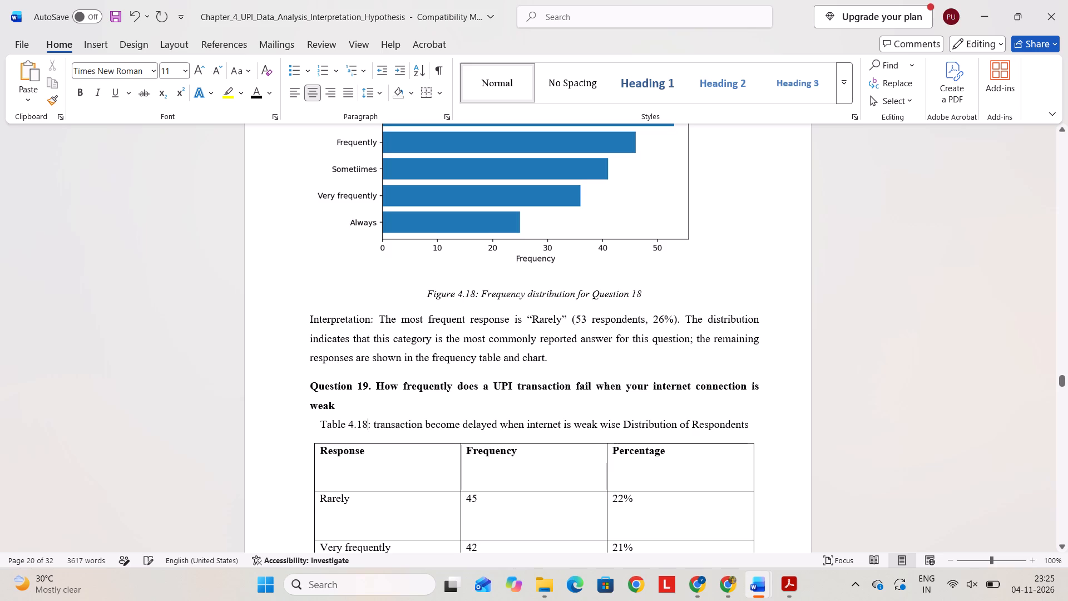
{"action": "key", "text": "BackSpace"}
{"action": "key", "text": "9"}
Replace the start of the Table 4.19 caption's topic with "UPI transaction fail" from the Question 19 heading, keeping "when internet is weak".
{"action": "left_click_drag", "start_coordinate": [498, 387], "coordinate": [585, 383]}
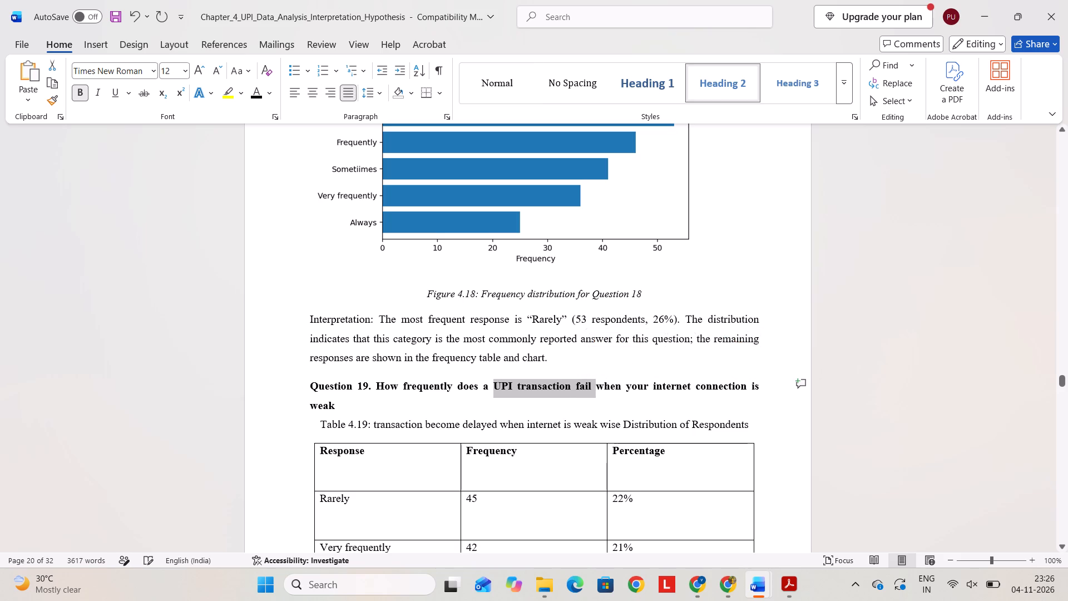
{"action": "key", "text": "ctrl+c"}
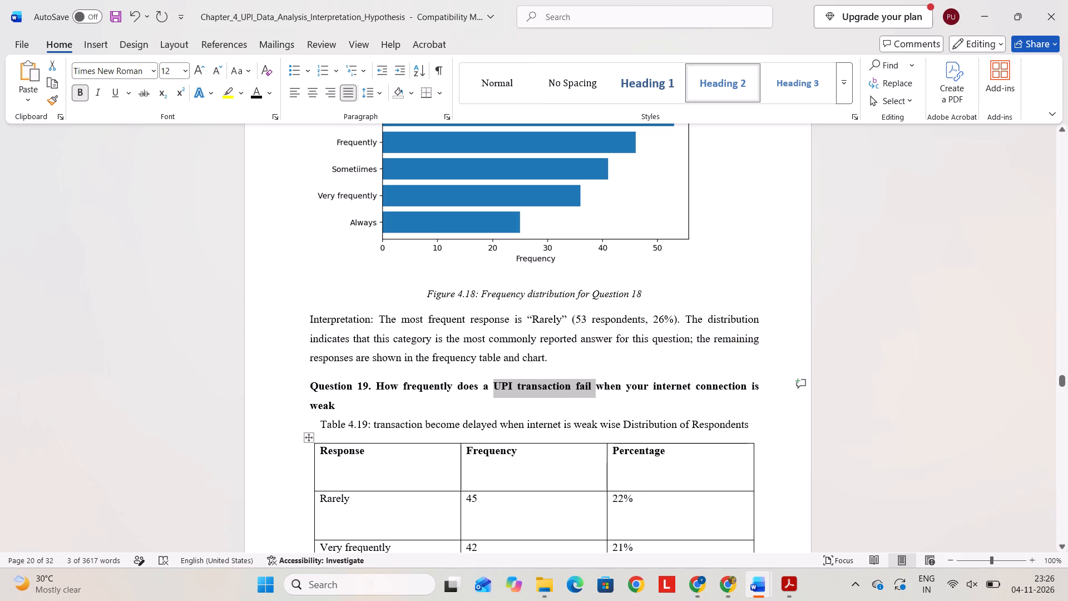
{"action": "left_click_drag", "start_coordinate": [371, 425], "coordinate": [486, 422]}
{"action": "key", "text": "ctrl+v"}
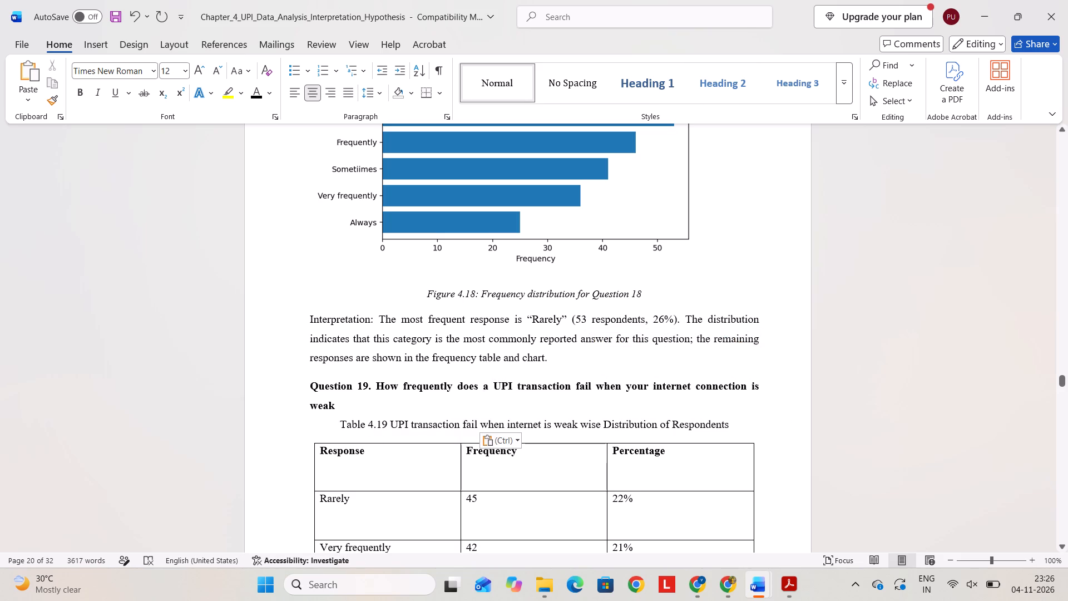
Capitalize the first letter of "Transaction" in the Table 4.18 caption under Question 18.
{"action": "scroll", "coordinate": [479, 366], "scroll_direction": "up", "scroll_amount": 5}
{"action": "scroll", "coordinate": [467, 358], "scroll_direction": "left", "scroll_amount": 1}
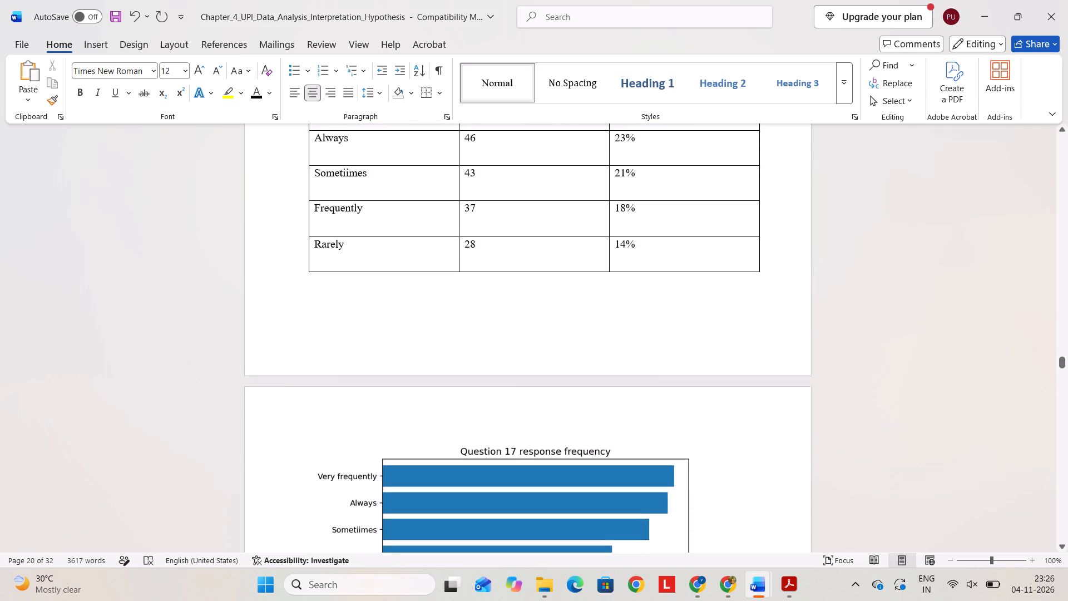
{"action": "scroll", "coordinate": [447, 378], "scroll_direction": "left", "scroll_amount": 1}
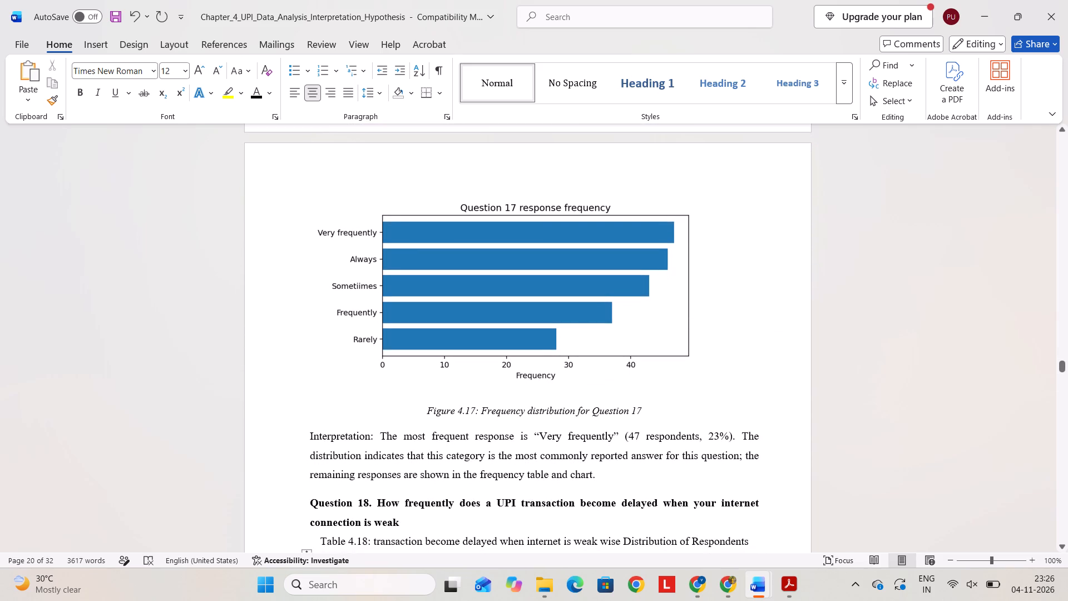
{"action": "scroll", "coordinate": [448, 456], "scroll_direction": "down", "scroll_amount": 1}
{"action": "left_click", "coordinate": [377, 506]}
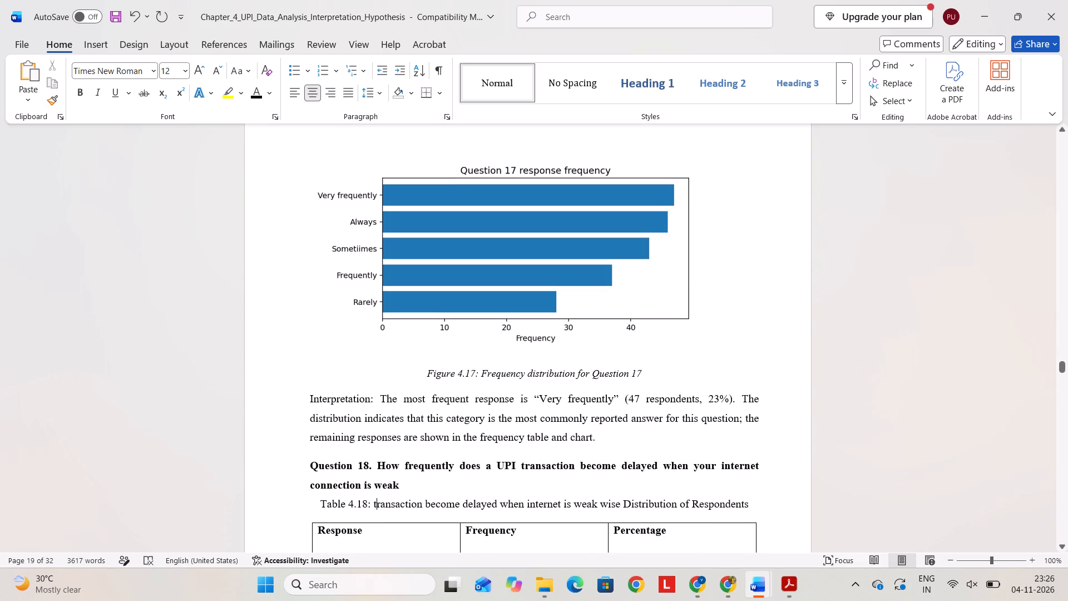
{"action": "key", "text": "BackSpace"}
{"action": "key", "text": "shift+t"}
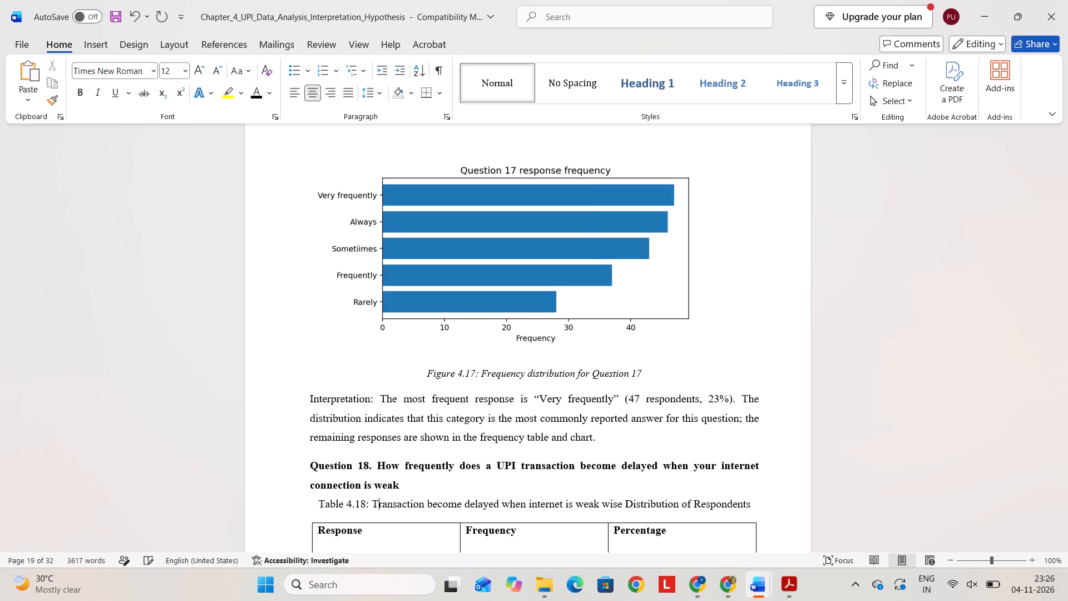
Shrink the Question 19 response table so that all its rows fit on a single page.
{"action": "scroll", "coordinate": [377, 506], "scroll_direction": "down", "scroll_amount": 6}
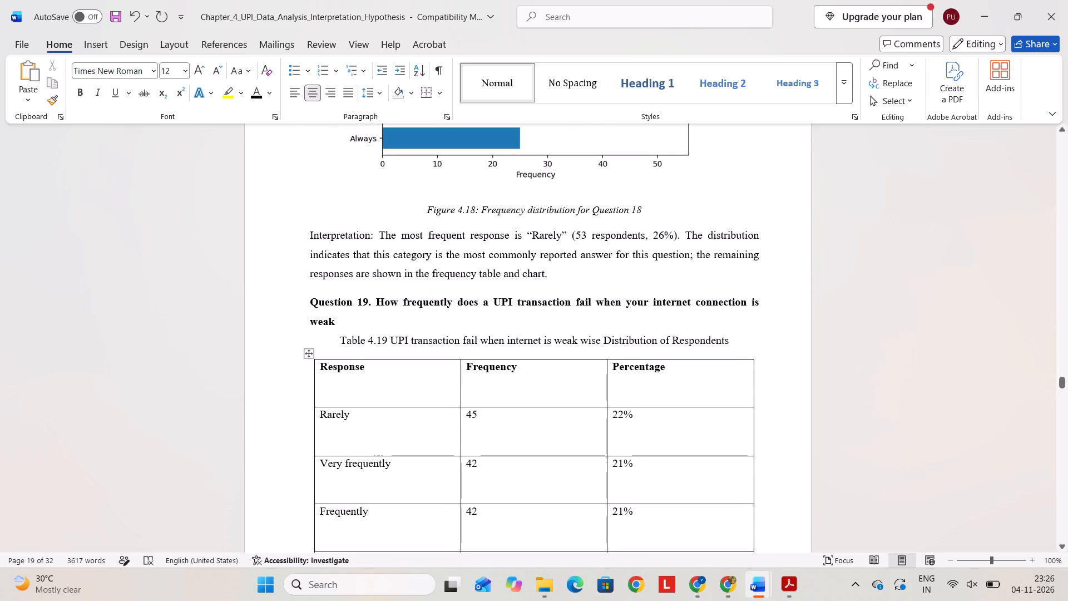
{"action": "scroll", "coordinate": [543, 347], "scroll_direction": "down", "scroll_amount": 1}
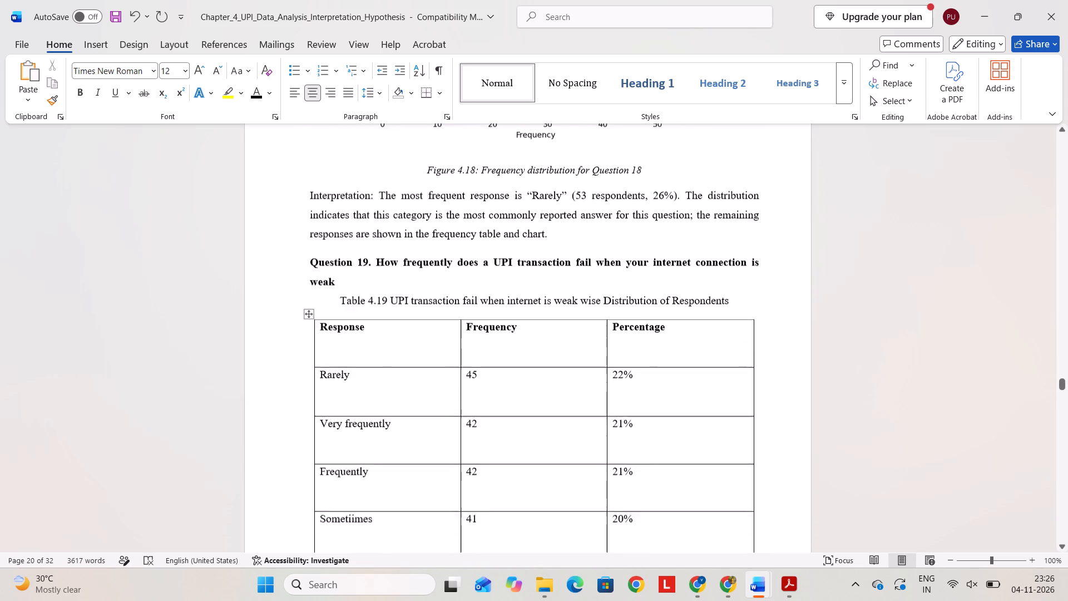
{"action": "scroll", "coordinate": [543, 347], "scroll_direction": "down", "scroll_amount": 1}
{"action": "scroll", "coordinate": [538, 358], "scroll_direction": "up", "scroll_amount": 1}
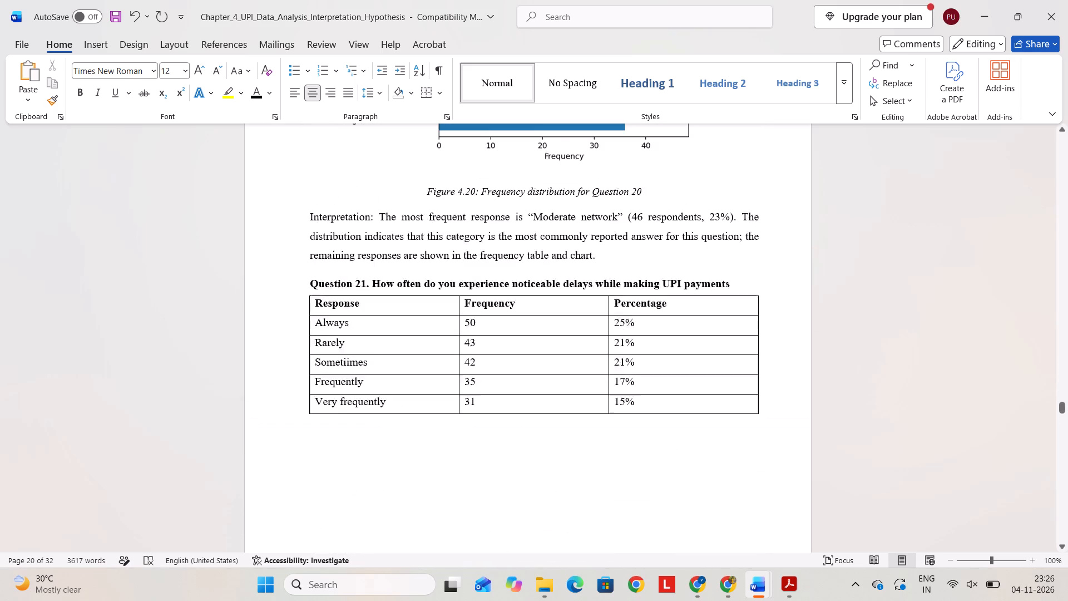
{"action": "scroll", "coordinate": [538, 358], "scroll_direction": "up", "scroll_amount": 2}
{"action": "scroll", "coordinate": [432, 355], "scroll_direction": "up", "scroll_amount": 5}
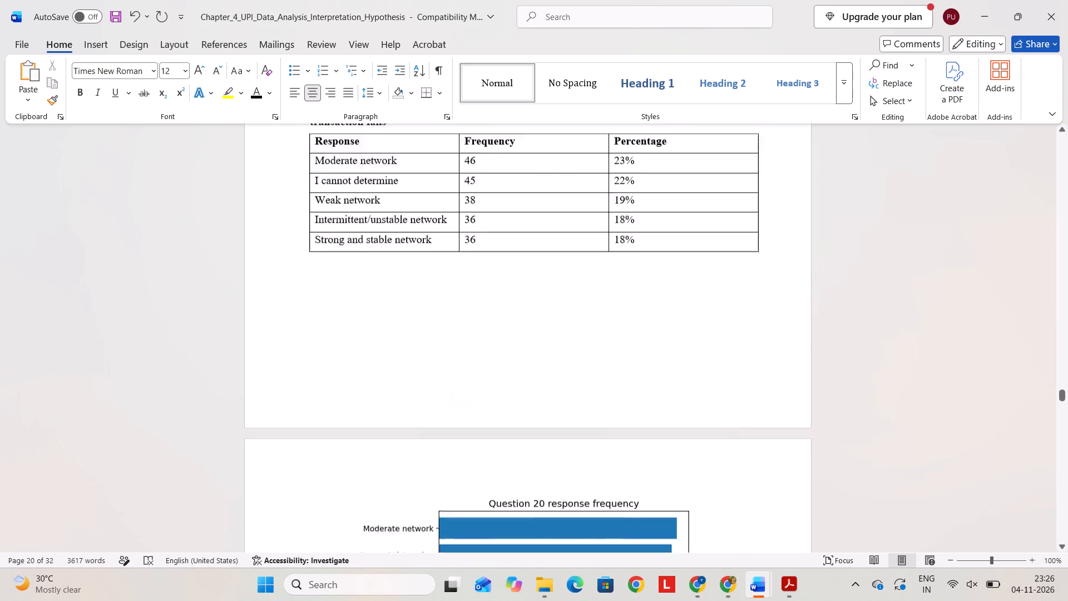
{"action": "scroll", "coordinate": [432, 355], "scroll_direction": "up", "scroll_amount": 1}
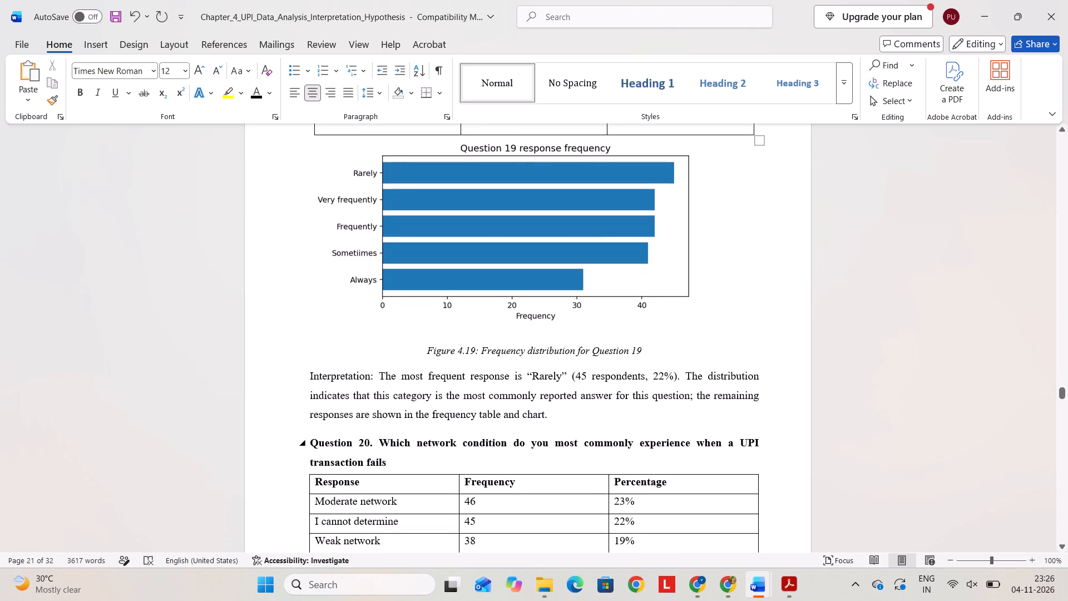
{"action": "scroll", "coordinate": [402, 454], "scroll_direction": "up", "scroll_amount": 4}
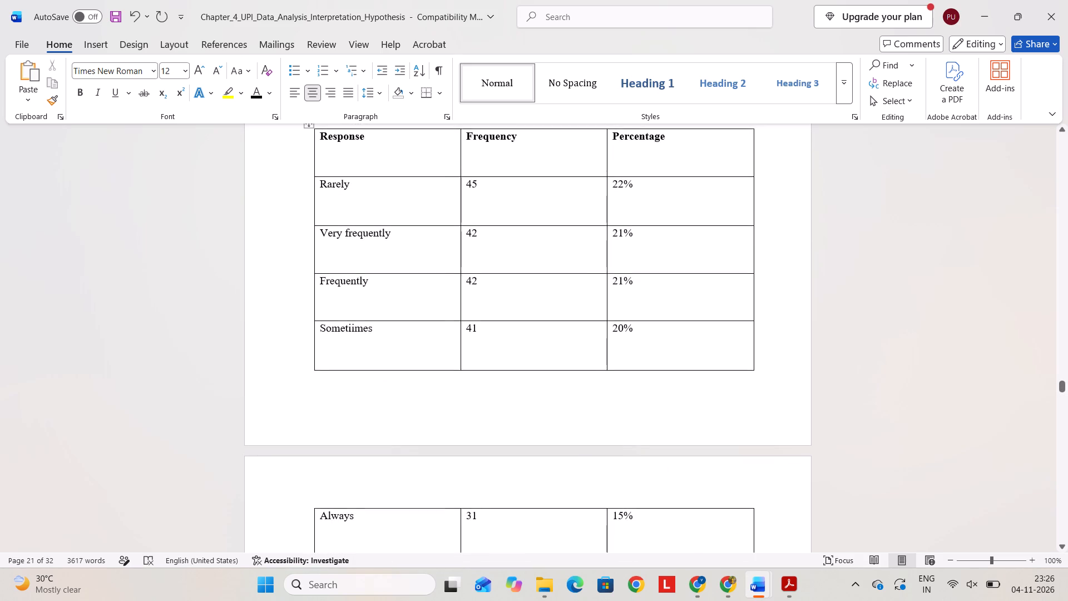
{"action": "scroll", "coordinate": [706, 532], "scroll_direction": "down", "scroll_amount": 1}
{"action": "left_click_drag", "start_coordinate": [758, 473], "coordinate": [752, 470]}
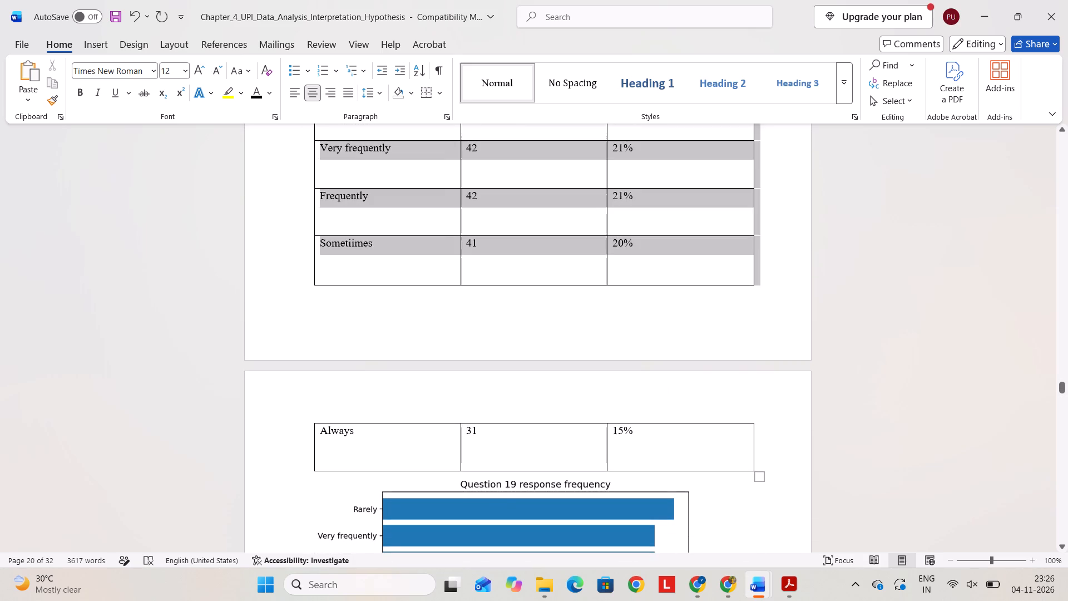
{"action": "left_click_drag", "start_coordinate": [752, 470], "coordinate": [730, 340]}
Check the layout of the tables and charts from Question 18 through Question 20.
{"action": "scroll", "coordinate": [735, 368], "scroll_direction": "up", "scroll_amount": 3}
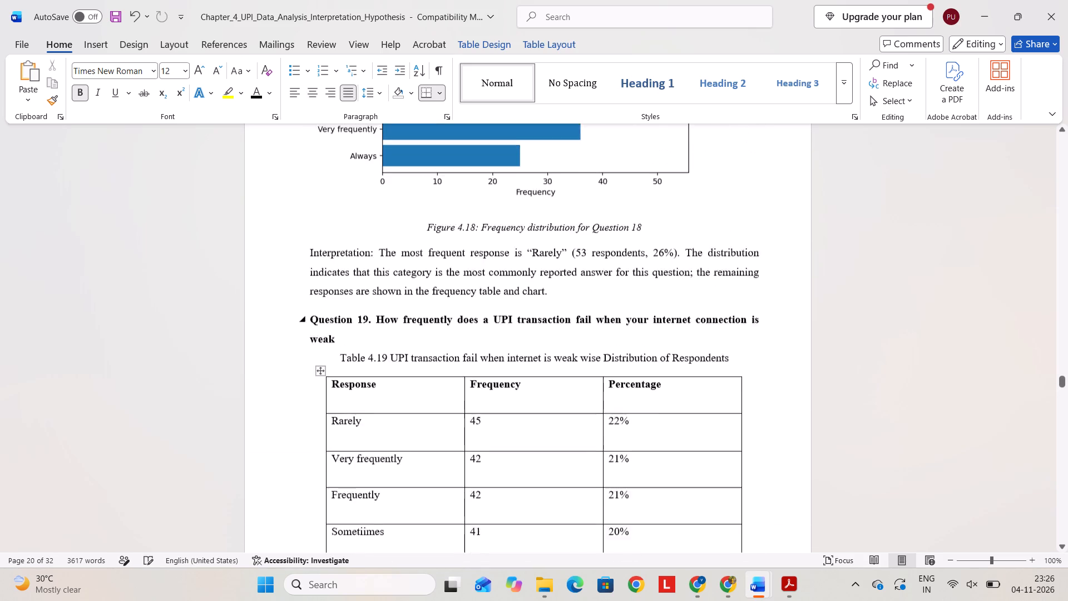
{"action": "scroll", "coordinate": [734, 389], "scroll_direction": "up", "scroll_amount": 5}
{"action": "scroll", "coordinate": [733, 399], "scroll_direction": "left", "scroll_amount": 1}
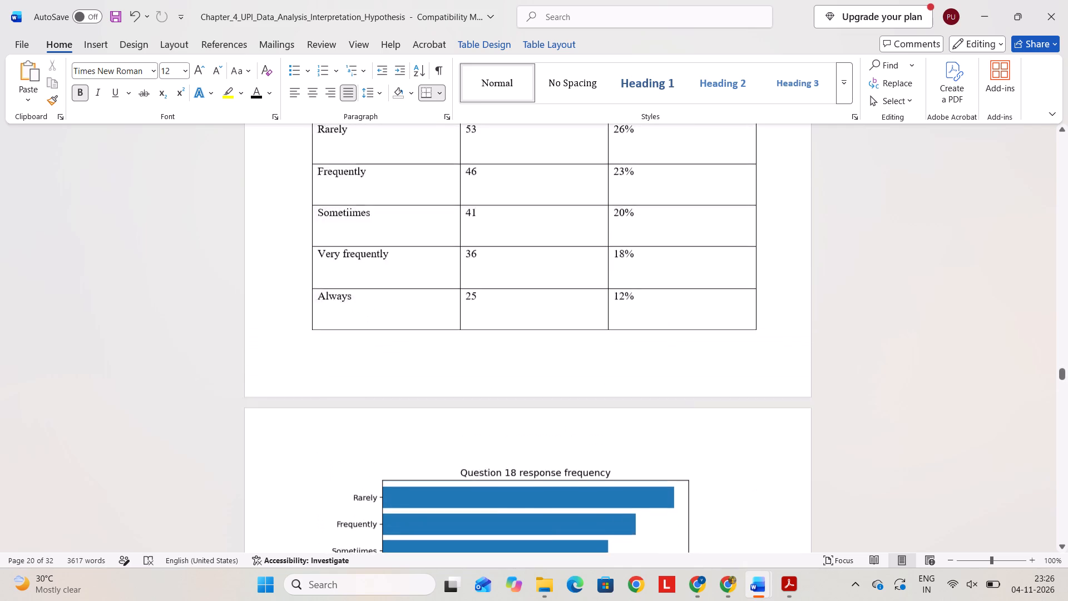
{"action": "scroll", "coordinate": [731, 402], "scroll_direction": "left", "scroll_amount": 1}
{"action": "scroll", "coordinate": [458, 288], "scroll_direction": "down", "scroll_amount": 1}
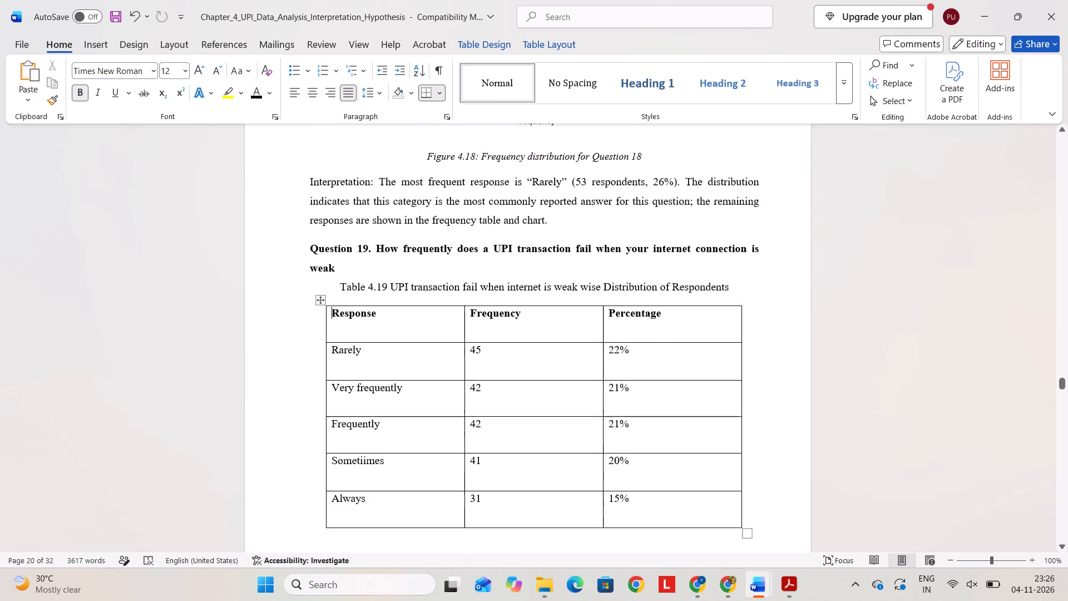
{"action": "scroll", "coordinate": [442, 272], "scroll_direction": "down", "scroll_amount": 1}
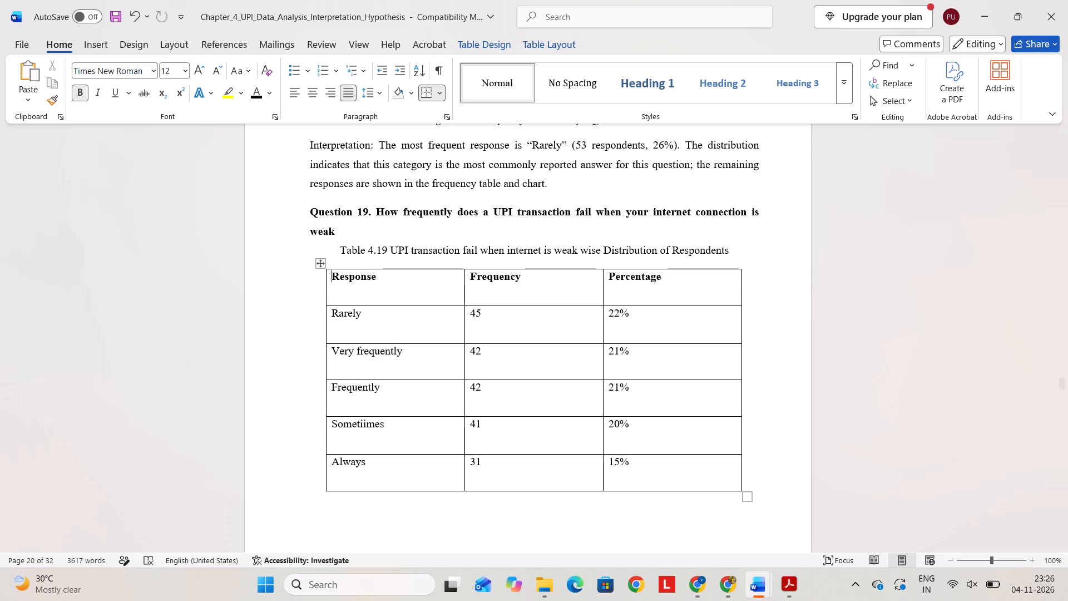
{"action": "scroll", "coordinate": [434, 272], "scroll_direction": "down", "scroll_amount": 5}
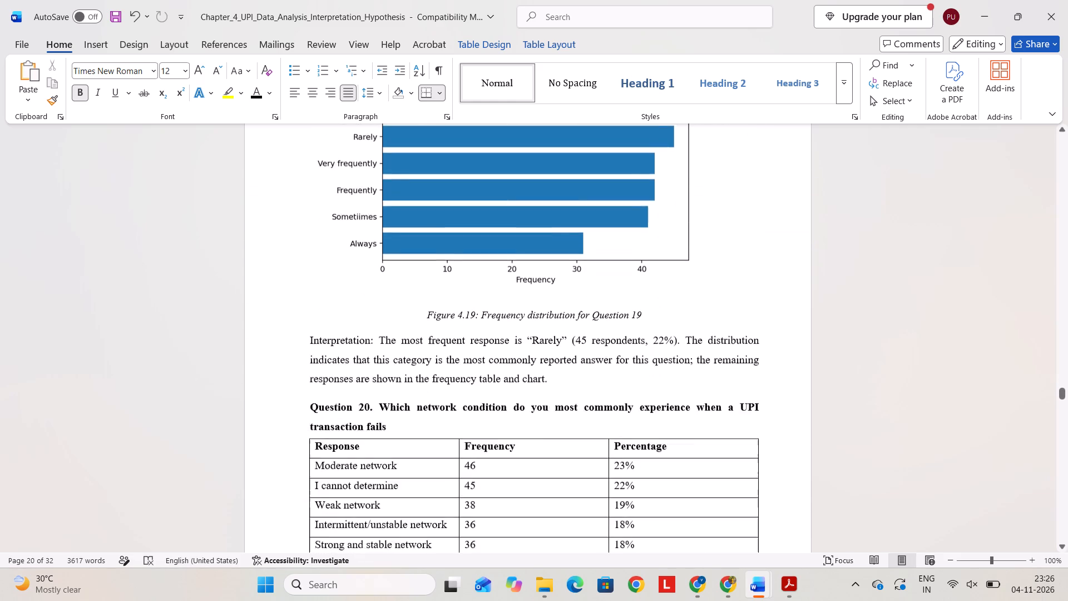
{"action": "scroll", "coordinate": [434, 272], "scroll_direction": "down", "scroll_amount": 2}
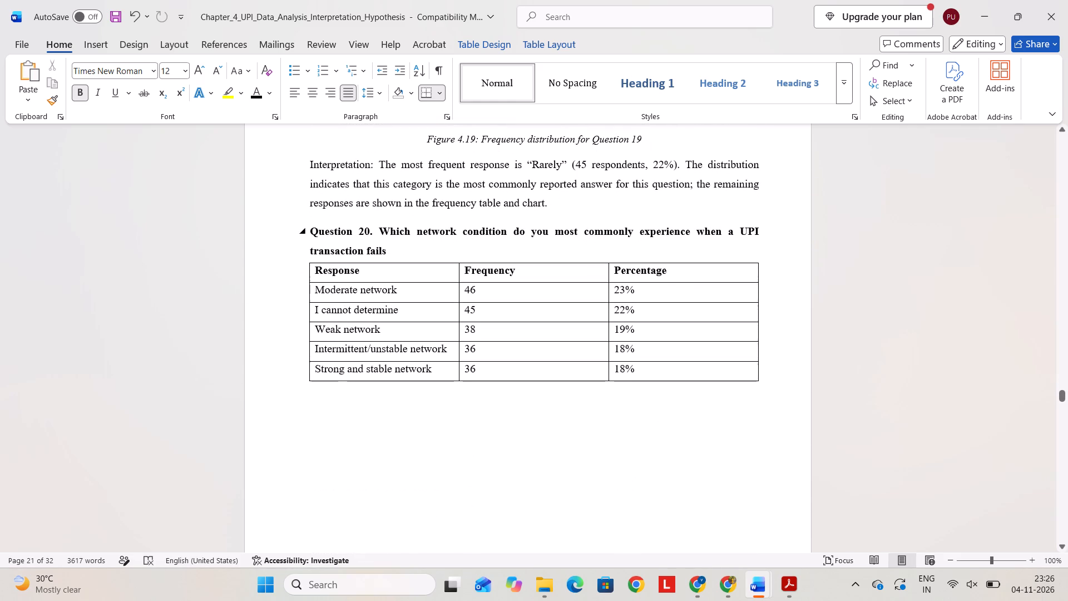
Copy the Table 4.19 caption onto a new line between the Question 20 heading and its table, leaving no blank line.
{"action": "scroll", "coordinate": [501, 238], "scroll_direction": "up", "scroll_amount": 6}
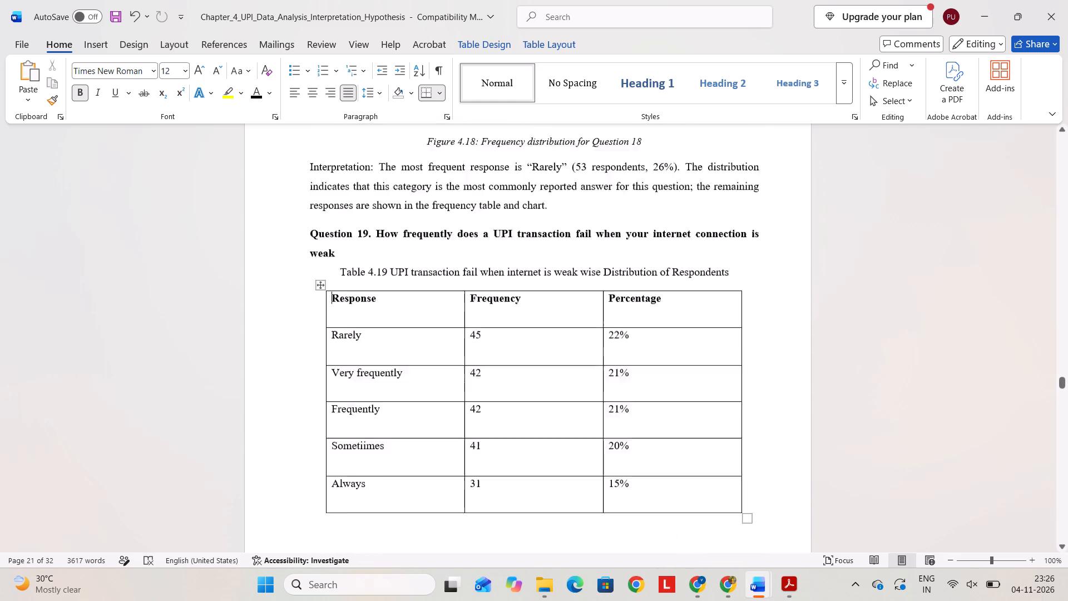
{"action": "scroll", "coordinate": [501, 238], "scroll_direction": "up", "scroll_amount": 1}
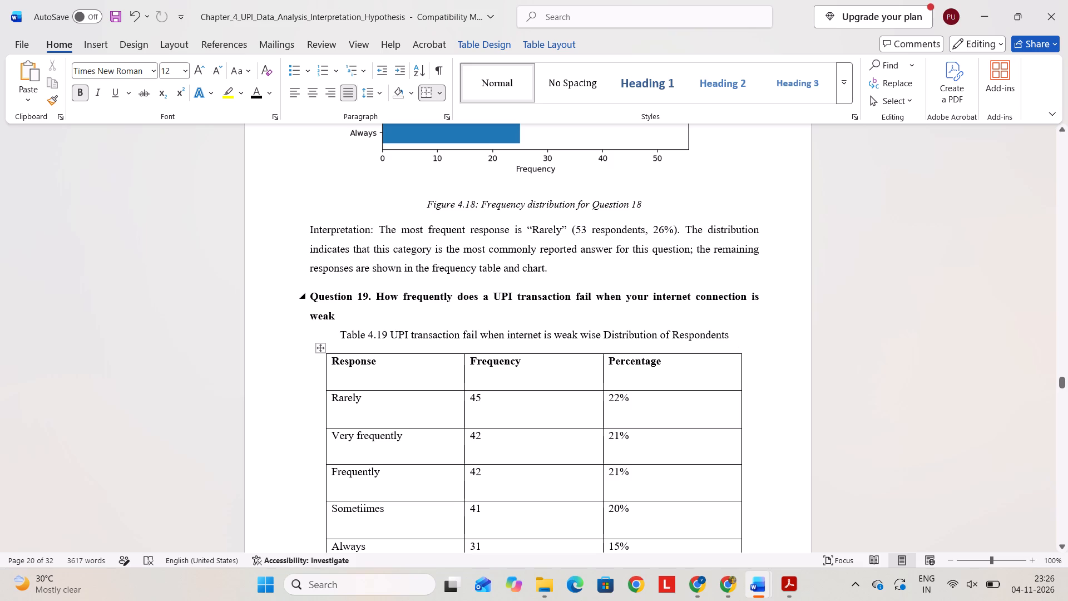
{"action": "left_click_drag", "start_coordinate": [732, 332], "coordinate": [330, 329]}
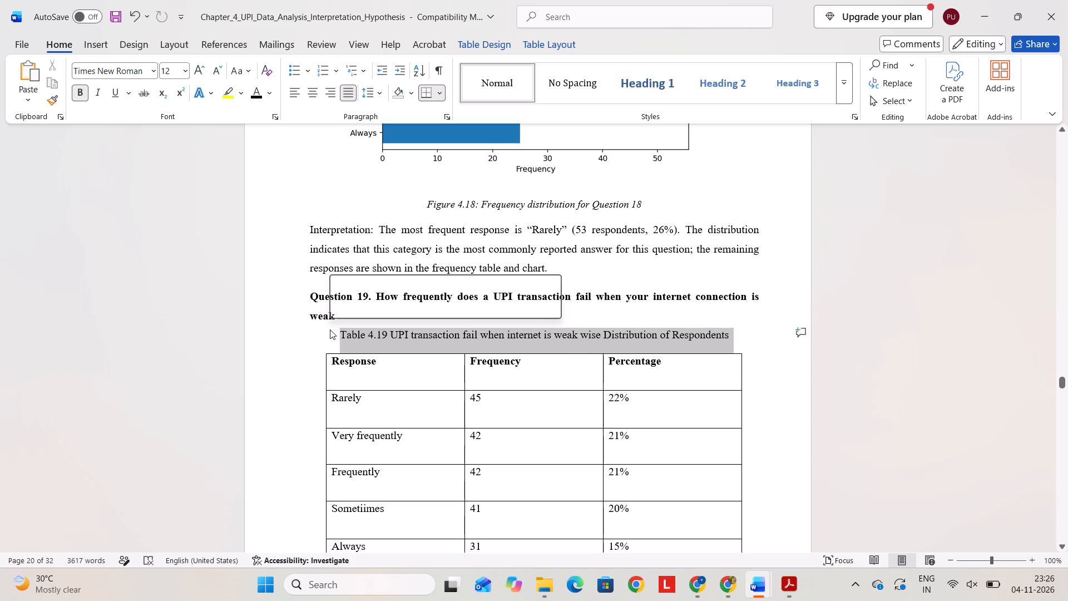
{"action": "key", "text": "ctrl+c"}
{"action": "scroll", "coordinate": [493, 429], "scroll_direction": "down", "scroll_amount": 3}
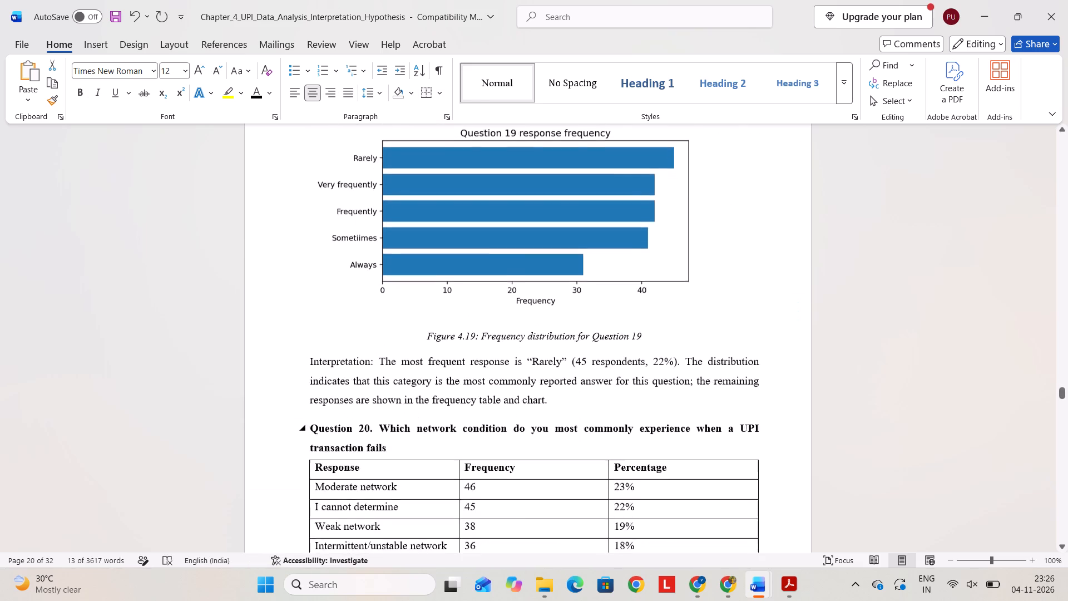
{"action": "scroll", "coordinate": [493, 429], "scroll_direction": "down", "scroll_amount": 4}
{"action": "scroll", "coordinate": [493, 429], "scroll_direction": "up", "scroll_amount": 3}
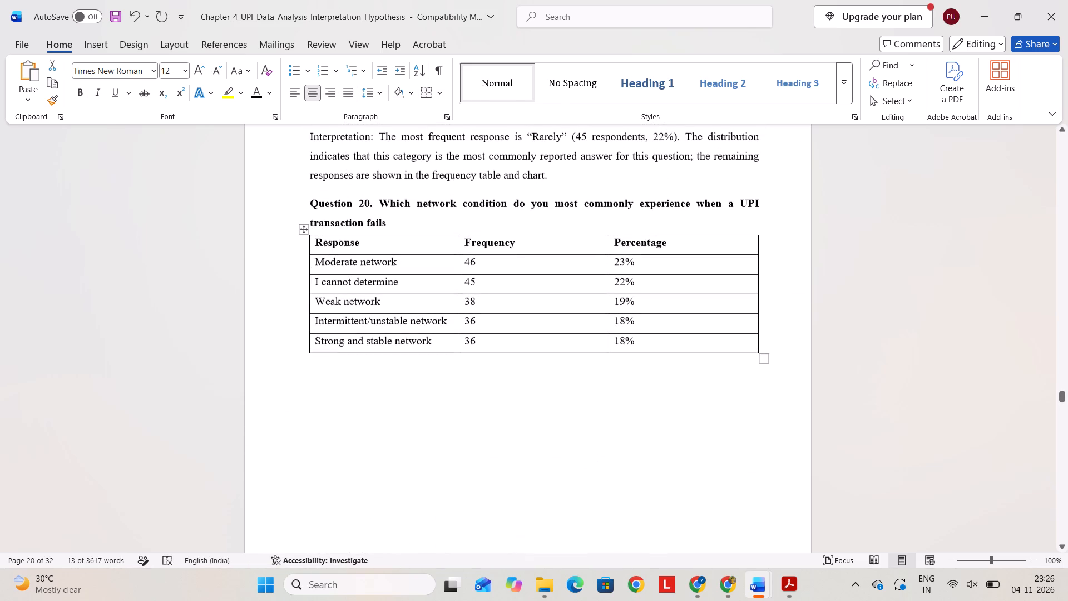
{"action": "left_click", "coordinate": [421, 224]}
{"action": "key", "text": "Return"}
{"action": "key", "text": "ctrl+v"}
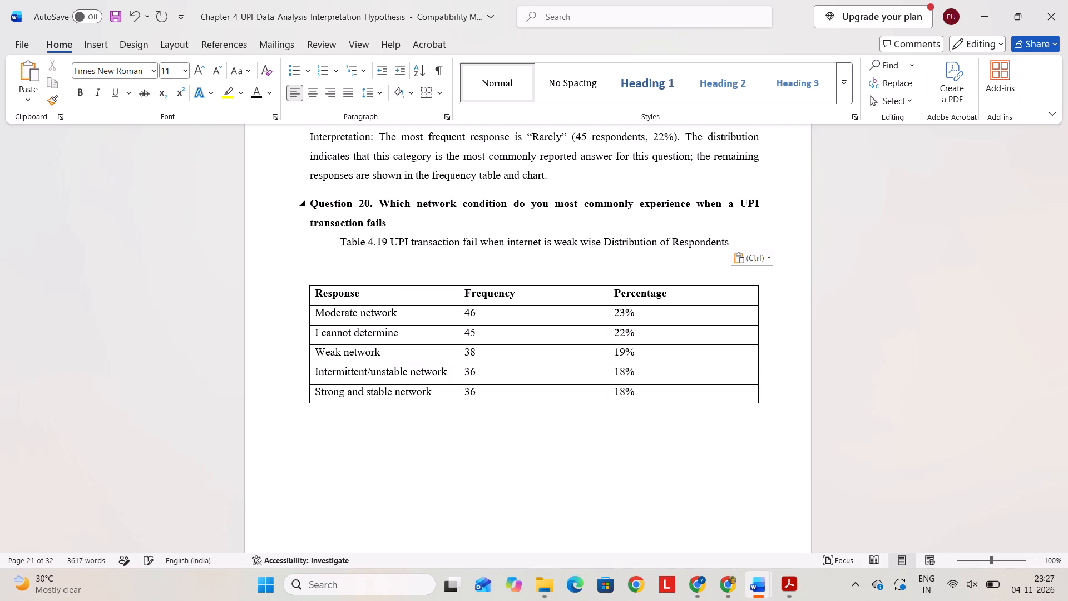
{"action": "key", "text": "BackSpace"}
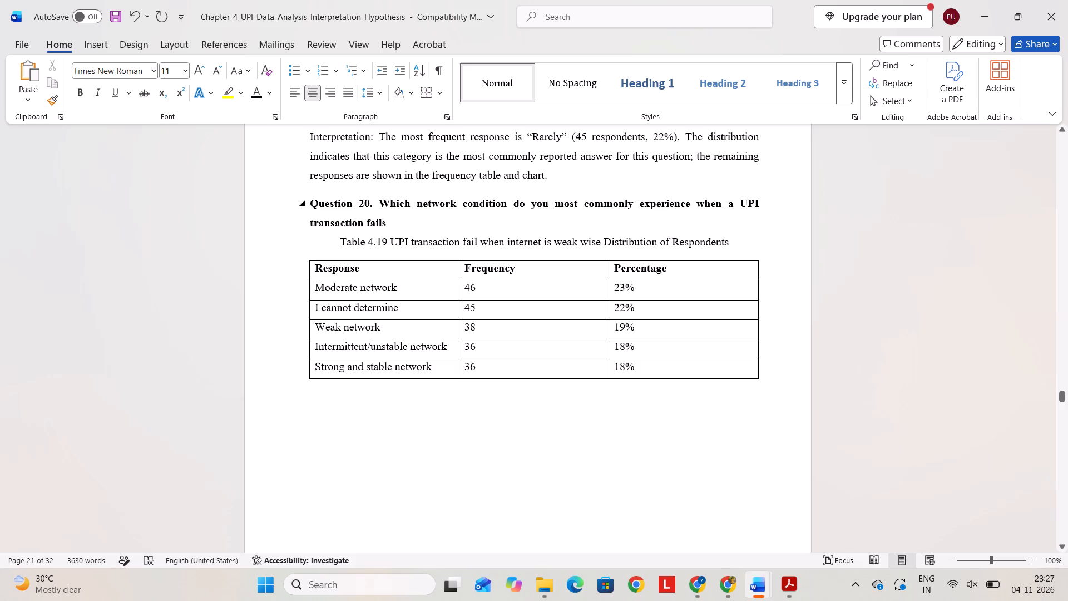
Replace the topic of the copied caption under Question 20 with "Condition use when transaction fails", keeping "wise Distribution of Respondents".
{"action": "left_click_drag", "start_coordinate": [464, 202], "coordinate": [498, 200]}
{"action": "left_click_drag", "start_coordinate": [498, 200], "coordinate": [506, 204]}
{"action": "key", "text": "ctrl+c"}
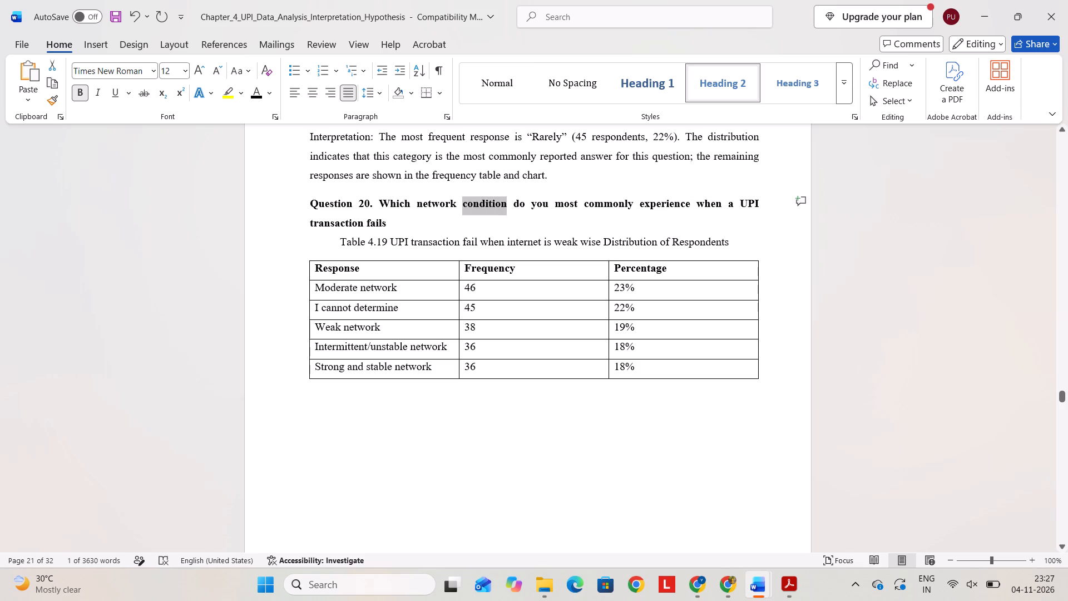
{"action": "left_click", "coordinate": [389, 245]}
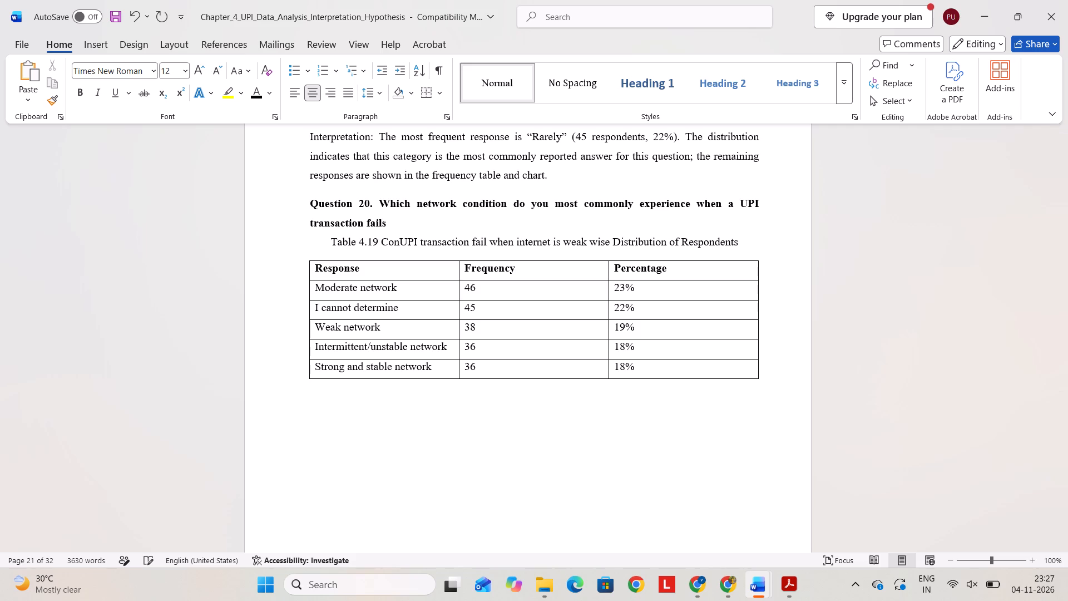
{"action": "type", "text": "dit"}
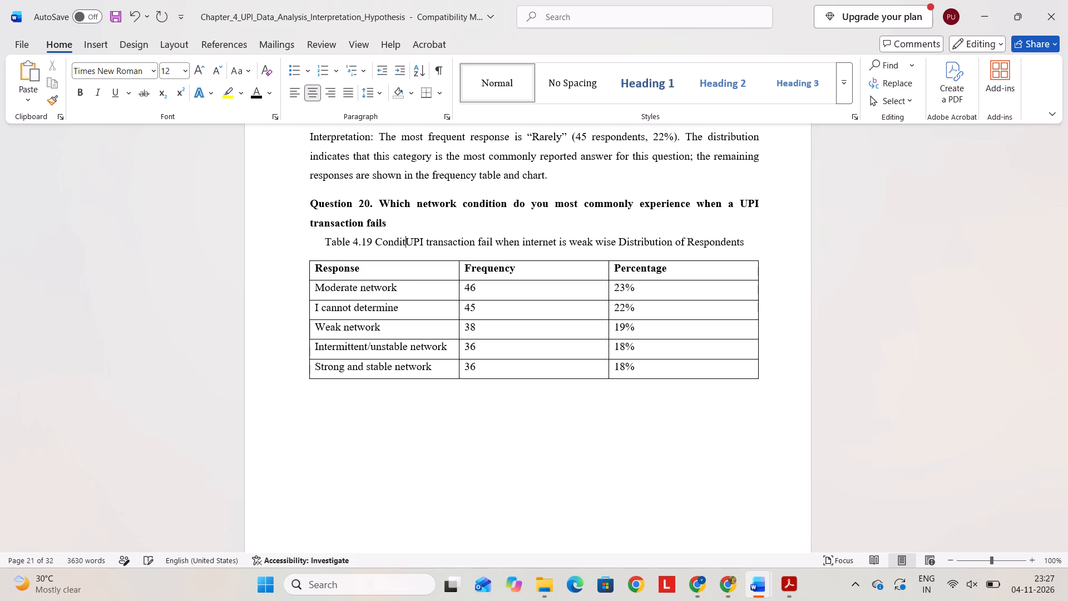
{"action": "type", "text": "ion us"}
{"action": "key", "text": "e"}
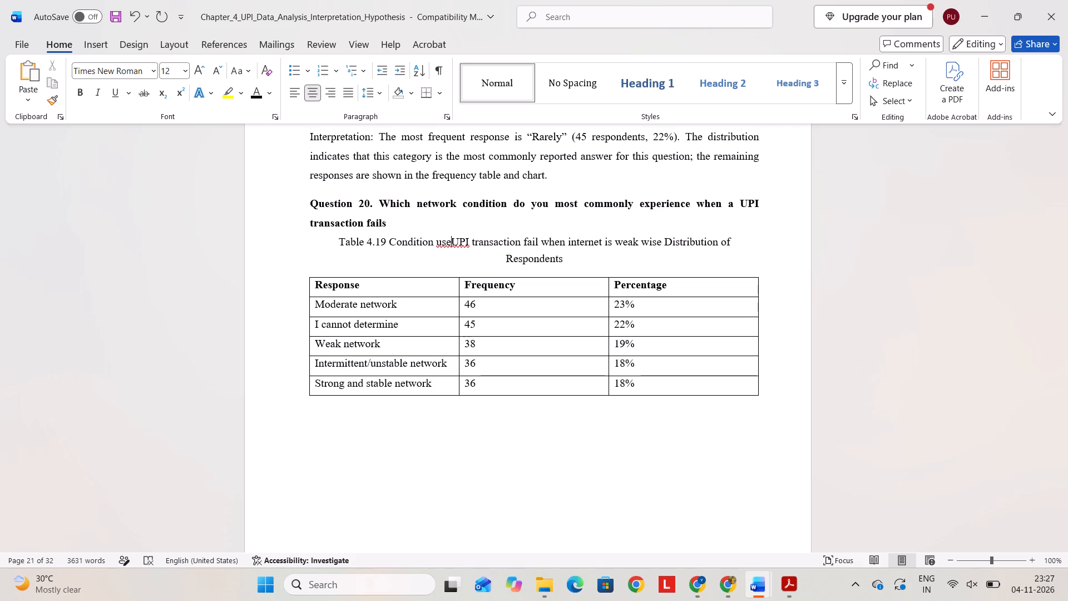
{"action": "key", "text": "space"}
{"action": "type", "text": "when transaction fails"}
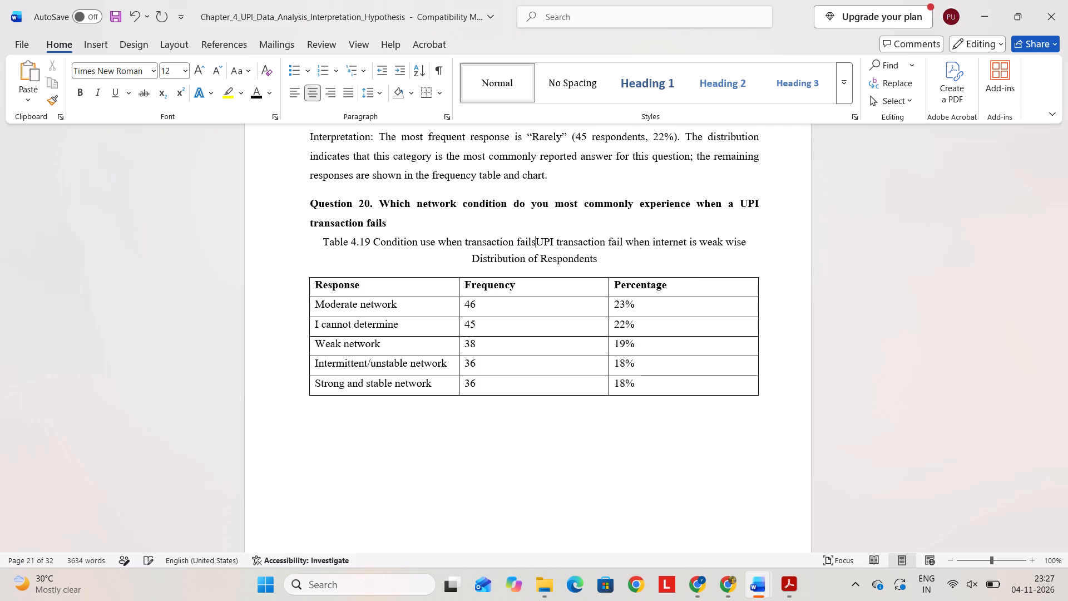
{"action": "key", "text": "space"}
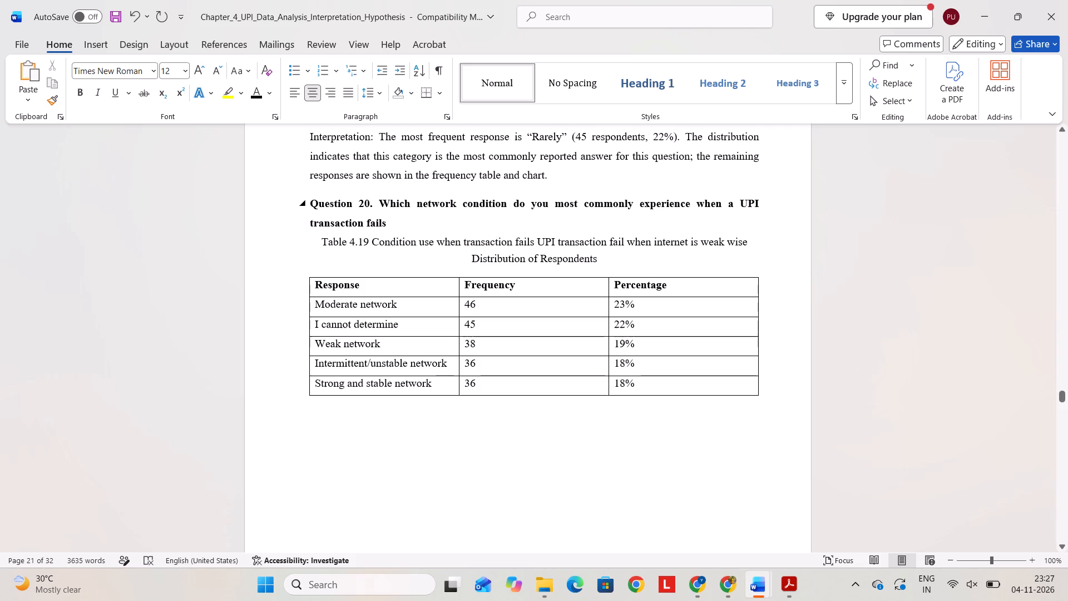
{"action": "left_click_drag", "start_coordinate": [728, 244], "coordinate": [548, 250]}
{"action": "key", "text": "BackSpace"}
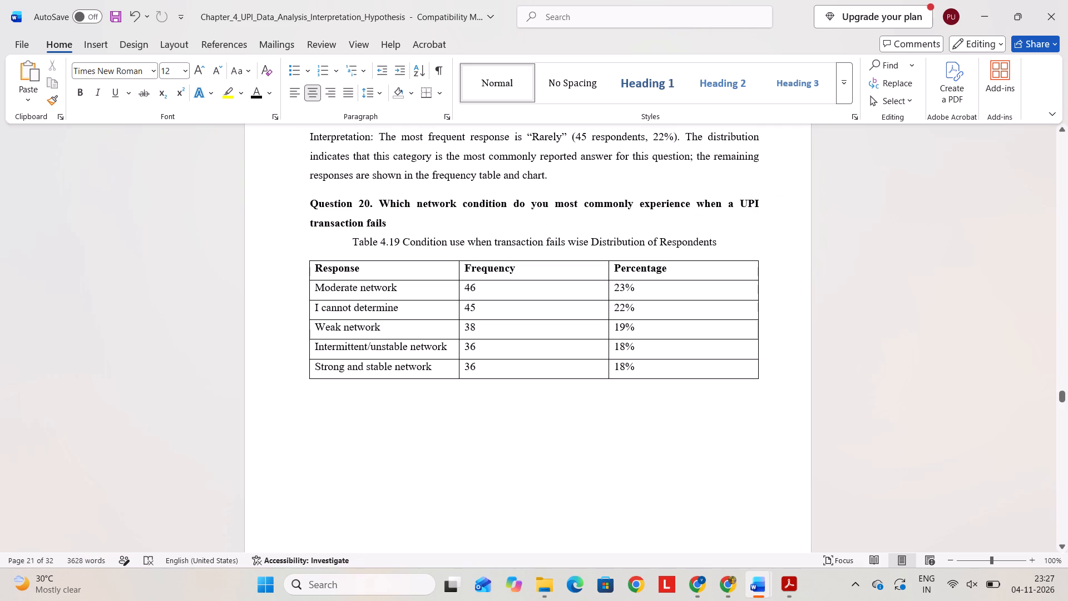
Renumber the caption under the Question 20 heading as "Table 4.20:", with a colon and space before its topic.
{"action": "left_click", "coordinate": [402, 241]}
{"action": "key", "text": "BackSpace"}
{"action": "key", "text": "BackSpace"}
{"action": "key", "text": "BackSpace"}
{"action": "type", "text": "20"}
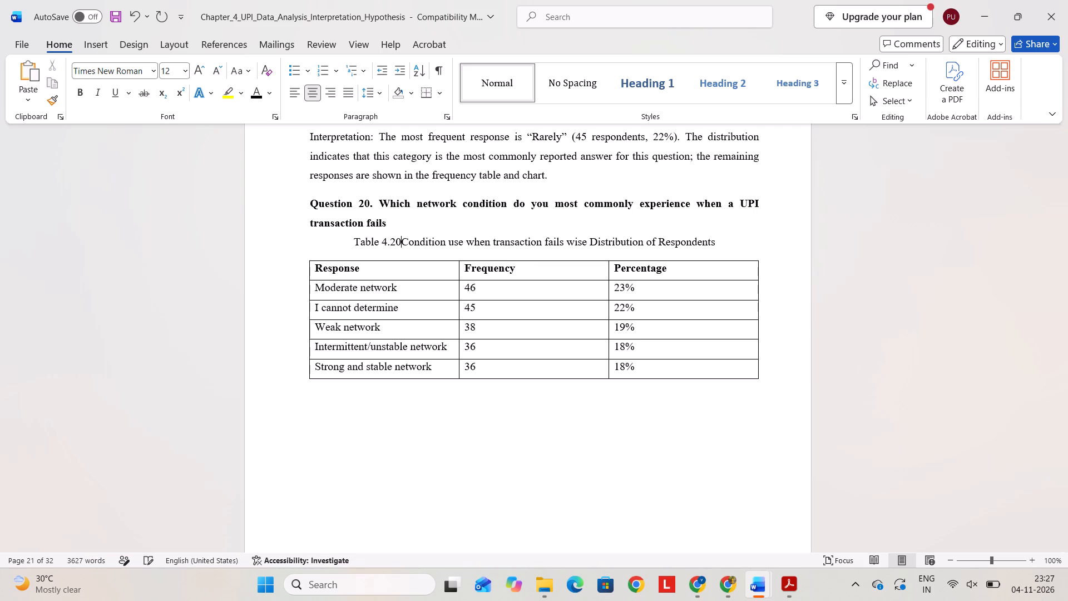
{"action": "type", "text": ":"}
{"action": "key", "text": "space"}
Add a colon after "Table 4.19" in the caption of the Question 19 response table.
{"action": "scroll", "coordinate": [403, 257], "scroll_direction": "up", "scroll_amount": 3}
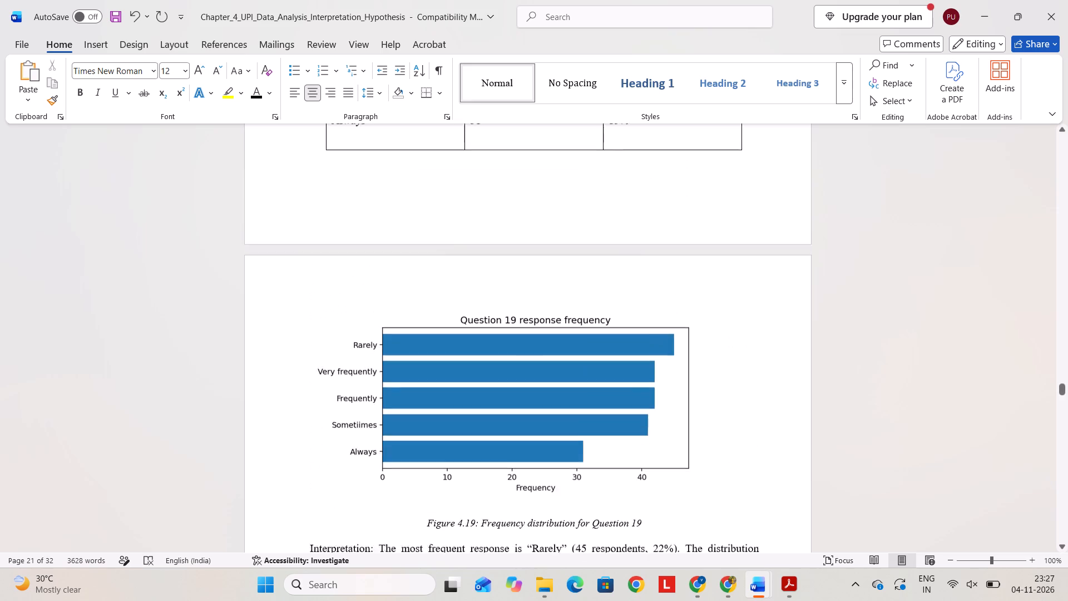
{"action": "scroll", "coordinate": [403, 257], "scroll_direction": "up", "scroll_amount": 6}
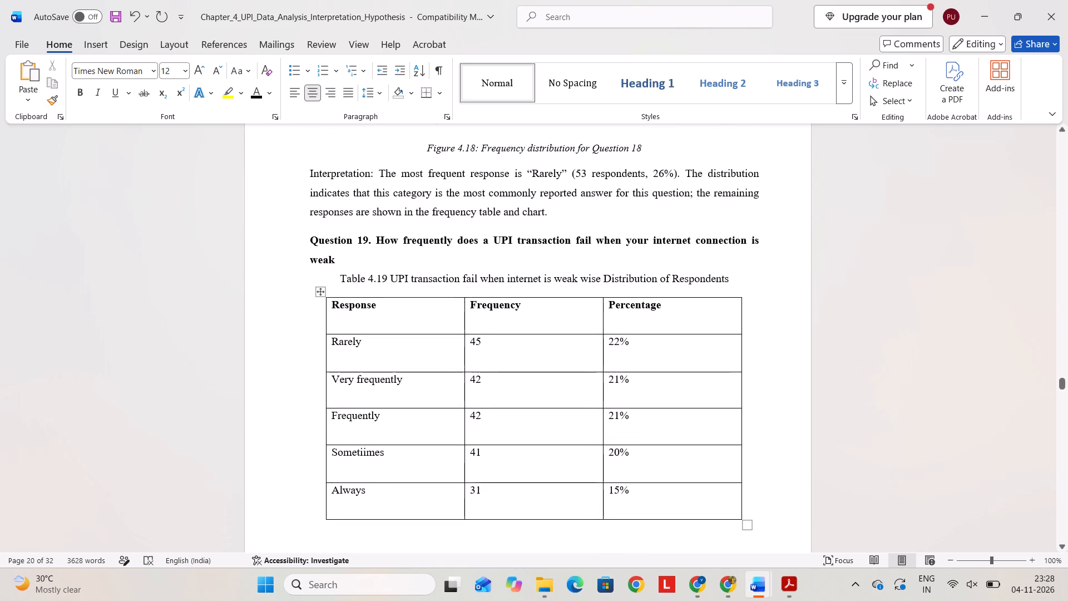
{"action": "left_click", "coordinate": [389, 283]}
{"action": "key", "text": "shift+colon"}
Enlarge the Question 20 response table to nearly double its height, keeping about the same width and the whole table on its page.
{"action": "scroll", "coordinate": [389, 283], "scroll_direction": "up", "scroll_amount": 6}
{"action": "scroll", "coordinate": [389, 283], "scroll_direction": "down", "scroll_amount": 1}
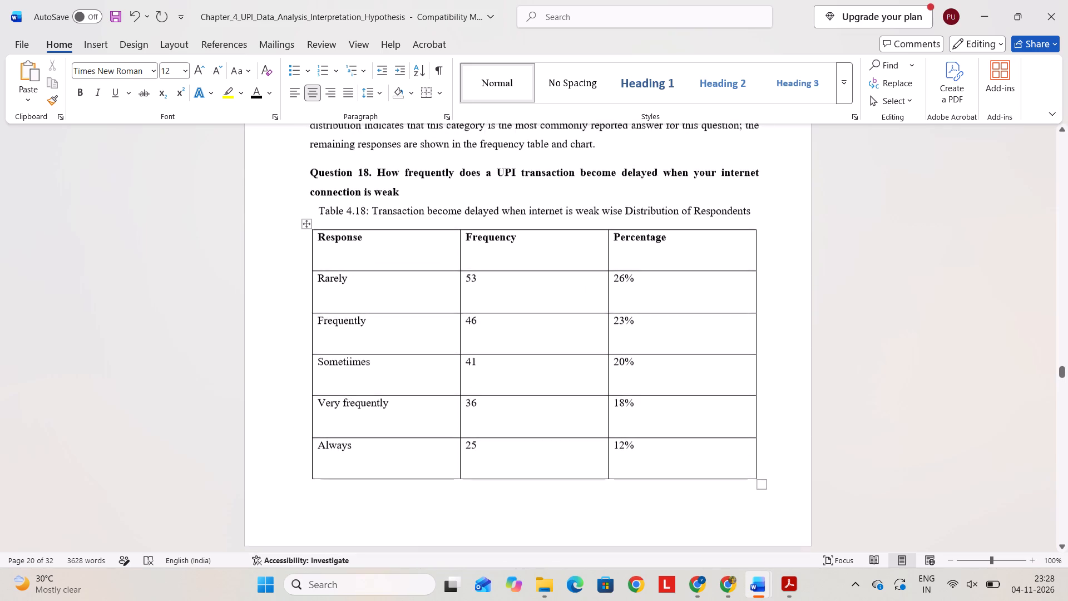
{"action": "scroll", "coordinate": [389, 283], "scroll_direction": "down", "scroll_amount": 2}
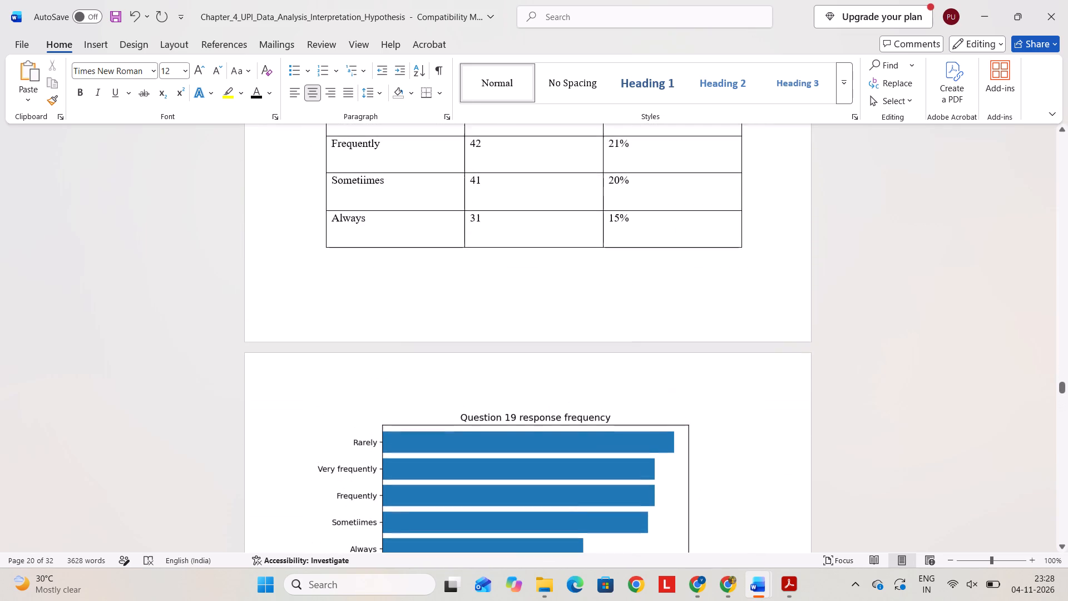
{"action": "scroll", "coordinate": [389, 283], "scroll_direction": "down", "scroll_amount": 1}
{"action": "left_click", "coordinate": [735, 284]}
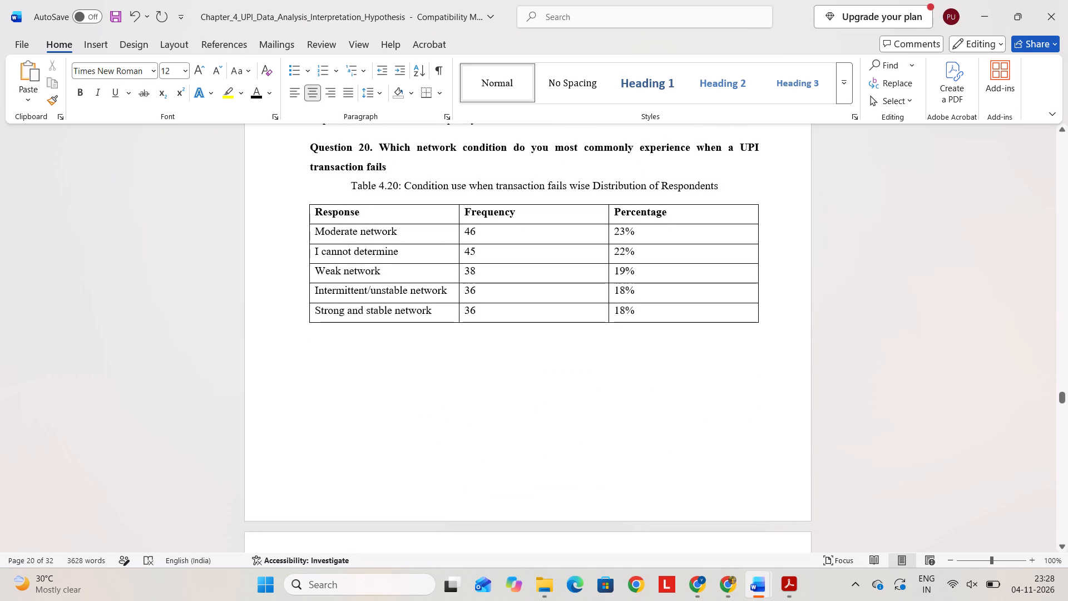
{"action": "left_click_drag", "start_coordinate": [762, 326], "coordinate": [763, 370]}
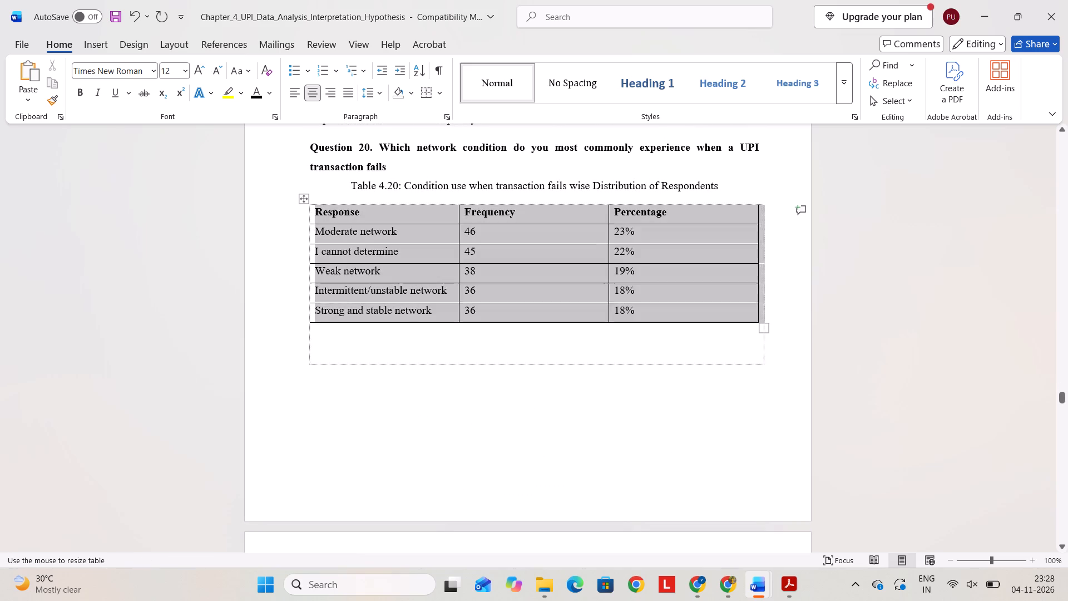
{"action": "left_click_drag", "start_coordinate": [763, 370], "coordinate": [760, 420]}
Copy the Table 4.20 caption onto a new line between the Question 21 heading and its table, leaving no blank line.
{"action": "scroll", "coordinate": [760, 420], "scroll_direction": "down", "scroll_amount": 3}
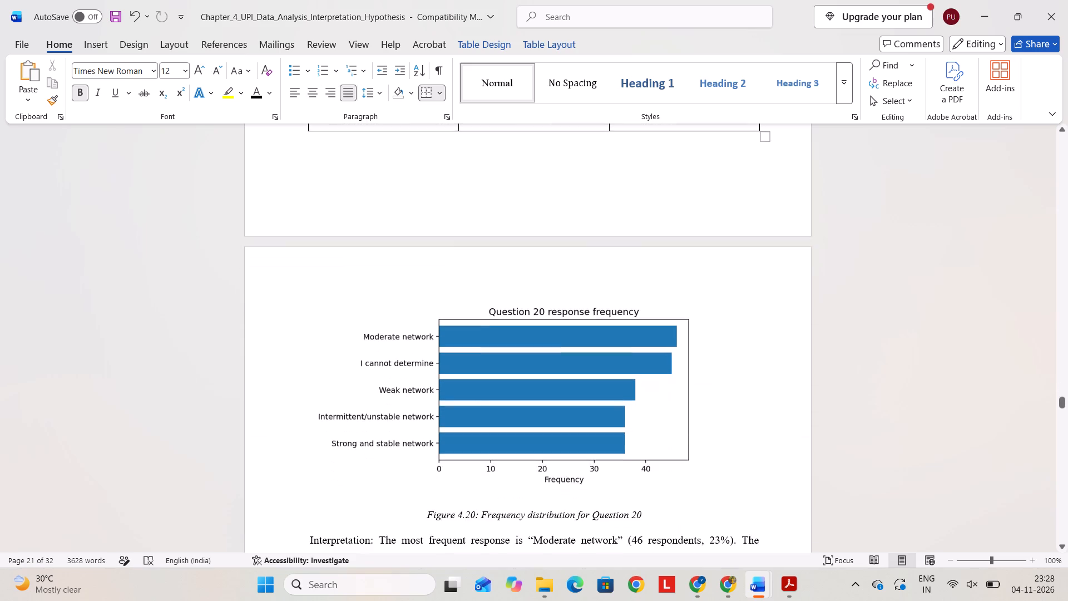
{"action": "scroll", "coordinate": [760, 420], "scroll_direction": "down", "scroll_amount": 4}
{"action": "scroll", "coordinate": [723, 436], "scroll_direction": "up", "scroll_amount": 3}
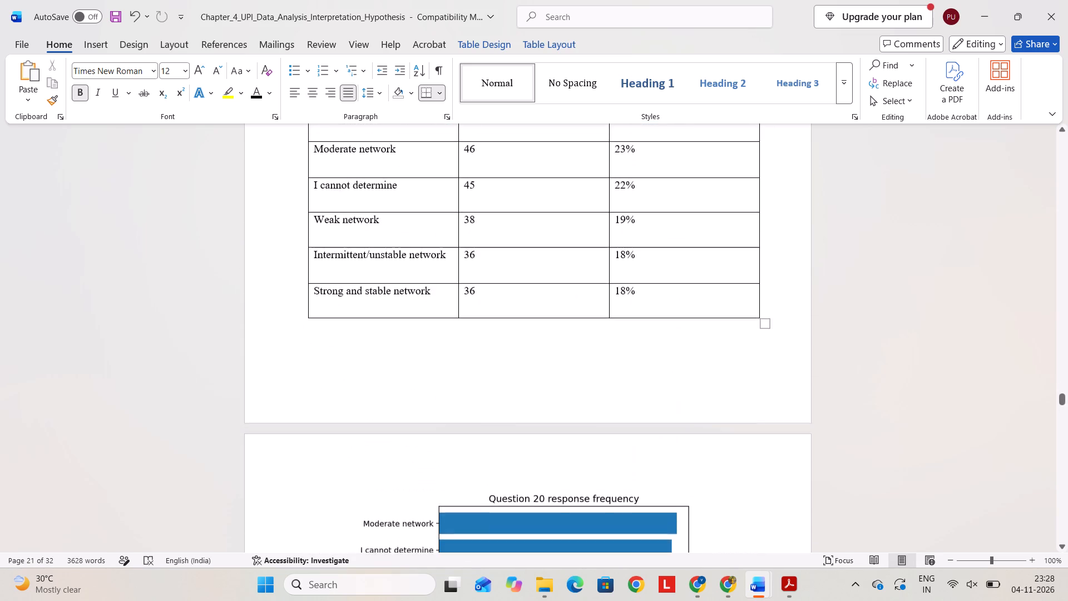
{"action": "scroll", "coordinate": [723, 472], "scroll_direction": "up", "scroll_amount": 1}
{"action": "left_click_drag", "start_coordinate": [730, 390], "coordinate": [365, 382]}
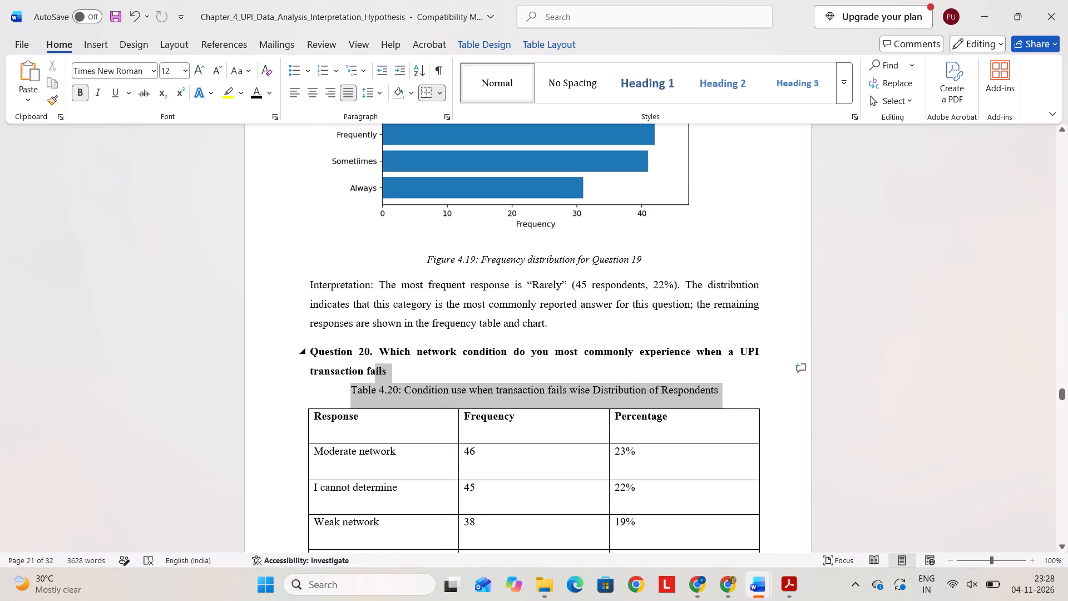
{"action": "left_click_drag", "start_coordinate": [365, 382], "coordinate": [348, 389]}
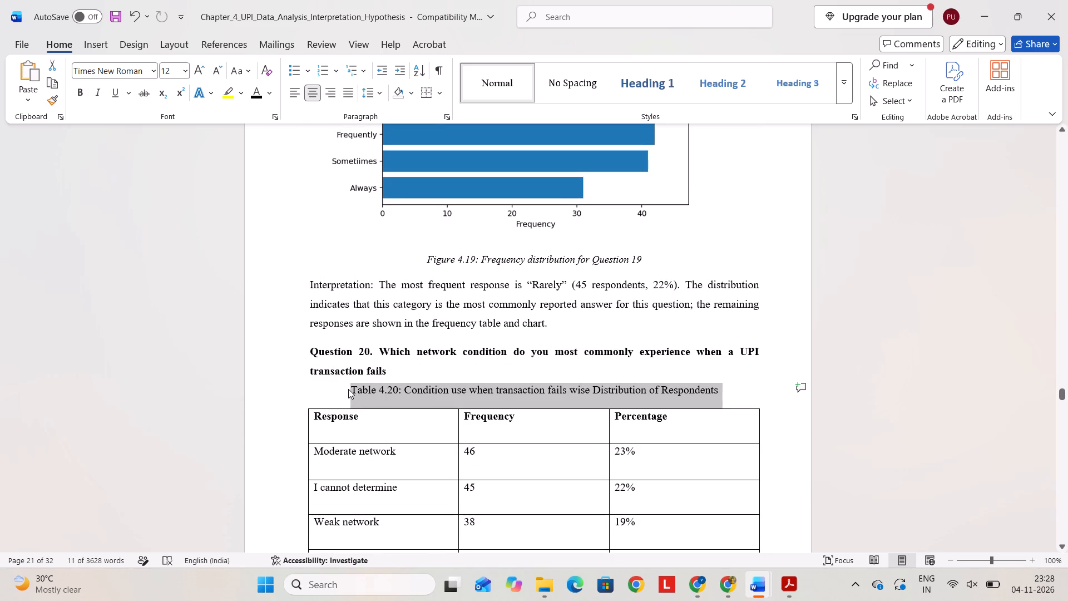
{"action": "key", "text": "ctrl+c"}
{"action": "scroll", "coordinate": [348, 389], "scroll_direction": "down", "scroll_amount": 6}
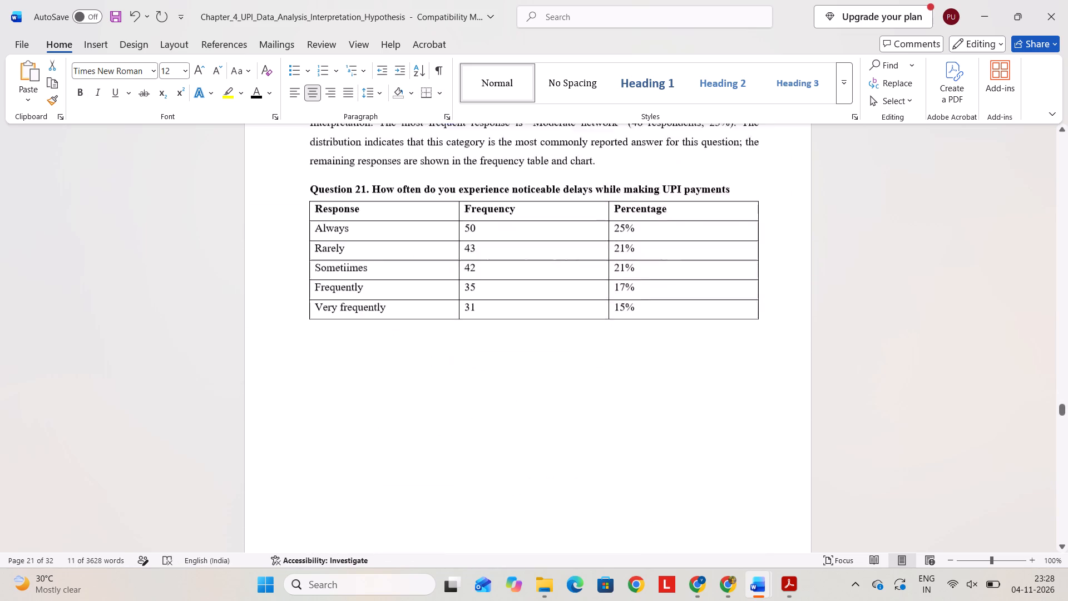
{"action": "scroll", "coordinate": [348, 389], "scroll_direction": "down", "scroll_amount": 1}
{"action": "scroll", "coordinate": [422, 328], "scroll_direction": "up", "scroll_amount": 1}
{"action": "left_click", "coordinate": [746, 274]}
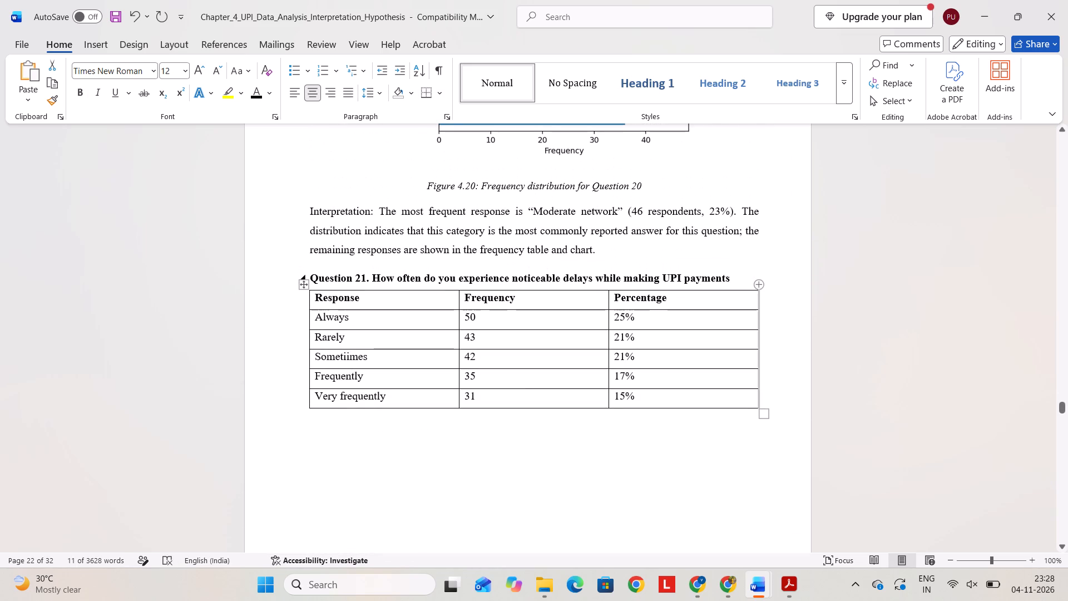
{"action": "key", "text": "Return"}
{"action": "key", "text": "ctrl+v"}
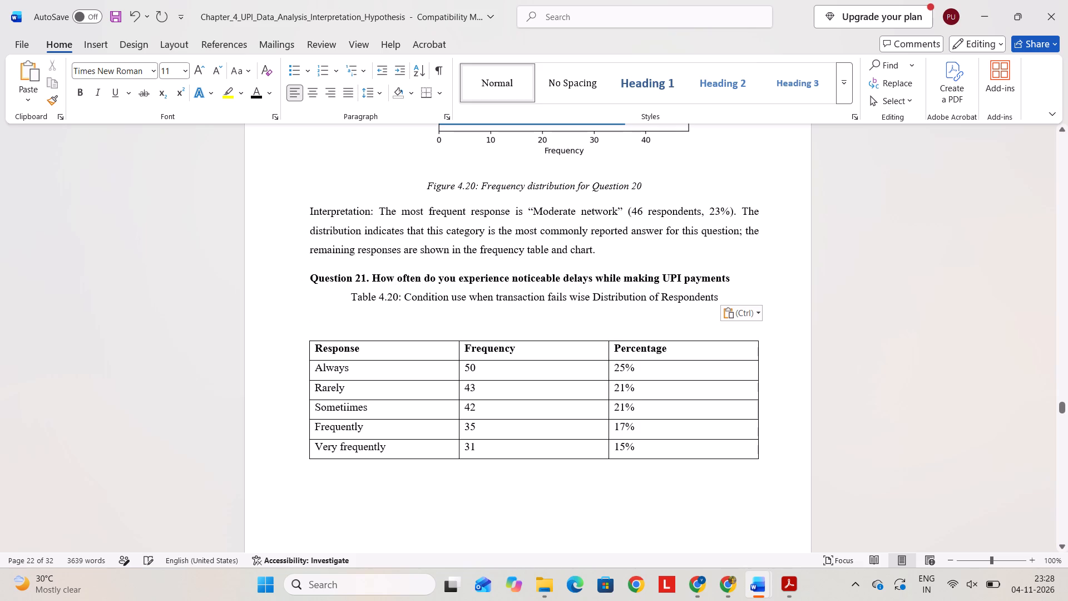
{"action": "key", "text": "BackSpace"}
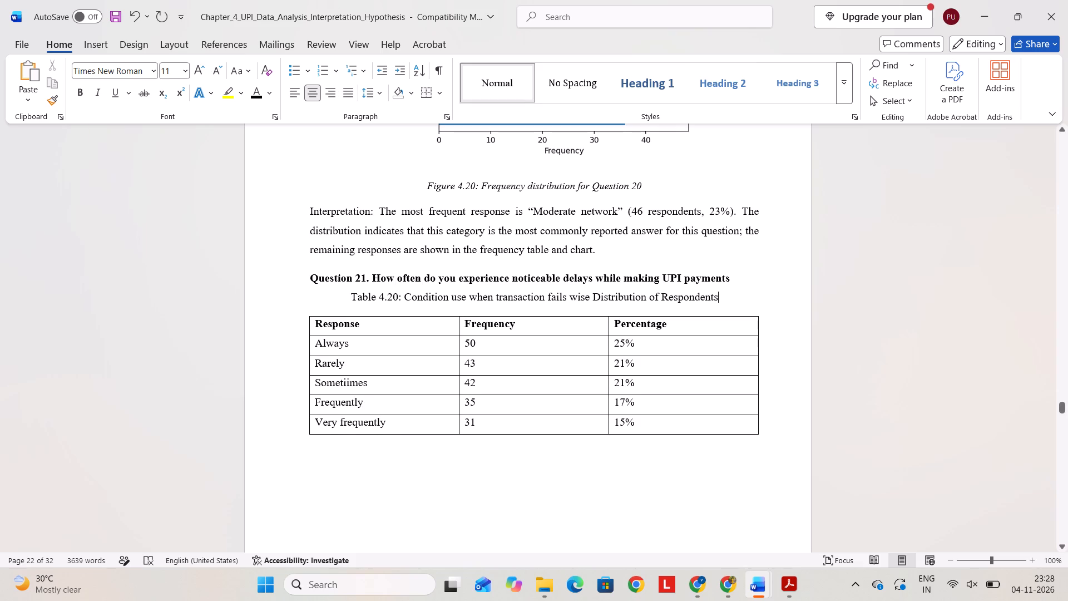
Renumber the copied caption under the Question 21 heading as Table 4.21.
{"action": "left_click", "coordinate": [397, 297]}
{"action": "key", "text": "BackSpace"}
{"action": "key", "text": "1"}
Replace the Table 4.21 caption's topic with "noticeable delays while making UPI payments" from the Question 21 heading, and delete its lowercase initial "n".
{"action": "left_click_drag", "start_coordinate": [513, 277], "coordinate": [568, 282]}
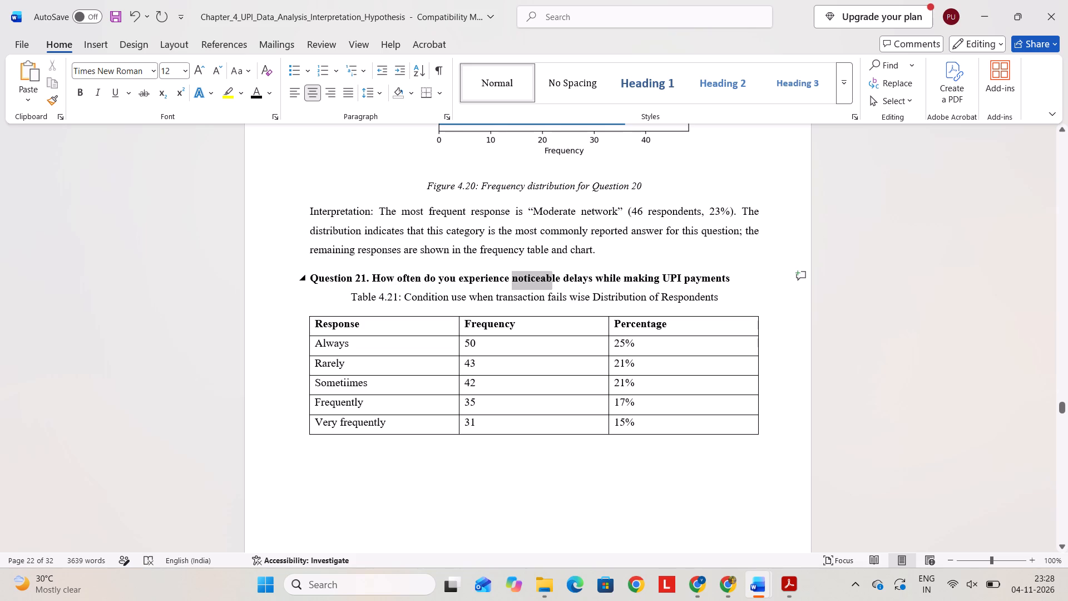
{"action": "left_click_drag", "start_coordinate": [568, 282], "coordinate": [709, 280]}
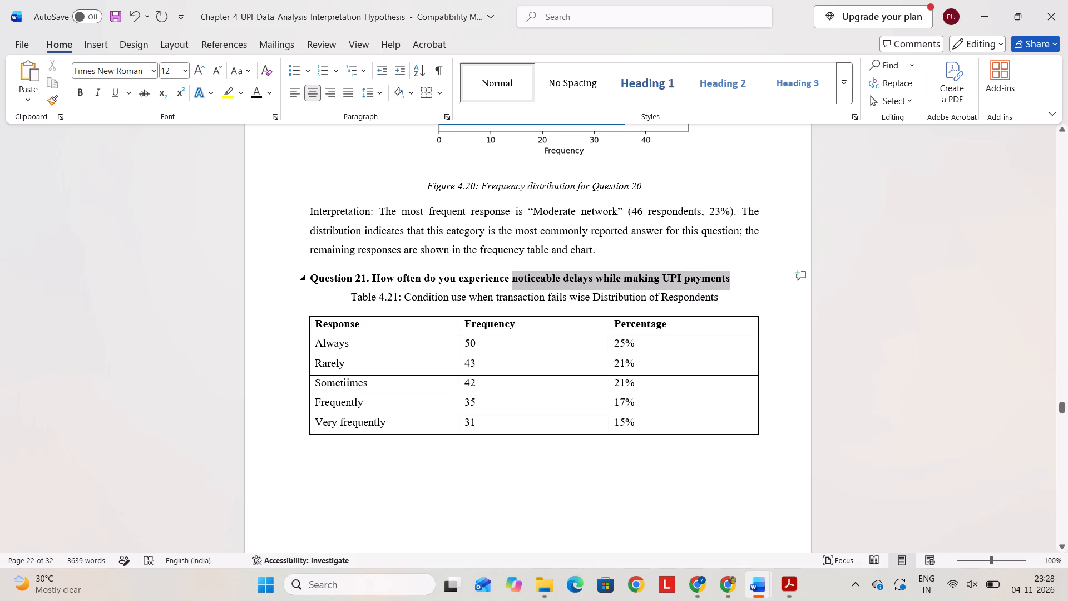
{"action": "left_click_drag", "start_coordinate": [709, 280], "coordinate": [710, 282]}
{"action": "key", "text": "ctrl+c"}
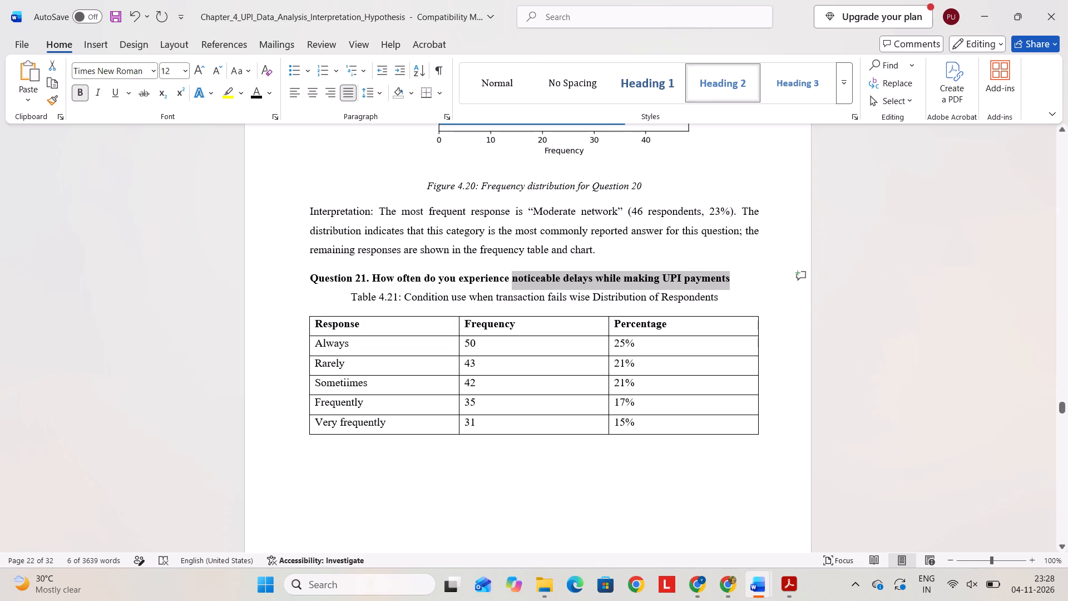
{"action": "left_click_drag", "start_coordinate": [405, 299], "coordinate": [563, 304]}
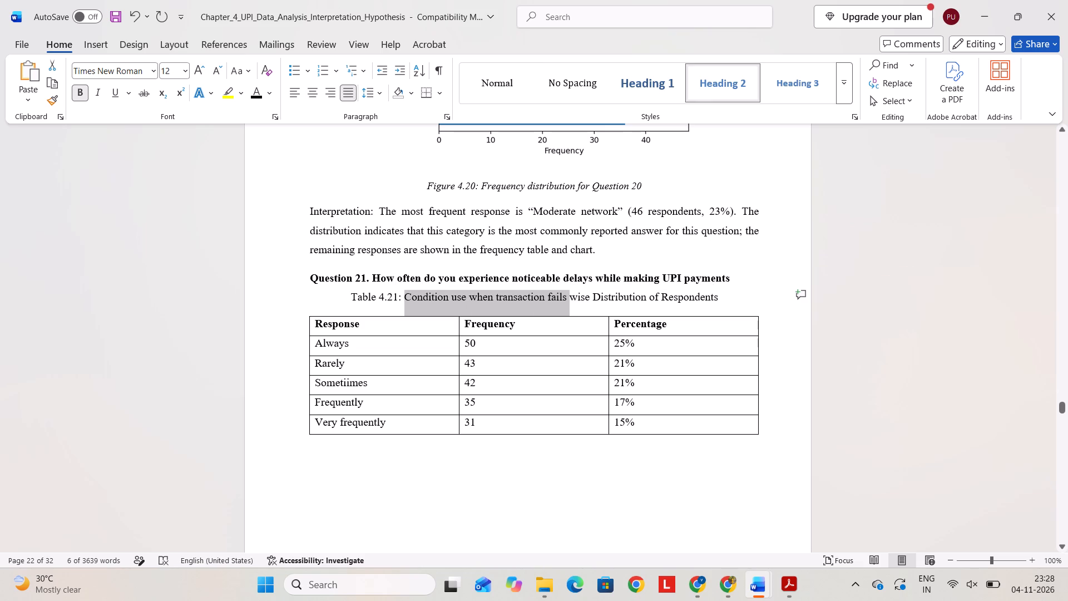
{"action": "left_click_drag", "start_coordinate": [563, 304], "coordinate": [560, 302]}
{"action": "key", "text": "ctrl+v"}
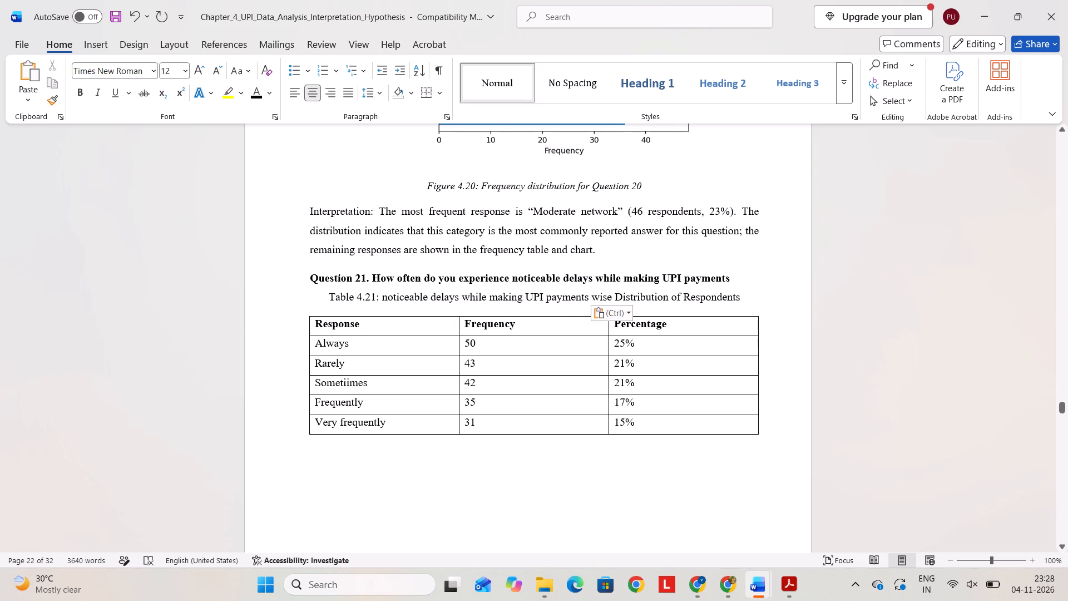
{"action": "left_click", "coordinate": [385, 304]}
{"action": "key", "text": "BackSpace"}
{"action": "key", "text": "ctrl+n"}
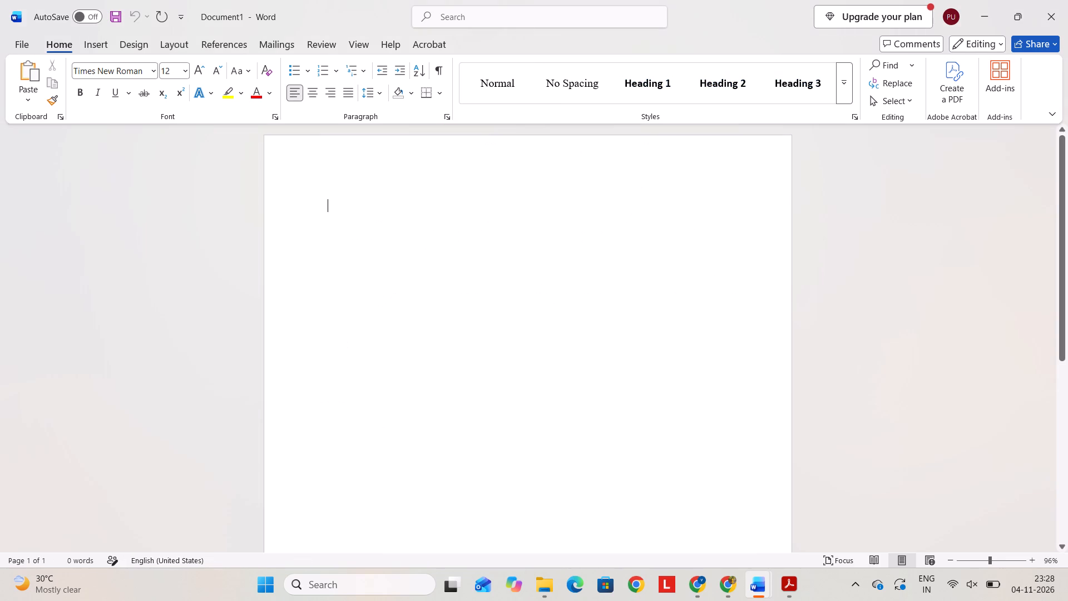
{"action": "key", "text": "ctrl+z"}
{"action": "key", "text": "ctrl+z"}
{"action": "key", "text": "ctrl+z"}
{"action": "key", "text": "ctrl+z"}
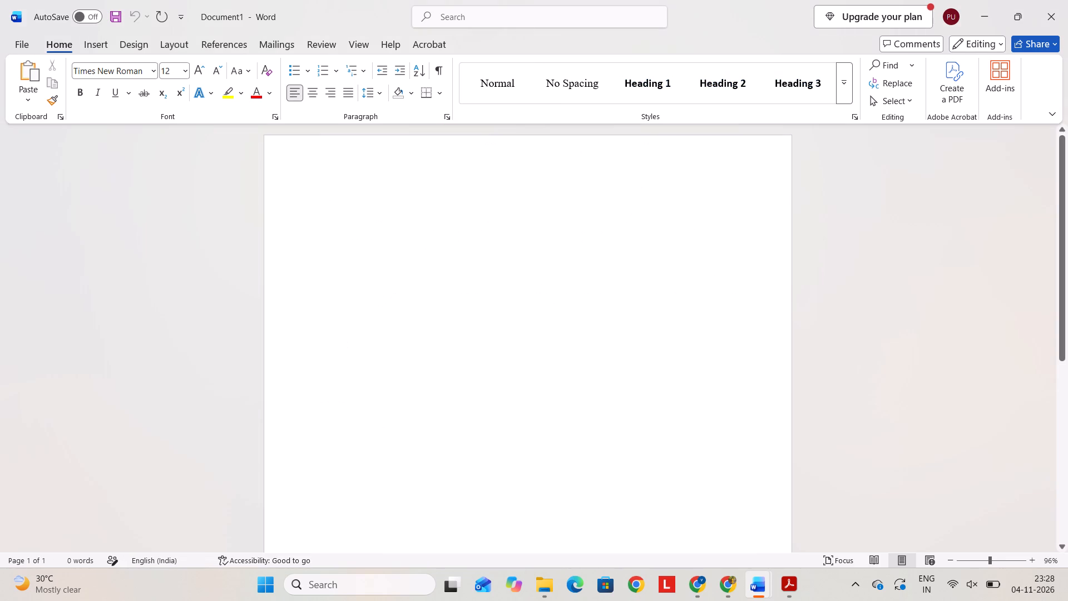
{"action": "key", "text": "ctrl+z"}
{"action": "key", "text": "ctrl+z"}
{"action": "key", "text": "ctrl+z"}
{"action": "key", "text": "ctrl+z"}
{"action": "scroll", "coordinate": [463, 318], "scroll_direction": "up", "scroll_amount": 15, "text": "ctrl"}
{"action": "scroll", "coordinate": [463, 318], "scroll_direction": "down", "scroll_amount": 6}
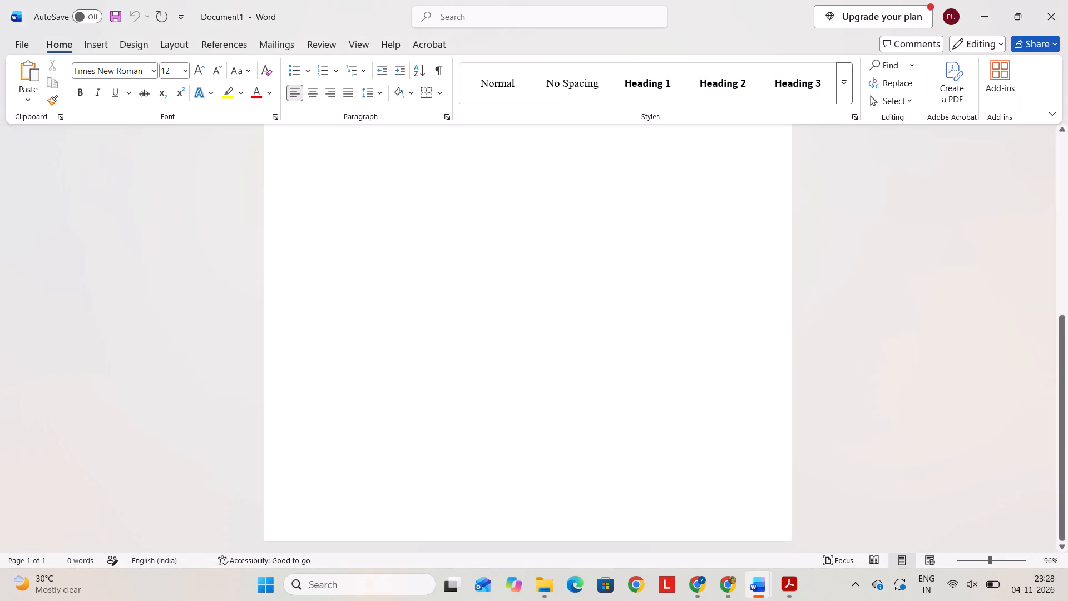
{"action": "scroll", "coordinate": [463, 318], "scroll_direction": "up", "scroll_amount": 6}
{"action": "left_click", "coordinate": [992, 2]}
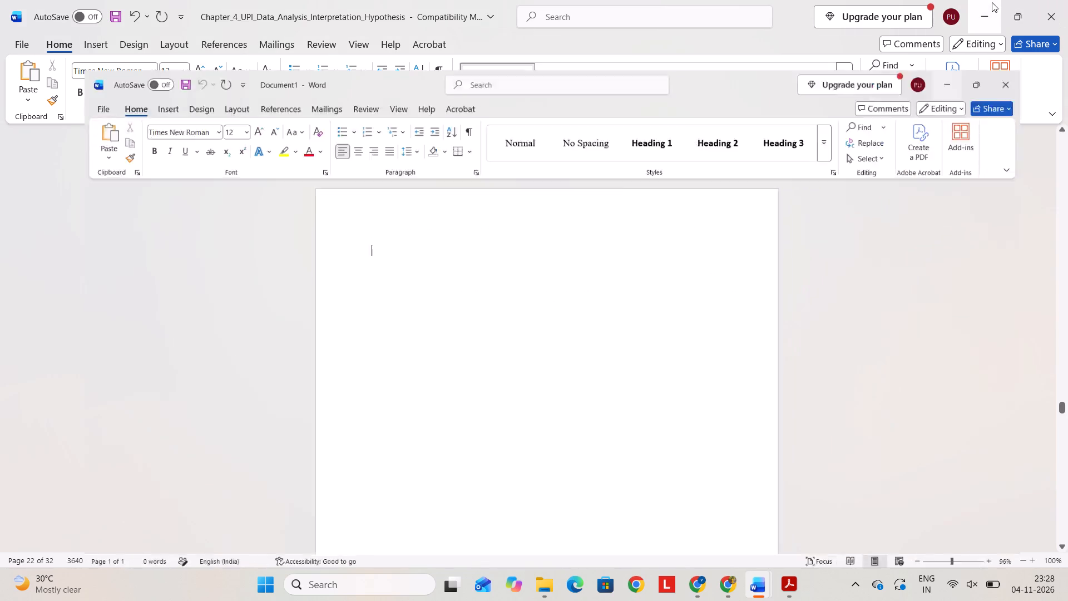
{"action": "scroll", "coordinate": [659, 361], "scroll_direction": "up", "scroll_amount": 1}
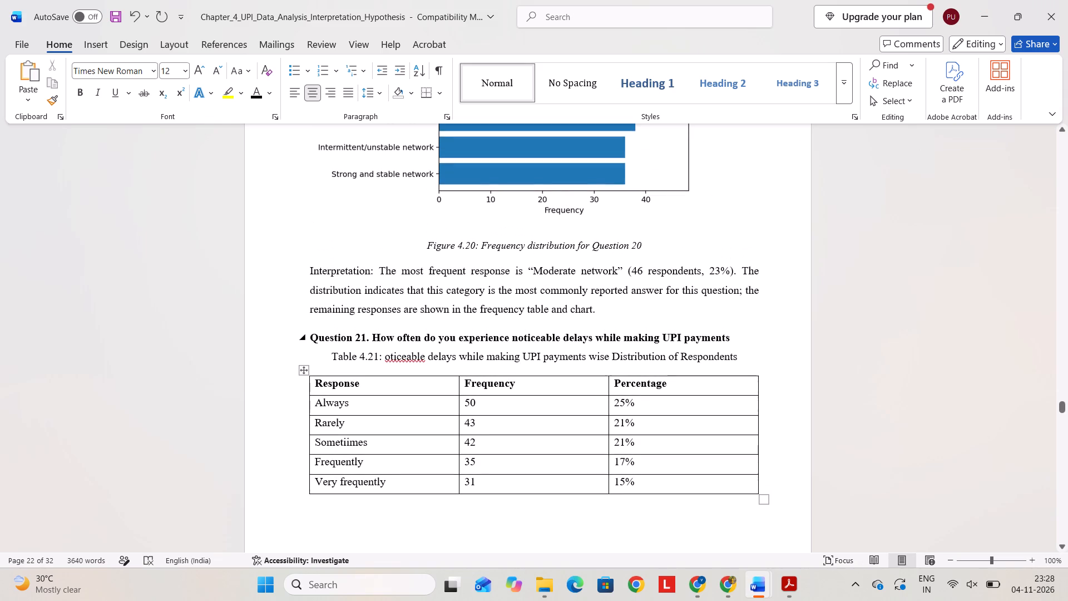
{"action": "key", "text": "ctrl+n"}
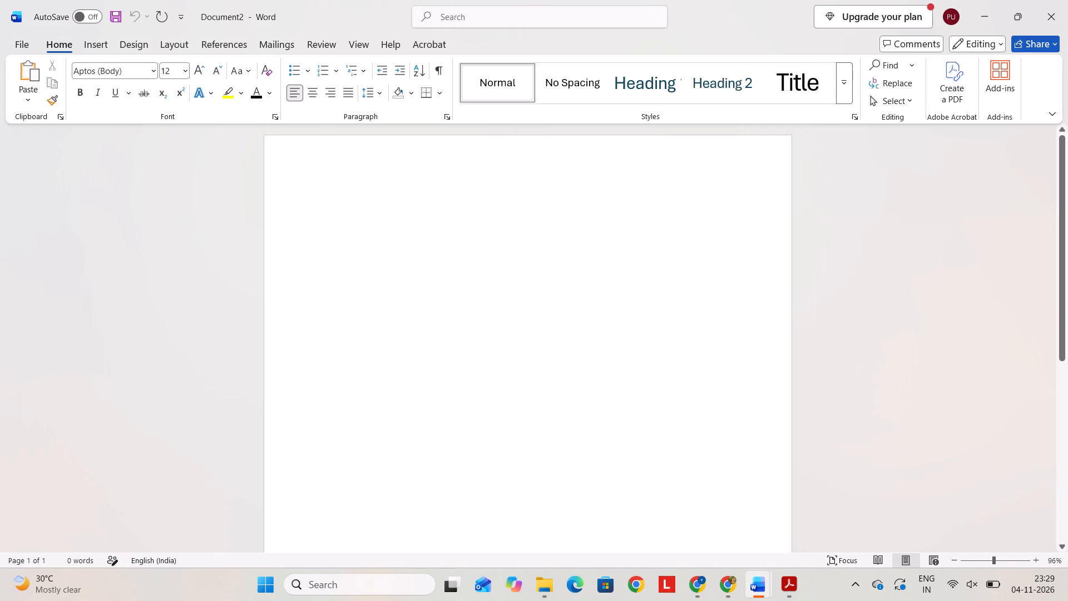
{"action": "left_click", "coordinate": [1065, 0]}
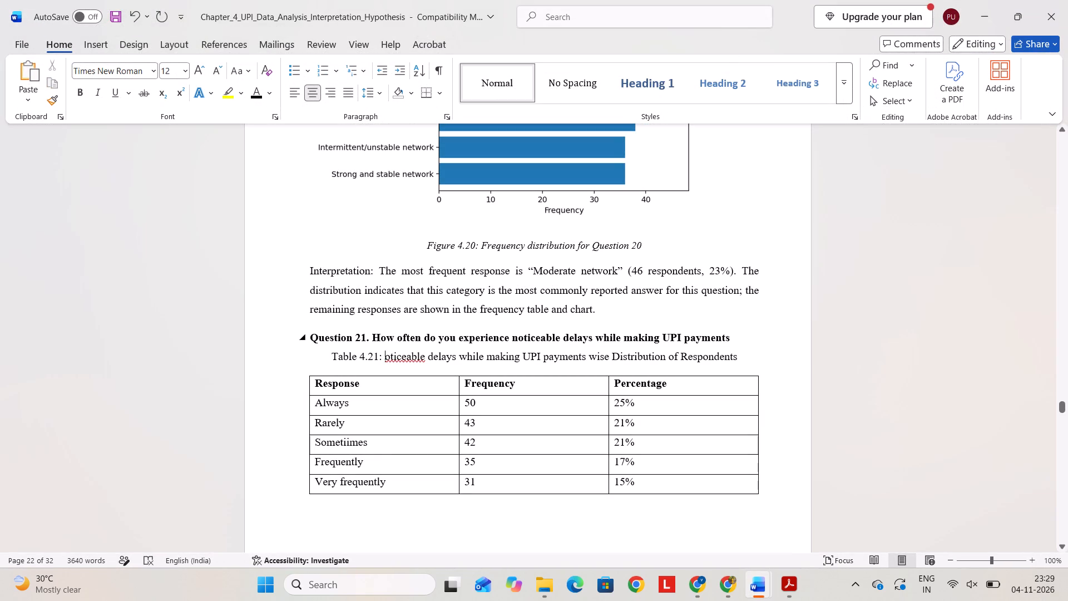
Insert a capital "N" at the start of the Table 4.21 caption's topic so that it reads "Noticeable".
{"action": "key", "text": "shift+n"}
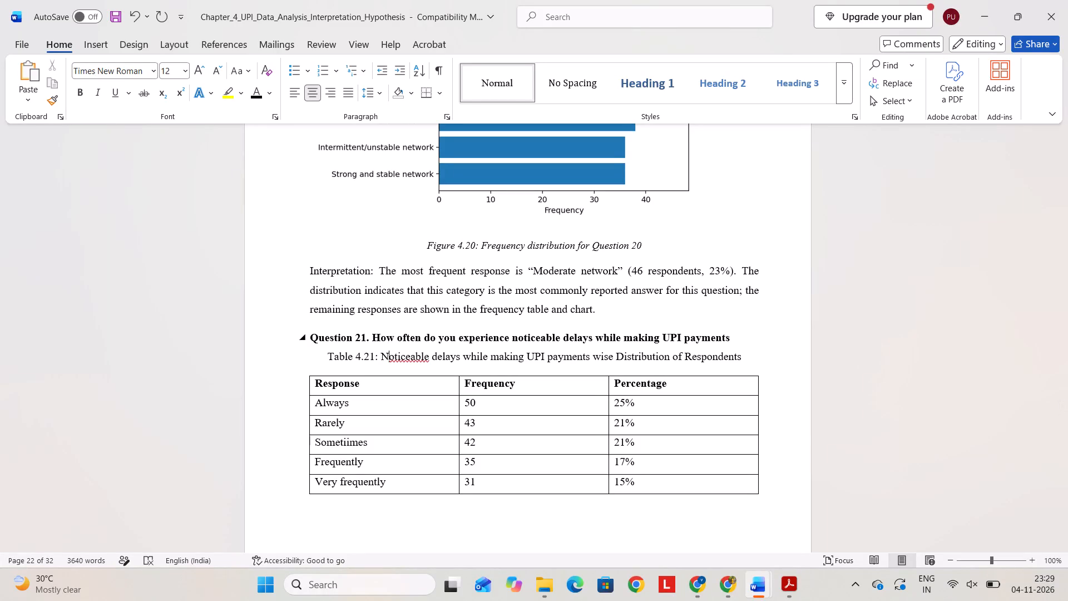
{"action": "left_click", "coordinate": [407, 376]}
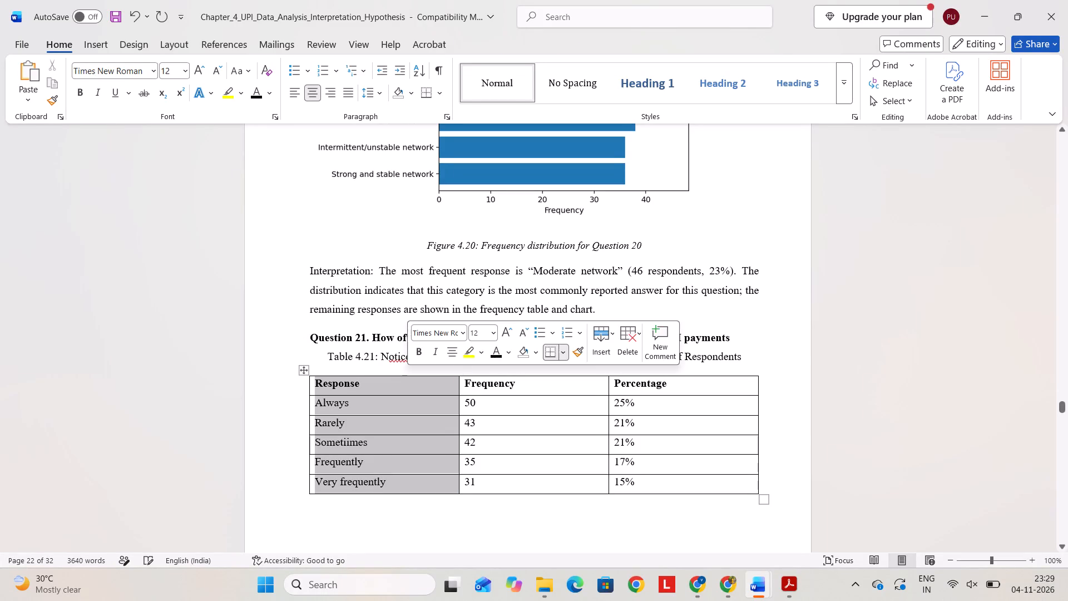
{"action": "left_click", "coordinate": [764, 348]}
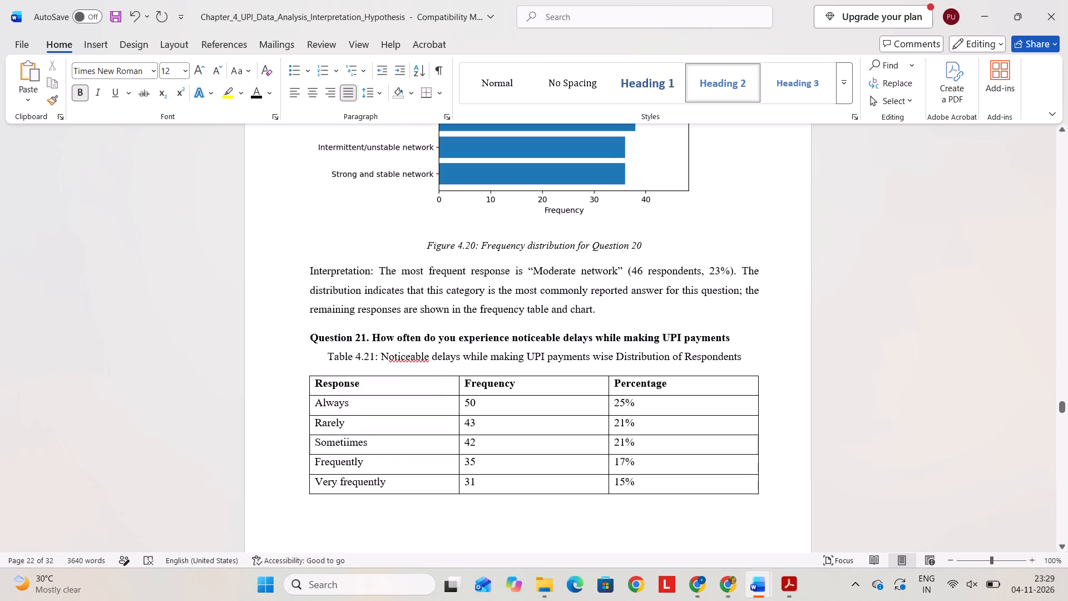
{"action": "scroll", "coordinate": [601, 443], "scroll_direction": "down", "scroll_amount": 3}
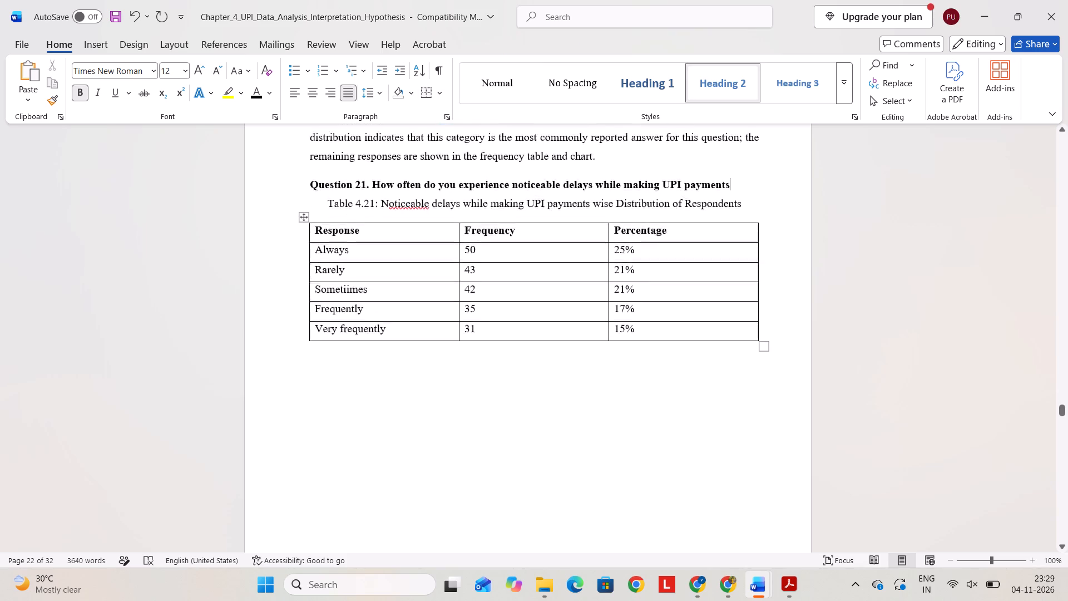
Enlarge the Question 21 response table downward so its rows are roughly twice as tall, keeping about the same width.
{"action": "scroll", "coordinate": [601, 443], "scroll_direction": "down", "scroll_amount": 1}
{"action": "scroll", "coordinate": [601, 443], "scroll_direction": "up", "scroll_amount": 3}
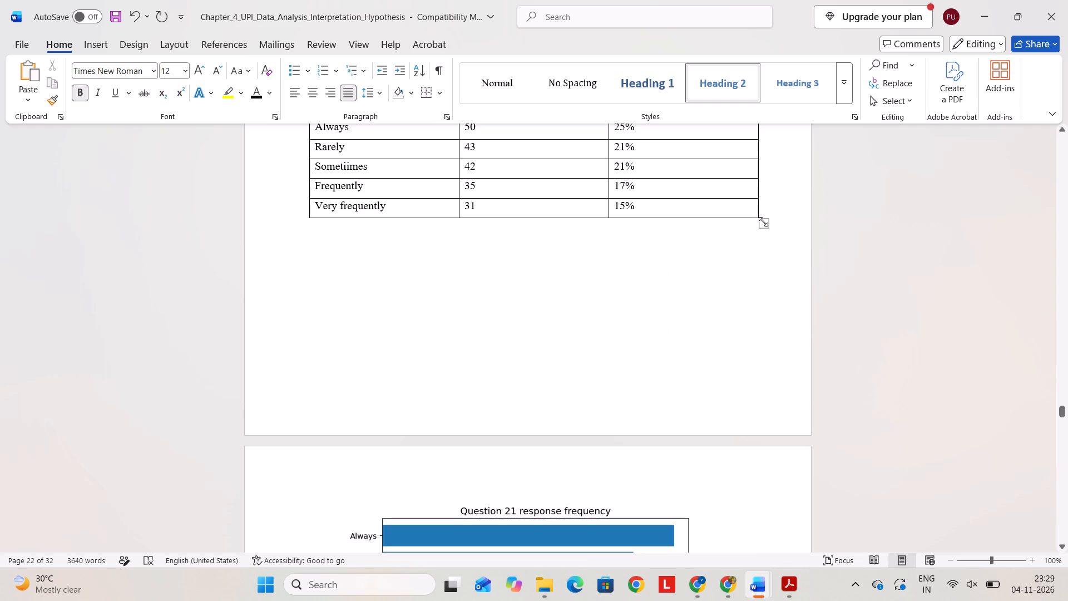
{"action": "left_click_drag", "start_coordinate": [763, 221], "coordinate": [761, 212]}
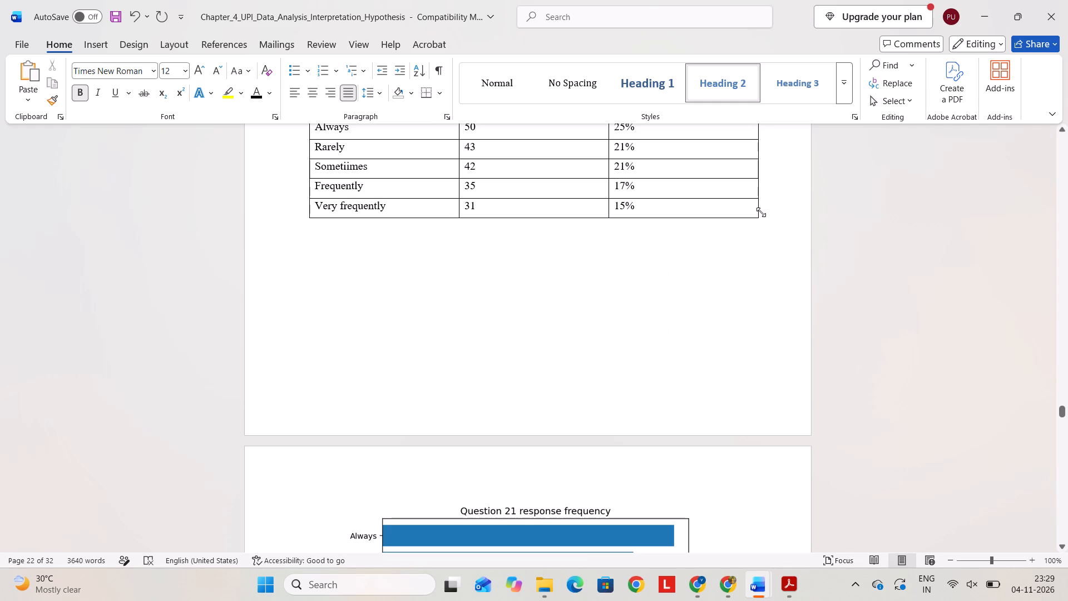
{"action": "left_click_drag", "start_coordinate": [761, 212], "coordinate": [756, 214]}
{"action": "left_click", "coordinate": [756, 214]}
{"action": "left_click_drag", "start_coordinate": [764, 223], "coordinate": [762, 273]}
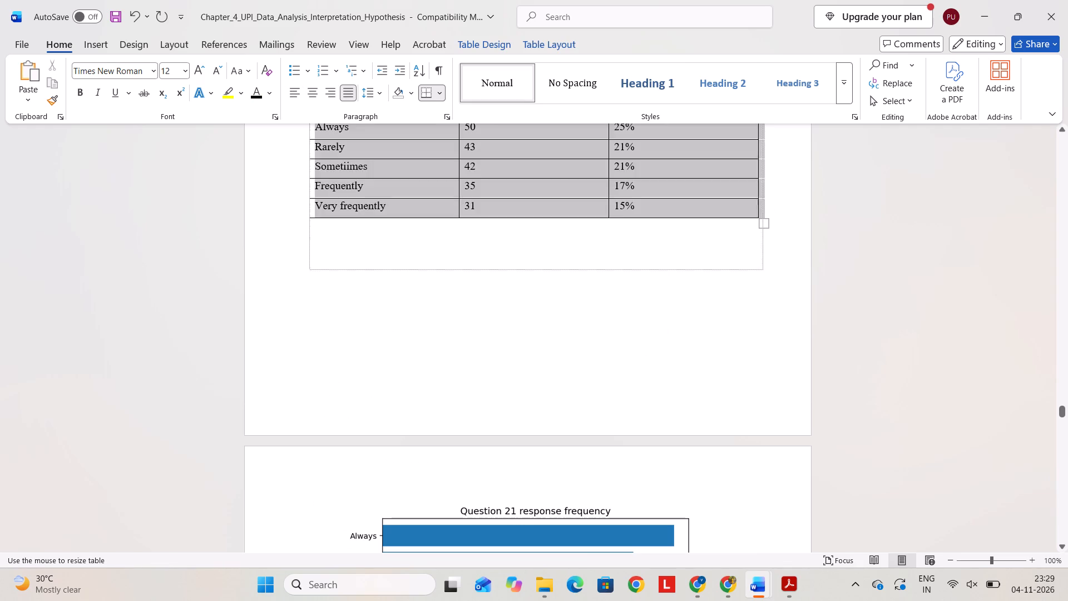
{"action": "left_click_drag", "start_coordinate": [762, 273], "coordinate": [755, 354]}
Copy the Table 4.21 caption onto a new line between the Question 22 heading and its table, leaving no blank line.
{"action": "scroll", "coordinate": [755, 354], "scroll_direction": "up", "scroll_amount": 2}
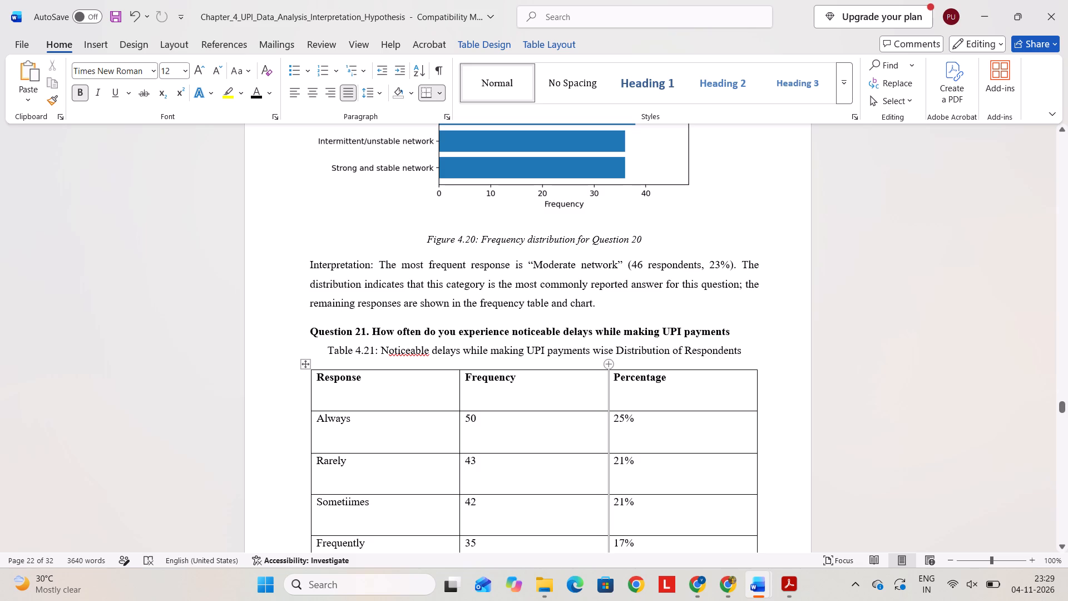
{"action": "left_click_drag", "start_coordinate": [754, 349], "coordinate": [291, 348]}
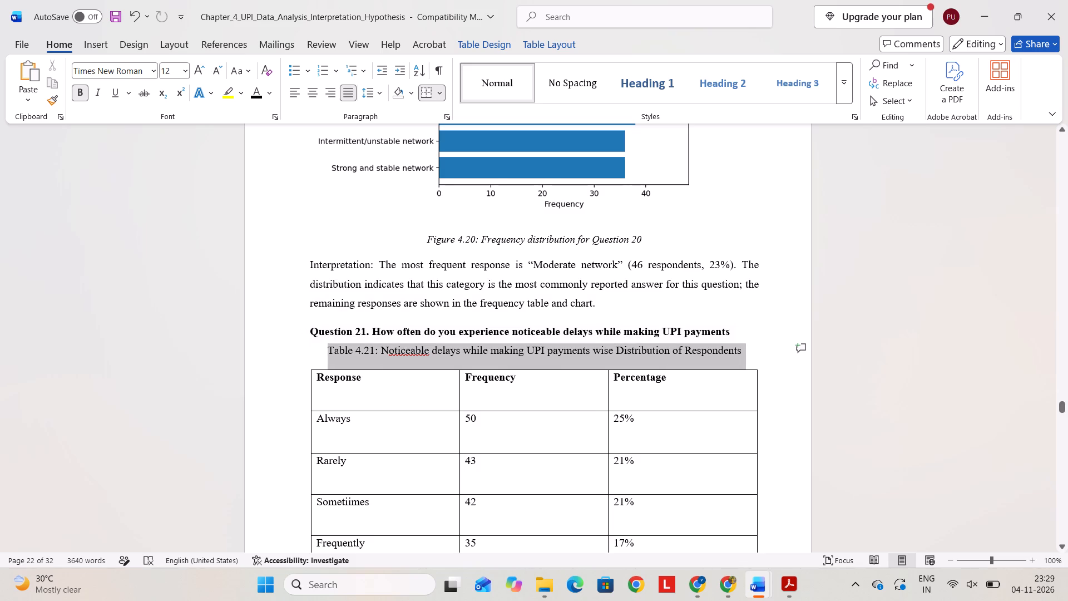
{"action": "left_click_drag", "start_coordinate": [291, 348], "coordinate": [293, 355]}
{"action": "key", "text": "ctrl+c"}
{"action": "scroll", "coordinate": [293, 355], "scroll_direction": "down", "scroll_amount": 3}
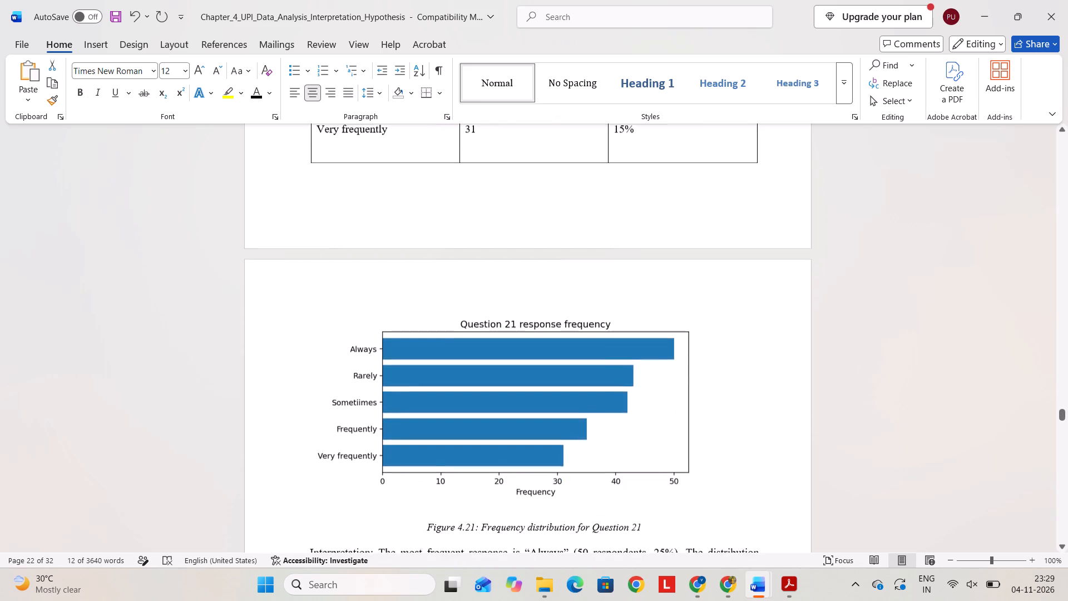
{"action": "scroll", "coordinate": [293, 355], "scroll_direction": "down", "scroll_amount": 3}
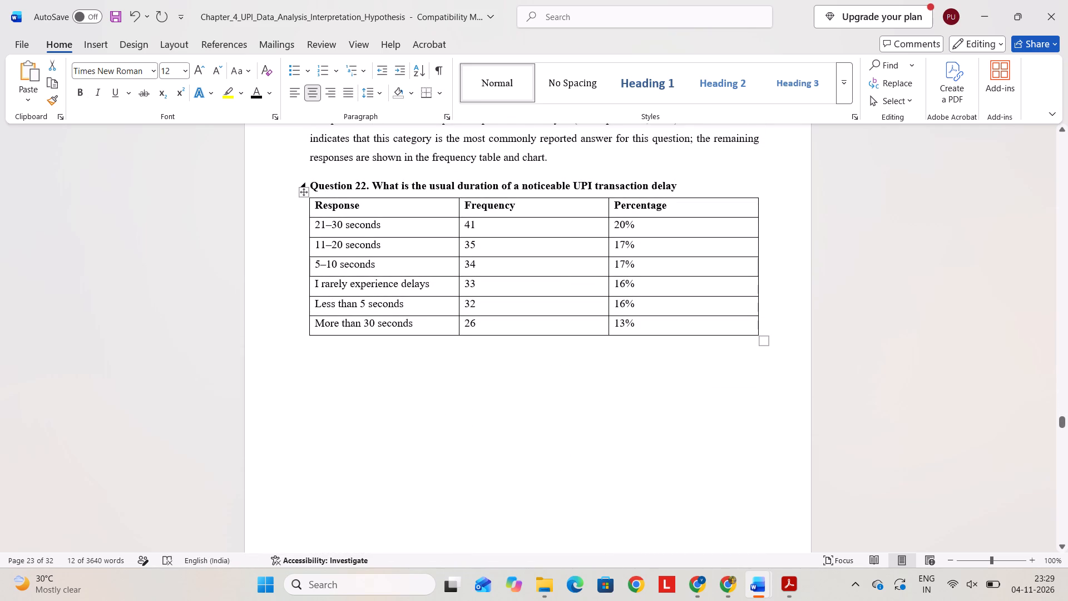
{"action": "left_click", "coordinate": [695, 181]}
{"action": "key", "text": "Return"}
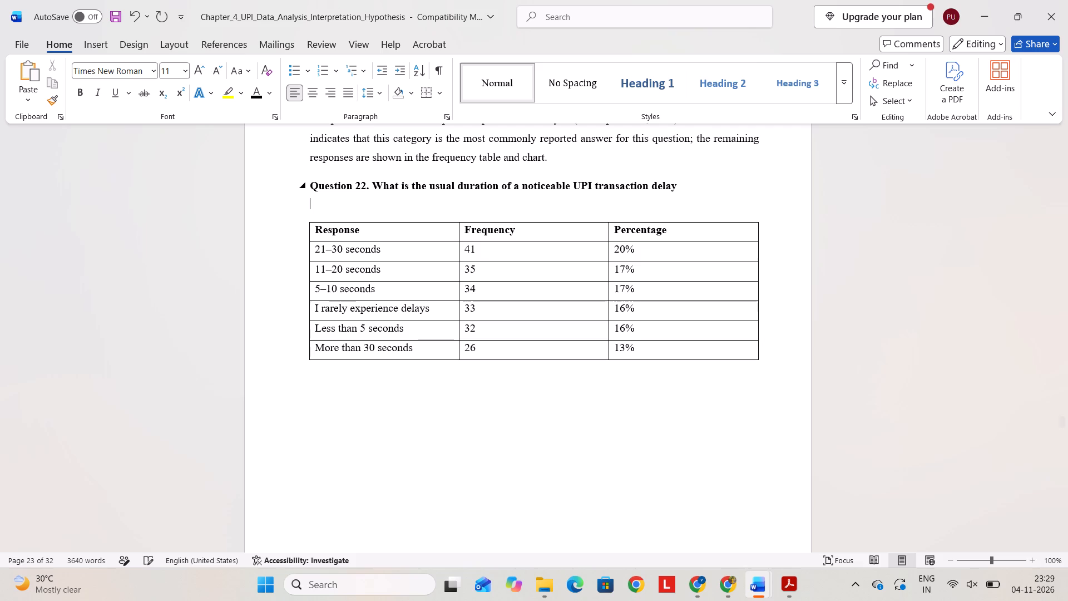
{"action": "key", "text": "ctrl+v"}
{"action": "key", "text": "BackSpace"}
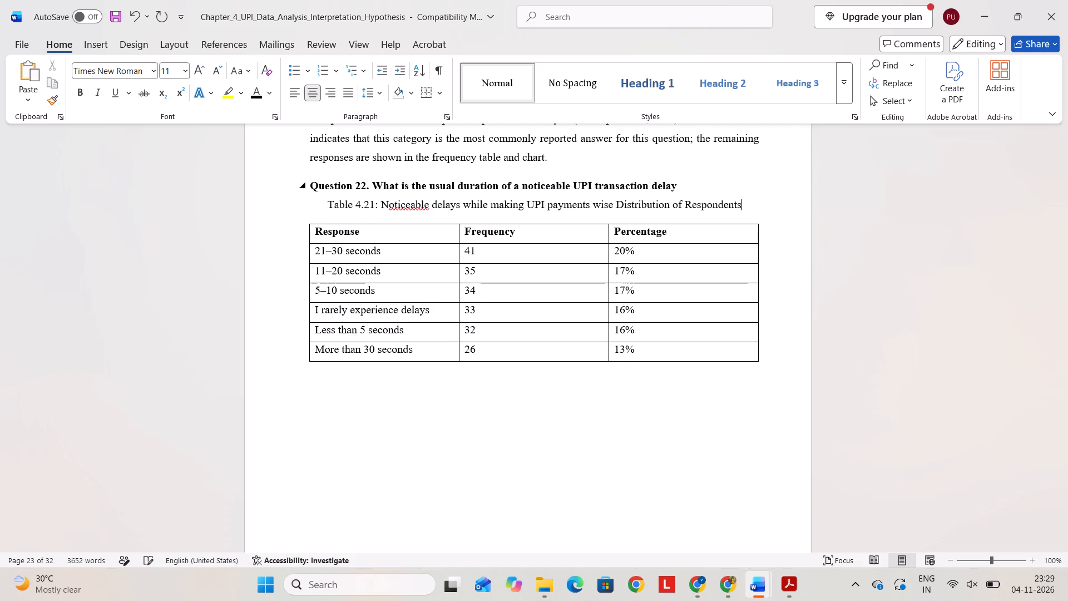
Renumber the copied caption under the Question 22 heading as Table 4.22.
{"action": "left_click", "coordinate": [375, 211]}
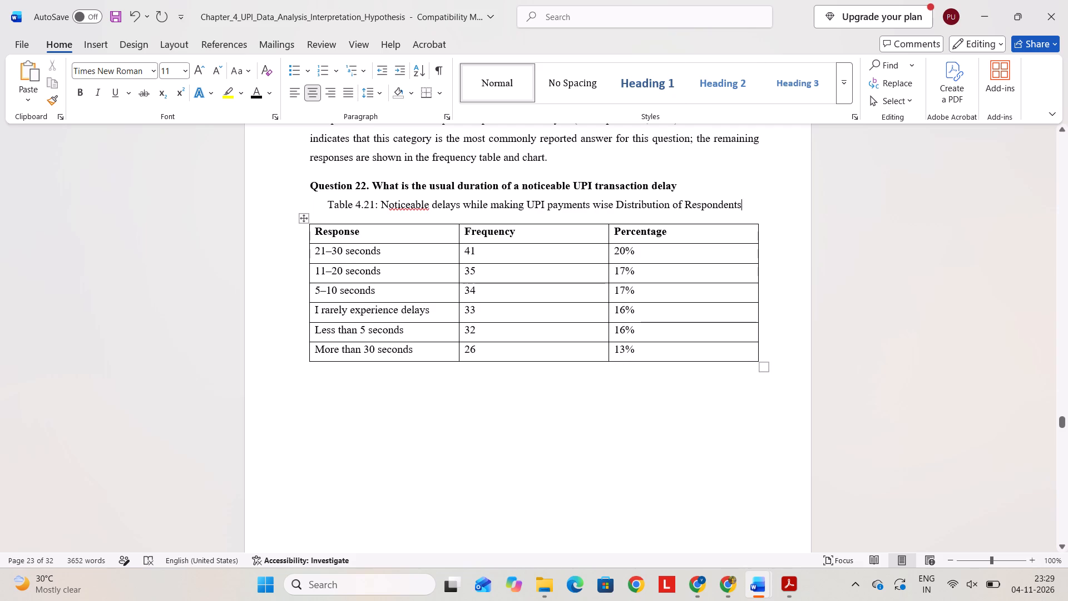
{"action": "key", "text": "BackSpace"}
{"action": "key", "text": "2"}
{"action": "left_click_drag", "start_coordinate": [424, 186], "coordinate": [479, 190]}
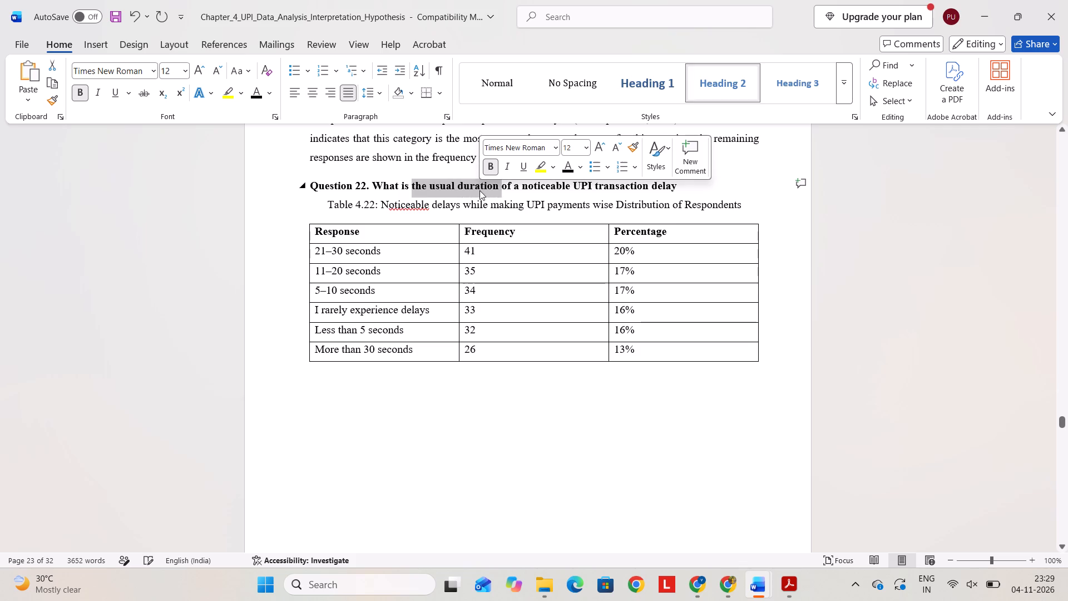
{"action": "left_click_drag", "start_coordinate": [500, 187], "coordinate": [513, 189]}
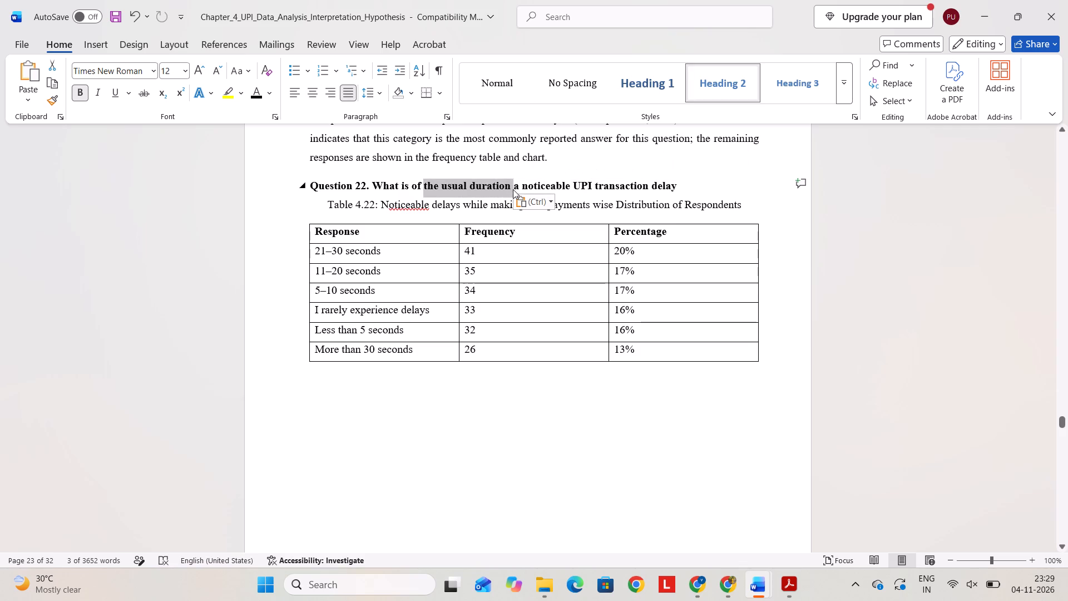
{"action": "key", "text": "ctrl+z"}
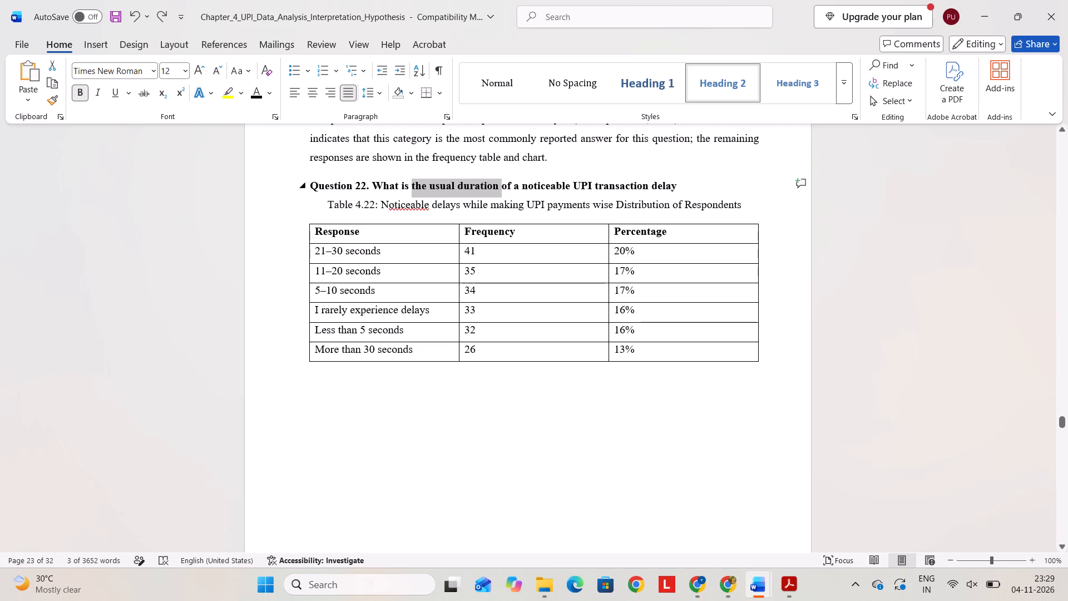
Copy "usual duration of" from the Question 22 heading and insert it before "Noticeable" in the Table 4.22 caption.
{"action": "left_click_drag", "start_coordinate": [513, 185], "coordinate": [437, 186]}
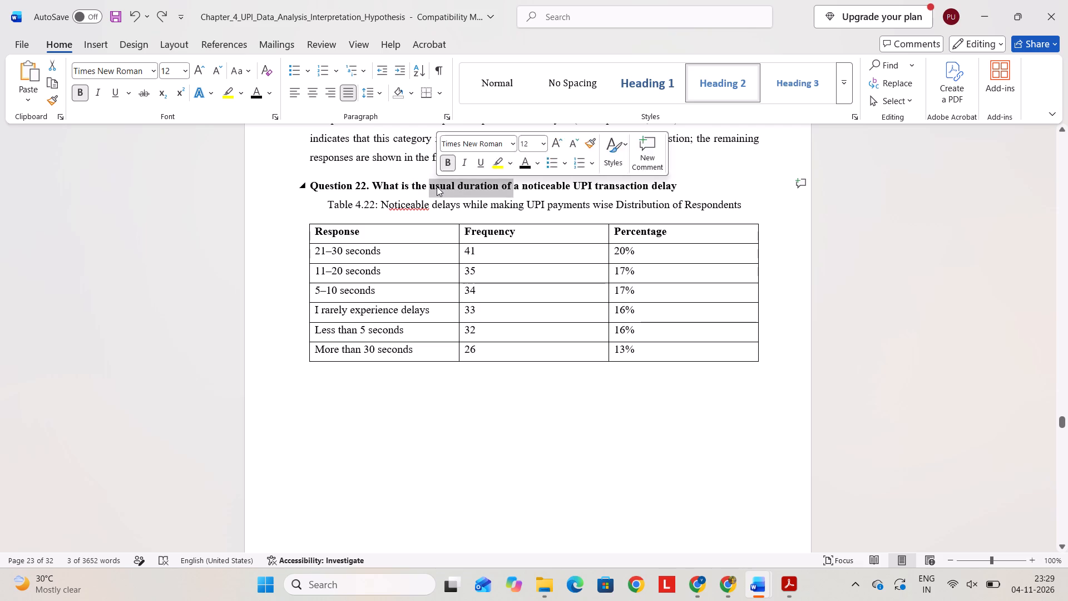
{"action": "key", "text": "ctrl+c"}
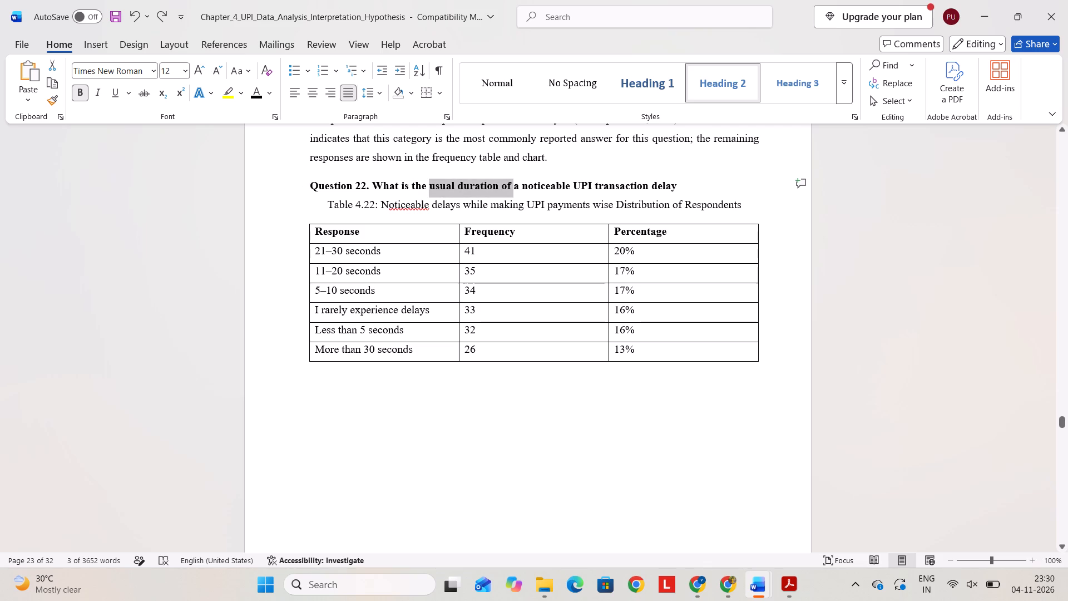
{"action": "left_click", "coordinate": [380, 204]}
{"action": "key", "text": "ctrl+v"}
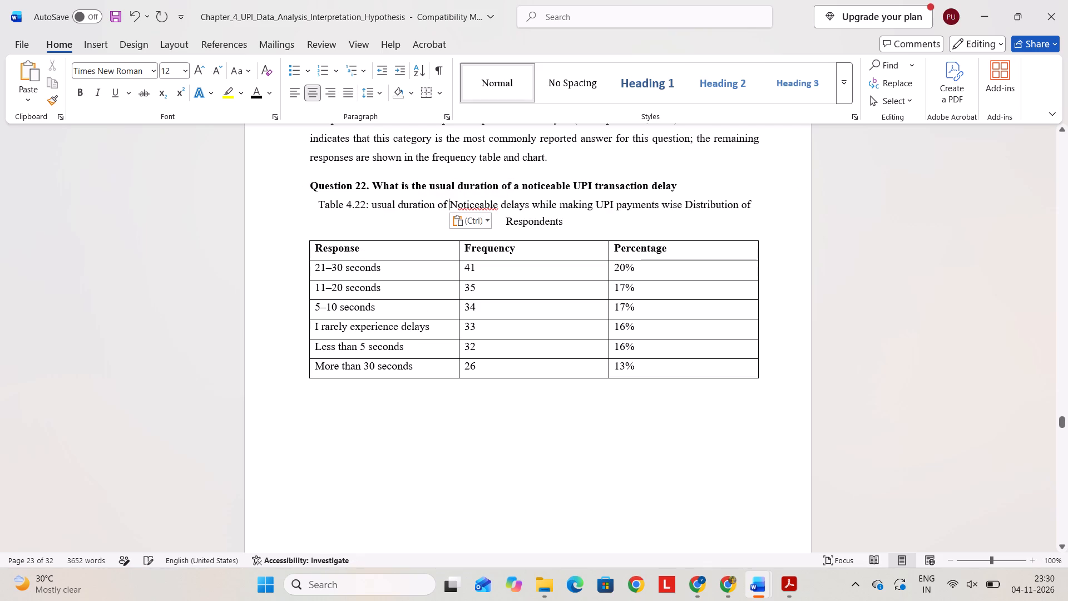
Correct the letter case in the Table 4.22 caption so its topic begins "Usual duration of noticeable delays".
{"action": "left_click", "coordinate": [377, 205]}
{"action": "key", "text": "BackSpace"}
{"action": "key", "text": "ctrl+u"}
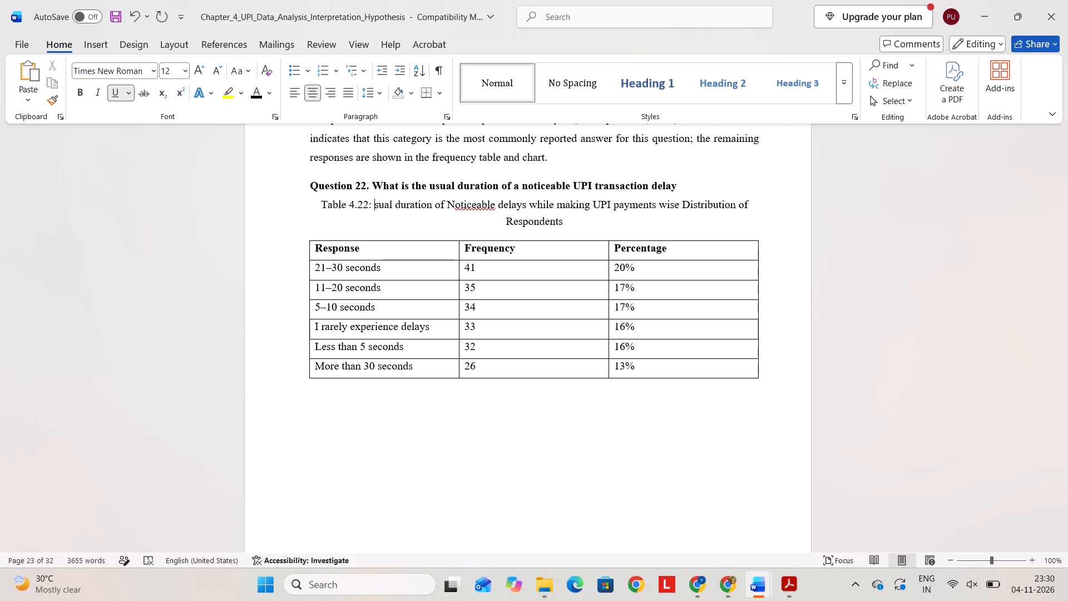
{"action": "key", "text": "BackSpace"}
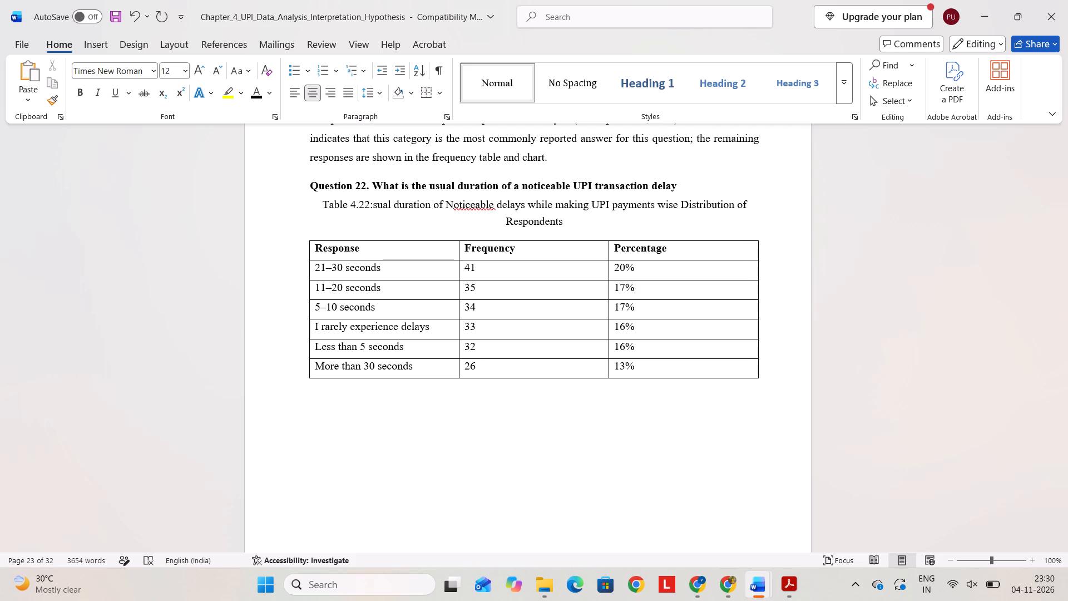
{"action": "key", "text": "space"}
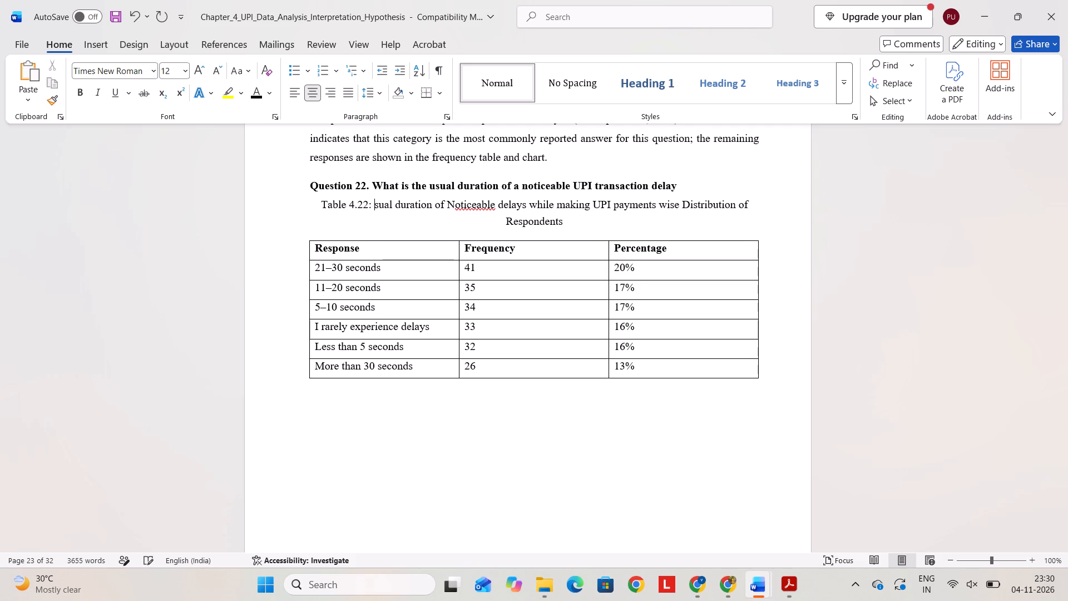
{"action": "key", "text": "shift+u"}
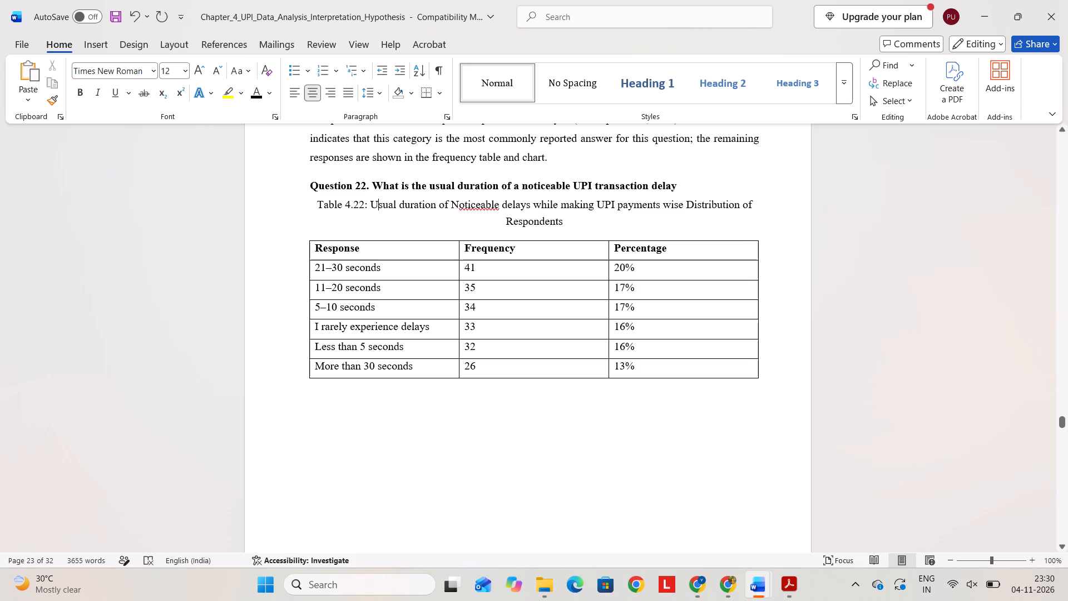
{"action": "left_click", "coordinate": [459, 199]}
{"action": "key", "text": "BackSpace"}
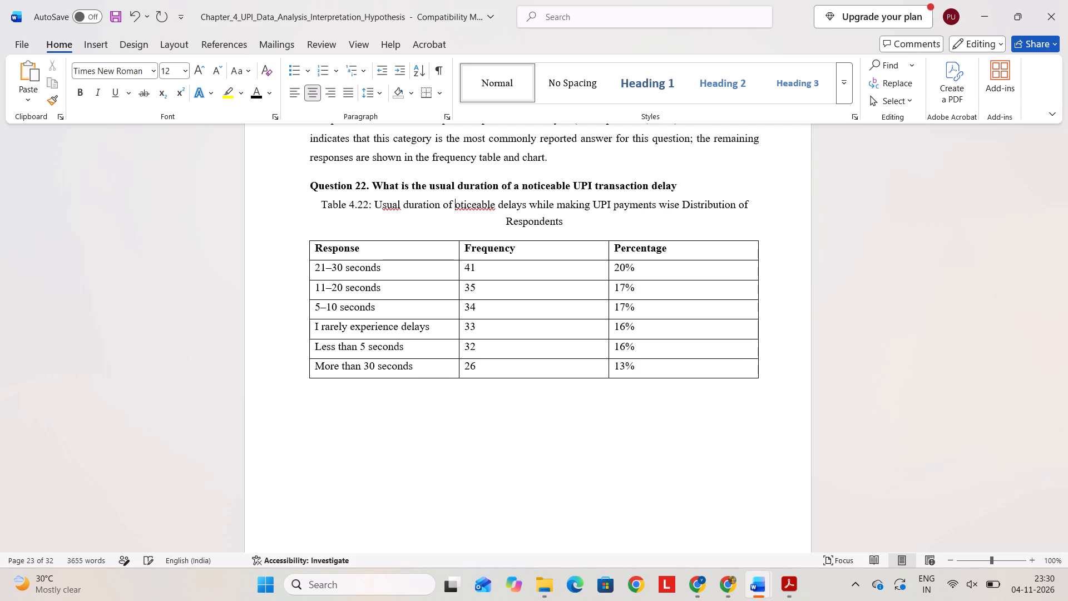
{"action": "key", "text": "n"}
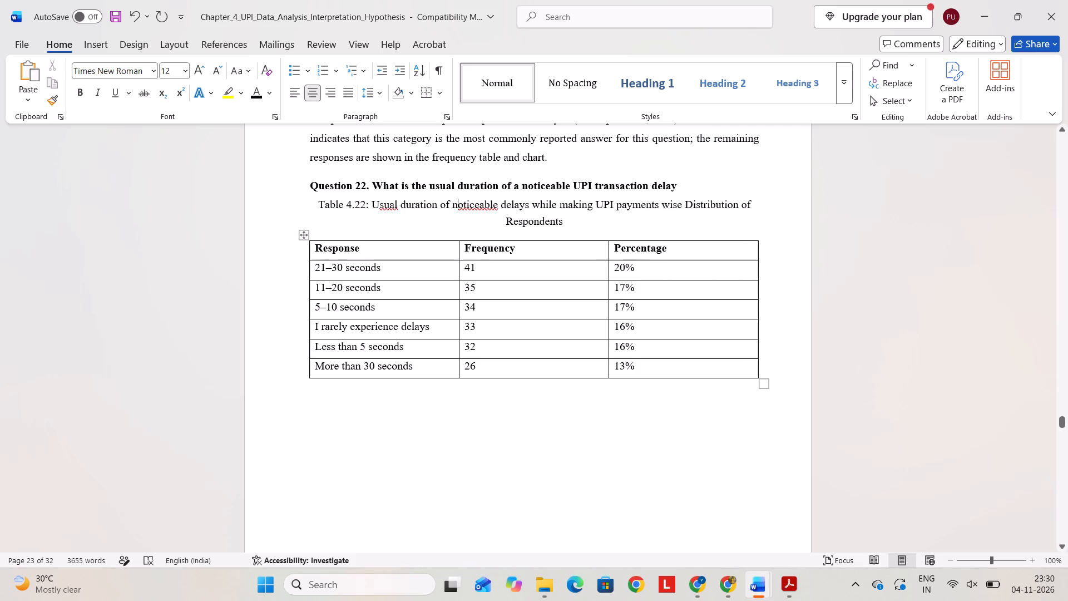
Enlarge the Question 22 response table downward so its rows are roughly twice as tall, keeping about the same width.
{"action": "left_click", "coordinate": [533, 416]}
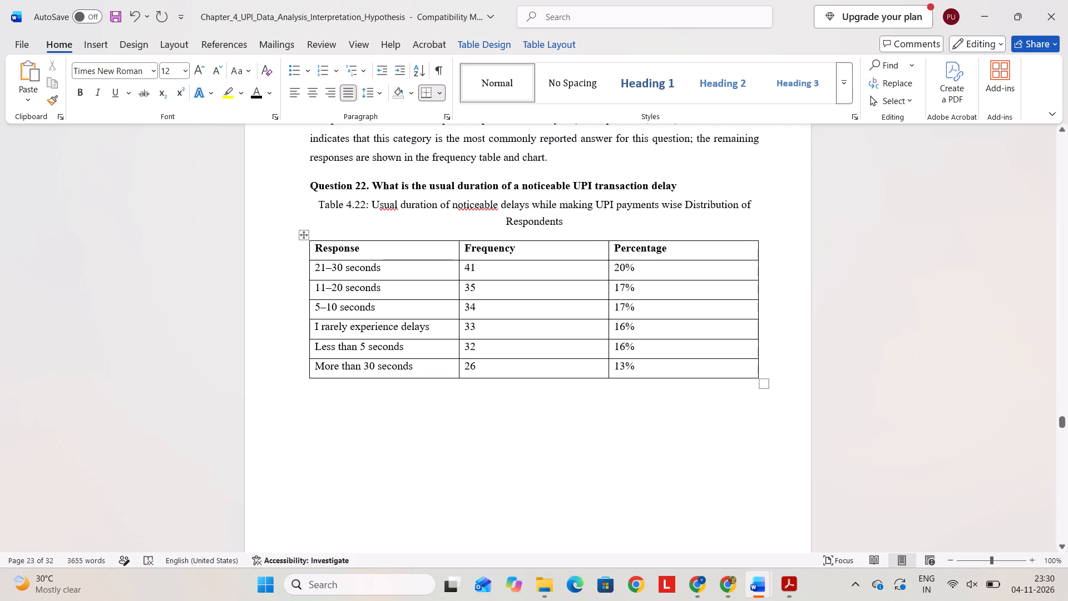
{"action": "left_click", "coordinate": [764, 382]}
{"action": "left_click_drag", "start_coordinate": [764, 382], "coordinate": [752, 442]}
{"action": "left_click", "coordinate": [761, 459]}
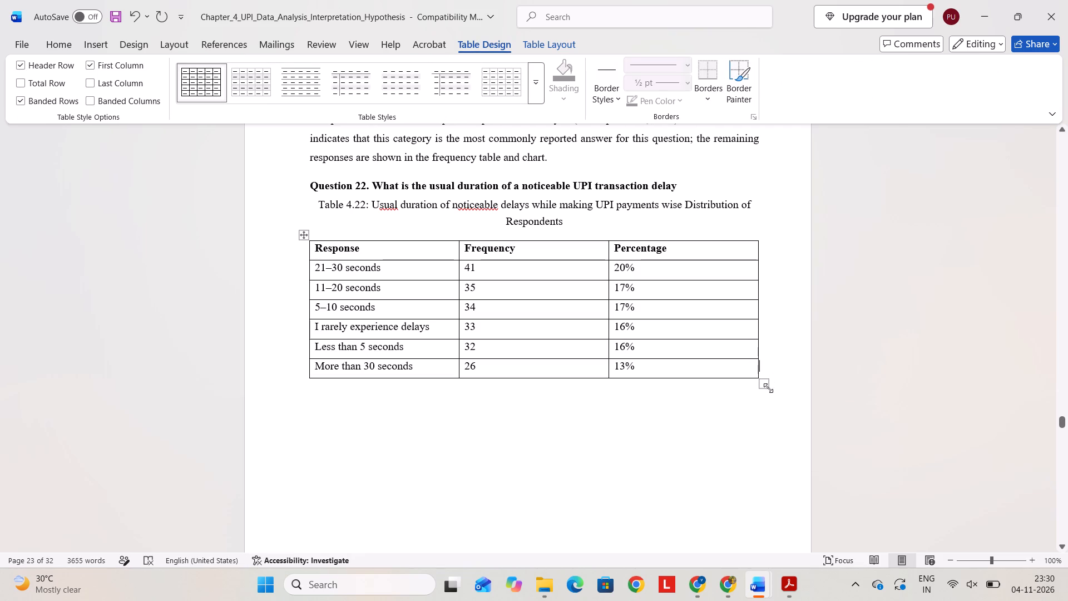
{"action": "left_click_drag", "start_coordinate": [760, 380], "coordinate": [763, 508]}
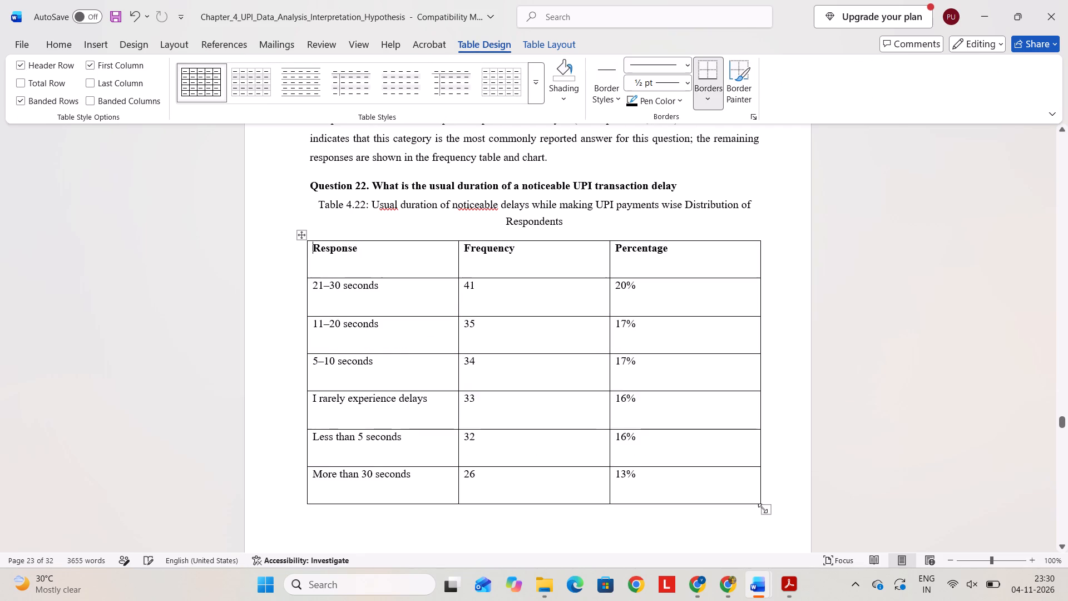
Copy the complete two-line Table 4.22 caption onto a new line between the Question 23 heading and its table.
{"action": "scroll", "coordinate": [763, 508], "scroll_direction": "down", "scroll_amount": 4}
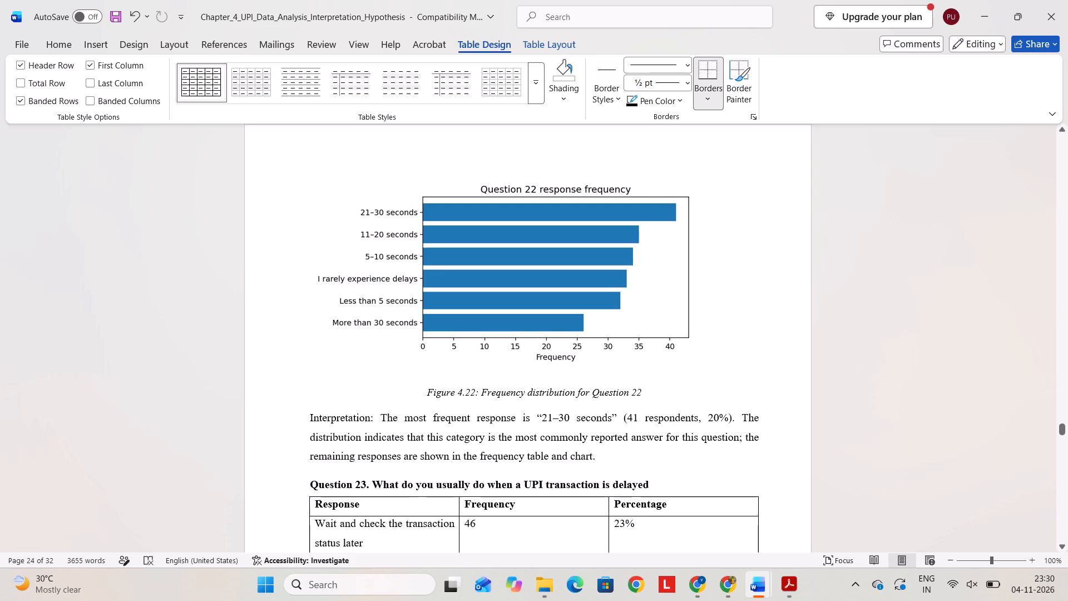
{"action": "scroll", "coordinate": [522, 406], "scroll_direction": "up", "scroll_amount": 3}
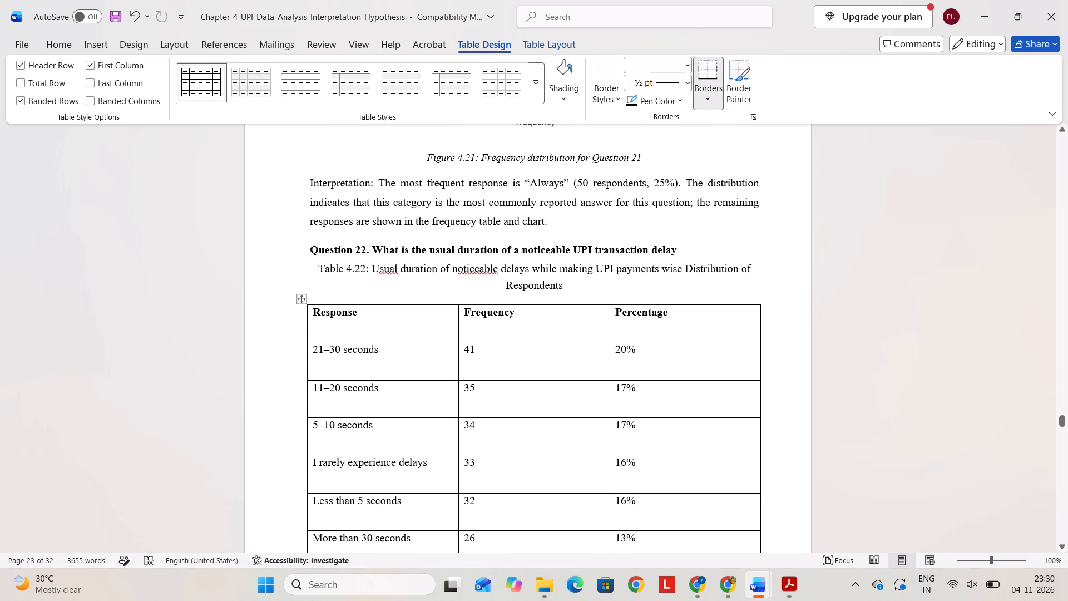
{"action": "left_click_drag", "start_coordinate": [600, 284], "coordinate": [313, 258]}
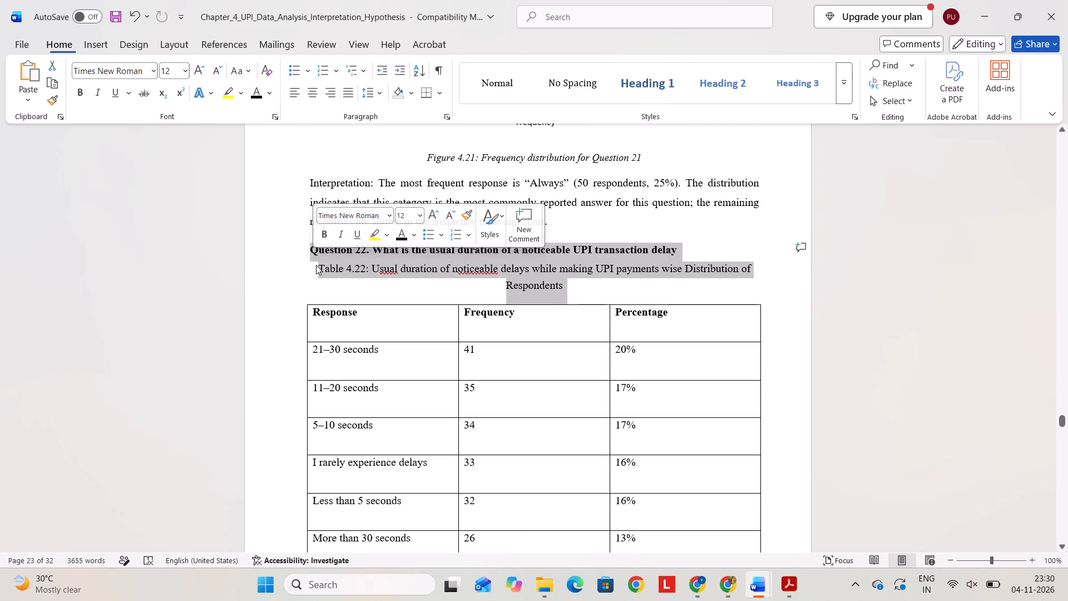
{"action": "left_click", "coordinate": [314, 269]}
{"action": "left_click_drag", "start_coordinate": [314, 269], "coordinate": [598, 297]}
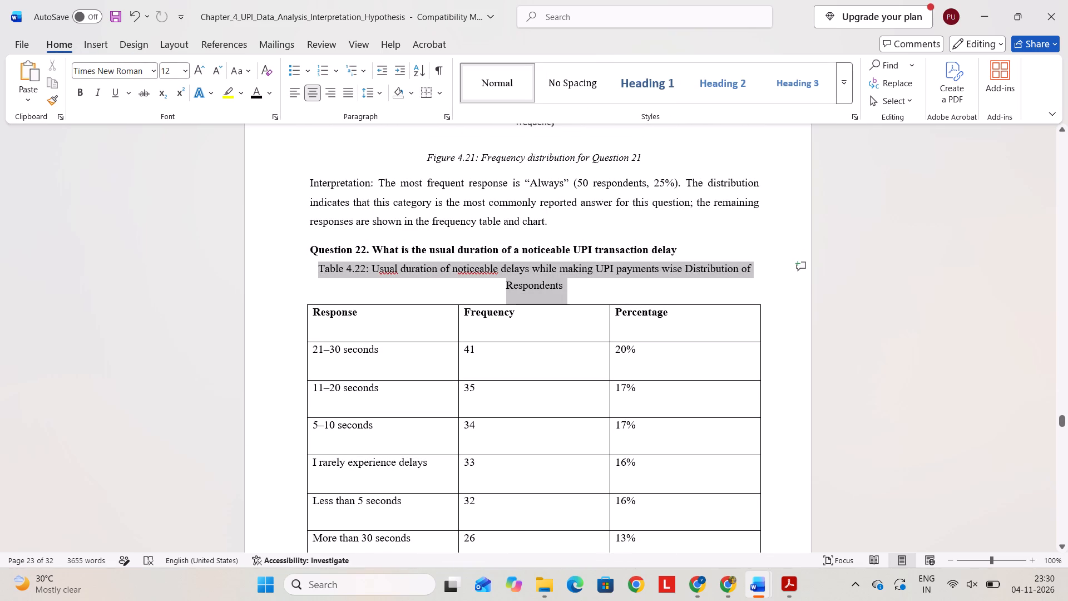
{"action": "left_click_drag", "start_coordinate": [598, 297], "coordinate": [595, 295]}
{"action": "key", "text": "ctrl+c"}
{"action": "scroll", "coordinate": [595, 295], "scroll_direction": "down", "scroll_amount": 5}
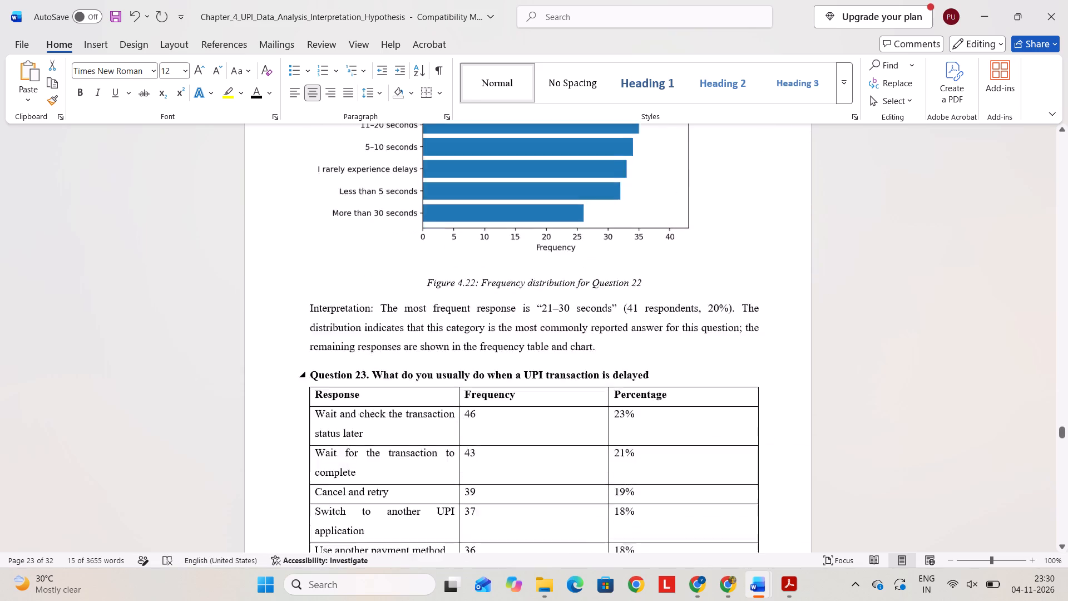
{"action": "scroll", "coordinate": [595, 295], "scroll_direction": "down", "scroll_amount": 1}
{"action": "left_click", "coordinate": [698, 245]}
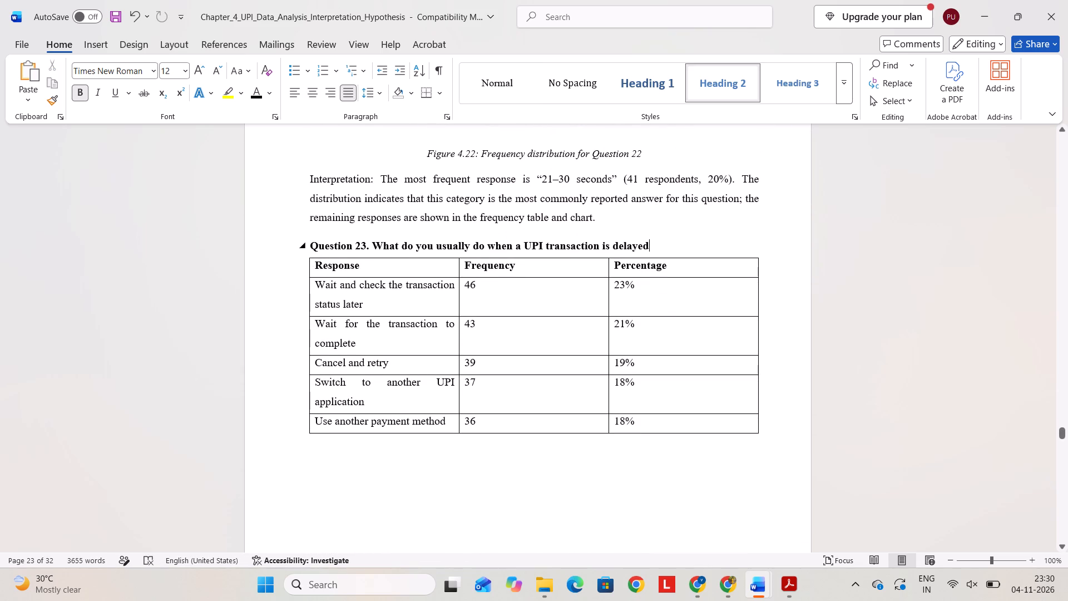
{"action": "key", "text": "Return"}
{"action": "key", "text": "ctrl+v"}
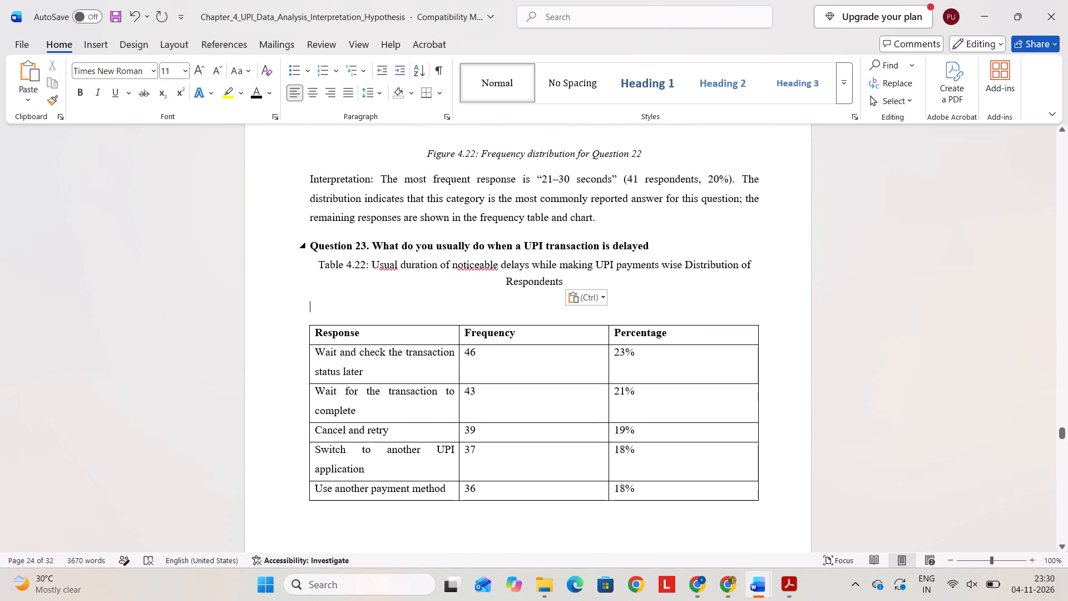
Renumber the copied caption under the Question 23 heading as Table 4.23.
{"action": "left_click", "coordinate": [362, 272]}
{"action": "key", "text": "Right"}
{"action": "key", "text": "BackSpace"}
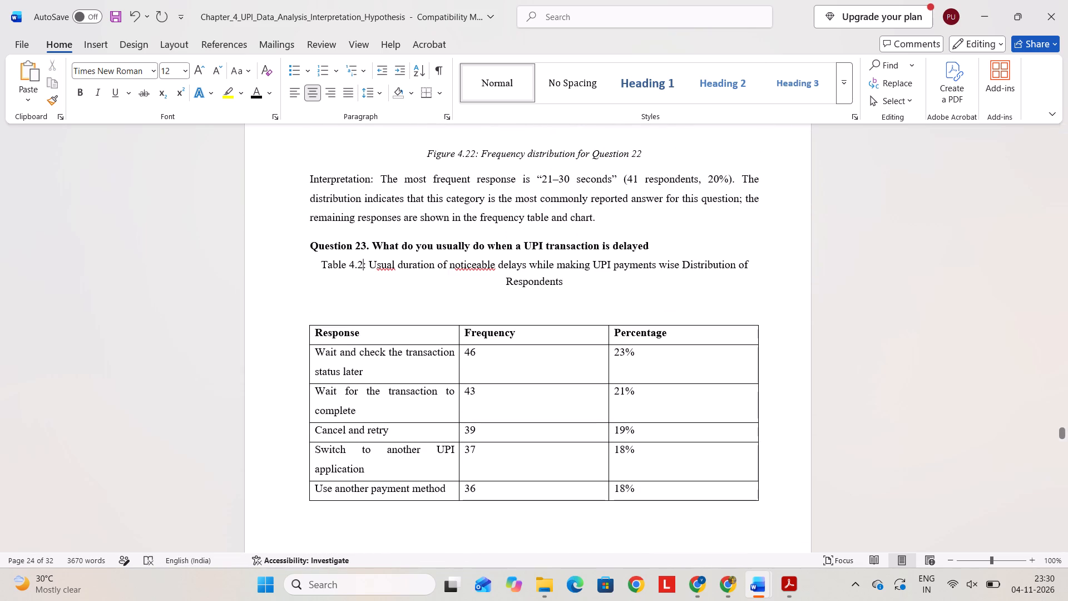
{"action": "key", "text": "3"}
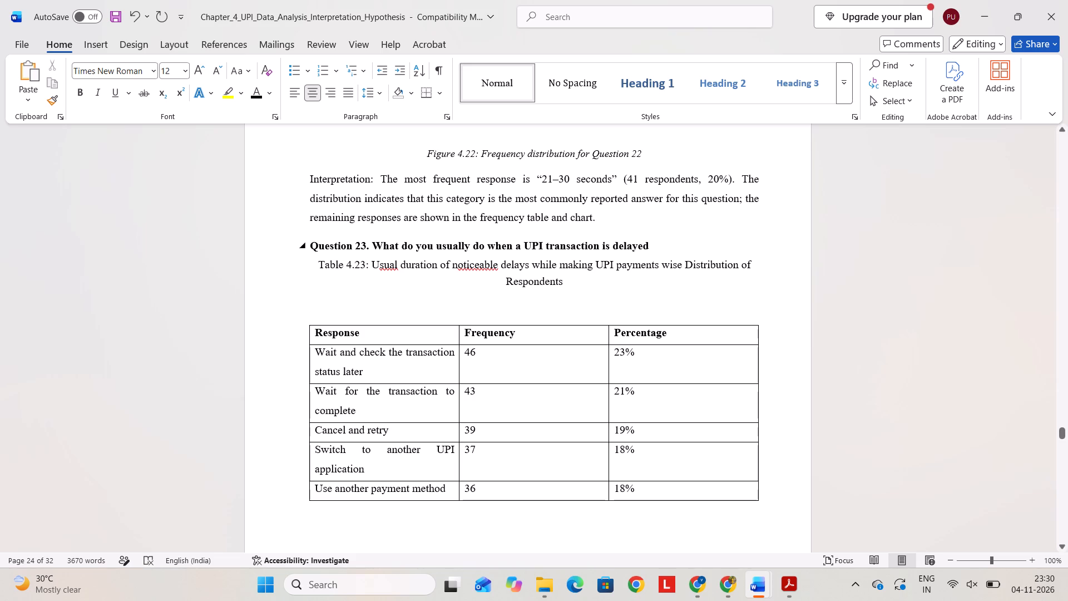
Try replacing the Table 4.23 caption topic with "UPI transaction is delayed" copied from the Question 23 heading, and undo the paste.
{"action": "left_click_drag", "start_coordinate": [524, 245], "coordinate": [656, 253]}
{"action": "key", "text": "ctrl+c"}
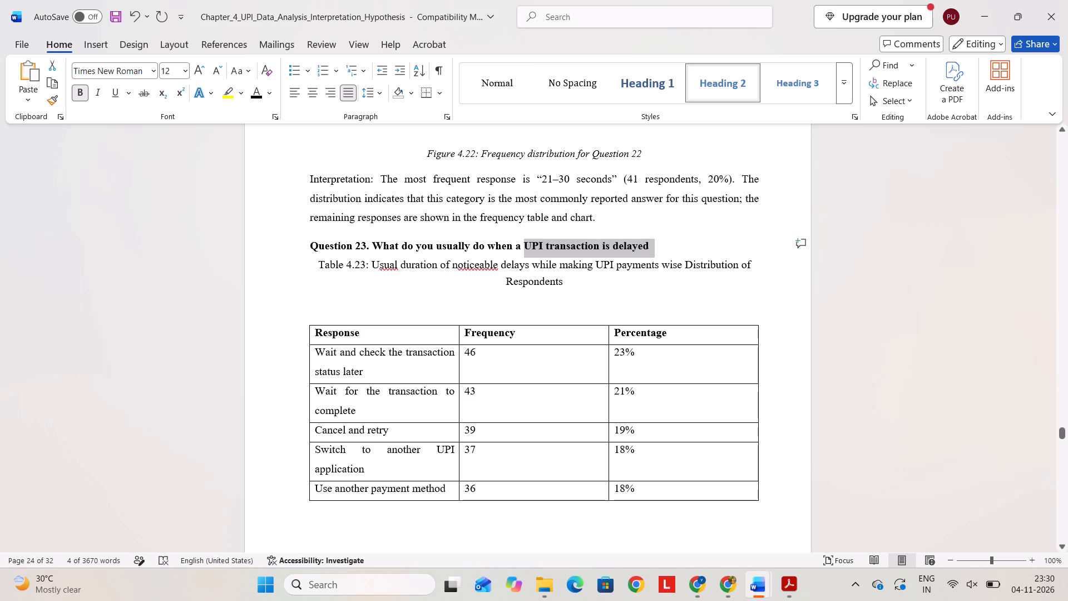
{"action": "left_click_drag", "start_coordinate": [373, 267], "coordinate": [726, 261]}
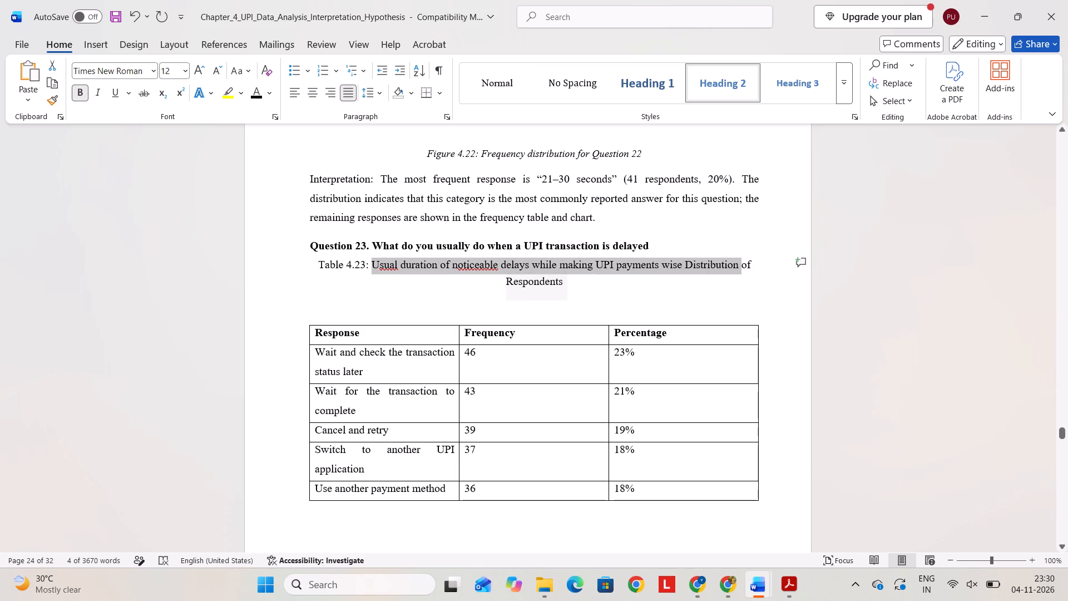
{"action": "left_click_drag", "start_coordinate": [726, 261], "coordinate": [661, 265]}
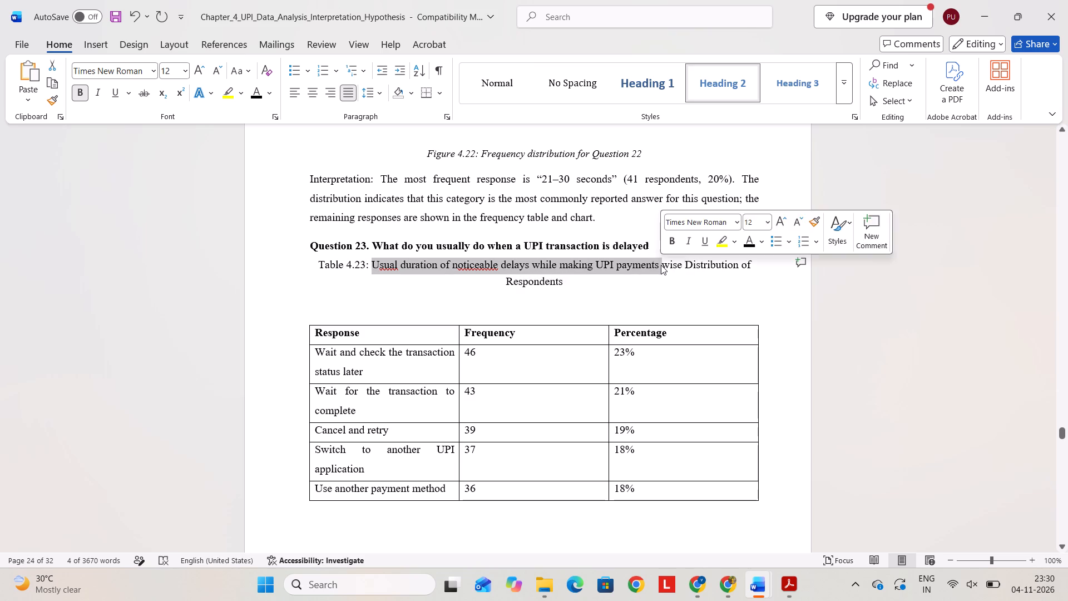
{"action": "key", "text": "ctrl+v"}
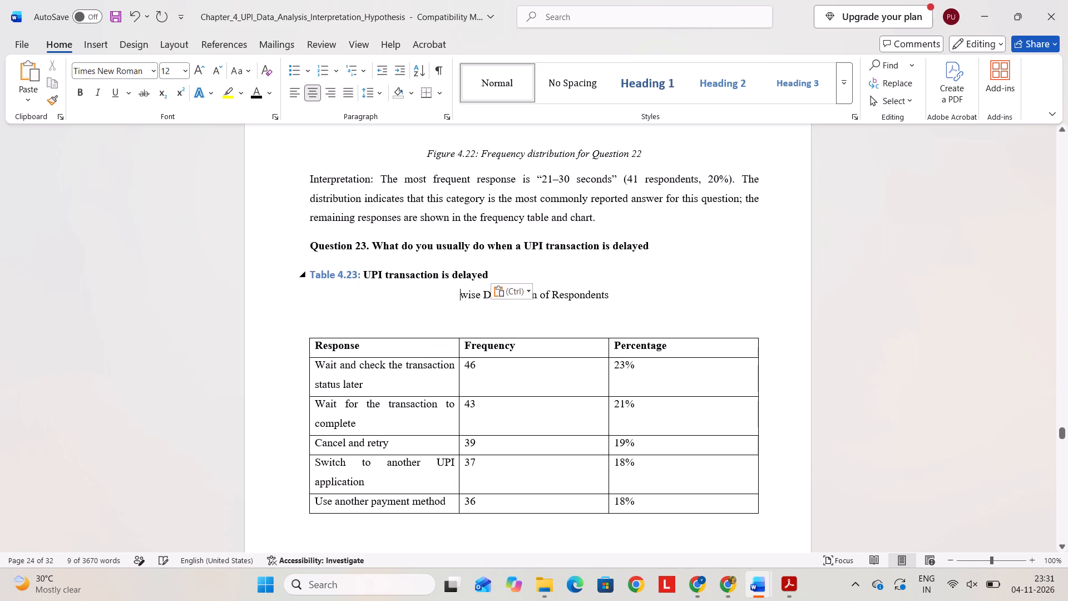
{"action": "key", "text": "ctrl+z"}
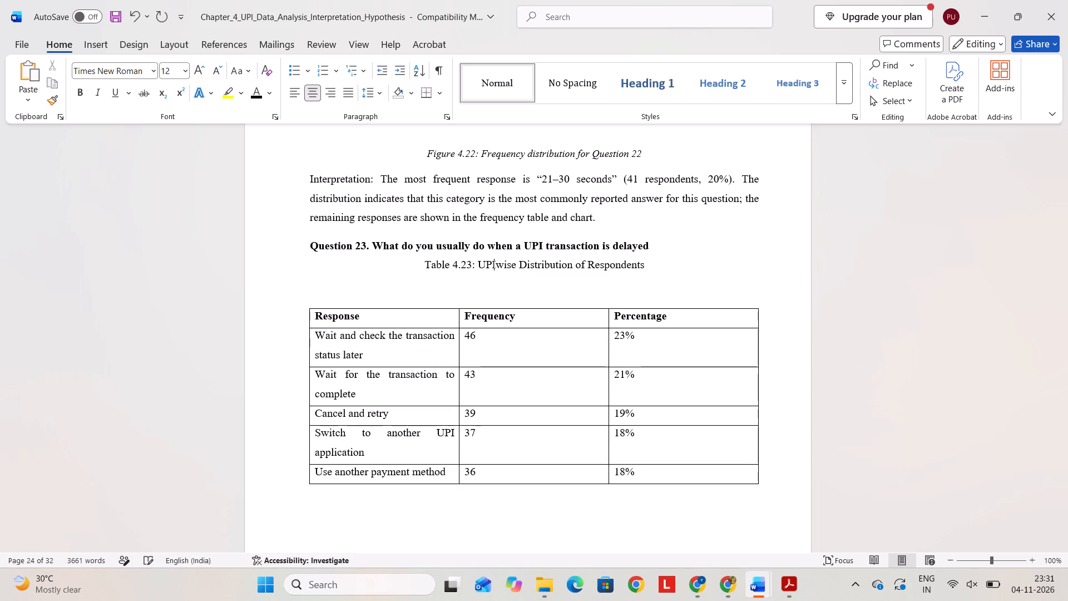
Replace the Table 4.23 caption topic so it reads "UPI transaction delayed" before "wise Distribution of Respondents".
{"action": "type", "text": "TR"}
{"action": "key", "text": "BackSpace"}
{"action": "key", "text": "BackSpace"}
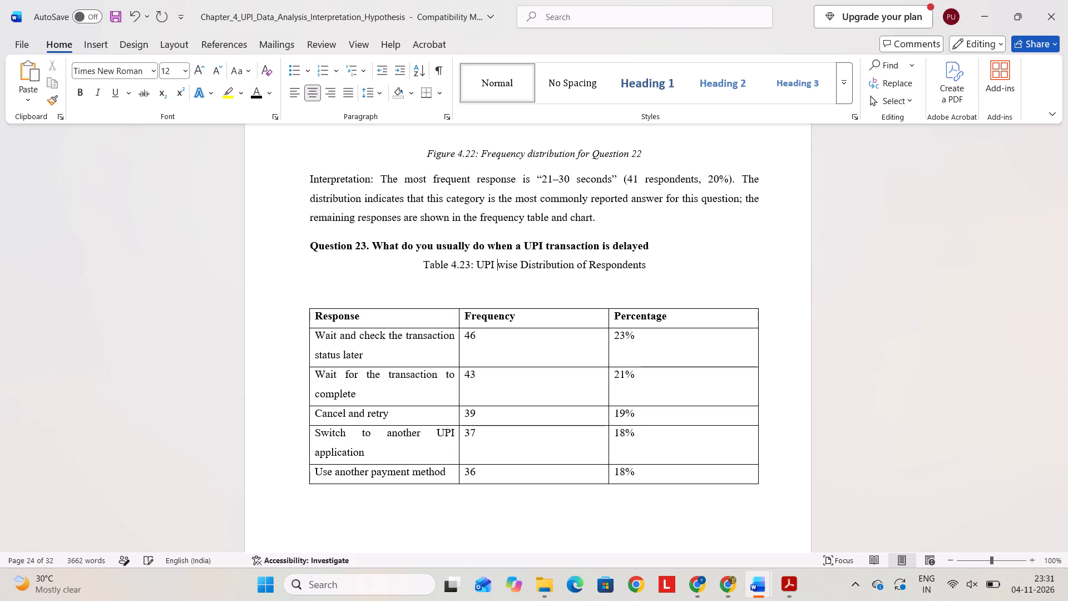
{"action": "type", "text": "tra"}
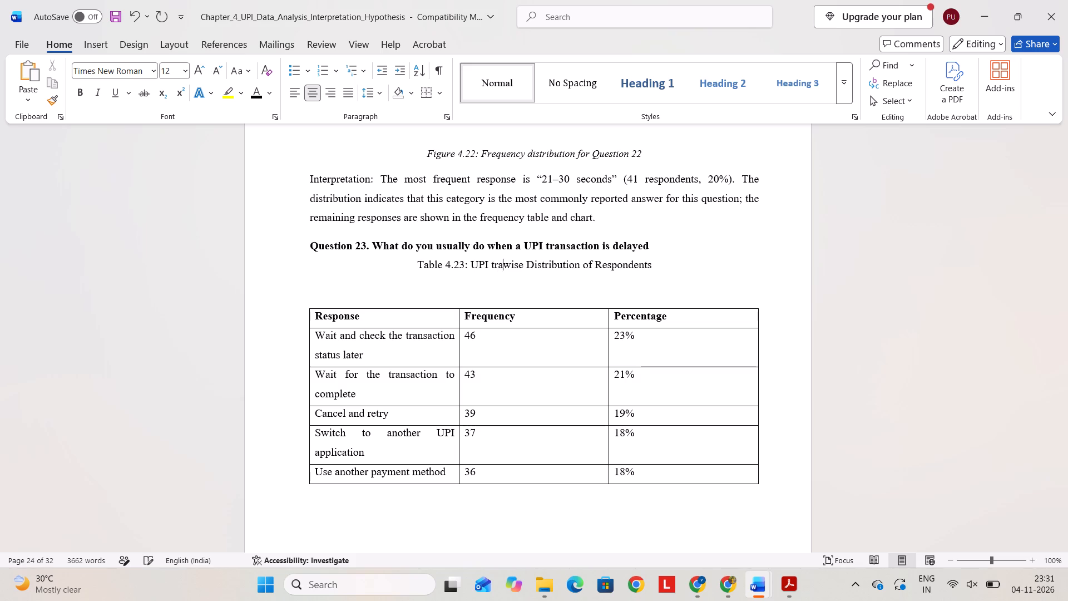
{"action": "type", "text": "nsaction delayedn"}
{"action": "key", "text": "BackSpace"}
{"action": "key", "text": "space"}
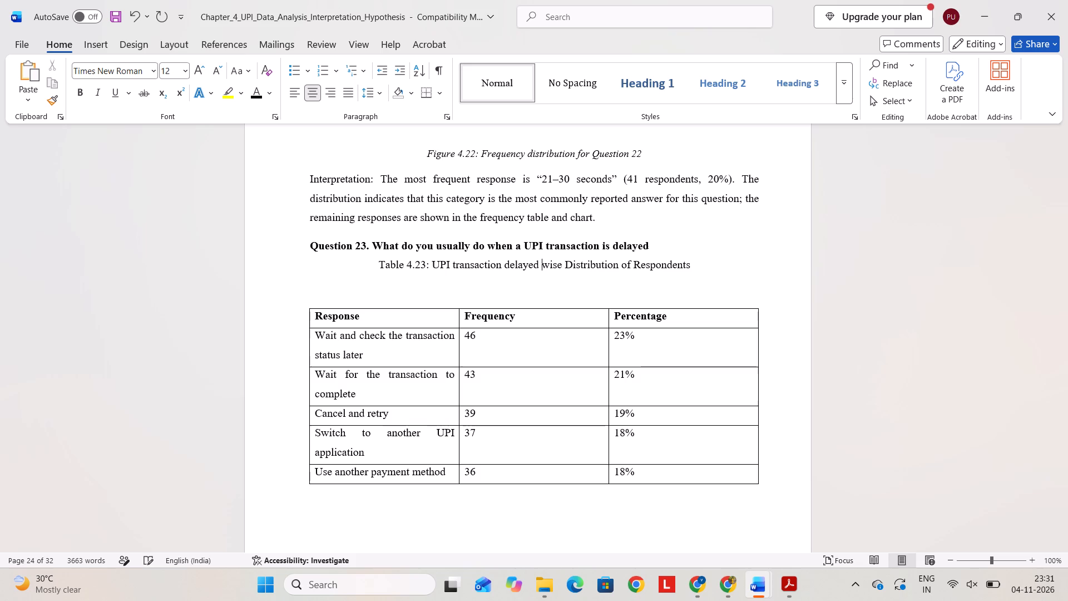
Copy the complete Table 4.23 caption and remove the empty line between it and the Question 23 table.
{"action": "left_click_drag", "start_coordinate": [369, 273], "coordinate": [562, 261]}
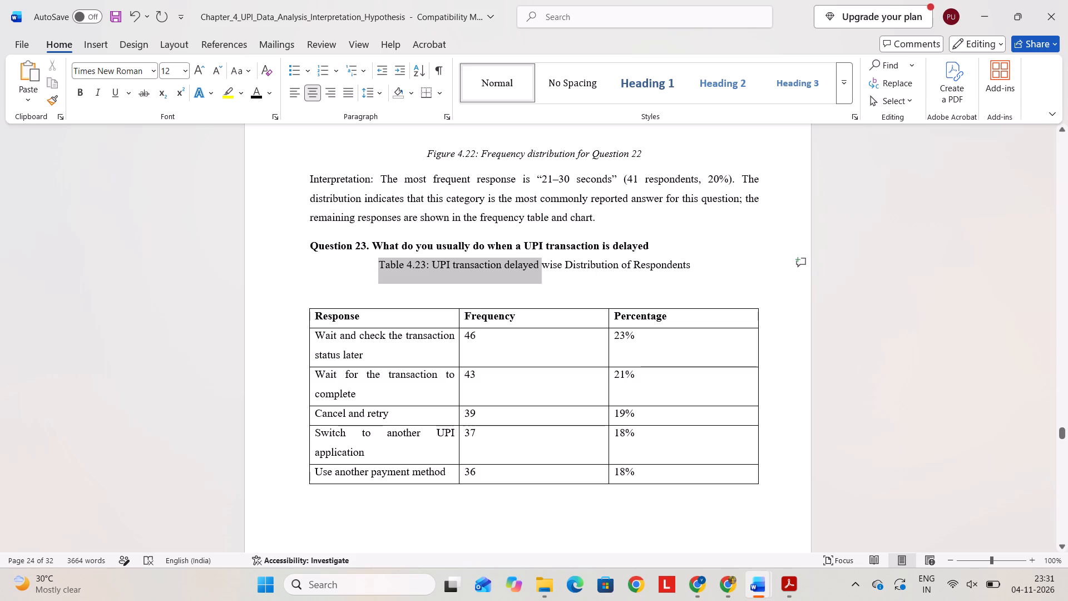
{"action": "left_click_drag", "start_coordinate": [562, 261], "coordinate": [679, 264]}
{"action": "key", "text": "ctrl+c"}
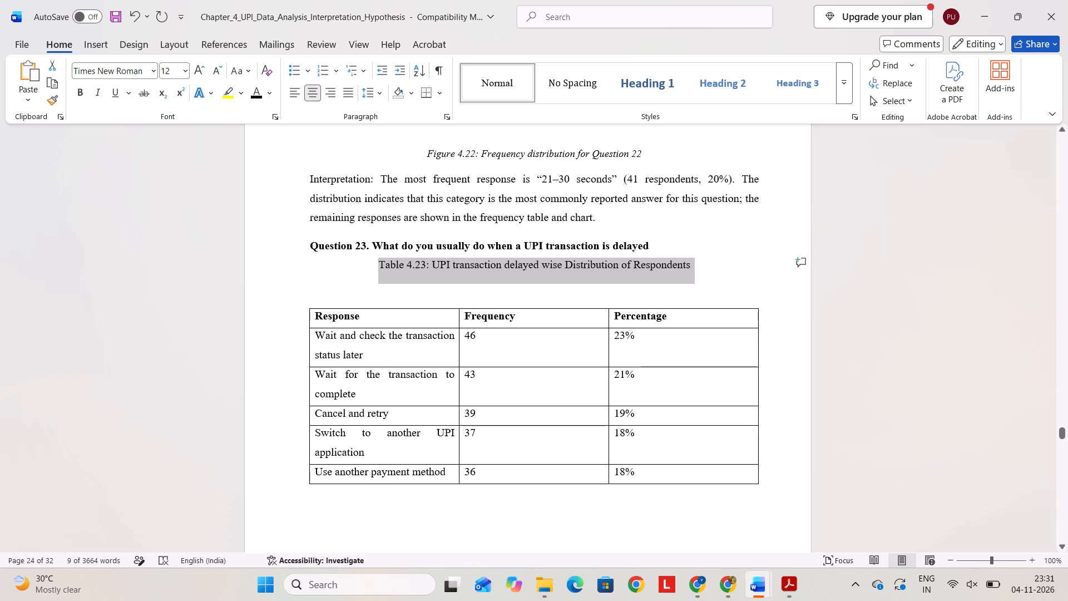
{"action": "left_click", "coordinate": [566, 299]}
{"action": "key", "text": "BackSpace"}
Enlarge the Question 23 response table downward so its rows are about one and a half times as tall, making it slightly wider.
{"action": "left_click_drag", "start_coordinate": [592, 345], "coordinate": [671, 390]}
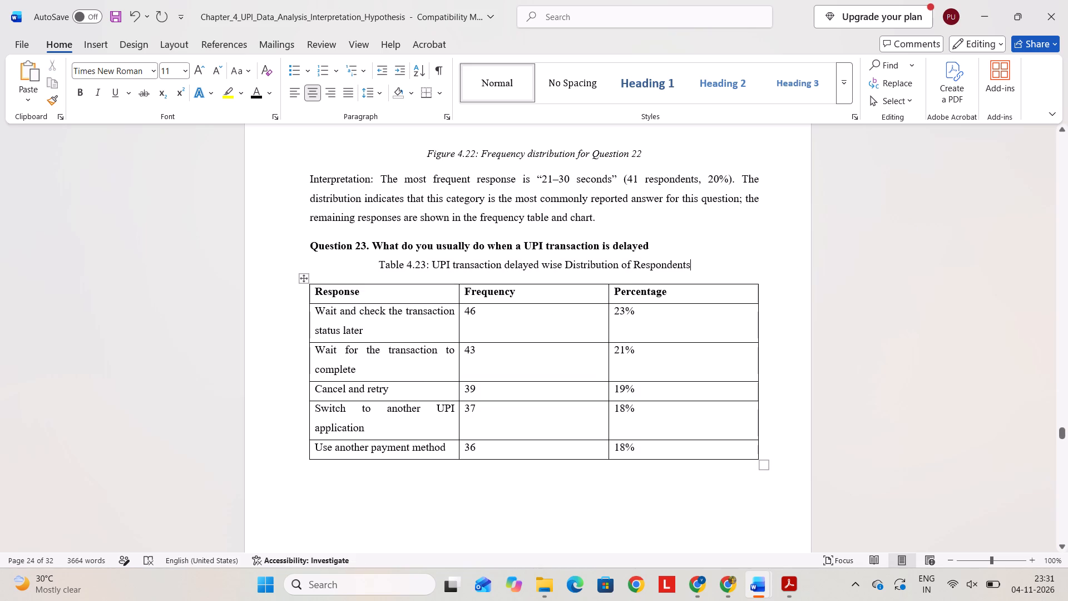
{"action": "left_click_drag", "start_coordinate": [671, 390], "coordinate": [686, 396]}
{"action": "scroll", "coordinate": [728, 428], "scroll_direction": "down", "scroll_amount": 2}
{"action": "left_click", "coordinate": [741, 454]}
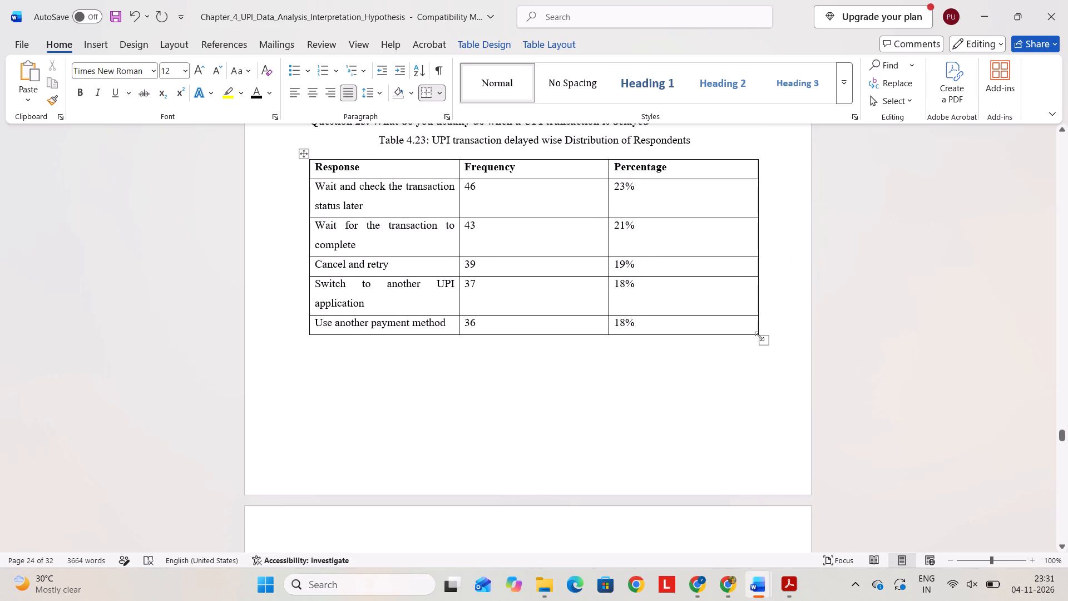
{"action": "left_click_drag", "start_coordinate": [759, 336], "coordinate": [774, 435]}
Paste the Table 4.23 caption on a new line between the Question 24 heading and its table, leaving no empty line.
{"action": "scroll", "coordinate": [775, 435], "scroll_direction": "down", "scroll_amount": 2}
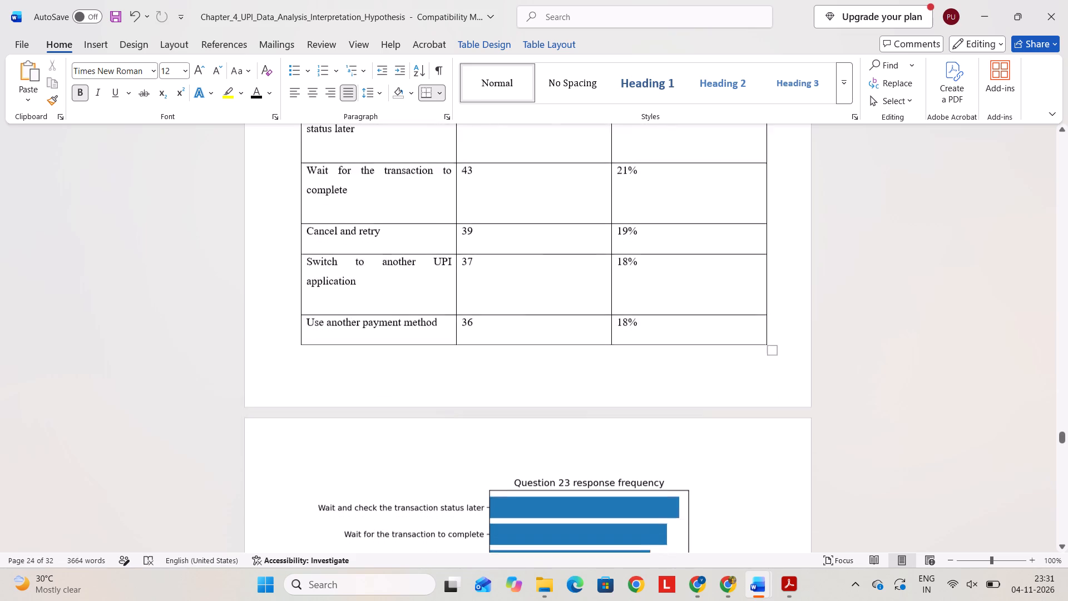
{"action": "scroll", "coordinate": [763, 433], "scroll_direction": "down", "scroll_amount": 4}
{"action": "scroll", "coordinate": [517, 324], "scroll_direction": "up", "scroll_amount": 3}
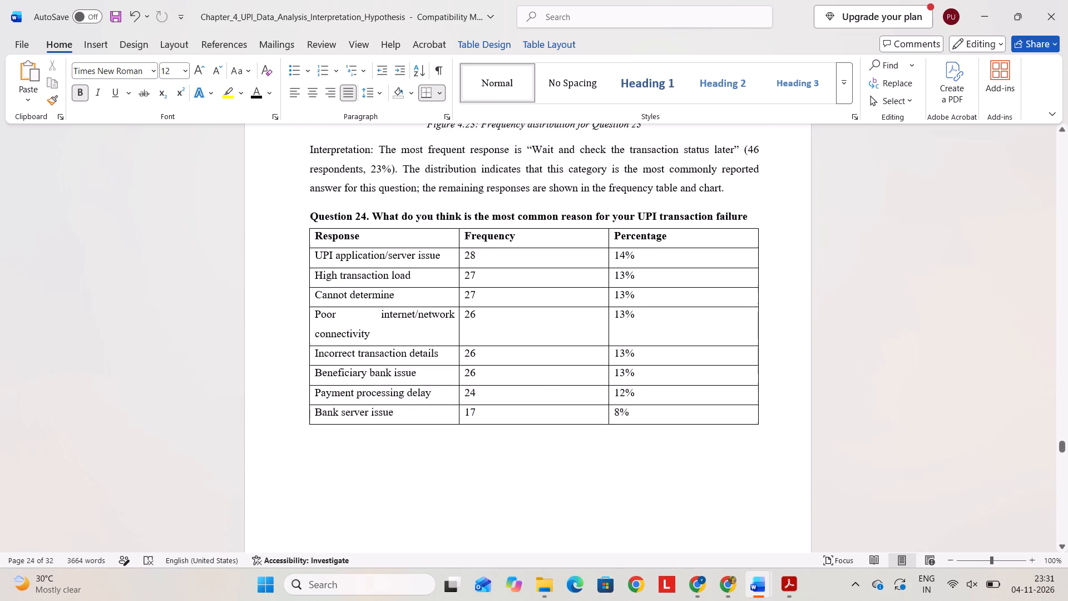
{"action": "scroll", "coordinate": [480, 243], "scroll_direction": "up", "scroll_amount": 1}
{"action": "left_click", "coordinate": [755, 231]}
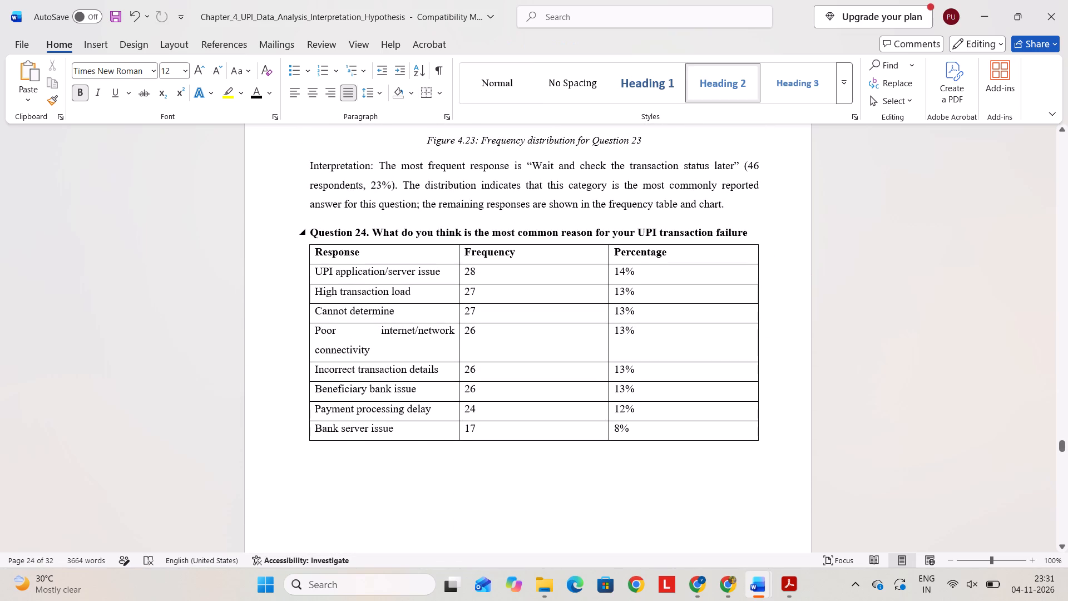
{"action": "key", "text": "Return"}
{"action": "key", "text": "ctrl+v"}
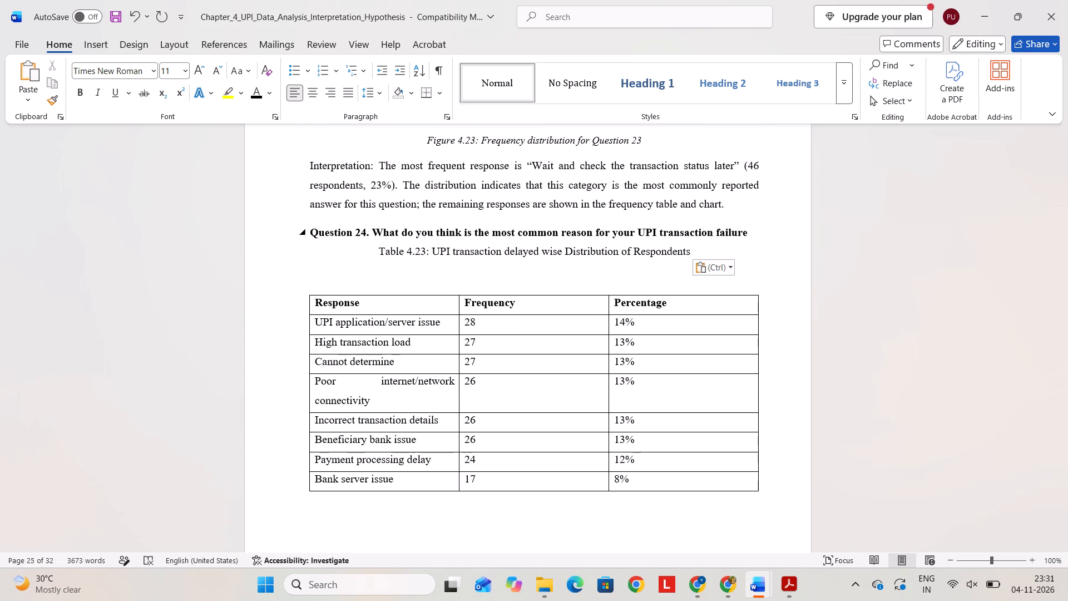
{"action": "key", "text": "BackSpace"}
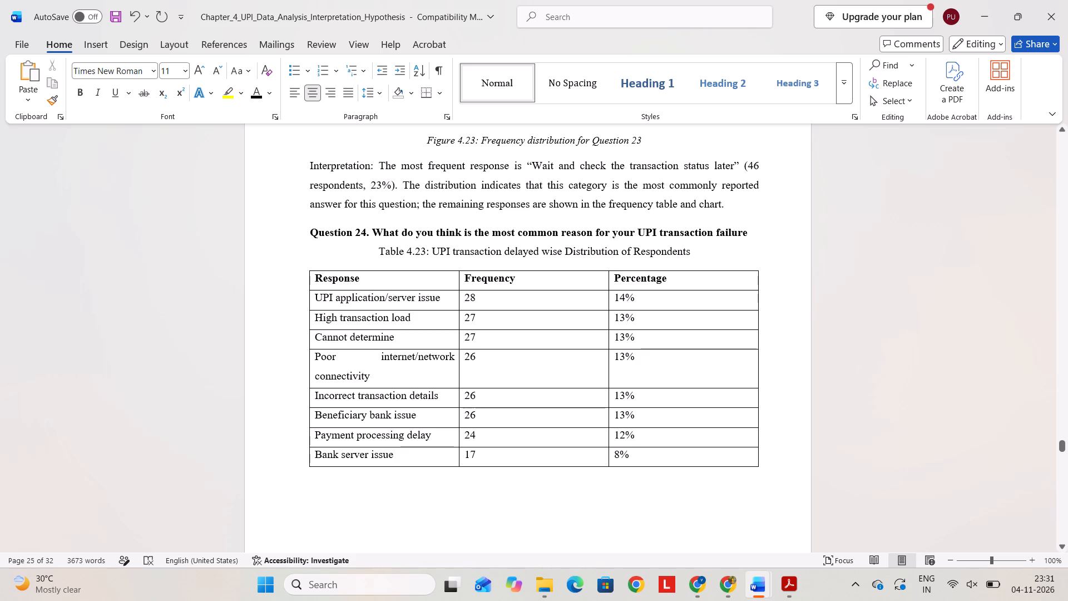
Renumber the pasted caption under the Question 24 heading as Table 4.24.
{"action": "left_click", "coordinate": [427, 255]}
{"action": "key", "text": "BackSpace"}
{"action": "key", "text": "Left"}
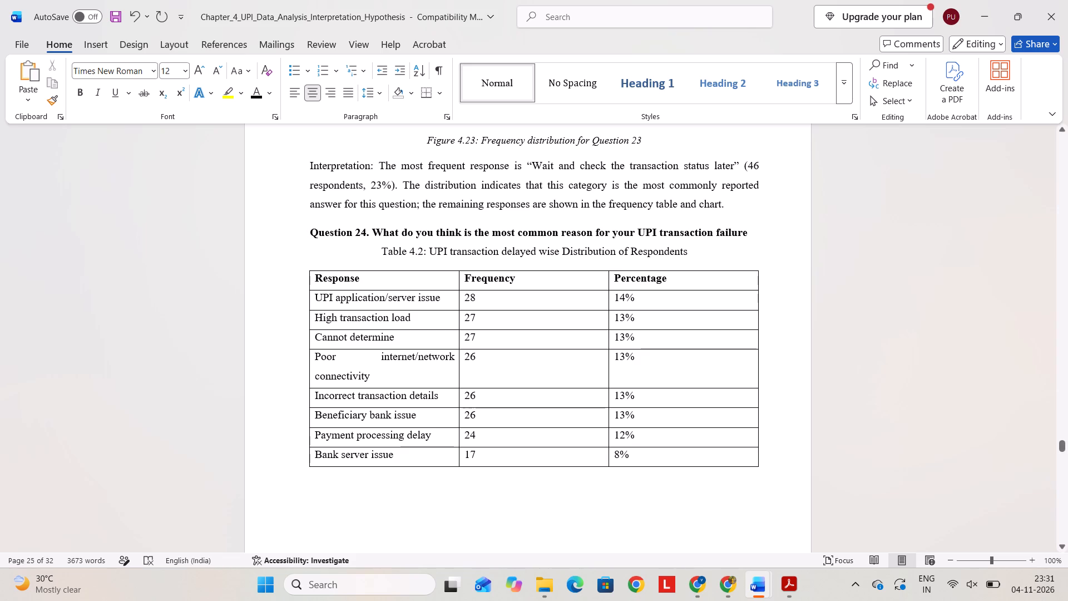
{"action": "key", "text": "Right"}
{"action": "key", "text": "Left"}
{"action": "key", "text": "4"}
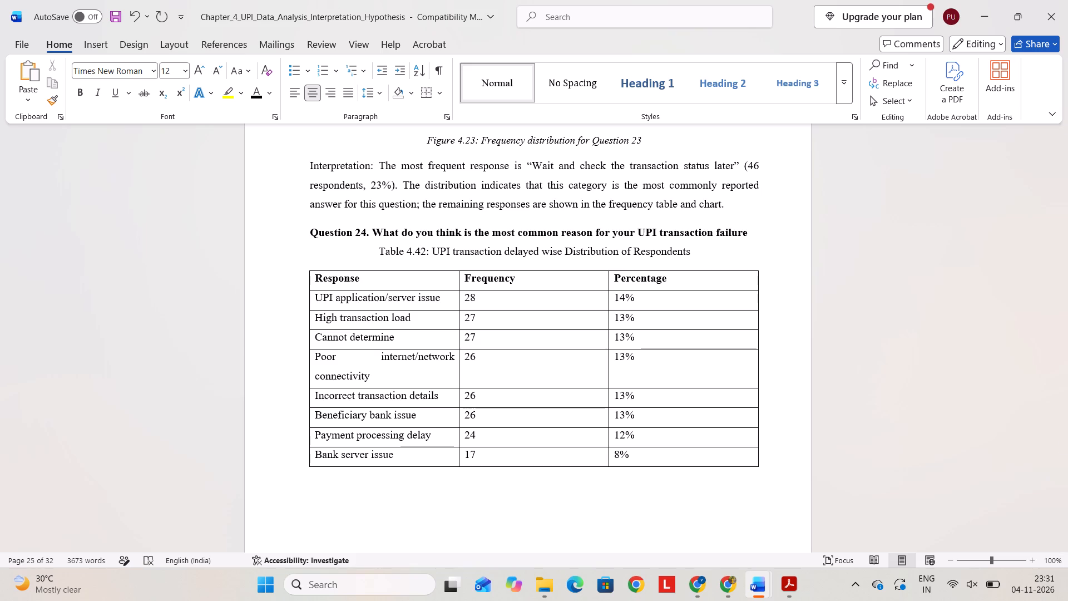
{"action": "key", "text": "BackSpace"}
{"action": "key", "text": "Right"}
{"action": "key", "text": "4"}
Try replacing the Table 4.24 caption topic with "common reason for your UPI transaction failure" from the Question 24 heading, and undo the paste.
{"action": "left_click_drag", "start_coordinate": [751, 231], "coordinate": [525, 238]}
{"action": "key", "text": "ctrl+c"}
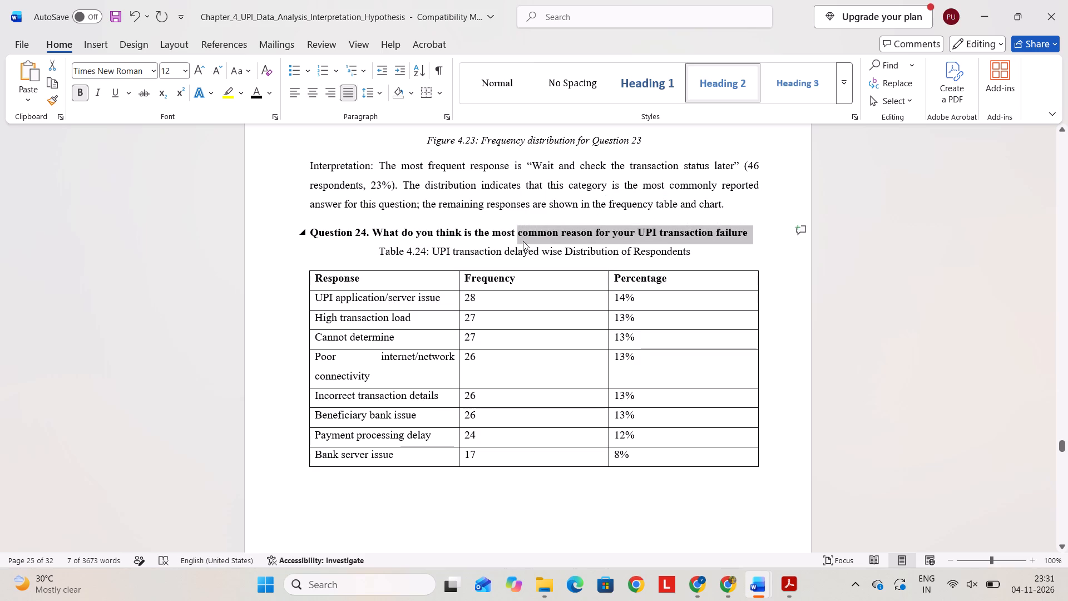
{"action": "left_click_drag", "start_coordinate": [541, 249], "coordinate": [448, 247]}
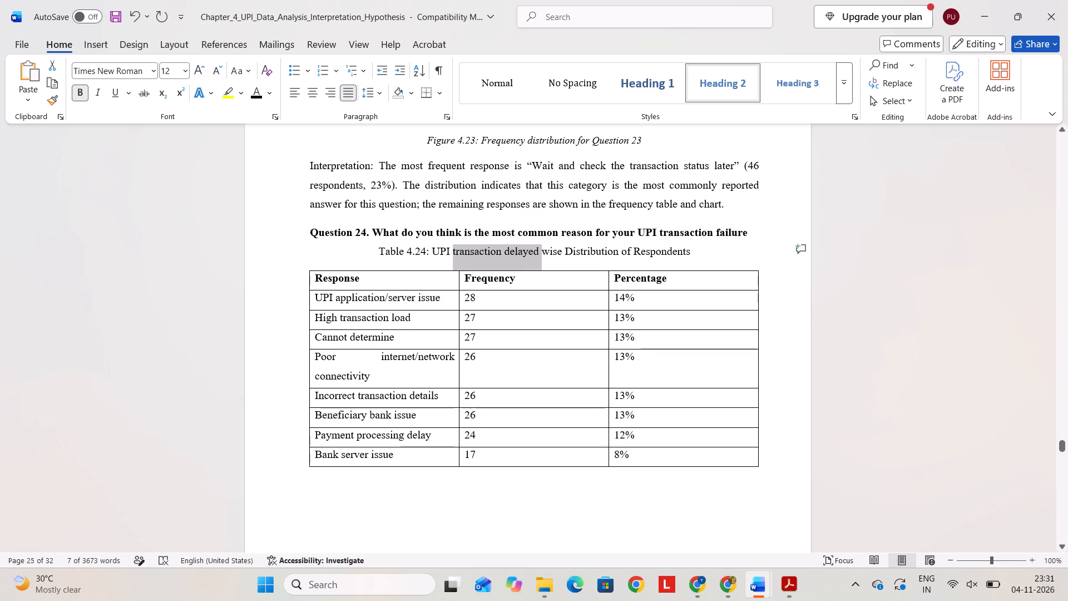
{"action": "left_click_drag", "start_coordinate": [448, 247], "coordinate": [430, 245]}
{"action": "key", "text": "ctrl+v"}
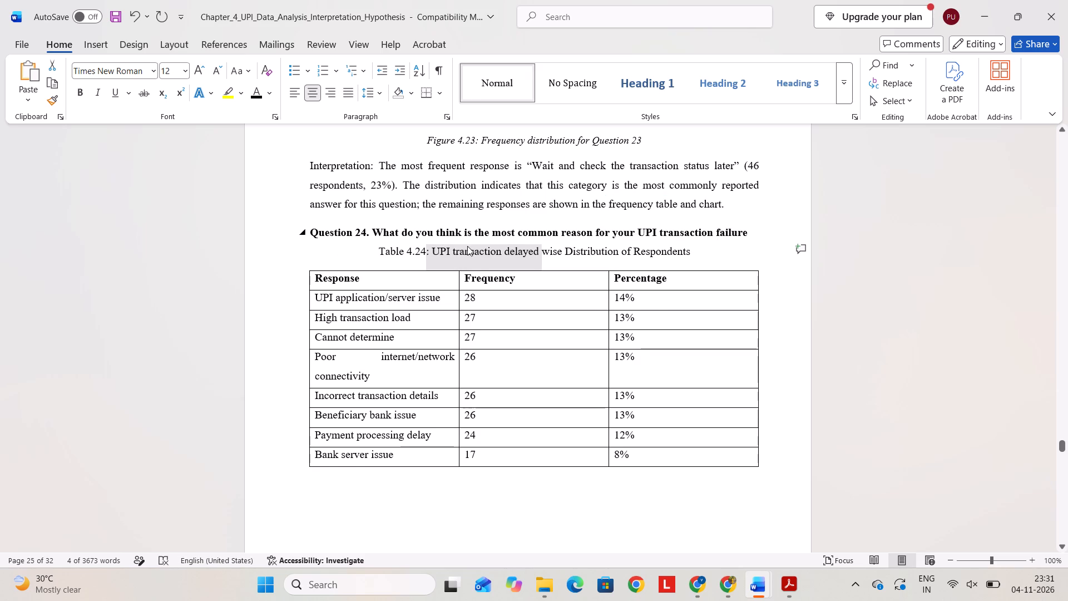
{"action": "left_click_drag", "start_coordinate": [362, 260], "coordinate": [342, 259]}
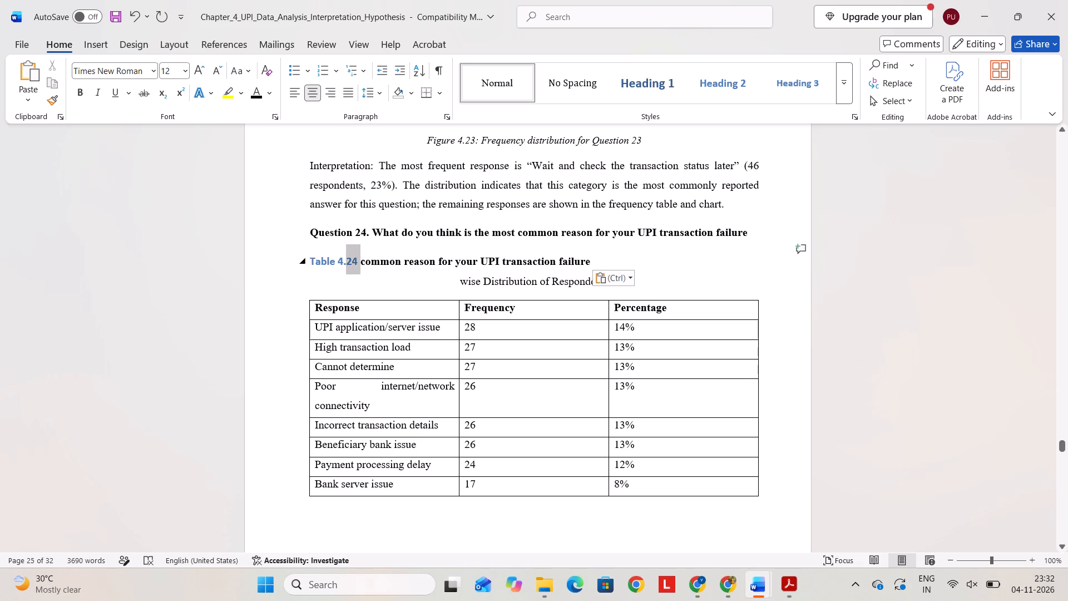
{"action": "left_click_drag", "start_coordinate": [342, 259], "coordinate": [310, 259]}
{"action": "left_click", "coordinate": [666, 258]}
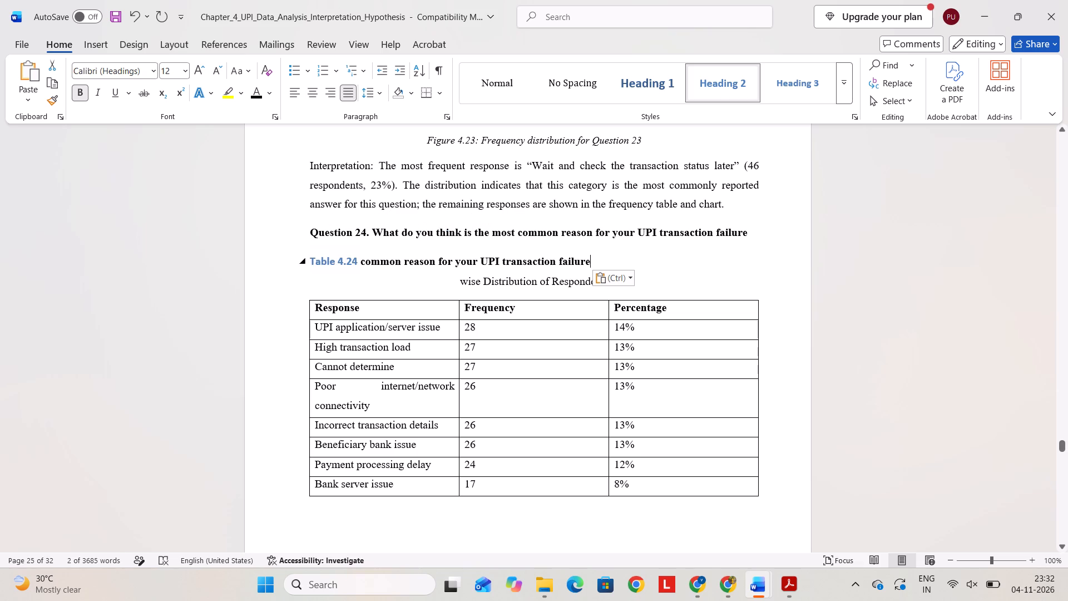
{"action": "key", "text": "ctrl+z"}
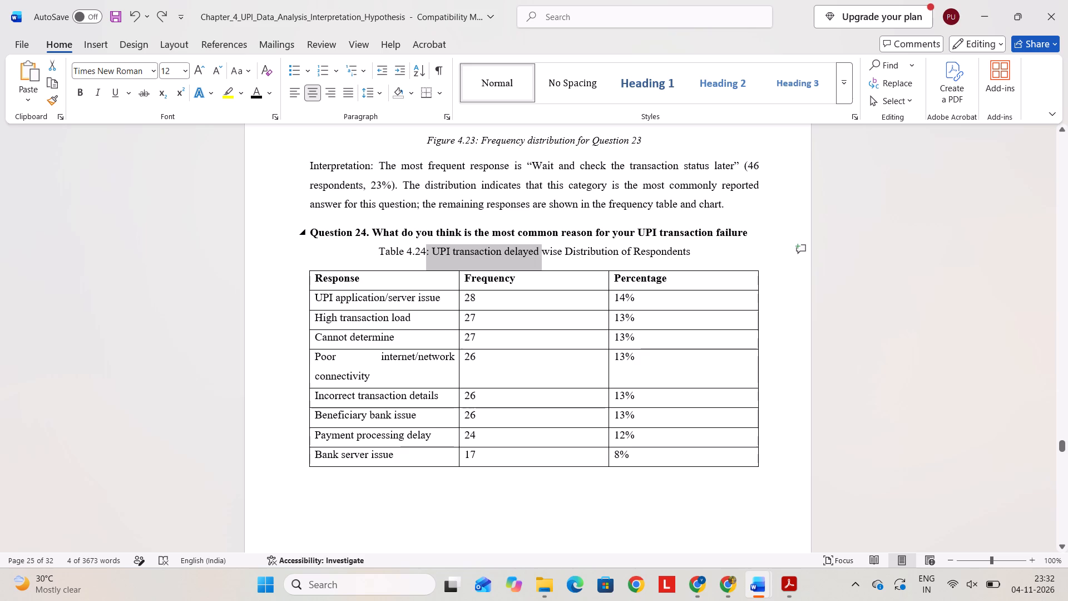
Replace "UPI transaction delayed" in the Table 4.24 caption with "common reason" copied from the Question 24 heading.
{"action": "left_click_drag", "start_coordinate": [518, 231], "coordinate": [582, 230]}
{"action": "key", "text": "ctrl+c"}
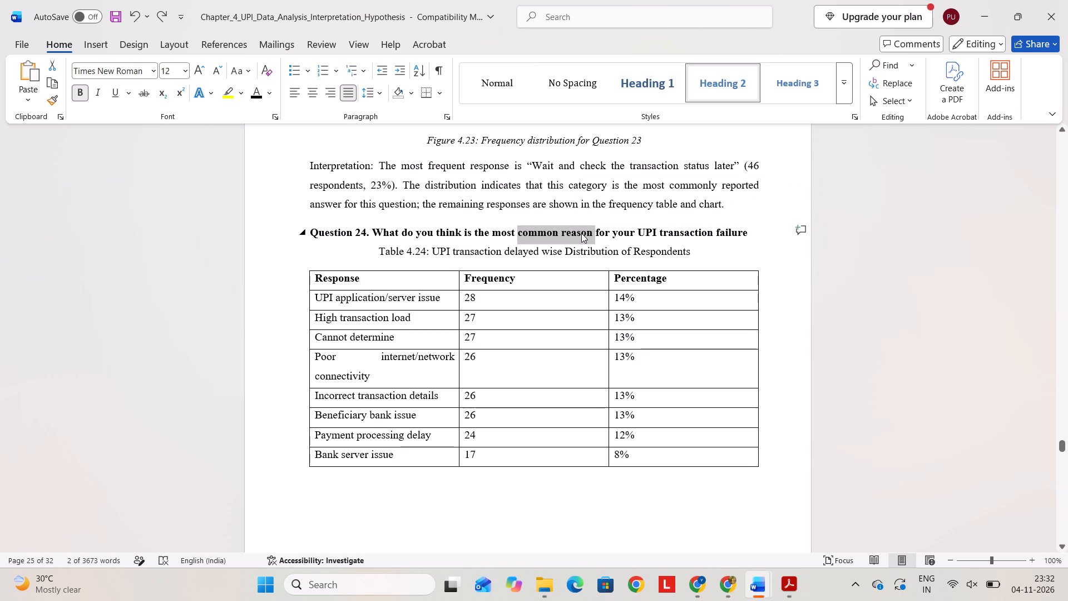
{"action": "left_click", "coordinate": [433, 253]}
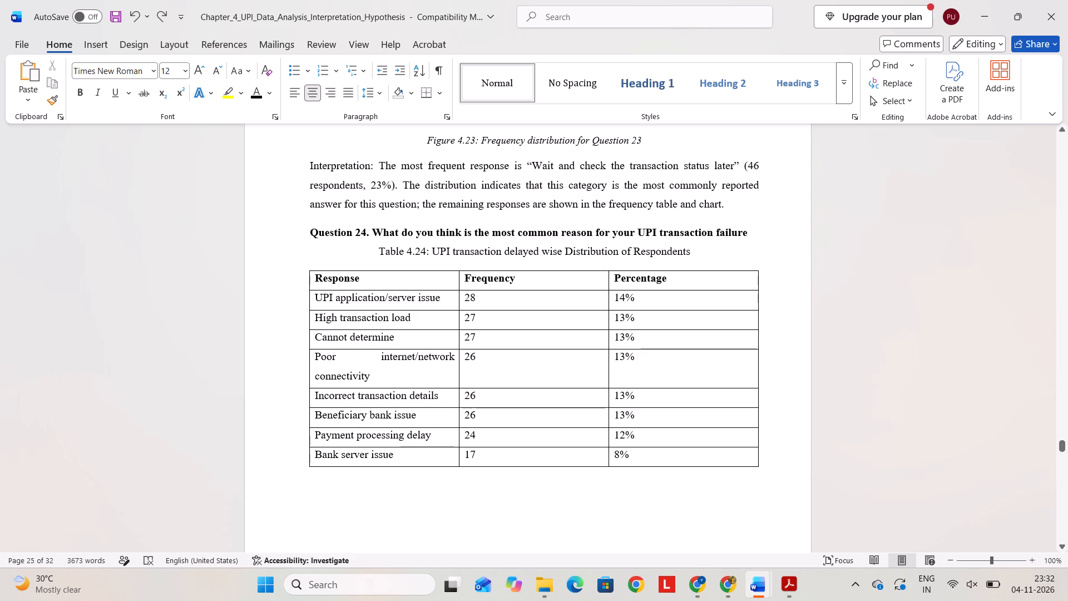
{"action": "key", "text": "ctrl+v"}
{"action": "left_click_drag", "start_coordinate": [473, 254], "coordinate": [538, 249]}
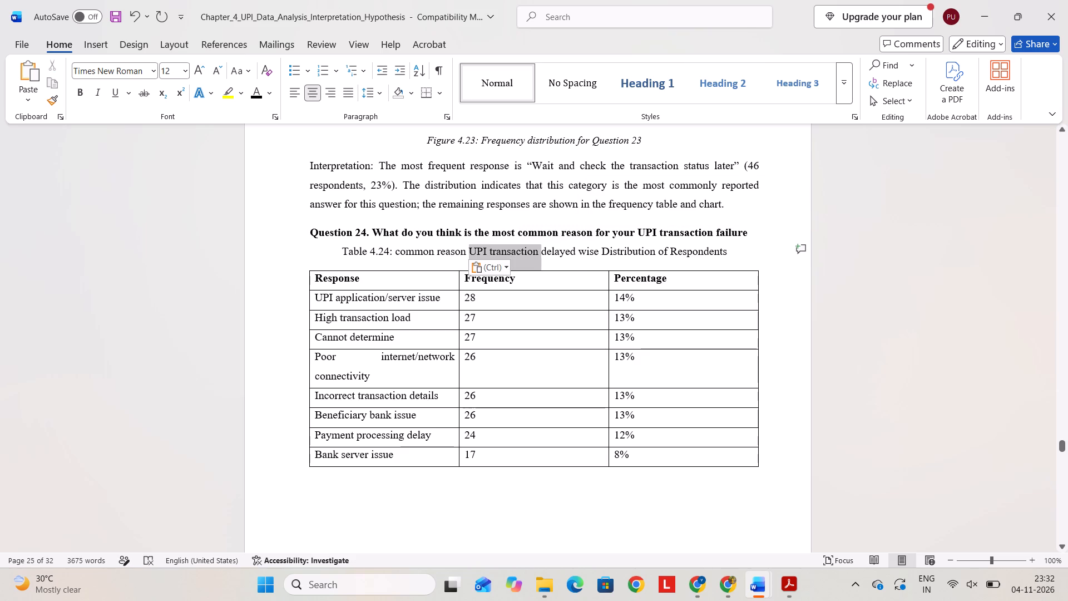
{"action": "left_click_drag", "start_coordinate": [538, 249], "coordinate": [558, 249]}
{"action": "key", "text": "BackSpace"}
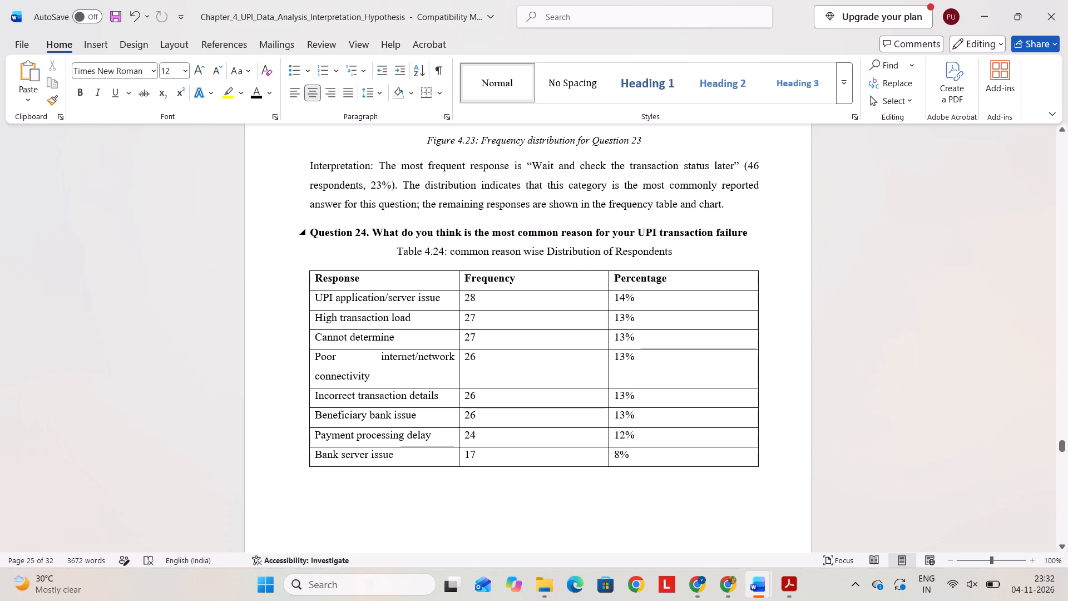
Copy "for your UPI transaction failure" from the Question 24 heading and insert it after "common reason" in the Table 4.24 caption.
{"action": "left_click_drag", "start_coordinate": [596, 233], "coordinate": [734, 234]}
{"action": "key", "text": "ctrl+c"}
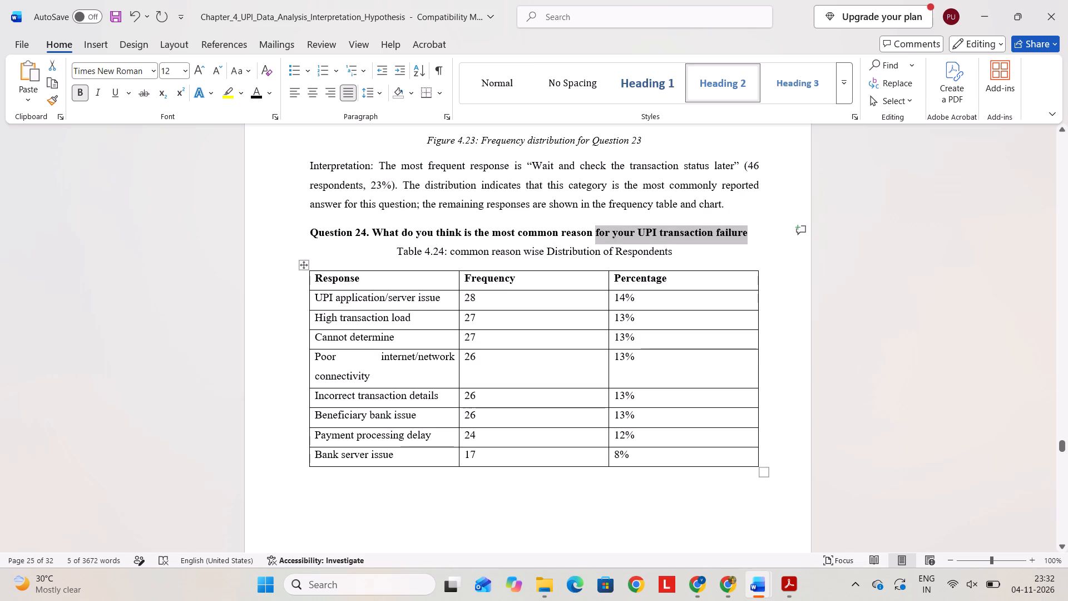
{"action": "left_click", "coordinate": [521, 250]}
{"action": "key", "text": "space"}
{"action": "key", "text": "ctrl+v"}
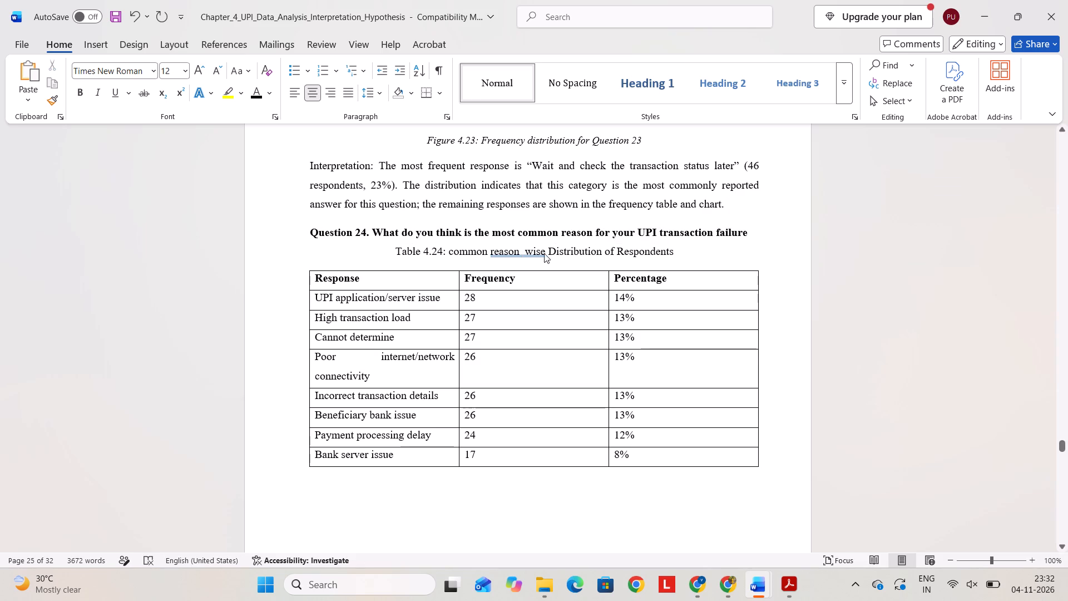
Capitalize the first letter of "common" in the Table 4.24 caption so the topic starts with "Common".
{"action": "left_click", "coordinate": [379, 252]}
{"action": "left_click", "coordinate": [384, 252]}
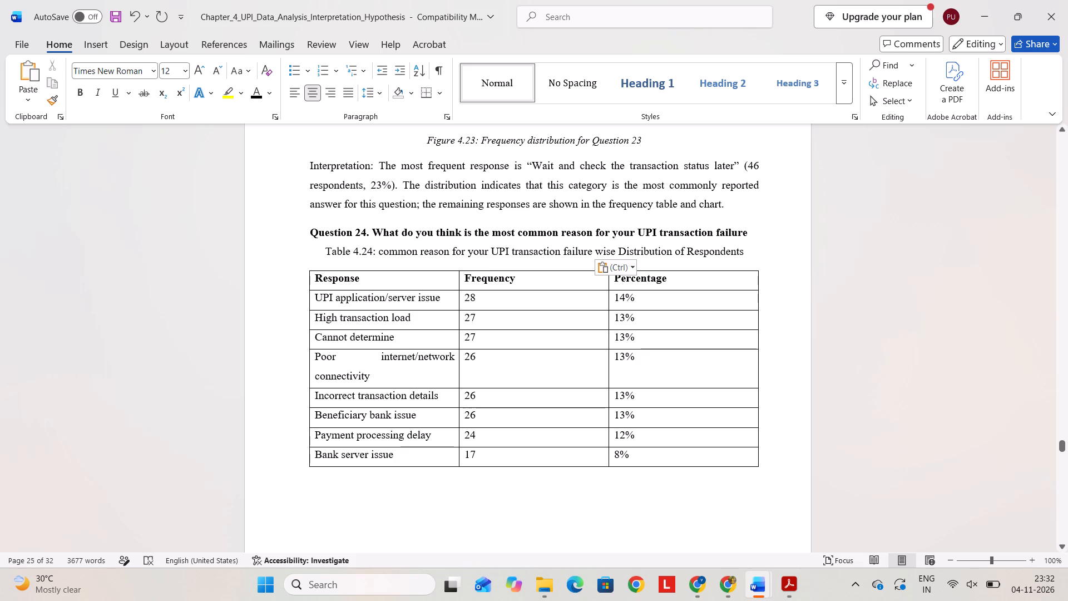
{"action": "key", "text": "BackSpace"}
{"action": "key", "text": "ctrl+c"}
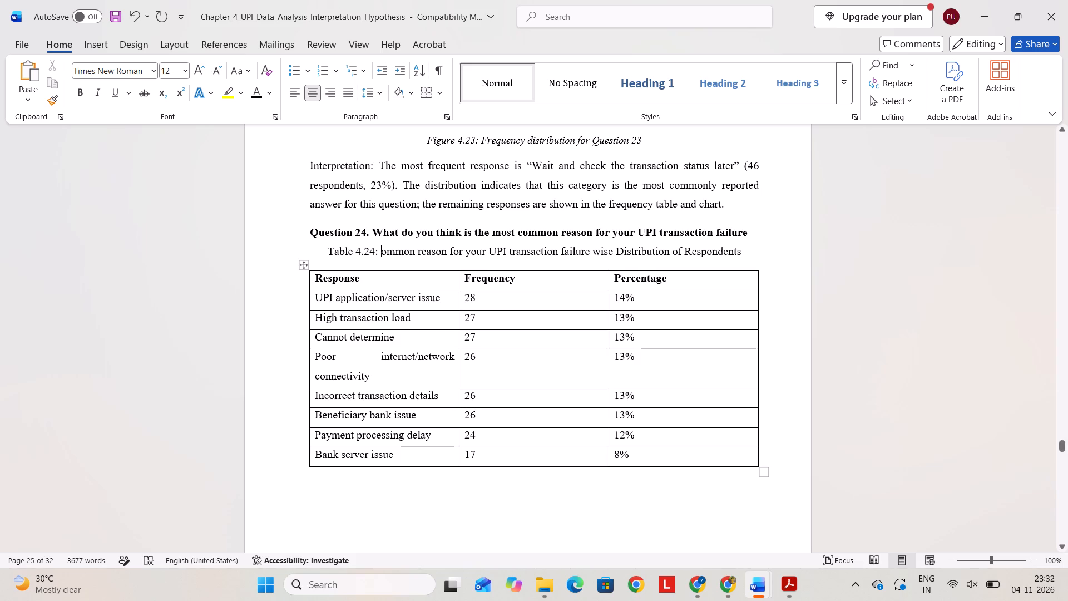
{"action": "key", "text": "shift+c"}
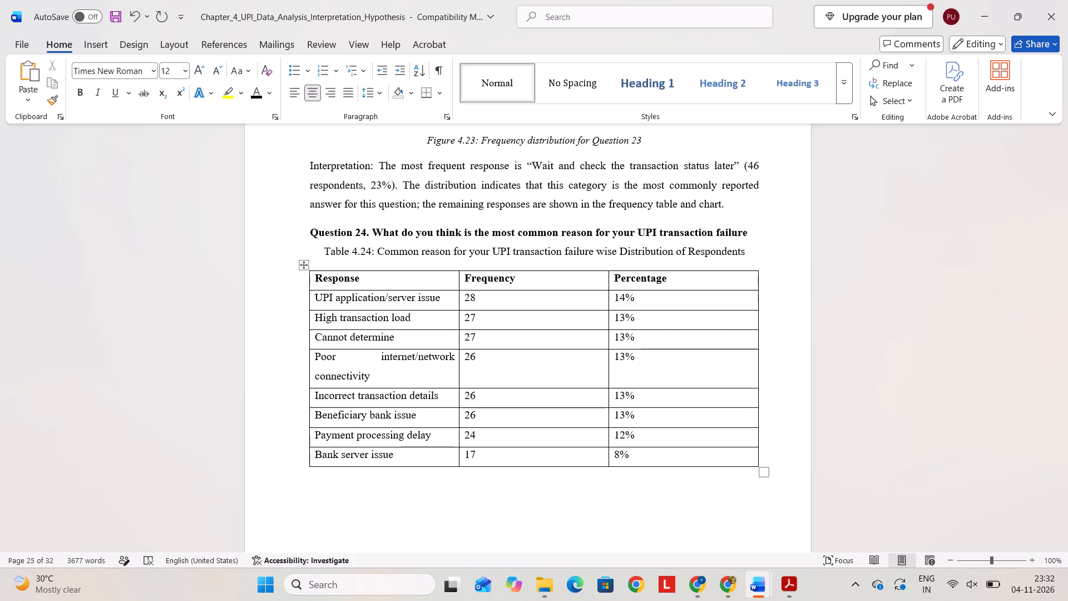
Stretch the Question 24 response table downward so its rows become taller and use the empty space on the page.
{"action": "scroll", "coordinate": [558, 393], "scroll_direction": "down", "scroll_amount": 2}
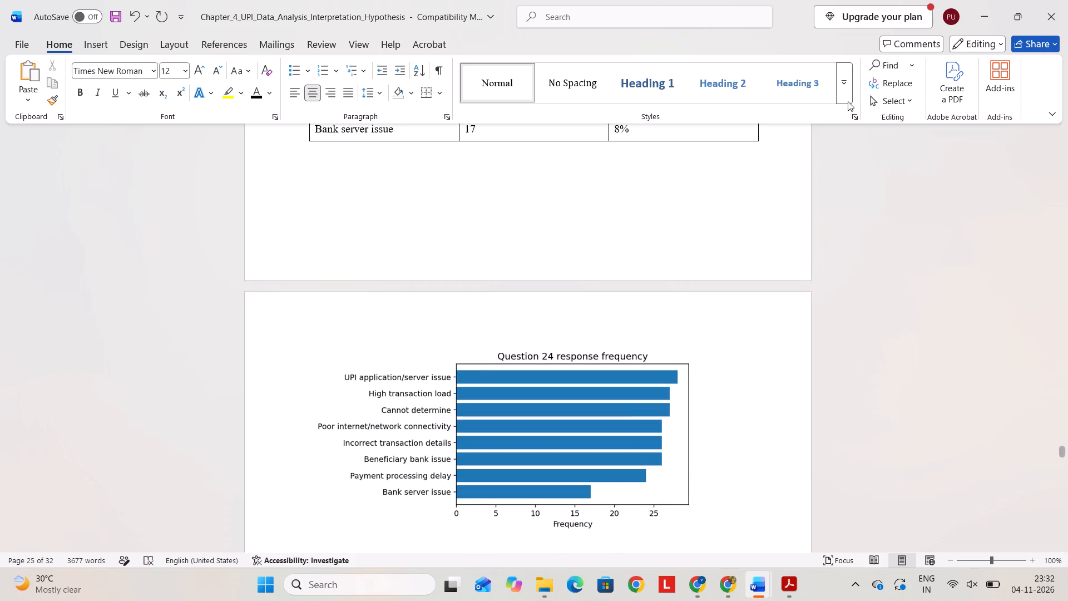
{"action": "scroll", "coordinate": [764, 226], "scroll_direction": "up", "scroll_amount": 1}
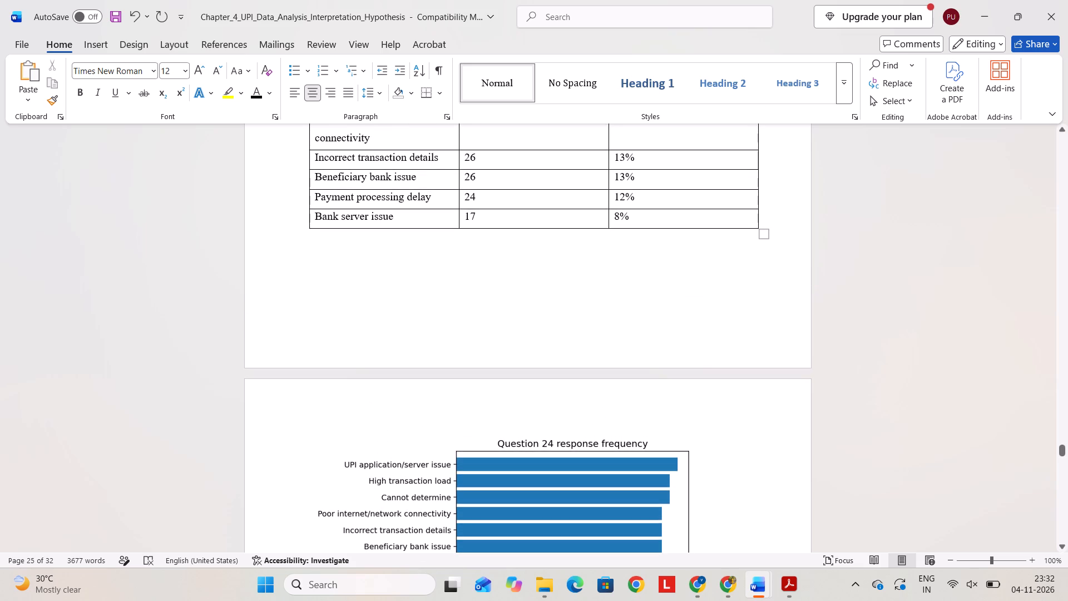
{"action": "left_click_drag", "start_coordinate": [763, 230], "coordinate": [754, 307]}
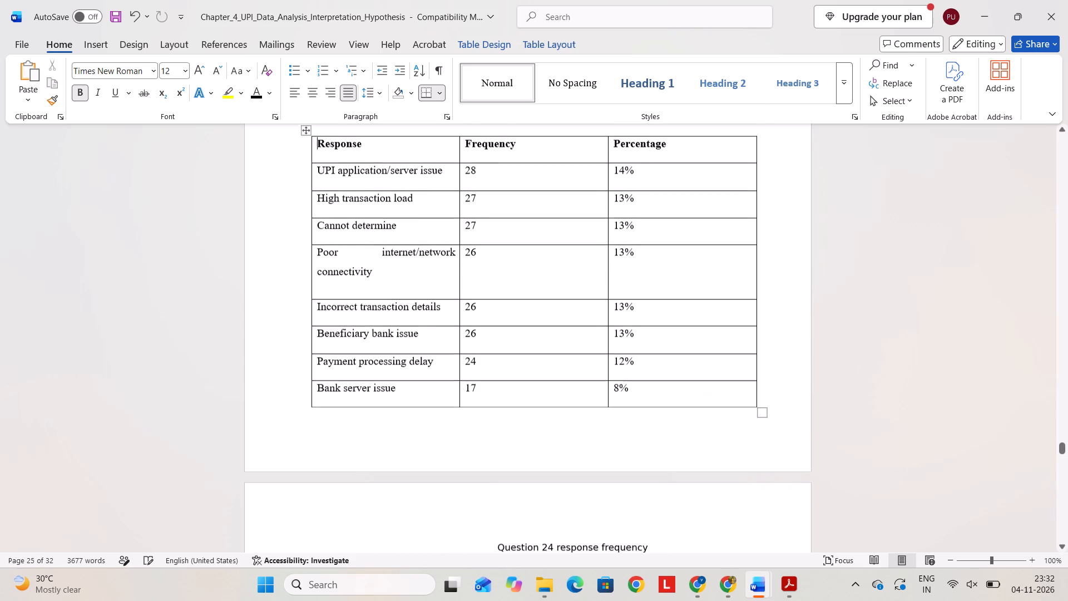
Copy the whole Table 4.24 caption and paste it on a new line under the Question 25 heading.
{"action": "scroll", "coordinate": [677, 362], "scroll_direction": "down", "scroll_amount": 2}
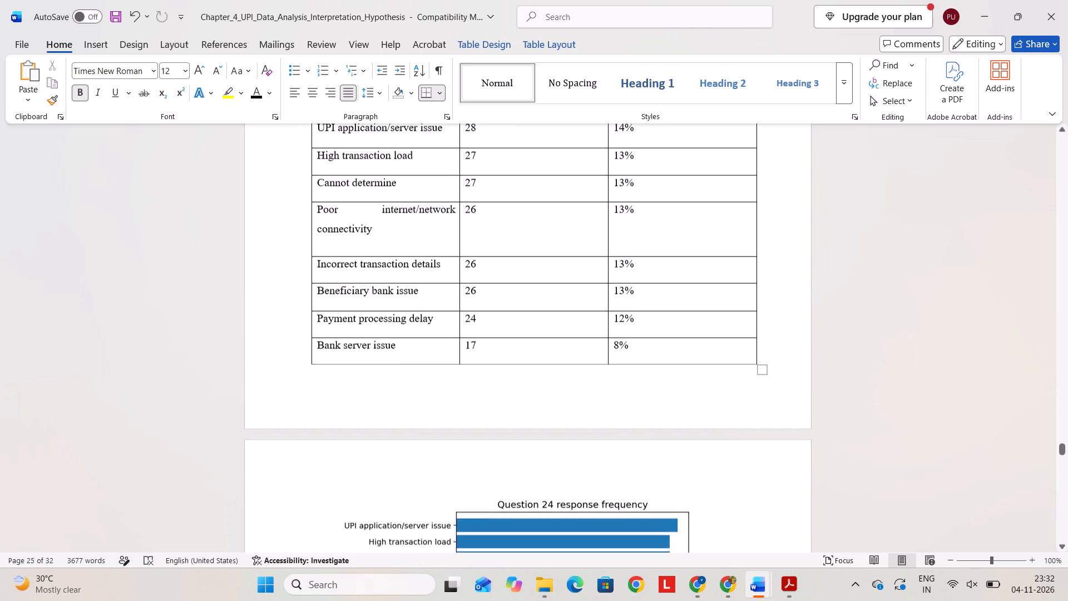
{"action": "scroll", "coordinate": [677, 362], "scroll_direction": "down", "scroll_amount": 4}
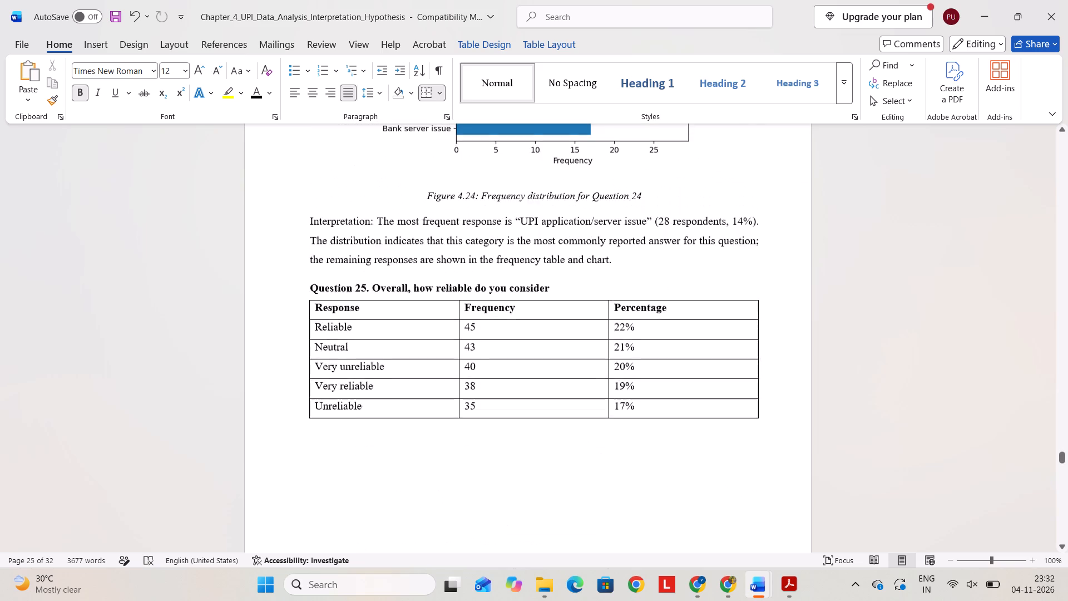
{"action": "scroll", "coordinate": [677, 362], "scroll_direction": "down", "scroll_amount": 1}
{"action": "scroll", "coordinate": [677, 362], "scroll_direction": "right", "scroll_amount": 1}
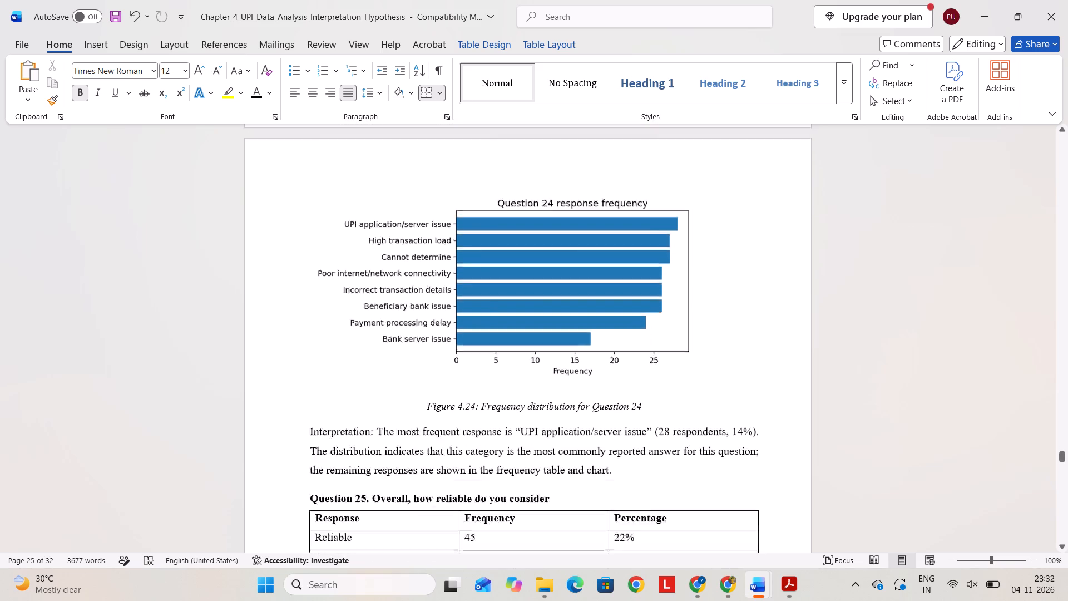
{"action": "scroll", "coordinate": [677, 362], "scroll_direction": "right", "scroll_amount": 1}
{"action": "scroll", "coordinate": [677, 362], "scroll_direction": "up", "scroll_amount": 2}
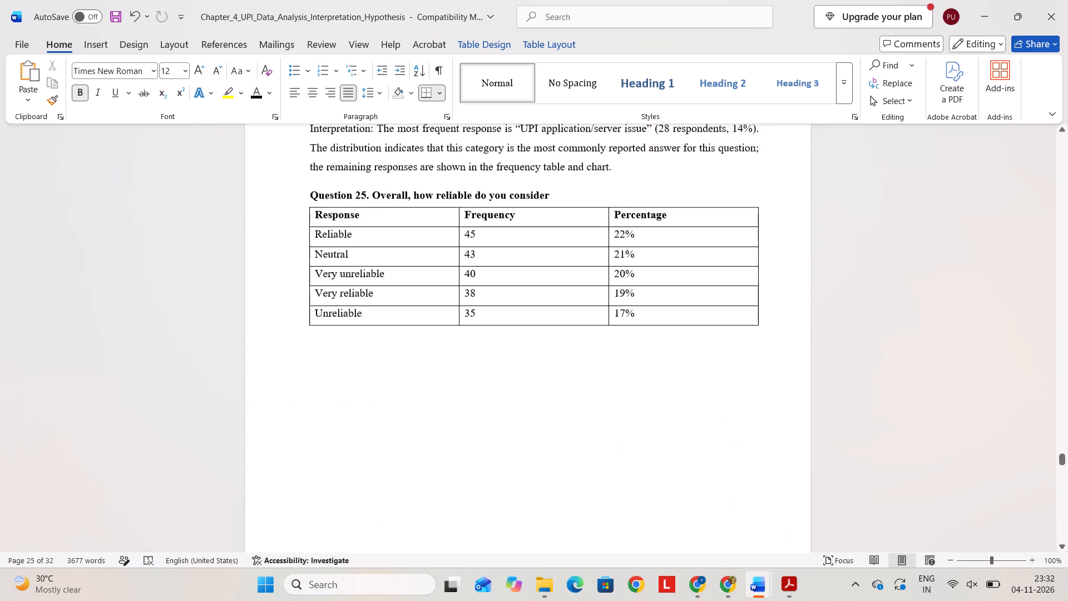
{"action": "scroll", "coordinate": [677, 362], "scroll_direction": "up", "scroll_amount": 4}
{"action": "right_click", "coordinate": [677, 362]}
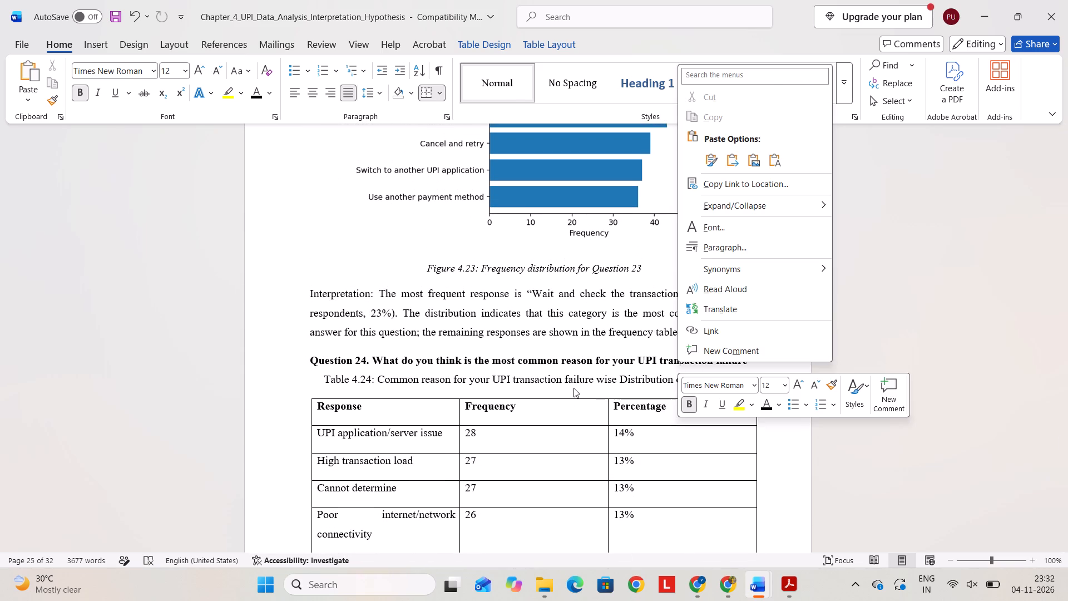
{"action": "left_click", "coordinate": [573, 388]}
{"action": "left_click_drag", "start_coordinate": [754, 377], "coordinate": [541, 390]}
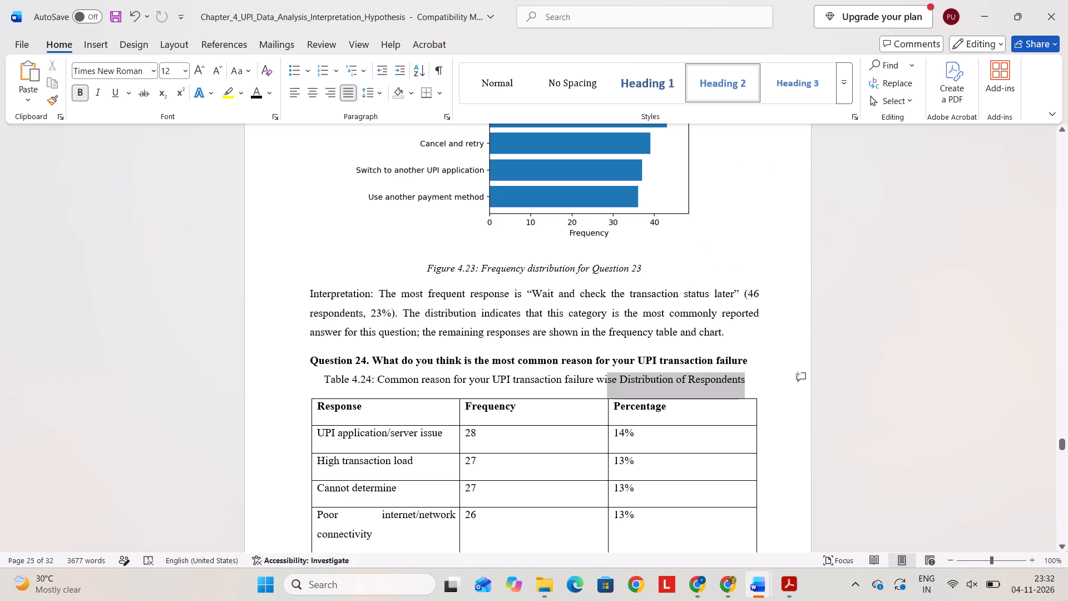
{"action": "left_click_drag", "start_coordinate": [541, 390], "coordinate": [304, 376]}
{"action": "key", "text": "ctrl+c"}
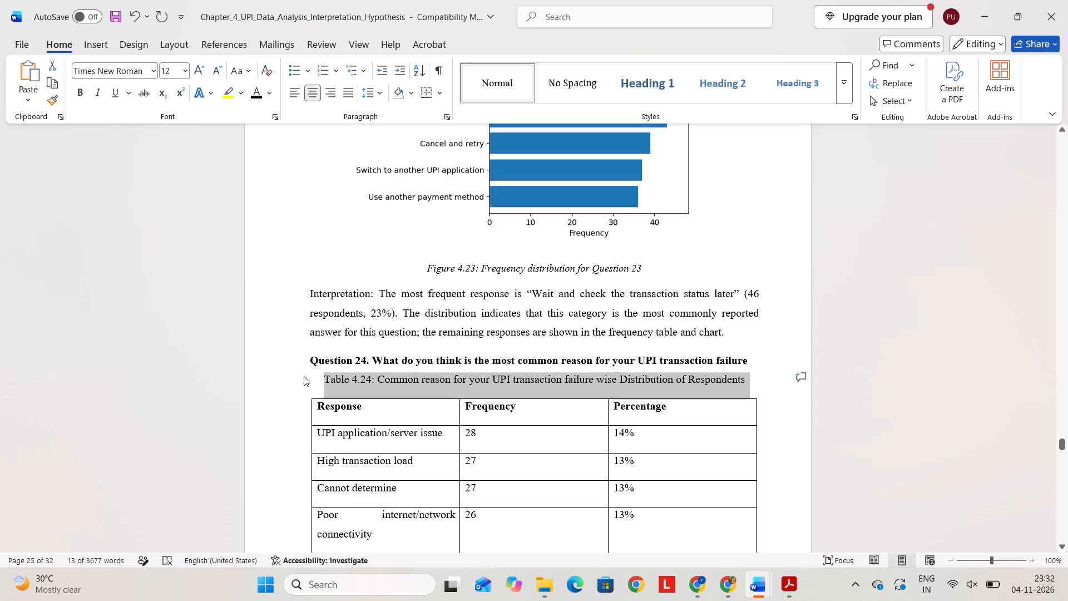
{"action": "scroll", "coordinate": [428, 488], "scroll_direction": "down", "scroll_amount": 5}
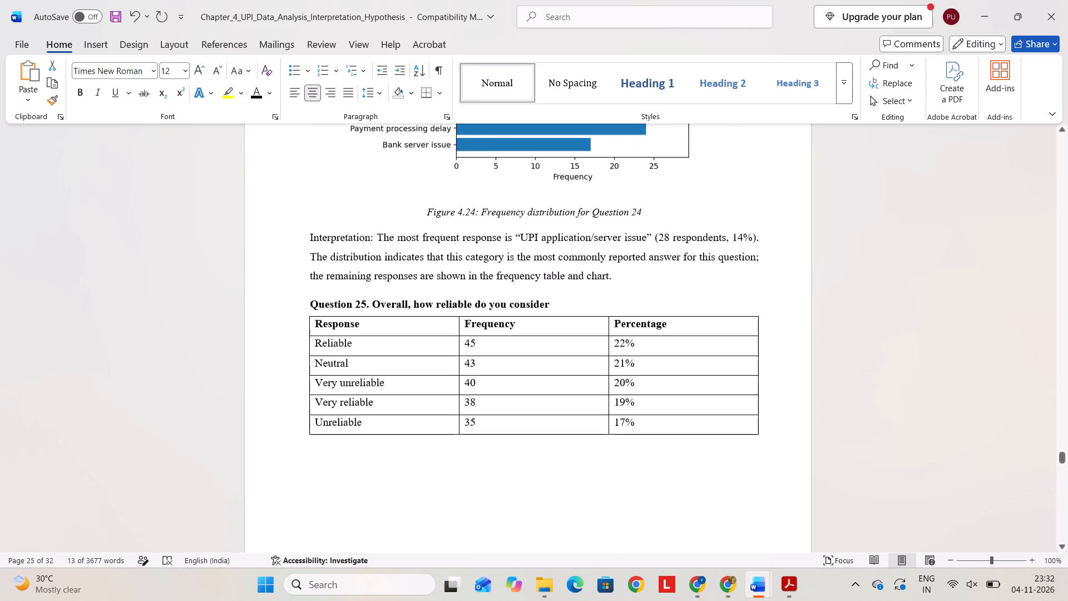
{"action": "scroll", "coordinate": [428, 488], "scroll_direction": "down", "scroll_amount": 1}
{"action": "left_click", "coordinate": [590, 301]}
{"action": "key", "text": "Return"}
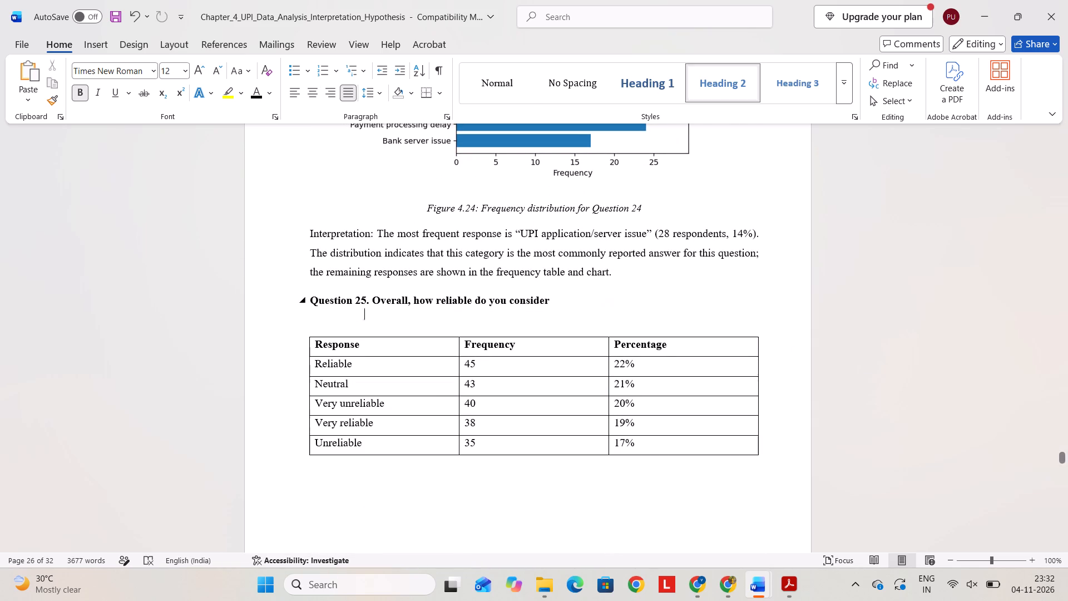
{"action": "key", "text": "ctrl+v"}
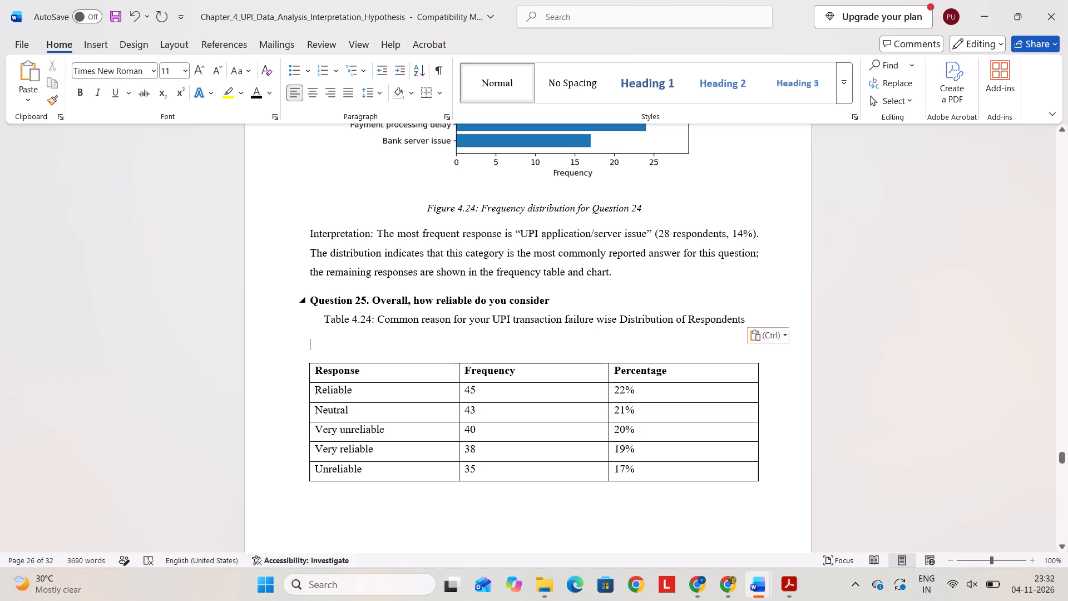
Replace the topic in the caption under Question 25 with "how reliable" copied from the heading, and capitalize it as "How reliable".
{"action": "left_click_drag", "start_coordinate": [556, 299], "coordinate": [492, 293]}
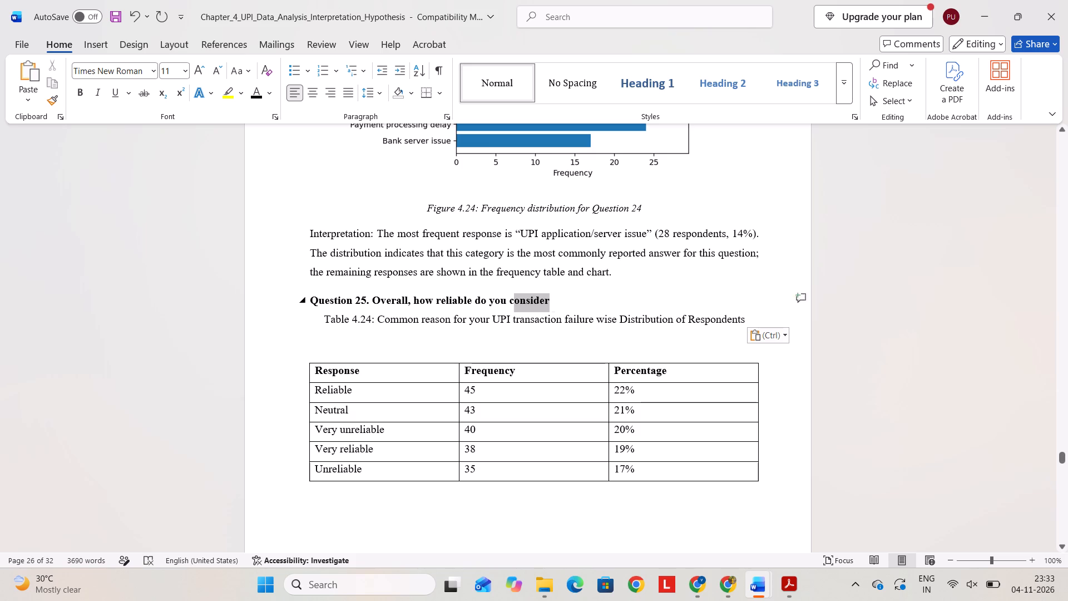
{"action": "left_click_drag", "start_coordinate": [492, 293], "coordinate": [450, 312]}
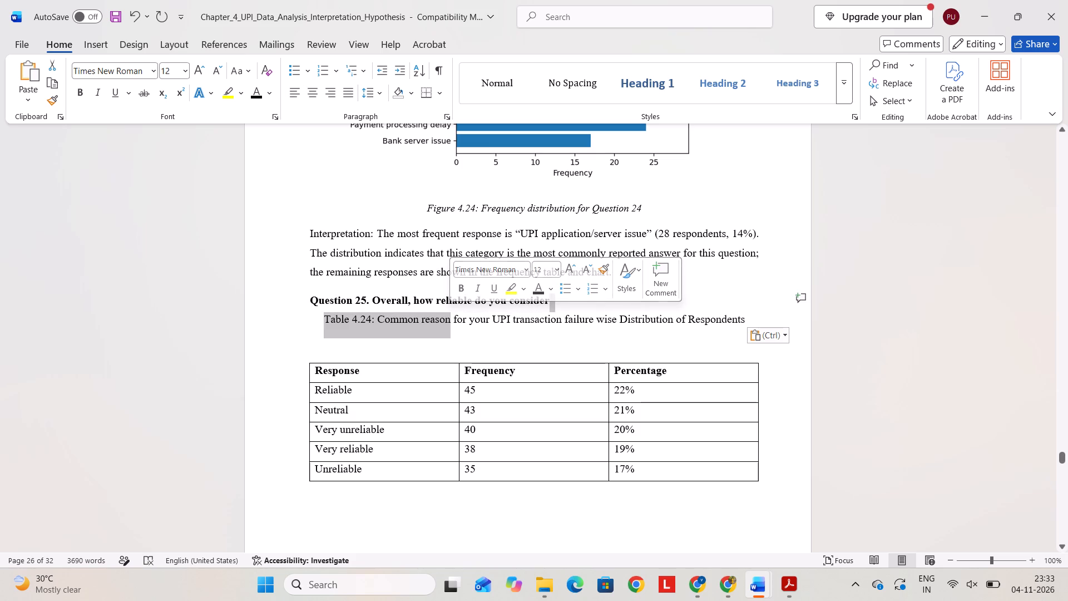
{"action": "left_click", "coordinate": [607, 305]}
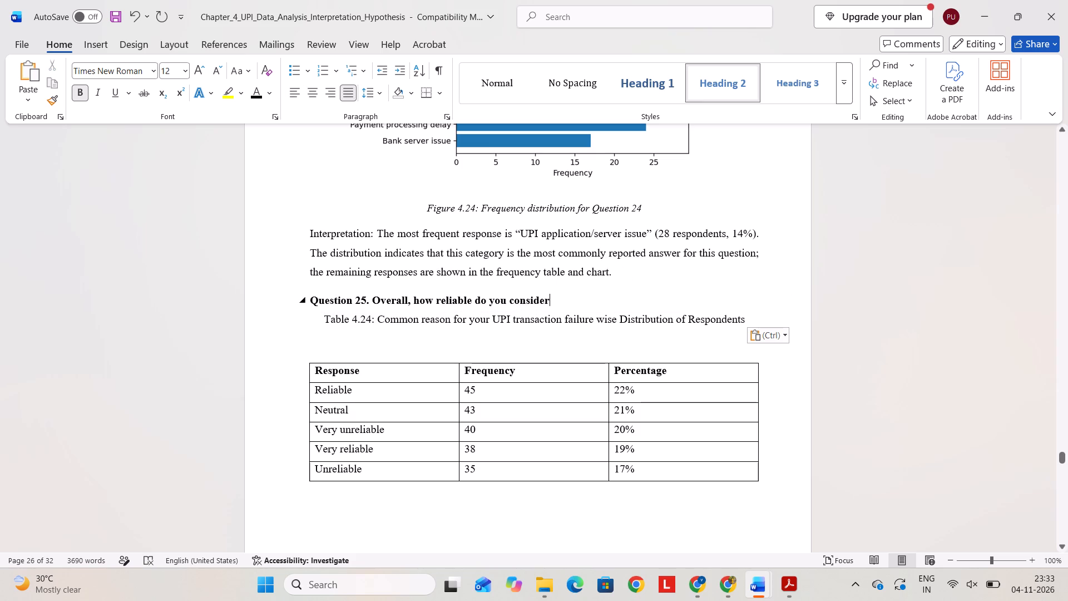
{"action": "left_click_drag", "start_coordinate": [438, 300], "coordinate": [472, 303]}
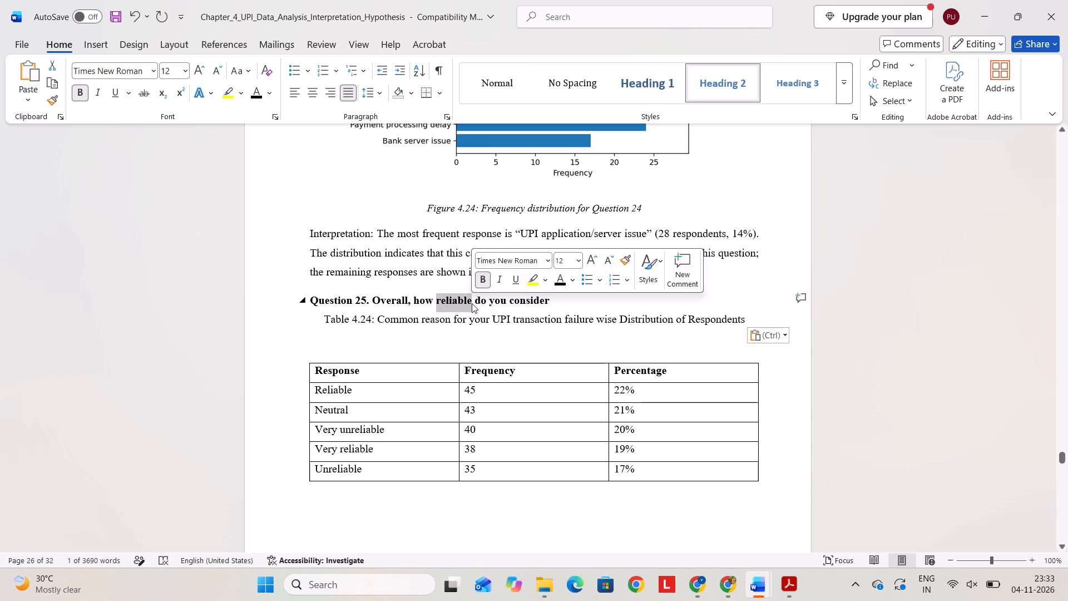
{"action": "left_click", "coordinate": [414, 295]}
{"action": "left_click_drag", "start_coordinate": [414, 295], "coordinate": [472, 299]}
{"action": "key", "text": "ctrl+c"}
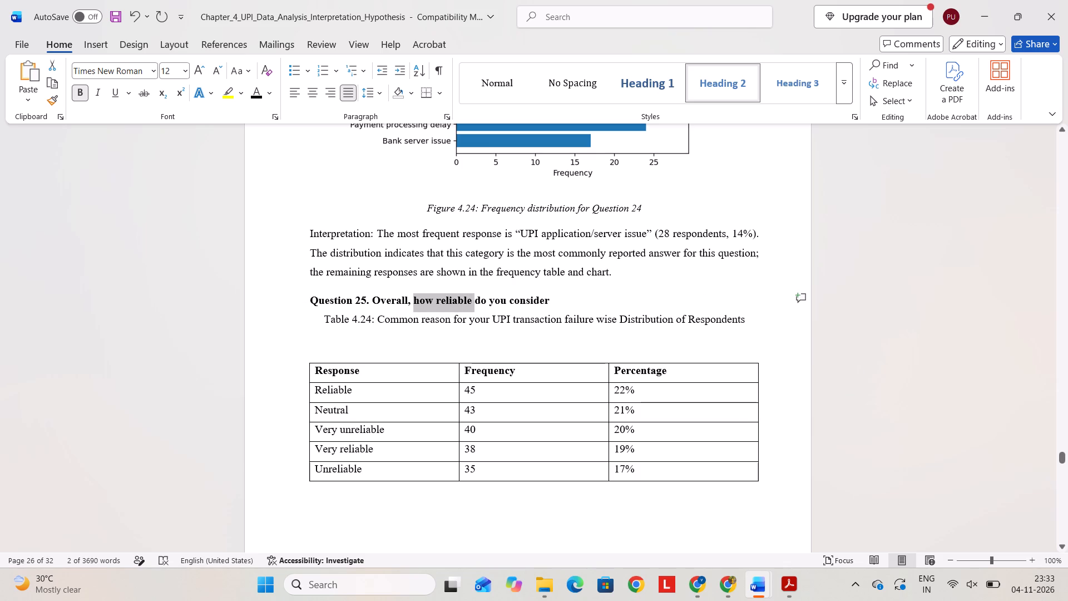
{"action": "left_click_drag", "start_coordinate": [376, 324], "coordinate": [639, 323]}
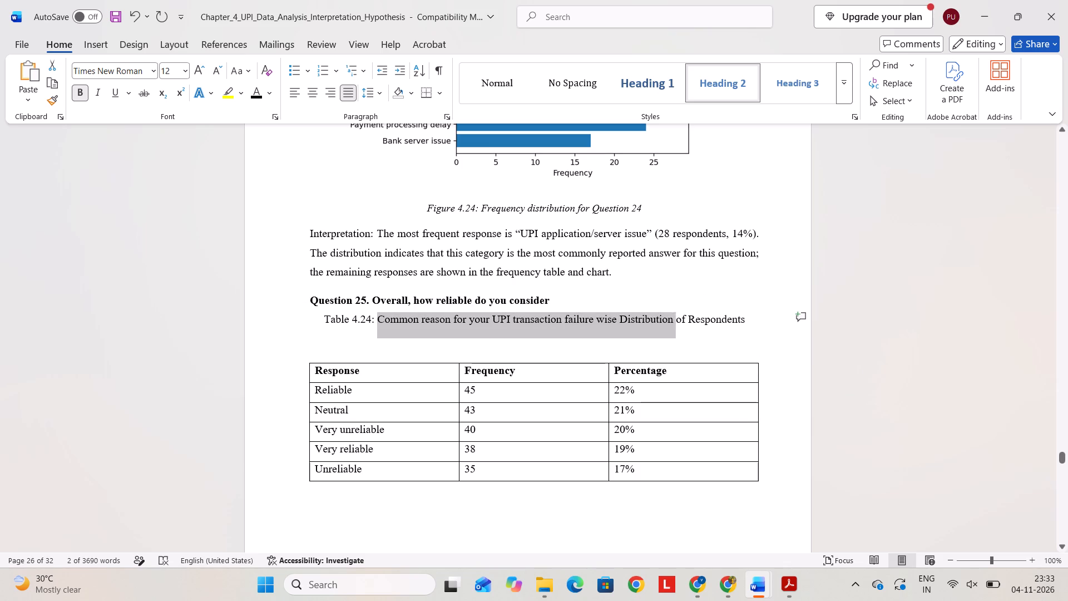
{"action": "left_click_drag", "start_coordinate": [639, 323], "coordinate": [587, 324]}
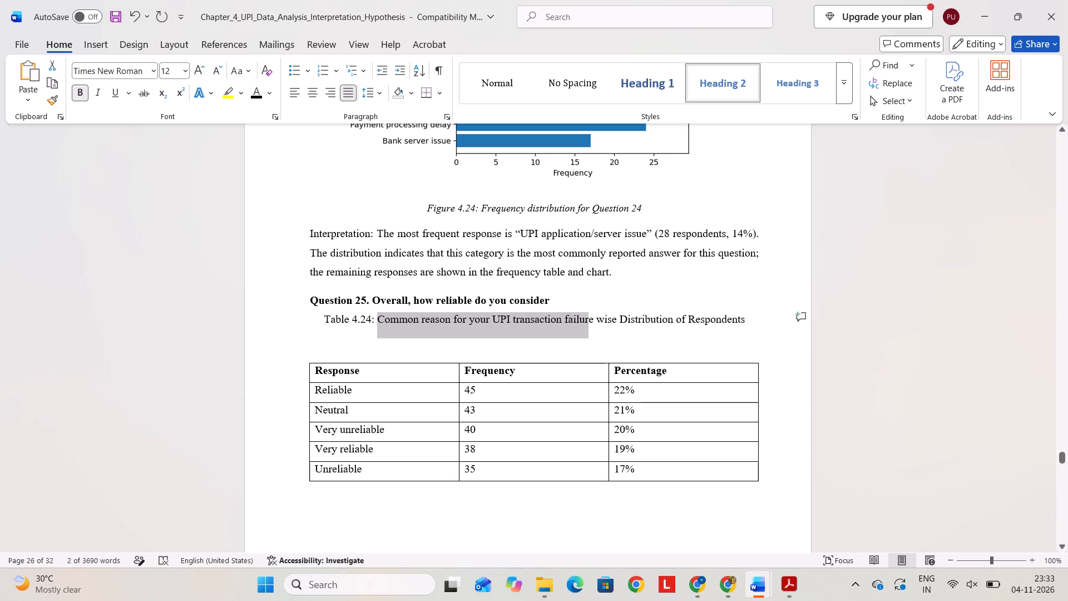
{"action": "left_click_drag", "start_coordinate": [587, 324], "coordinate": [595, 326]}
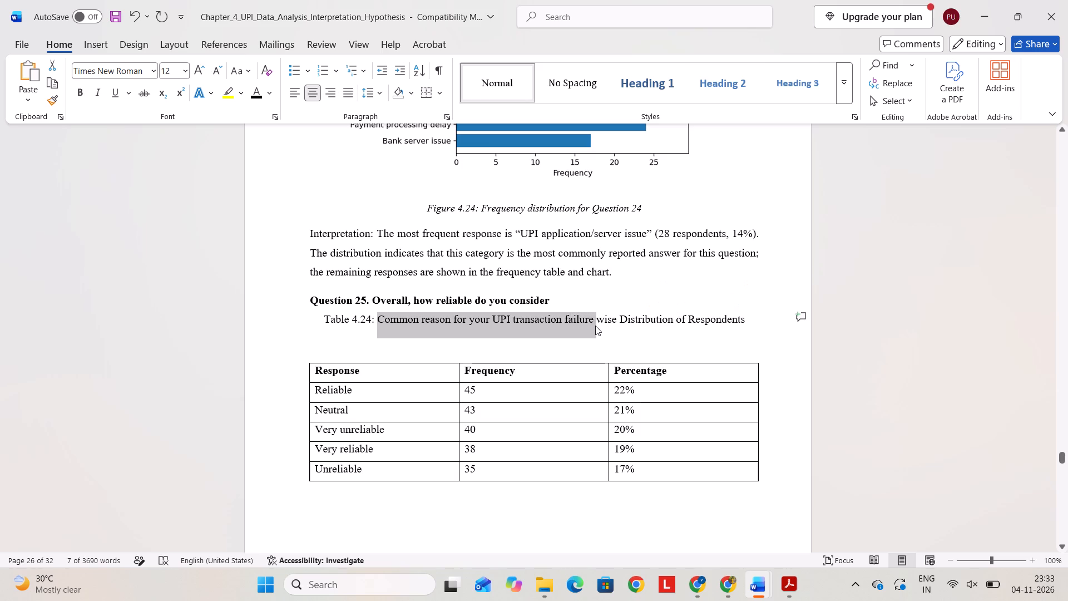
{"action": "key", "text": "ctrl+v"}
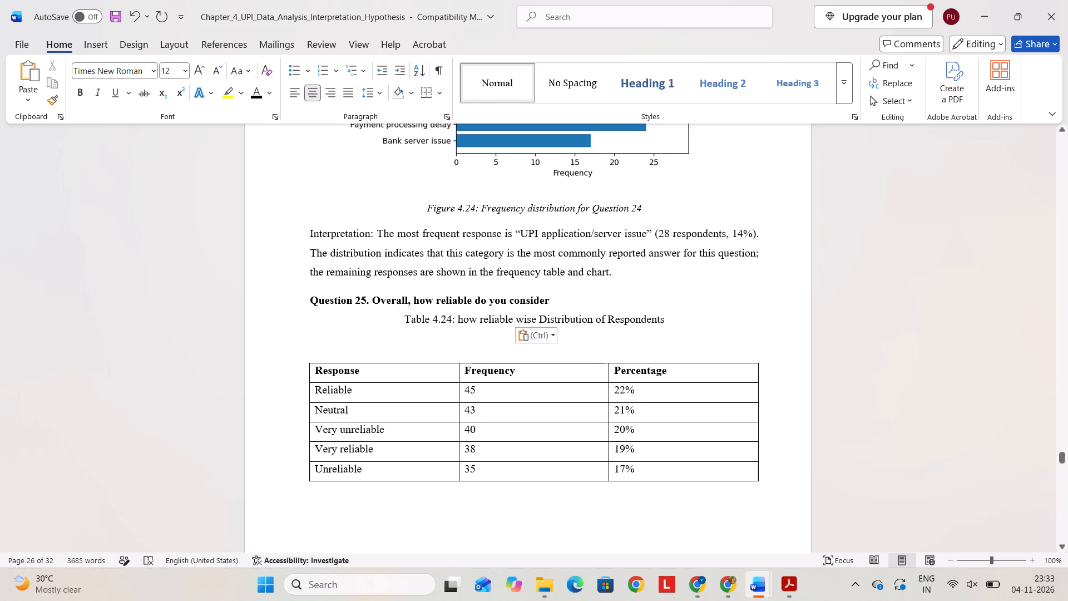
{"action": "left_click", "coordinate": [461, 317]}
{"action": "key", "text": "BackSpace"}
{"action": "key", "text": "shift+h"}
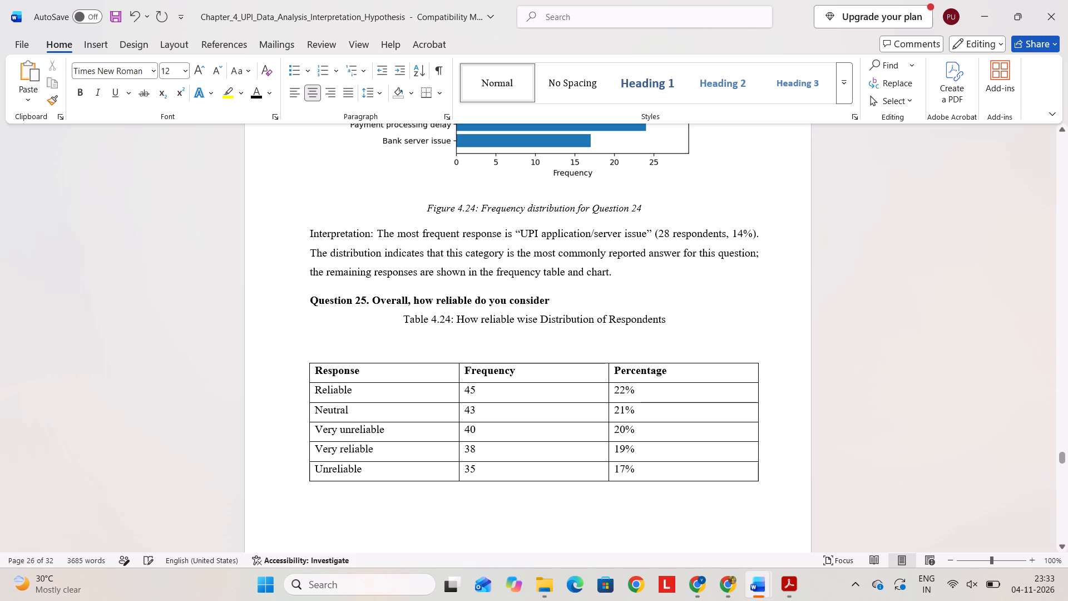
Remove the blank line between the pasted caption and the Question 25 response table.
{"action": "left_click", "coordinate": [462, 354]}
{"action": "key", "text": "BackSpace"}
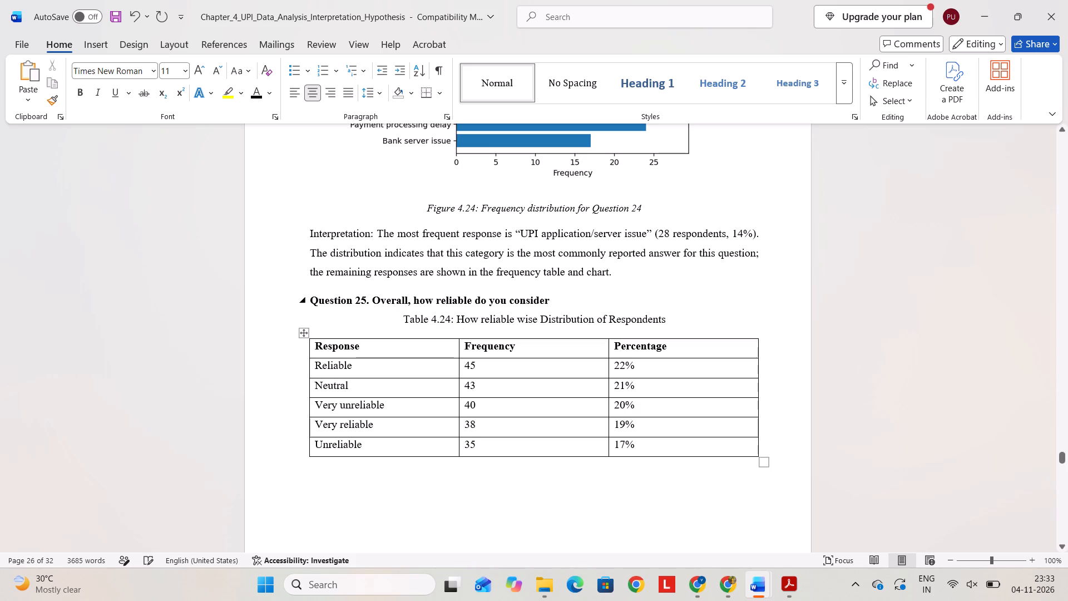
Renumber the caption under the Question 25 heading as Table 4.25.
{"action": "left_click", "coordinate": [450, 321]}
{"action": "key", "text": "BackSpace"}
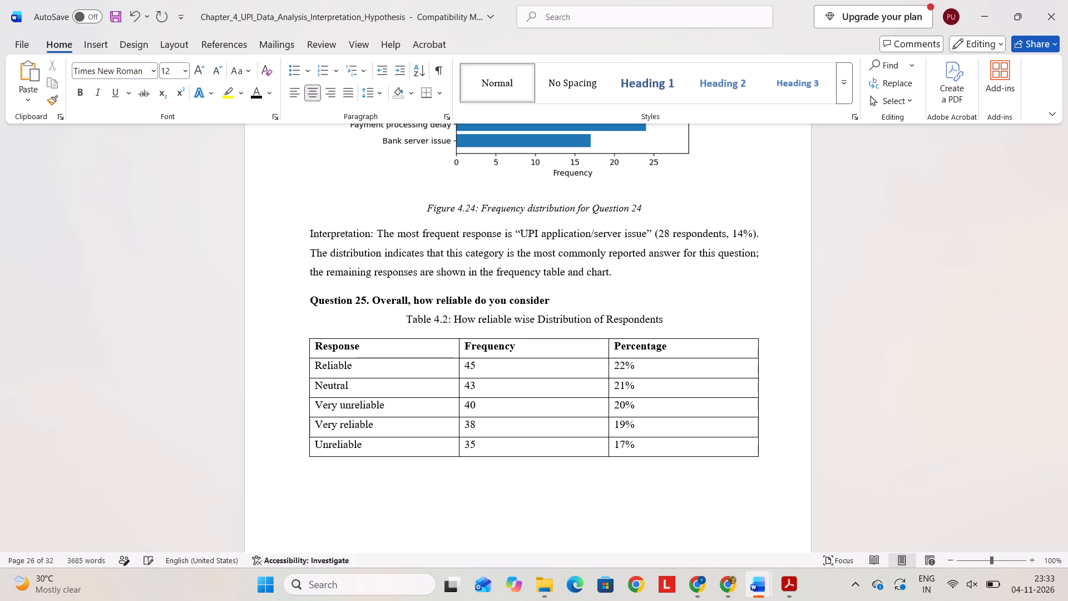
{"action": "key", "text": "5"}
Stretch the Question 25 response table downward so its rows become taller and use the empty space on the page.
{"action": "scroll", "coordinate": [463, 324], "scroll_direction": "down", "scroll_amount": 1}
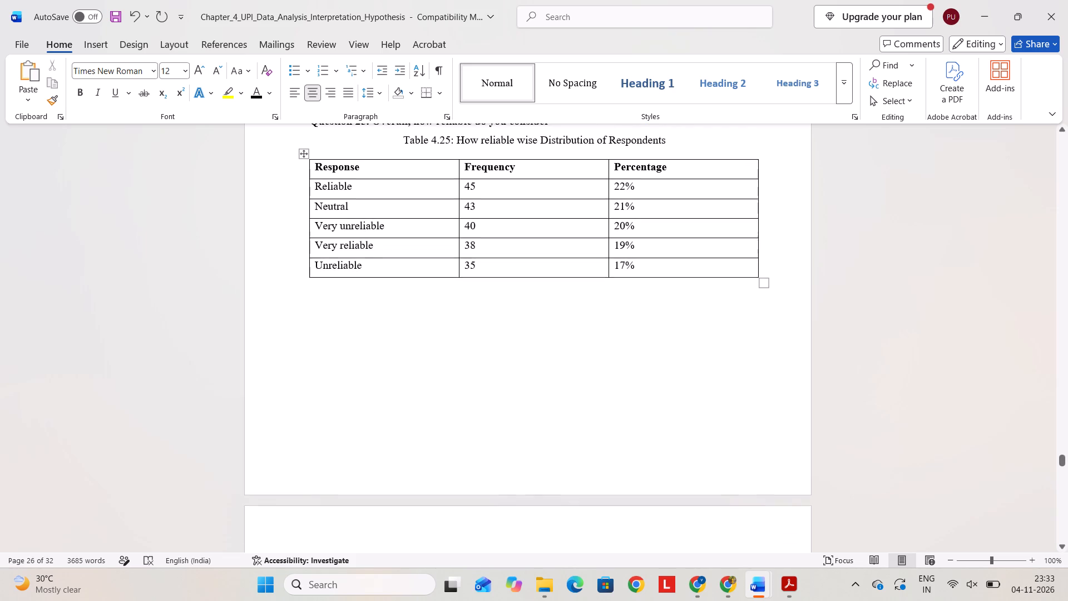
{"action": "left_click_drag", "start_coordinate": [759, 280], "coordinate": [758, 425]}
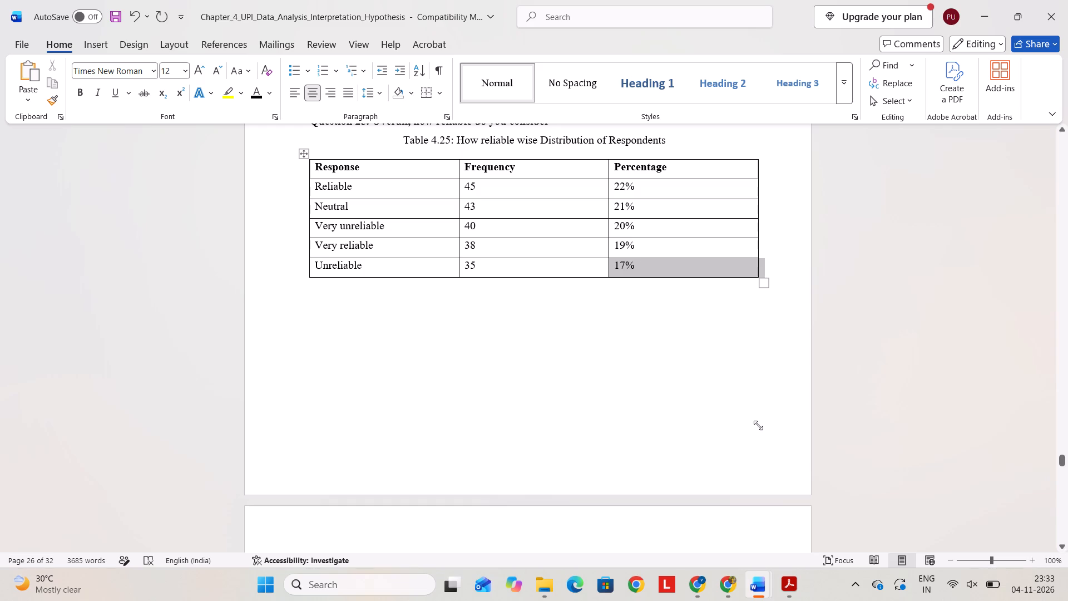
{"action": "left_click_drag", "start_coordinate": [758, 425], "coordinate": [763, 375]}
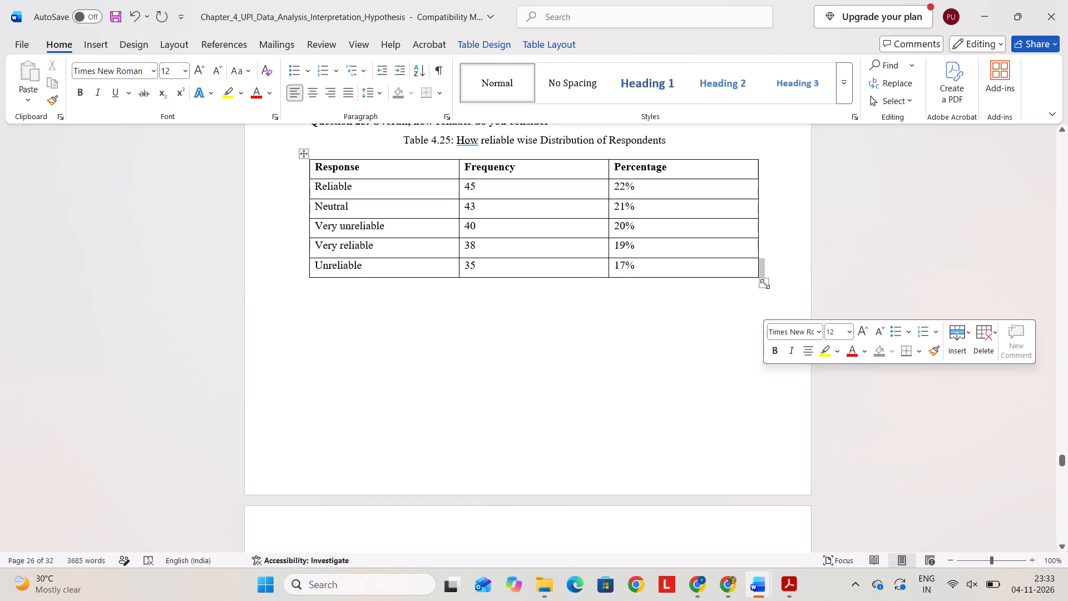
{"action": "left_click_drag", "start_coordinate": [765, 284], "coordinate": [759, 406]}
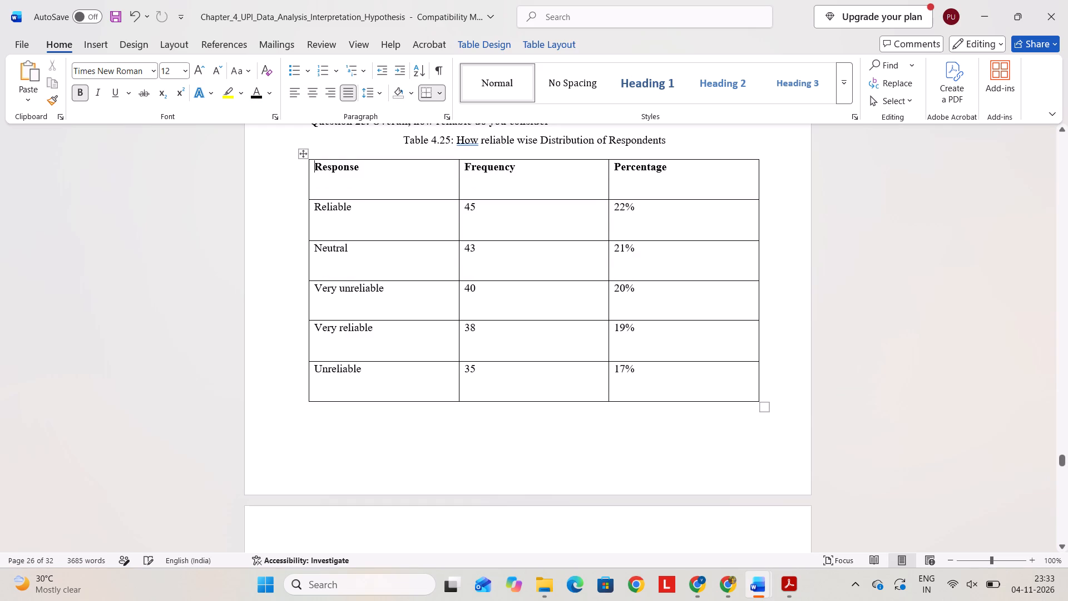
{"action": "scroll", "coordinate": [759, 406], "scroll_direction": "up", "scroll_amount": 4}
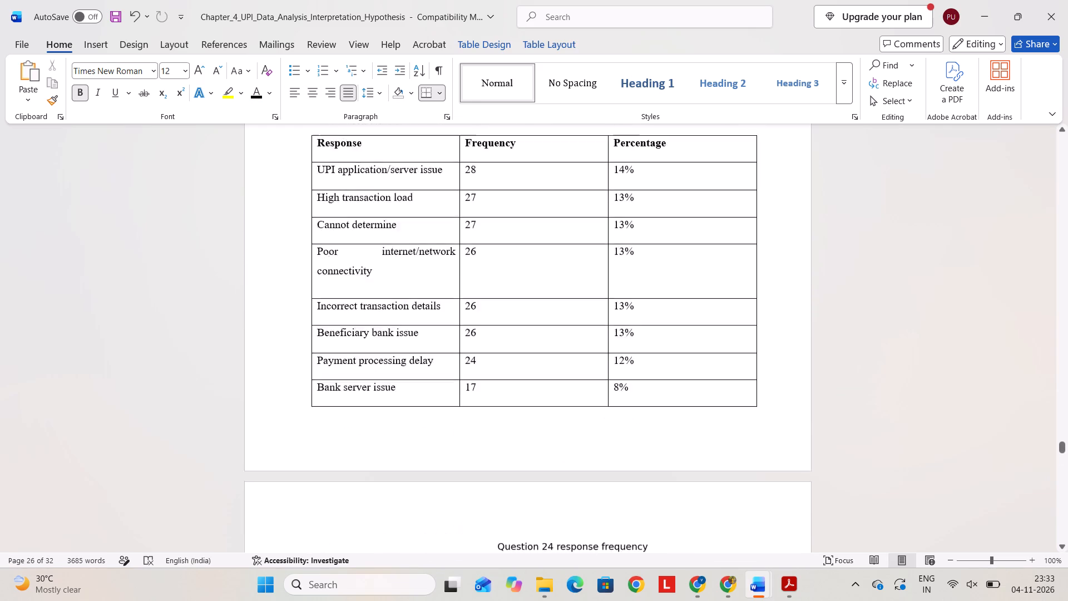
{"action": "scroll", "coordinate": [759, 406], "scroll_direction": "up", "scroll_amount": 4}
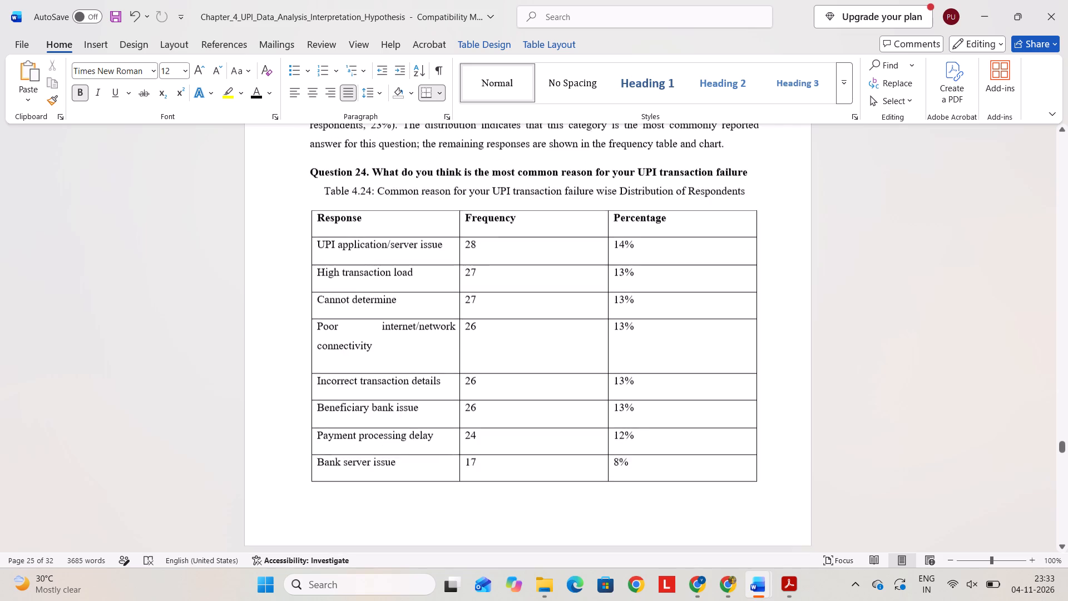
Review the table captions and layout from Question 22 through the first monthly statistics table in section 4.3 Secondary Data Analysis.
{"action": "scroll", "coordinate": [759, 406], "scroll_direction": "up", "scroll_amount": 7}
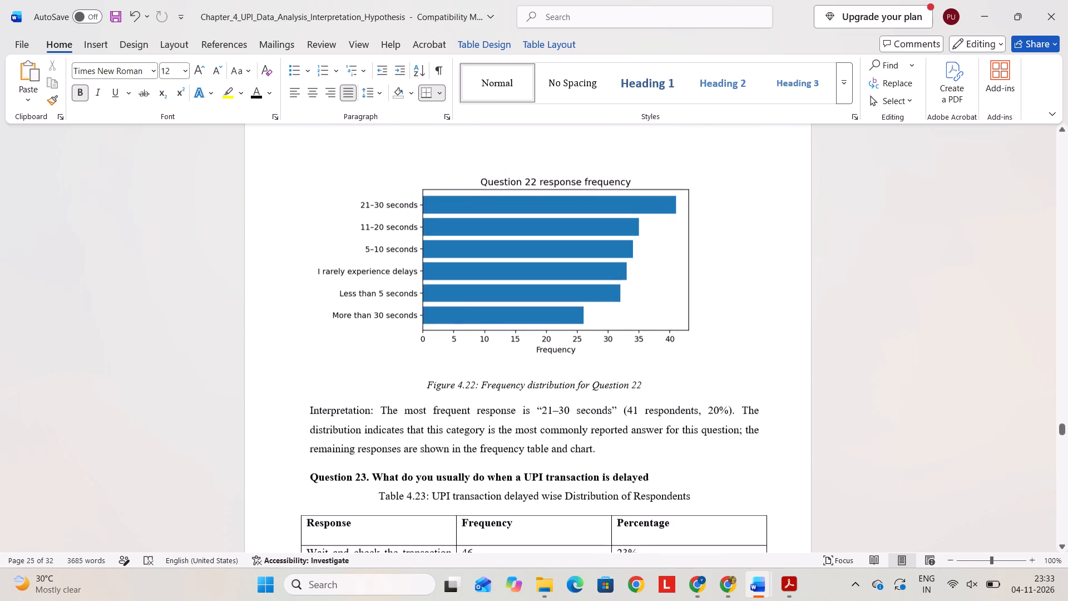
{"action": "scroll", "coordinate": [759, 406], "scroll_direction": "up", "scroll_amount": 4}
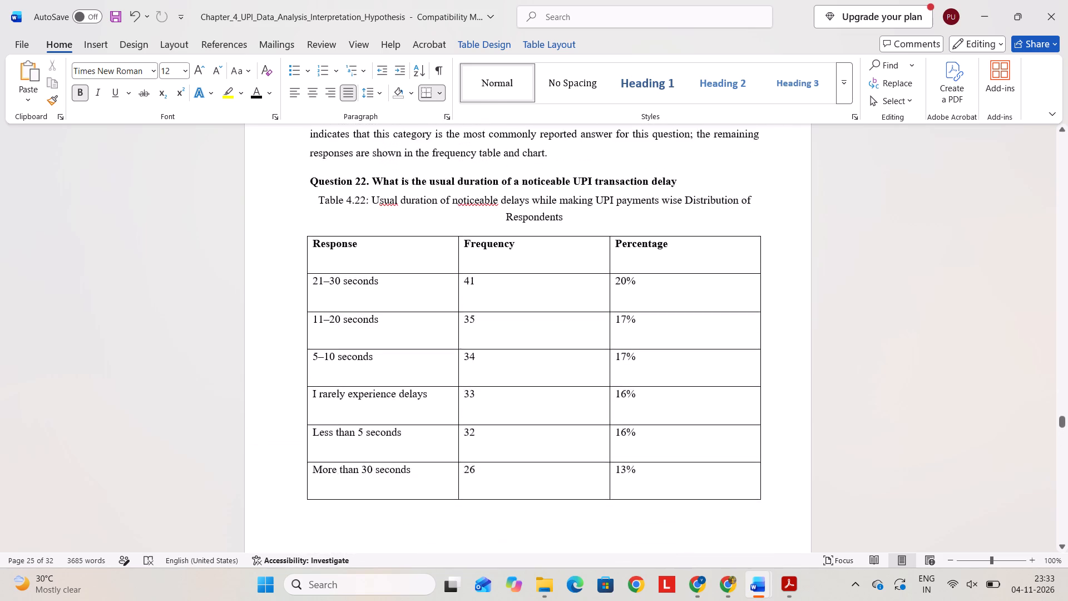
{"action": "scroll", "coordinate": [759, 406], "scroll_direction": "up", "scroll_amount": 3}
{"action": "scroll", "coordinate": [759, 406], "scroll_direction": "down", "scroll_amount": 10}
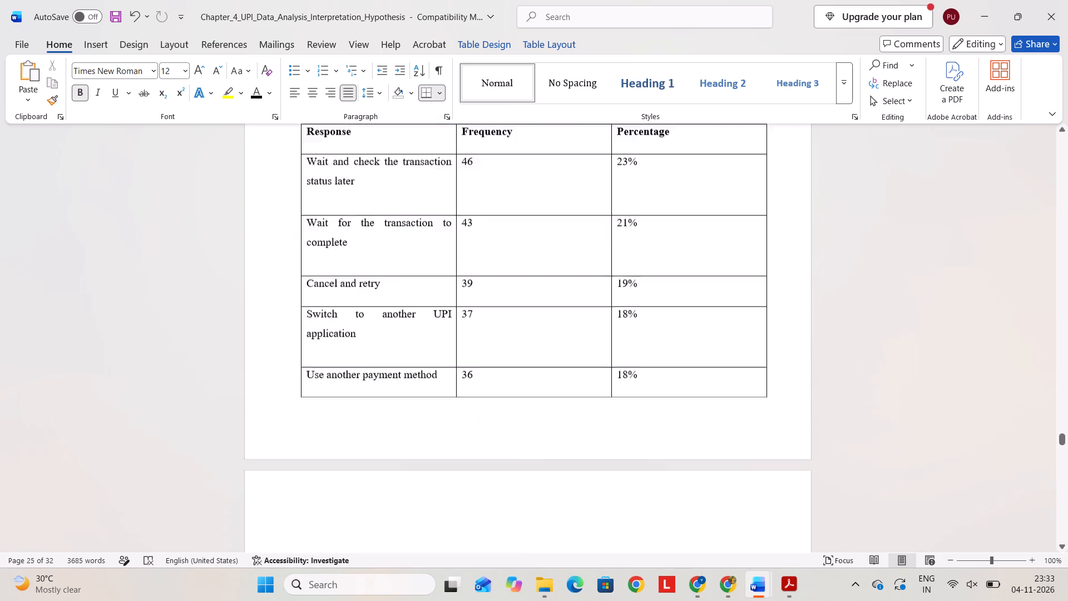
{"action": "scroll", "coordinate": [759, 406], "scroll_direction": "down", "scroll_amount": 5}
{"action": "scroll", "coordinate": [759, 406], "scroll_direction": "up", "scroll_amount": 1}
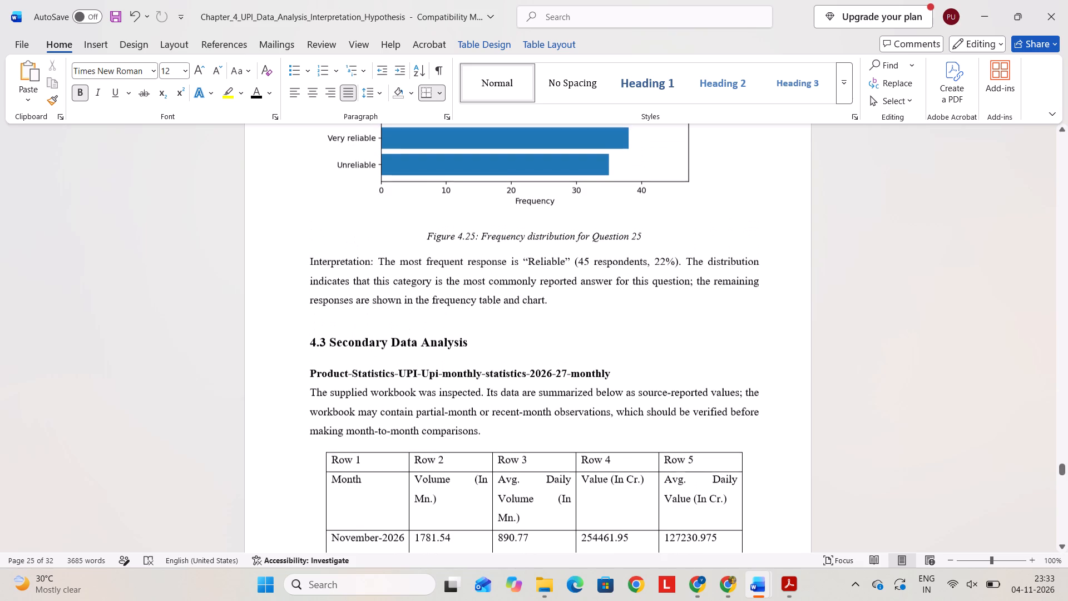
{"action": "scroll", "coordinate": [670, 175], "scroll_direction": "down", "scroll_amount": 1}
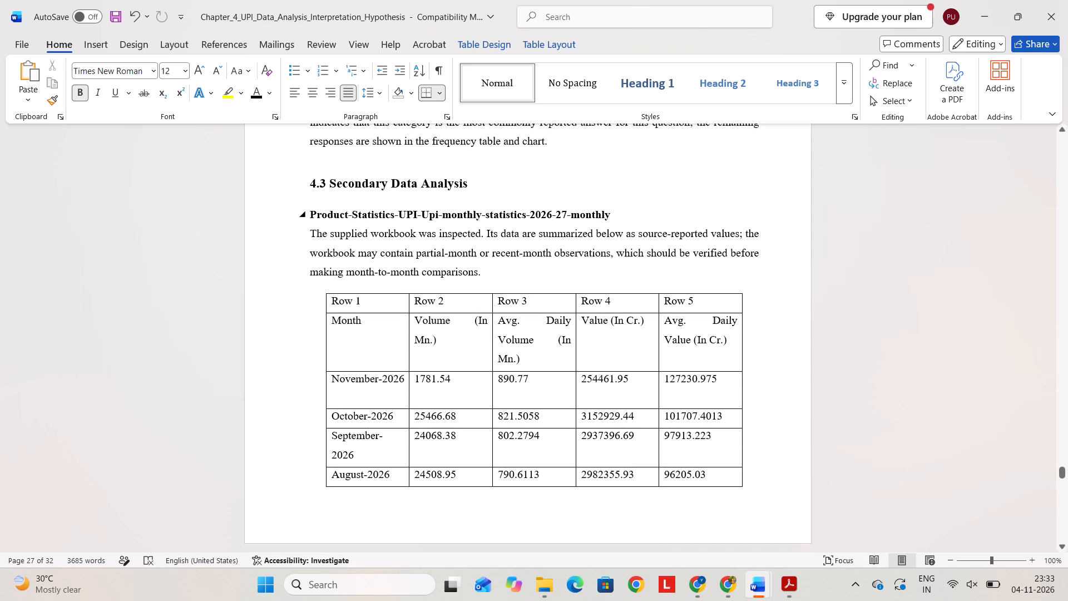
{"action": "scroll", "coordinate": [670, 175], "scroll_direction": "down", "scroll_amount": 2}
Select the whole Table 4.25 caption line above the Question 25 response table.
{"action": "scroll", "coordinate": [670, 175], "scroll_direction": "up", "scroll_amount": 3}
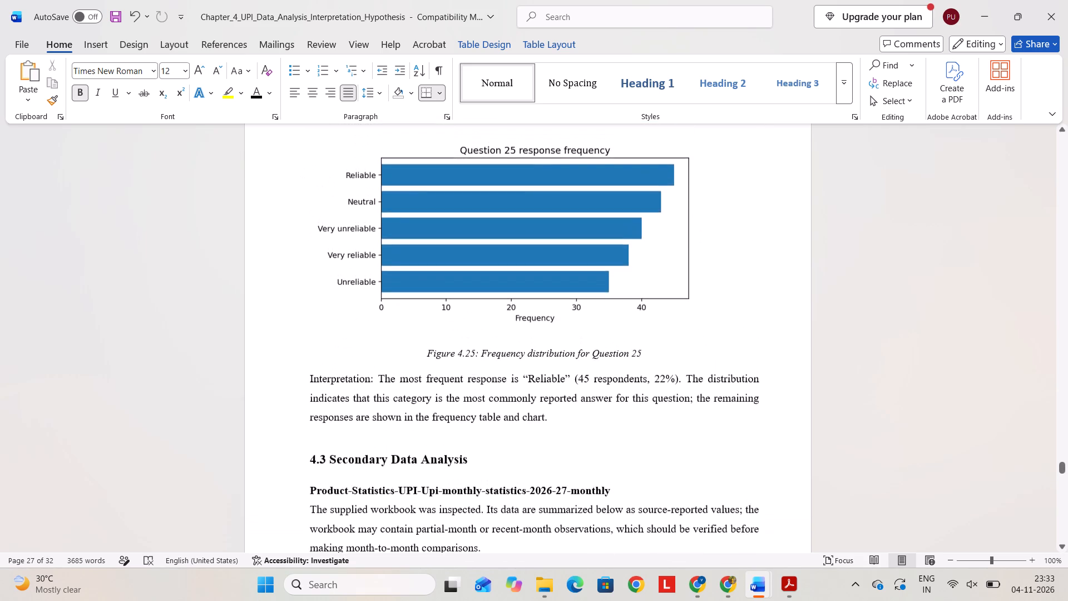
{"action": "scroll", "coordinate": [670, 175], "scroll_direction": "up", "scroll_amount": 1}
{"action": "scroll", "coordinate": [620, 224], "scroll_direction": "up", "scroll_amount": 2}
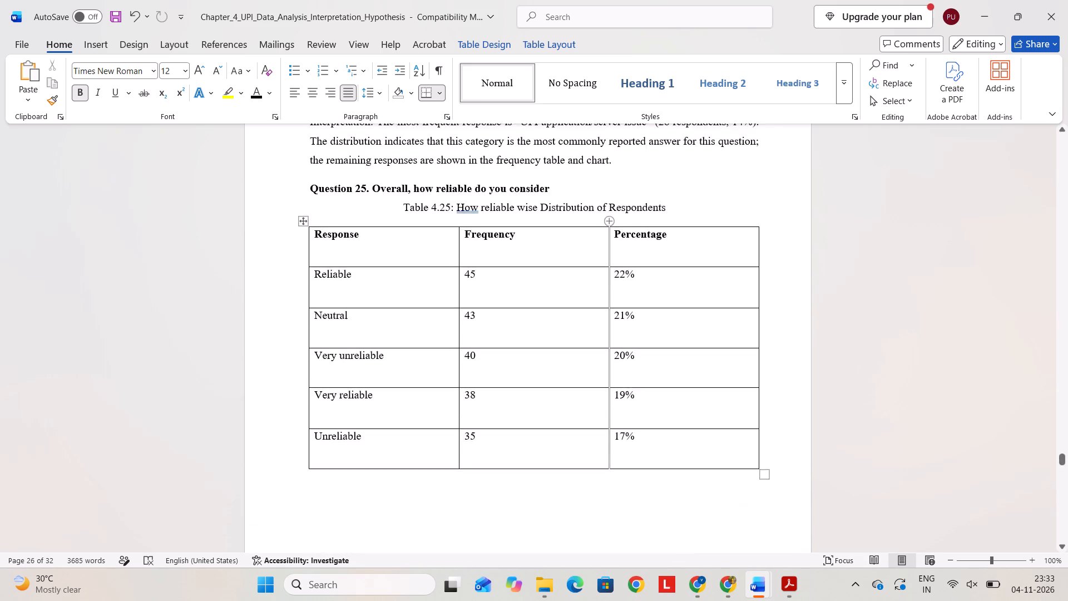
{"action": "scroll", "coordinate": [620, 224], "scroll_direction": "up", "scroll_amount": 1}
{"action": "left_click_drag", "start_coordinate": [693, 278], "coordinate": [423, 273]}
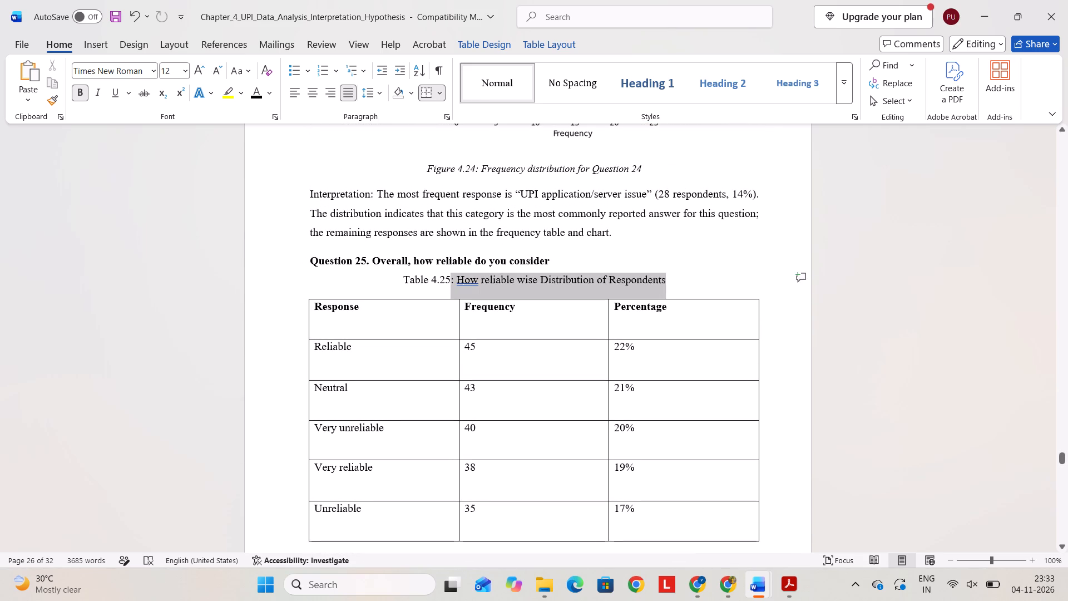
{"action": "left_click_drag", "start_coordinate": [423, 273], "coordinate": [393, 280]}
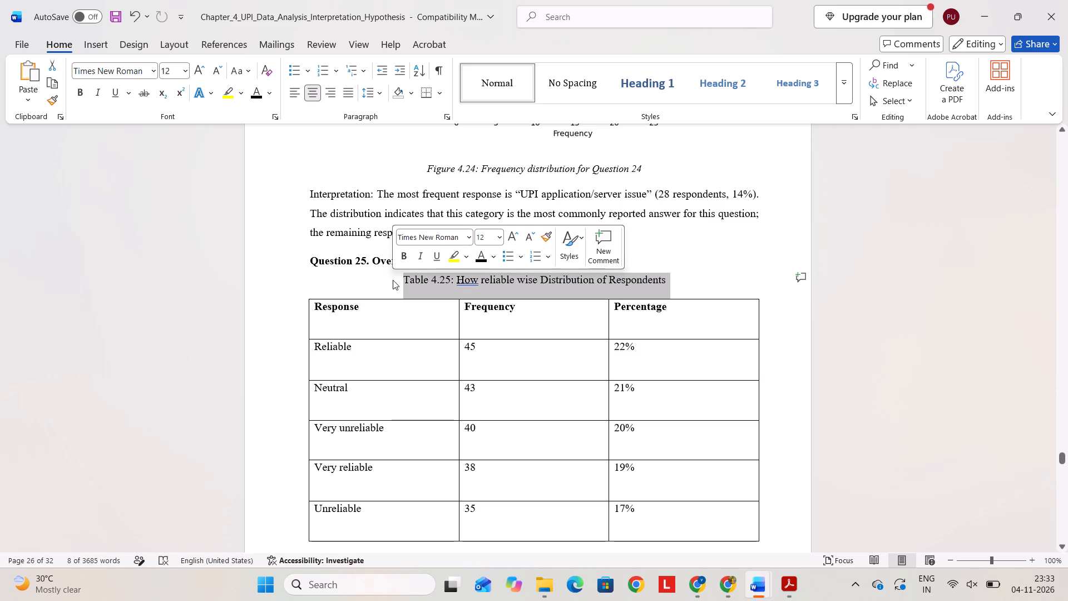
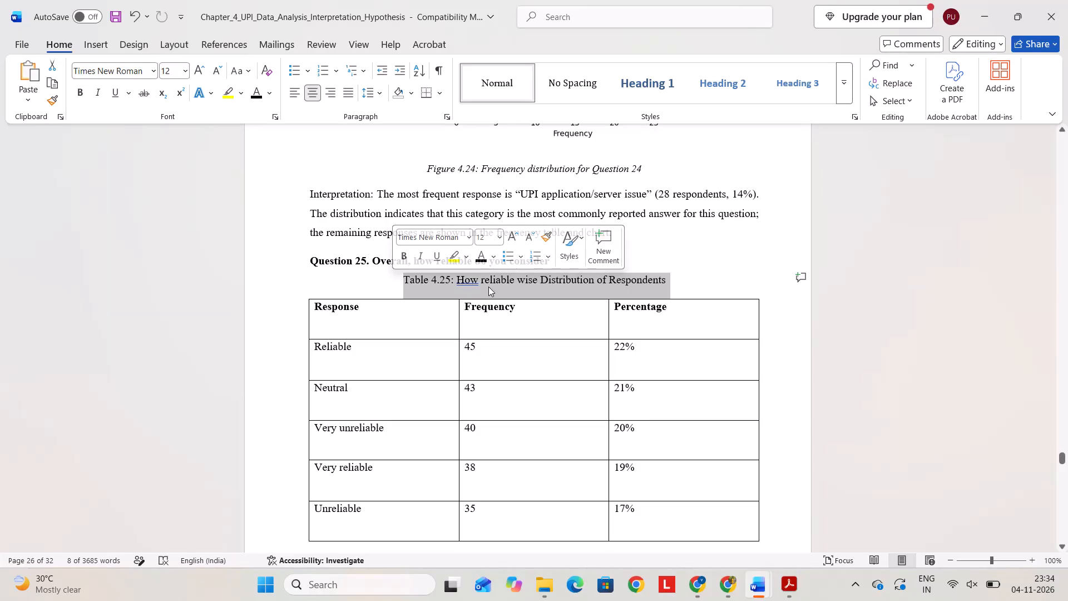
Copy the selected Table 4.25 caption line above the Question 25 response table.
{"action": "key", "text": "ctrl+c"}
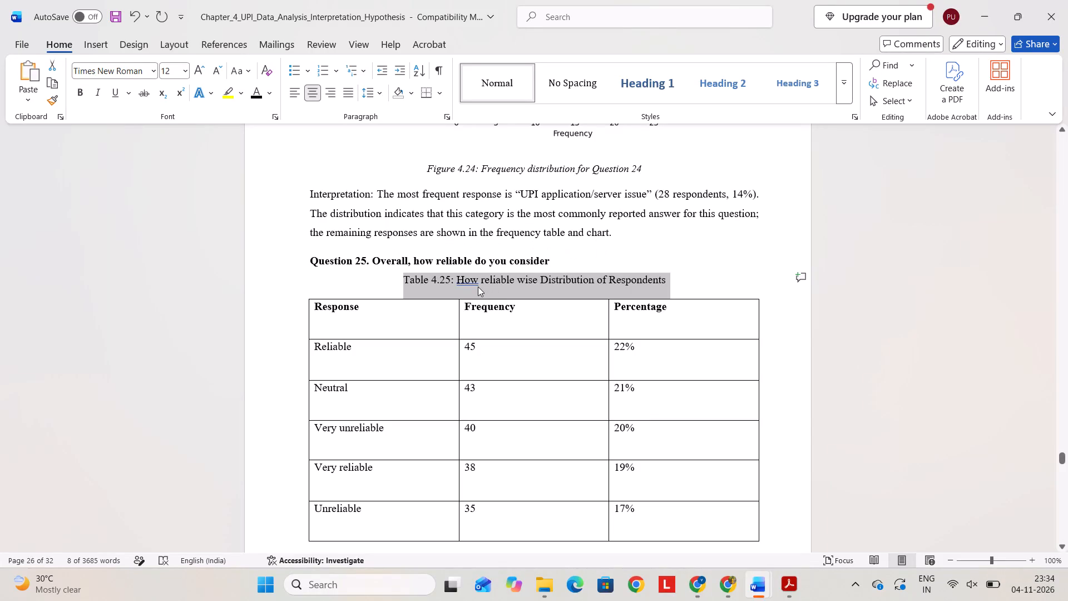
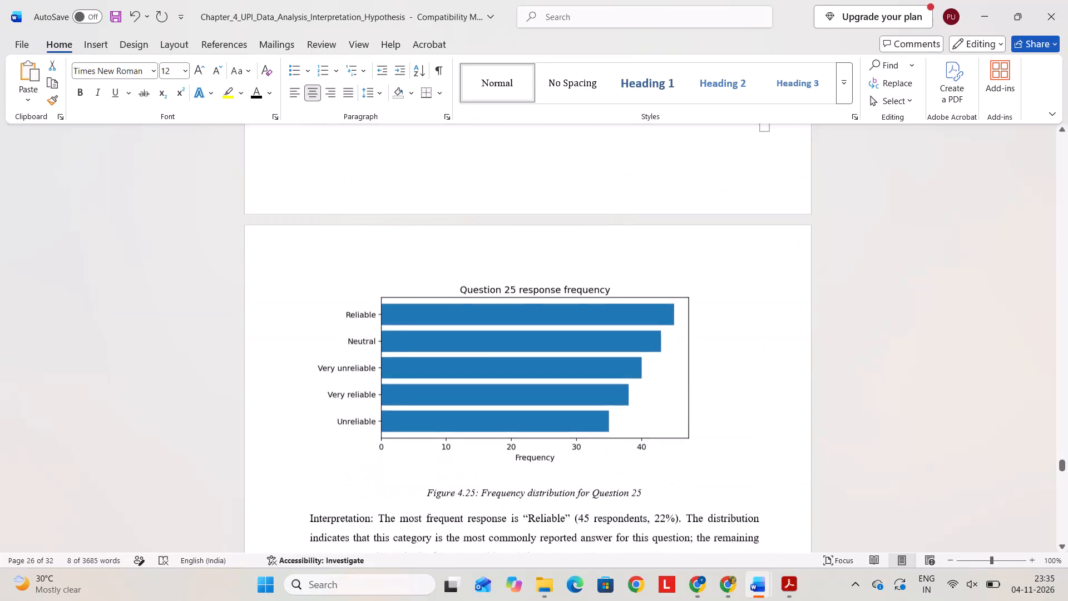
Paste the copied Table 4.25 caption on its own line above the monthly statistics table in section 4.3.
{"action": "scroll", "coordinate": [478, 287], "scroll_direction": "up", "scroll_amount": 2}
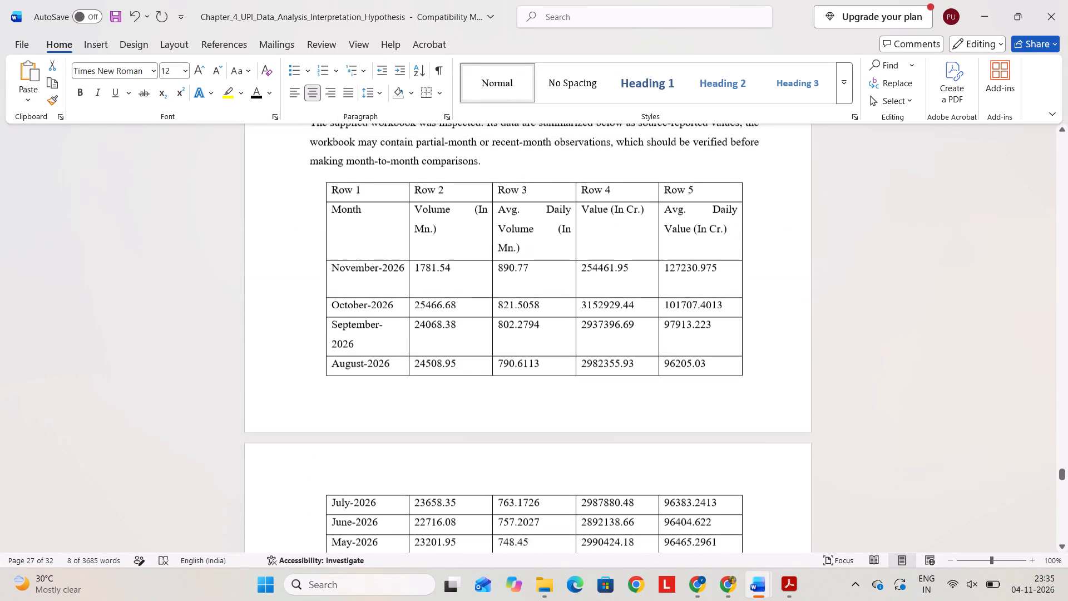
{"action": "scroll", "coordinate": [478, 287], "scroll_direction": "up", "scroll_amount": 1}
{"action": "left_click", "coordinate": [534, 208]}
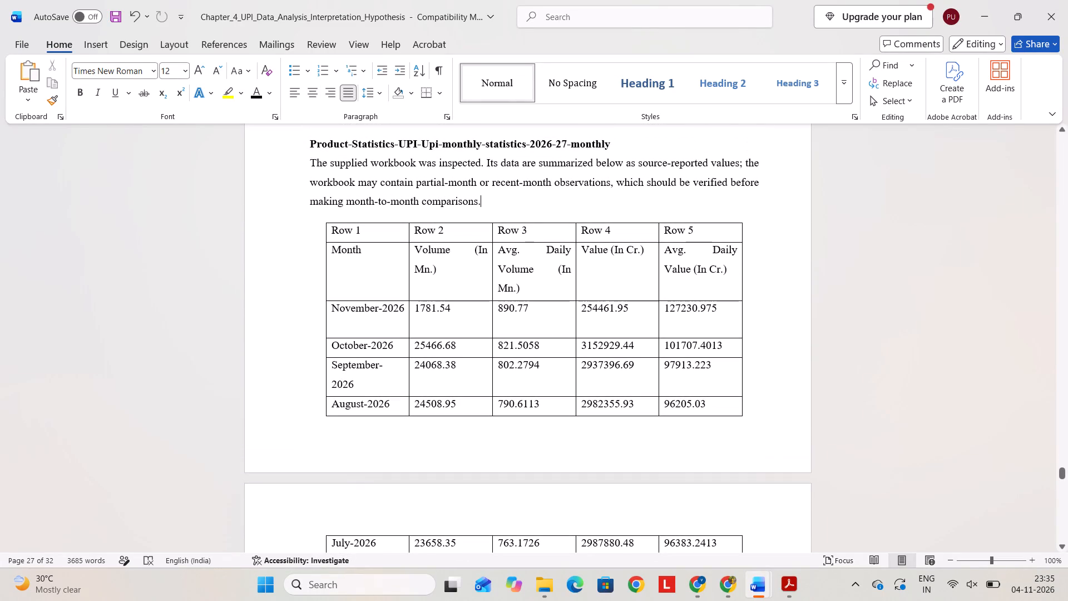
{"action": "key", "text": "Return"}
{"action": "key", "text": "ctrl+v"}
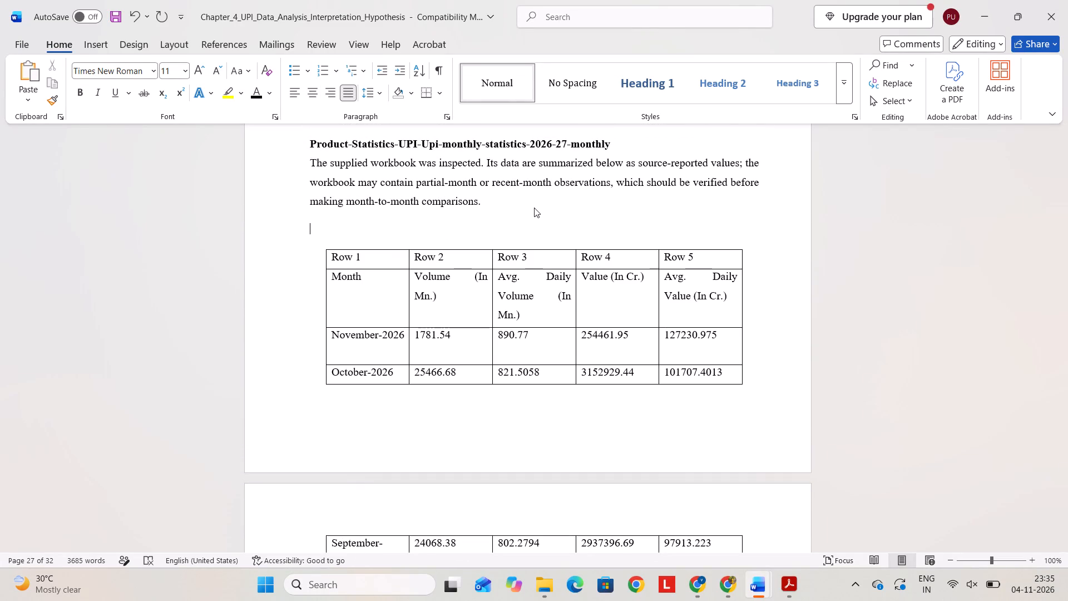
{"action": "key", "text": "BackSpace"}
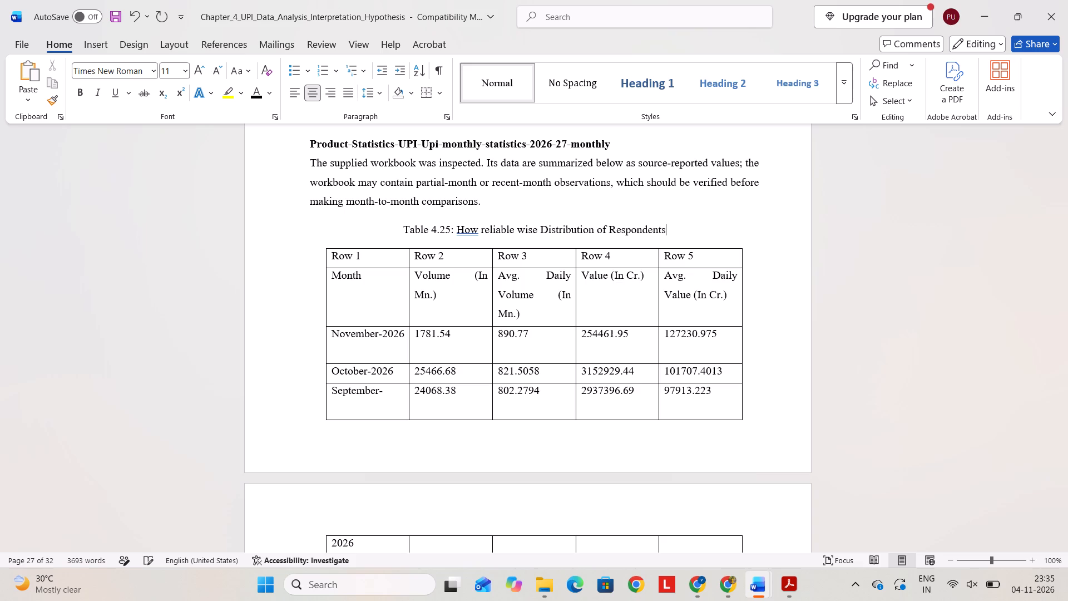
Replace the pasted caption's title with text copied from the subsection heading, edited to read "Product-Statistics-UPI-monthly-statistics".
{"action": "scroll", "coordinate": [417, 252], "scroll_direction": "up", "scroll_amount": 1}
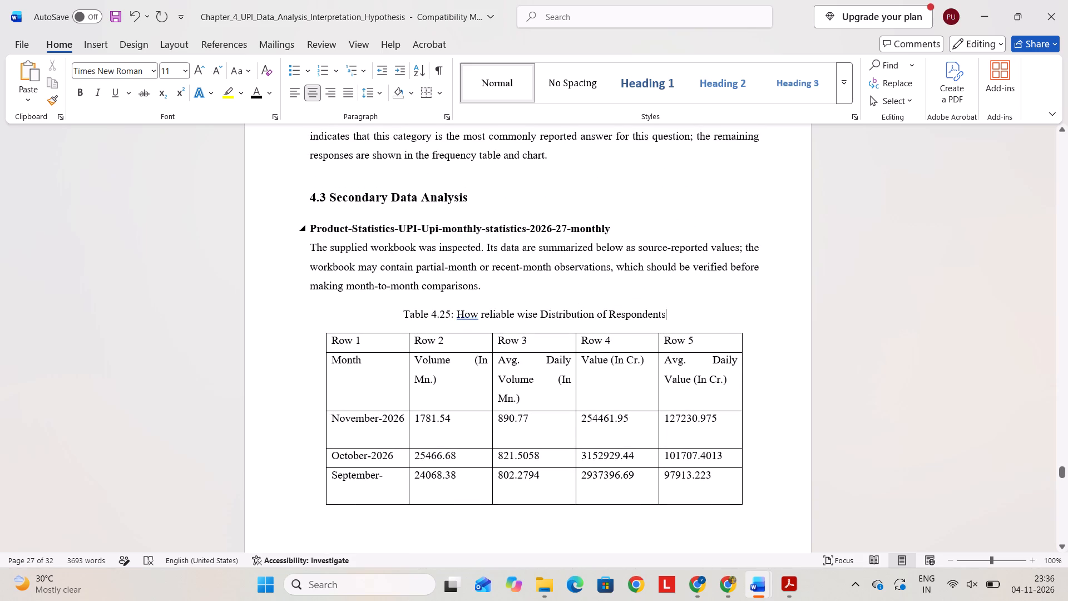
{"action": "left_click_drag", "start_coordinate": [311, 227], "coordinate": [507, 238]}
{"action": "key", "text": "ctrl+c"}
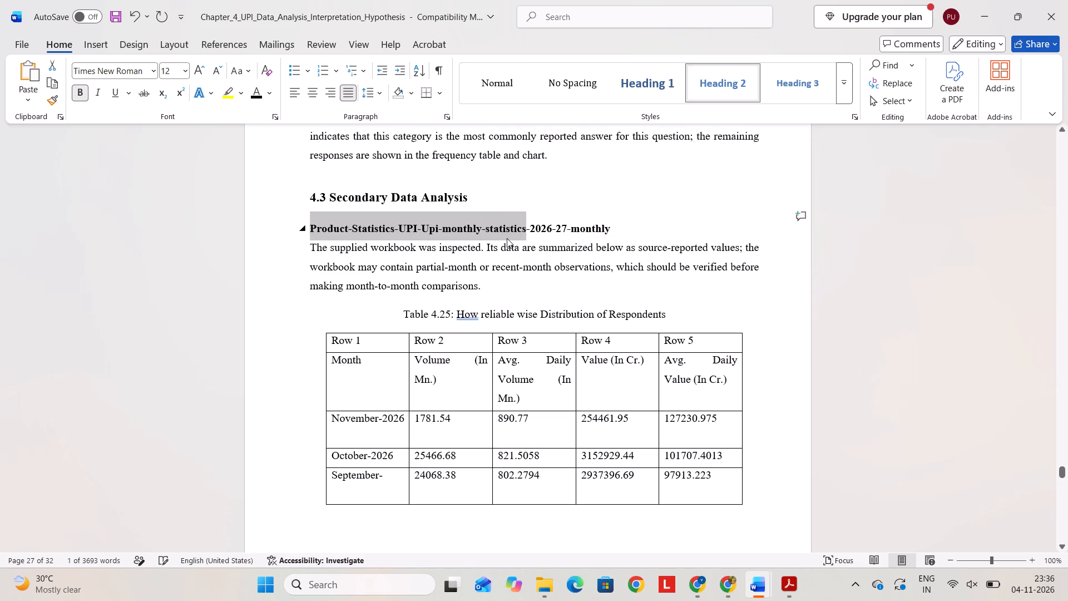
{"action": "left_click_drag", "start_coordinate": [672, 312], "coordinate": [518, 326]}
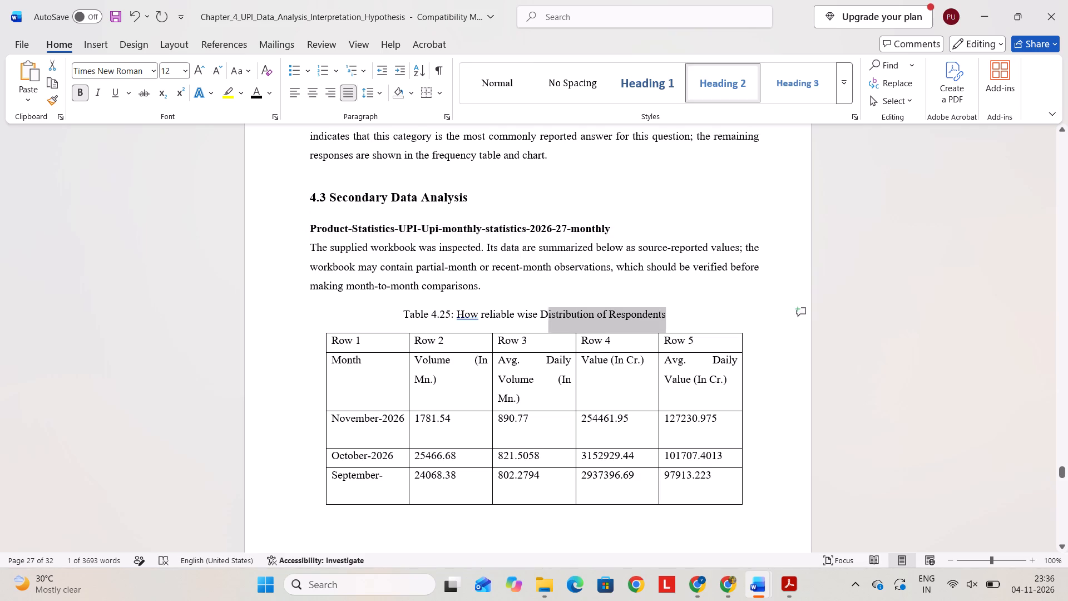
{"action": "left_click_drag", "start_coordinate": [518, 326], "coordinate": [462, 316]}
{"action": "key", "text": "ctrl+v"}
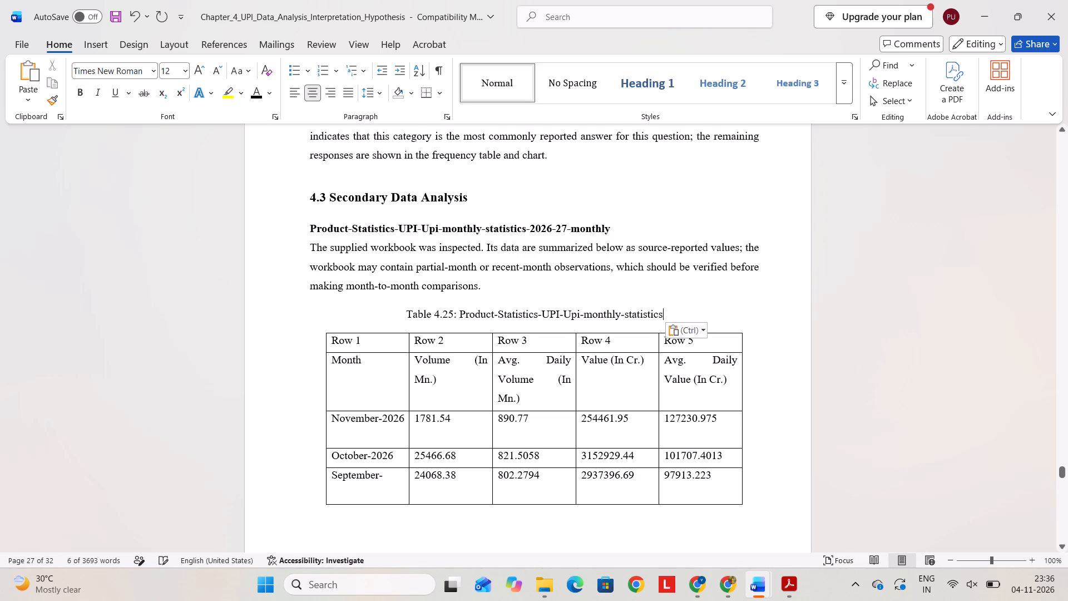
{"action": "left_click", "coordinate": [585, 318]}
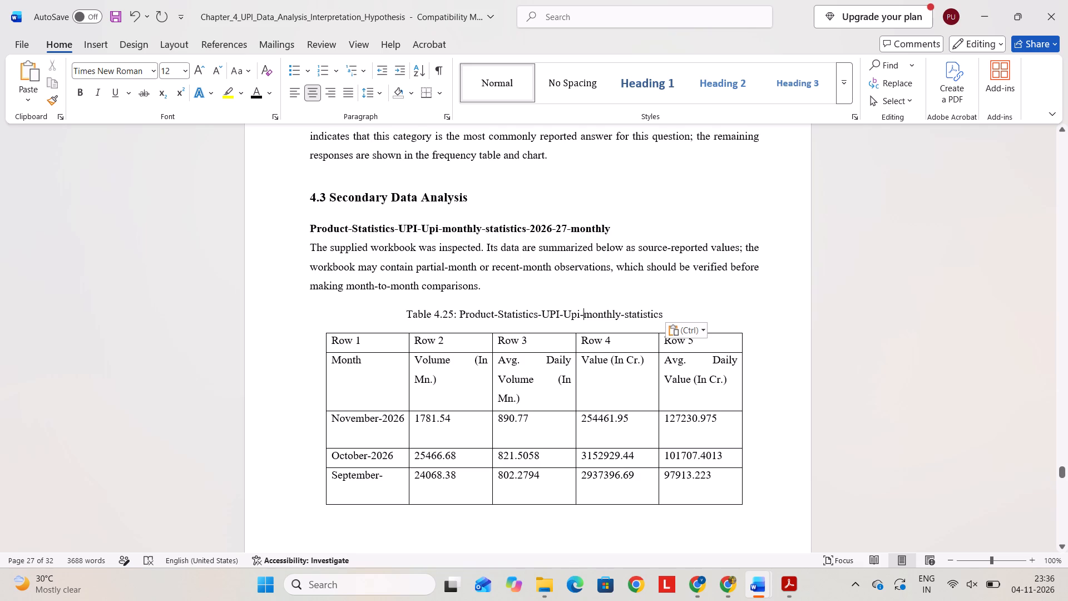
{"action": "key", "text": "BackSpace"}
{"action": "key", "text": "BackSpace"}
{"action": "key", "text": "BackSpace"}
{"action": "key", "text": "BackSpace"}
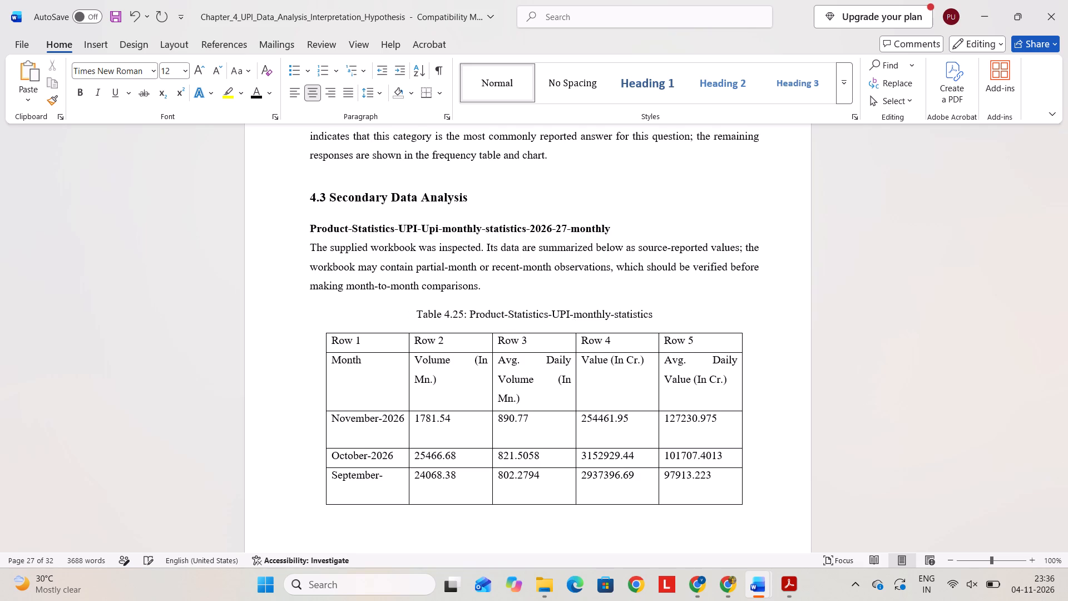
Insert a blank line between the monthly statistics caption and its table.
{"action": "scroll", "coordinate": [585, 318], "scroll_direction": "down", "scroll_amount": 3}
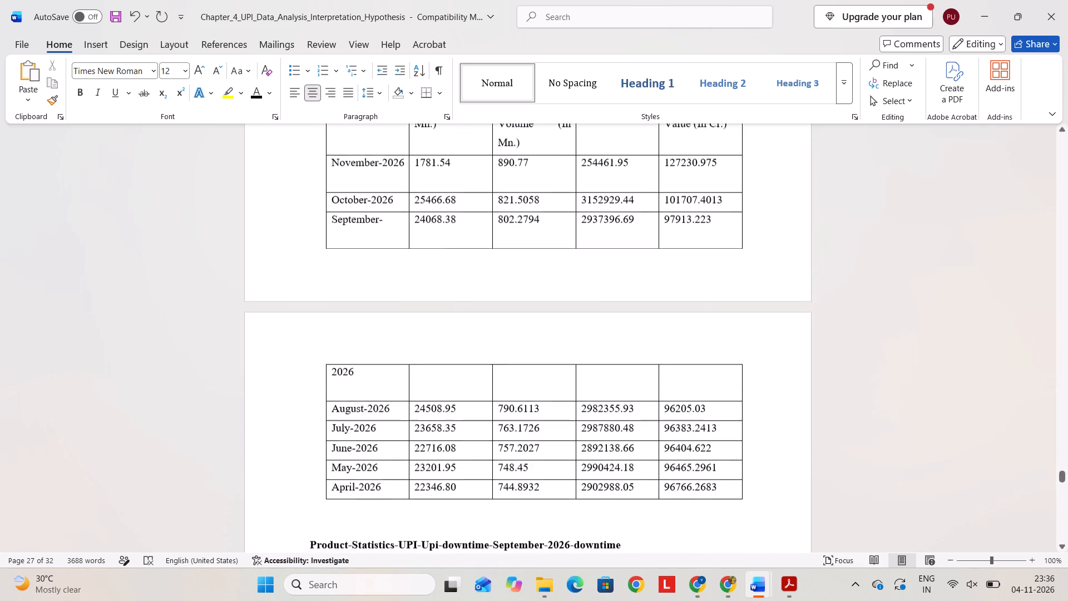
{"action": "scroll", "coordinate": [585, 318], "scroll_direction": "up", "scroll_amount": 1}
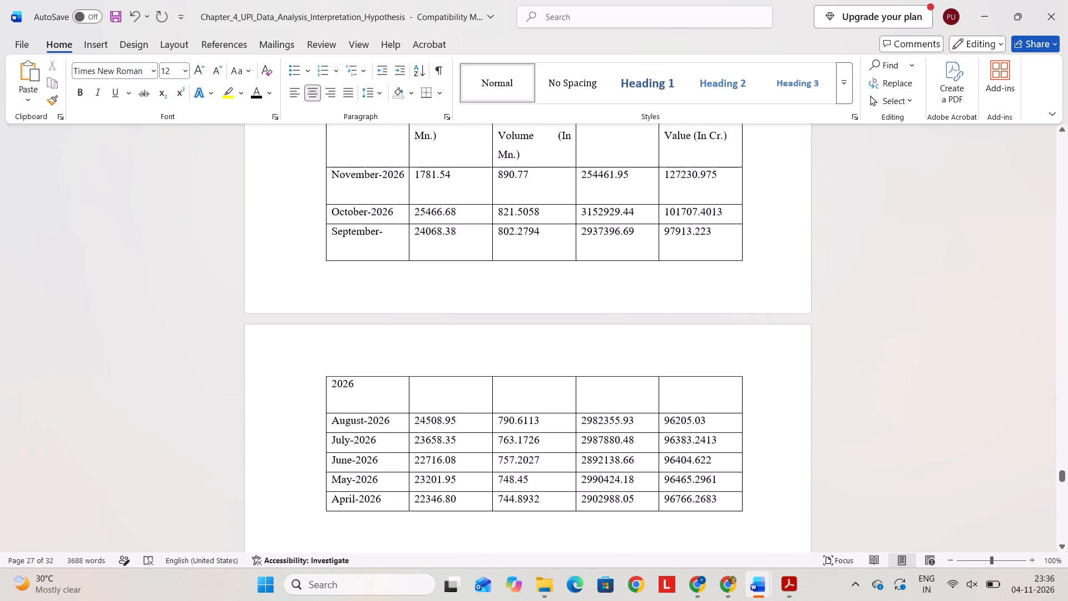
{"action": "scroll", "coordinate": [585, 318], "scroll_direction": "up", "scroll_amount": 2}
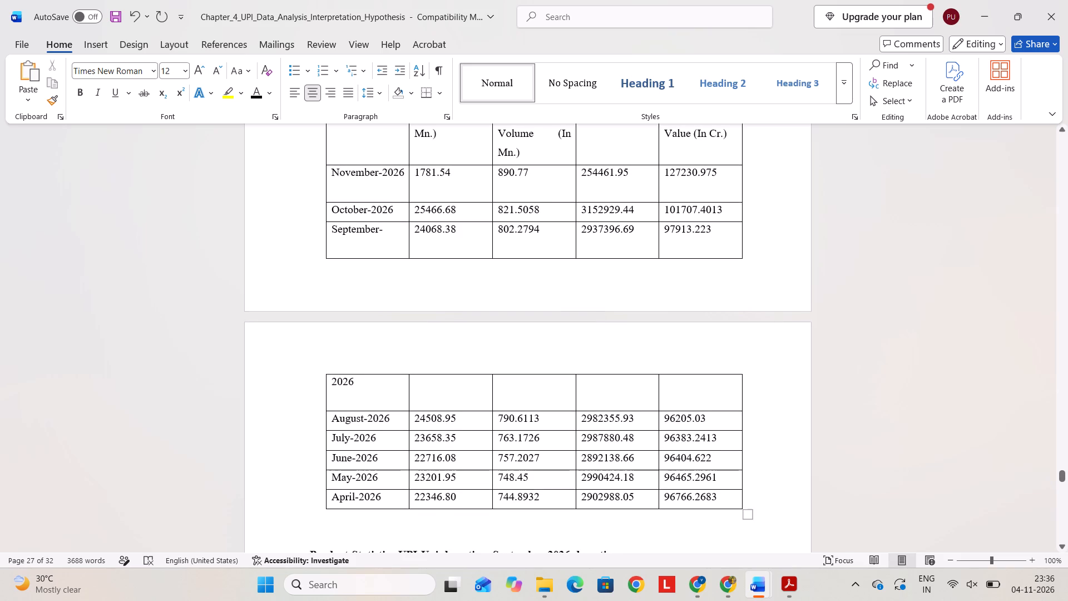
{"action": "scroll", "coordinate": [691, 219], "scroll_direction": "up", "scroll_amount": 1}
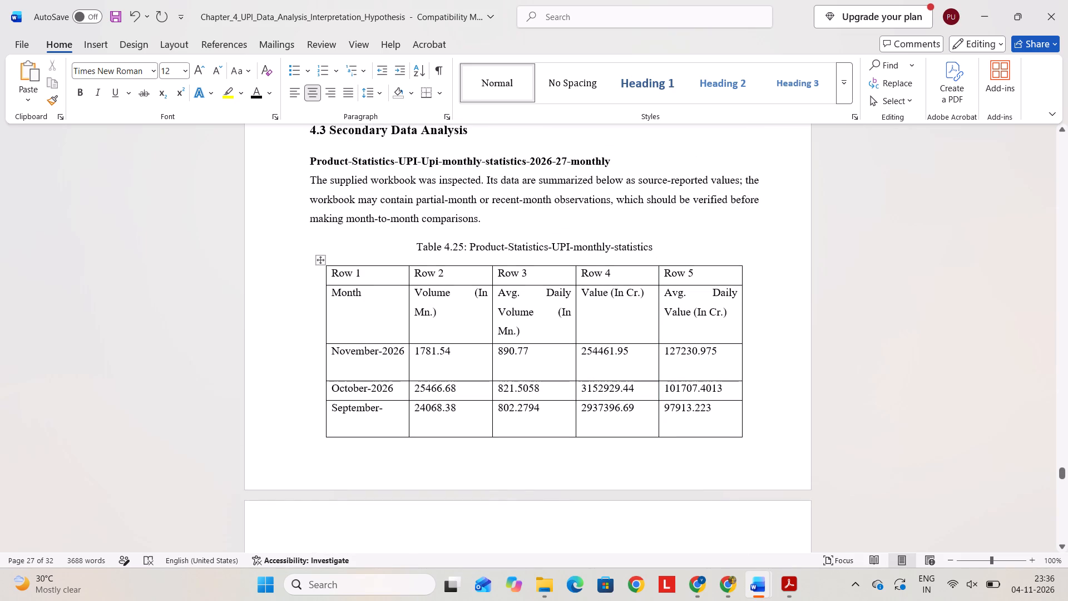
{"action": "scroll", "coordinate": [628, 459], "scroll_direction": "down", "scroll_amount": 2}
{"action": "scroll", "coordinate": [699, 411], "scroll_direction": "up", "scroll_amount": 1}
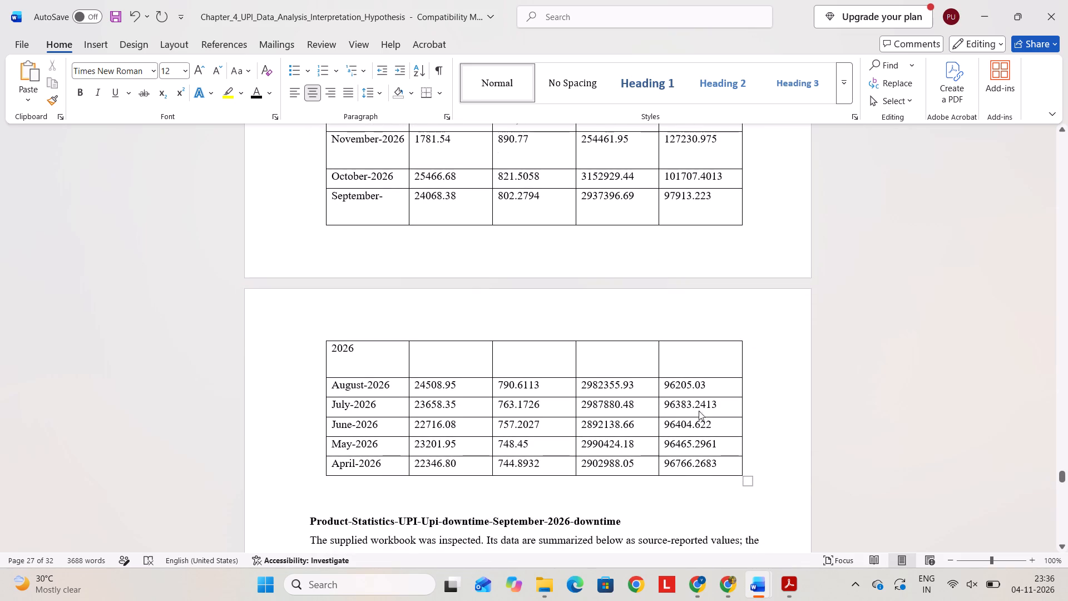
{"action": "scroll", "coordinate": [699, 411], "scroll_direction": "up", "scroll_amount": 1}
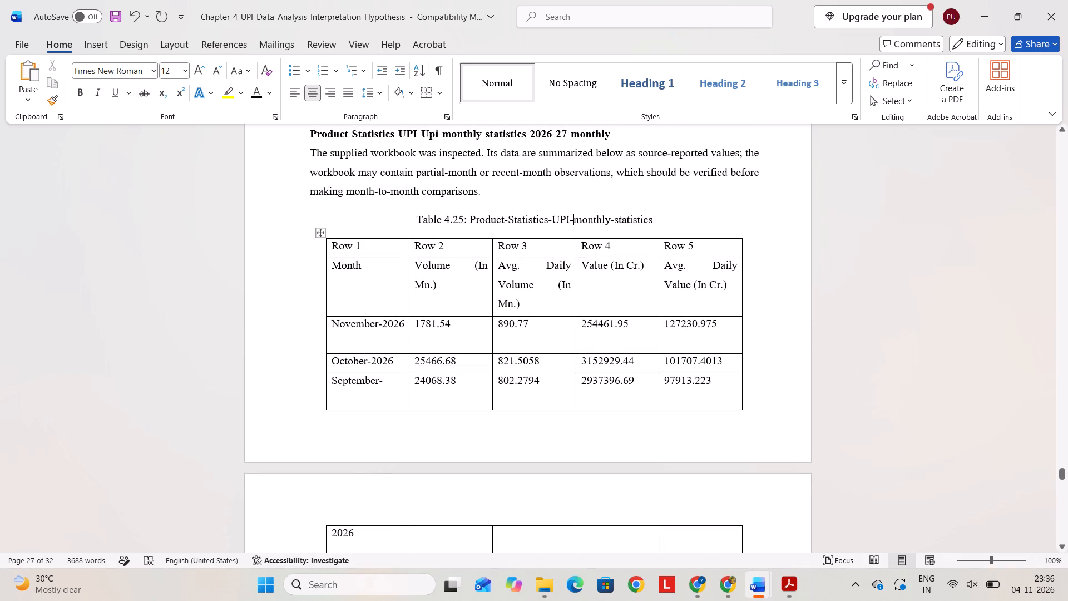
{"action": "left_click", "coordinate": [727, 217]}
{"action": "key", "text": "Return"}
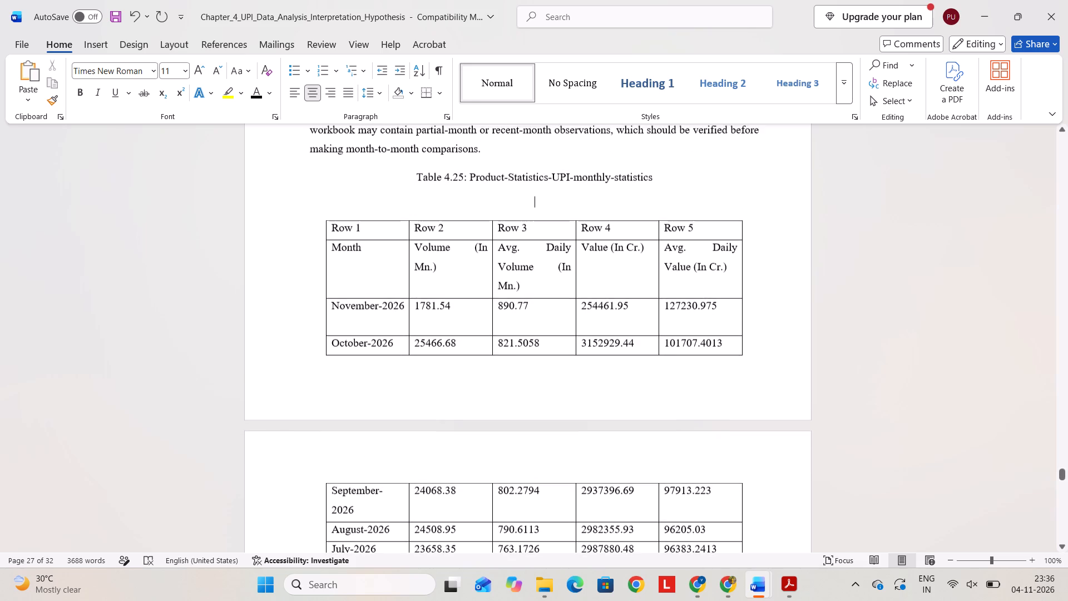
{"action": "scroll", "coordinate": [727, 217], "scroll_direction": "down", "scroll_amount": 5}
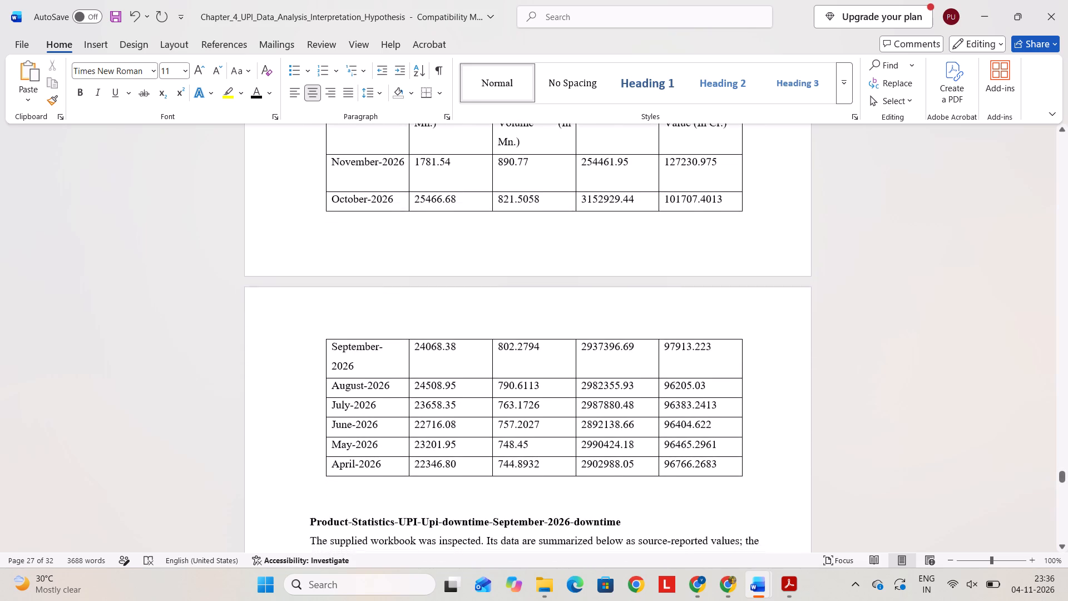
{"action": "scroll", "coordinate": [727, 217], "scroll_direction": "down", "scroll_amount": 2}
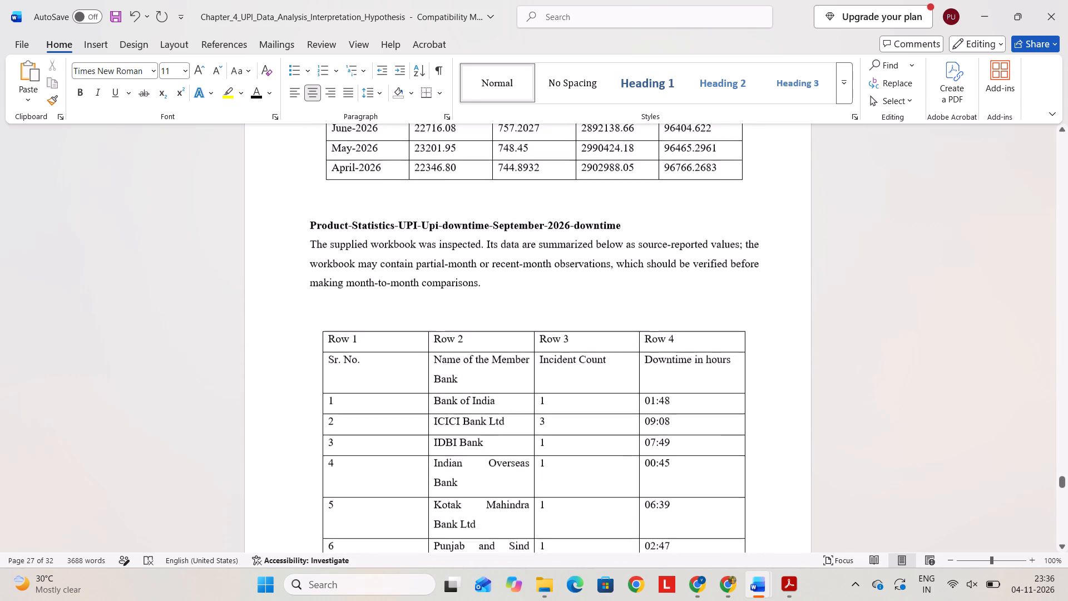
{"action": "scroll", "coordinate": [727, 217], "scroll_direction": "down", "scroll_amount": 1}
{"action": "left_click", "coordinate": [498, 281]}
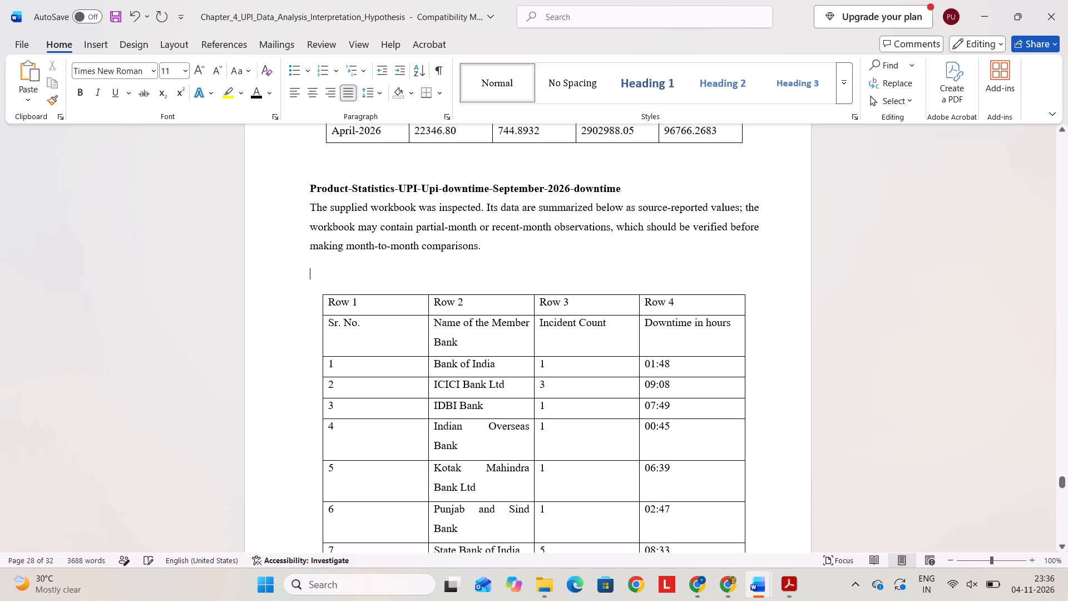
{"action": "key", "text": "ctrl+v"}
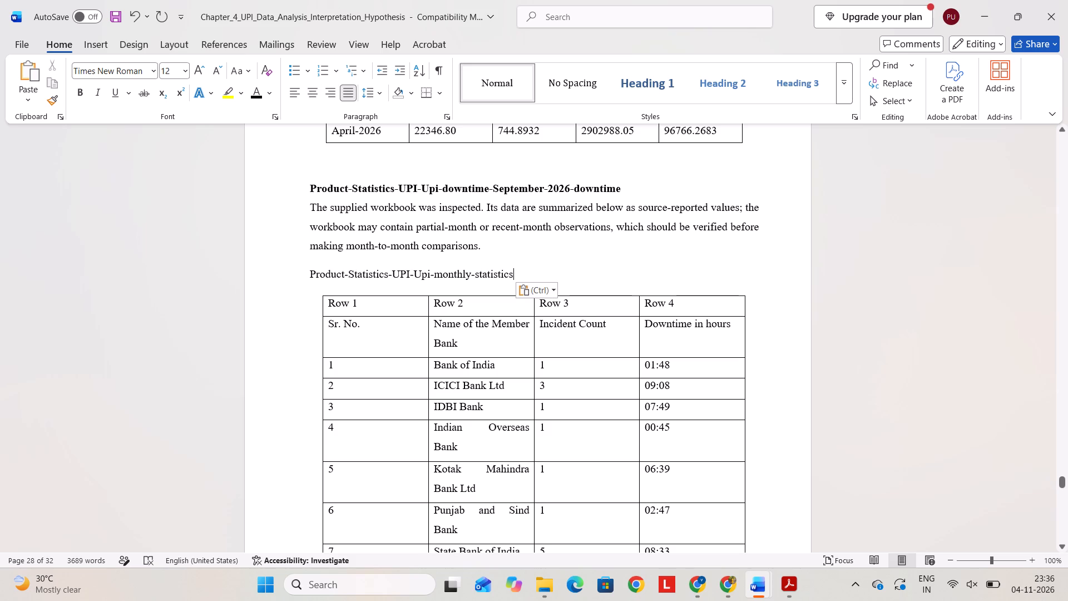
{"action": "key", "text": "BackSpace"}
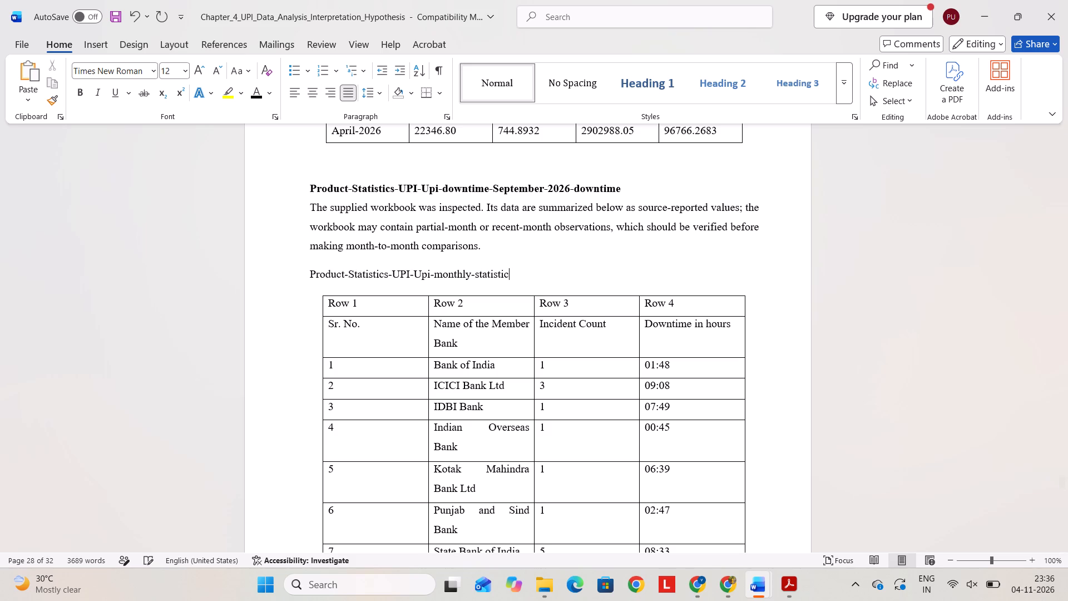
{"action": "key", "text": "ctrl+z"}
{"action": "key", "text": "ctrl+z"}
Copy the full caption line "Table 4.25: Product-Statistics-UPI-monthly-statistics" above the monthly statistics table.
{"action": "scroll", "coordinate": [566, 280], "scroll_direction": "up", "scroll_amount": 3}
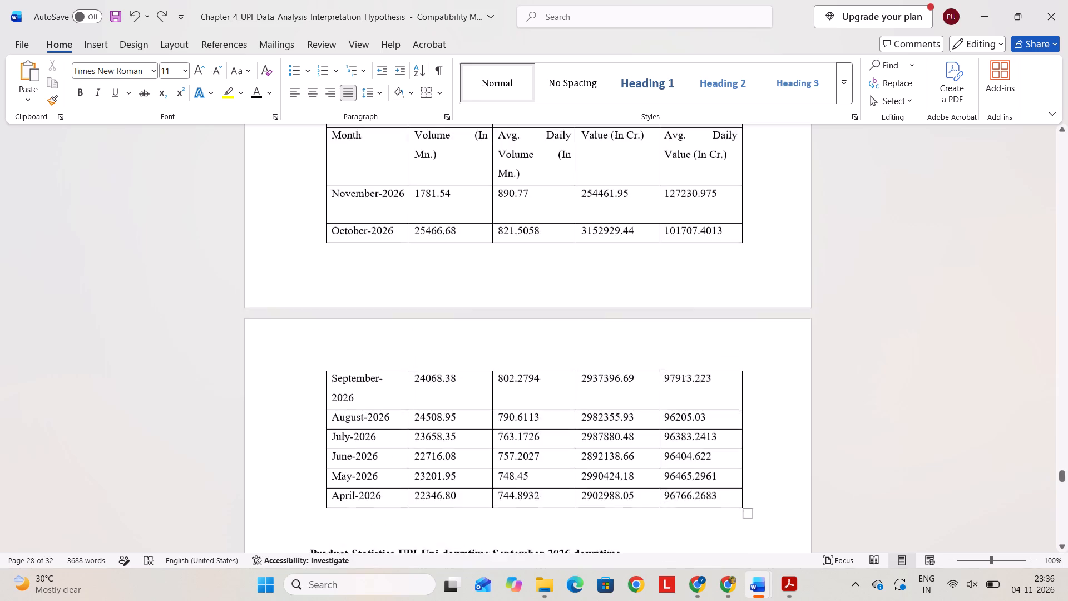
{"action": "scroll", "coordinate": [566, 280], "scroll_direction": "up", "scroll_amount": 2}
{"action": "left_click_drag", "start_coordinate": [673, 309], "coordinate": [562, 290]}
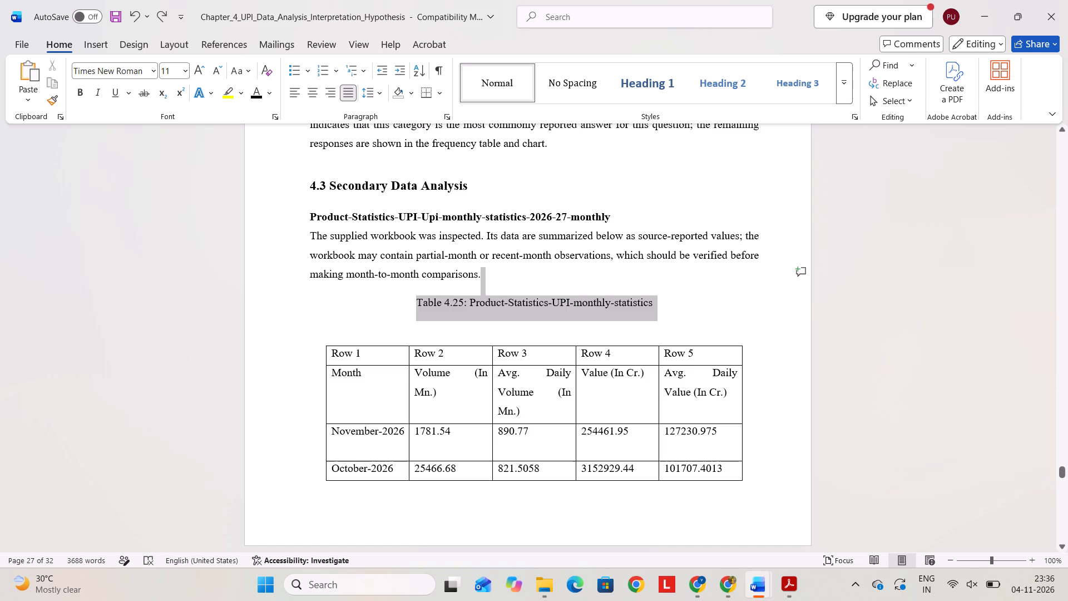
{"action": "left_click_drag", "start_coordinate": [562, 290], "coordinate": [407, 312]}
{"action": "key", "text": "ctrl+c"}
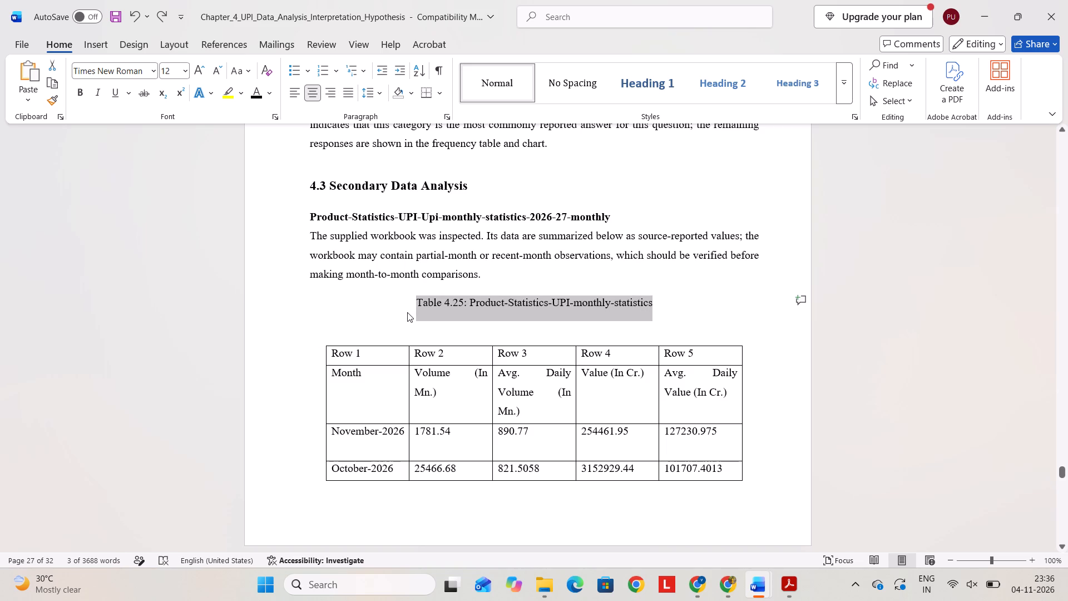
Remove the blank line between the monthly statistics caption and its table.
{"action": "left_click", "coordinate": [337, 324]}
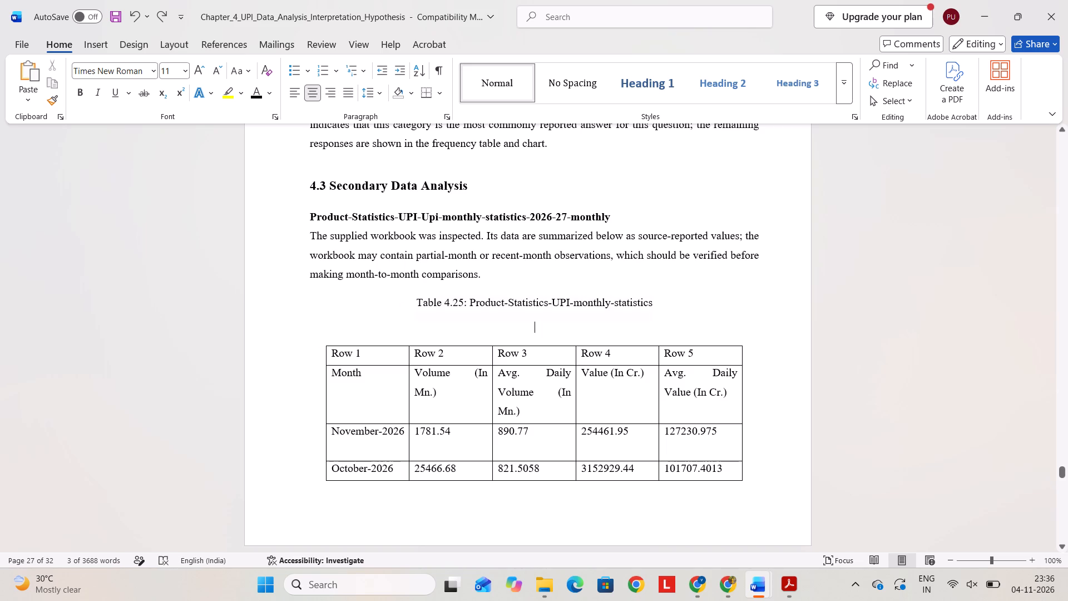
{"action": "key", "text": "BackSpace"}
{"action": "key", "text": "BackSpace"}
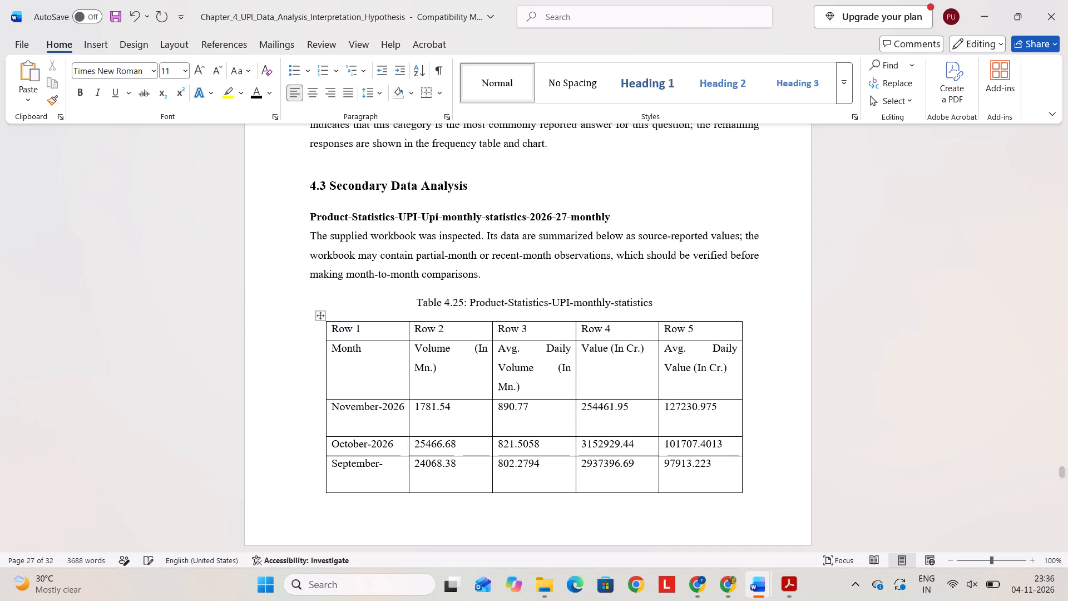
Enlarge the monthly statistics table slightly so that "September-2026" fits on one line.
{"action": "scroll", "coordinate": [337, 324], "scroll_direction": "down", "scroll_amount": 5}
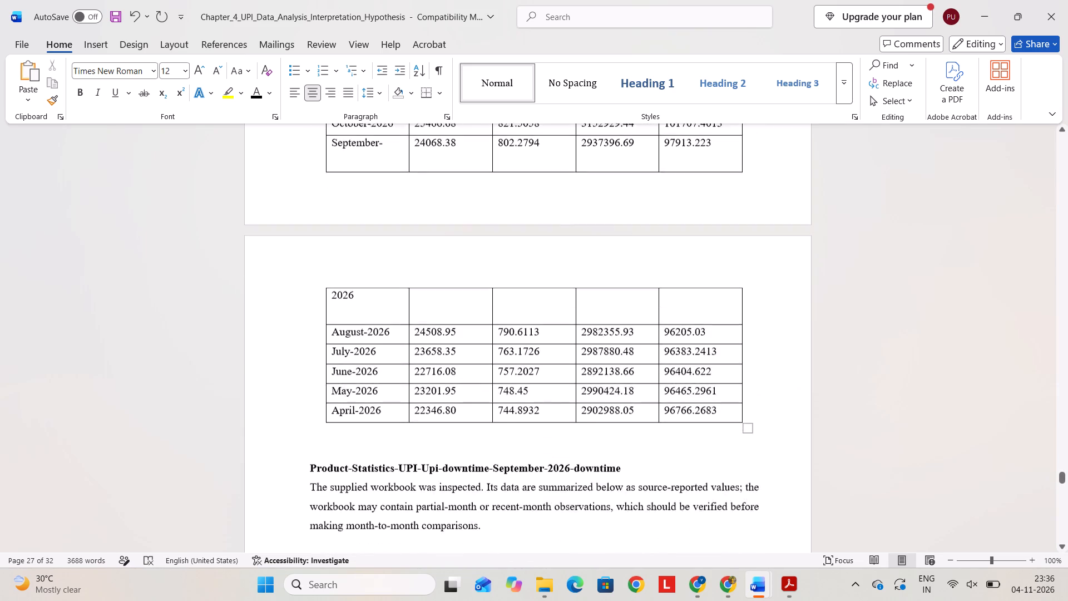
{"action": "scroll", "coordinate": [337, 324], "scroll_direction": "down", "scroll_amount": 1}
{"action": "scroll", "coordinate": [596, 293], "scroll_direction": "up", "scroll_amount": 1}
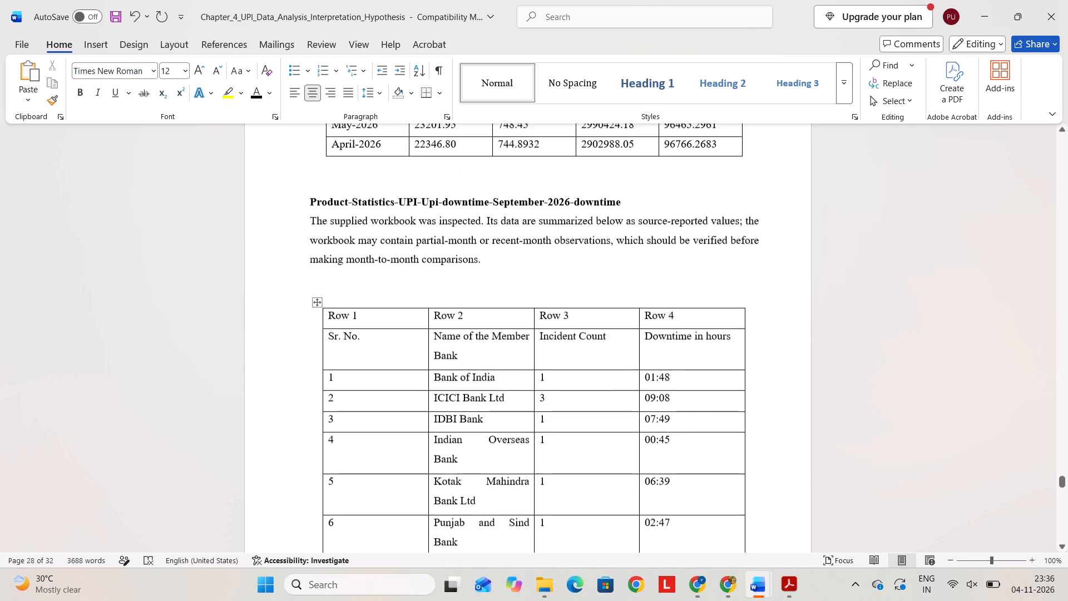
{"action": "scroll", "coordinate": [596, 293], "scroll_direction": "up", "scroll_amount": 1}
{"action": "left_click_drag", "start_coordinate": [743, 210], "coordinate": [754, 224]}
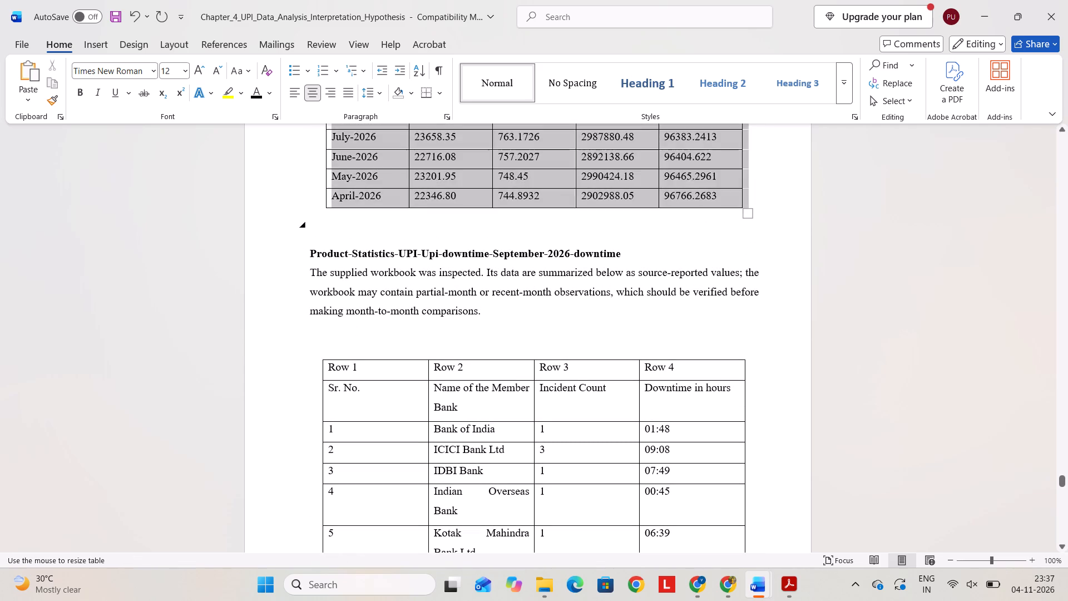
{"action": "left_click_drag", "start_coordinate": [754, 224], "coordinate": [759, 235]}
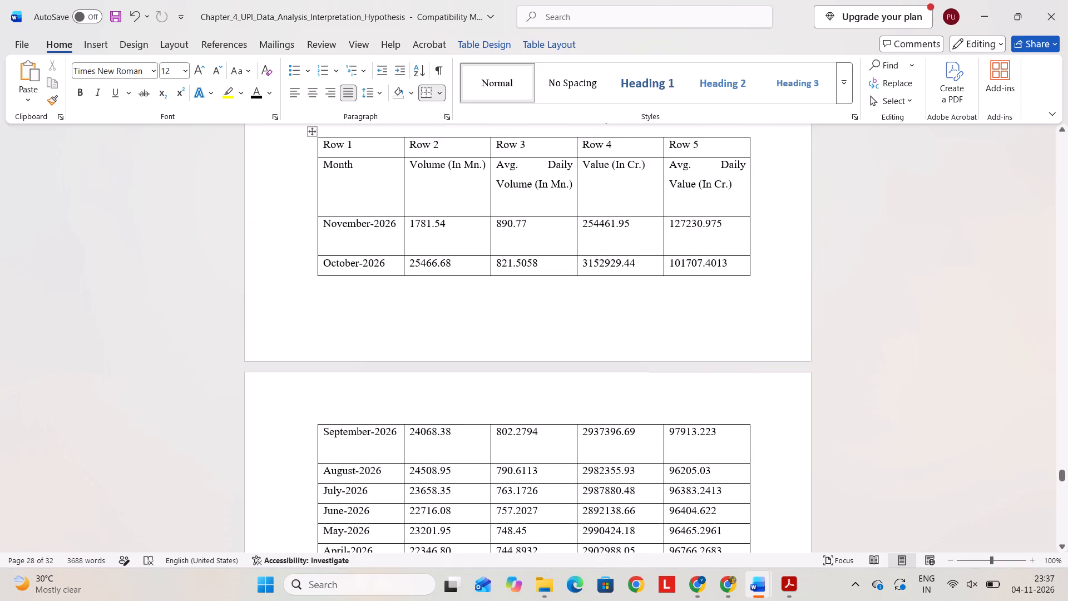
Paste the copied monthly statistics caption on the empty line above the September 2026 downtime table and centre it.
{"action": "scroll", "coordinate": [759, 235], "scroll_direction": "down", "scroll_amount": 7}
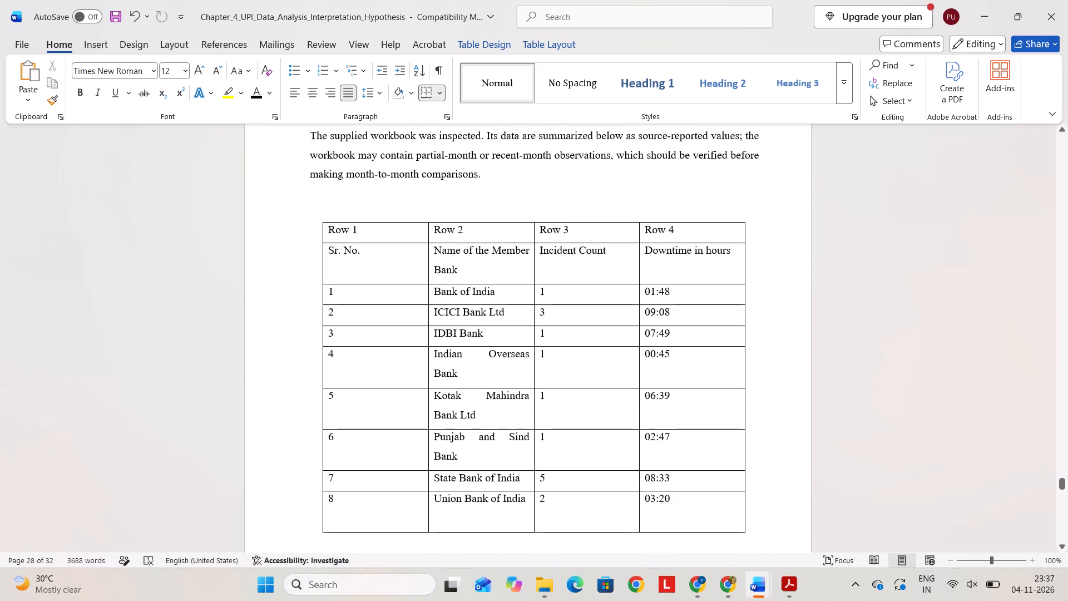
{"action": "left_click", "coordinate": [464, 193]}
{"action": "left_click", "coordinate": [464, 197]}
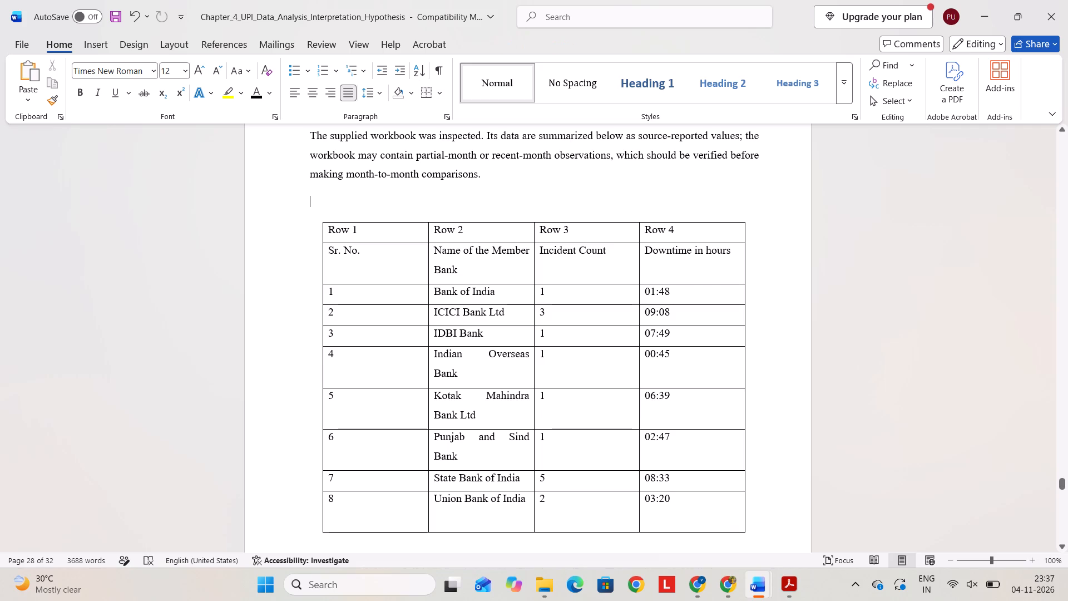
{"action": "key", "text": "ctrl+v"}
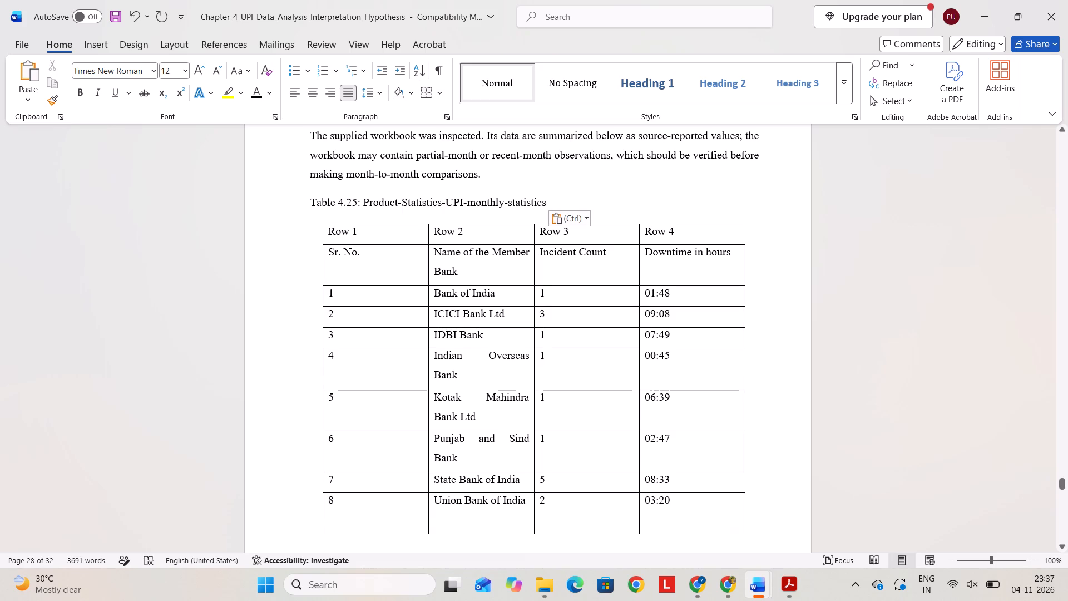
{"action": "left_click", "coordinate": [314, 95]}
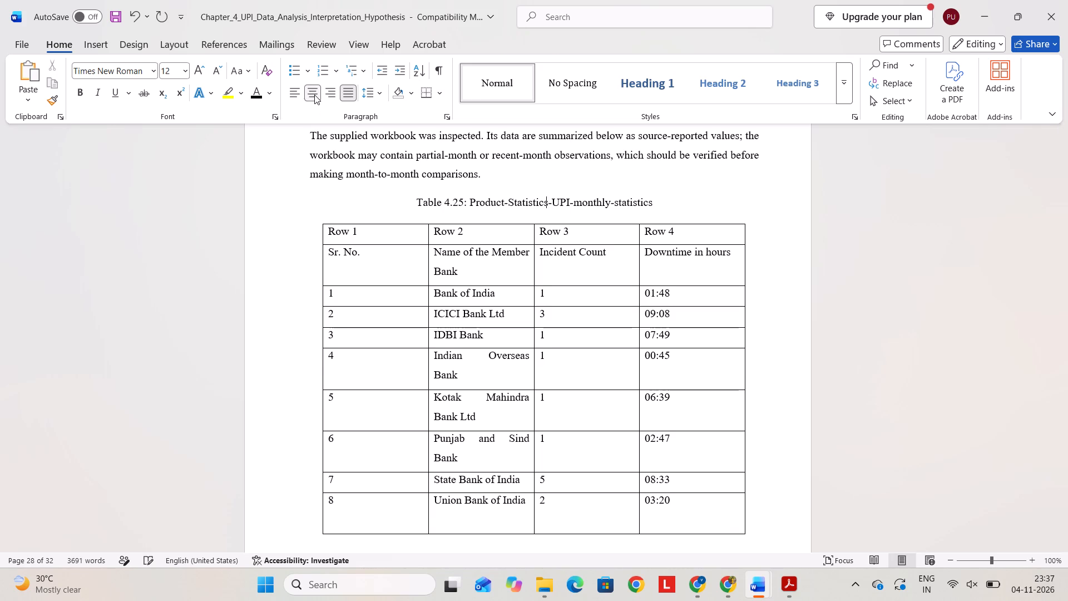
Change the number in the caption above the monthly statistics table to Table 4.26.
{"action": "scroll", "coordinate": [510, 171], "scroll_direction": "up", "scroll_amount": 5}
{"action": "scroll", "coordinate": [510, 171], "scroll_direction": "down", "scroll_amount": 1}
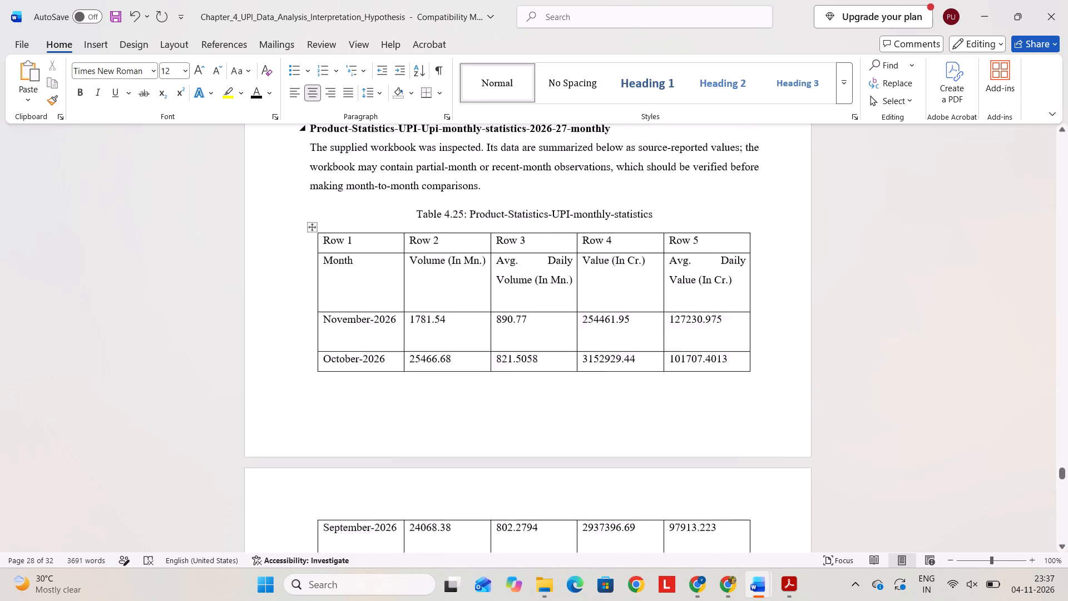
{"action": "scroll", "coordinate": [510, 171], "scroll_direction": "down", "scroll_amount": 1}
{"action": "scroll", "coordinate": [421, 416], "scroll_direction": "up", "scroll_amount": 2}
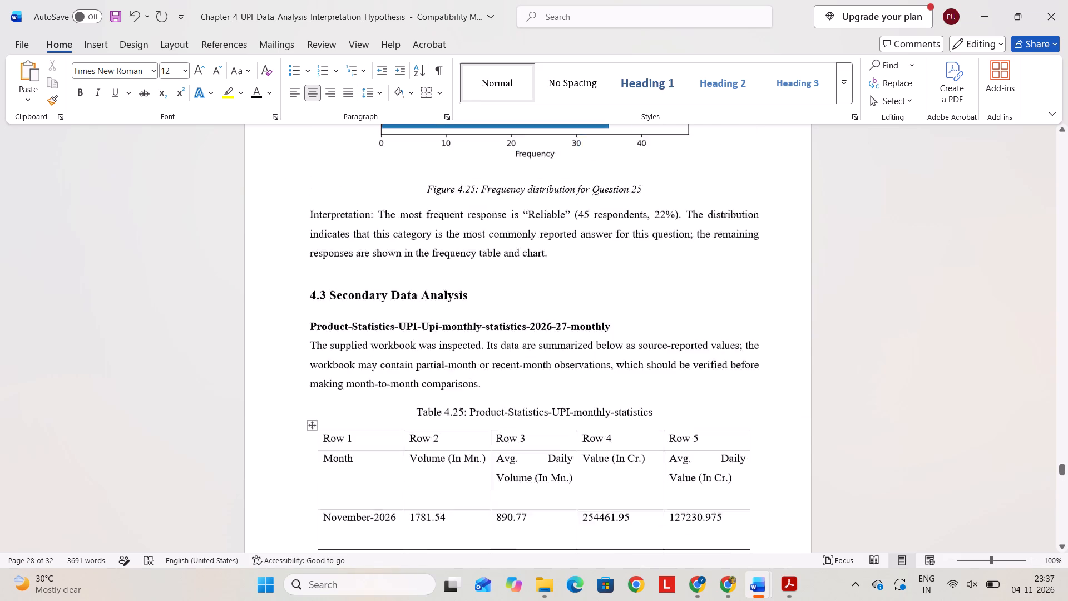
{"action": "left_click", "coordinate": [466, 469]}
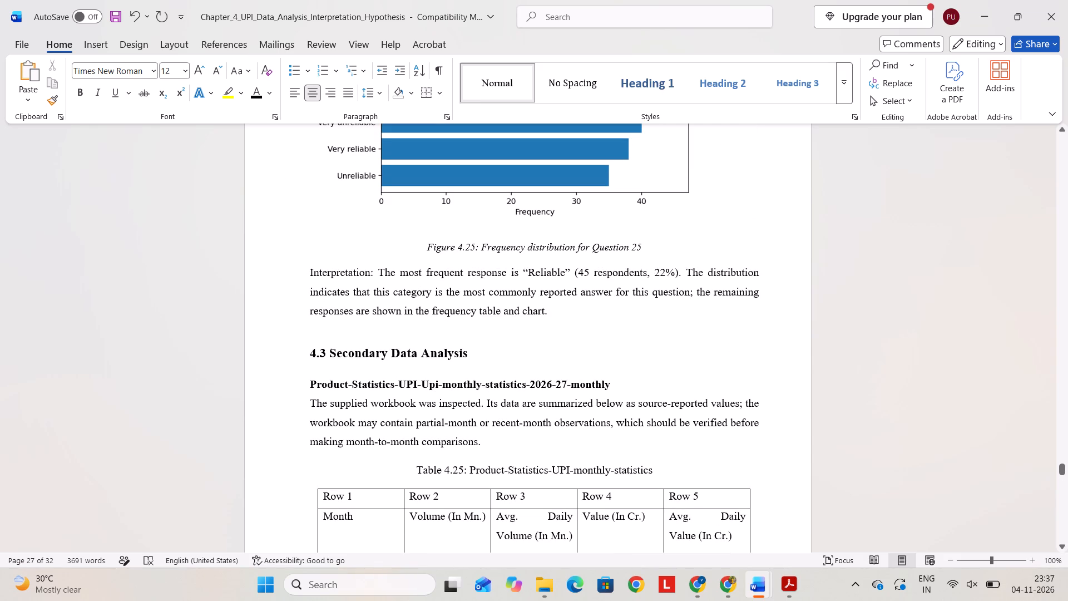
{"action": "key", "text": "Left"}
{"action": "key", "text": "BackSpace"}
{"action": "key", "text": "6"}
Change the number in the caption above the September 2026 downtime table to Table 4.27.
{"action": "scroll", "coordinate": [466, 469], "scroll_direction": "down", "scroll_amount": 7}
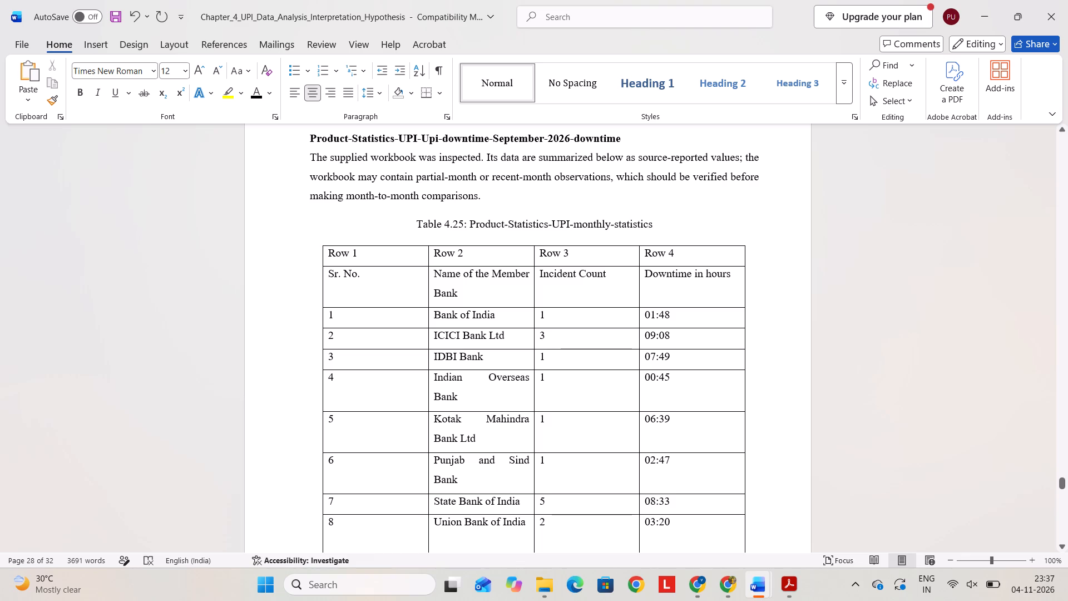
{"action": "left_click", "coordinate": [462, 223]}
{"action": "key", "text": "BackSpace"}
{"action": "key", "text": "7"}
Replace the downtime table's caption title with the section heading's wording, shortened to "Product-Statistics-UPI-downtime".
{"action": "scroll", "coordinate": [462, 223], "scroll_direction": "up", "scroll_amount": 1}
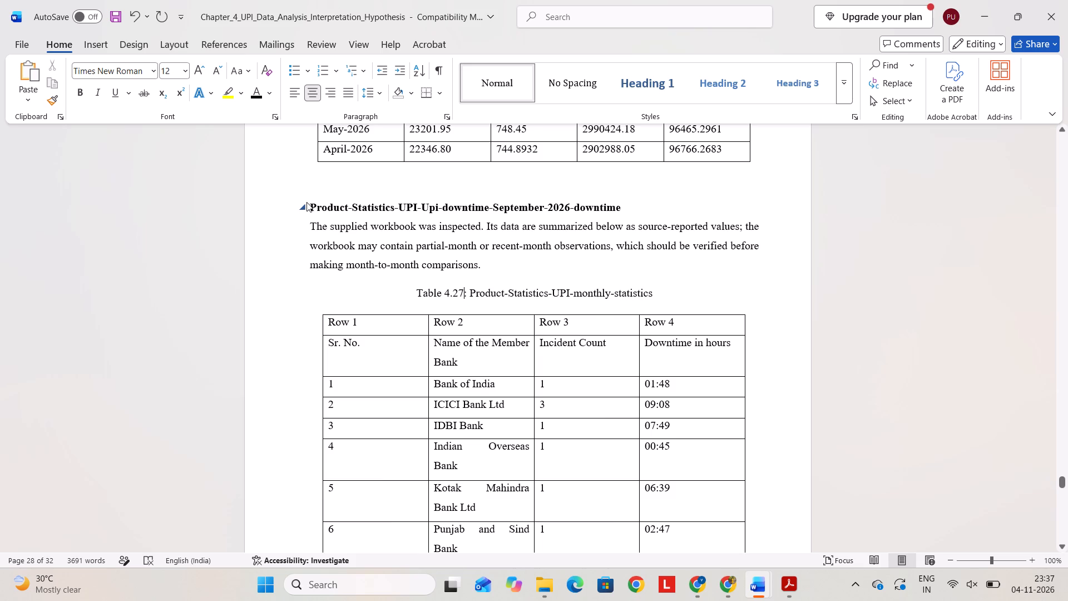
{"action": "left_click_drag", "start_coordinate": [306, 202], "coordinate": [466, 212]}
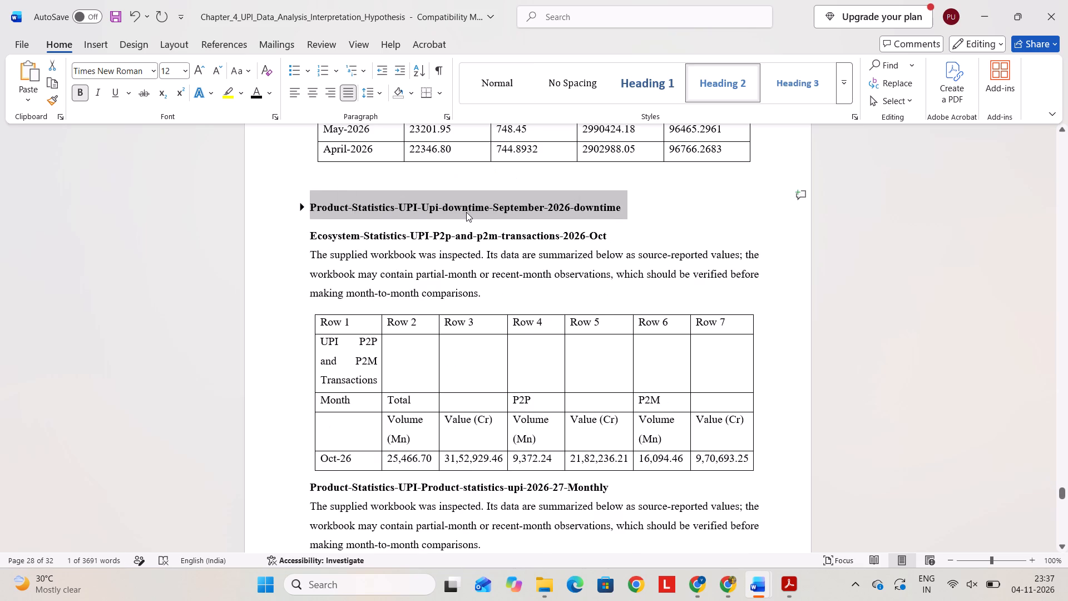
{"action": "left_click", "coordinate": [466, 212]}
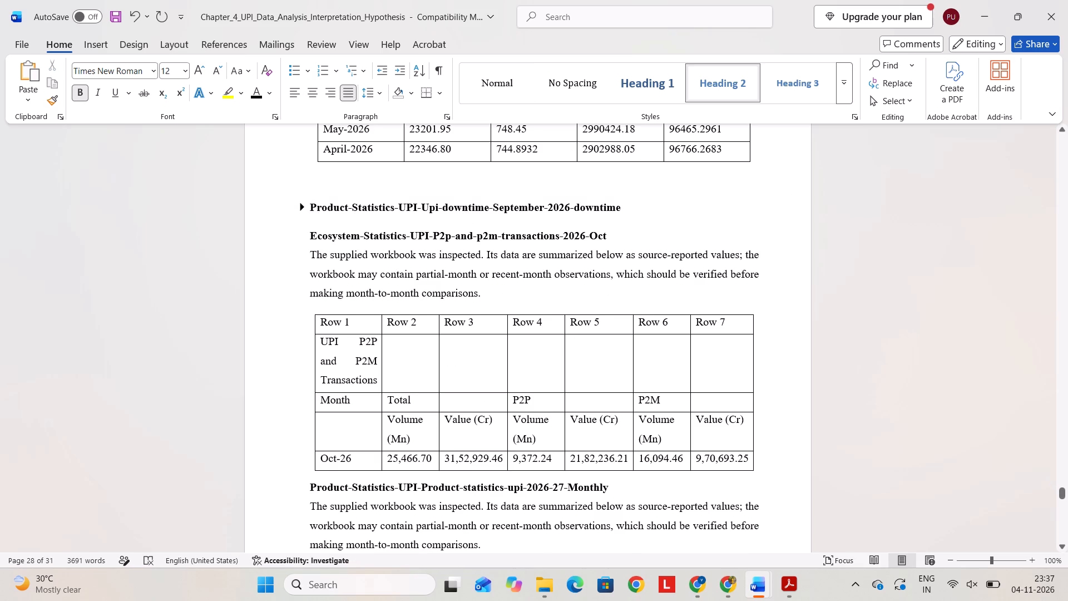
{"action": "left_click", "coordinate": [303, 207]}
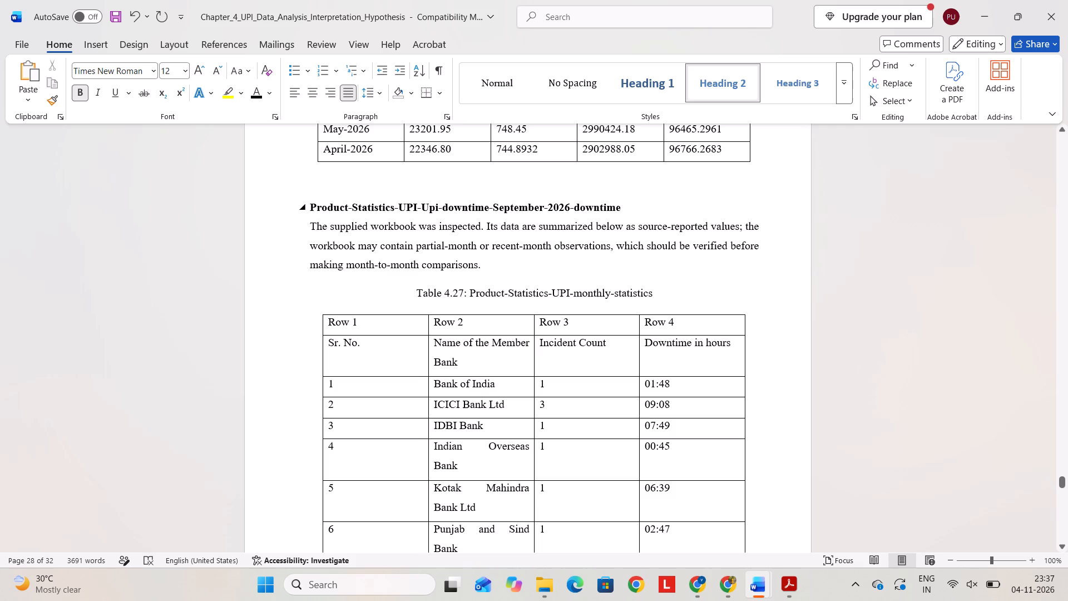
{"action": "left_click_drag", "start_coordinate": [490, 206], "coordinate": [307, 206]}
{"action": "key", "text": "ctrl+c"}
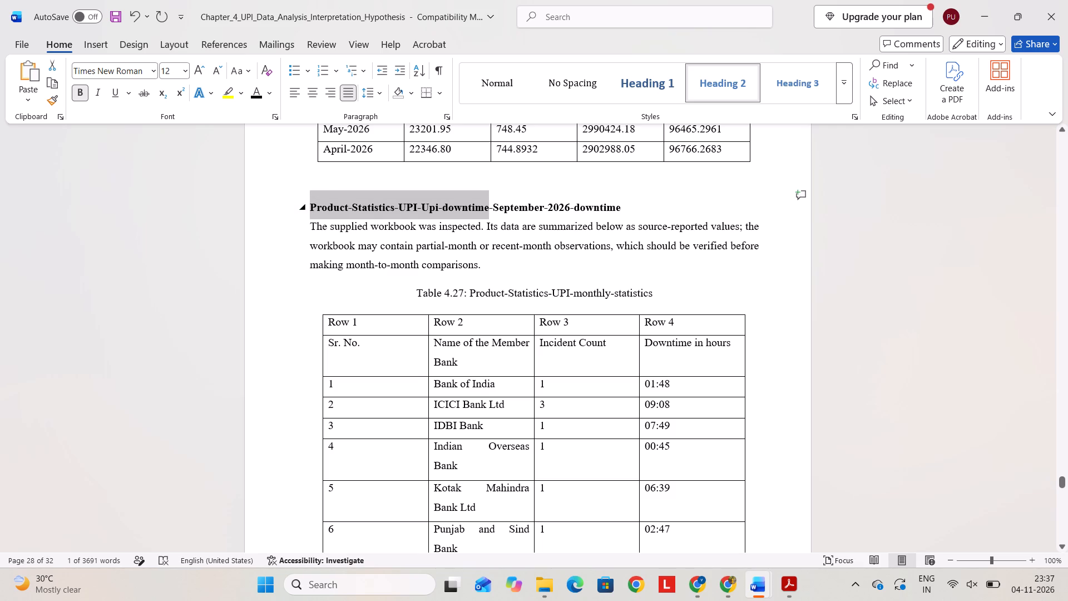
{"action": "left_click_drag", "start_coordinate": [664, 293], "coordinate": [472, 298]}
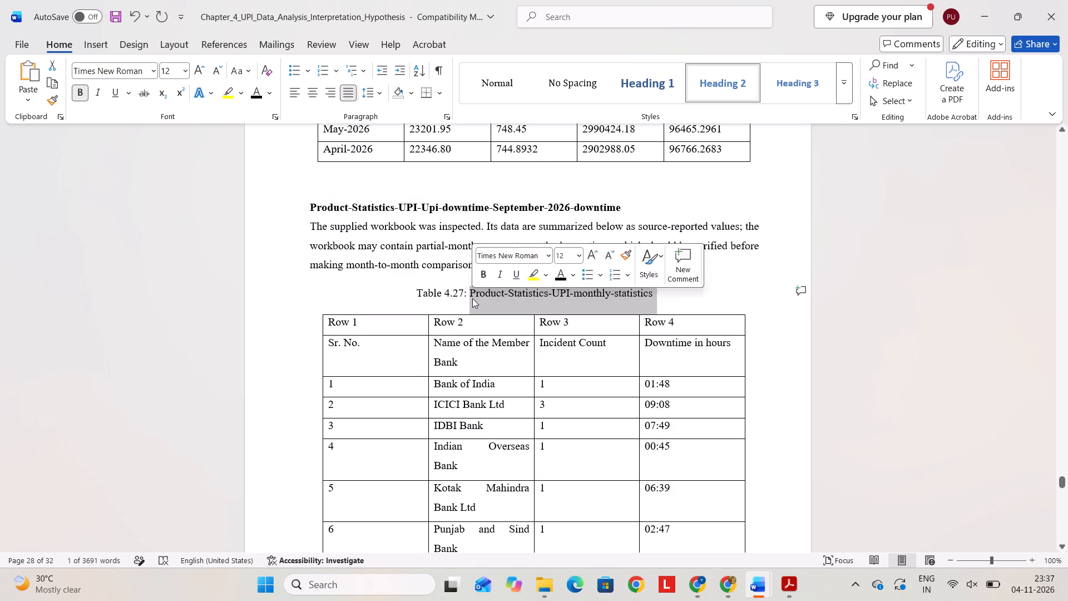
{"action": "key", "text": "ctrl+v"}
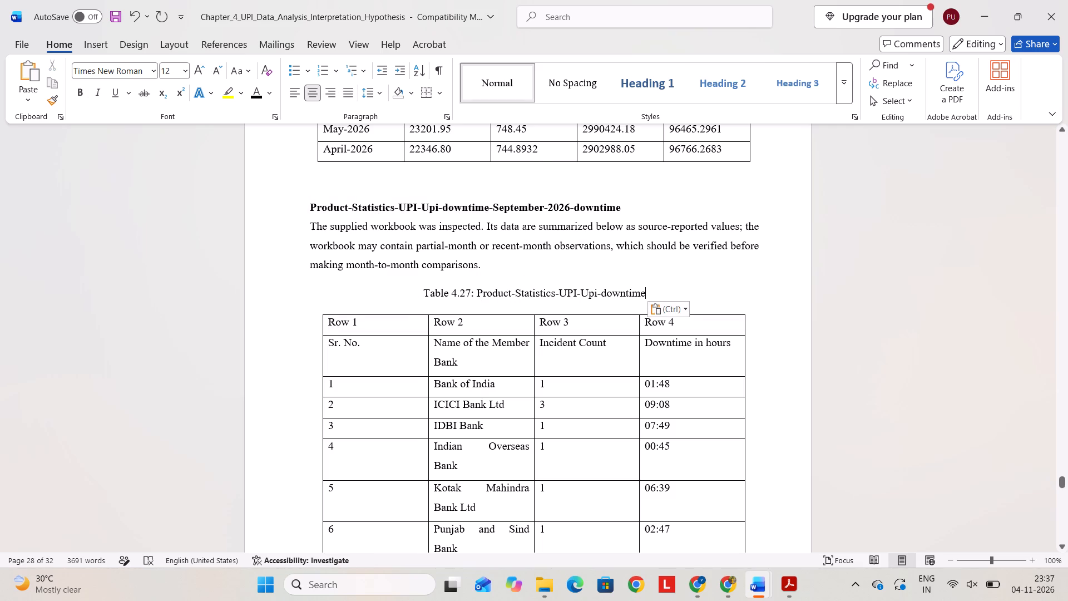
{"action": "left_click", "coordinate": [598, 293]}
{"action": "key", "text": "BackSpace"}
{"action": "key", "text": "BackSpace"}
{"action": "key", "text": "BackSpace"}
{"action": "key", "text": "BackSpace"}
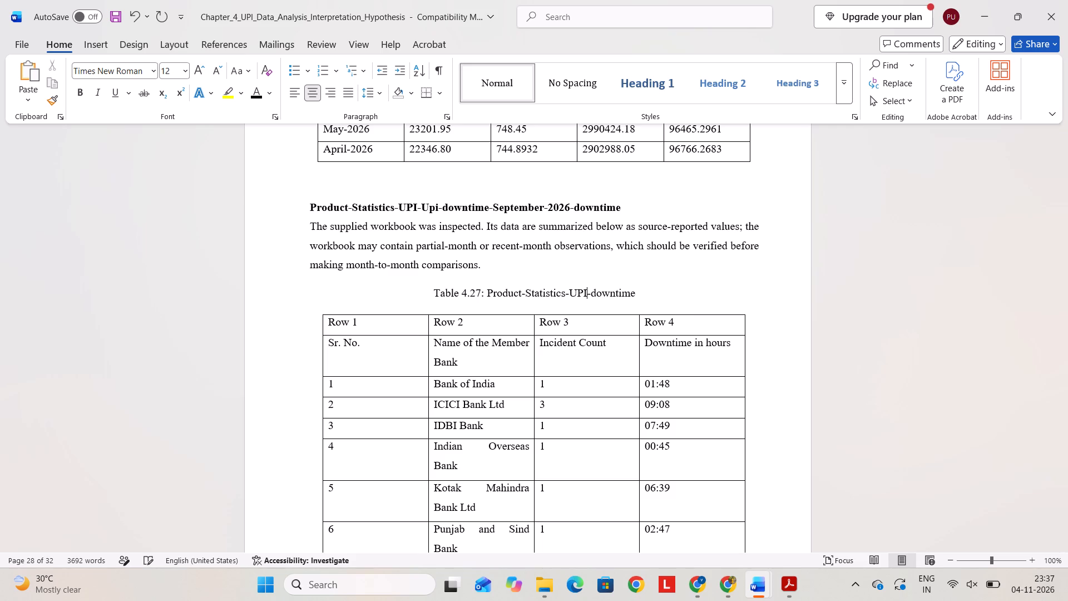
Copy the full Table 4.27 caption onto a new line above the P2P and P2M transactions table, leaving no blank line between them.
{"action": "scroll", "coordinate": [598, 293], "scroll_direction": "down", "scroll_amount": 4}
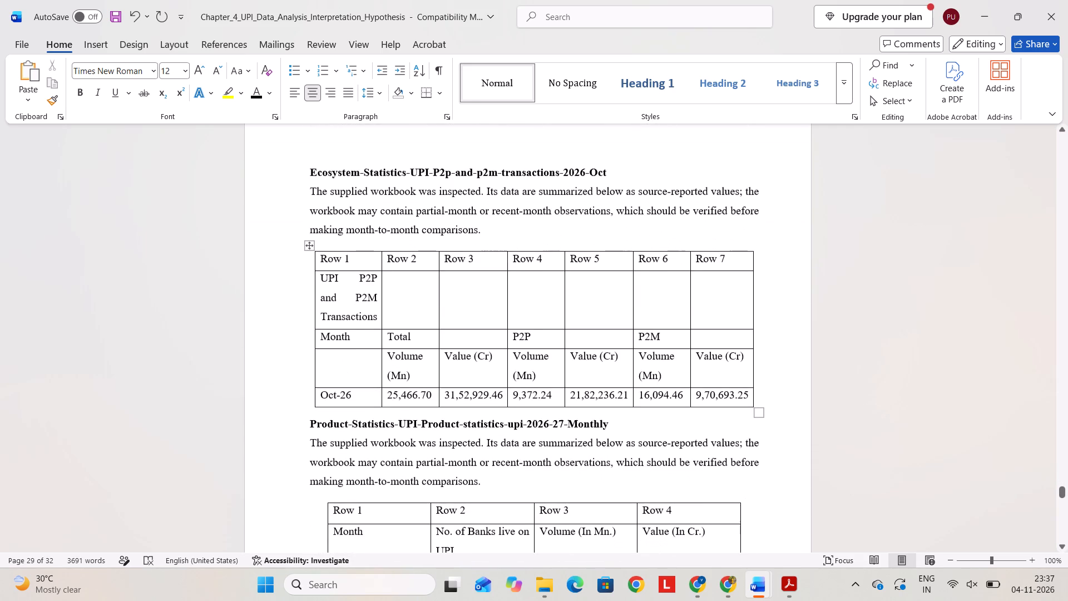
{"action": "scroll", "coordinate": [461, 195], "scroll_direction": "right", "scroll_amount": 1}
{"action": "scroll", "coordinate": [492, 218], "scroll_direction": "up", "scroll_amount": 2}
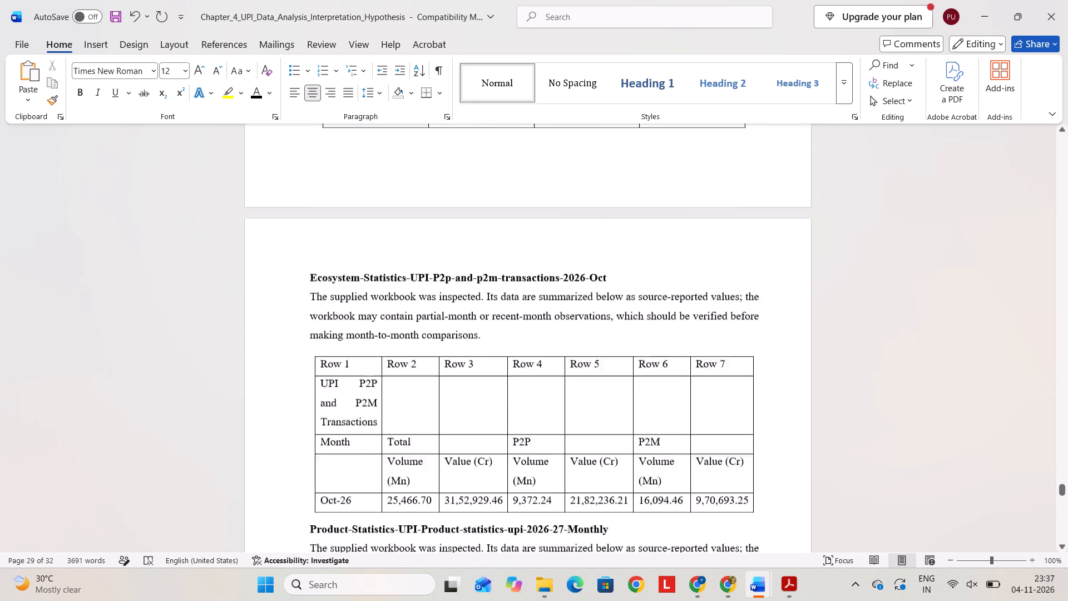
{"action": "scroll", "coordinate": [492, 218], "scroll_direction": "up", "scroll_amount": 3}
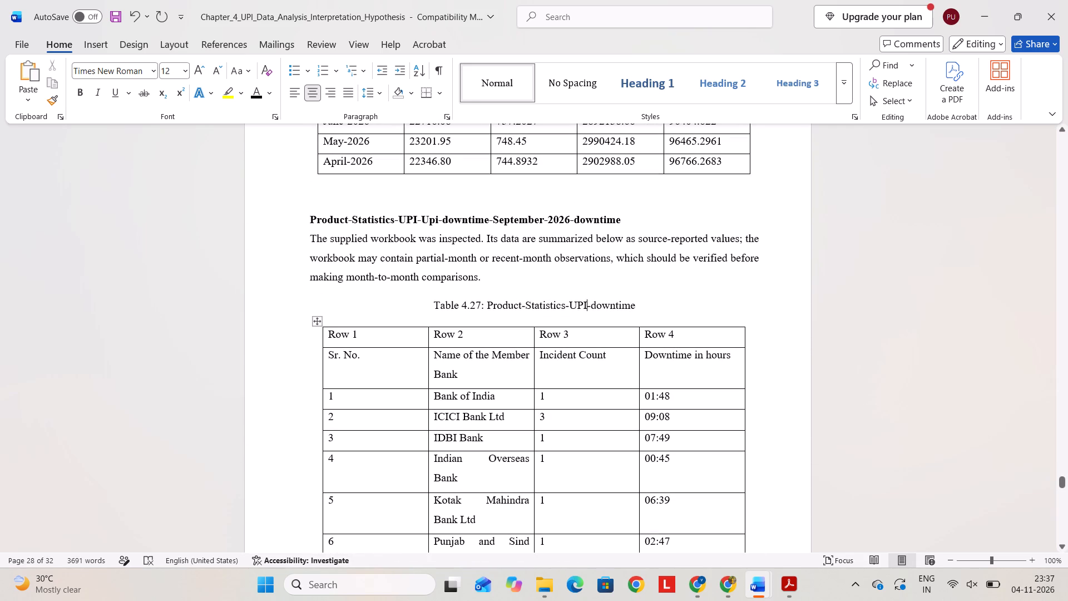
{"action": "left_click_drag", "start_coordinate": [662, 307], "coordinate": [437, 310]}
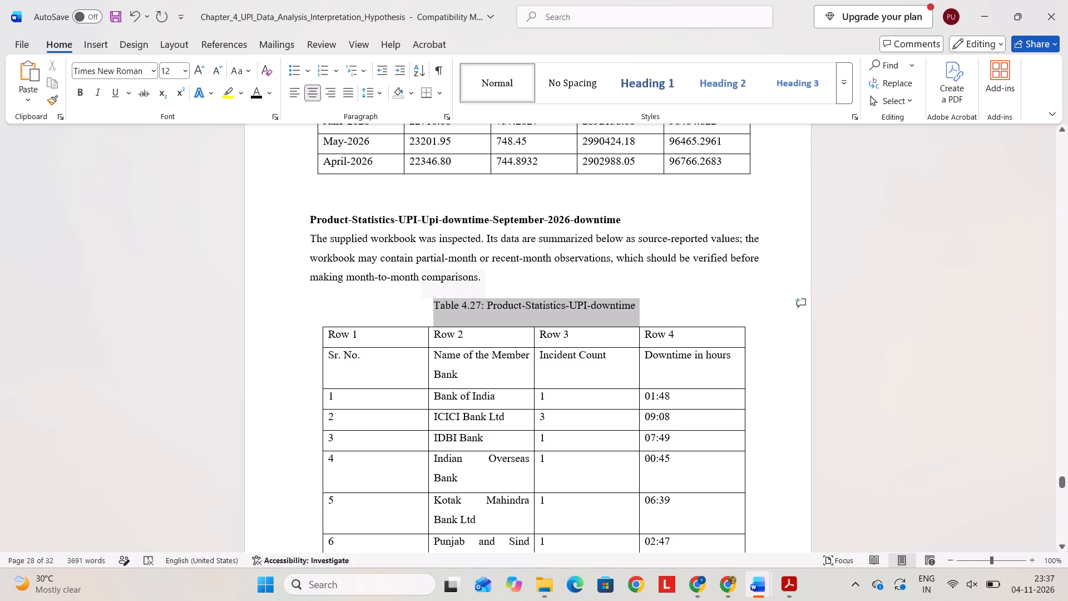
{"action": "left_click_drag", "start_coordinate": [437, 310], "coordinate": [436, 308]}
{"action": "key", "text": "ctrl+c"}
{"action": "scroll", "coordinate": [436, 308], "scroll_direction": "down", "scroll_amount": 5}
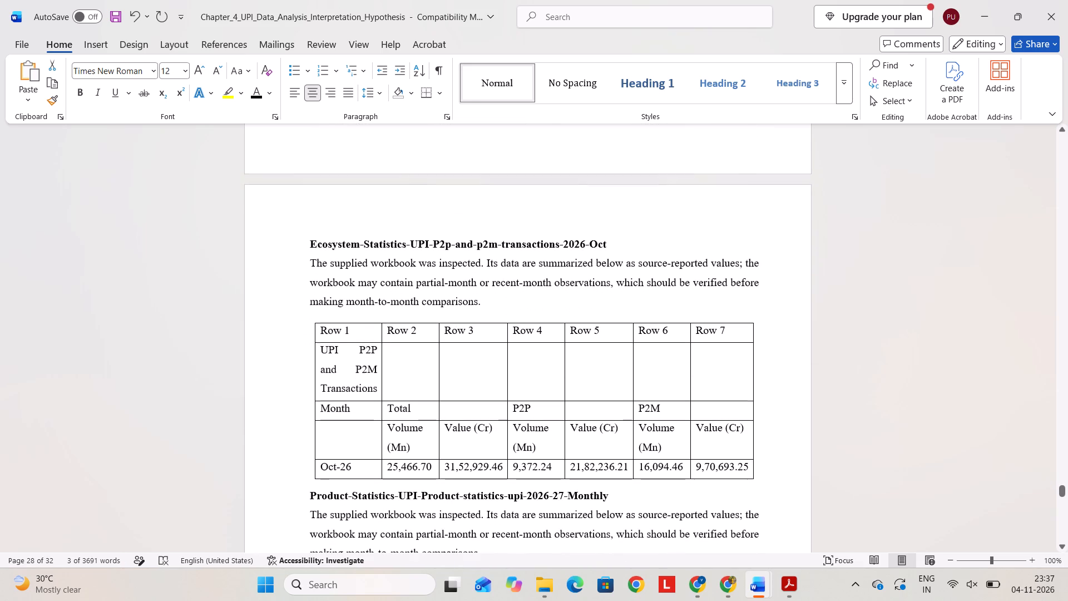
{"action": "left_click", "coordinate": [508, 301]}
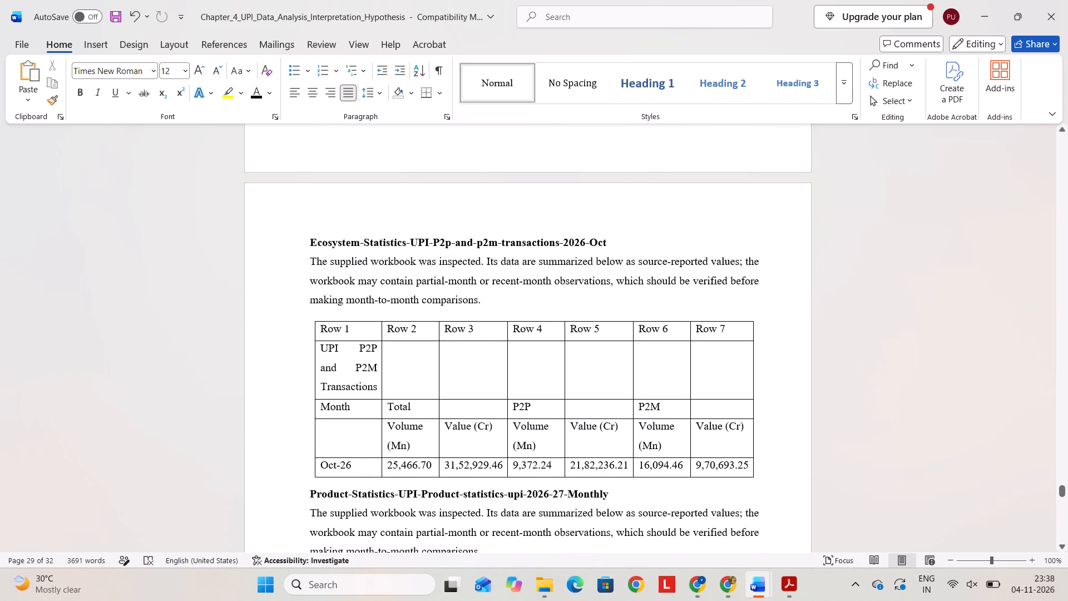
{"action": "key", "text": "Return"}
{"action": "key", "text": "ctrl+v"}
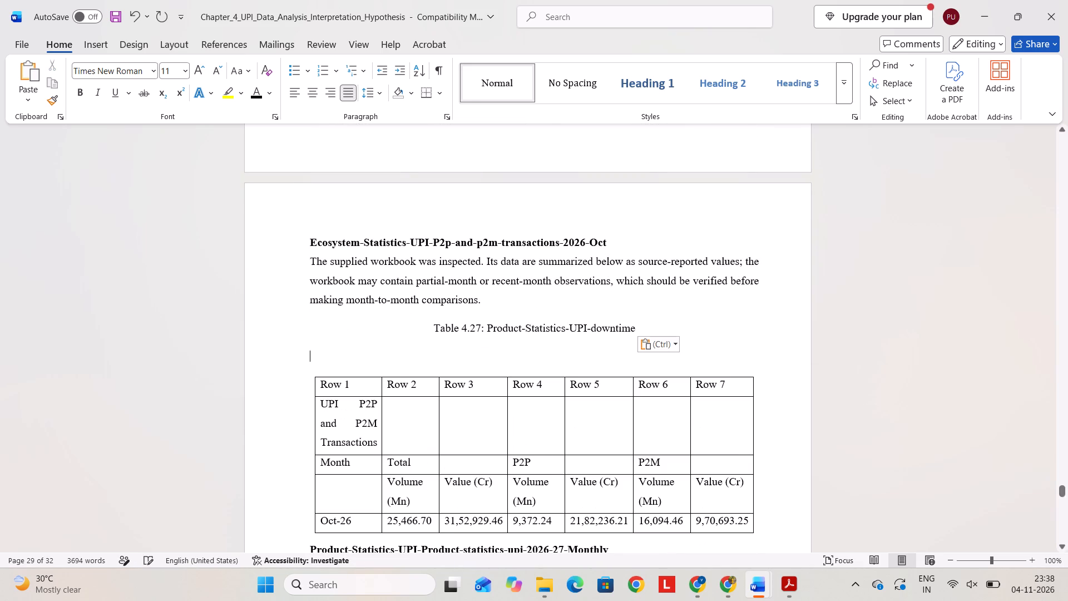
{"action": "key", "text": "BackSpace"}
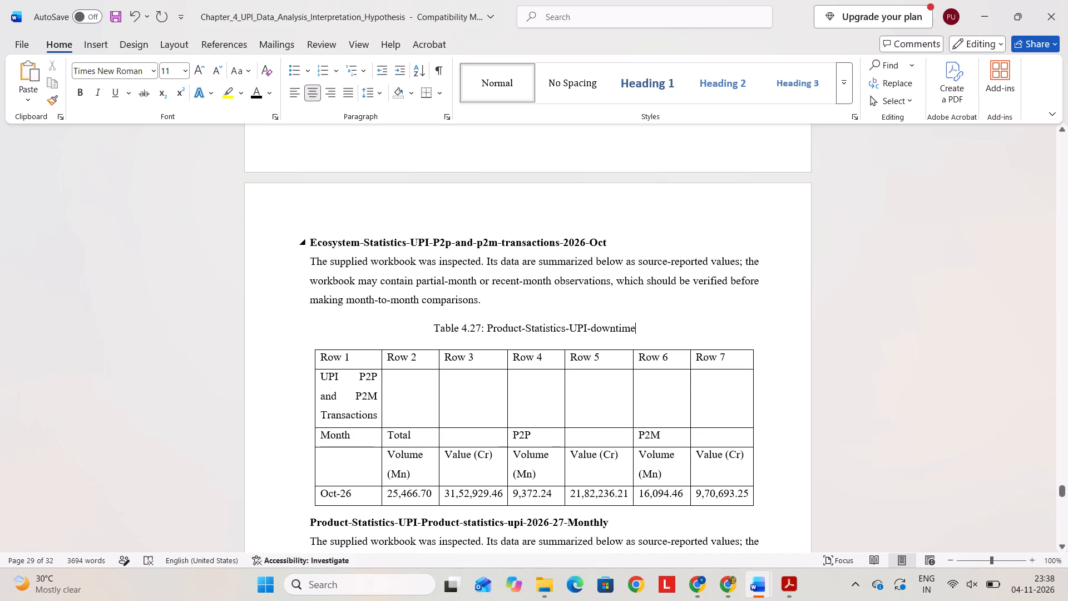
Replace the title in the P2P and P2M table's caption with "Ecosystem-Statistics-UPI-P2p-and-p2m-transactions" copied from the section heading.
{"action": "left_click_drag", "start_coordinate": [312, 244], "coordinate": [412, 241]}
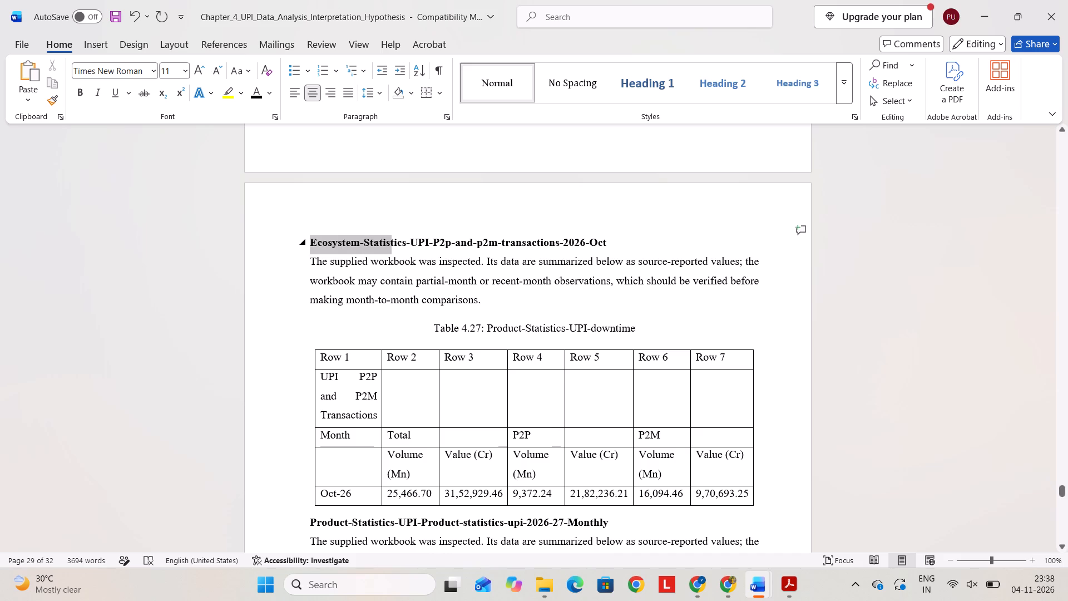
{"action": "left_click_drag", "start_coordinate": [412, 241], "coordinate": [558, 243]}
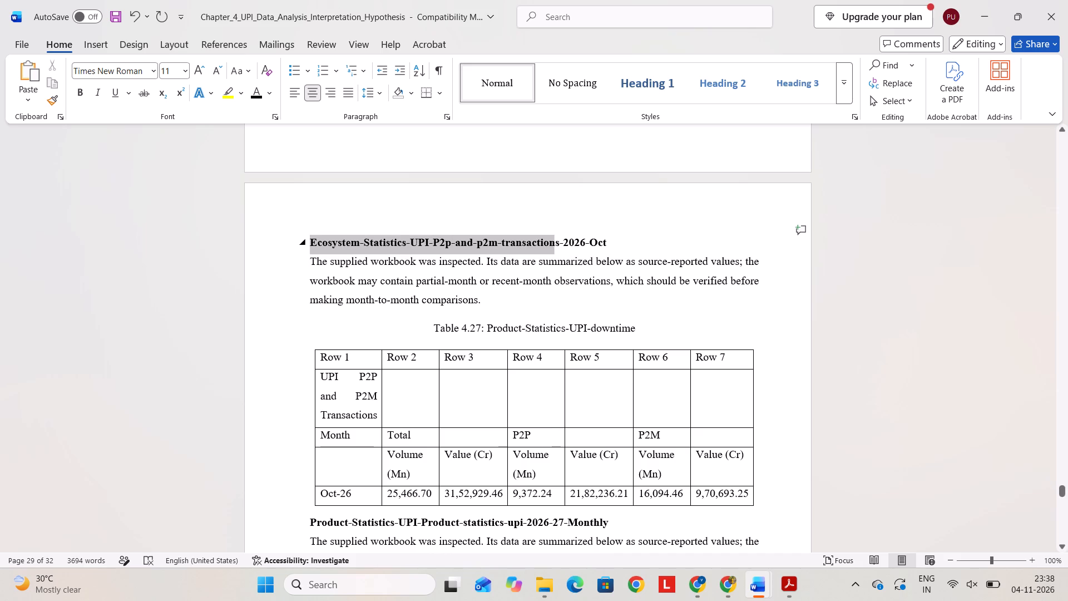
{"action": "left_click_drag", "start_coordinate": [558, 243], "coordinate": [558, 244]}
{"action": "key", "text": "ctrl+c"}
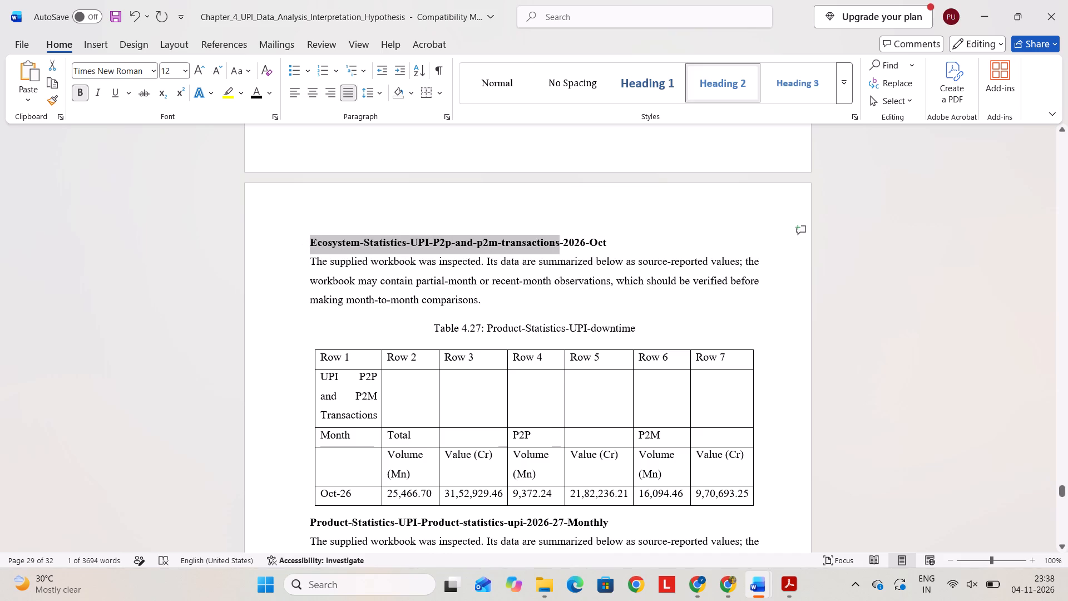
{"action": "left_click_drag", "start_coordinate": [656, 327], "coordinate": [491, 320]}
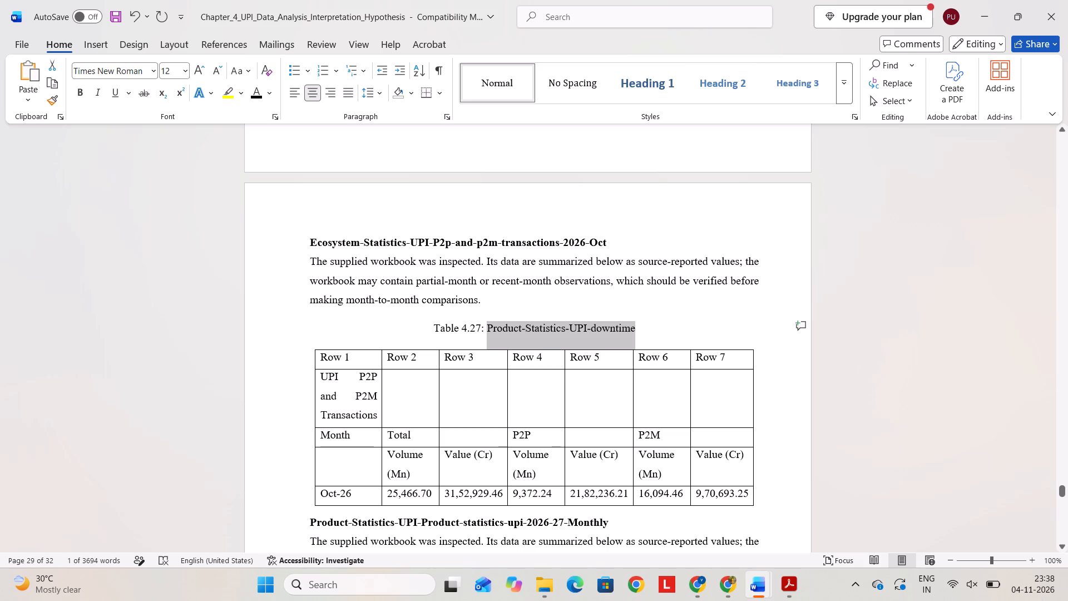
{"action": "key", "text": "ctrl+v"}
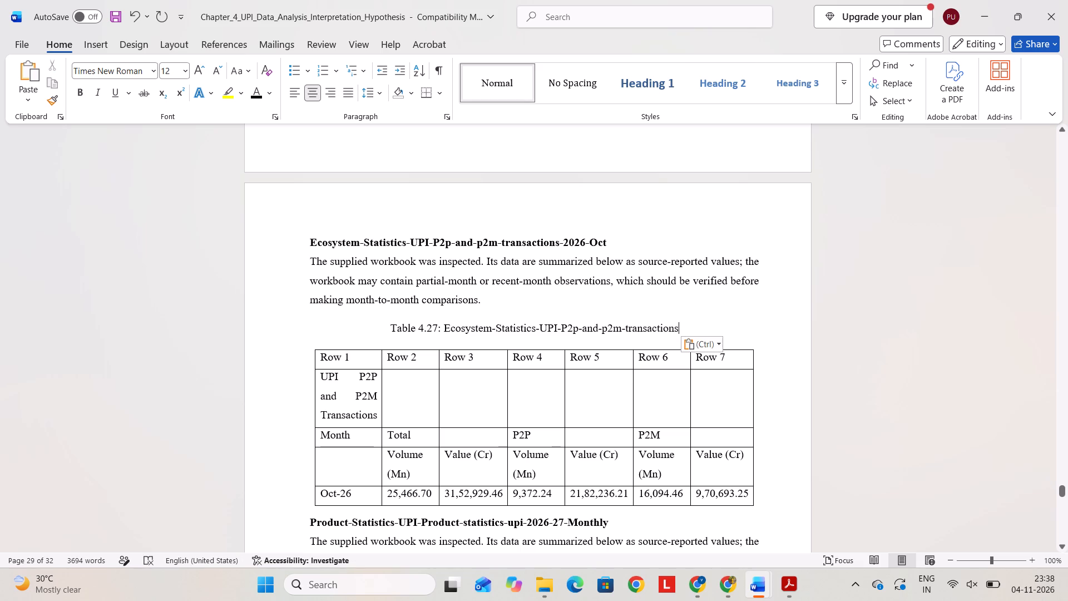
Change the number in the P2P and P2M transactions table's caption to Table 4.28.
{"action": "left_click", "coordinate": [438, 327]}
{"action": "key", "text": "BackSpace"}
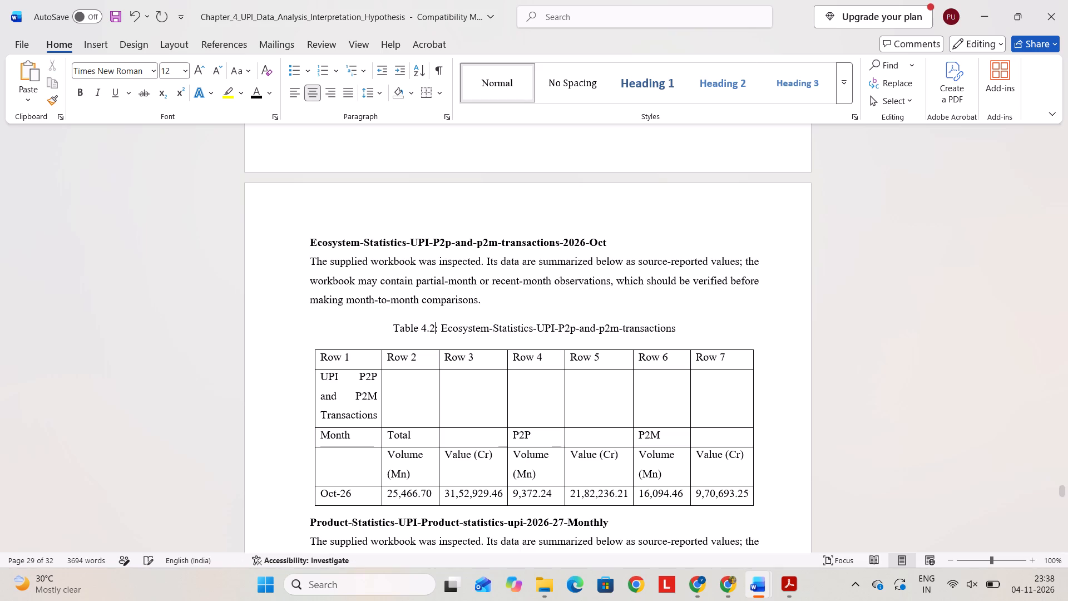
{"action": "key", "text": "8"}
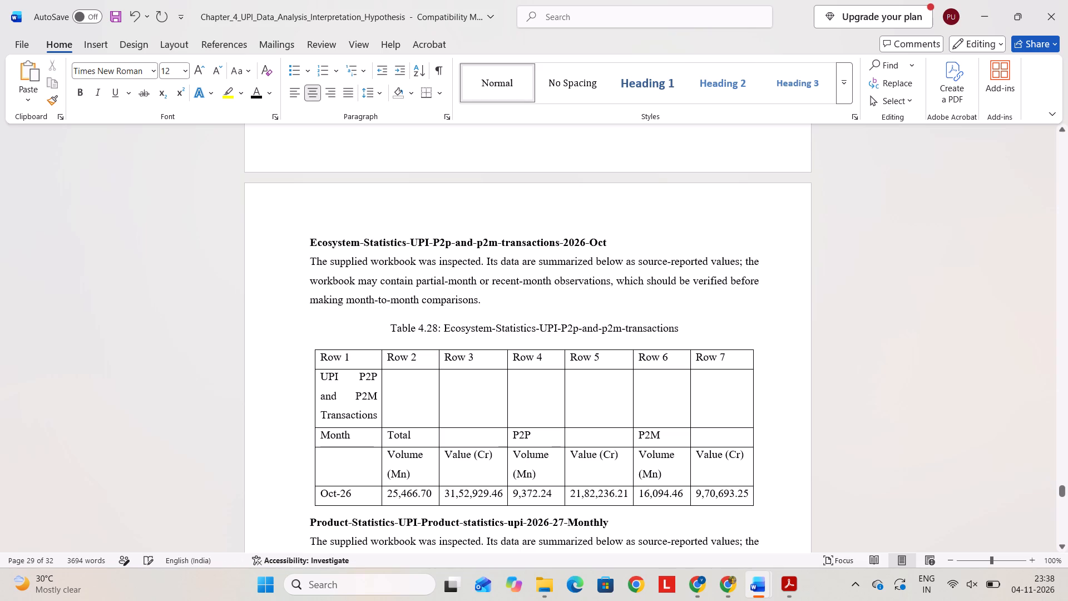
Copy the full Table 4.28 caption onto a new line above the Product-statistics-upi-2026-27-Monthly table, without a blank line between them.
{"action": "left_click_drag", "start_coordinate": [696, 326], "coordinate": [392, 341]}
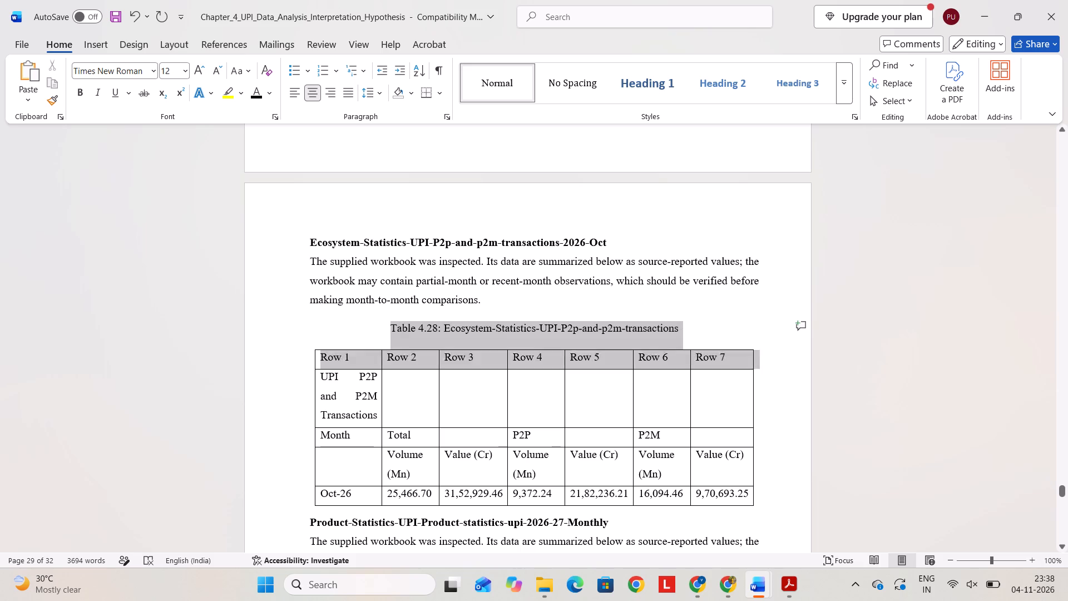
{"action": "left_click_drag", "start_coordinate": [392, 341], "coordinate": [389, 336]}
{"action": "key", "text": "ctrl+c"}
{"action": "scroll", "coordinate": [389, 336], "scroll_direction": "down", "scroll_amount": 2}
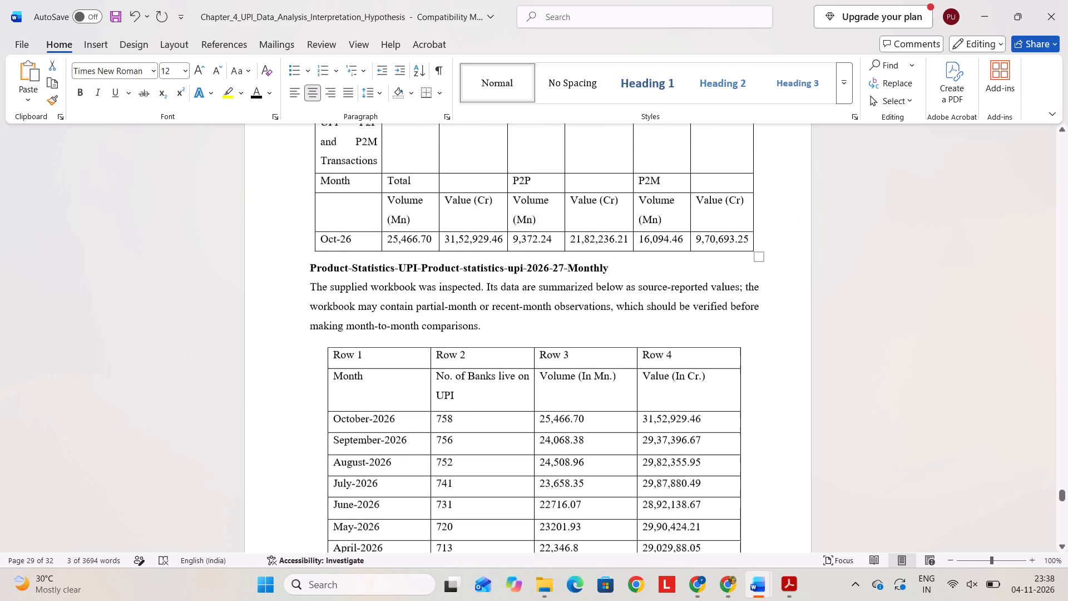
{"action": "scroll", "coordinate": [389, 336], "scroll_direction": "down", "scroll_amount": 1}
{"action": "left_click", "coordinate": [497, 300]}
{"action": "key", "text": "Return"}
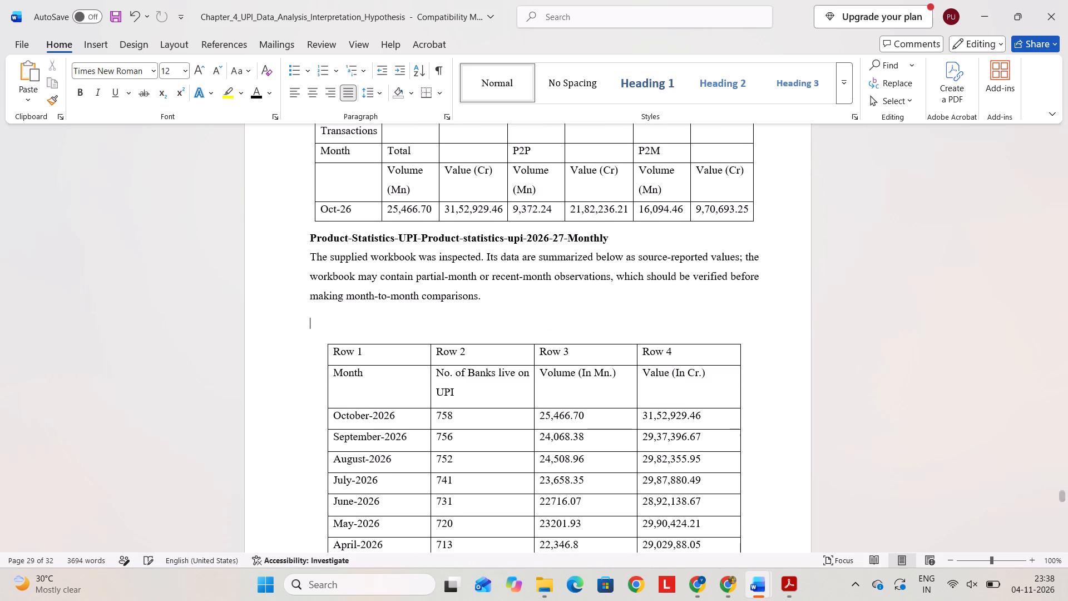
{"action": "key", "text": "ctrl+v"}
{"action": "key", "text": "BackSpace"}
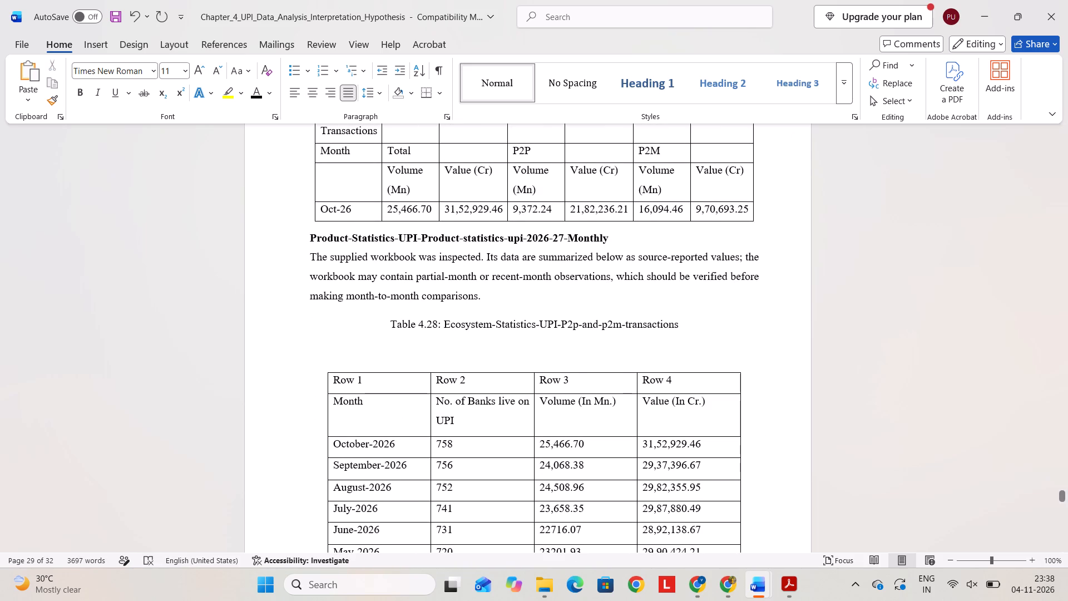
Change the number in the caption above the Product-statistics-upi-2026-27-Monthly table to Table 4.29.
{"action": "left_click", "coordinate": [437, 321]}
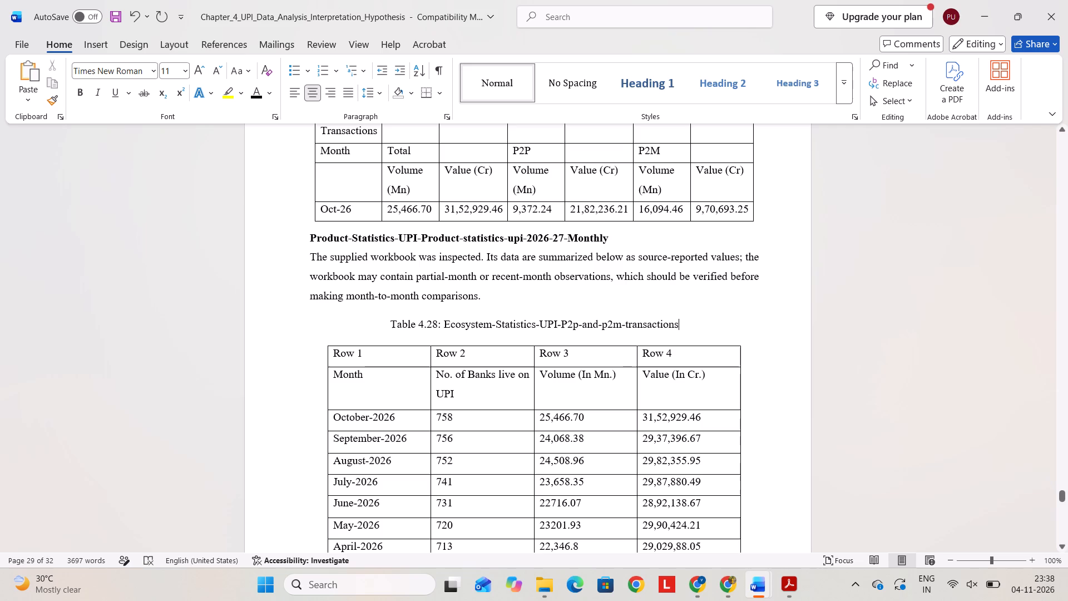
{"action": "key", "text": "BackSpace"}
{"action": "key", "text": "9"}
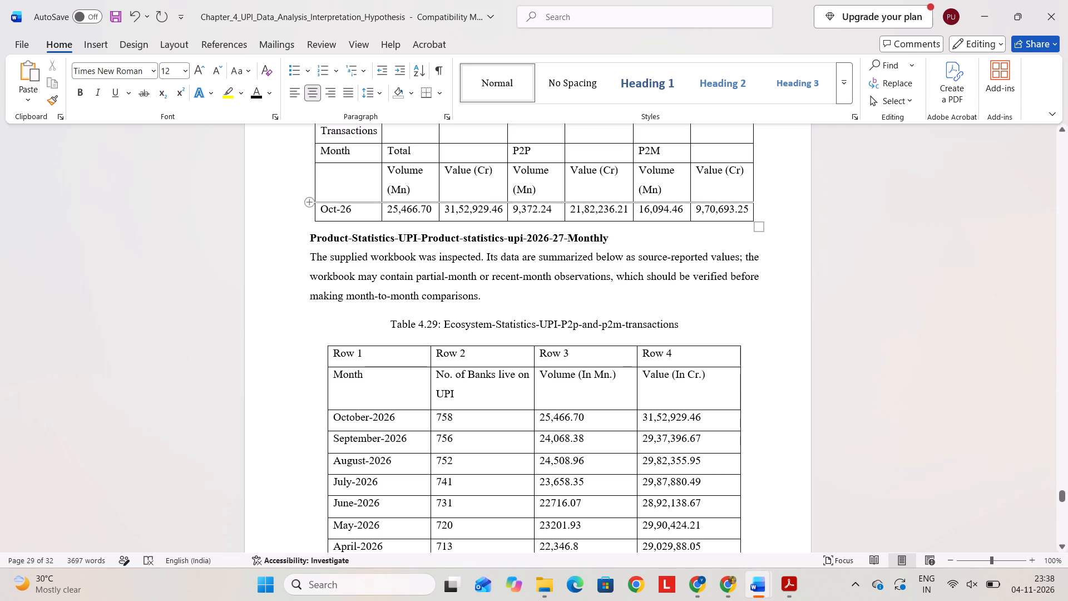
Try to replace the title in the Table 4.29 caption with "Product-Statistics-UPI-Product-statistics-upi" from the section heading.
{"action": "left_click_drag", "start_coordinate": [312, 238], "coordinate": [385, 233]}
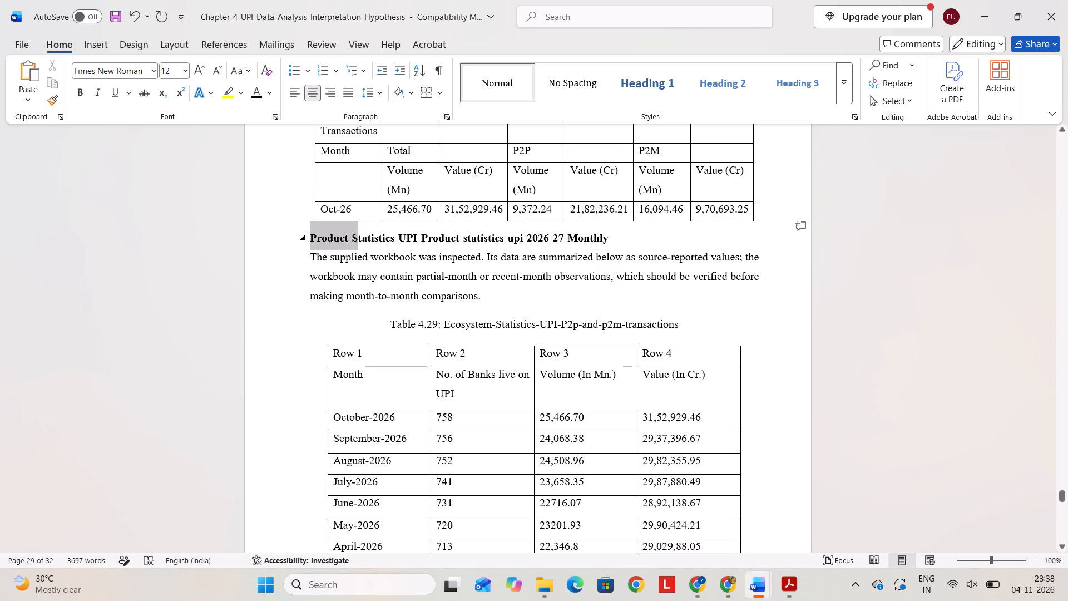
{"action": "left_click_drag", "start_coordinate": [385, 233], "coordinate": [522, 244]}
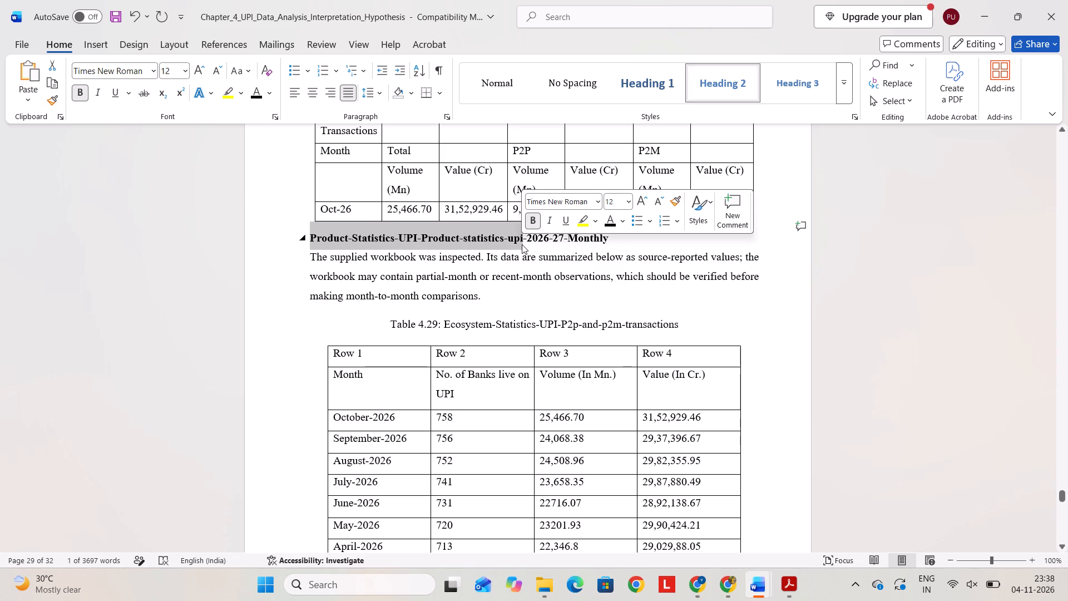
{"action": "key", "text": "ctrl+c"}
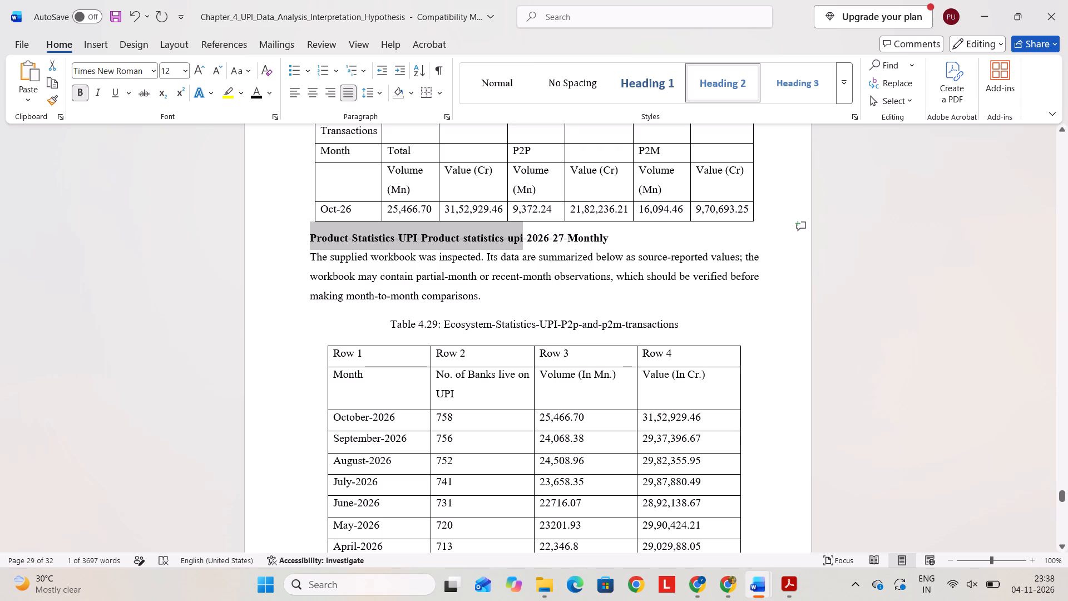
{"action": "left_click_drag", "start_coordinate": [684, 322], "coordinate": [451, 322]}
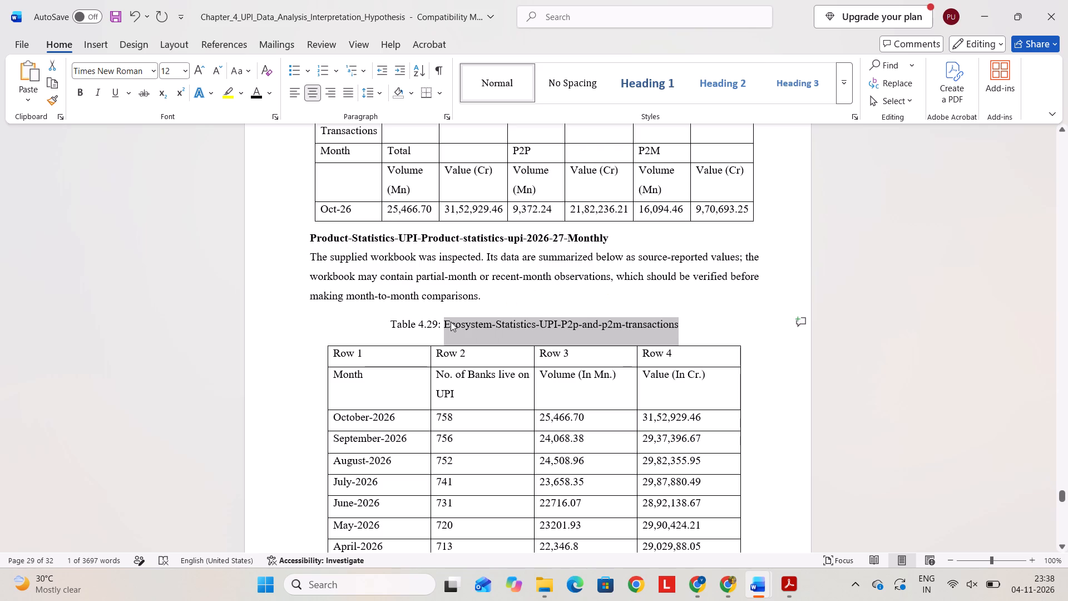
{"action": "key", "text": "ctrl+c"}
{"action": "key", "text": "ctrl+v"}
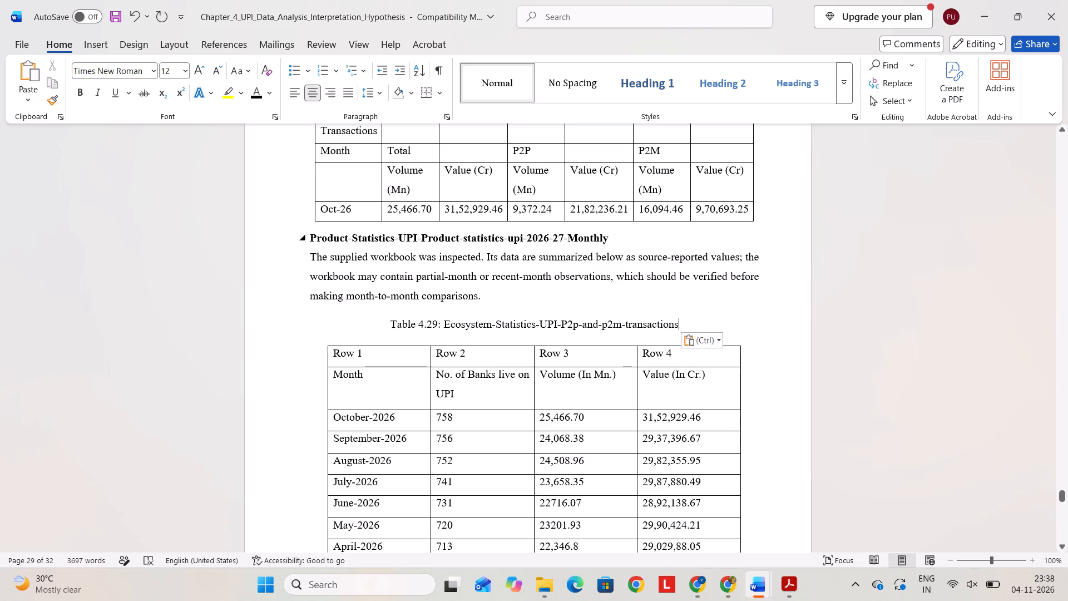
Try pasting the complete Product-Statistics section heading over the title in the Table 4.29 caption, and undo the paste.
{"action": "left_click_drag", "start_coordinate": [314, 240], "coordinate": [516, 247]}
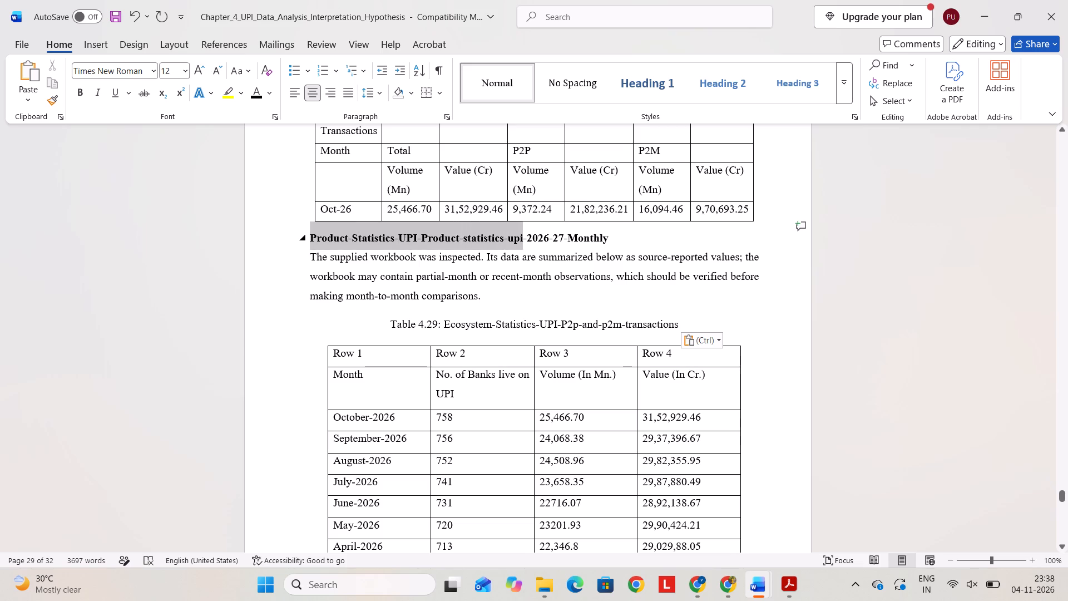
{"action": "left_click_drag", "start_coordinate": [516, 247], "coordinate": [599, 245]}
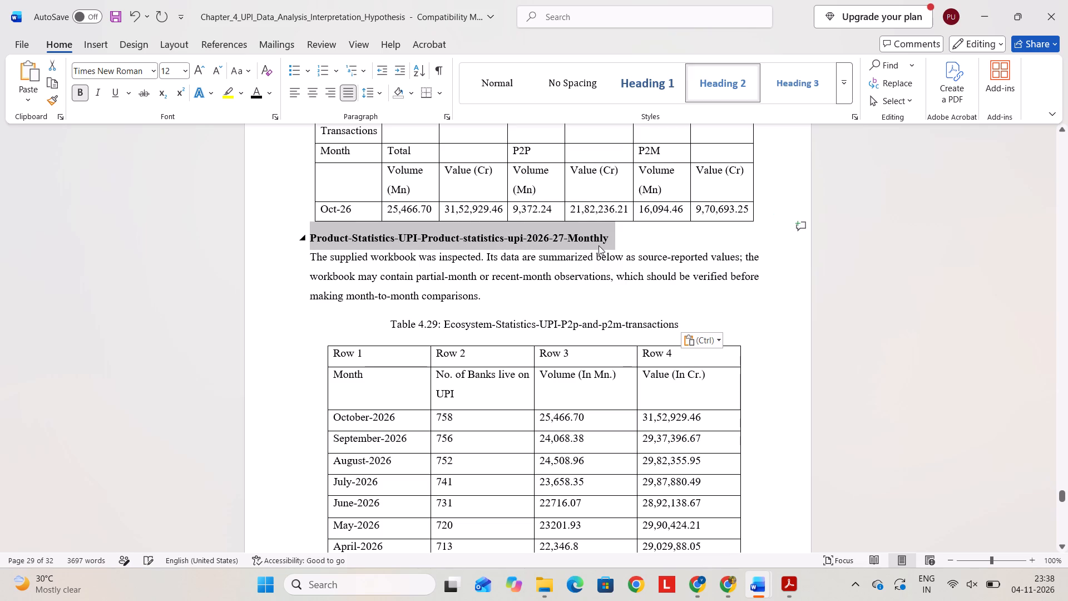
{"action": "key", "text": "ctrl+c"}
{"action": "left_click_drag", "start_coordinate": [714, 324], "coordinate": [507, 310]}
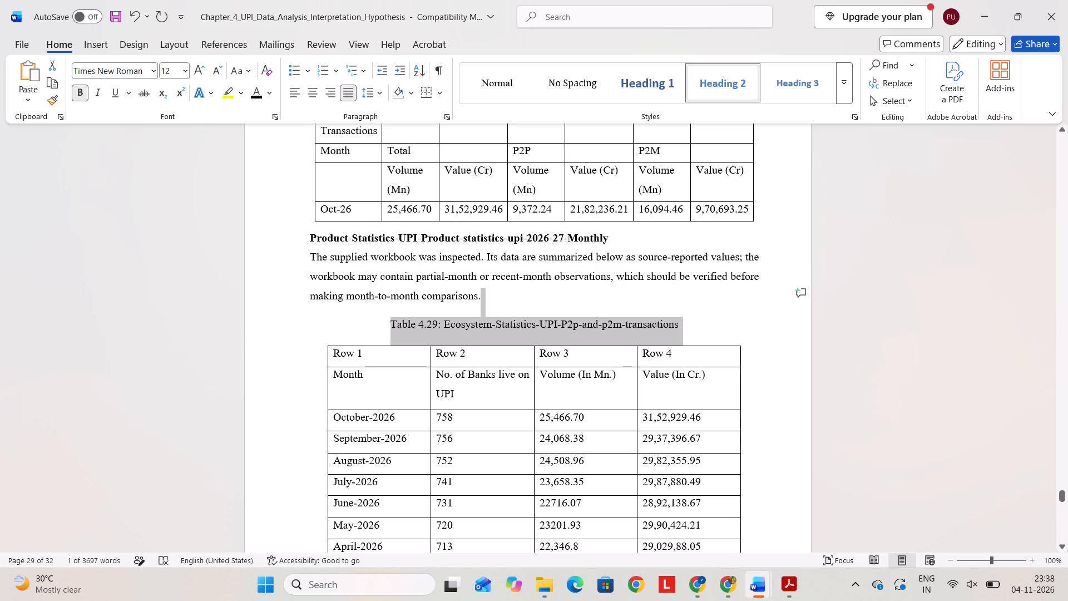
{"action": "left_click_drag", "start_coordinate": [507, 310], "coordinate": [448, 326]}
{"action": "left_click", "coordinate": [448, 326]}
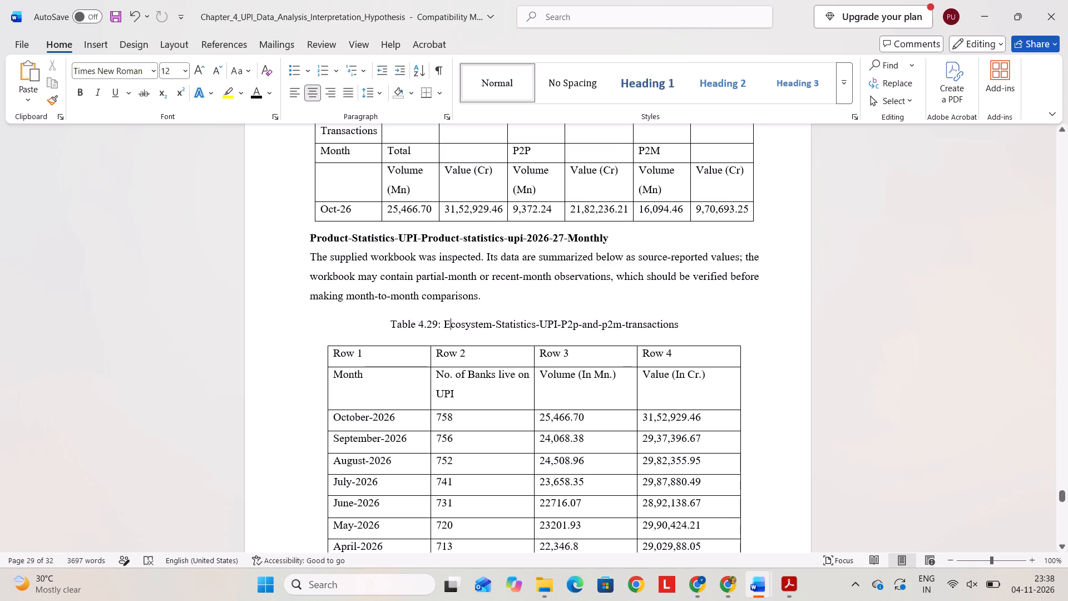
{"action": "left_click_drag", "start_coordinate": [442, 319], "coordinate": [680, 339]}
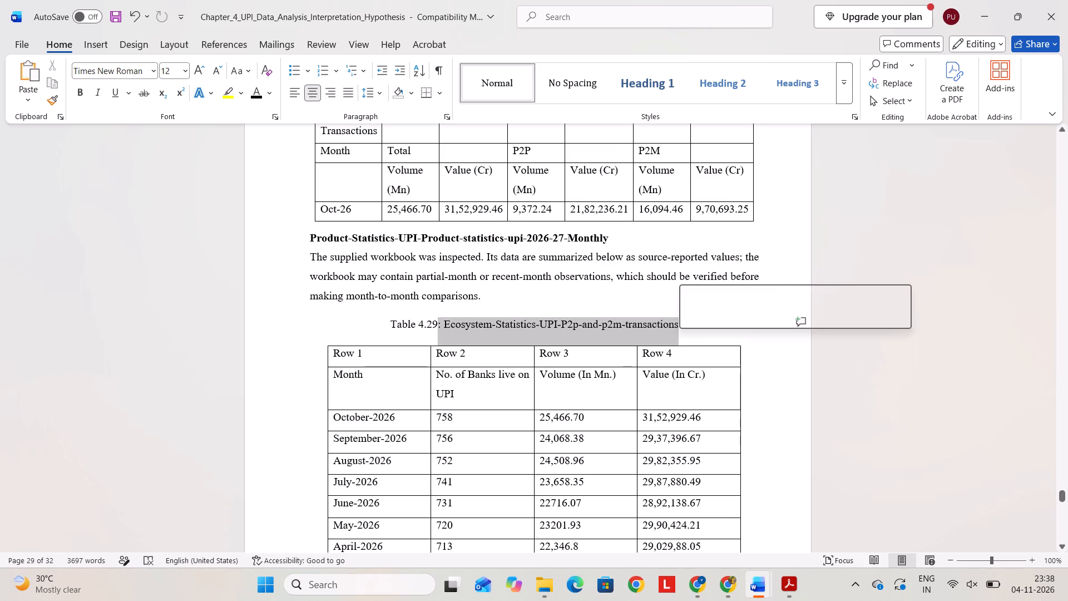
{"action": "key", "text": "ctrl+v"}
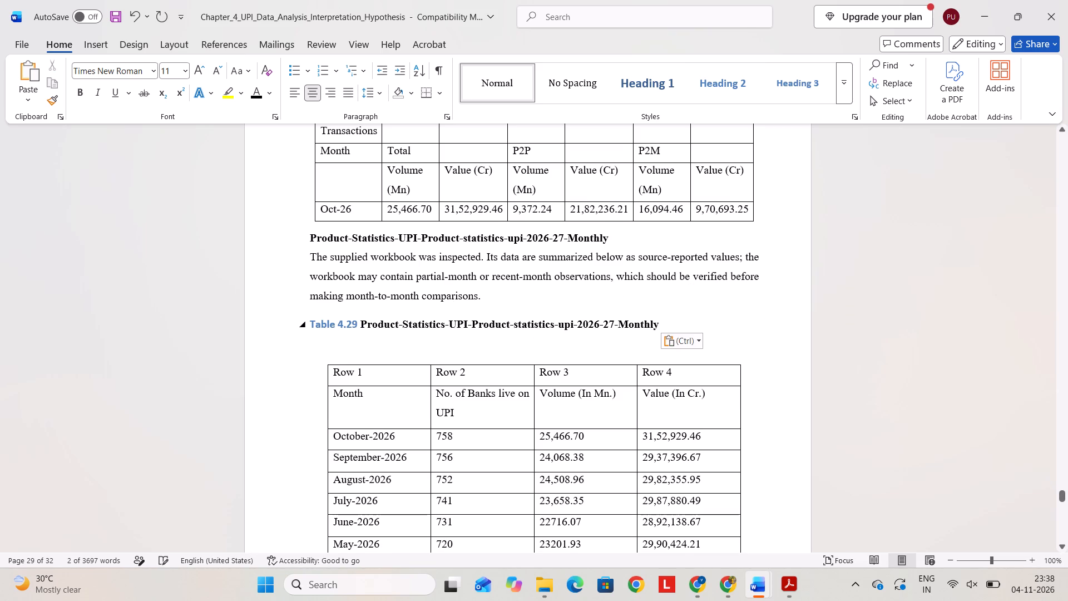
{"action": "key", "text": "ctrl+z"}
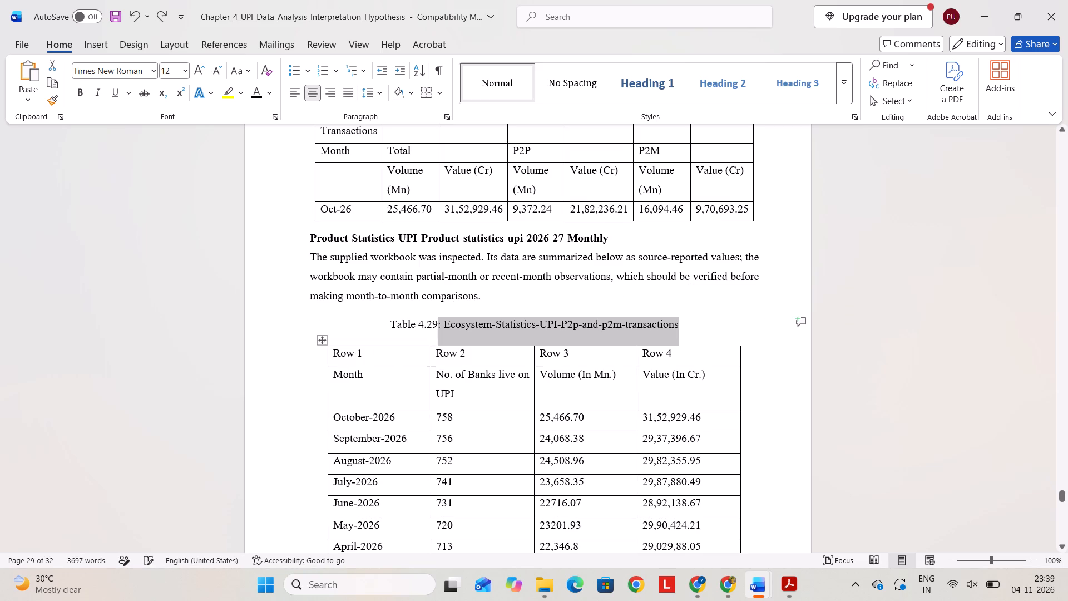
Replace the Table 4.29 caption title with "Product-Statistics-UPI-Product-statistics-upi-2026-27-Monthly", copied in two parts from the heading, keeping the caption's formatting.
{"action": "left_click", "coordinate": [445, 324]}
{"action": "left_click_drag", "start_coordinate": [315, 237], "coordinate": [387, 235]}
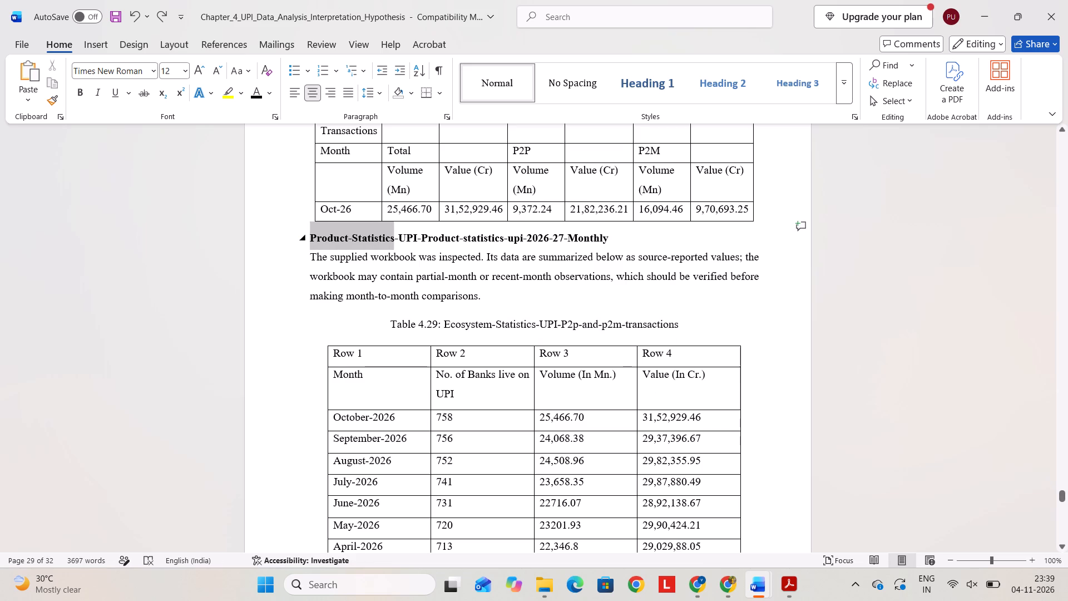
{"action": "left_click_drag", "start_coordinate": [387, 235], "coordinate": [443, 239]}
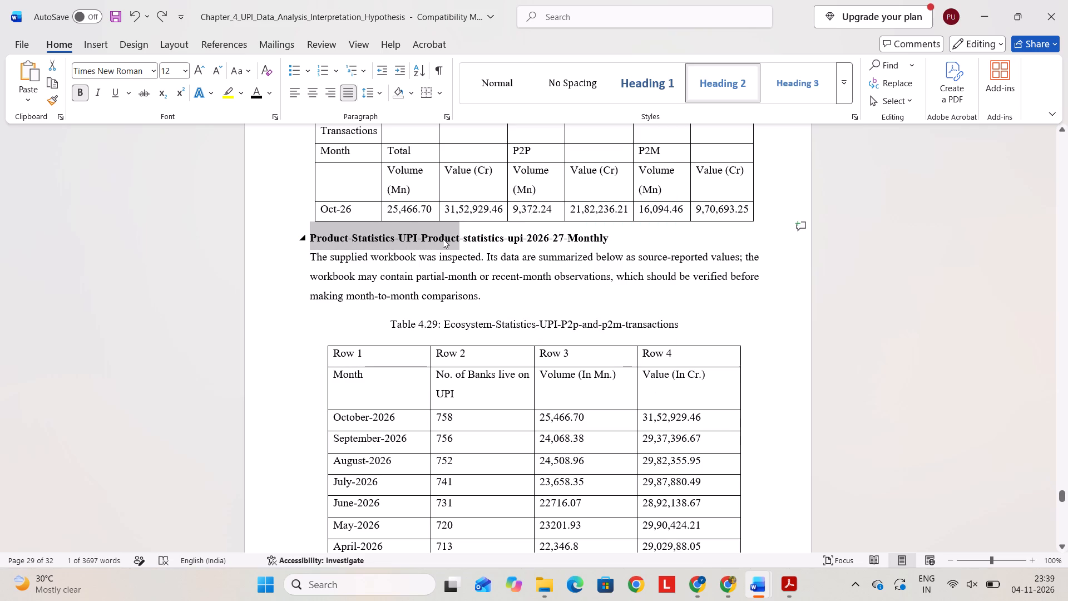
{"action": "key", "text": "ctrl+c"}
{"action": "left_click", "coordinate": [446, 323]}
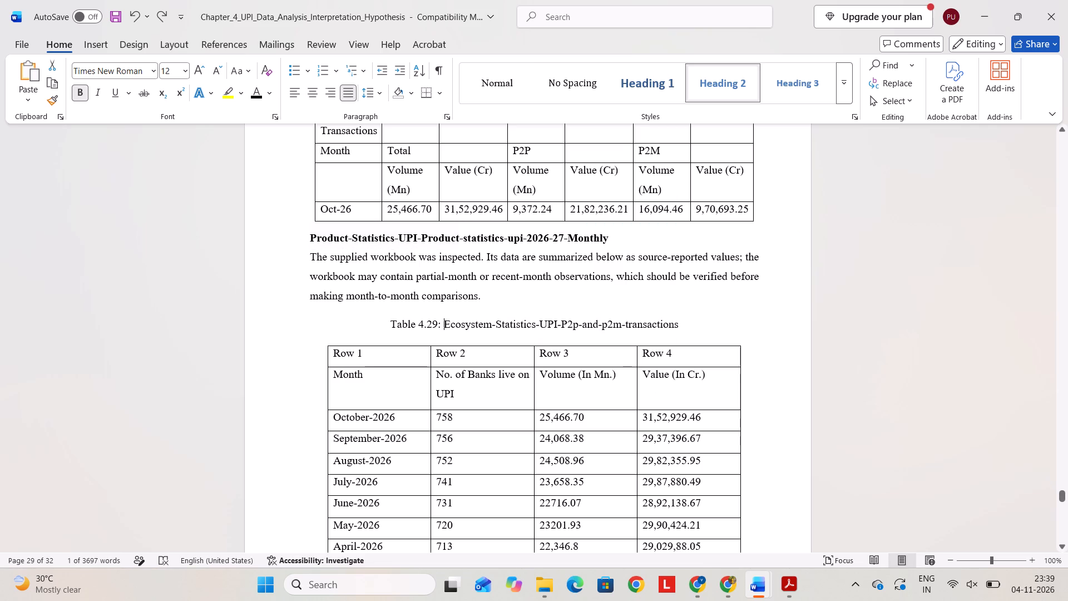
{"action": "key", "text": "ctrl+v"}
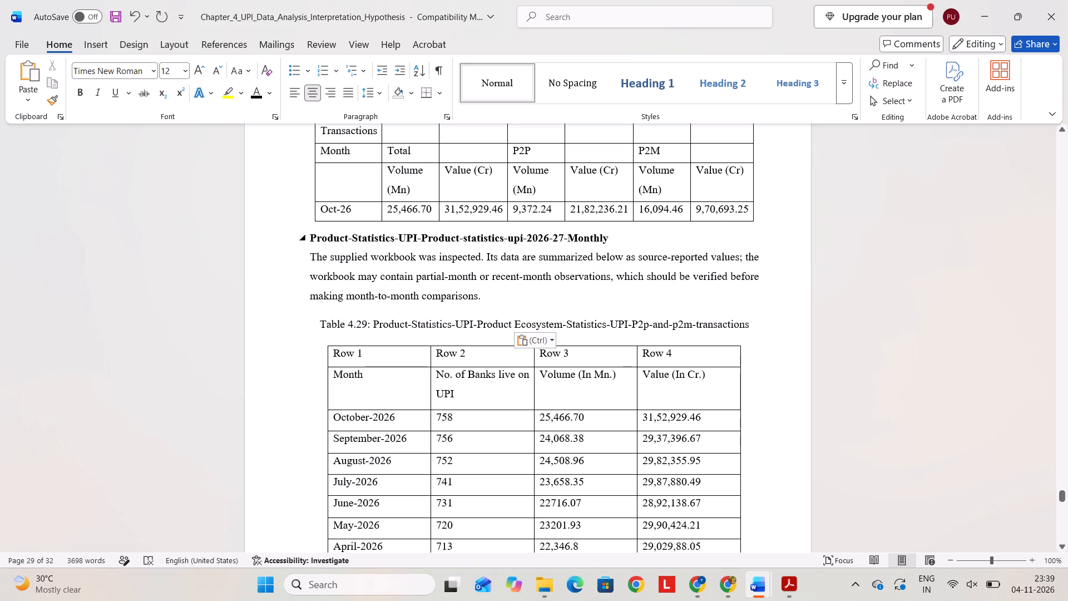
{"action": "left_click_drag", "start_coordinate": [459, 237], "coordinate": [595, 230]}
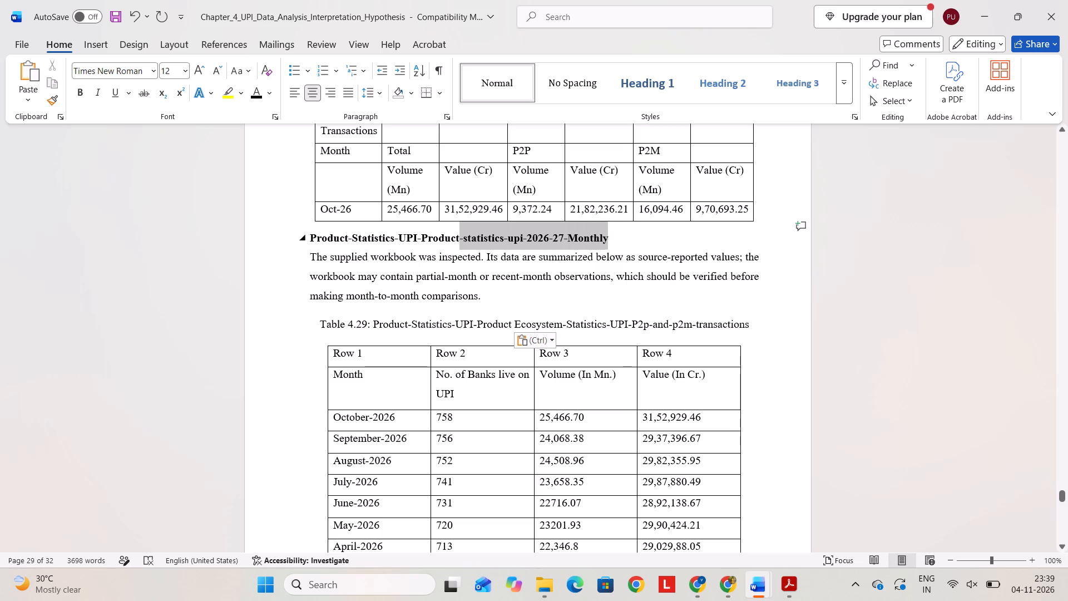
{"action": "left_click_drag", "start_coordinate": [595, 230], "coordinate": [604, 235]}
{"action": "key", "text": "ctrl+c"}
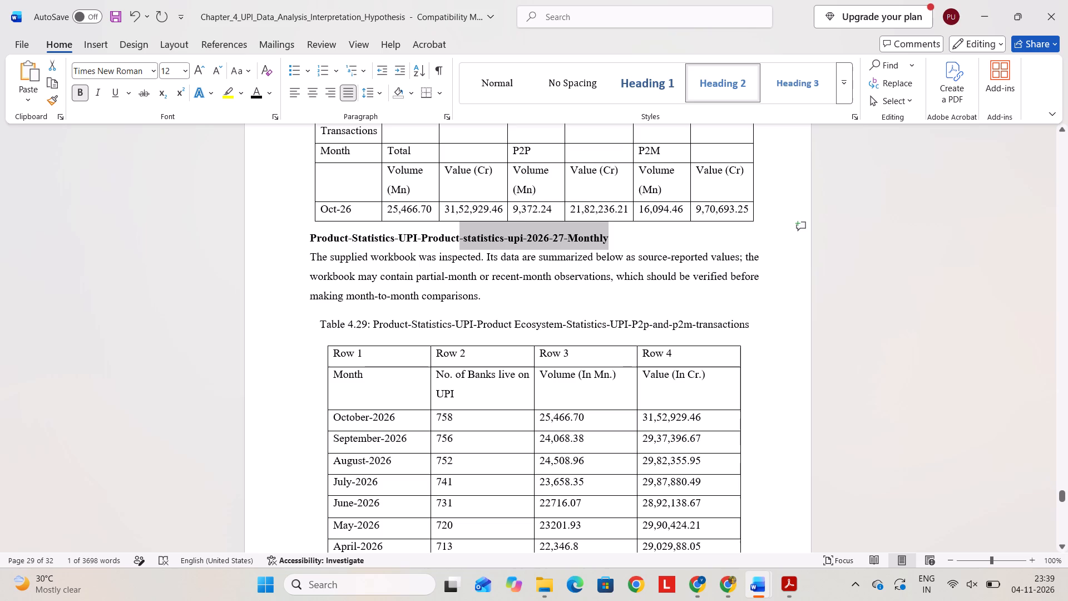
{"action": "left_click", "coordinate": [510, 324]}
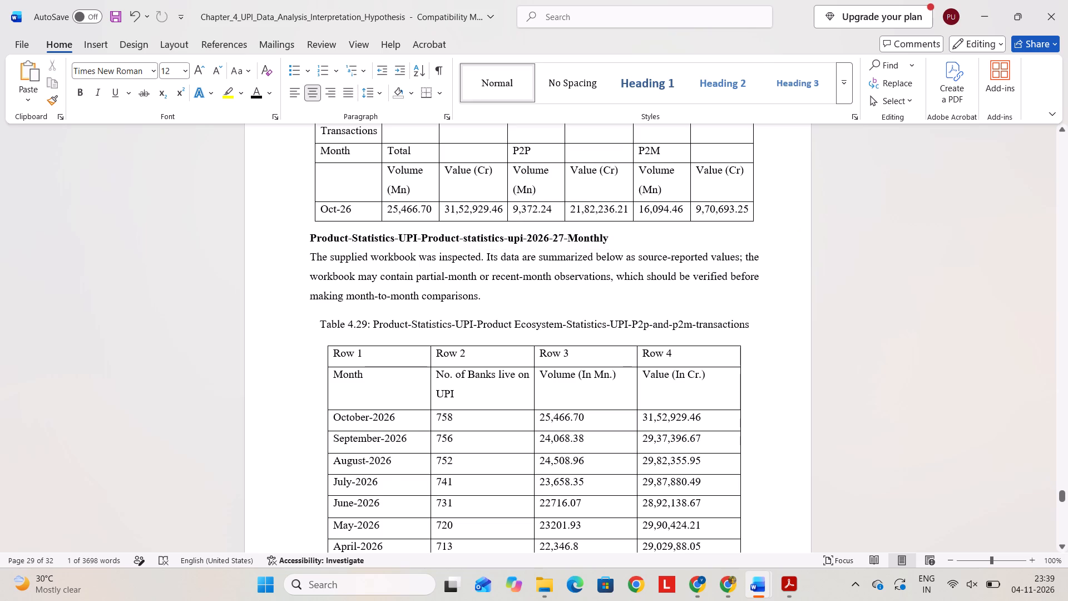
{"action": "key", "text": "ctrl+v"}
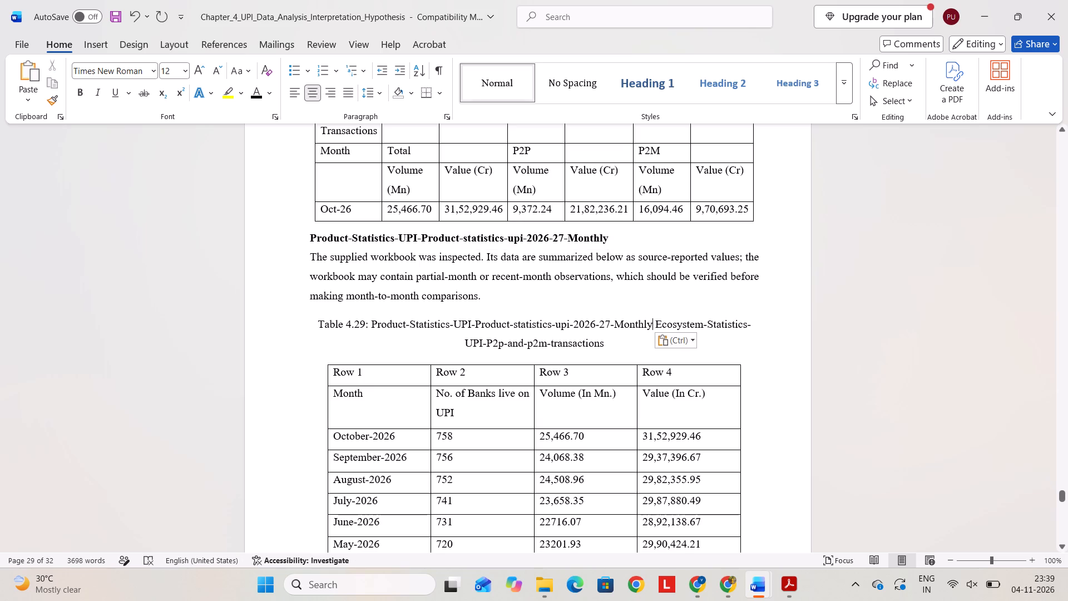
{"action": "left_click_drag", "start_coordinate": [656, 329], "coordinate": [625, 343]}
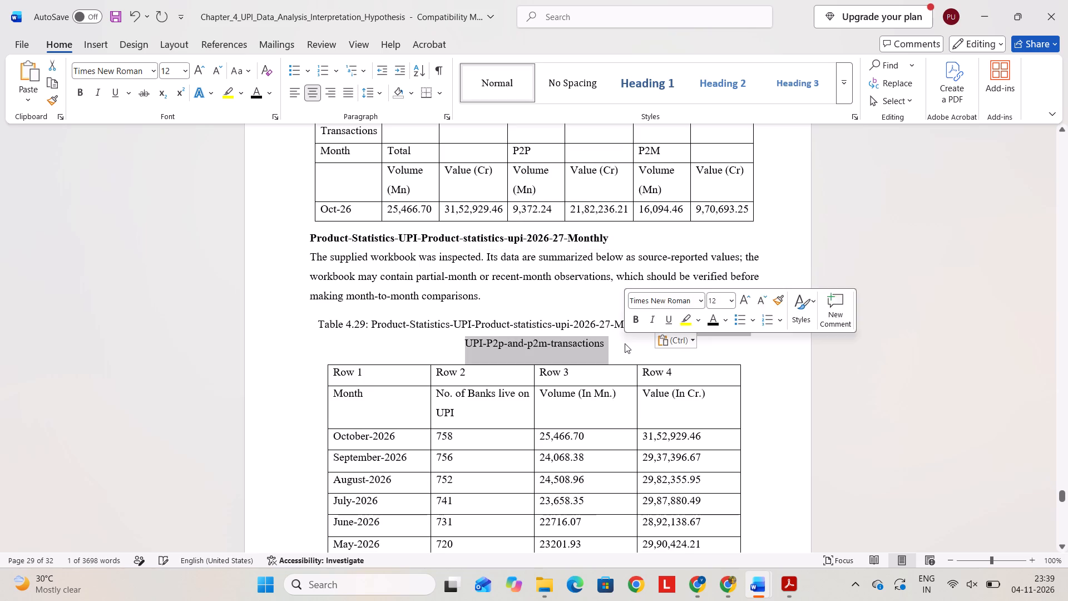
{"action": "key", "text": "BackSpace"}
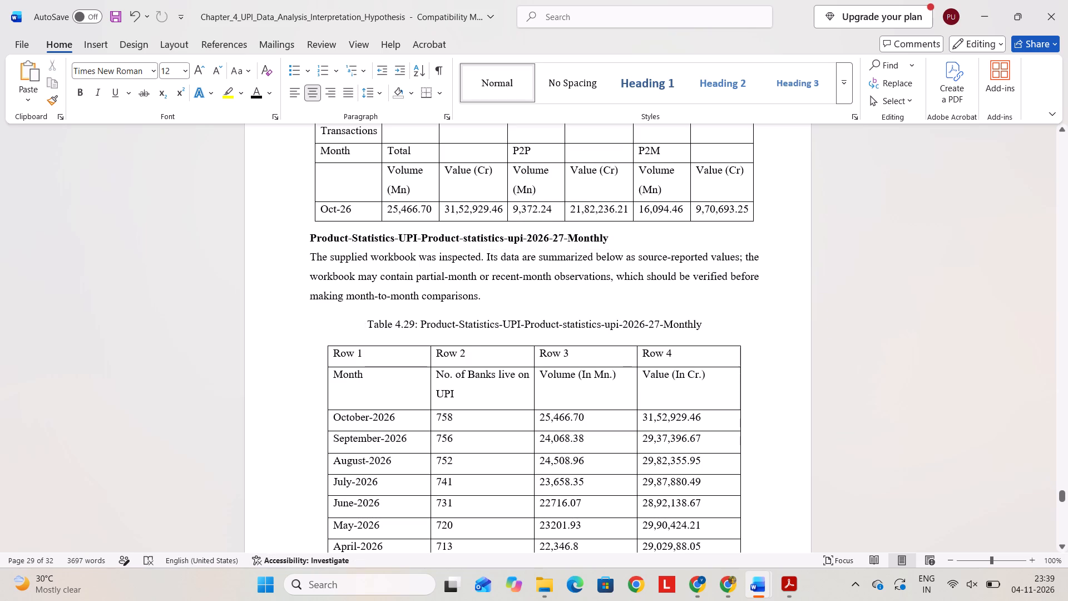
Copy the full Table 4.29 caption onto a new line above the section 4.4 hypothesis table, without a blank line between them.
{"action": "scroll", "coordinate": [434, 345], "scroll_direction": "right", "scroll_amount": 1}
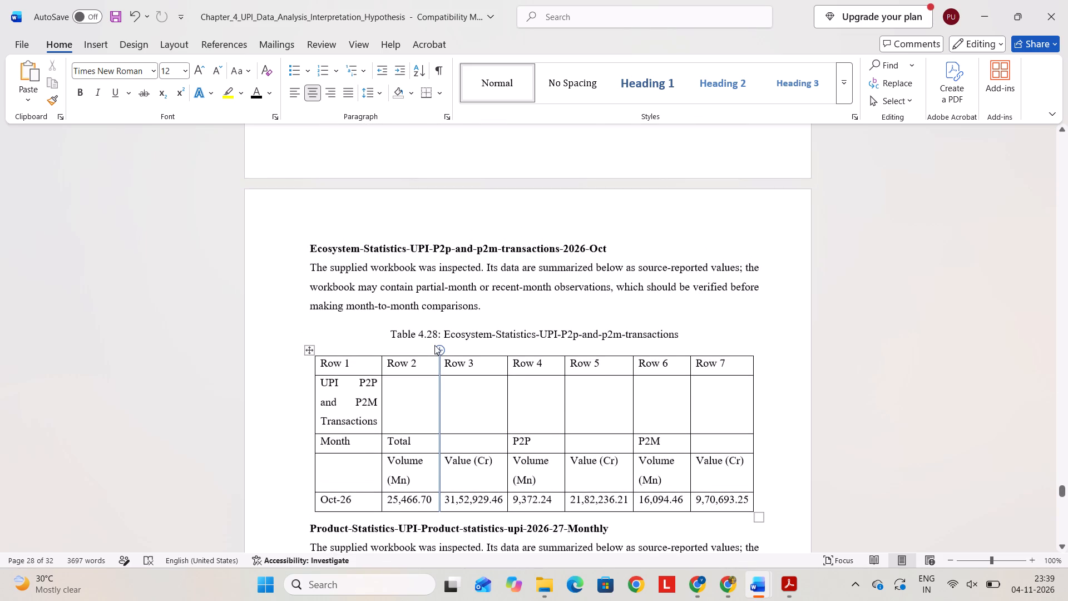
{"action": "scroll", "coordinate": [434, 345], "scroll_direction": "right", "scroll_amount": 1}
{"action": "scroll", "coordinate": [434, 345], "scroll_direction": "down", "scroll_amount": 2}
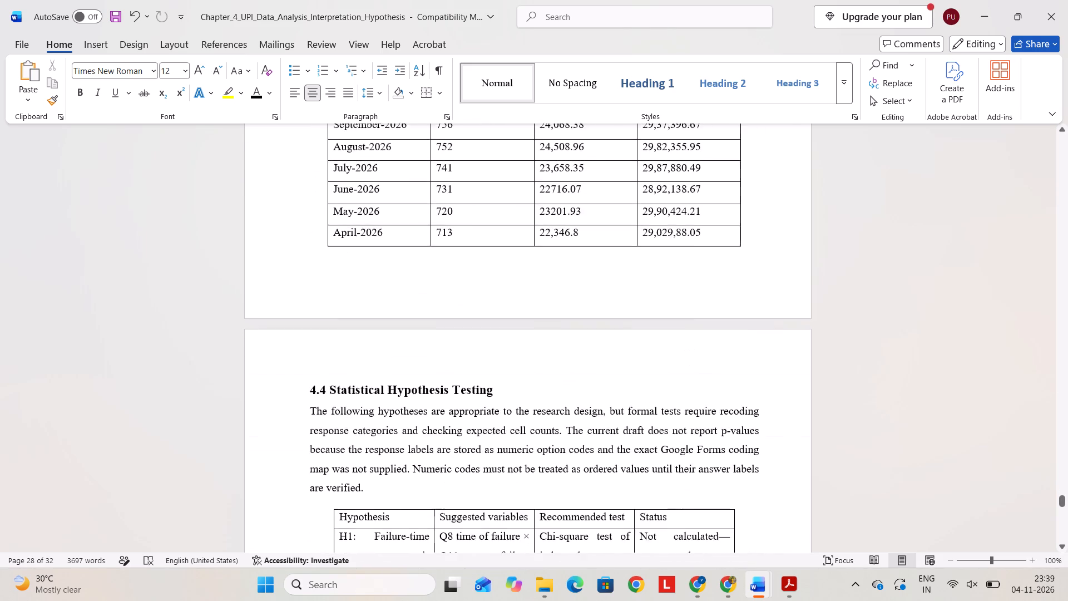
{"action": "scroll", "coordinate": [434, 345], "scroll_direction": "down", "scroll_amount": 2}
{"action": "scroll", "coordinate": [473, 371], "scroll_direction": "down", "scroll_amount": 1}
{"action": "left_click", "coordinate": [447, 333]}
{"action": "scroll", "coordinate": [447, 333], "scroll_direction": "up", "scroll_amount": 1}
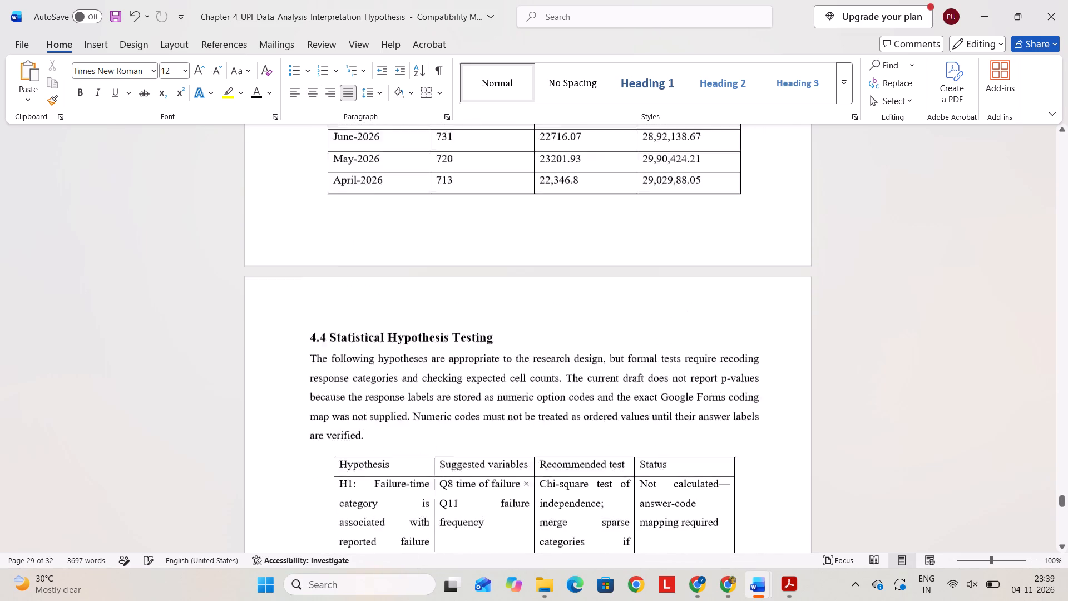
{"action": "scroll", "coordinate": [447, 333], "scroll_direction": "up", "scroll_amount": 1}
{"action": "scroll", "coordinate": [557, 237], "scroll_direction": "up", "scroll_amount": 1}
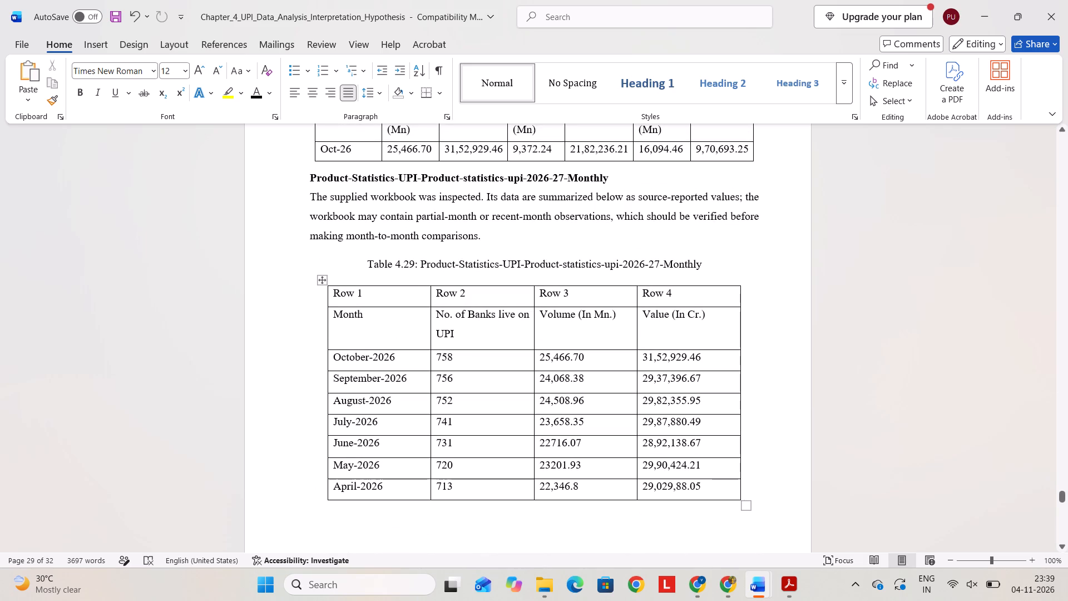
{"action": "left_click_drag", "start_coordinate": [720, 267], "coordinate": [374, 272]}
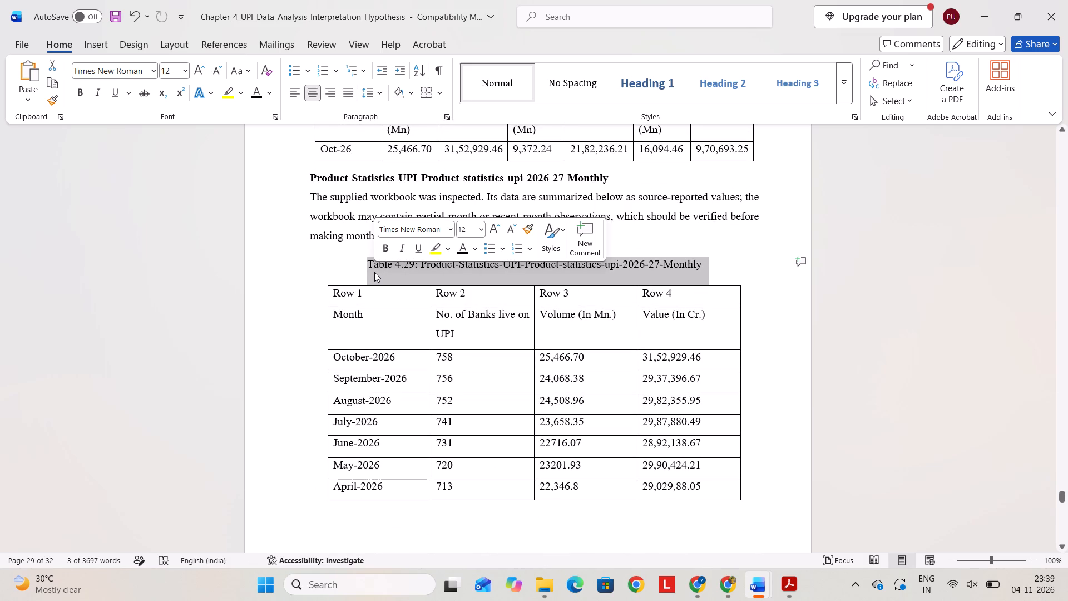
{"action": "key", "text": "ctrl+c"}
{"action": "scroll", "coordinate": [464, 423], "scroll_direction": "down", "scroll_amount": 3}
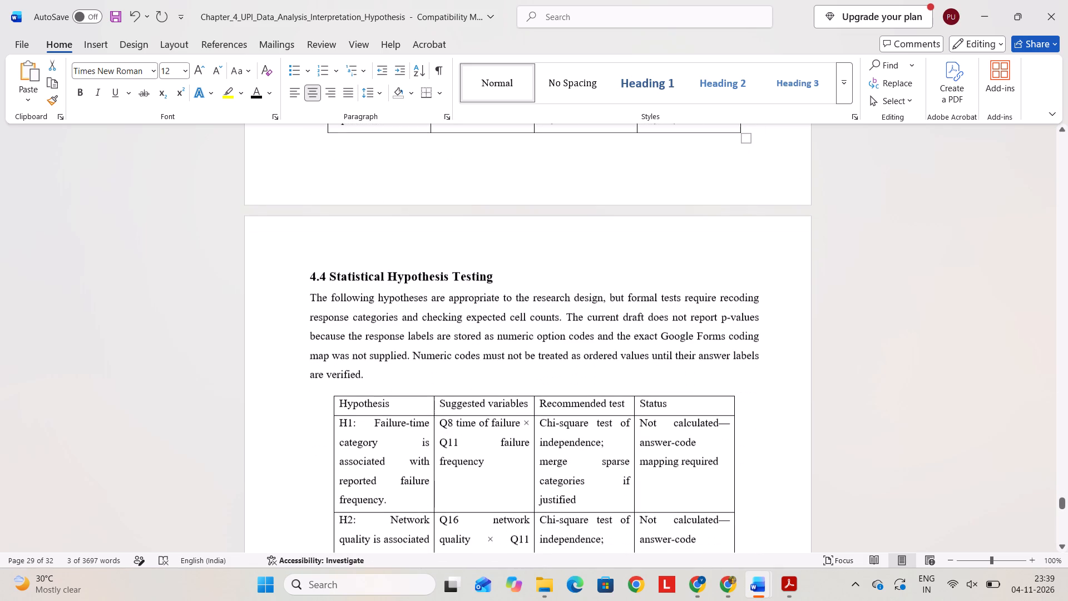
{"action": "left_click", "coordinate": [483, 381]}
{"action": "key", "text": "Return"}
{"action": "key", "text": "ctrl+v"}
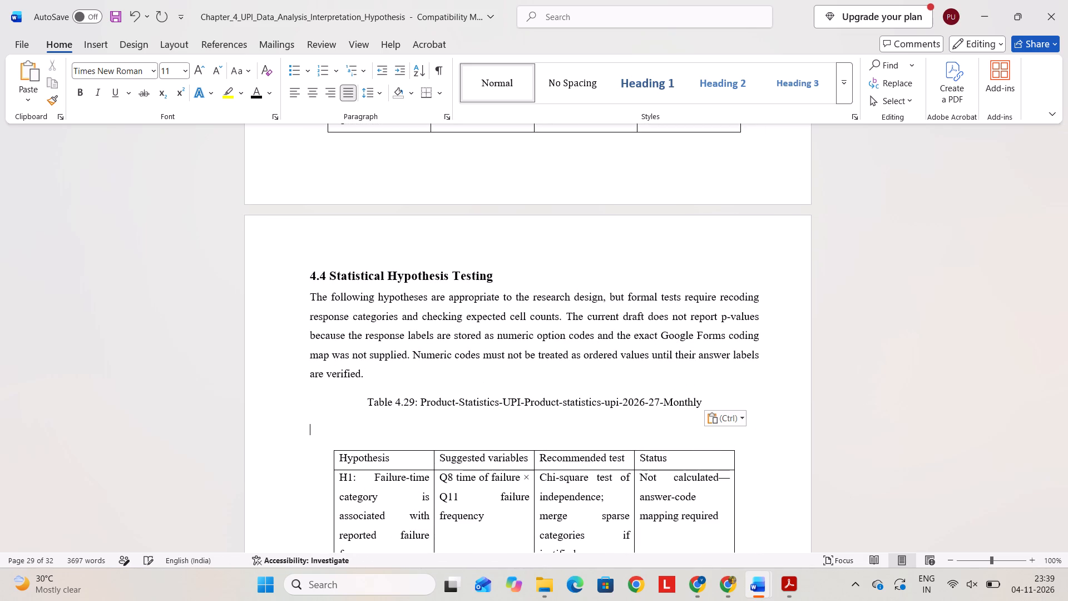
{"action": "key", "text": "BackSpace"}
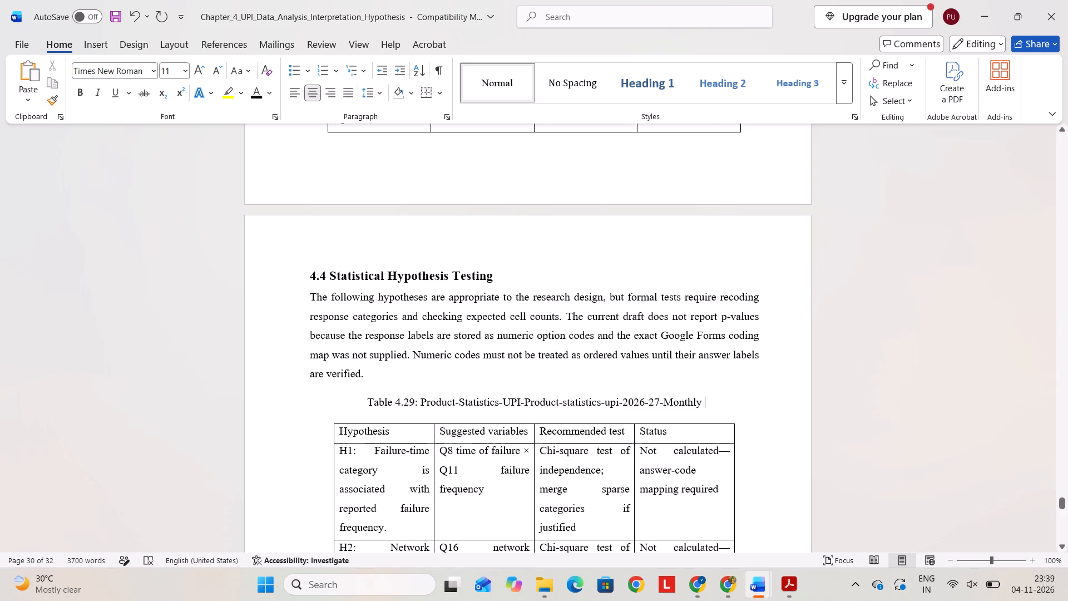
Change the number in the caption above the section 4.4 hypothesis table to Table 4.30.
{"action": "left_click", "coordinate": [414, 402]}
{"action": "key", "text": "BackSpace"}
{"action": "key", "text": "BackSpace"}
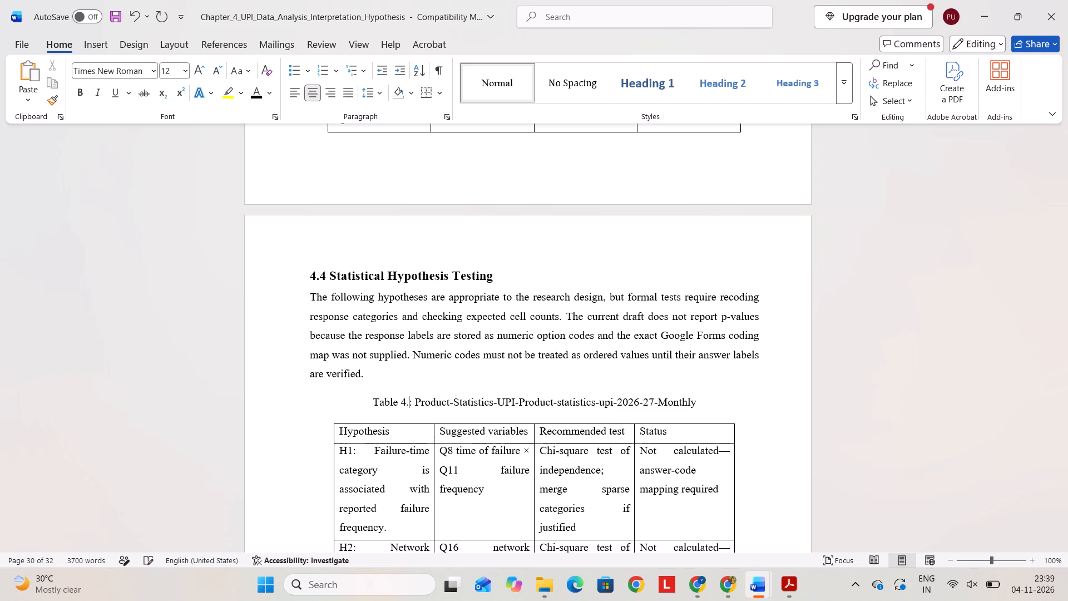
{"action": "key", "text": "0"}
{"action": "key", "text": "BackSpace"}
{"action": "type", "text": "30"}
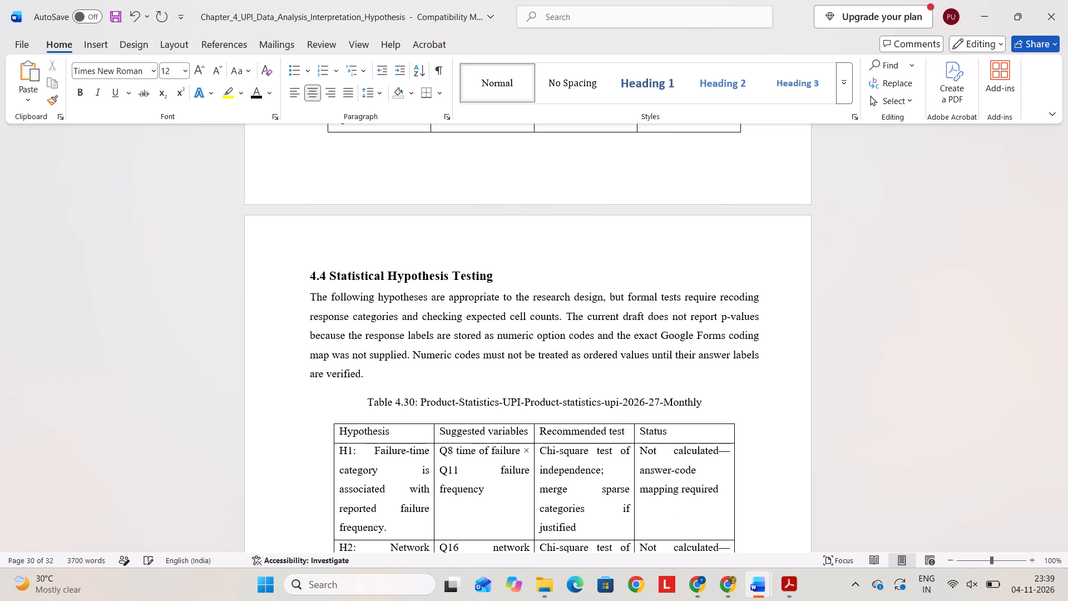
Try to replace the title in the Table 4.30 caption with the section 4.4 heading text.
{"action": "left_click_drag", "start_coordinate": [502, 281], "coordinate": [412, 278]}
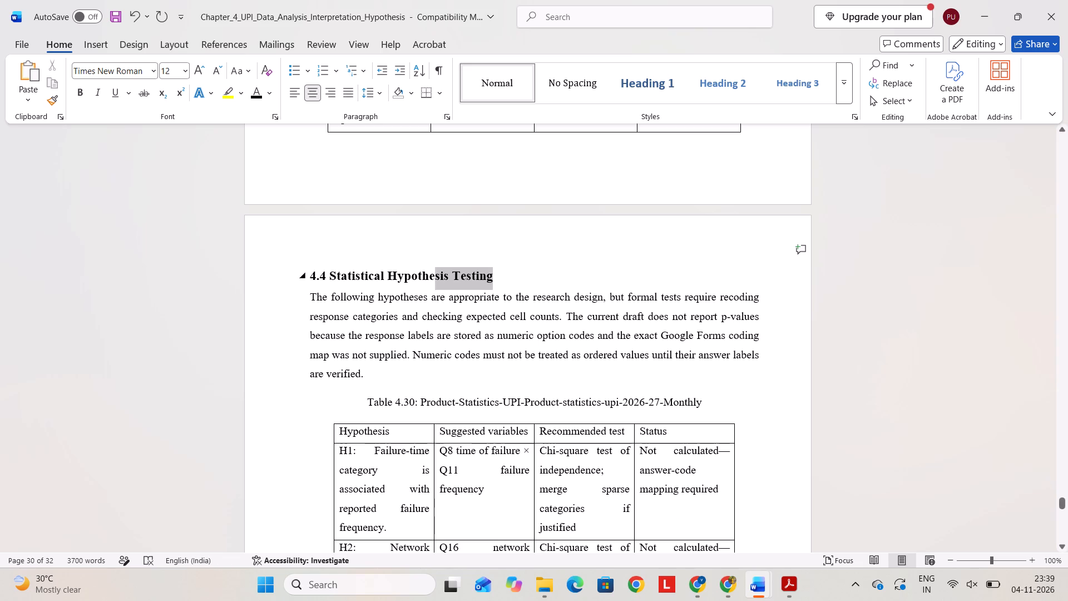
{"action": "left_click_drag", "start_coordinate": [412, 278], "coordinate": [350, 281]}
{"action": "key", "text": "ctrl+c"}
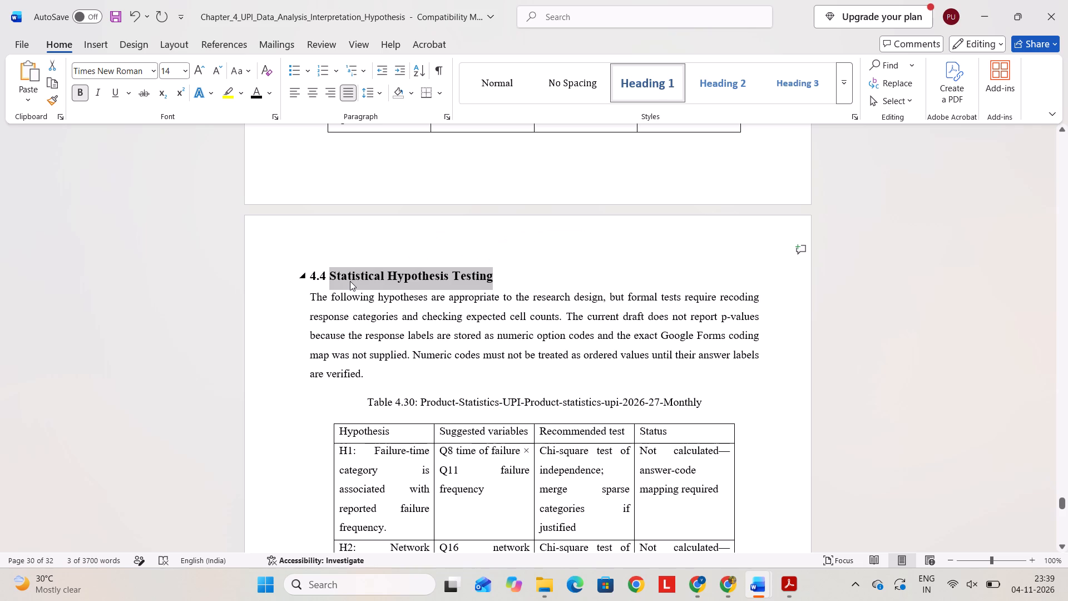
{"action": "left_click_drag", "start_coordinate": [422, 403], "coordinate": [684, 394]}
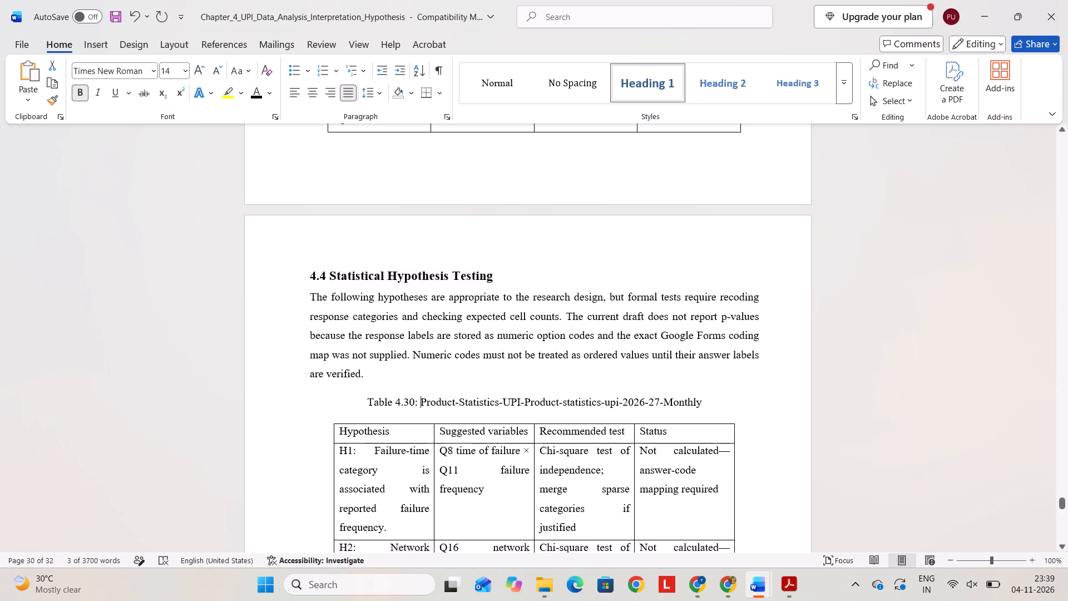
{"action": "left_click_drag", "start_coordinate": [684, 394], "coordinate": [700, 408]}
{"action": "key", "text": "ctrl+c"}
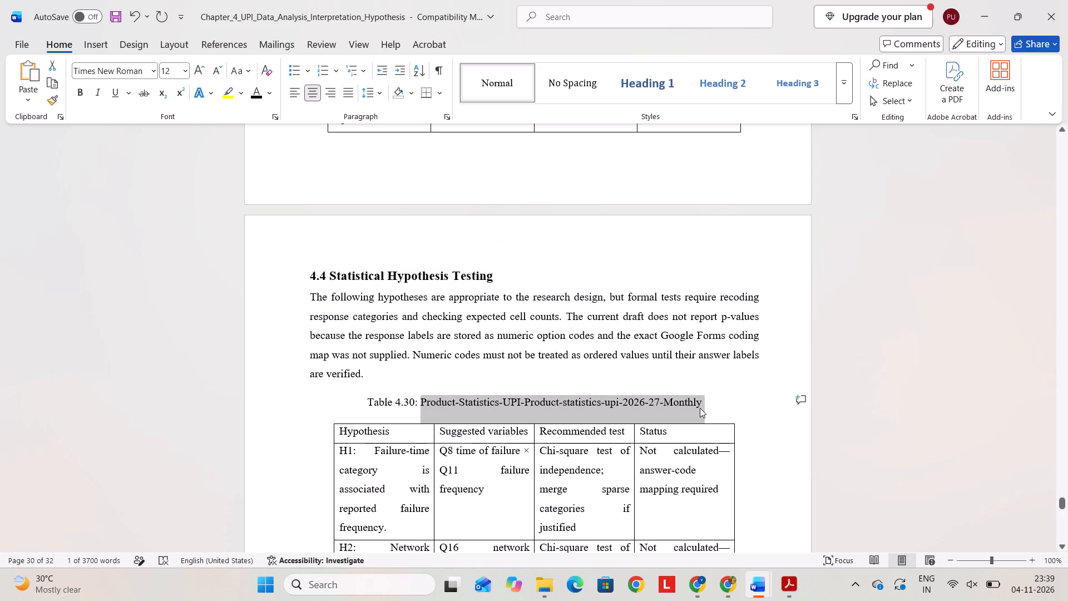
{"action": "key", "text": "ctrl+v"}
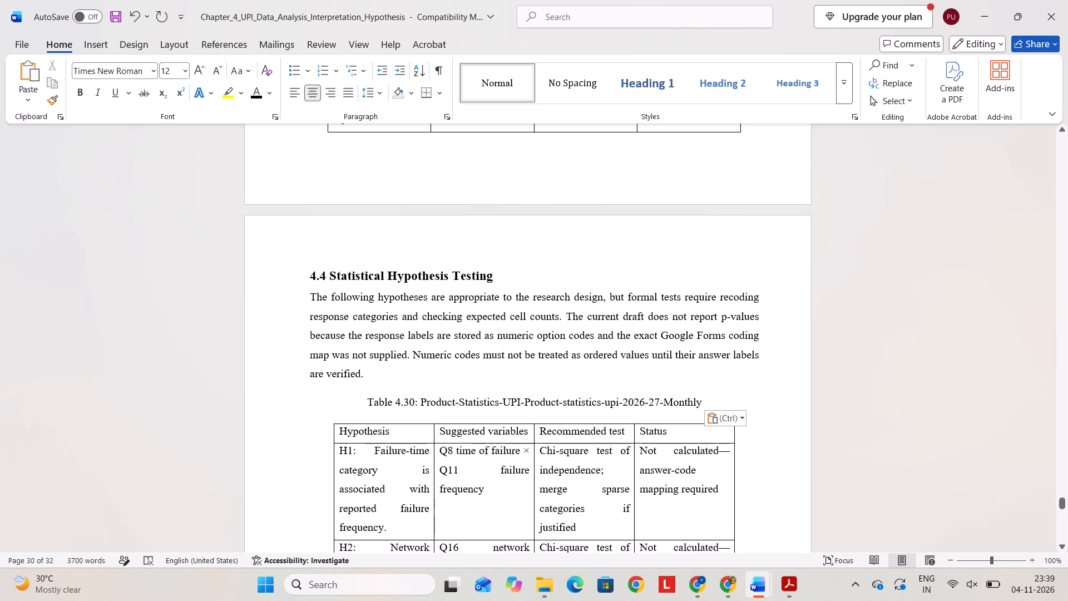
Replace the Table 4.30 caption title with "Statistical Hypothesis Testing", copied from the section 4.4 heading.
{"action": "left_click_drag", "start_coordinate": [498, 277], "coordinate": [354, 270]}
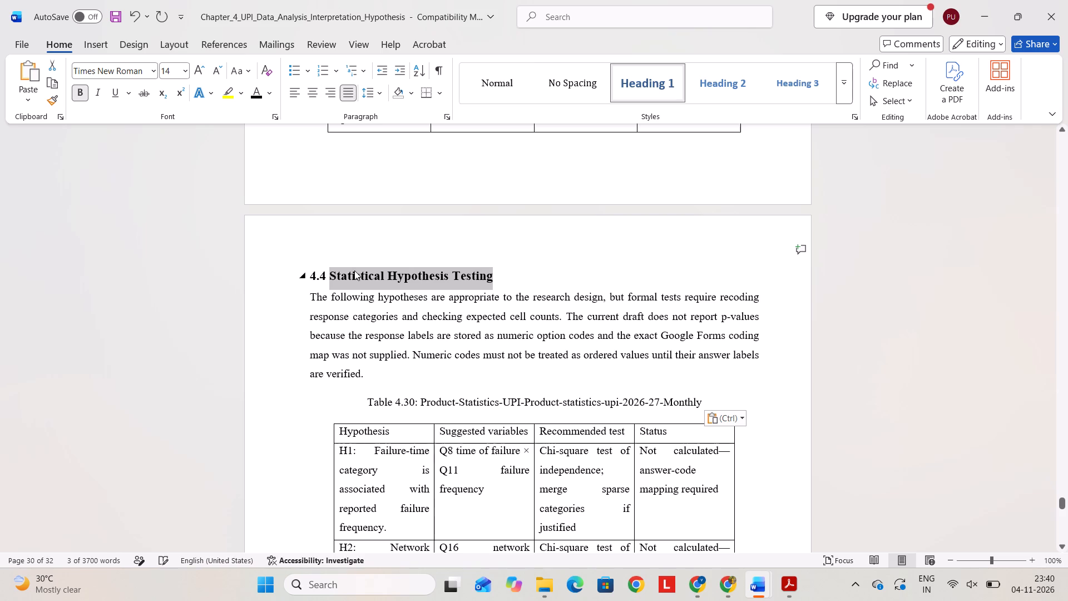
{"action": "key", "text": "ctrl+c"}
{"action": "left_click_drag", "start_coordinate": [423, 401], "coordinate": [707, 401]}
{"action": "key", "text": "ctrl+v"}
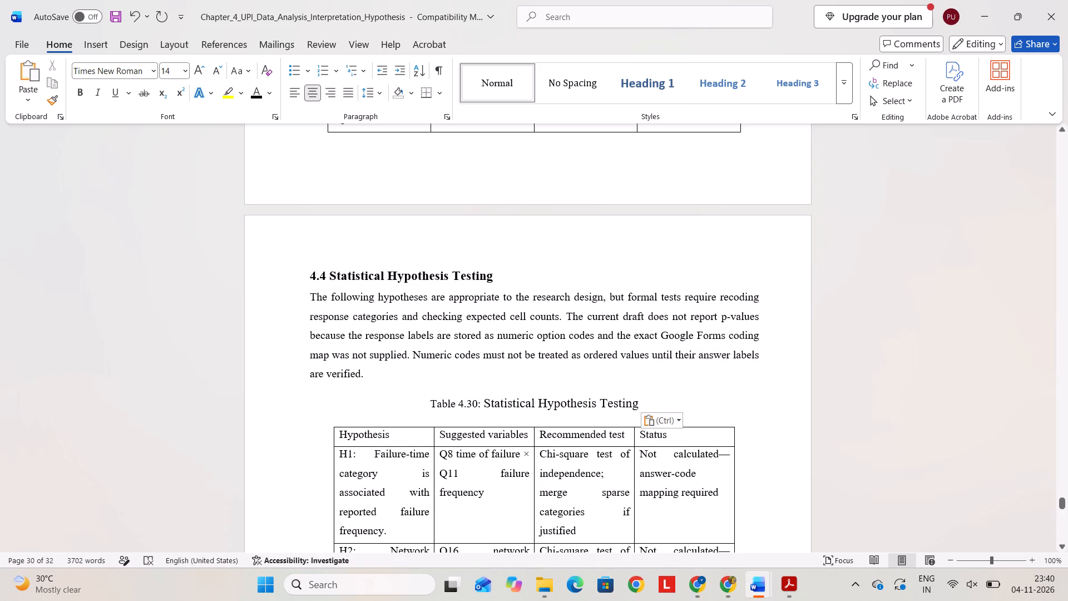
Set the font size of the entire Table 4.30 caption to 12.
{"action": "left_click_drag", "start_coordinate": [654, 407], "coordinate": [417, 411]}
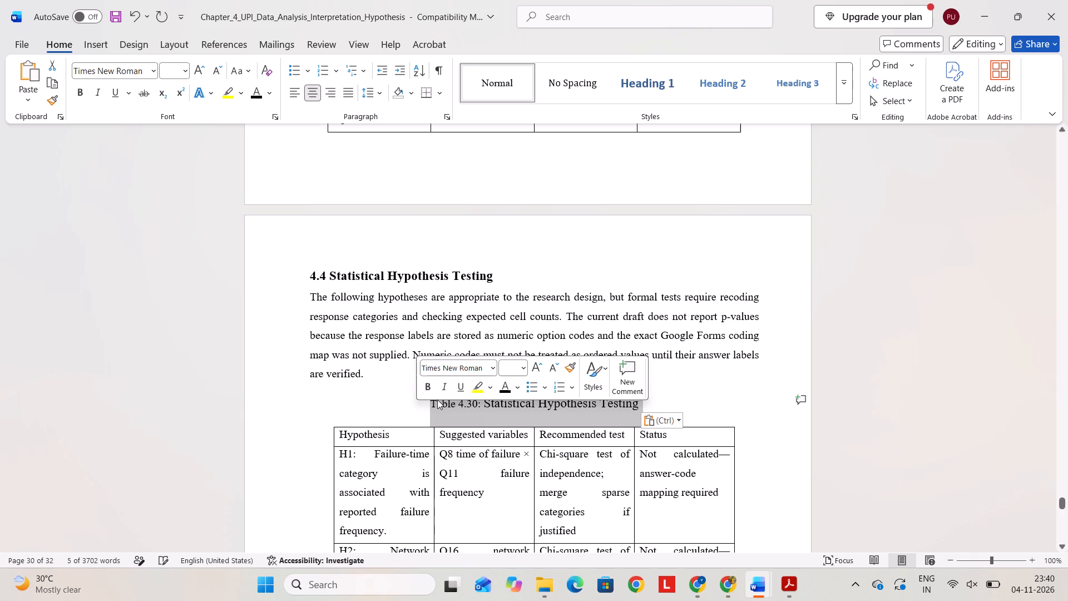
{"action": "left_click", "coordinate": [513, 367]}
{"action": "type", "text": "12"}
{"action": "left_click", "coordinate": [395, 401]}
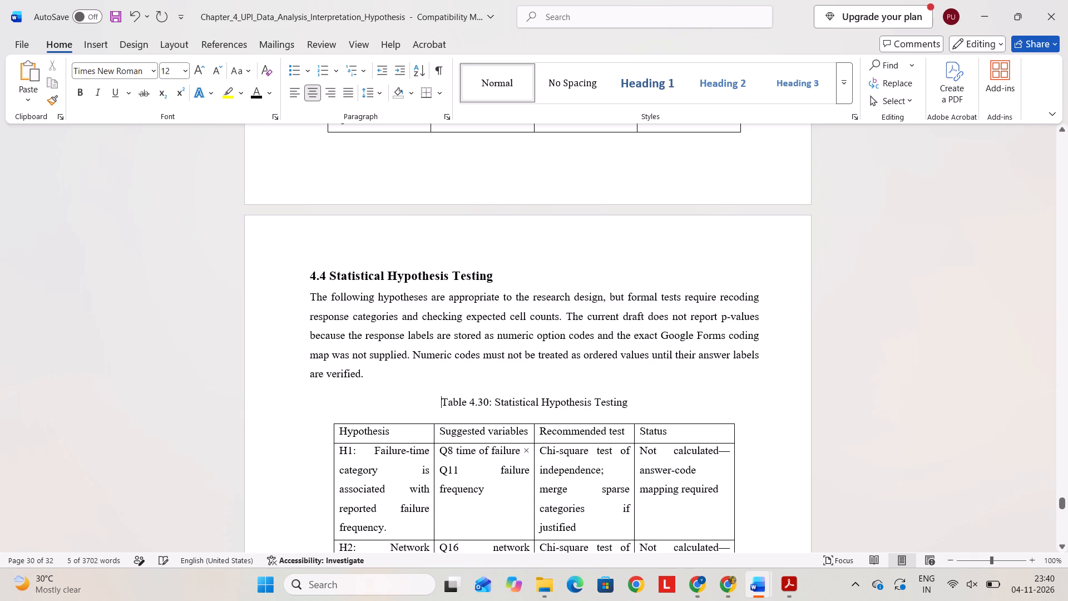
Check the captions of Tables 4.29 and 4.30 and look through the sections up to 4.8 for uncaptioned tables.
{"action": "scroll", "coordinate": [562, 405], "scroll_direction": "up", "scroll_amount": 2}
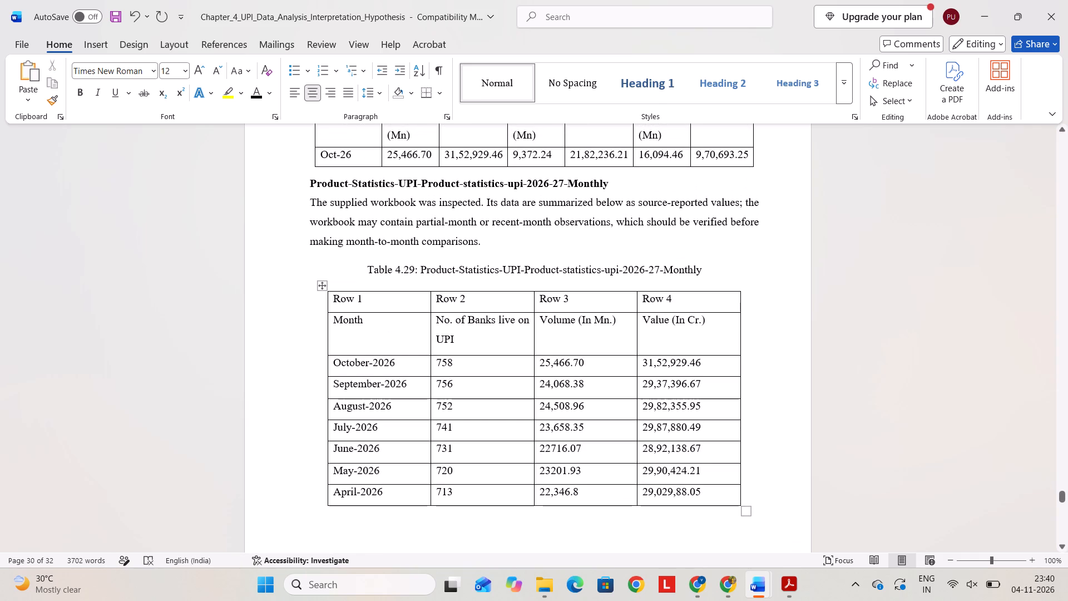
{"action": "left_click", "coordinate": [514, 265]}
{"action": "scroll", "coordinate": [543, 361], "scroll_direction": "down", "scroll_amount": 2}
{"action": "scroll", "coordinate": [506, 471], "scroll_direction": "down", "scroll_amount": 1}
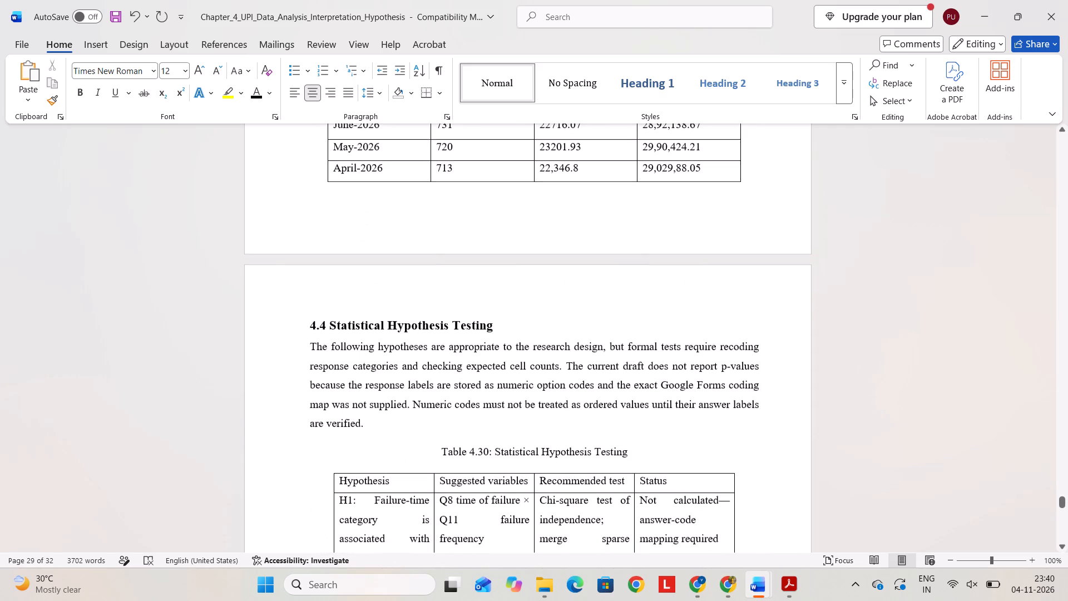
{"action": "left_click", "coordinate": [529, 450]}
{"action": "scroll", "coordinate": [529, 450], "scroll_direction": "down", "scroll_amount": 4}
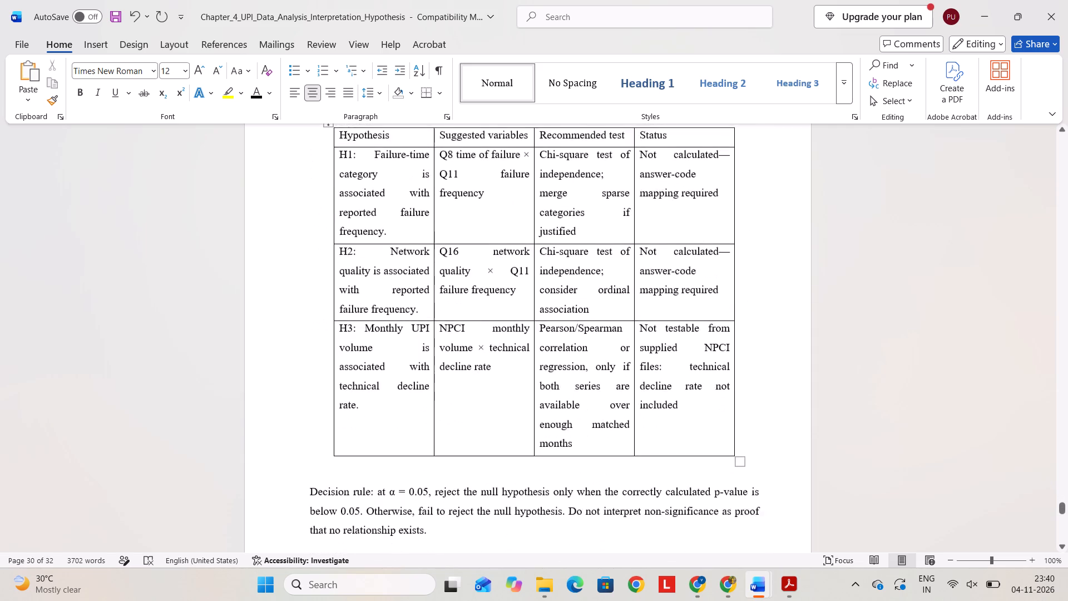
{"action": "scroll", "coordinate": [529, 450], "scroll_direction": "down", "scroll_amount": 6}
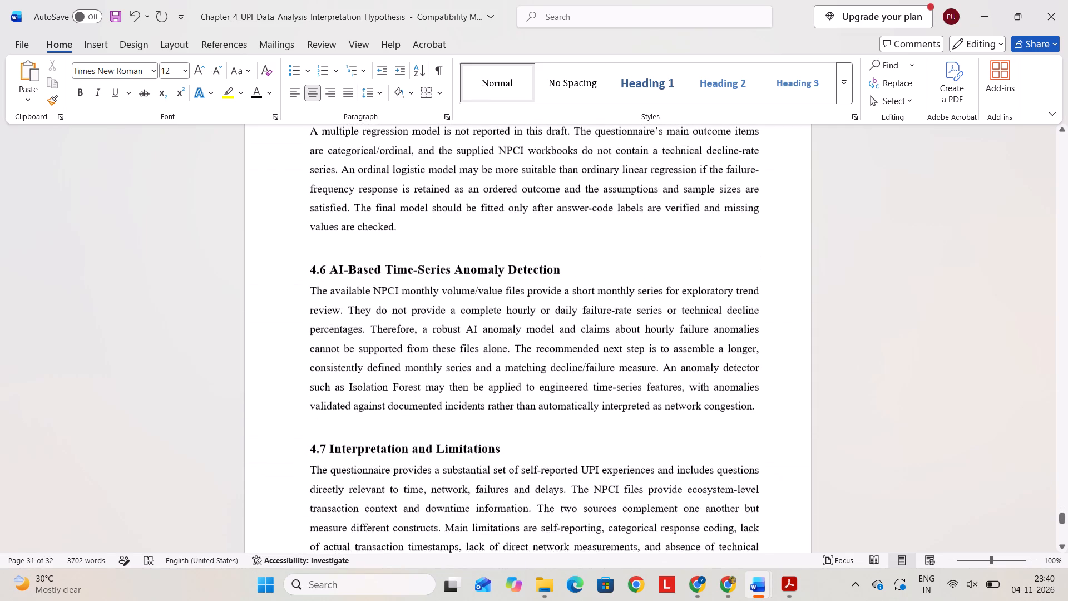
{"action": "scroll", "coordinate": [529, 450], "scroll_direction": "down", "scroll_amount": 1}
Copy the full Table 4.30 caption and insert four blank lines between the section 4.8 heading and its hypothesis decisions table.
{"action": "scroll", "coordinate": [529, 450], "scroll_direction": "up", "scroll_amount": 1}
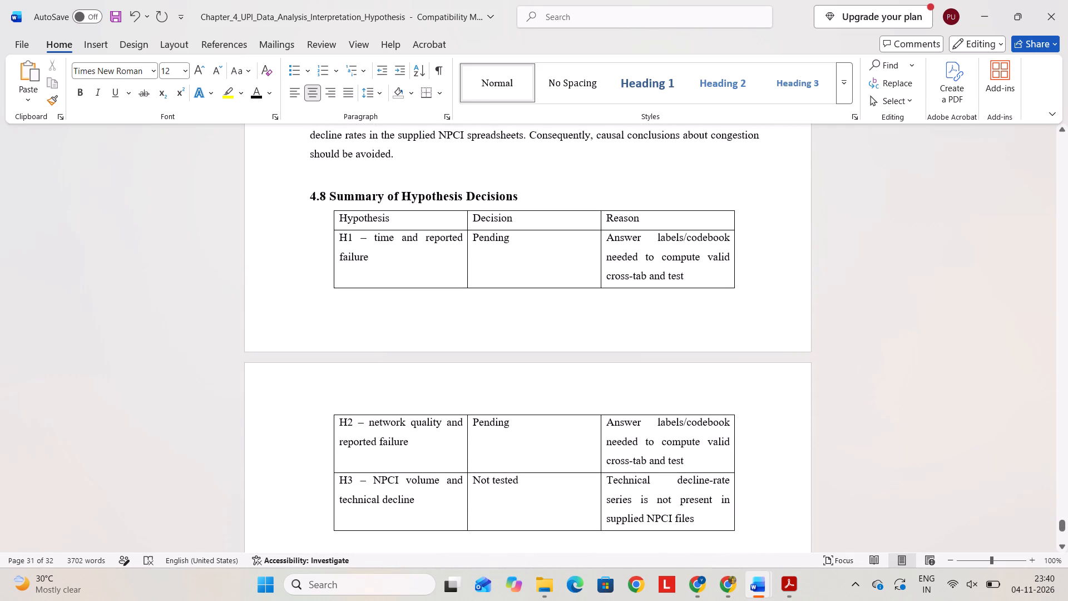
{"action": "scroll", "coordinate": [529, 450], "scroll_direction": "up", "scroll_amount": 10}
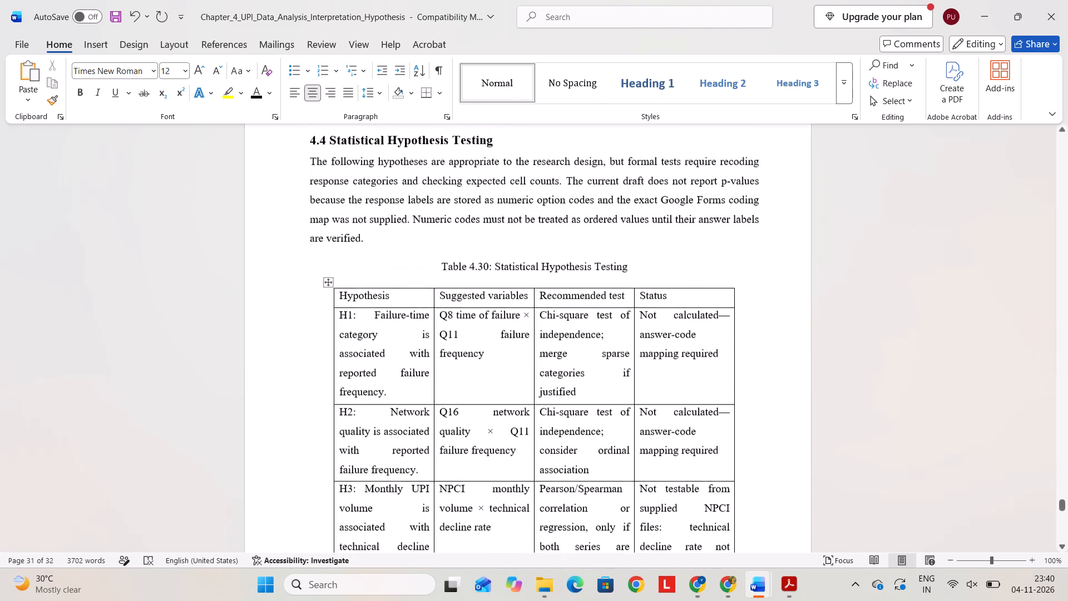
{"action": "left_click_drag", "start_coordinate": [645, 277], "coordinate": [436, 279]}
{"action": "key", "text": "ctrl+c"}
{"action": "scroll", "coordinate": [436, 279], "scroll_direction": "down", "scroll_amount": 9}
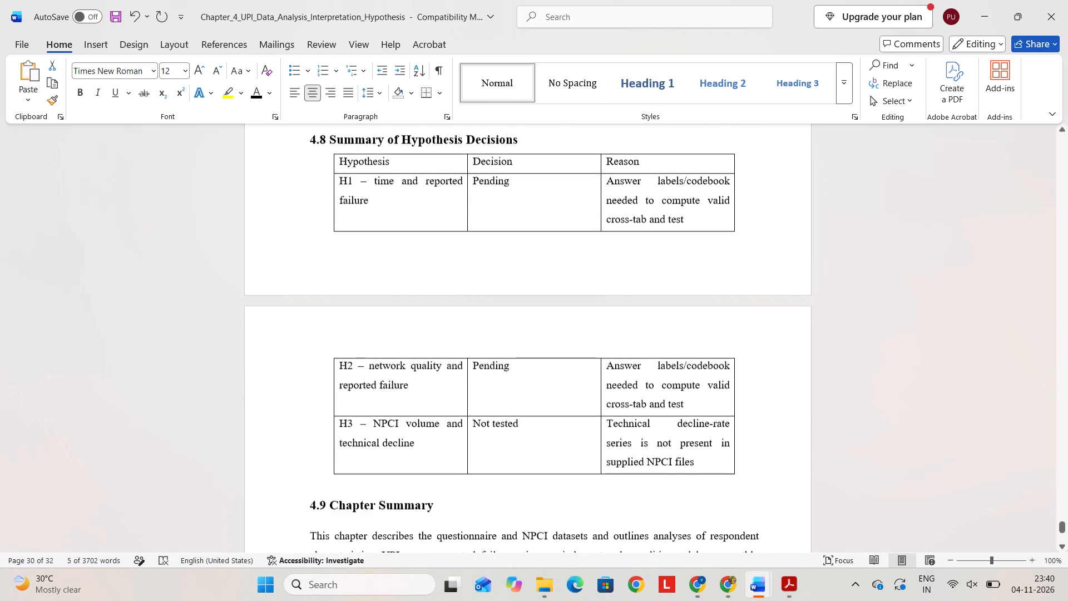
{"action": "scroll", "coordinate": [436, 279], "scroll_direction": "up", "scroll_amount": 1}
{"action": "scroll", "coordinate": [436, 279], "scroll_direction": "right", "scroll_amount": 1}
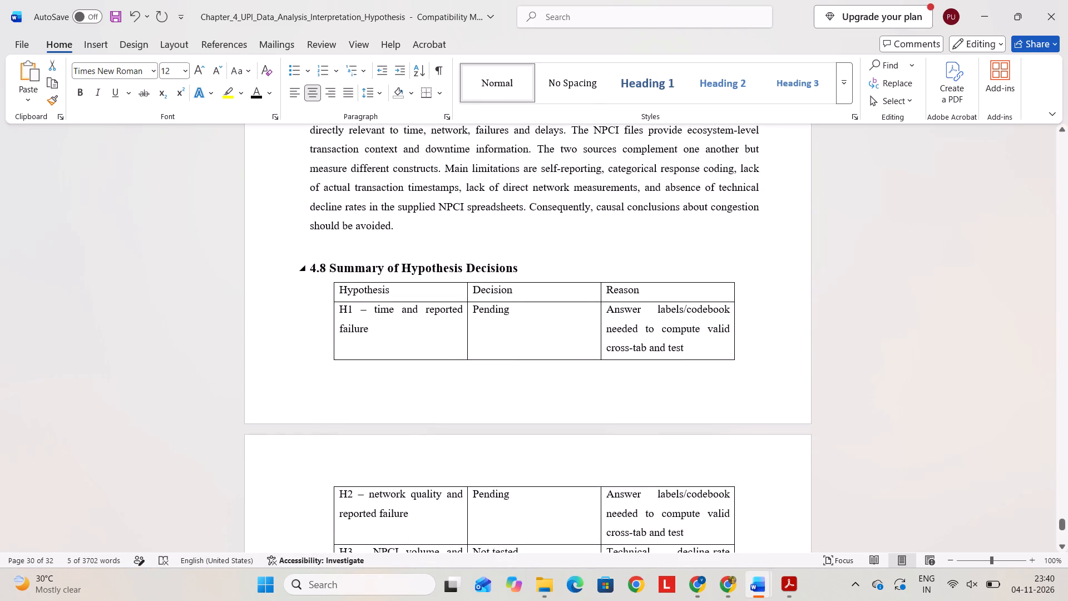
{"action": "left_click", "coordinate": [537, 266]}
{"action": "key", "text": "Return"}
{"action": "key", "text": "Return"}
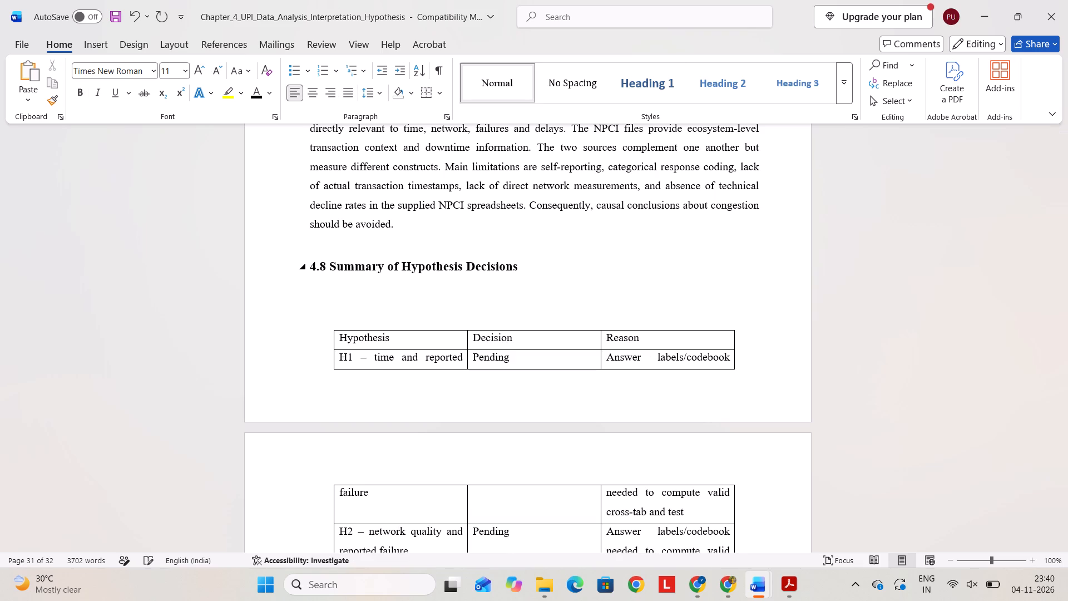
{"action": "key", "text": "Return"}
{"action": "key", "text": "Return"}
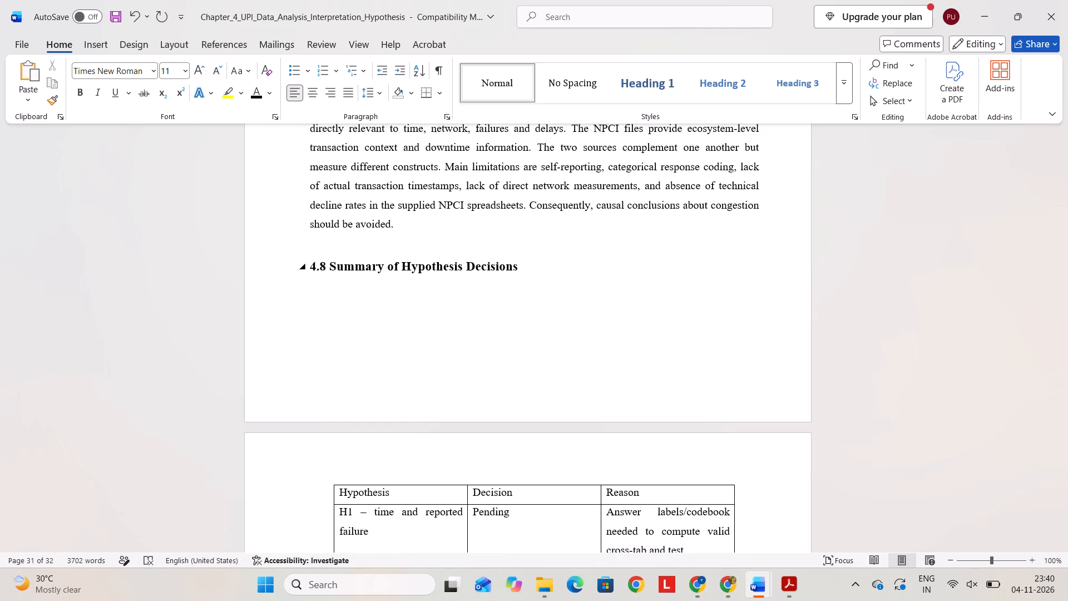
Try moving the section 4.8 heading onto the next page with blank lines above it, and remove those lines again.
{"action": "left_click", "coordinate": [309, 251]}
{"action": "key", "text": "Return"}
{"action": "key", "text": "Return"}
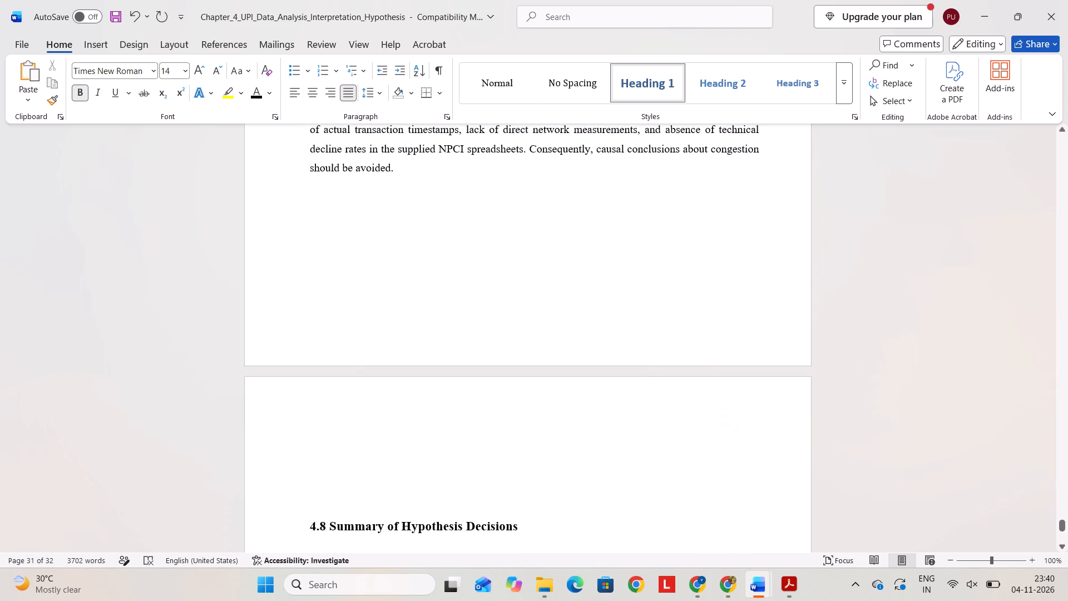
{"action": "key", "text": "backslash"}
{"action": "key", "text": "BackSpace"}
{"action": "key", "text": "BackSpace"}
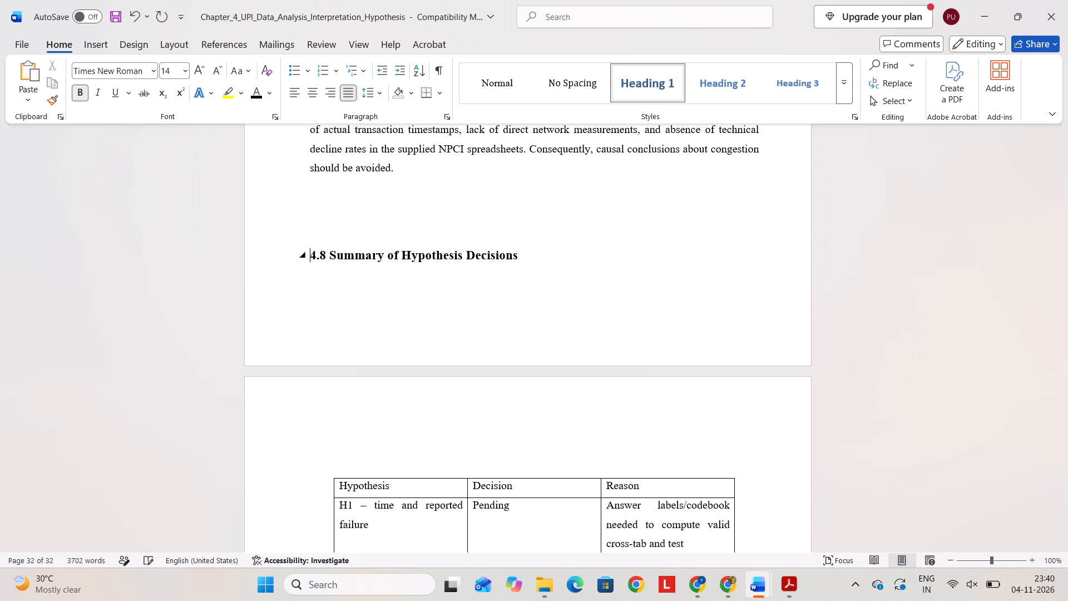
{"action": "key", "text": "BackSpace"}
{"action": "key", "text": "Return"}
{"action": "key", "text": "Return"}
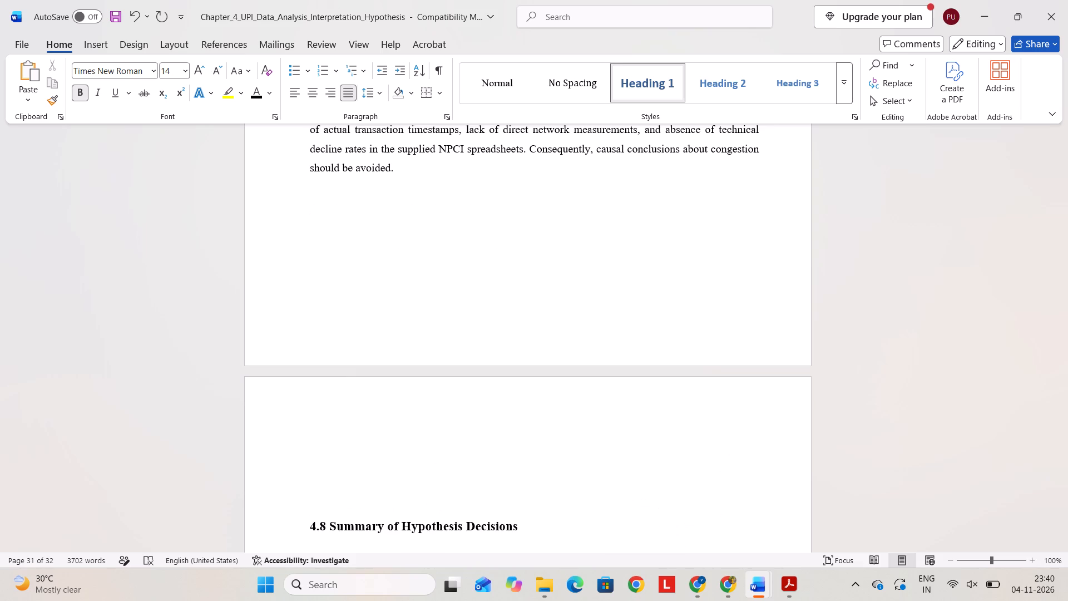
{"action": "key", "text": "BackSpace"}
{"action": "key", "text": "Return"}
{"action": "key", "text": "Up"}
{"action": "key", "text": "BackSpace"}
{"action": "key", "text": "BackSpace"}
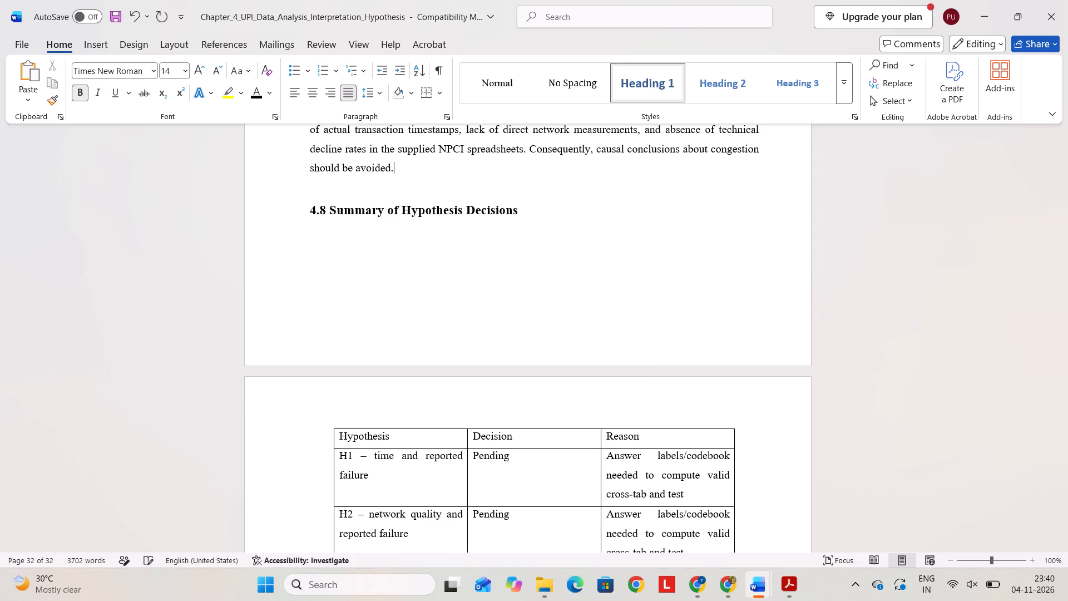
Add a blank line after the last section 4.7 paragraph, above the section 4.8 heading.
{"action": "key", "text": "Return"}
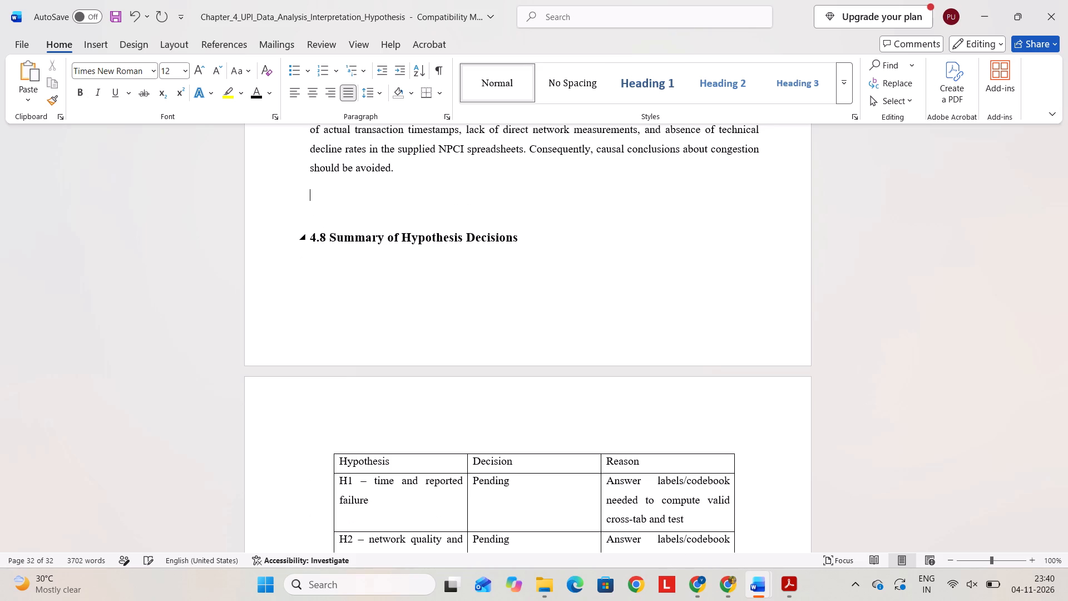